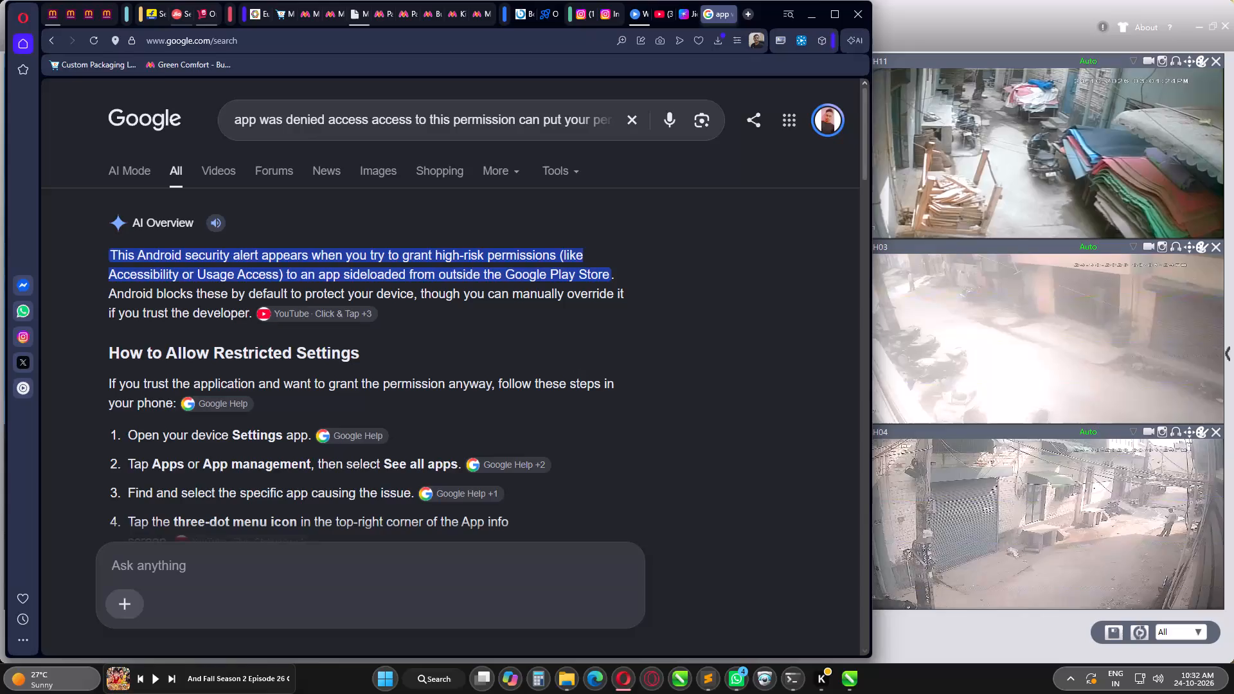
Close the Myntra kids girls sandal listing and the Myntra page after it, leaving the Green Comfort sandals product page open.
{"action": "left_click", "coordinate": [431, 12]}
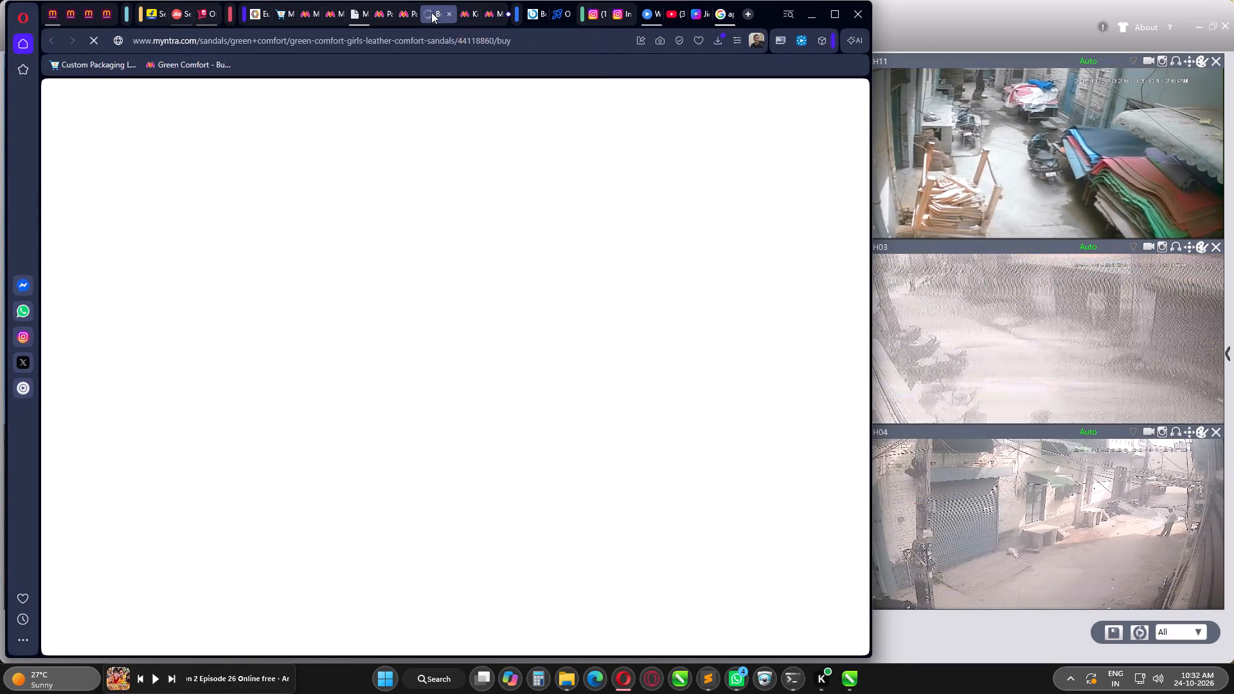
{"action": "left_click", "coordinate": [460, 12]}
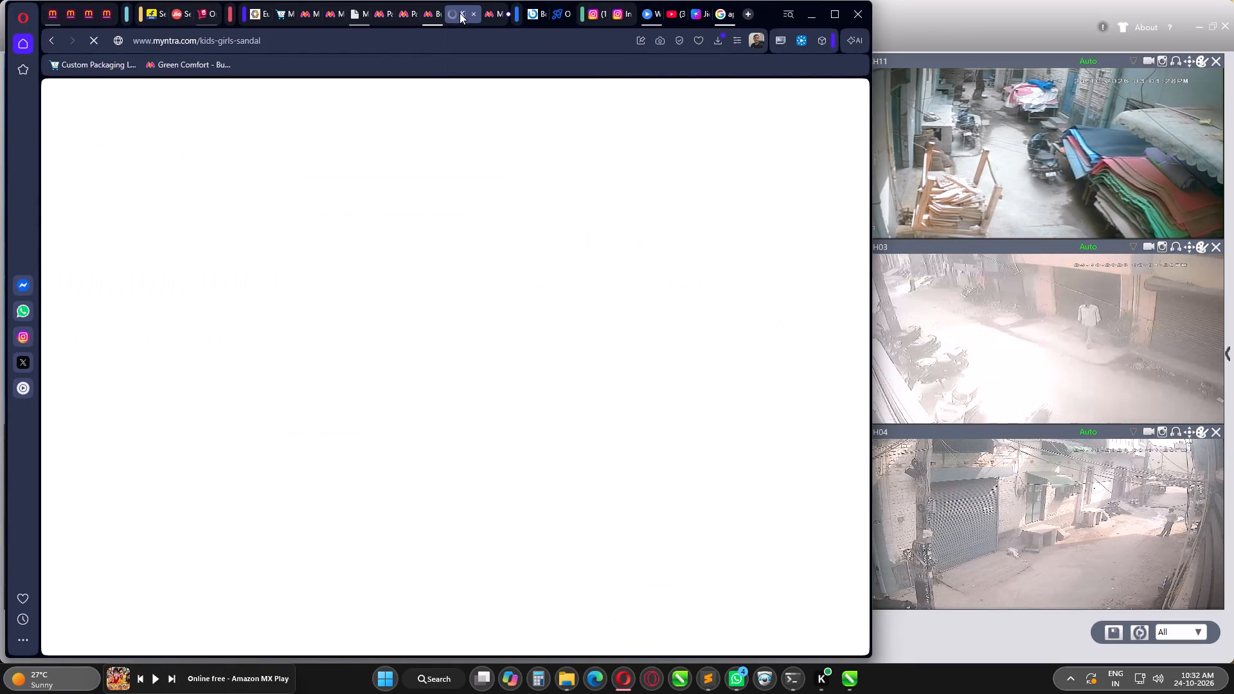
{"action": "left_click", "coordinate": [438, 13]}
{"action": "left_click", "coordinate": [467, 13]}
{"action": "left_click", "coordinate": [474, 11]}
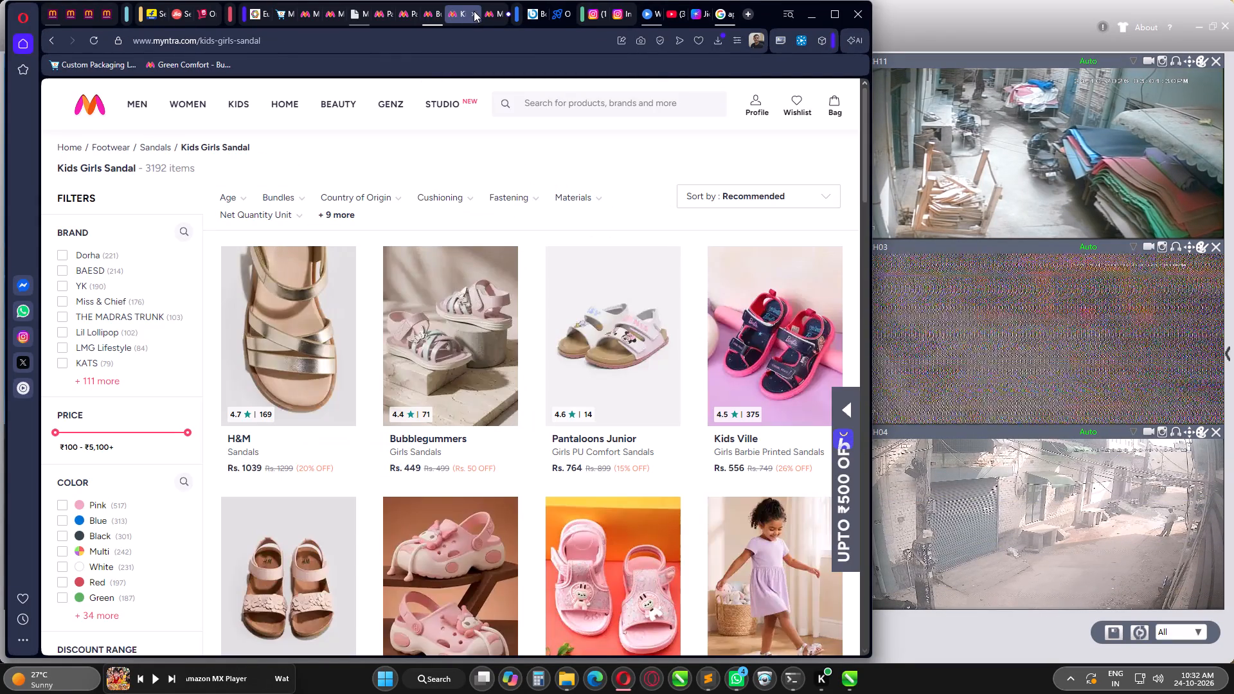
{"action": "left_click", "coordinate": [472, 13]}
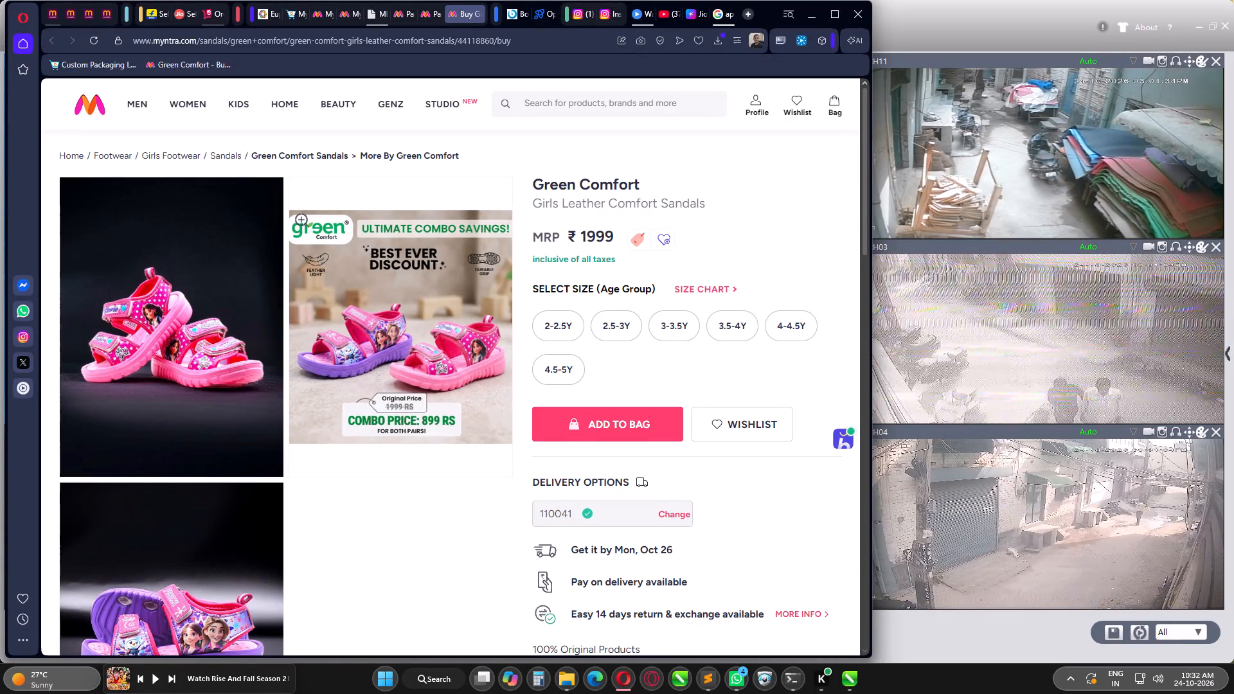
Open the Green Comfort account's orders on Meesho and look through the pending ones.
{"action": "left_click", "coordinate": [54, 5]}
{"action": "left_click", "coordinate": [114, 214]}
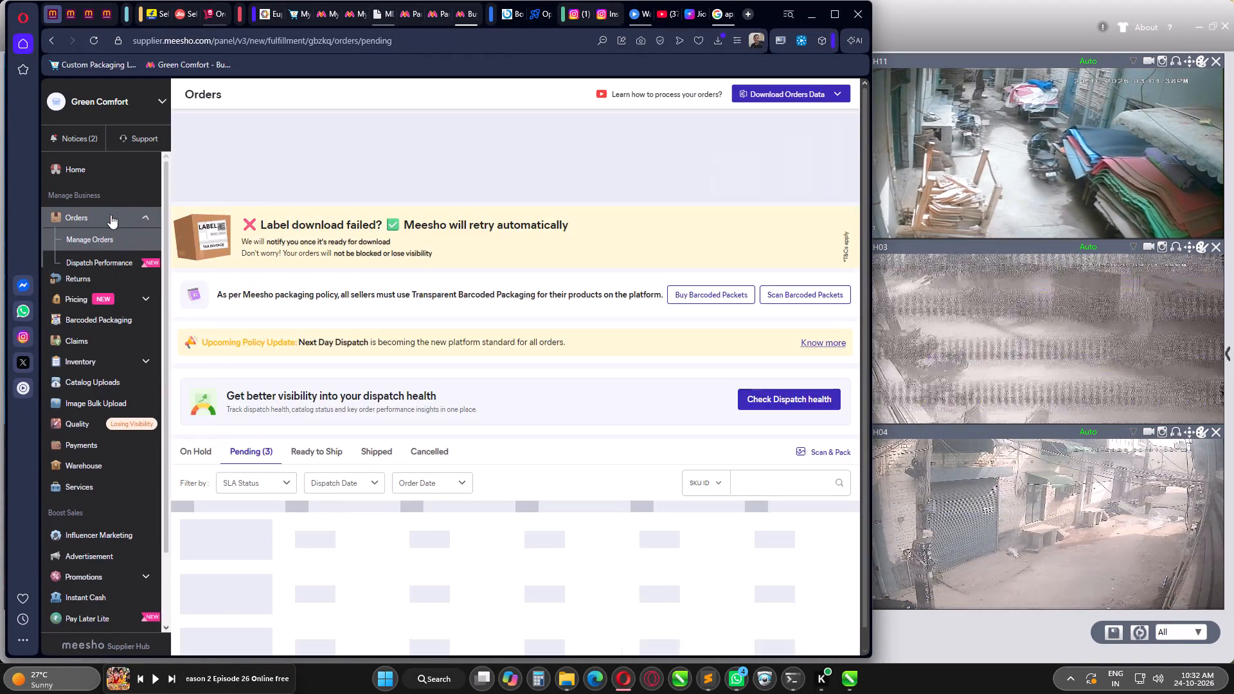
{"action": "scroll", "coordinate": [401, 305], "scroll_direction": "down", "scroll_amount": 4}
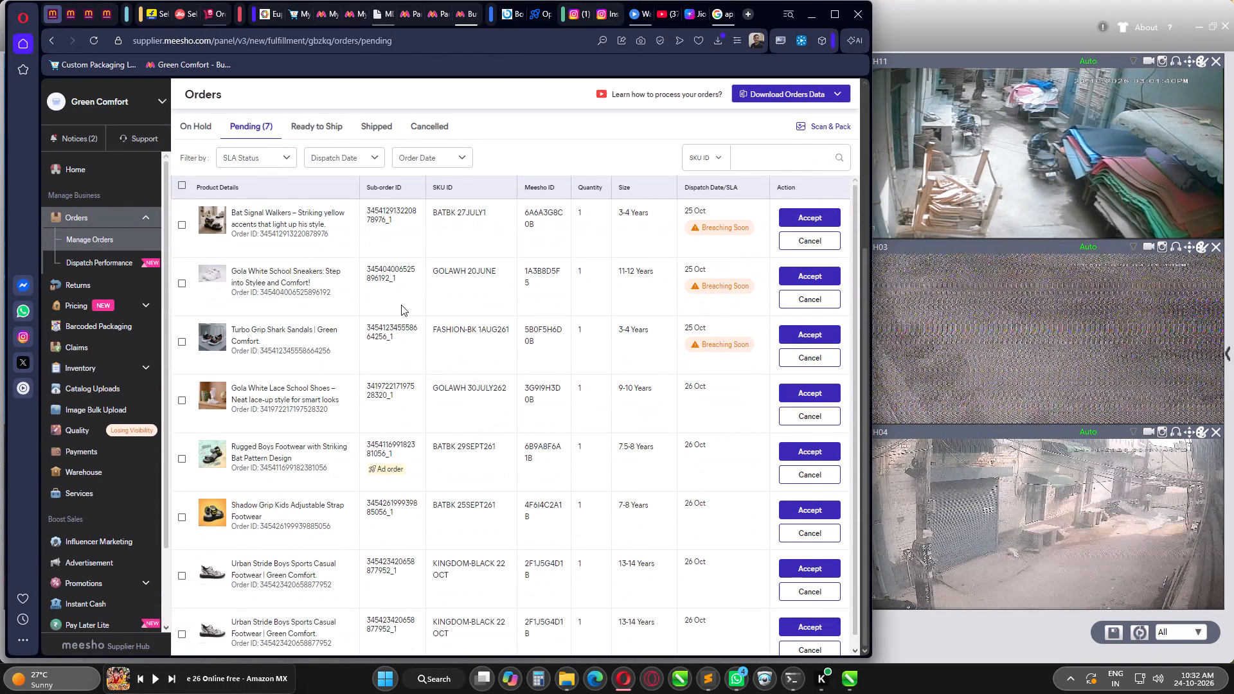
{"action": "scroll", "coordinate": [401, 305], "scroll_direction": "down", "scroll_amount": 9}
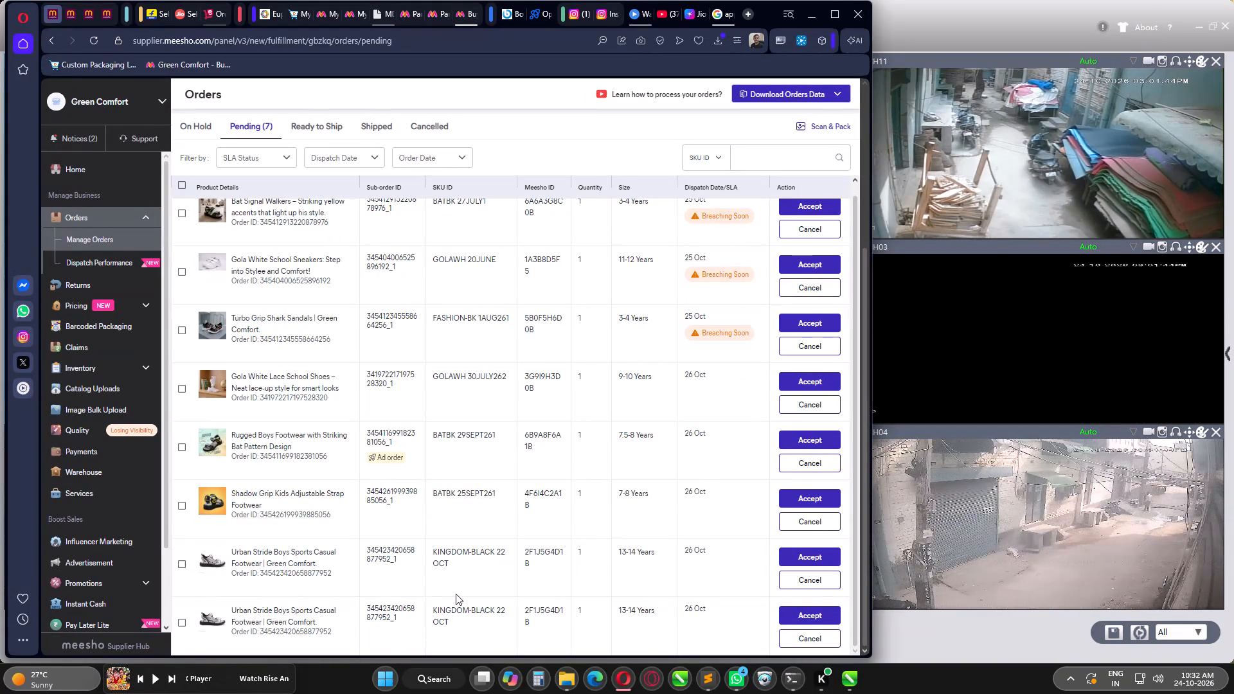
Copy the SKU KINGDOM-BLACK 22 OCT from the pending orders and search the Green Comfort inventory for it.
{"action": "left_click_drag", "start_coordinate": [449, 568], "coordinate": [433, 553]}
{"action": "key", "text": "ctrl+c"}
{"action": "left_click", "coordinate": [73, 15]}
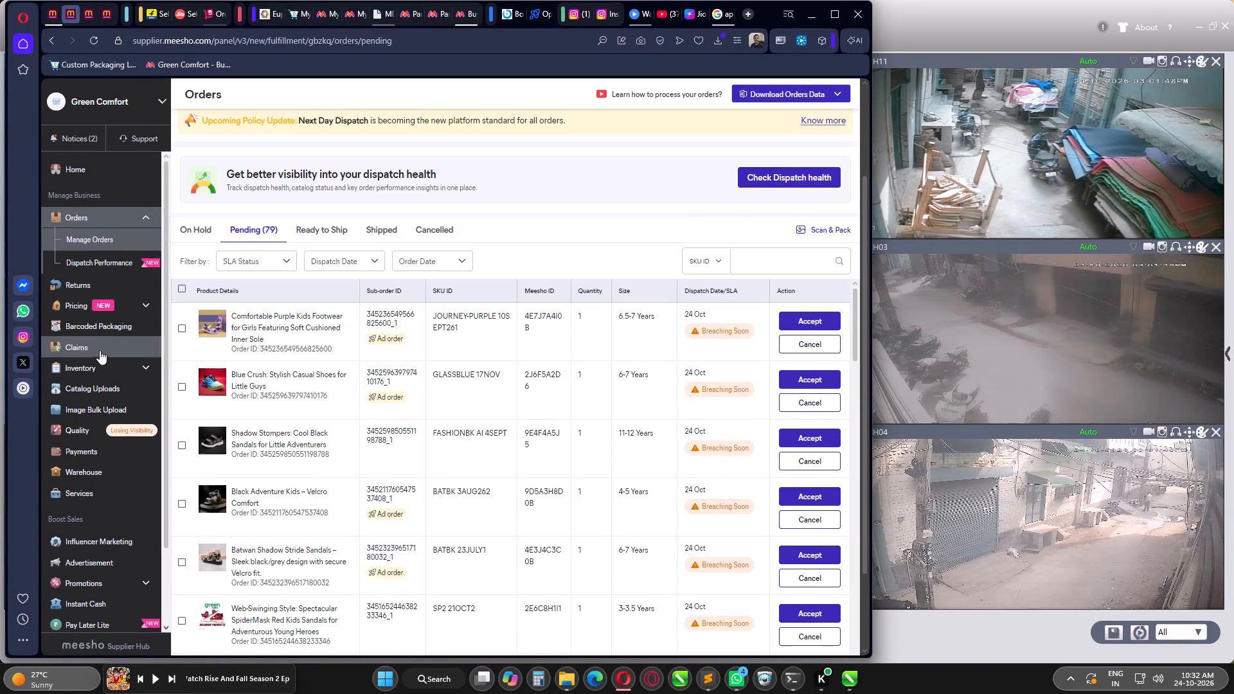
{"action": "left_click", "coordinate": [97, 359]}
{"action": "left_click", "coordinate": [629, 188]}
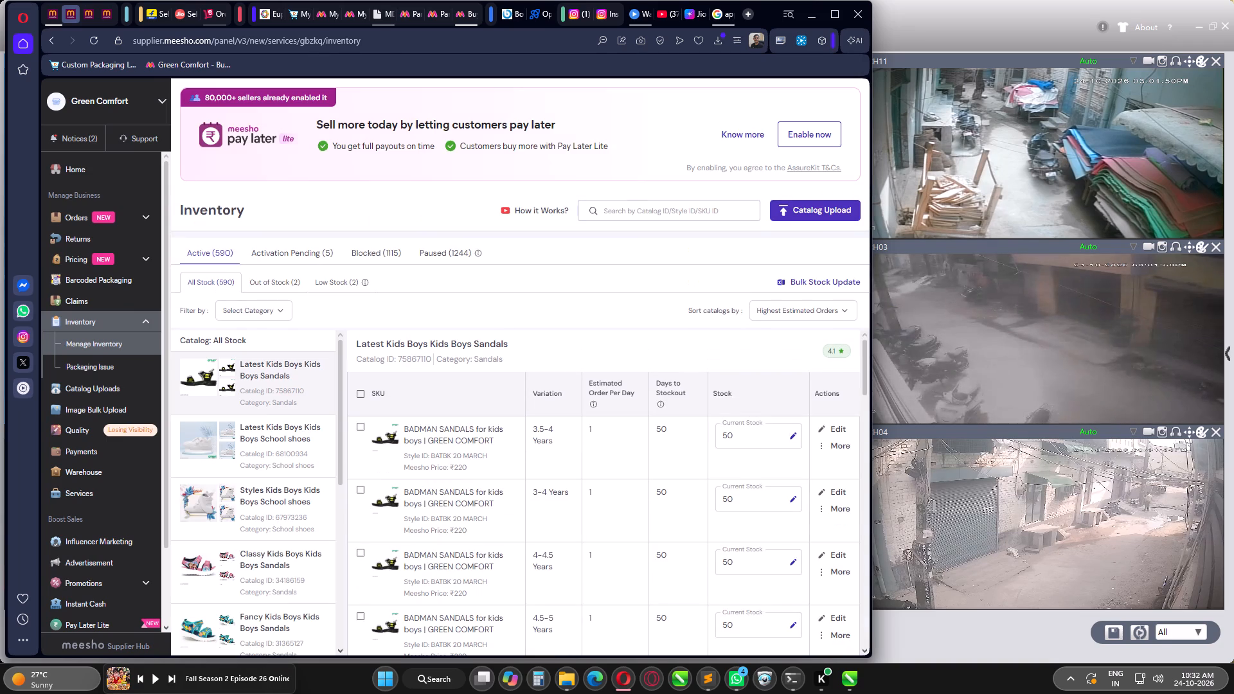
{"action": "left_click", "coordinate": [627, 212]}
{"action": "key", "text": "ctrl+v"}
{"action": "left_click", "coordinate": [625, 234]}
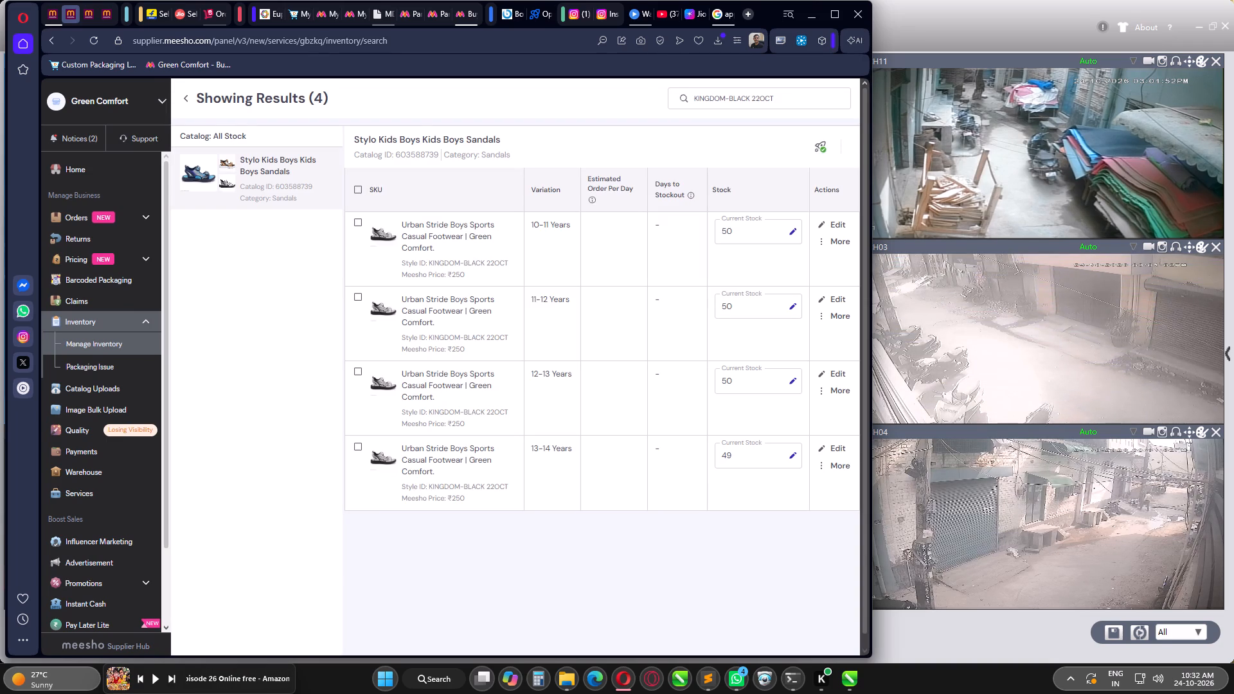
Open the ad campaign details for the Stylo Kids Boys Sandals catalog.
{"action": "left_click", "coordinate": [823, 149]}
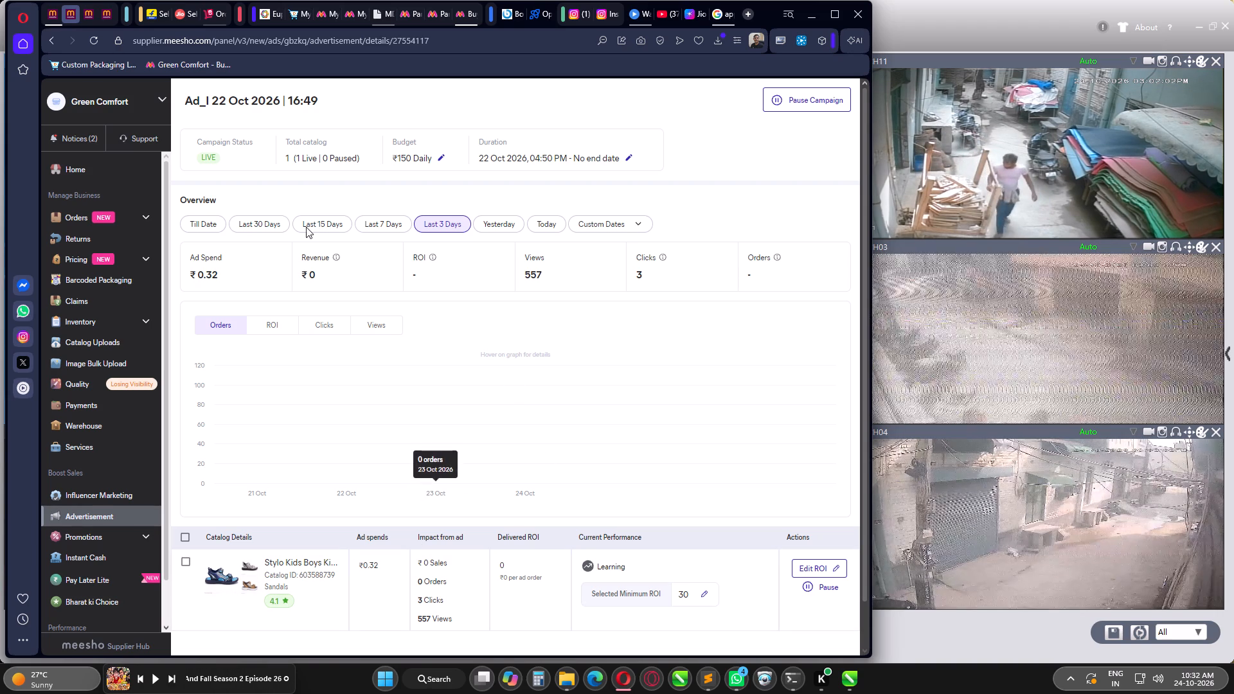
Return to the Green Comfort pending orders and review the list again.
{"action": "left_click", "coordinate": [52, 8]}
{"action": "scroll", "coordinate": [586, 509], "scroll_direction": "down", "scroll_amount": 2}
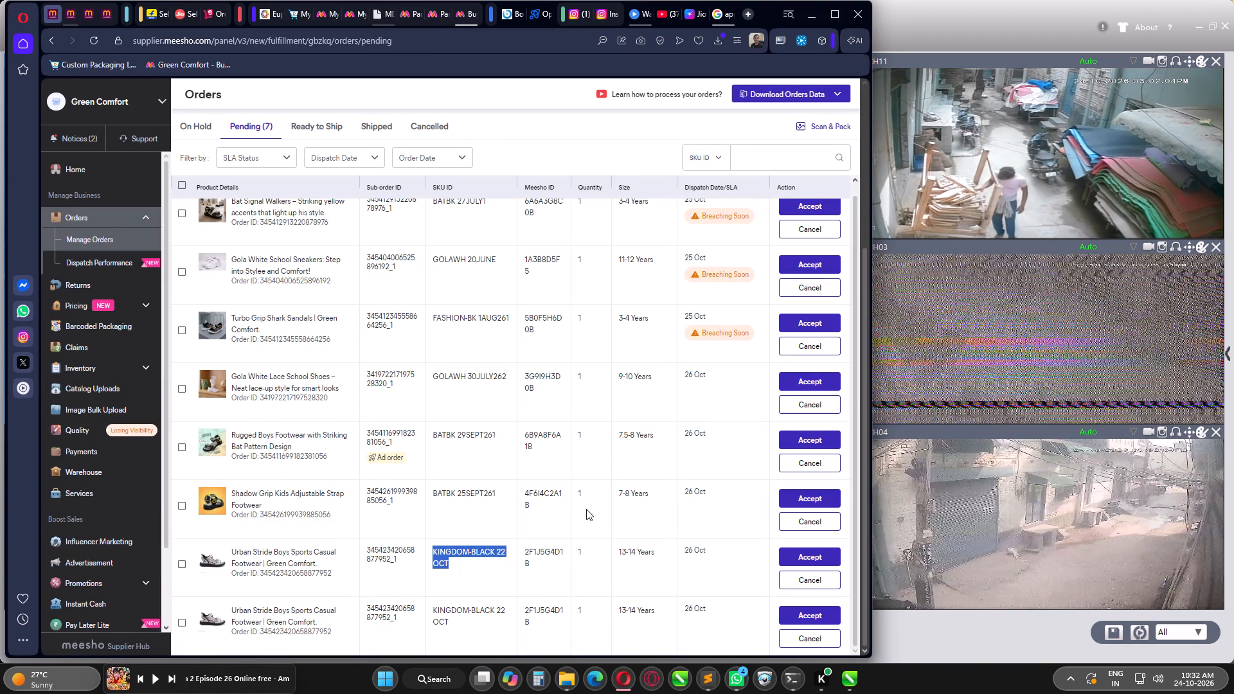
{"action": "scroll", "coordinate": [462, 526], "scroll_direction": "up", "scroll_amount": 6}
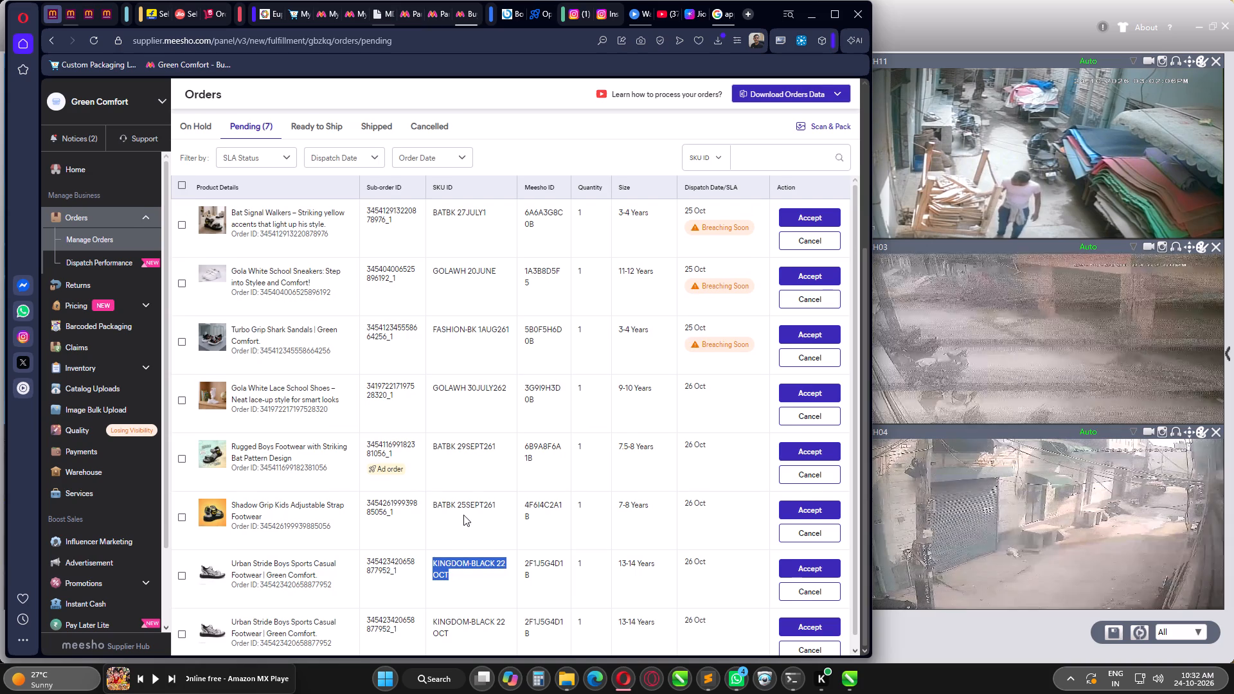
{"action": "scroll", "coordinate": [463, 515], "scroll_direction": "up", "scroll_amount": 1}
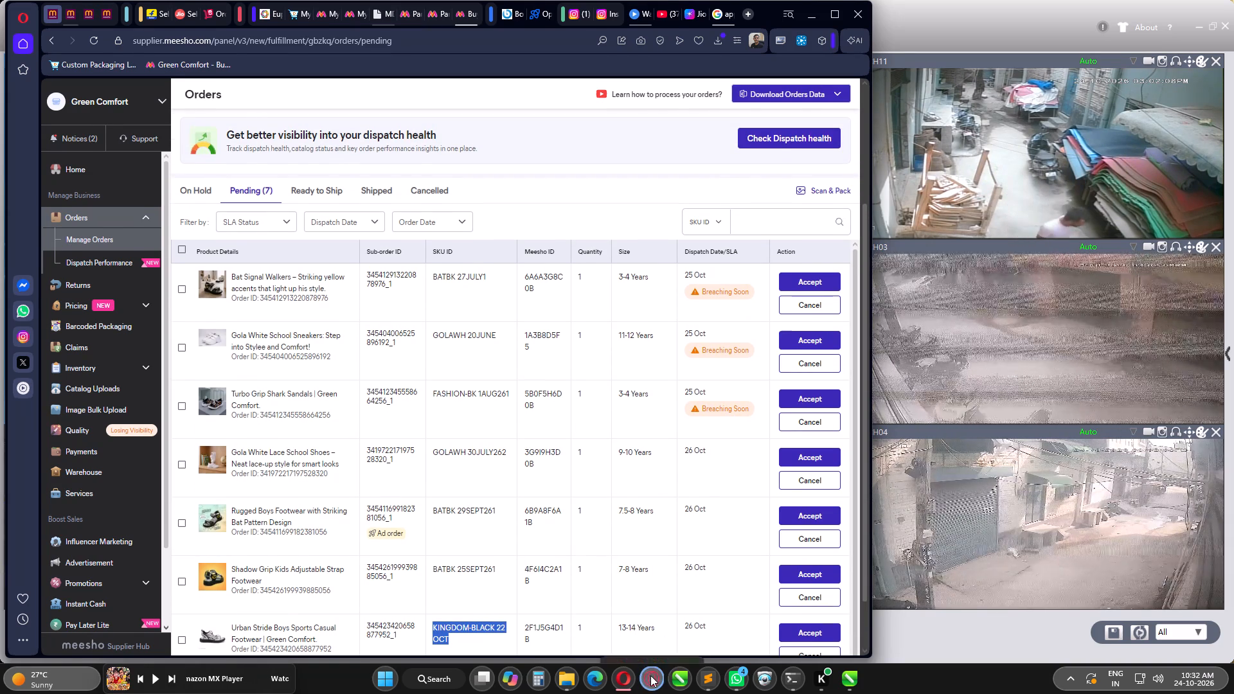
Switch to Opera GX and open the pending orders of the Green Comfort Footwear Collection account.
{"action": "left_click", "coordinate": [650, 675]}
{"action": "left_click", "coordinate": [71, 220]}
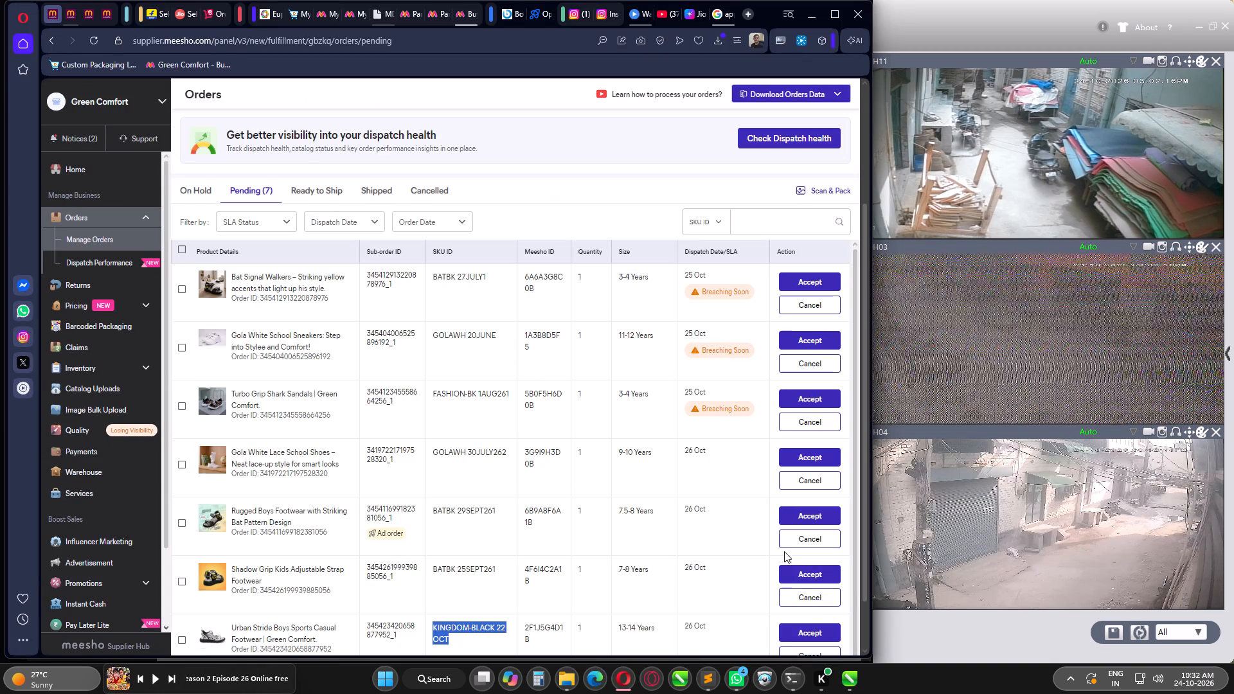
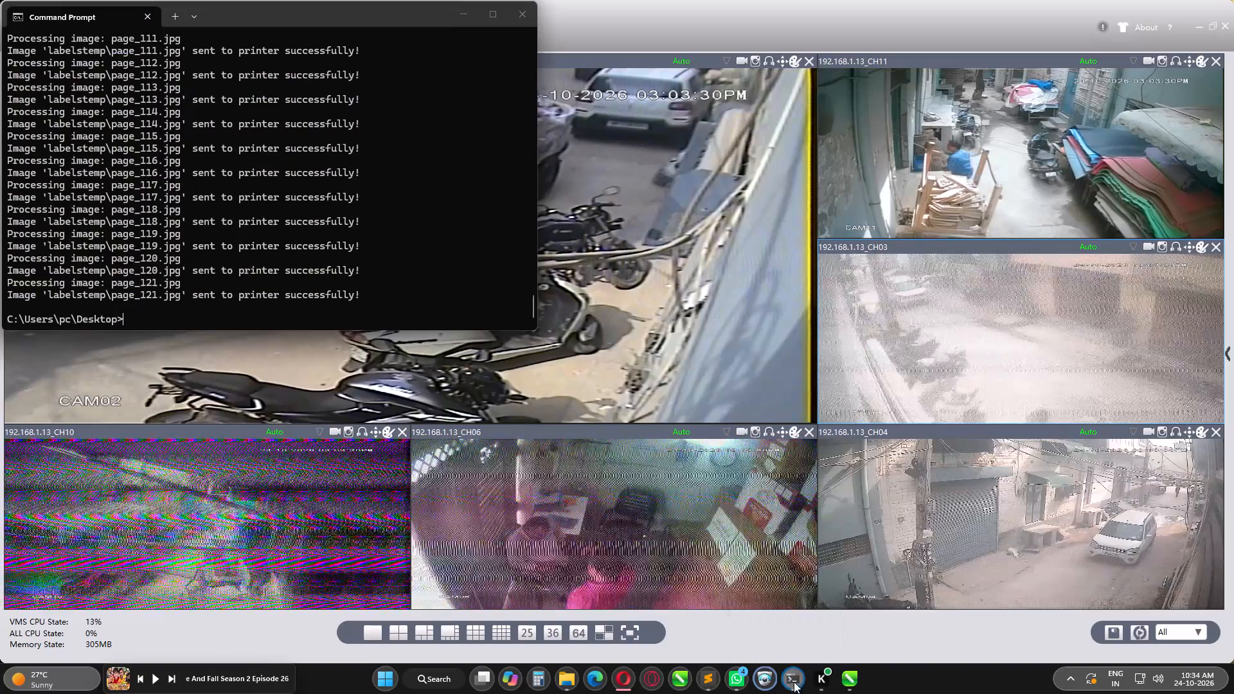
Close the Command Prompt window.
{"action": "left_click", "coordinate": [523, 15]}
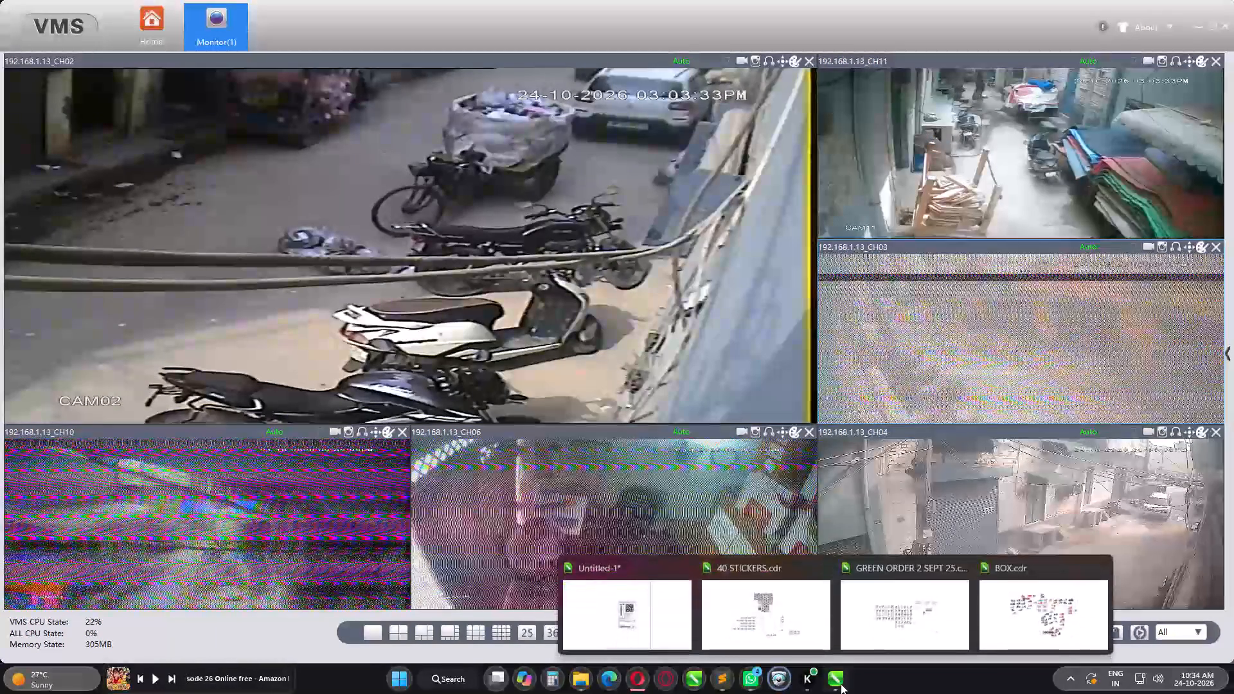
Switch to Opera and check the daily view of the COSMIC PURPLE ad group in the Myntra Advertisement Portal.
{"action": "left_click", "coordinate": [641, 677]}
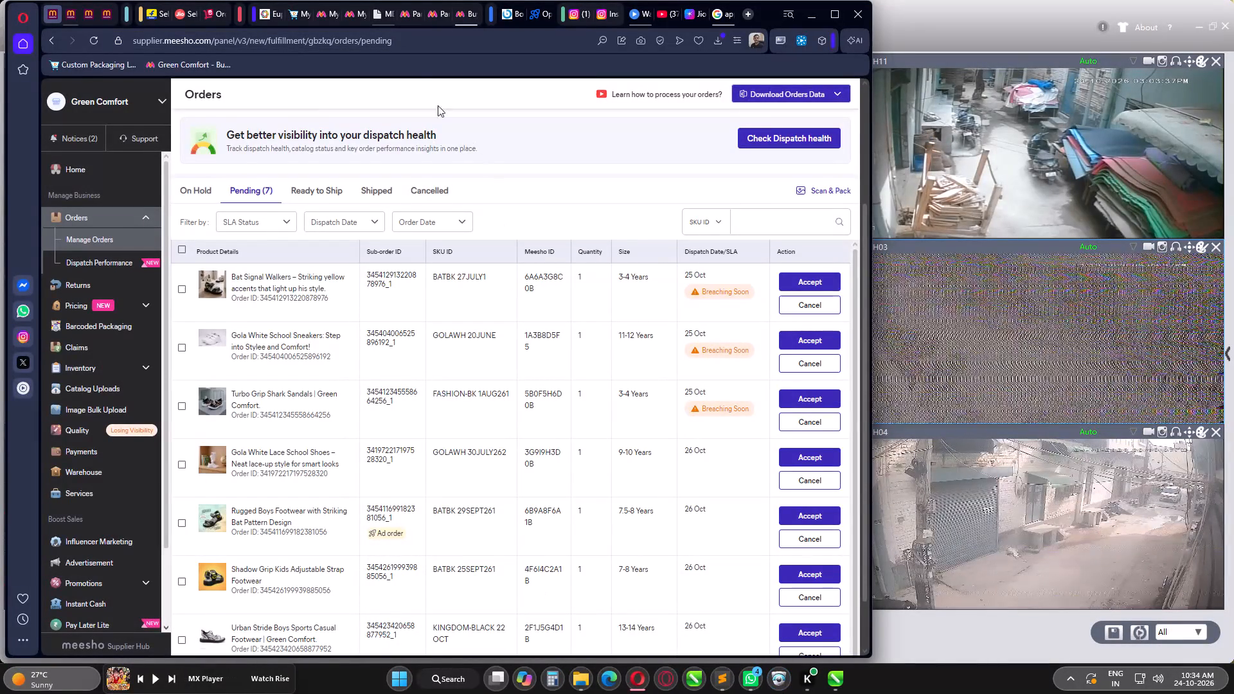
{"action": "left_click", "coordinate": [416, 14]}
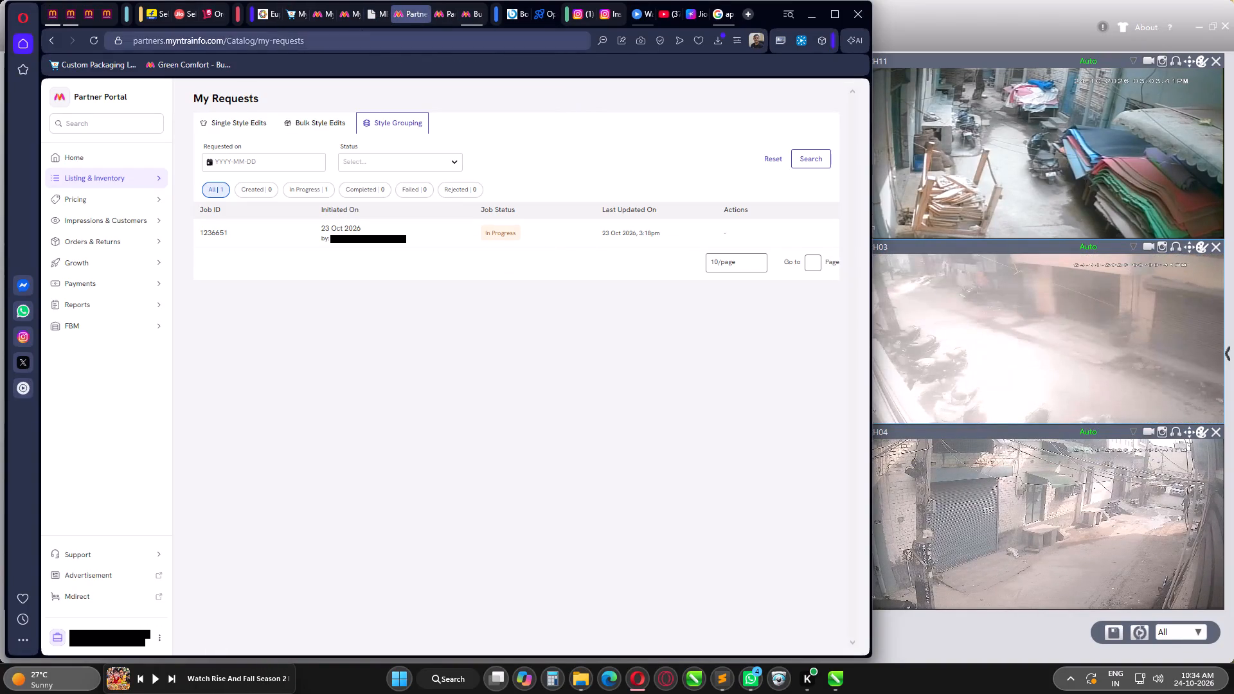
{"action": "left_click", "coordinate": [347, 12]}
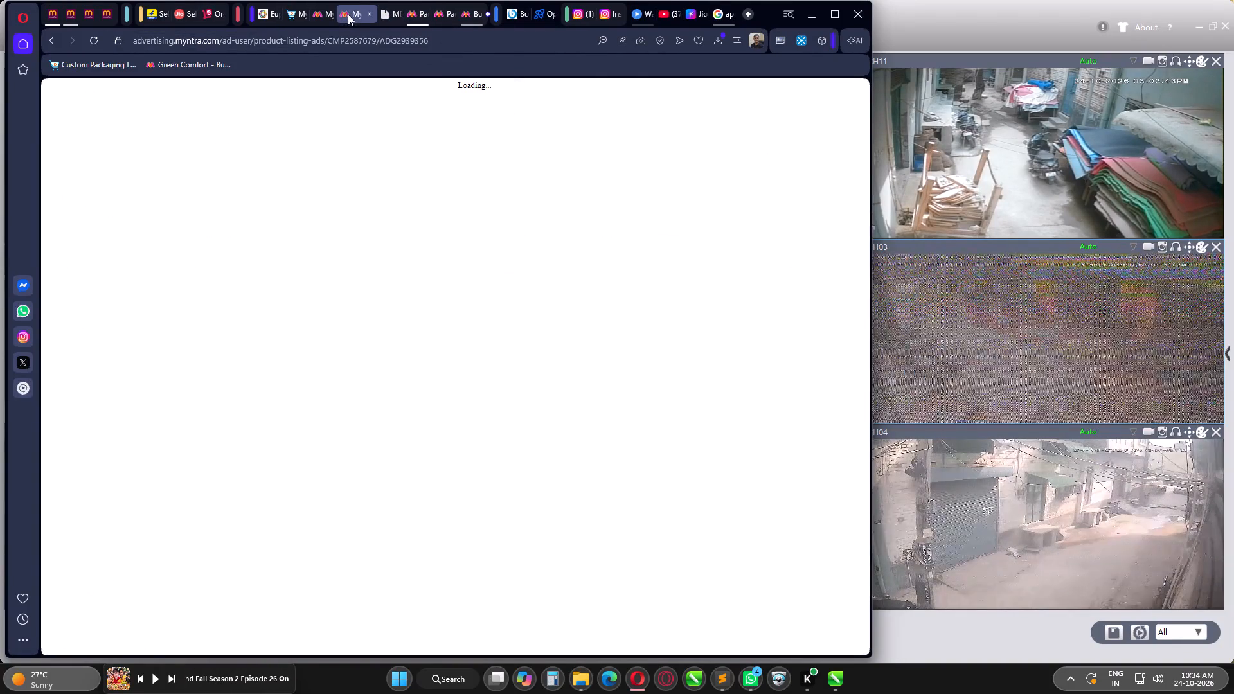
{"action": "left_click_drag", "start_coordinate": [348, 14], "coordinate": [388, 17]}
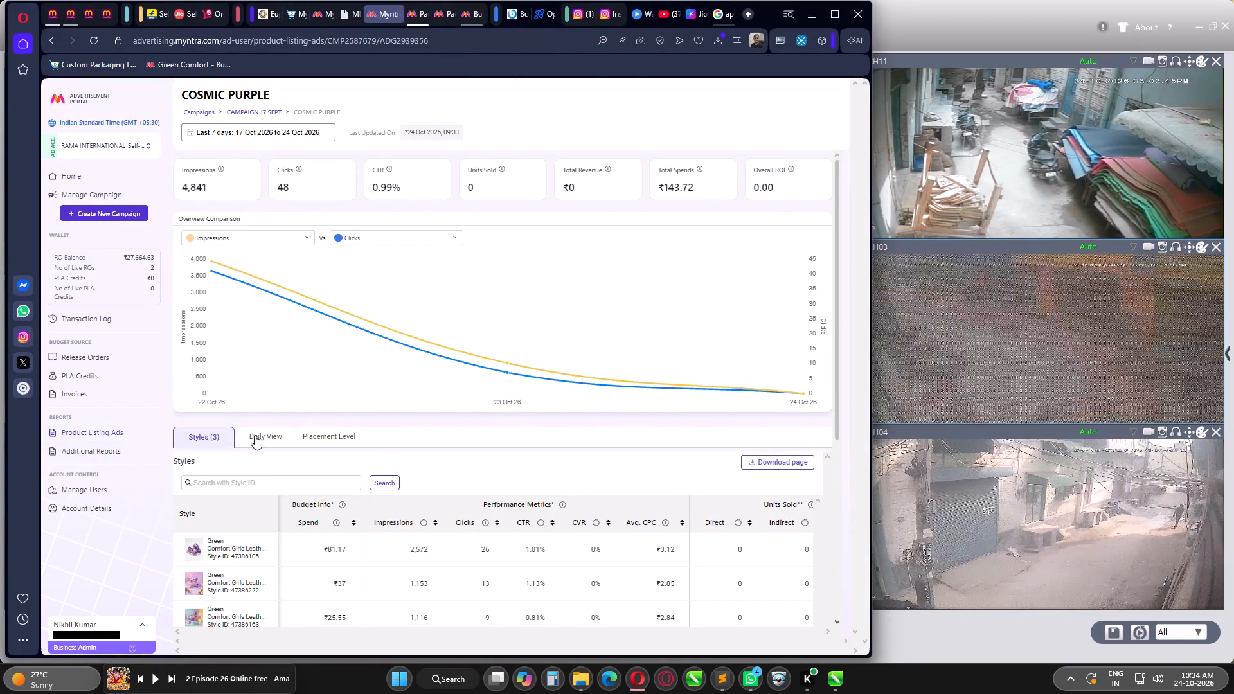
{"action": "left_click", "coordinate": [262, 436]}
{"action": "left_click", "coordinate": [188, 438]}
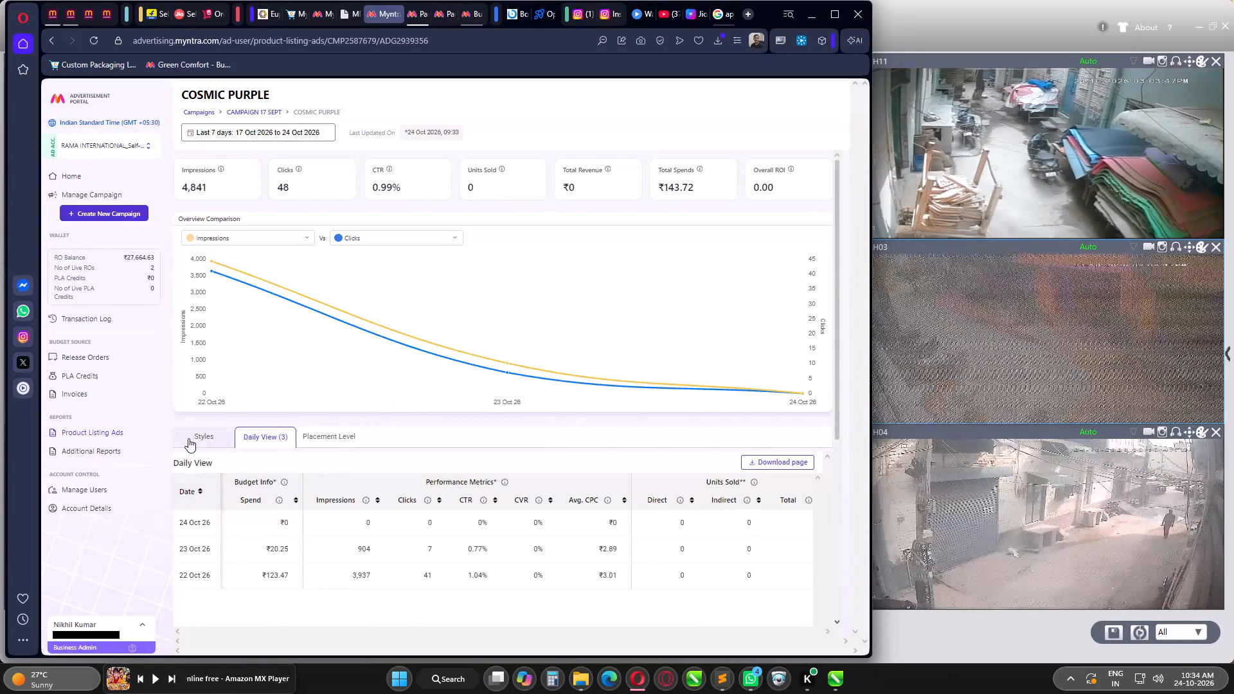
{"action": "left_click", "coordinate": [261, 438]}
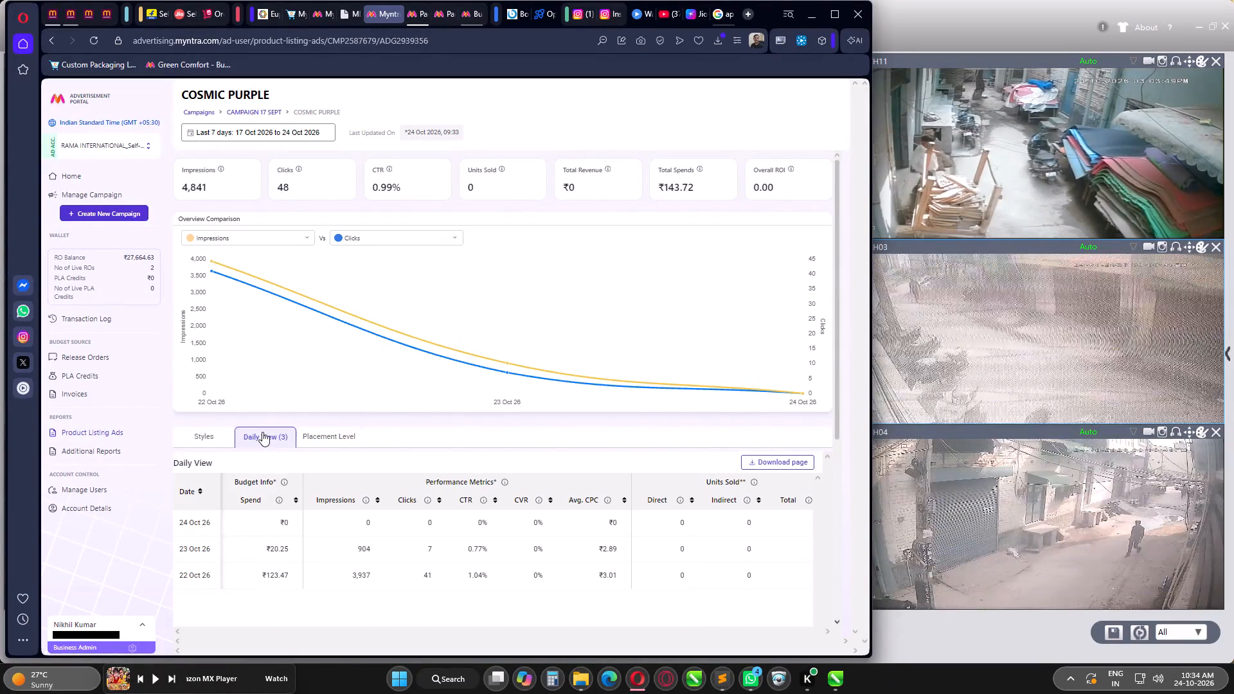
Open the campaign management list in the Myntra Advertisement Portal.
{"action": "left_click", "coordinate": [103, 193]}
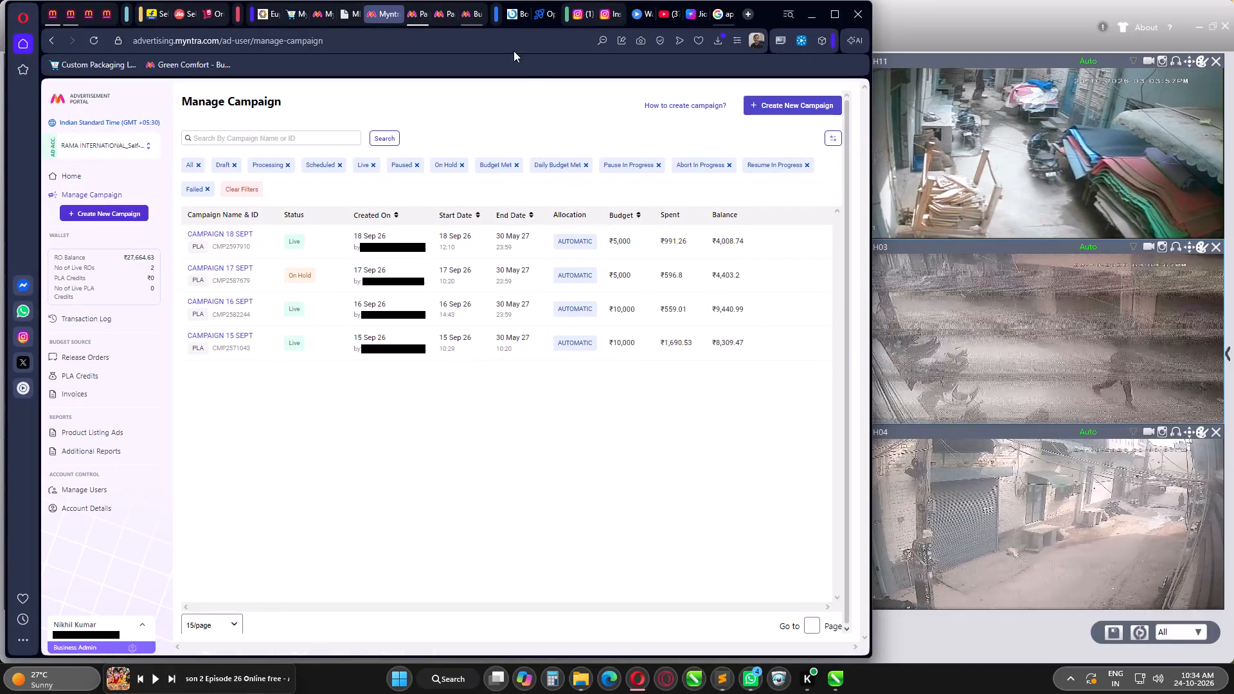
Search Myntra's storefront for GREEN COMFORT, sort the products by What's New, and look through the newest listings.
{"action": "left_click", "coordinate": [441, 12]}
{"action": "left_click", "coordinate": [468, 20]}
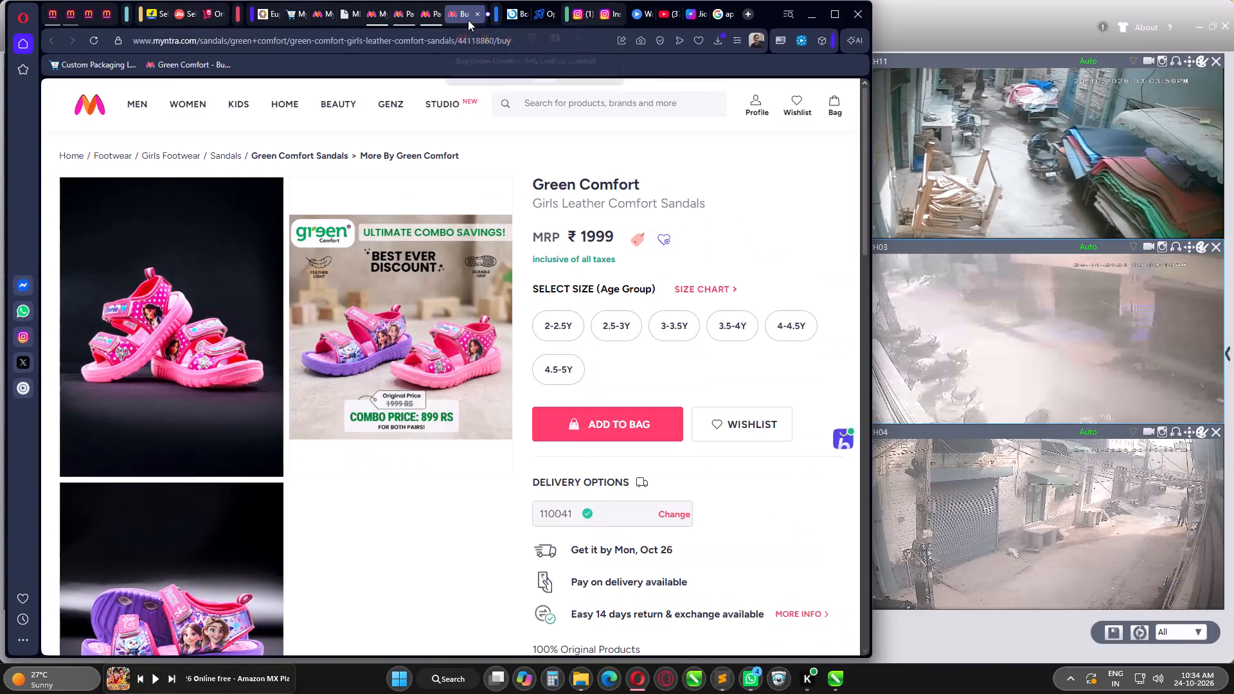
{"action": "left_click", "coordinate": [568, 105]}
{"action": "type", "text": "GREEN COMFORT"}
{"action": "key", "text": "Return"}
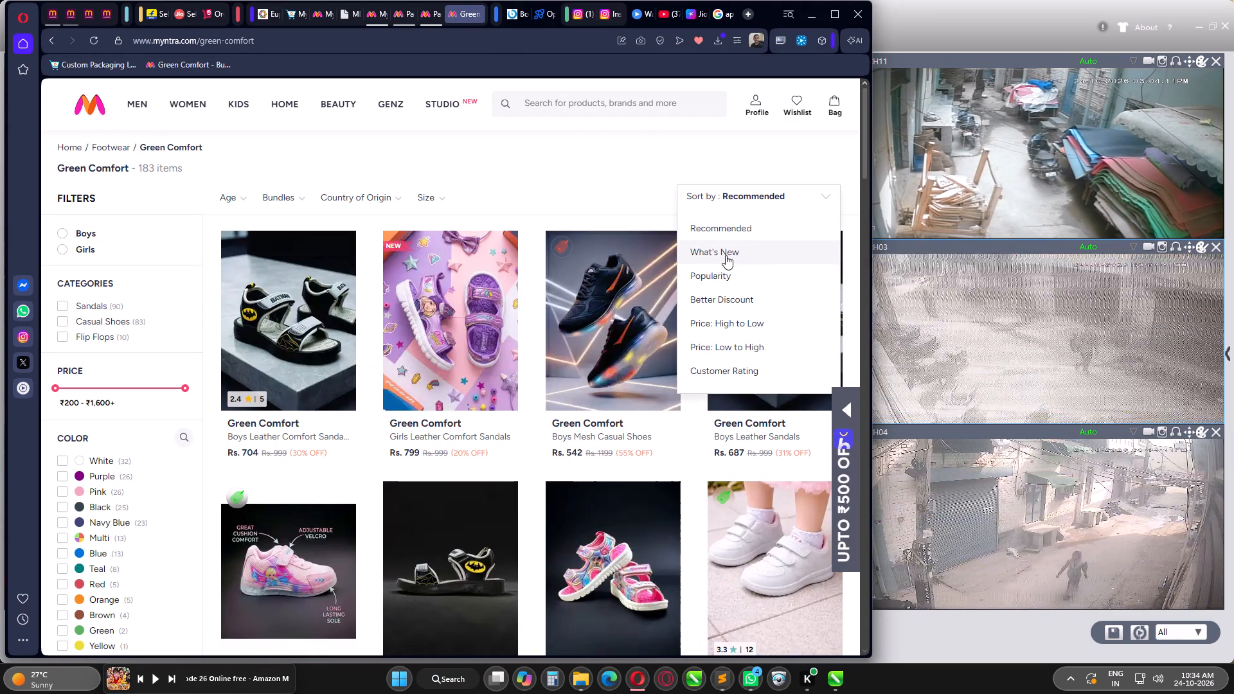
{"action": "left_click", "coordinate": [726, 255]}
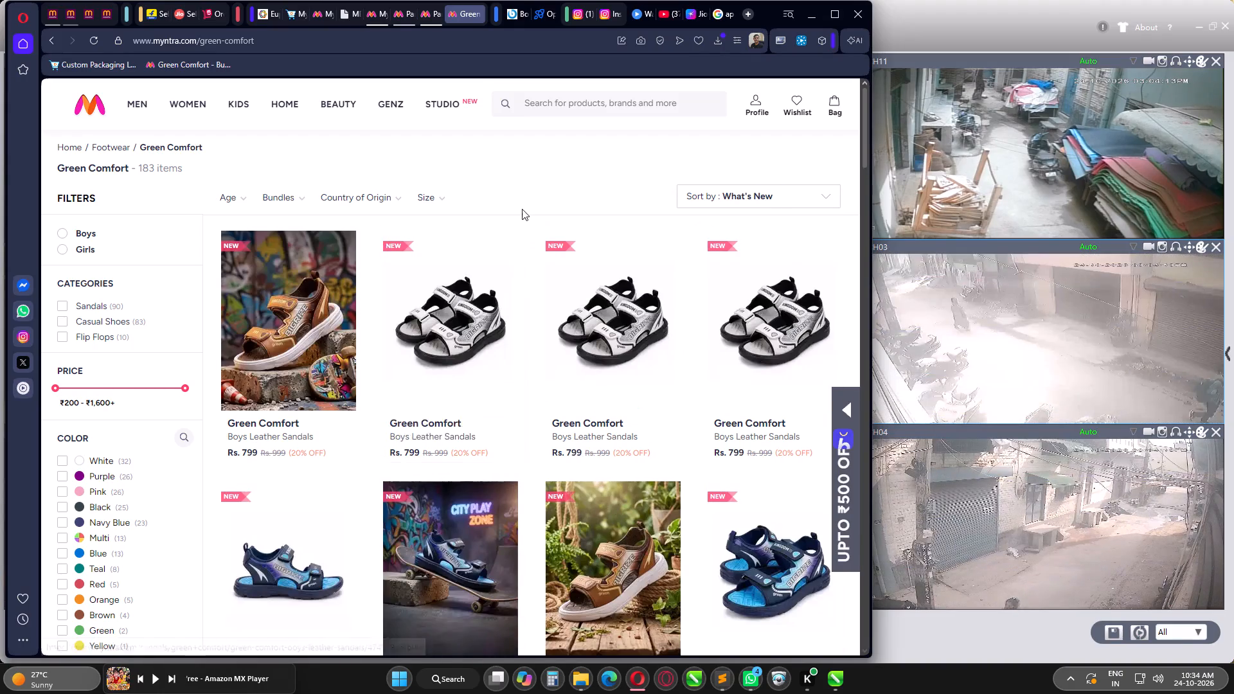
{"action": "scroll", "coordinate": [519, 202], "scroll_direction": "down", "scroll_amount": 2}
{"action": "scroll", "coordinate": [447, 395], "scroll_direction": "down", "scroll_amount": 2}
{"action": "scroll", "coordinate": [456, 334], "scroll_direction": "down", "scroll_amount": 2}
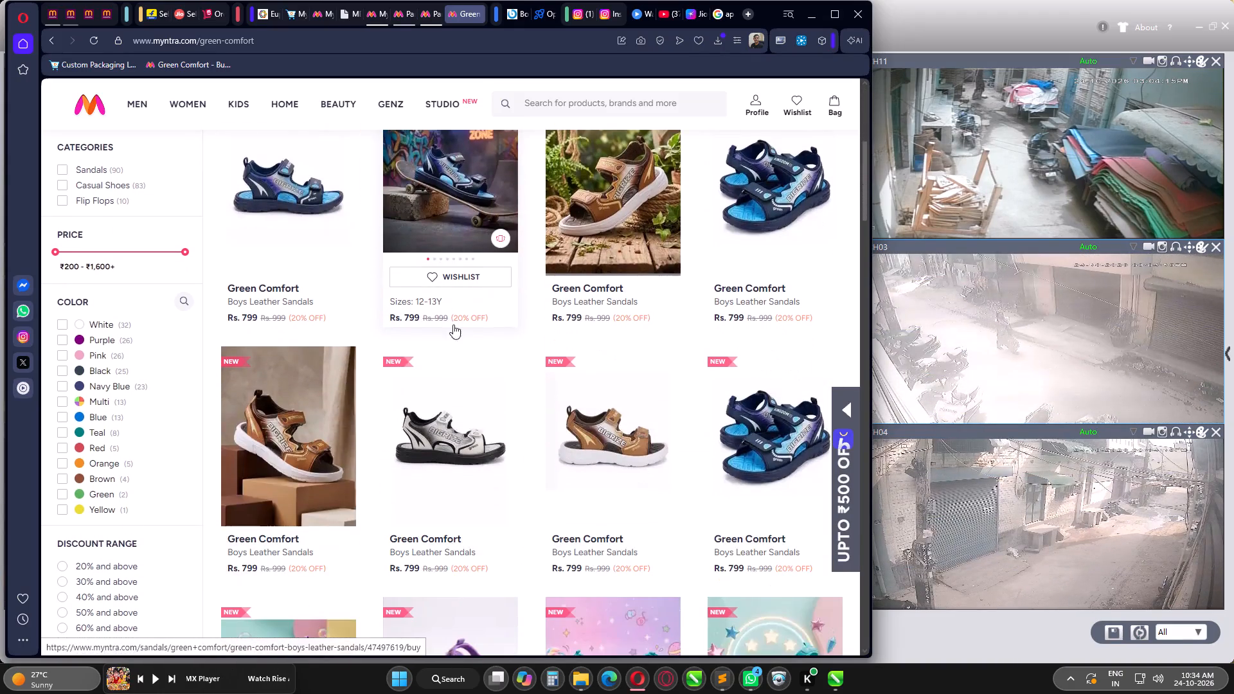
{"action": "scroll", "coordinate": [451, 328], "scroll_direction": "up", "scroll_amount": 5}
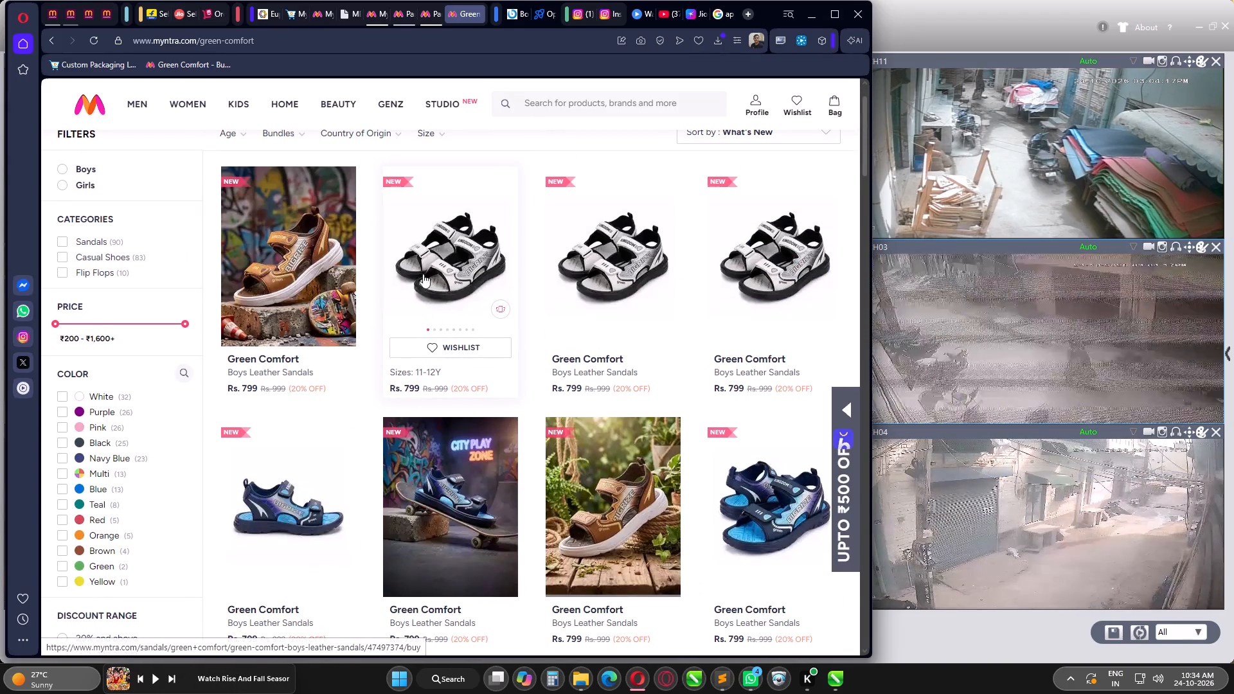
Return to My Requests in the Myntra Partner Portal and review the statuses of the single style edits.
{"action": "left_click", "coordinate": [392, 19]}
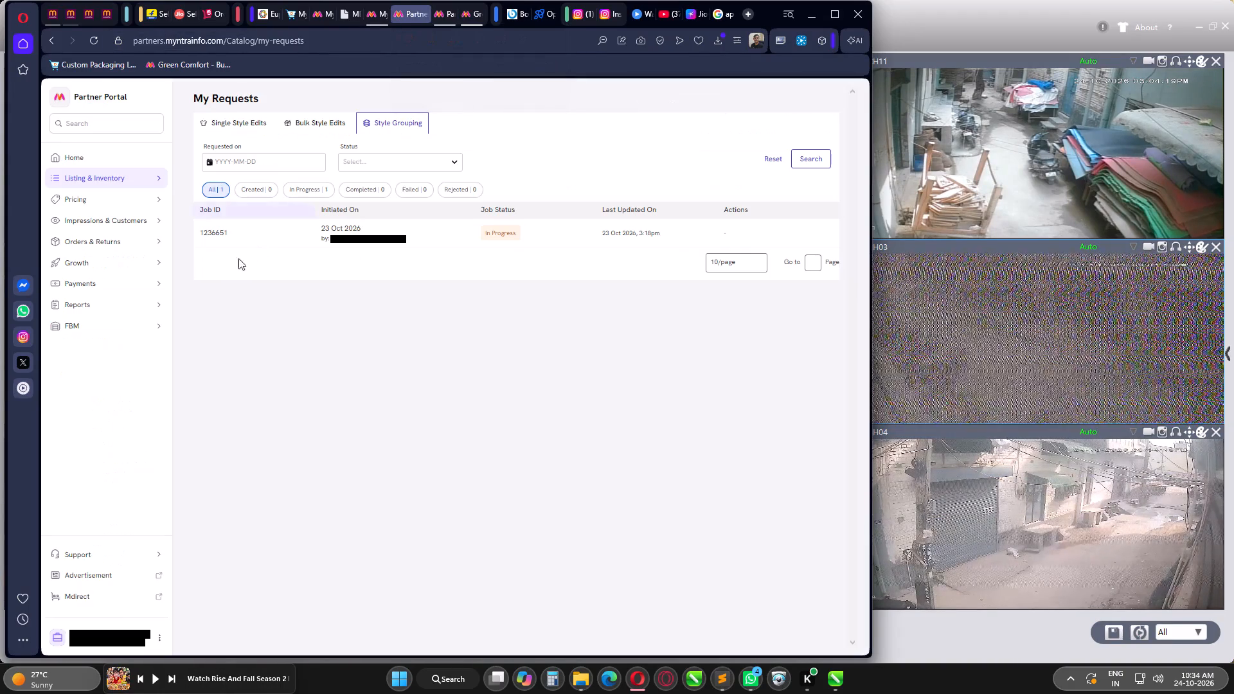
{"action": "left_click", "coordinate": [335, 121]}
{"action": "left_click", "coordinate": [395, 118]}
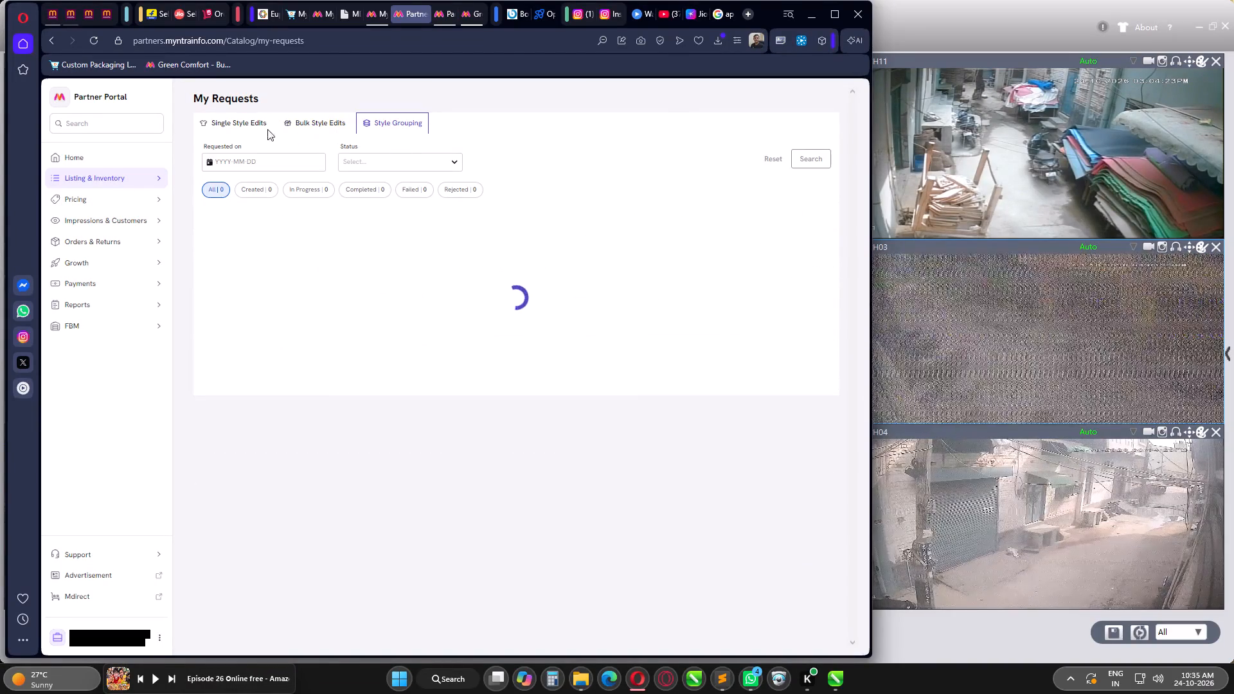
{"action": "left_click", "coordinate": [238, 128]}
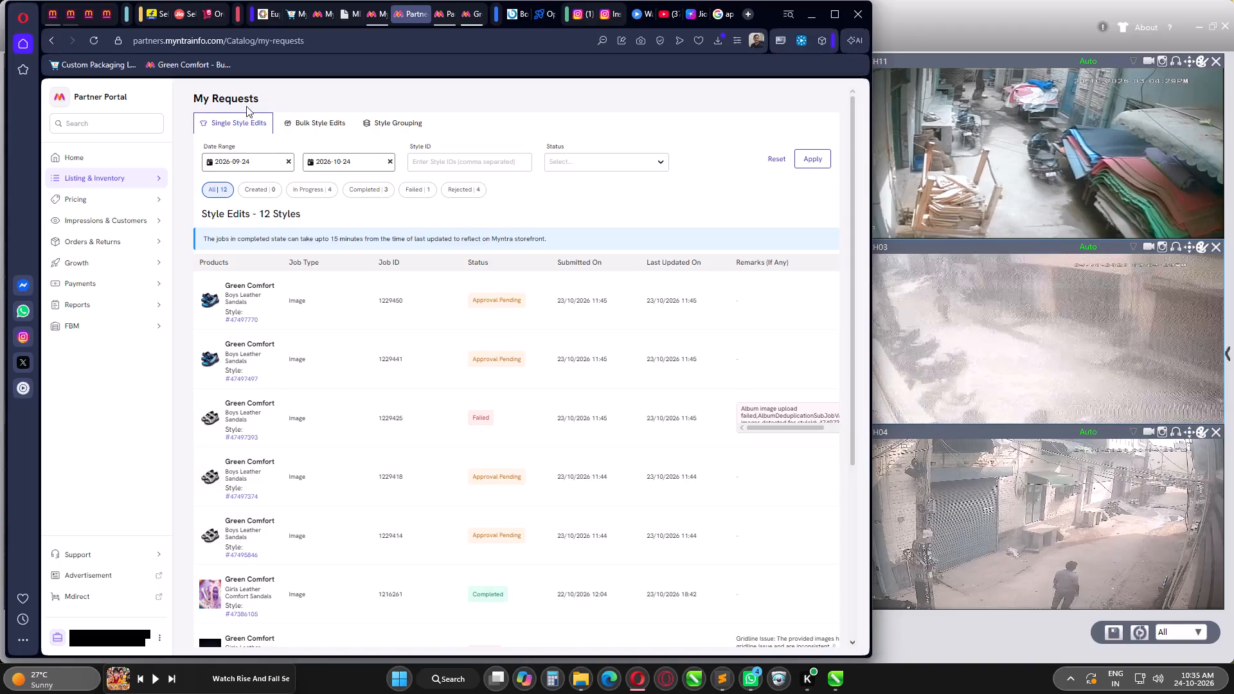
{"action": "scroll", "coordinate": [534, 429], "scroll_direction": "down", "scroll_amount": 2}
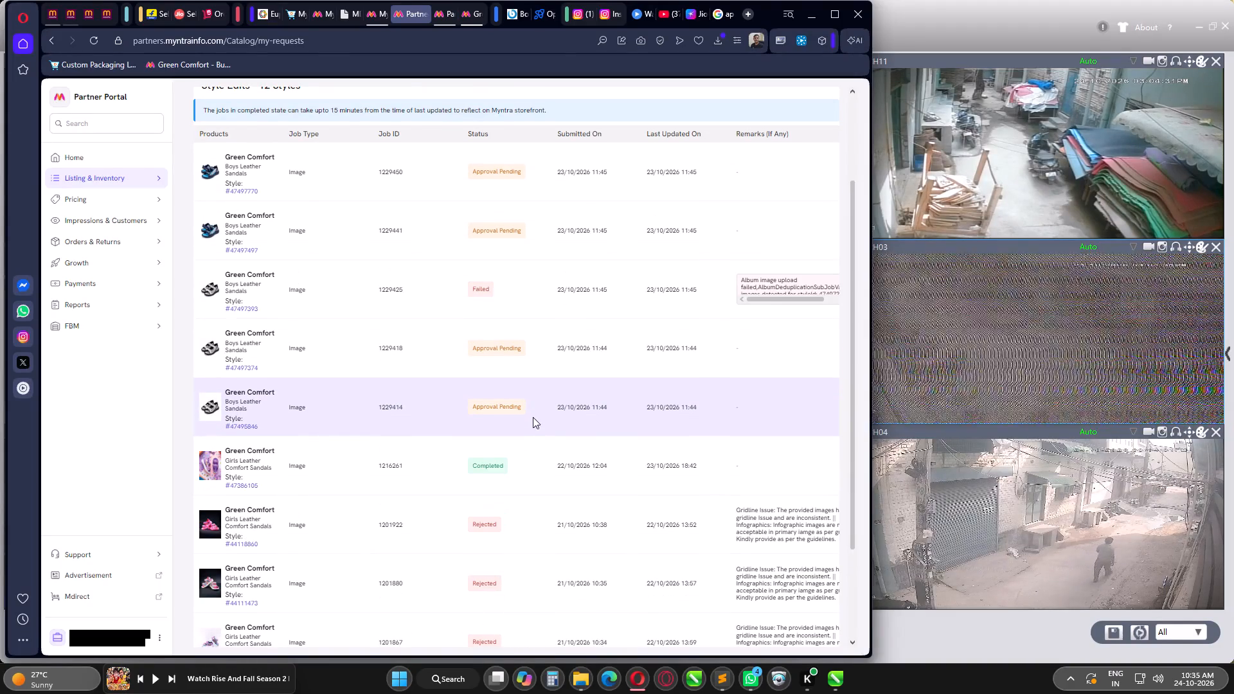
{"action": "scroll", "coordinate": [359, 446], "scroll_direction": "down", "scroll_amount": 2}
{"action": "left_click", "coordinate": [214, 344]}
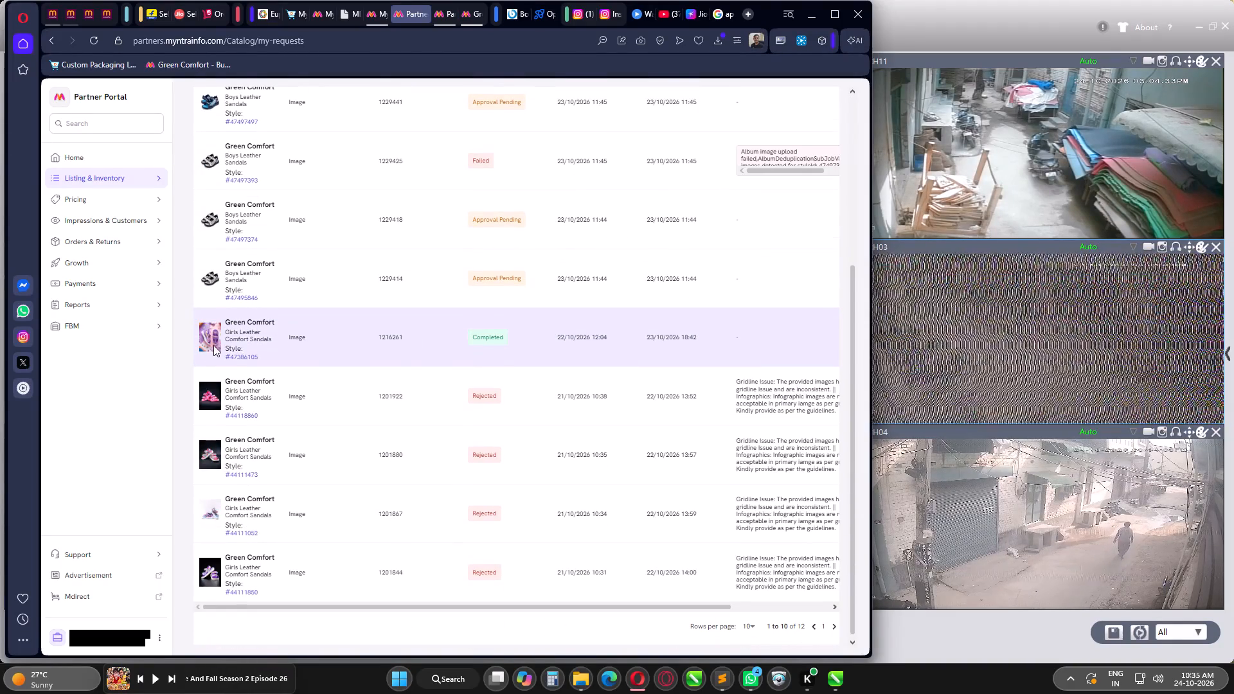
{"action": "scroll", "coordinate": [474, 355], "scroll_direction": "down", "scroll_amount": 2}
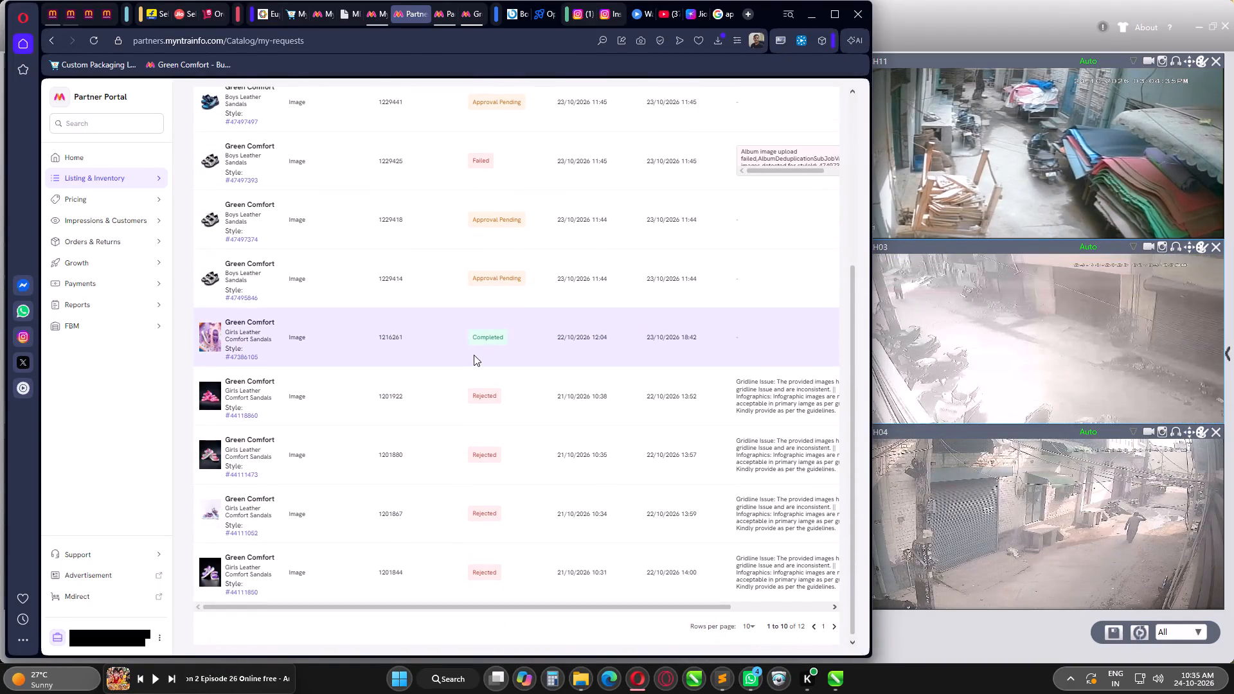
{"action": "scroll", "coordinate": [474, 355], "scroll_direction": "down", "scroll_amount": 2}
{"action": "scroll", "coordinate": [466, 346], "scroll_direction": "up", "scroll_amount": 12}
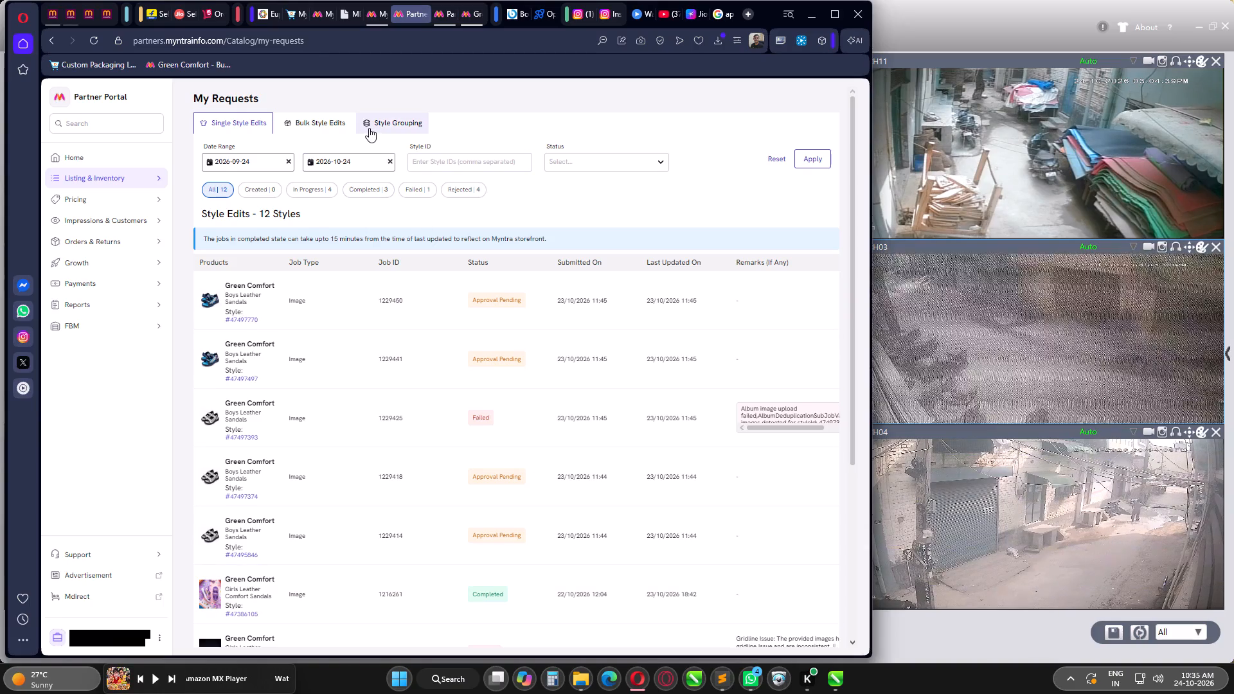
Check the style grouping requests in the Myntra Partner Portal.
{"action": "left_click", "coordinate": [369, 128]}
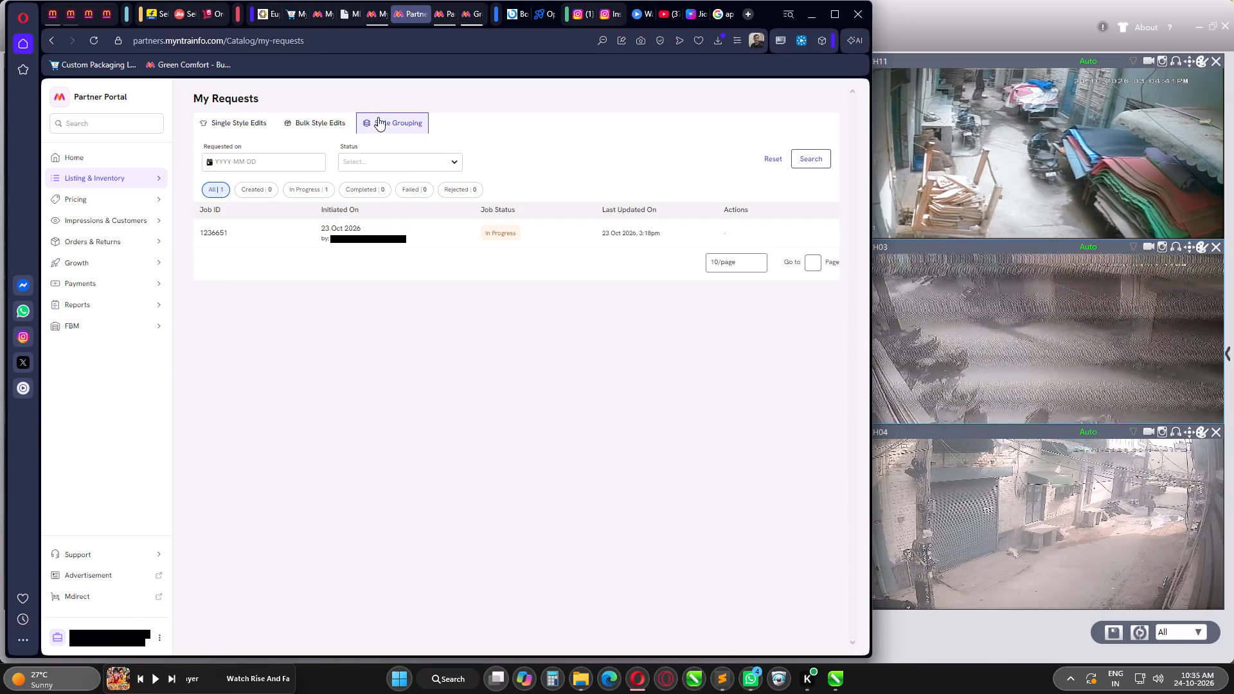
{"action": "left_click", "coordinate": [475, 474]}
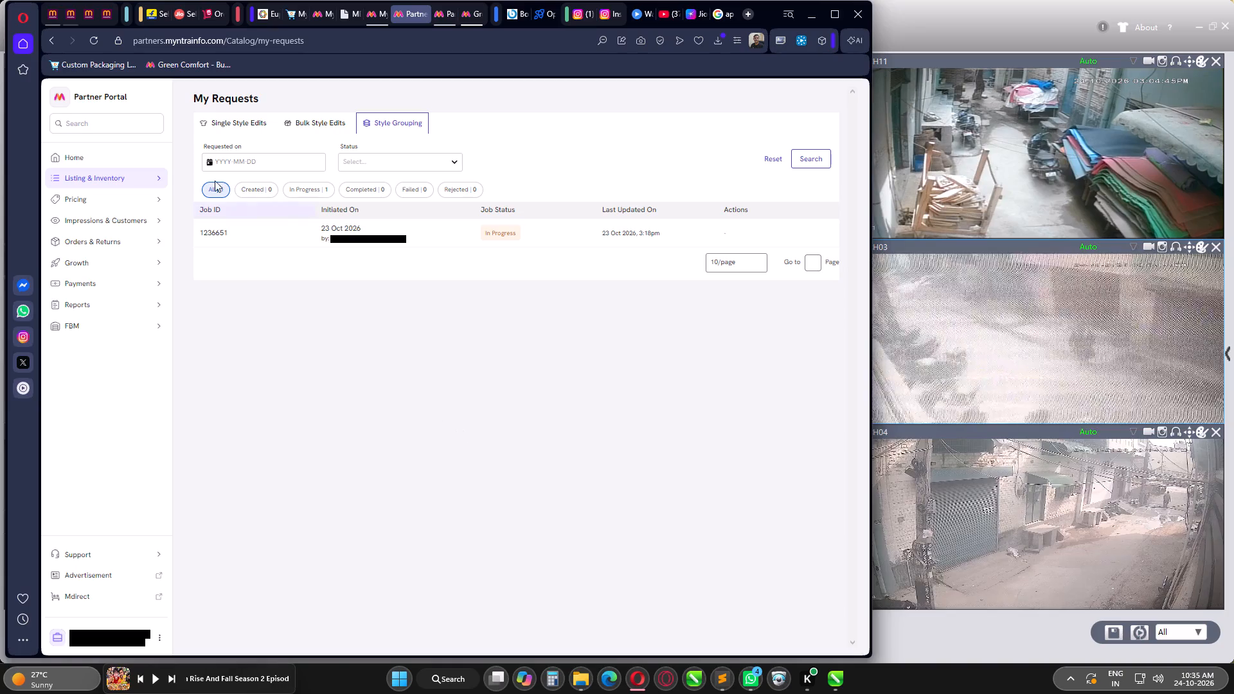
Open the browser page with the Product Listing Ads Reports and close it.
{"action": "left_click", "coordinate": [317, 14]}
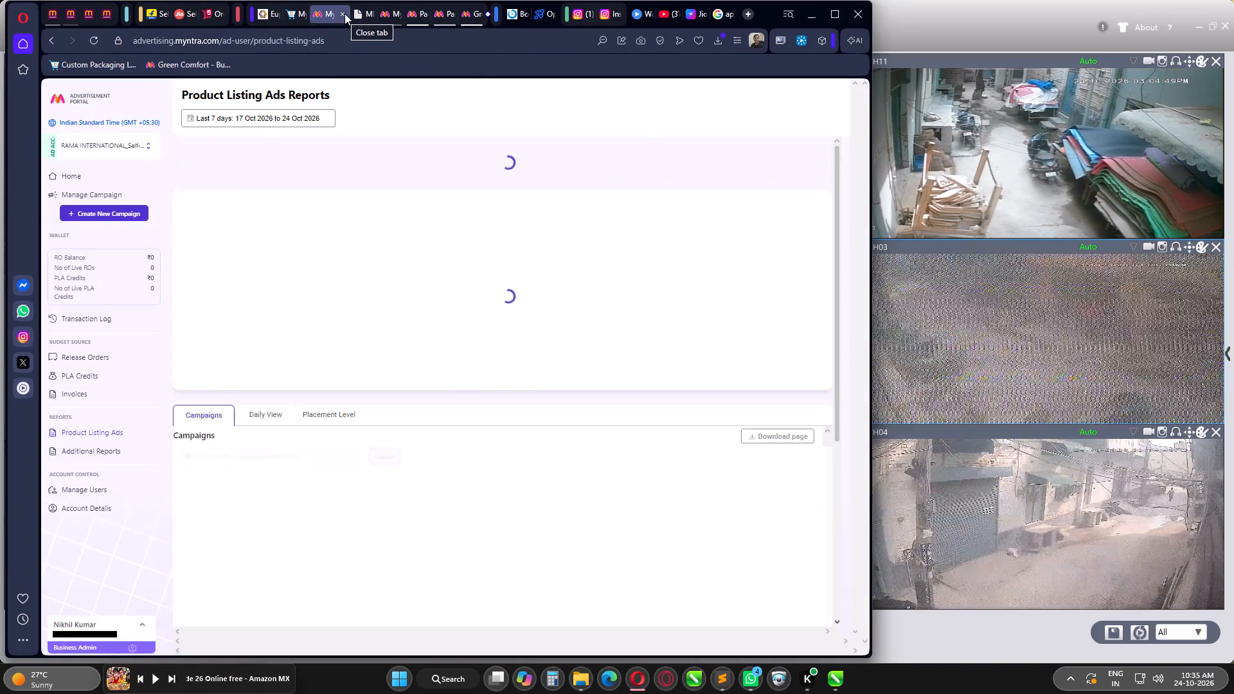
{"action": "left_click", "coordinate": [344, 13]}
Check the open orders in Myntra's Mdirect order management.
{"action": "left_click", "coordinate": [106, 132]}
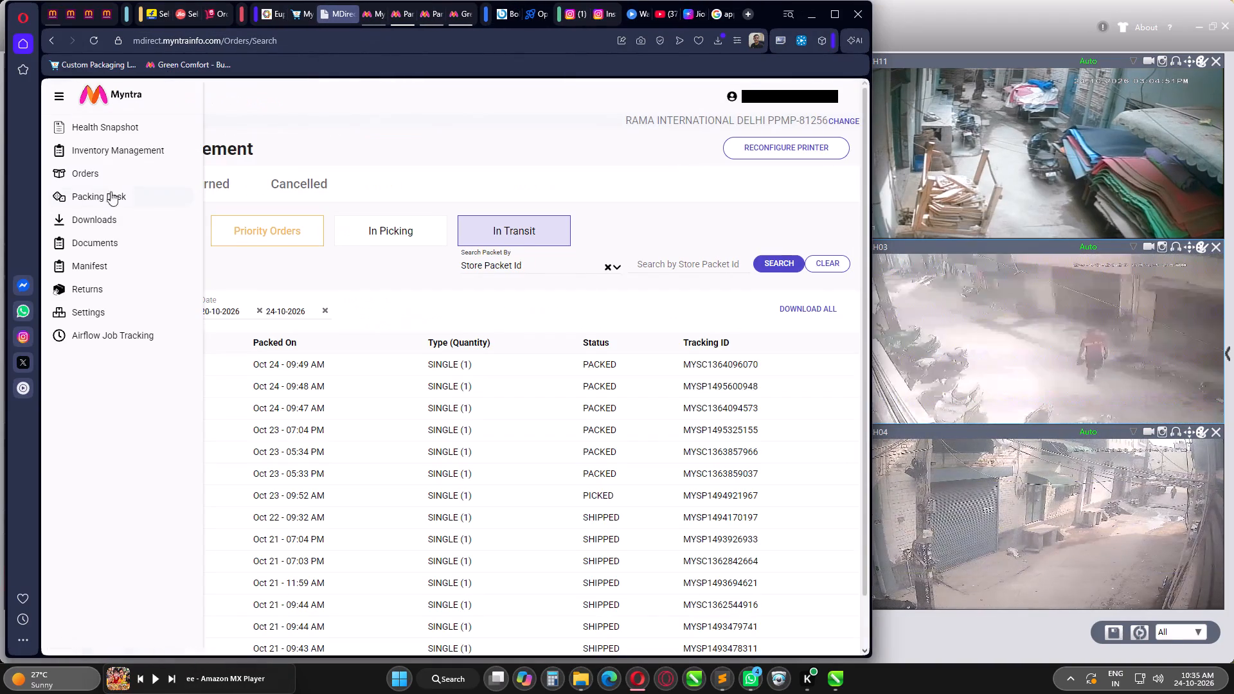
{"action": "left_click", "coordinate": [107, 173]}
{"action": "left_click", "coordinate": [145, 220]}
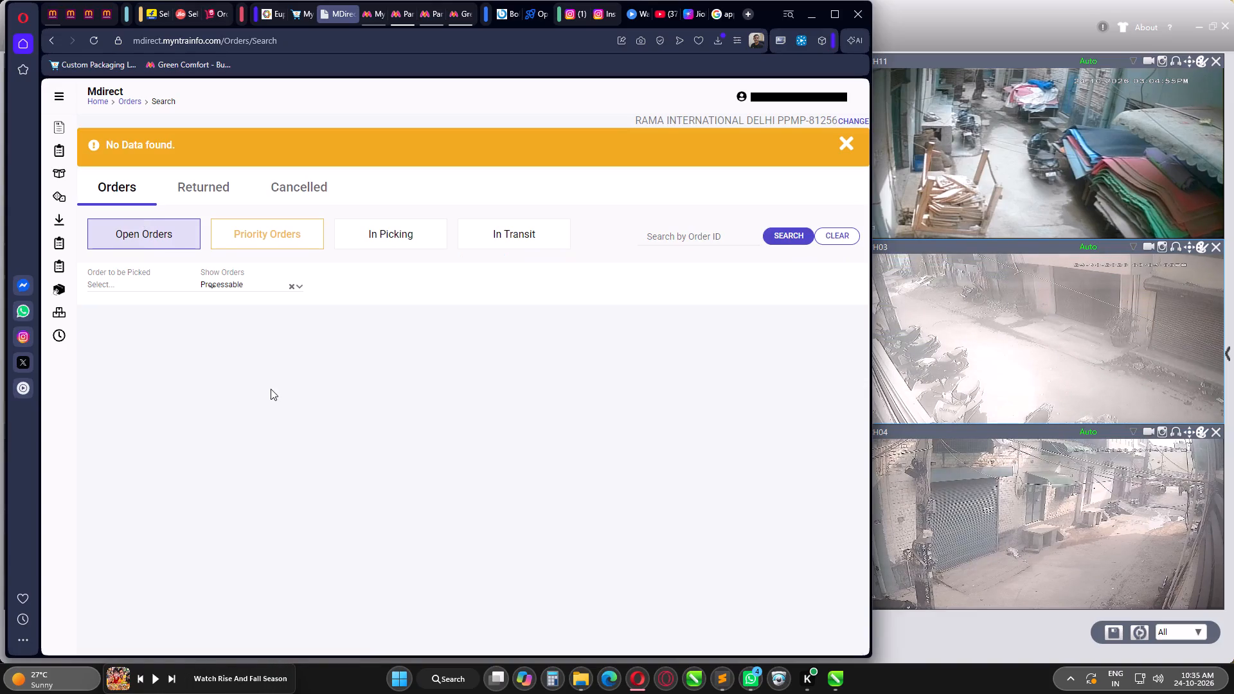
{"action": "scroll", "coordinate": [495, 448], "scroll_direction": "down", "scroll_amount": 3}
Close the Google search page and minimise the Opera window.
{"action": "left_click", "coordinate": [720, 13]}
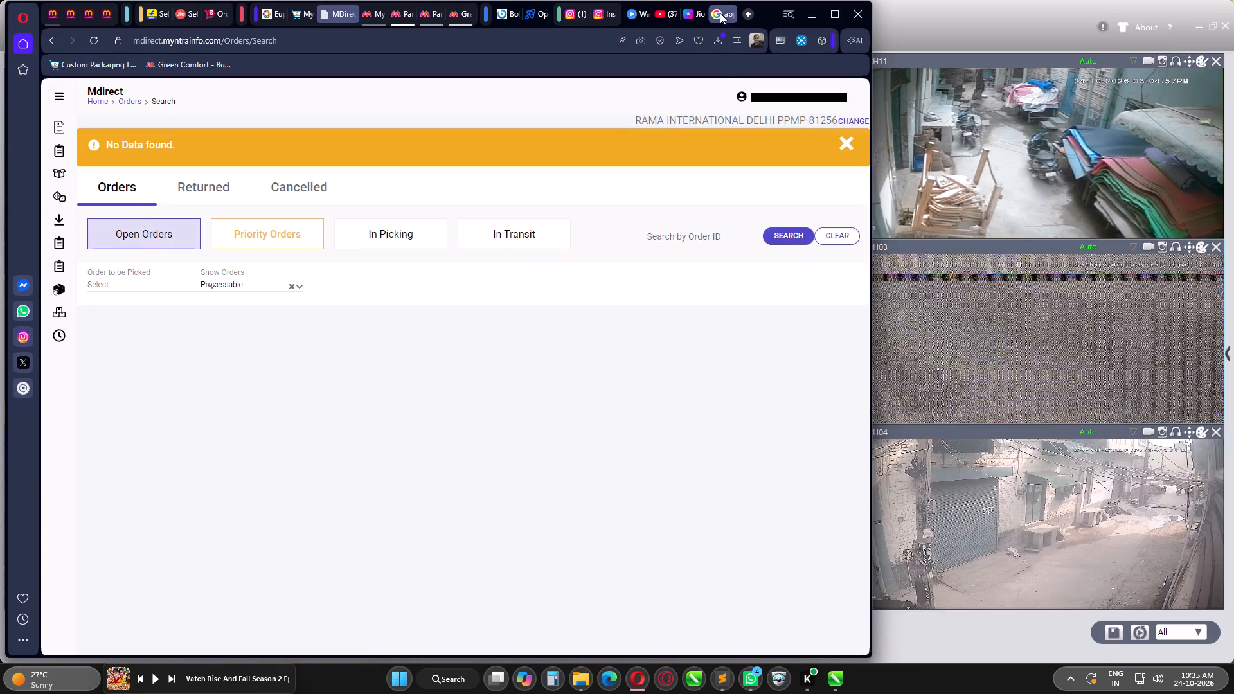
{"action": "left_click", "coordinate": [729, 15]}
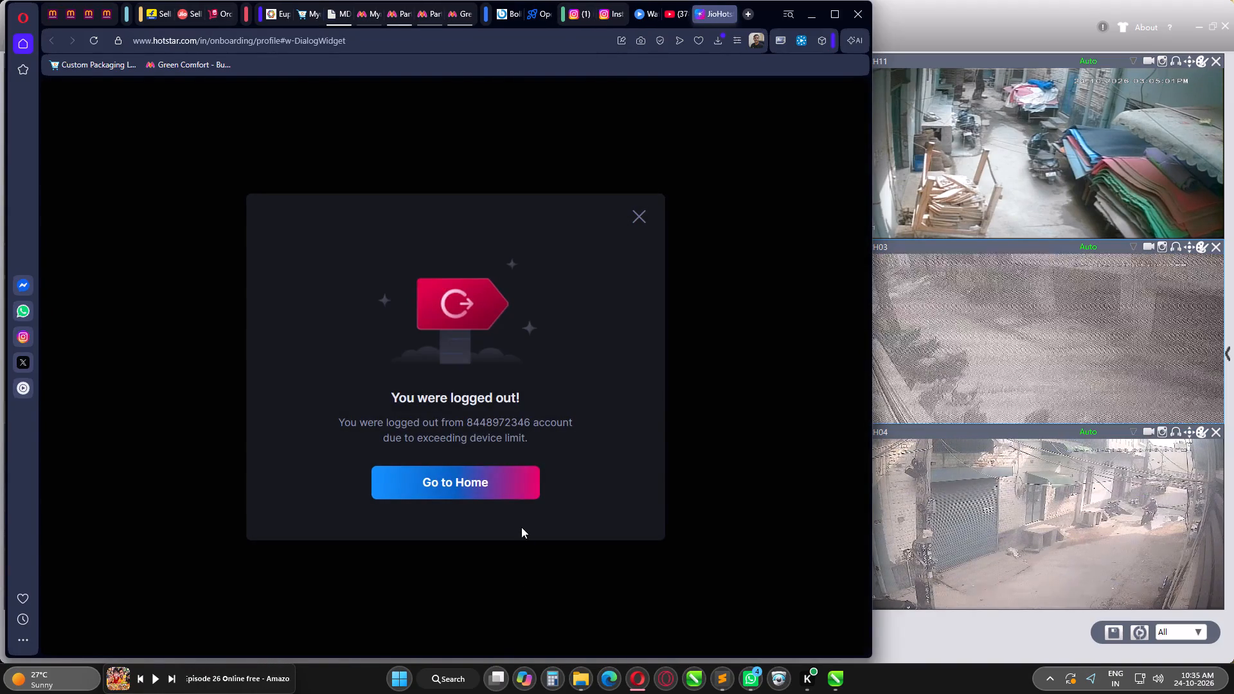
{"action": "left_click", "coordinate": [640, 681]}
In File Explorer, browse drive D: through WEBSITE and website catalogs work to the jio mart folder in AD creatives, then minimise the window.
{"action": "left_click", "coordinate": [578, 681]}
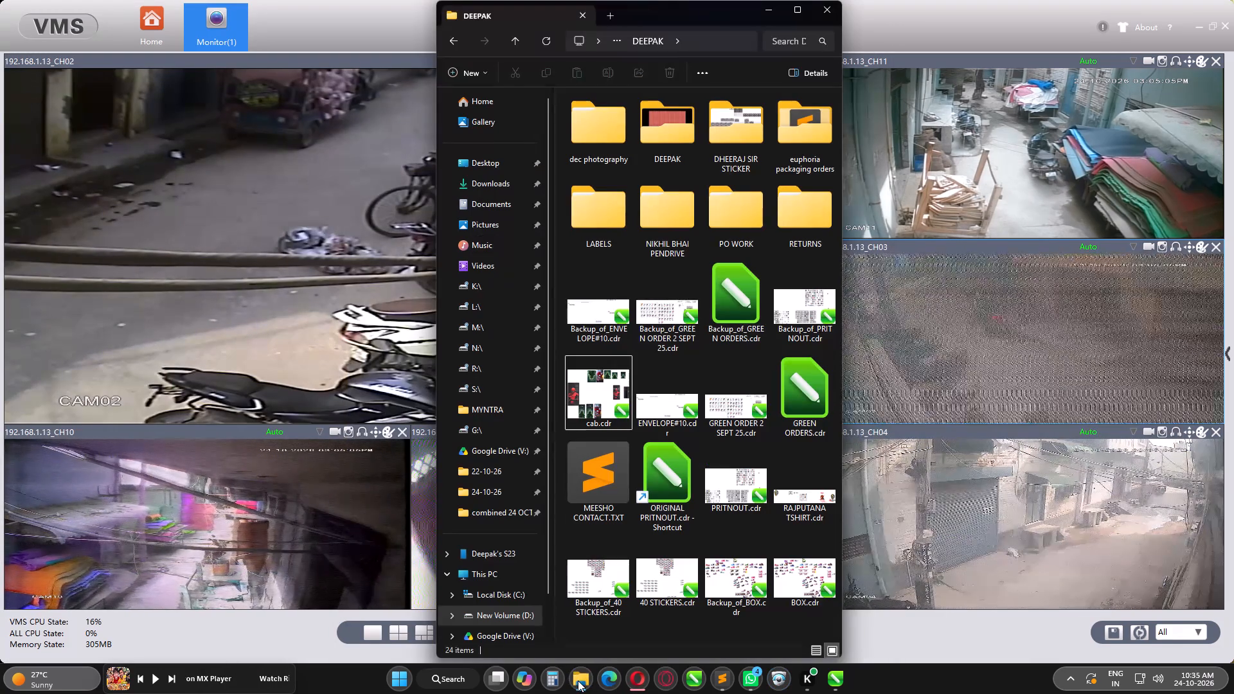
{"action": "scroll", "coordinate": [508, 440], "scroll_direction": "down", "scroll_amount": 4}
{"action": "left_click", "coordinate": [506, 571]}
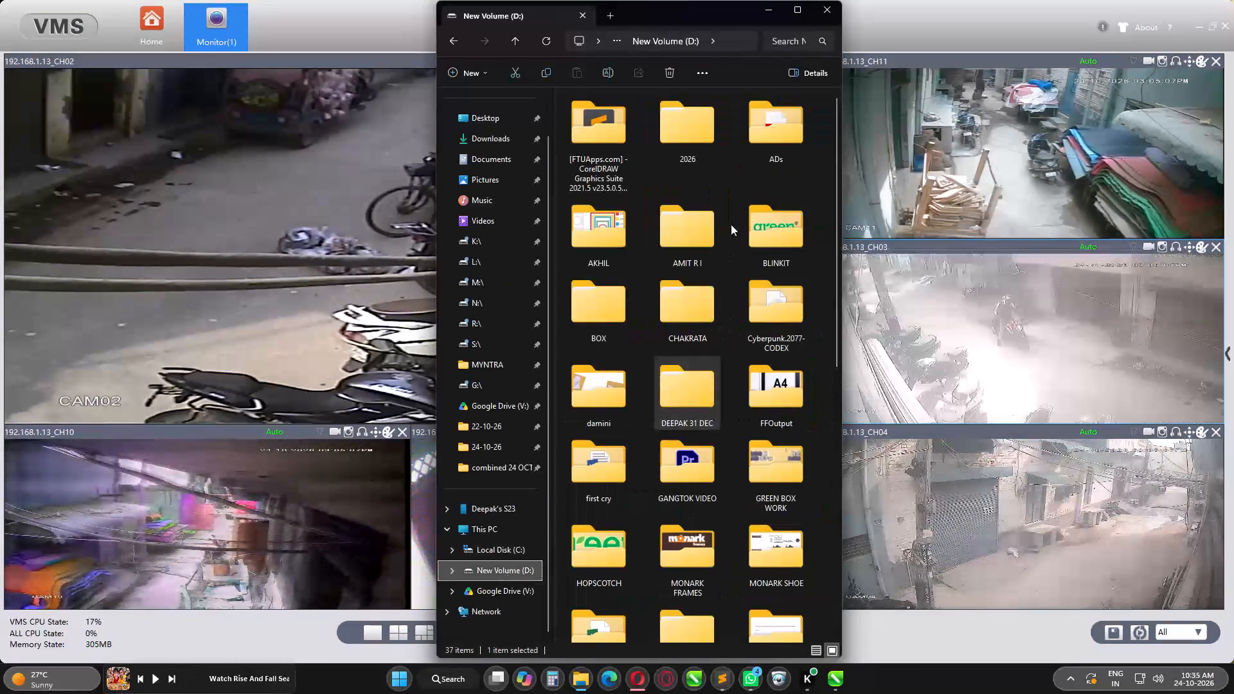
{"action": "scroll", "coordinate": [711, 432], "scroll_direction": "down", "scroll_amount": 6}
{"action": "double_click", "coordinate": [585, 312]}
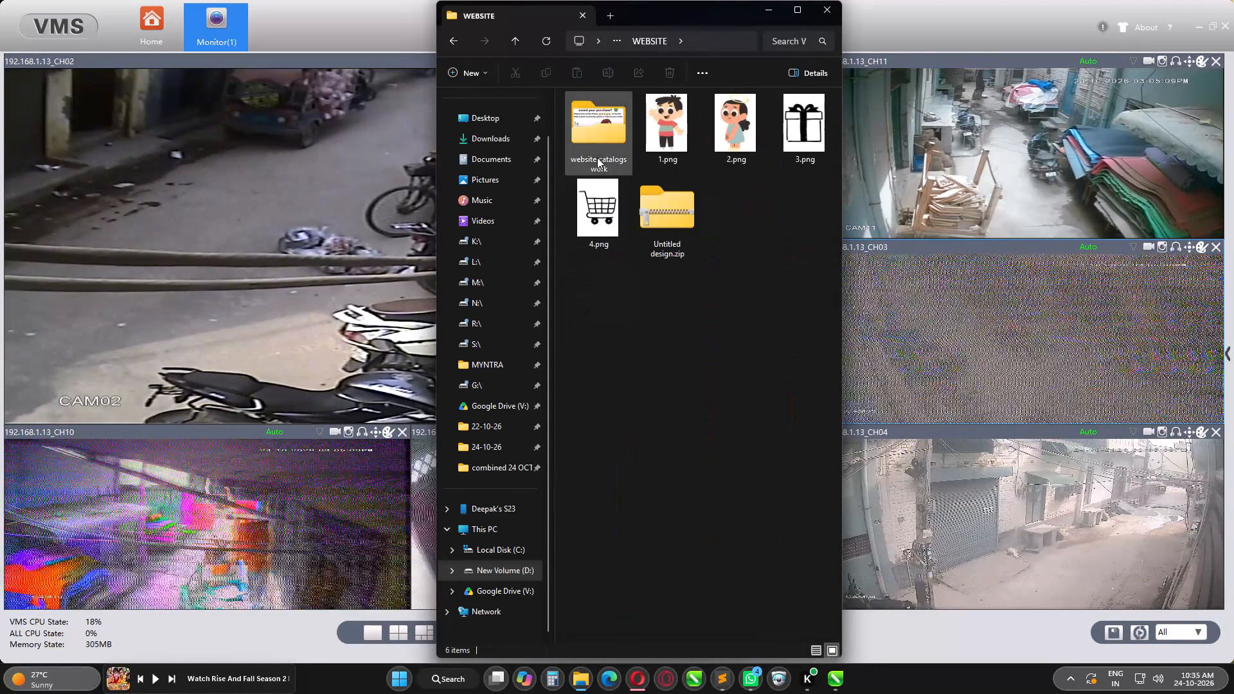
{"action": "double_click", "coordinate": [598, 152]}
{"action": "double_click", "coordinate": [631, 371]}
{"action": "key", "text": "j"}
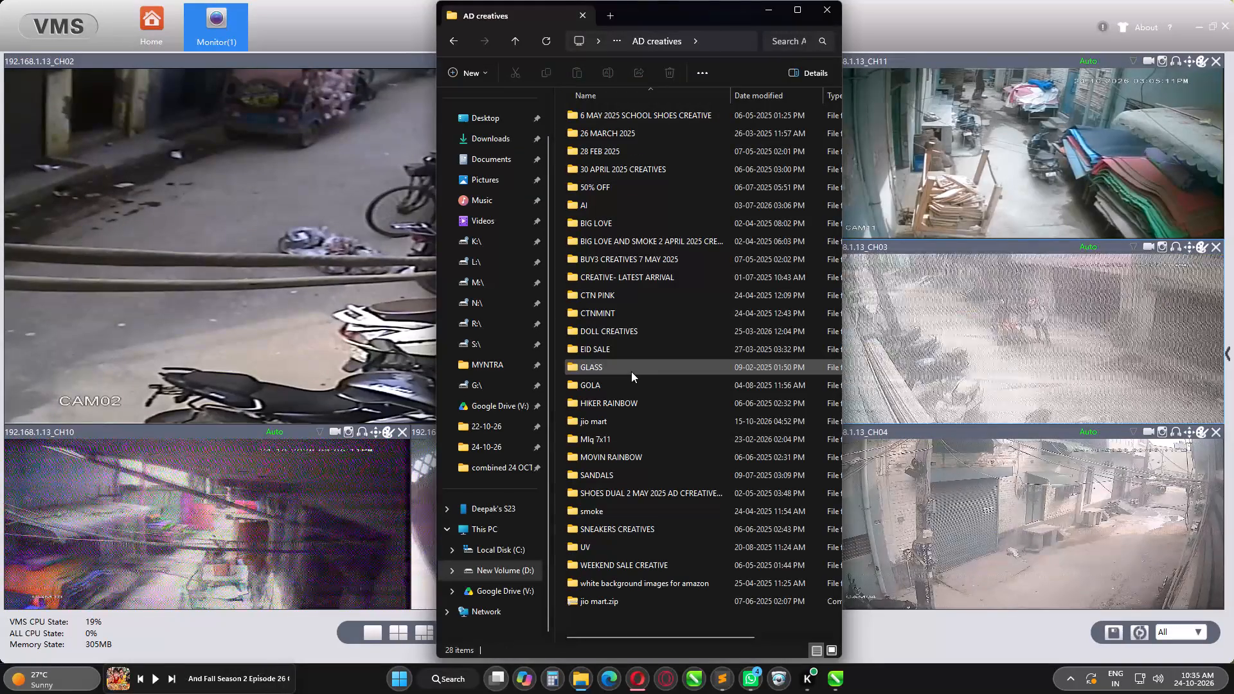
{"action": "double_click", "coordinate": [635, 427]}
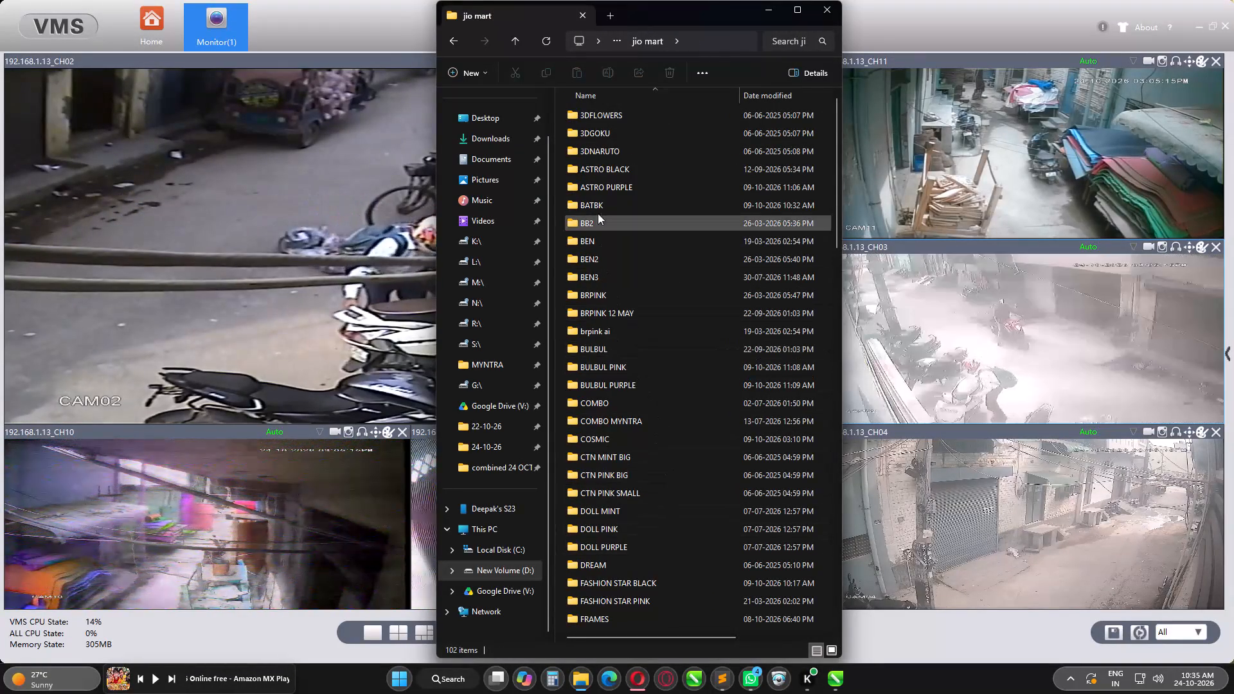
{"action": "left_click", "coordinate": [762, 15]}
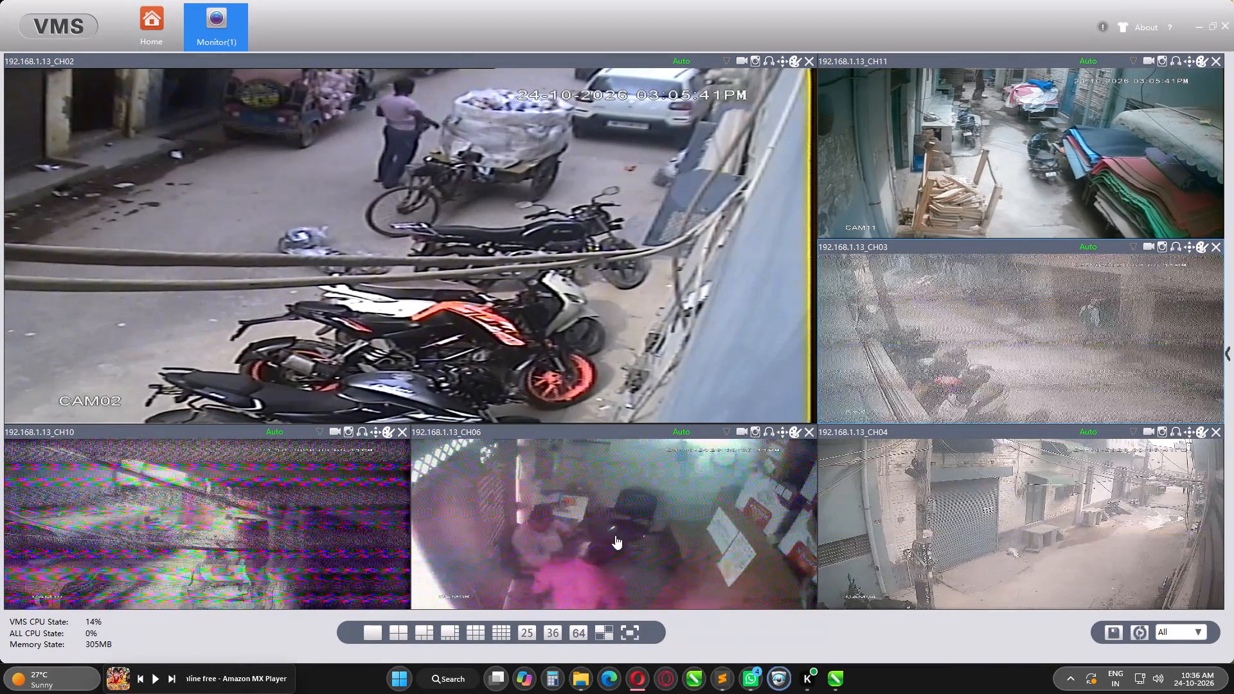
Switch back to Opera and open the Green Comfort account's pending Meesho orders.
{"action": "left_click", "coordinate": [648, 684]}
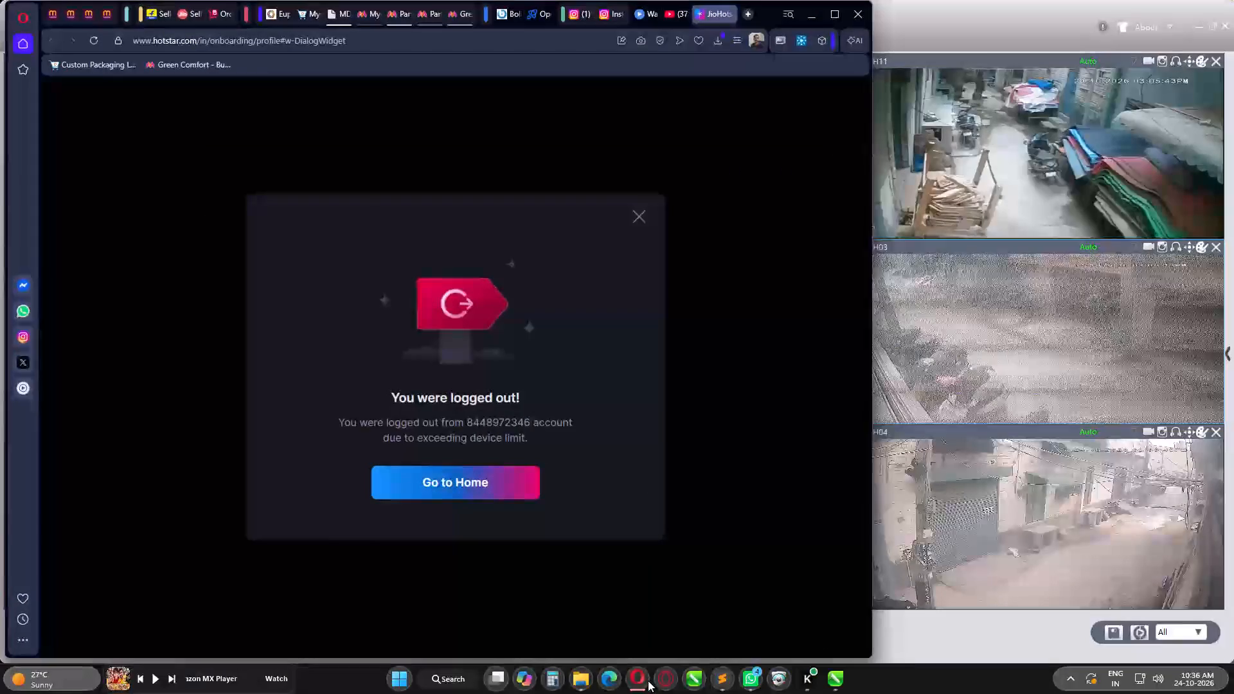
{"action": "left_click", "coordinate": [49, 16]}
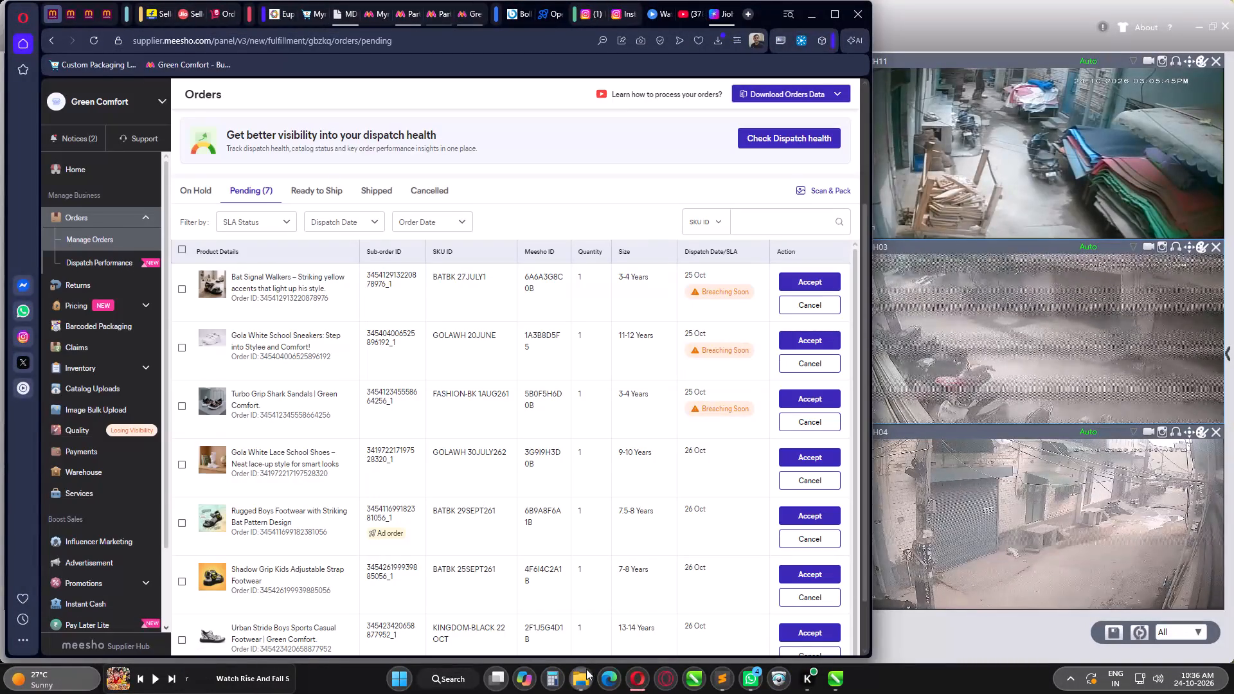
Switch to File Explorer and open the BATBK 25 SEPT26 folder inside jio mart's BATBK folder, checking BATBK 9X10 on the way.
{"action": "left_click", "coordinate": [583, 669]}
{"action": "scroll", "coordinate": [638, 363], "scroll_direction": "down", "scroll_amount": 1}
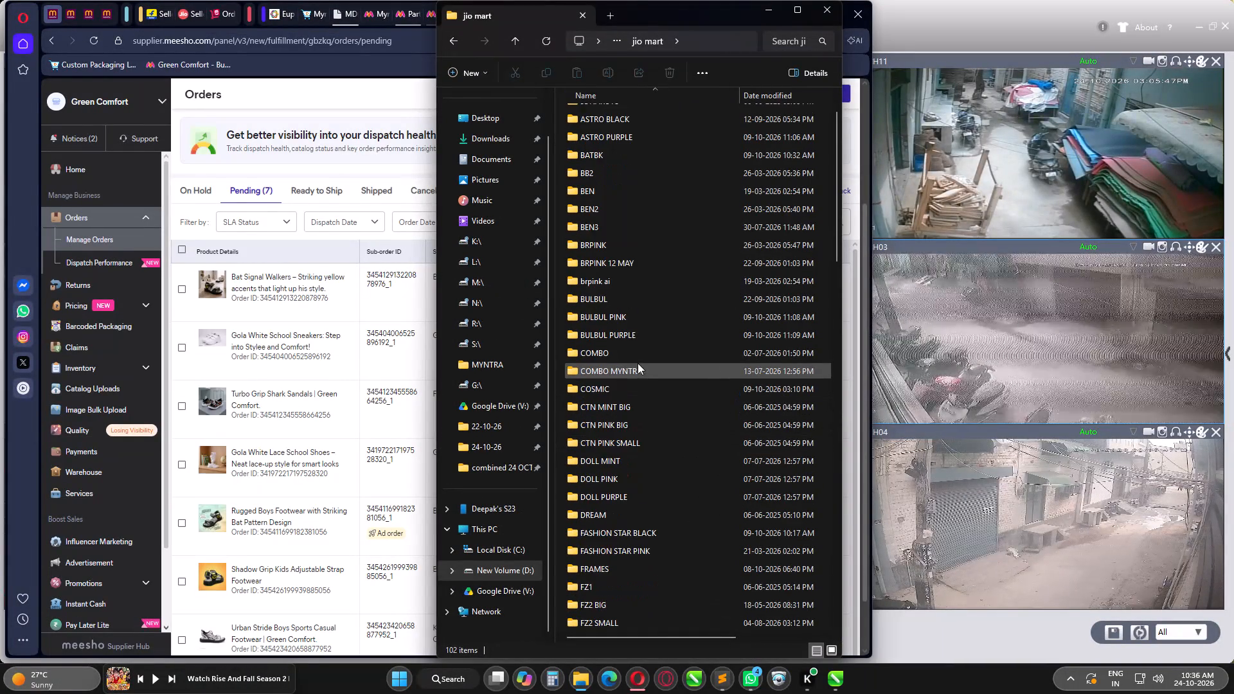
{"action": "scroll", "coordinate": [629, 412], "scroll_direction": "down", "scroll_amount": 15}
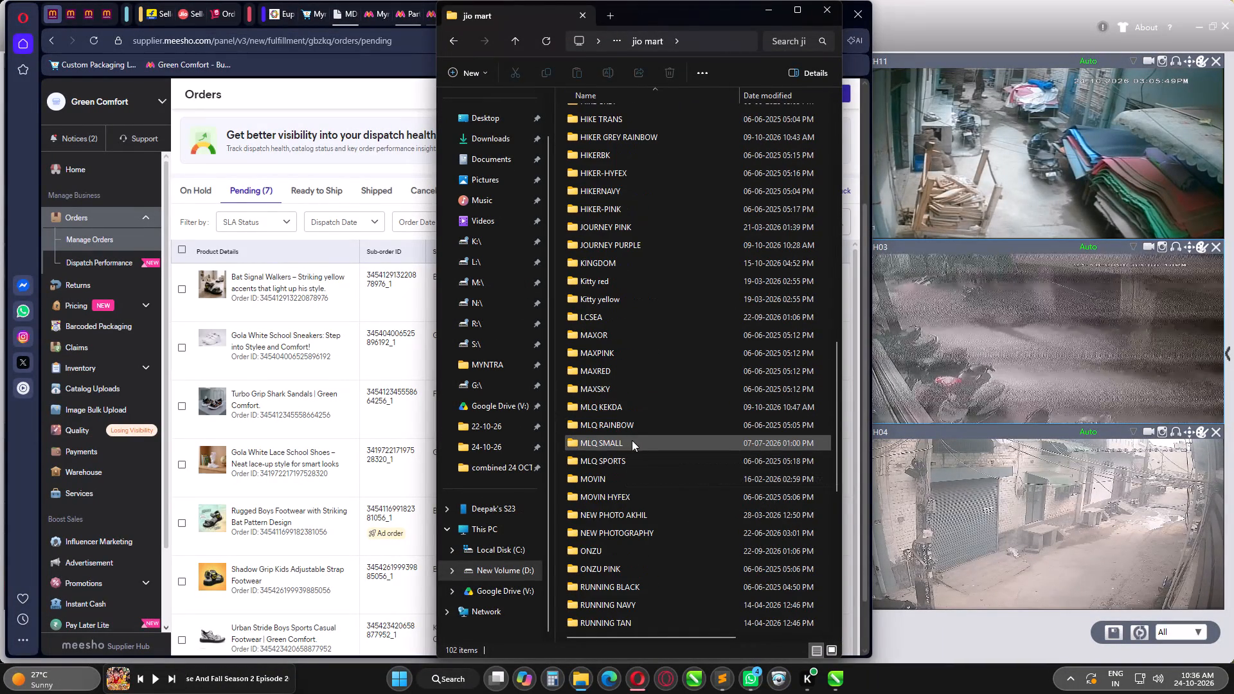
{"action": "scroll", "coordinate": [626, 438], "scroll_direction": "down", "scroll_amount": 2}
{"action": "scroll", "coordinate": [621, 438], "scroll_direction": "up", "scroll_amount": 20}
{"action": "scroll", "coordinate": [621, 438], "scroll_direction": "up", "scroll_amount": 8}
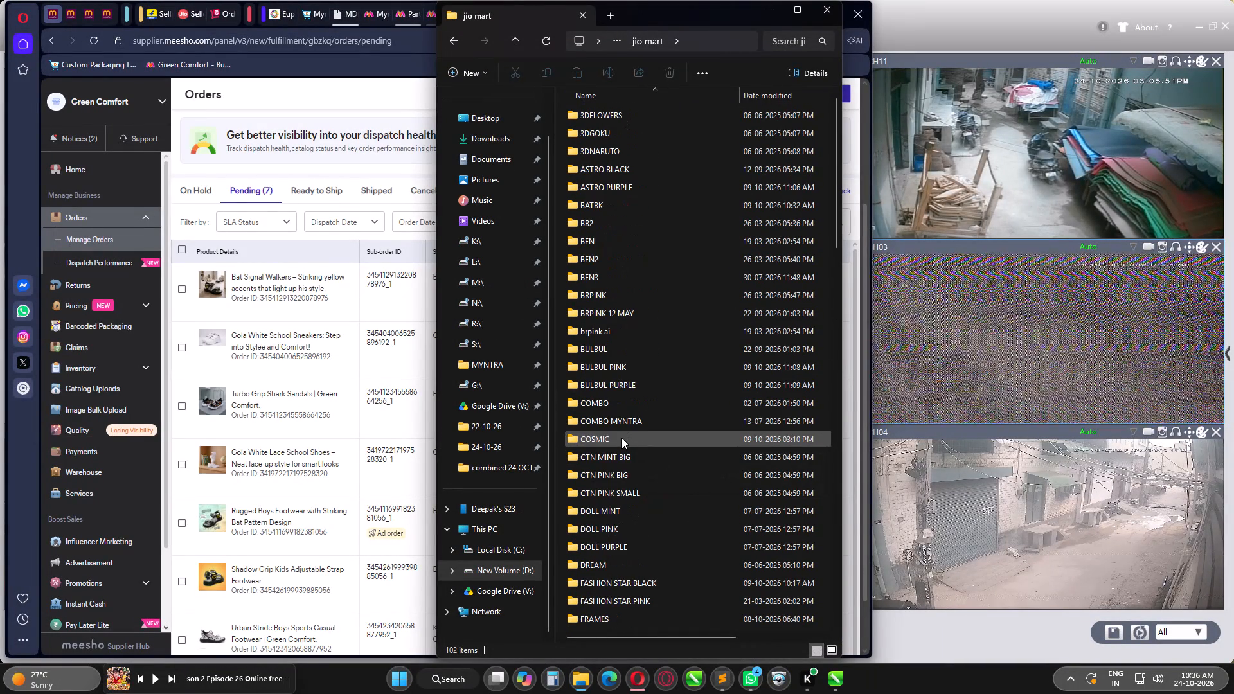
{"action": "double_click", "coordinate": [617, 208]}
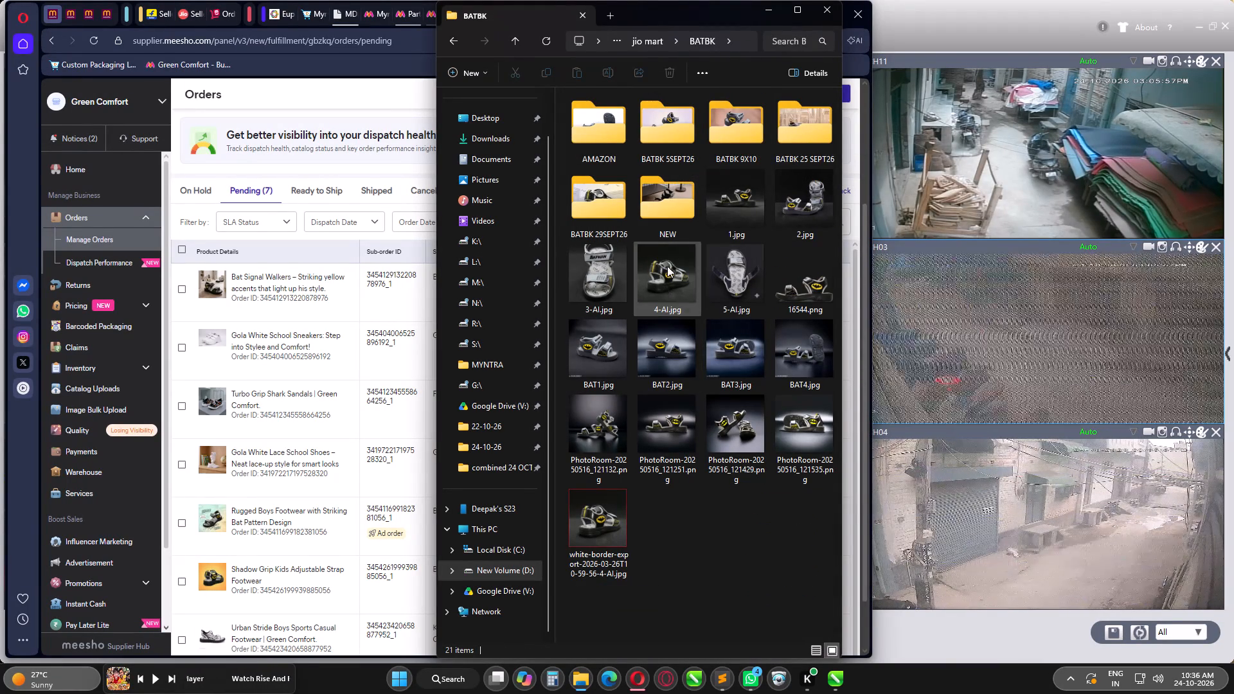
{"action": "double_click", "coordinate": [749, 126]}
{"action": "key", "text": "BackSpace"}
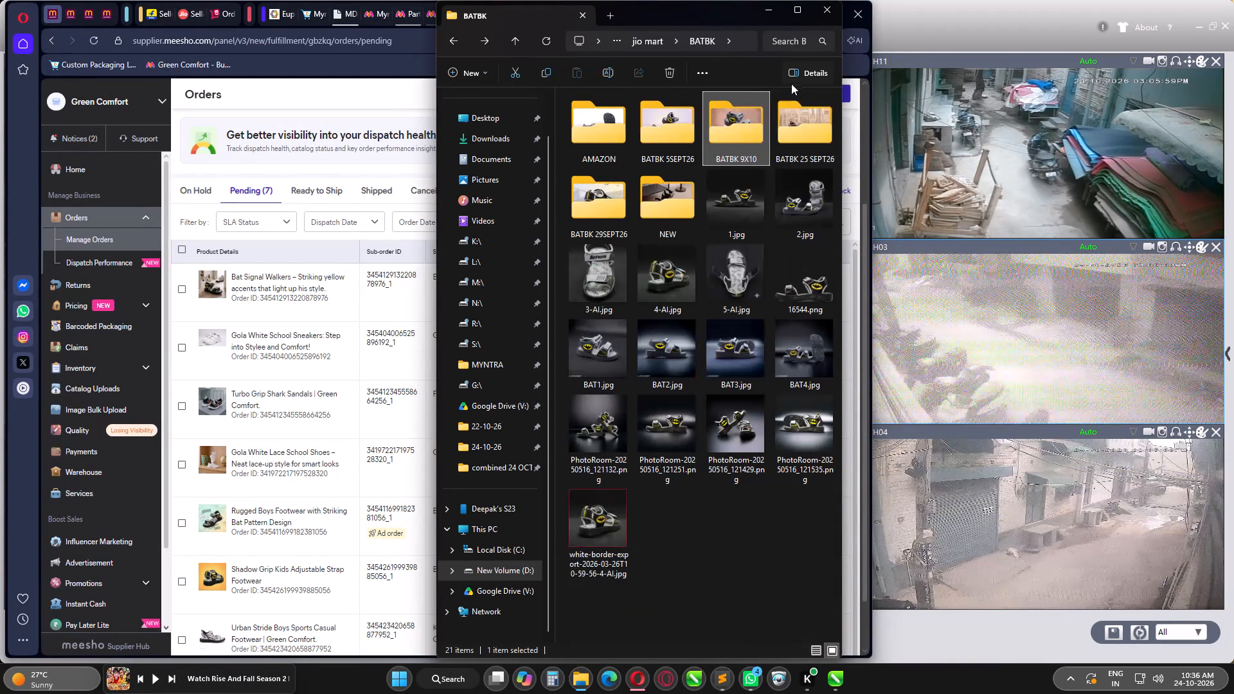
{"action": "double_click", "coordinate": [792, 131]}
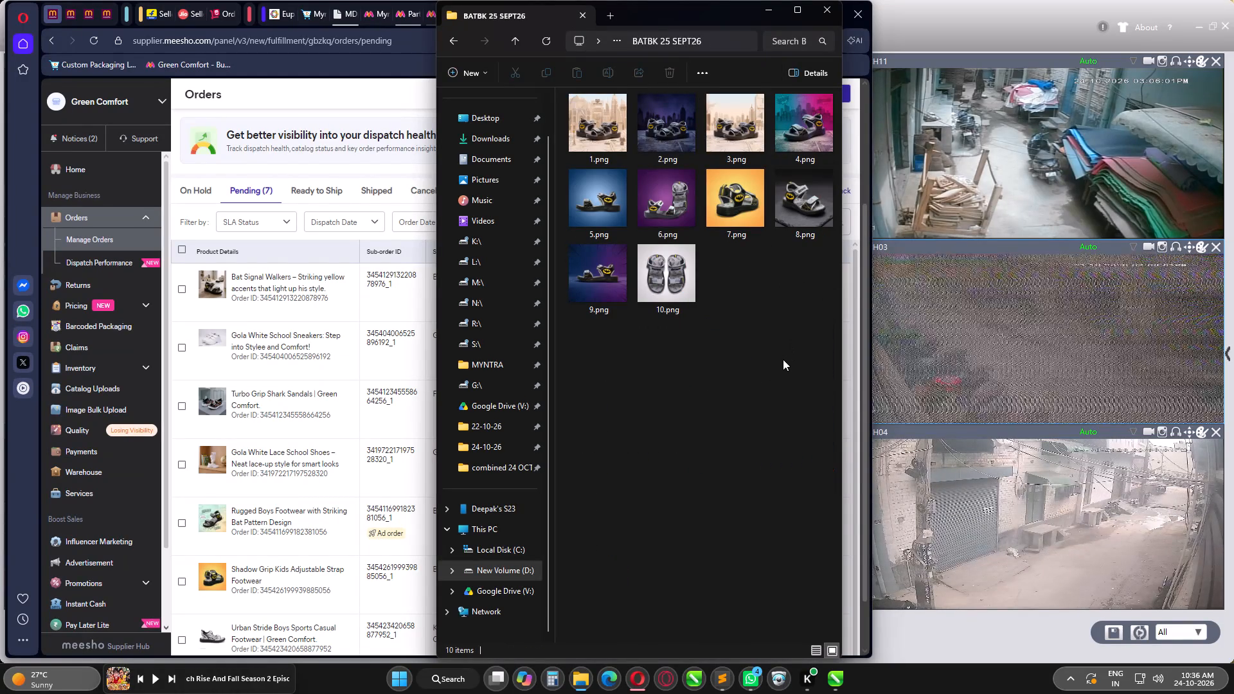
{"action": "left_click", "coordinate": [783, 359]}
View the Batman sandal images from 6.png back to 3.png in Photos, then close the viewer.
{"action": "double_click", "coordinate": [654, 202]}
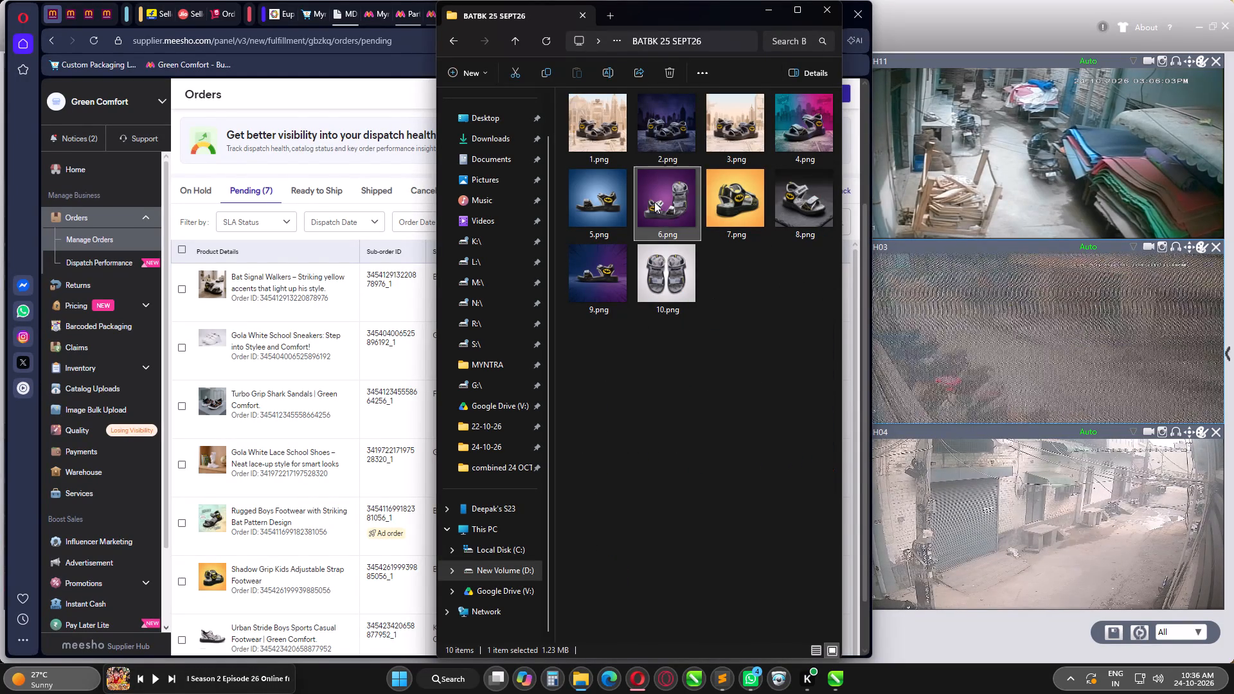
{"action": "left_click", "coordinate": [642, 321]}
{"action": "key", "text": "Left"}
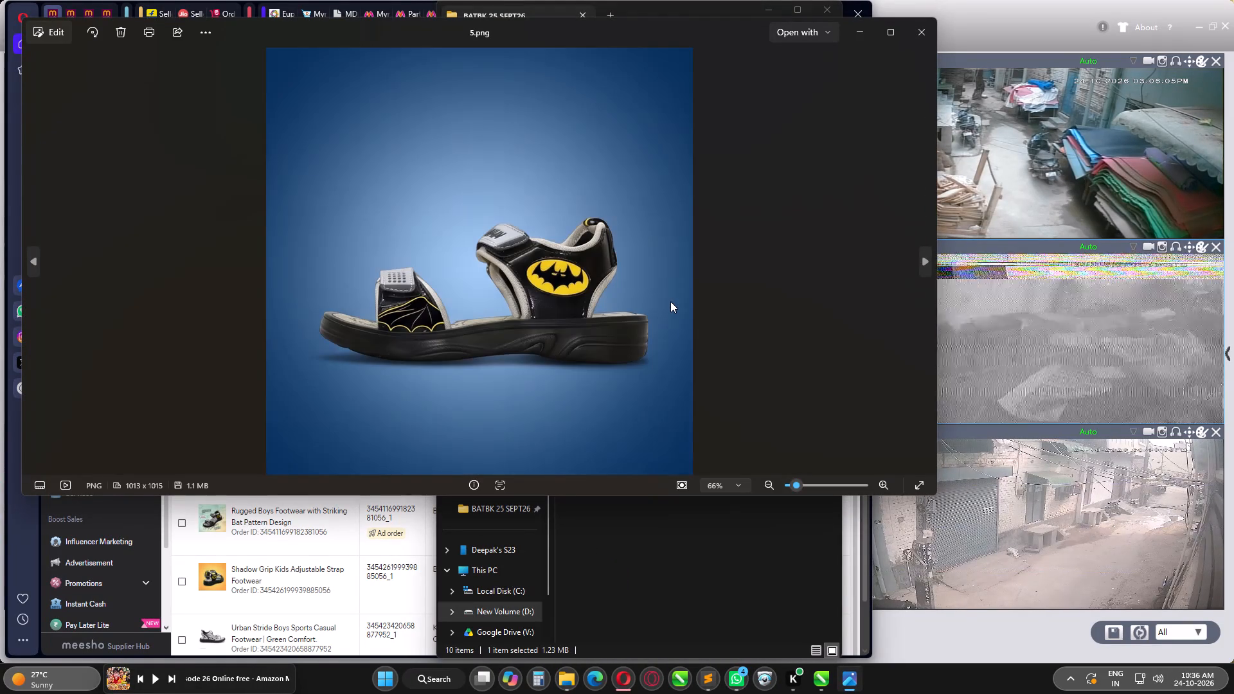
{"action": "key", "text": "Left"}
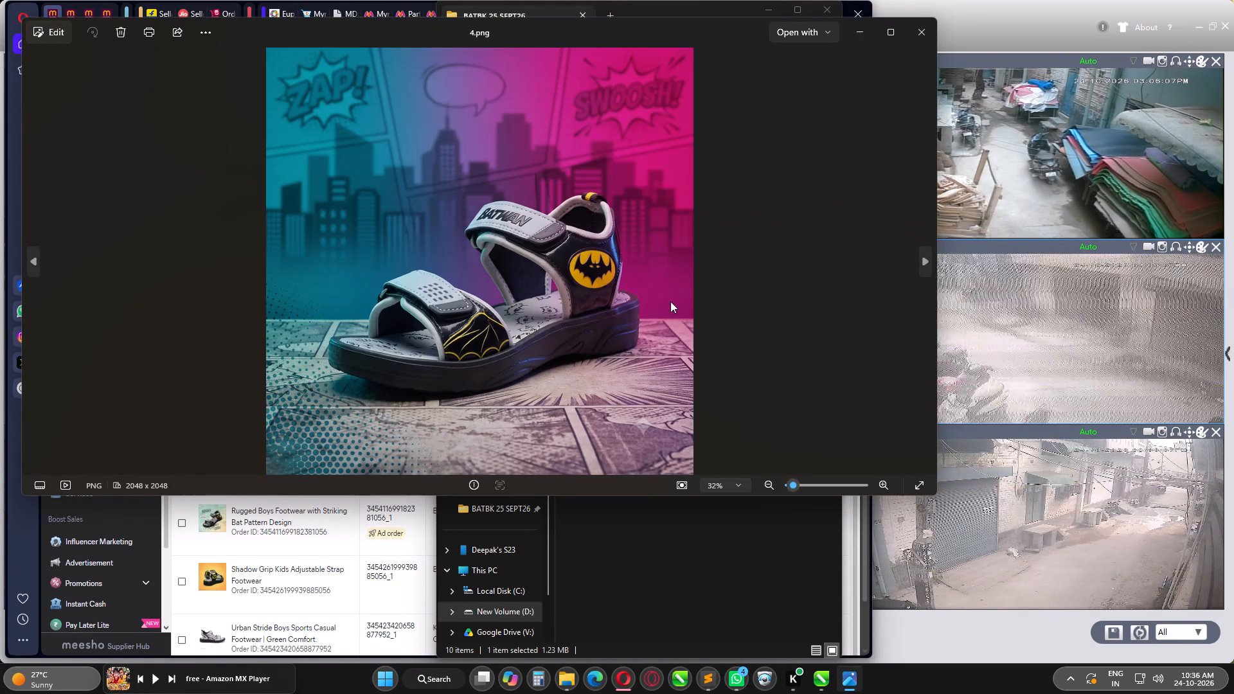
{"action": "key", "text": "Left"}
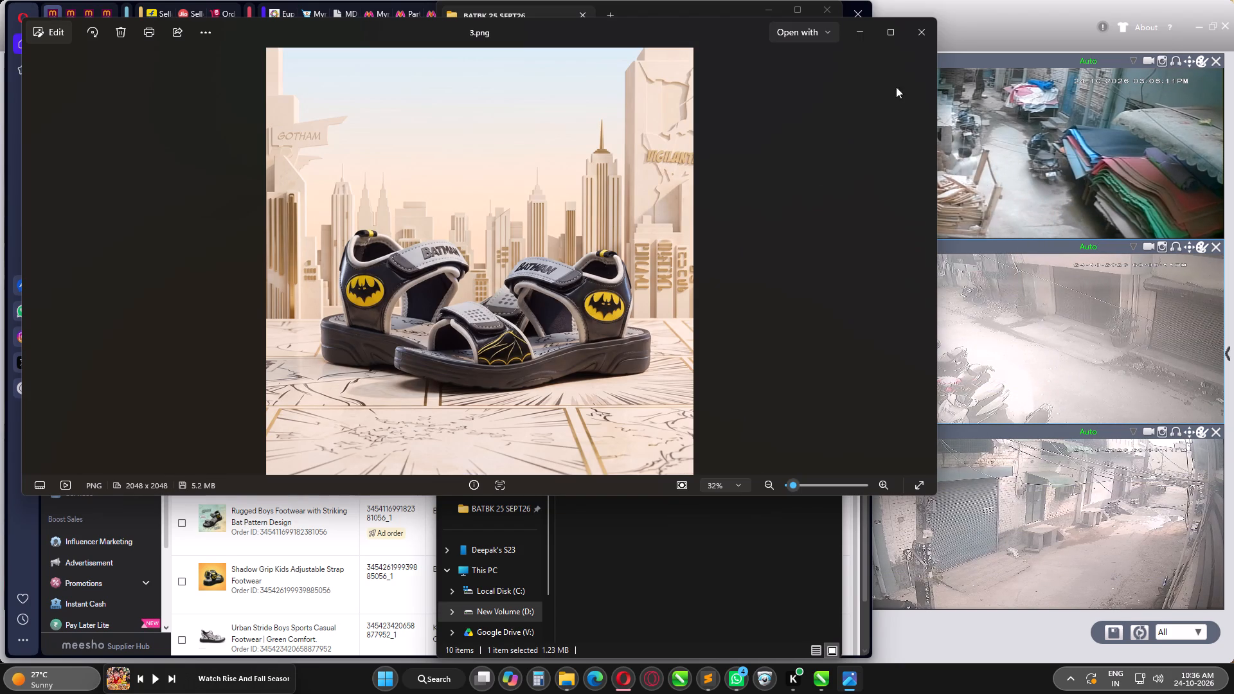
{"action": "left_click", "coordinate": [925, 33]}
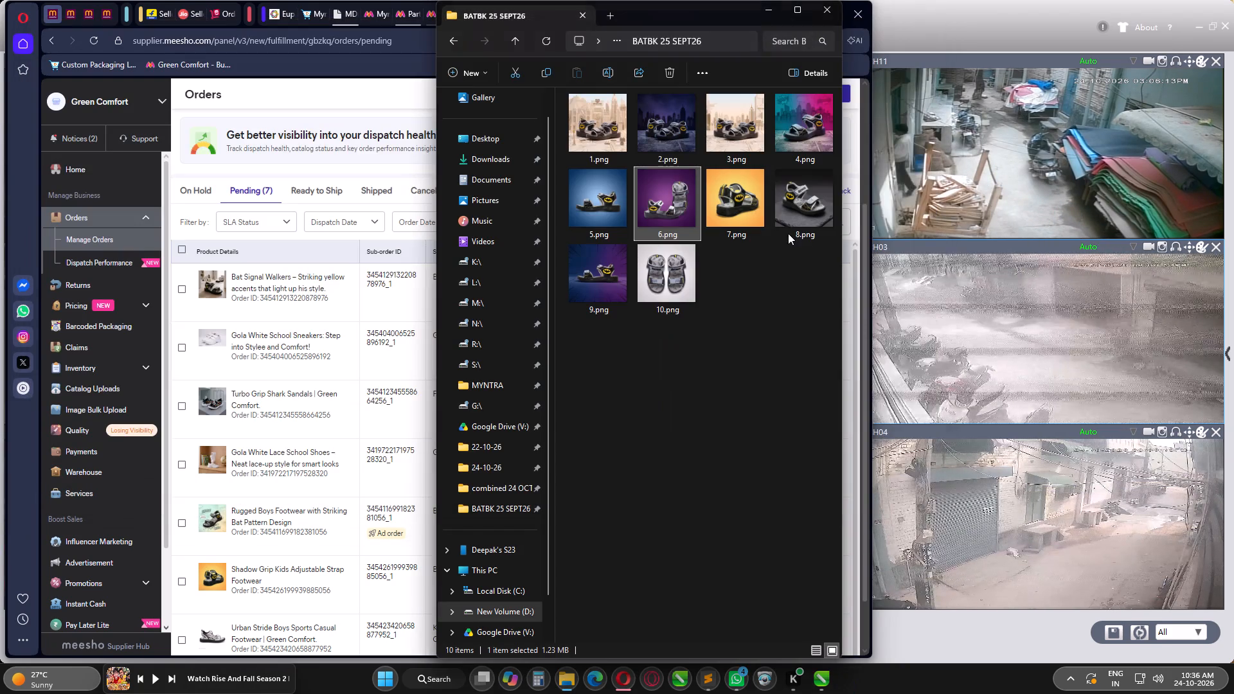
Look through the Batman sandal images from 1.png to 7.png, comparing neighbouring ones, then close the viewer.
{"action": "double_click", "coordinate": [600, 134]}
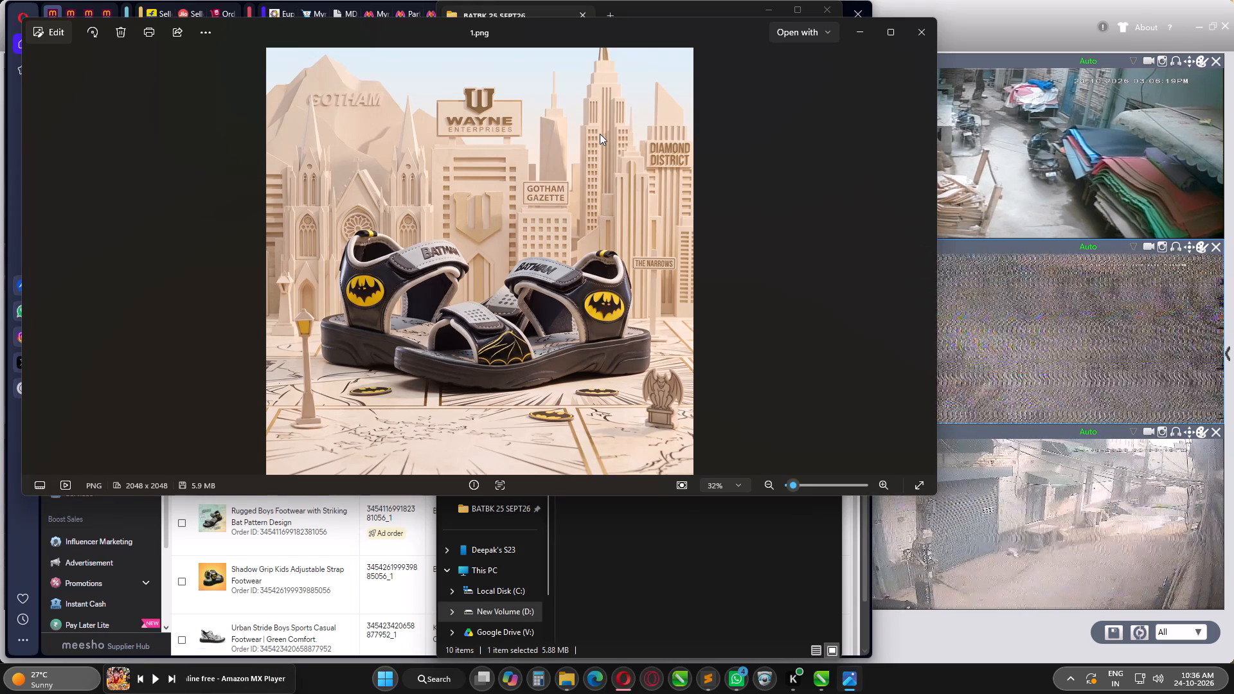
{"action": "key", "text": "Right"}
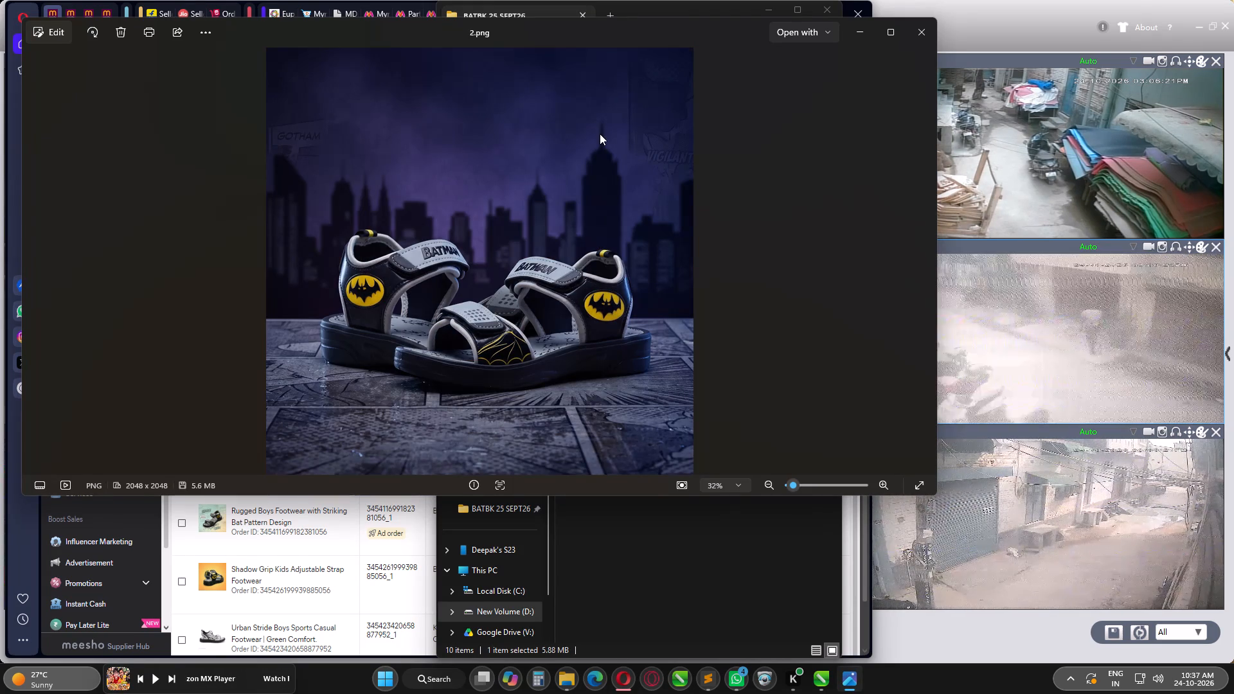
{"action": "key", "text": "Left"}
{"action": "key", "text": "Right"}
{"action": "key", "text": "Right"}
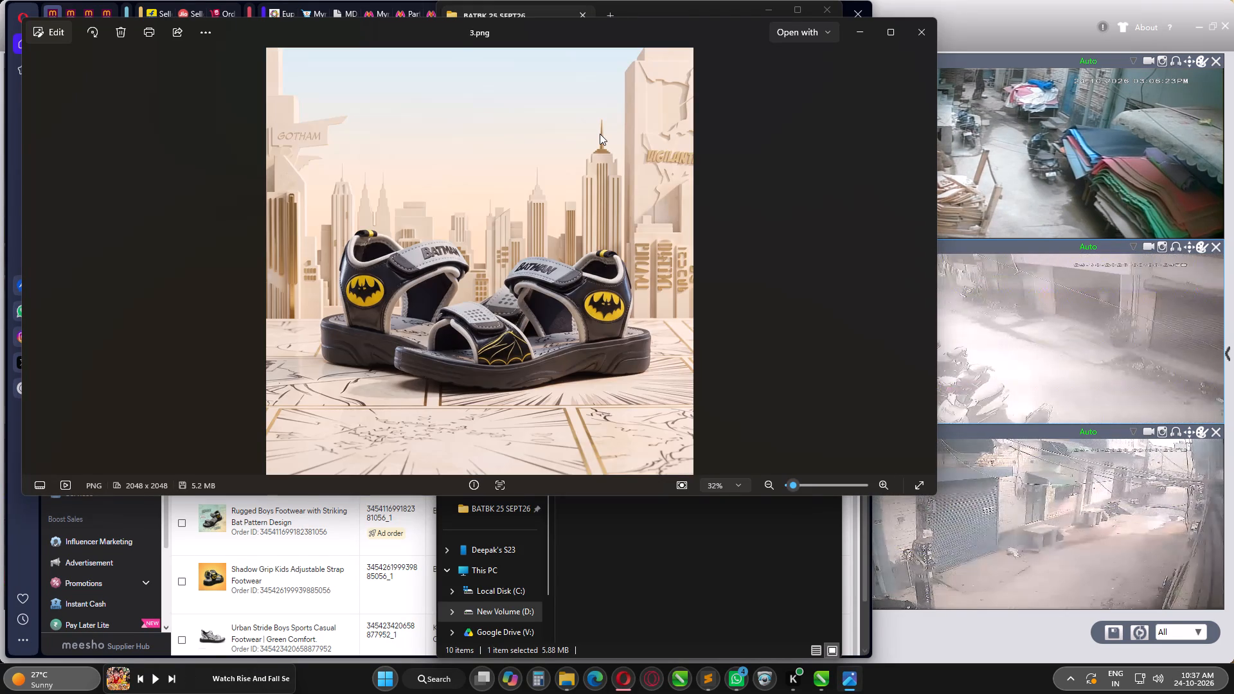
{"action": "key", "text": "Right"}
{"action": "key", "text": "Left"}
{"action": "key", "text": "Right"}
{"action": "key", "text": "Right"}
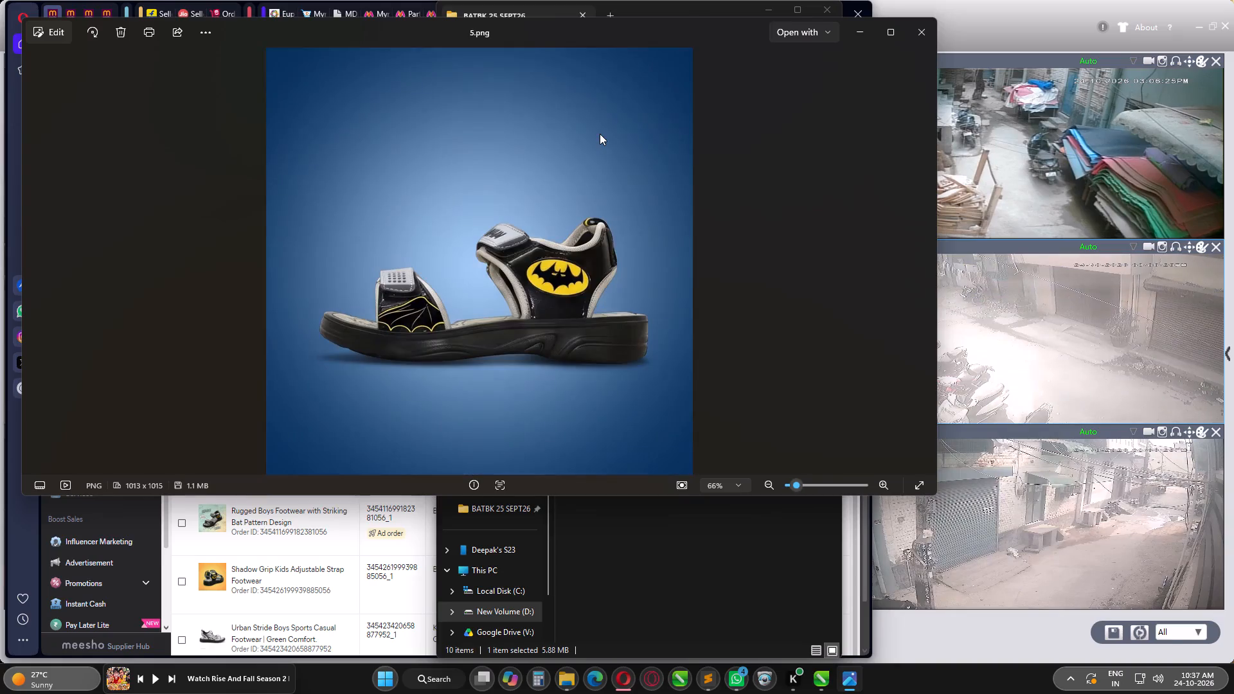
{"action": "key", "text": "Right"}
{"action": "key", "text": "Right"}
{"action": "left_click", "coordinate": [925, 31]}
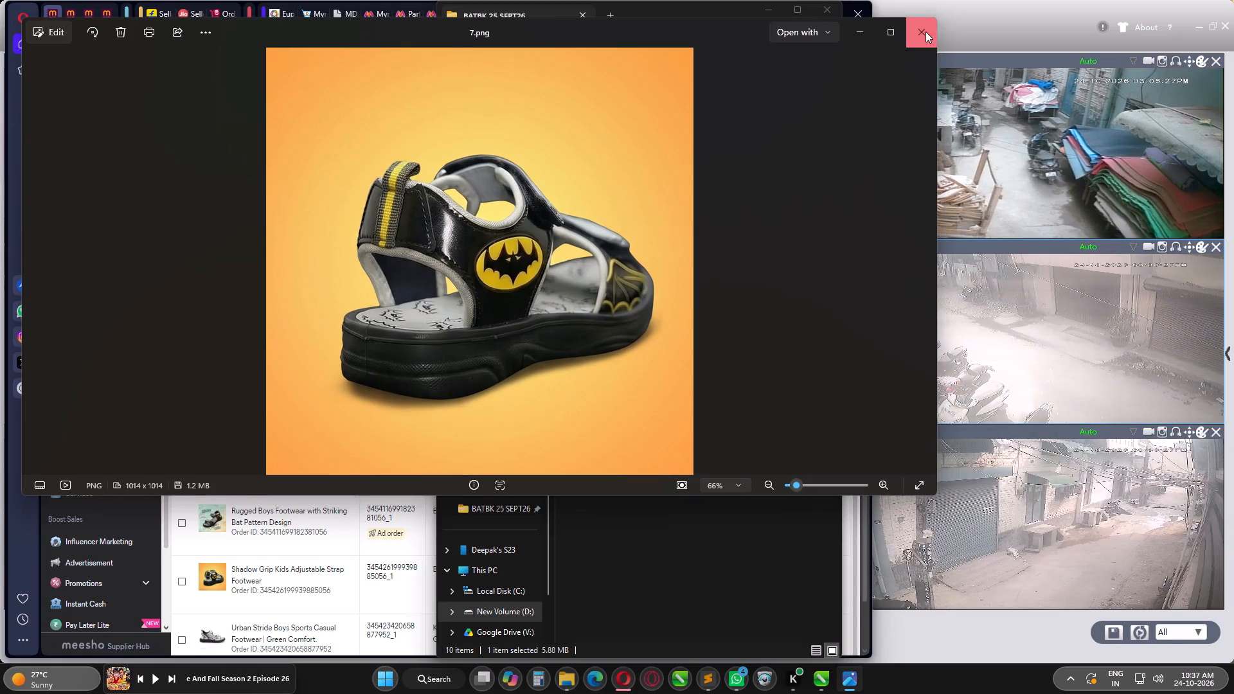
Move the BATBK 25 SEPT26 folder window beside the browser so both can be seen.
{"action": "left_click_drag", "start_coordinate": [708, 12], "coordinate": [1075, 24]}
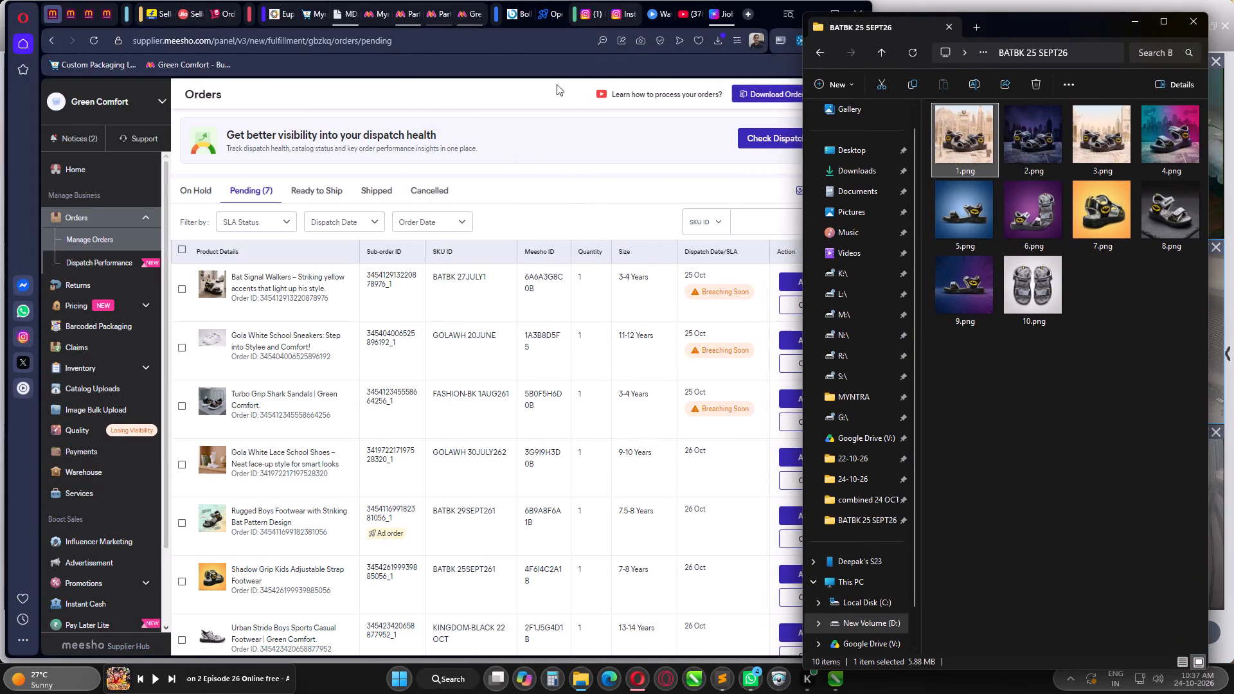
Switch to Opera and look through the first page of Green Comfort's products on the Myntra storefront, sorted by What's New.
{"action": "left_click", "coordinate": [424, 12]}
{"action": "left_click", "coordinate": [473, 15]}
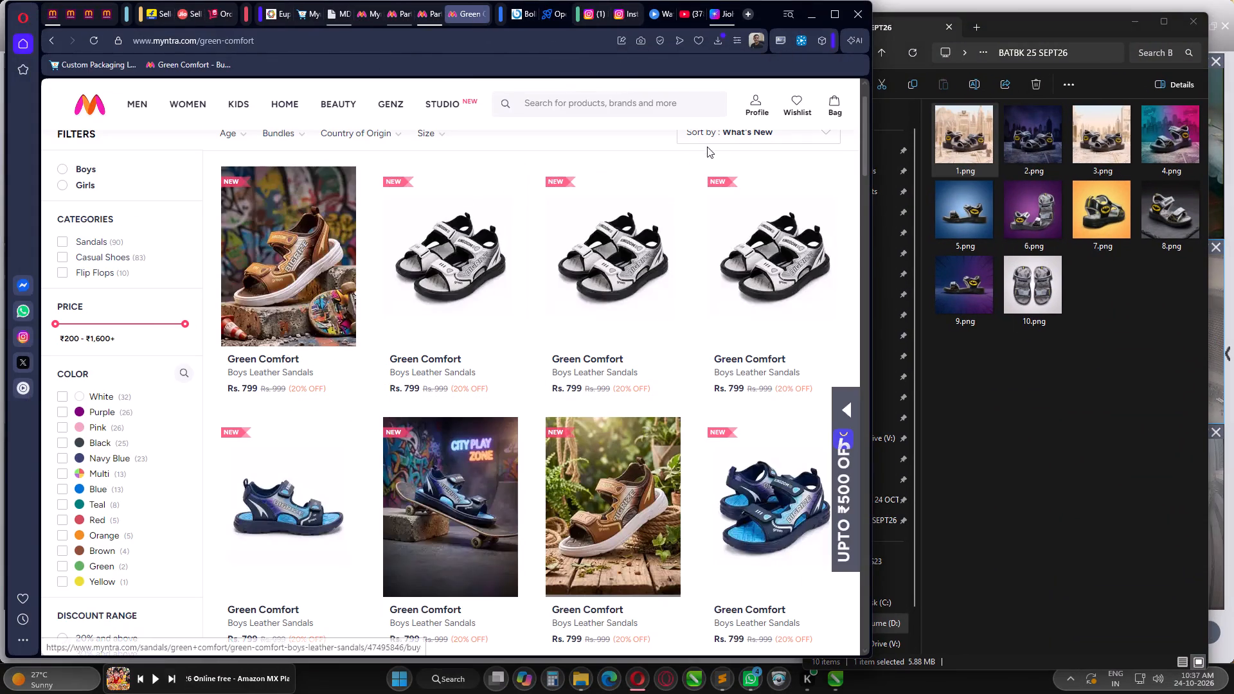
{"action": "left_click", "coordinate": [728, 184]}
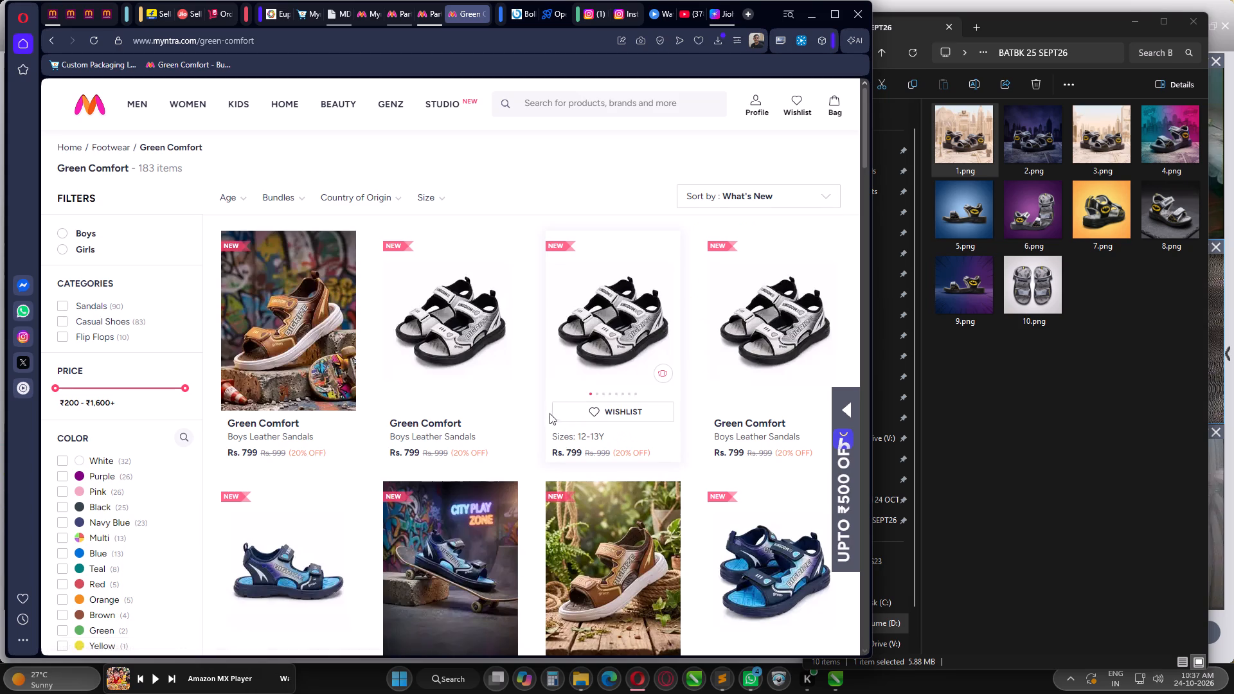
{"action": "scroll", "coordinate": [546, 393], "scroll_direction": "down", "scroll_amount": 15}
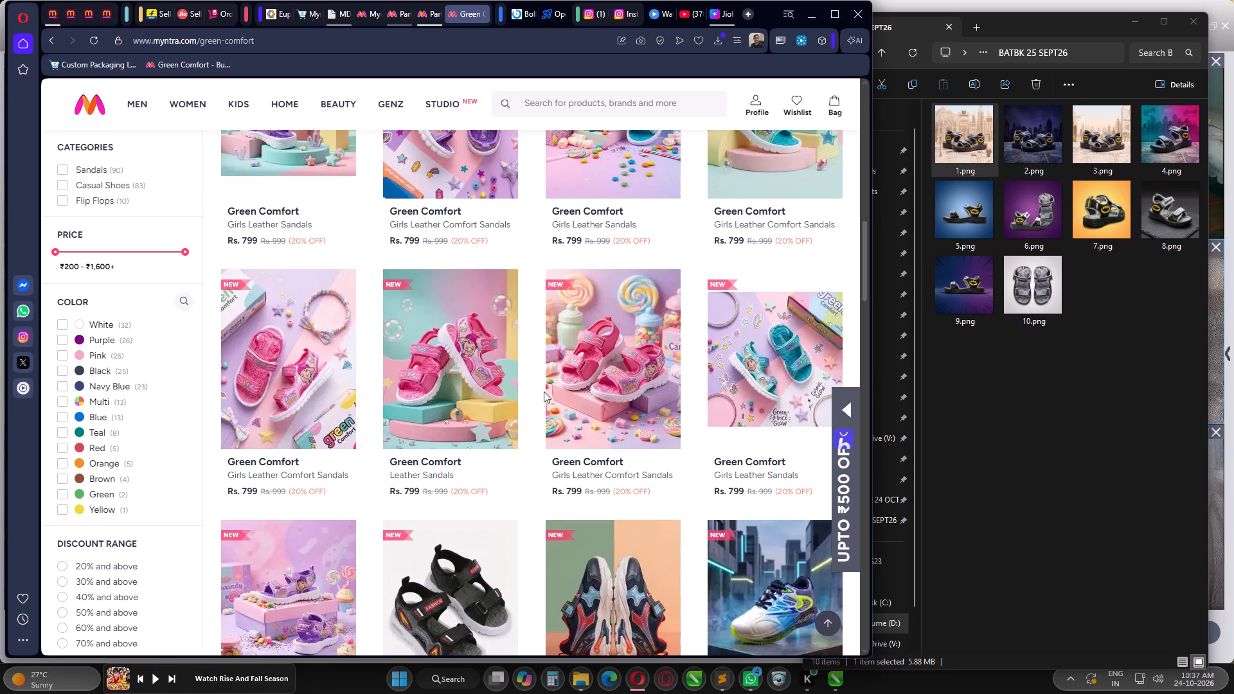
{"action": "scroll", "coordinate": [550, 290], "scroll_direction": "down", "scroll_amount": 2}
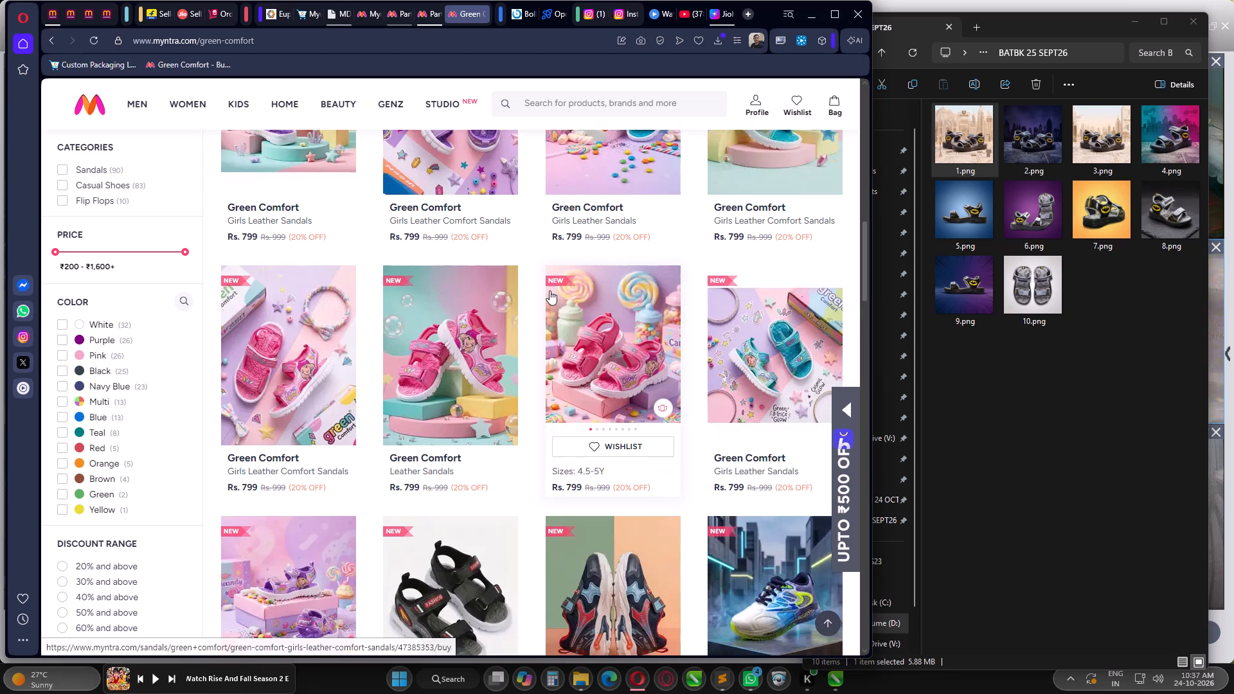
{"action": "scroll", "coordinate": [550, 290], "scroll_direction": "down", "scroll_amount": 4}
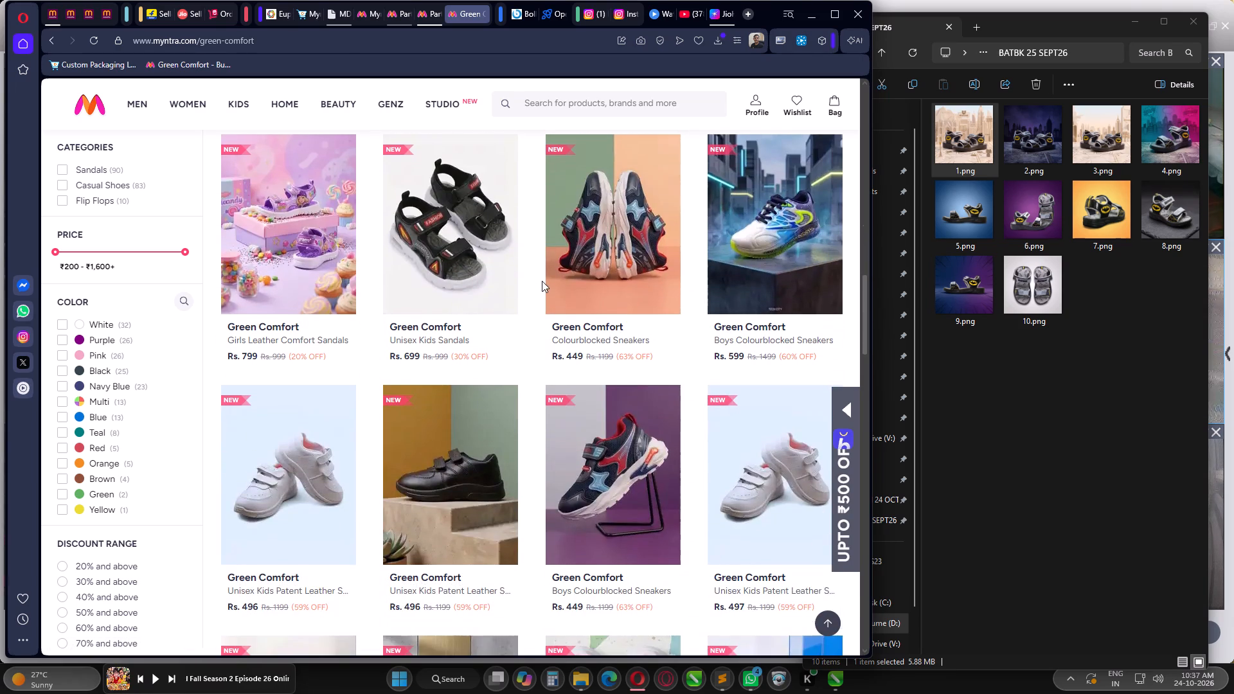
{"action": "scroll", "coordinate": [542, 281], "scroll_direction": "down", "scroll_amount": 2}
{"action": "scroll", "coordinate": [542, 281], "scroll_direction": "down", "scroll_amount": 19}
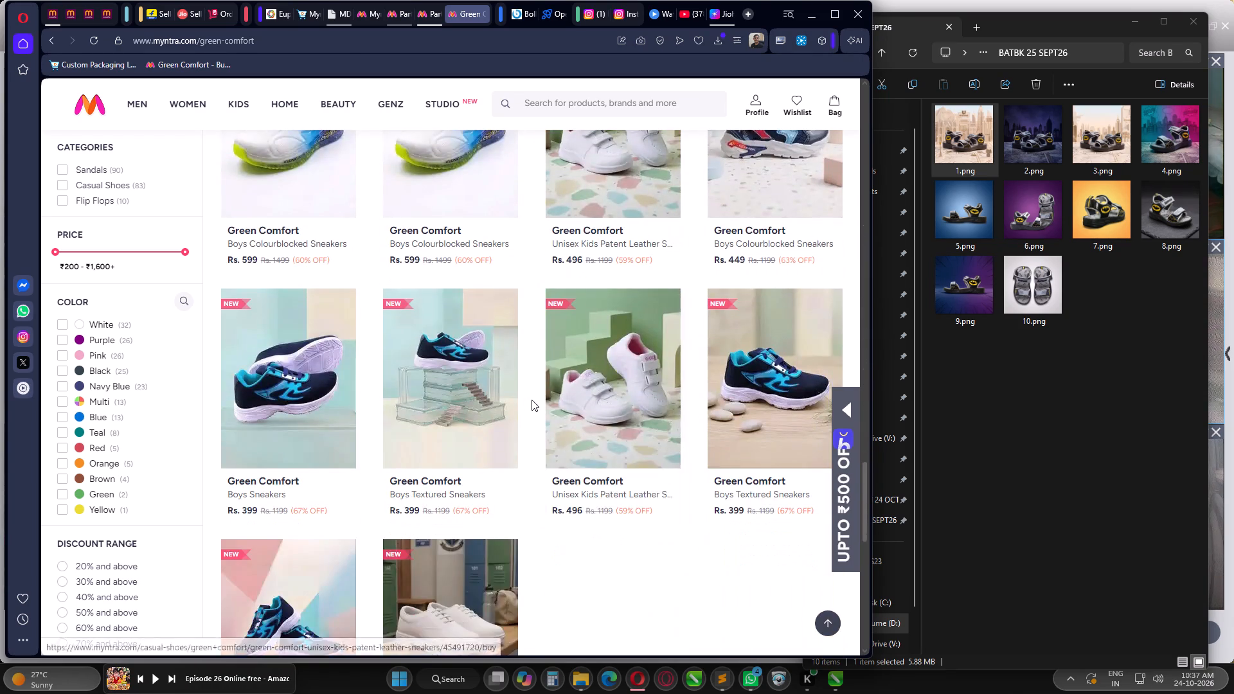
{"action": "scroll", "coordinate": [527, 401], "scroll_direction": "down", "scroll_amount": 7}
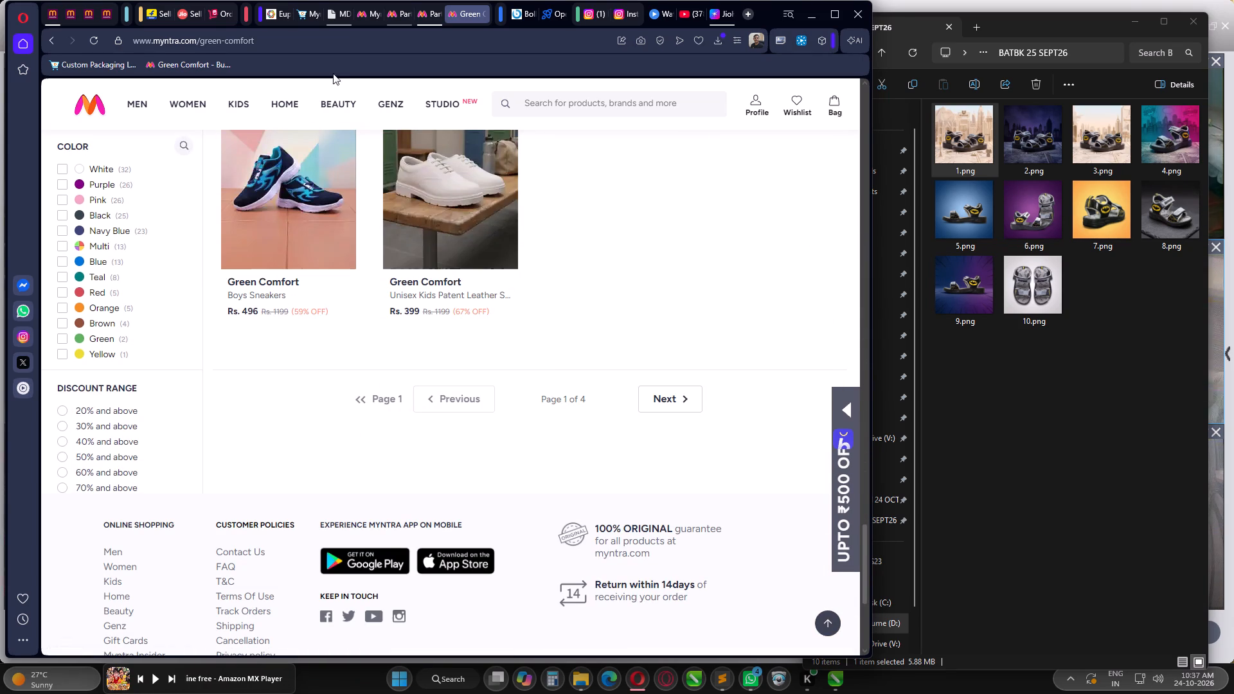
Open My Listings in the Myntra Partner Portal and filter the listings to the Sandals category.
{"action": "left_click", "coordinate": [424, 22]}
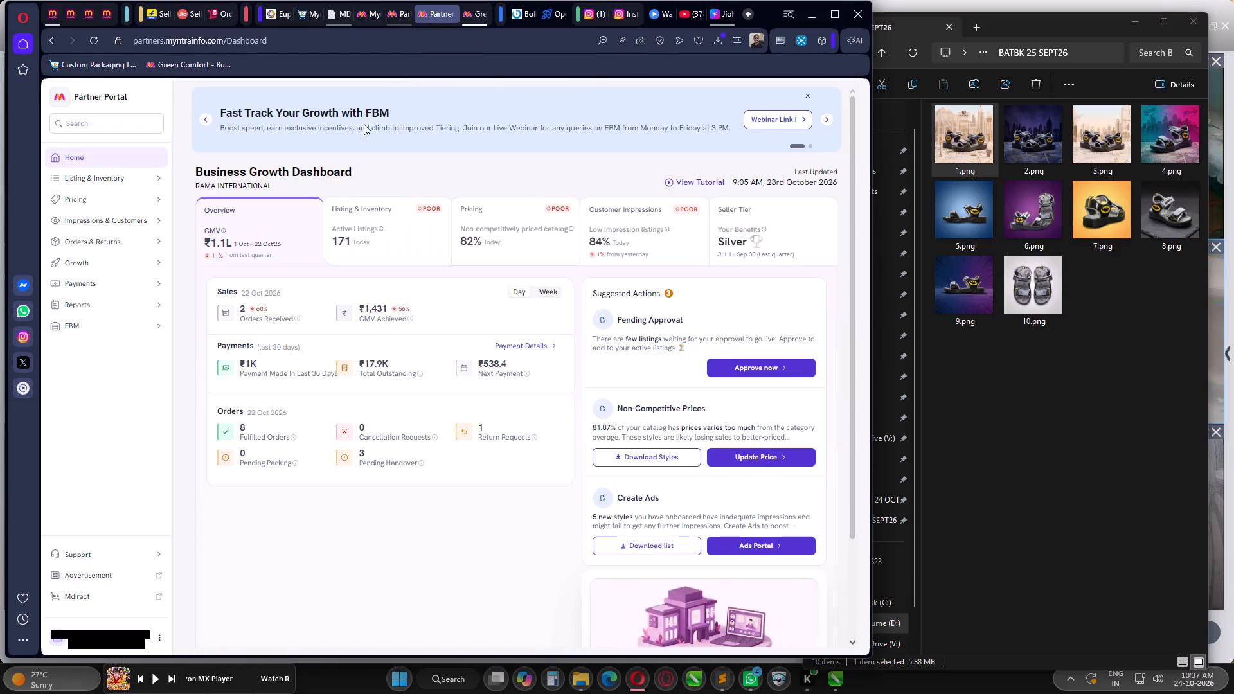
{"action": "left_click", "coordinate": [206, 195]}
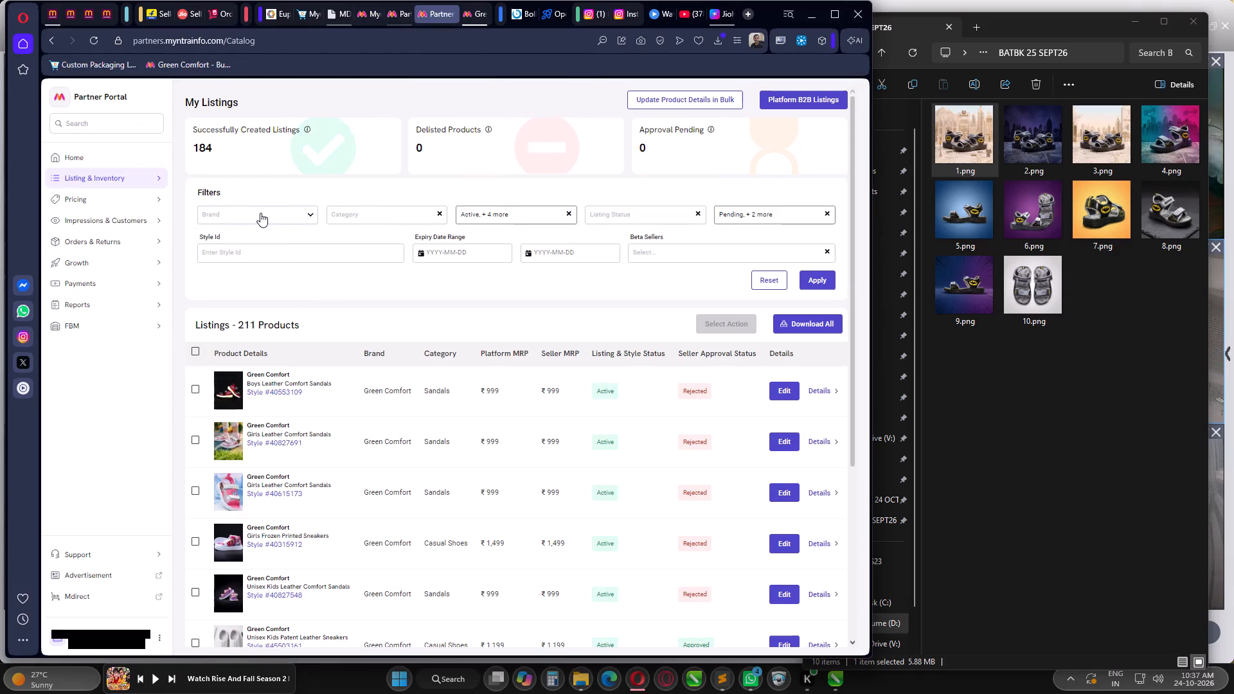
{"action": "left_click", "coordinate": [384, 217]}
{"action": "type", "text": "SANDAL"}
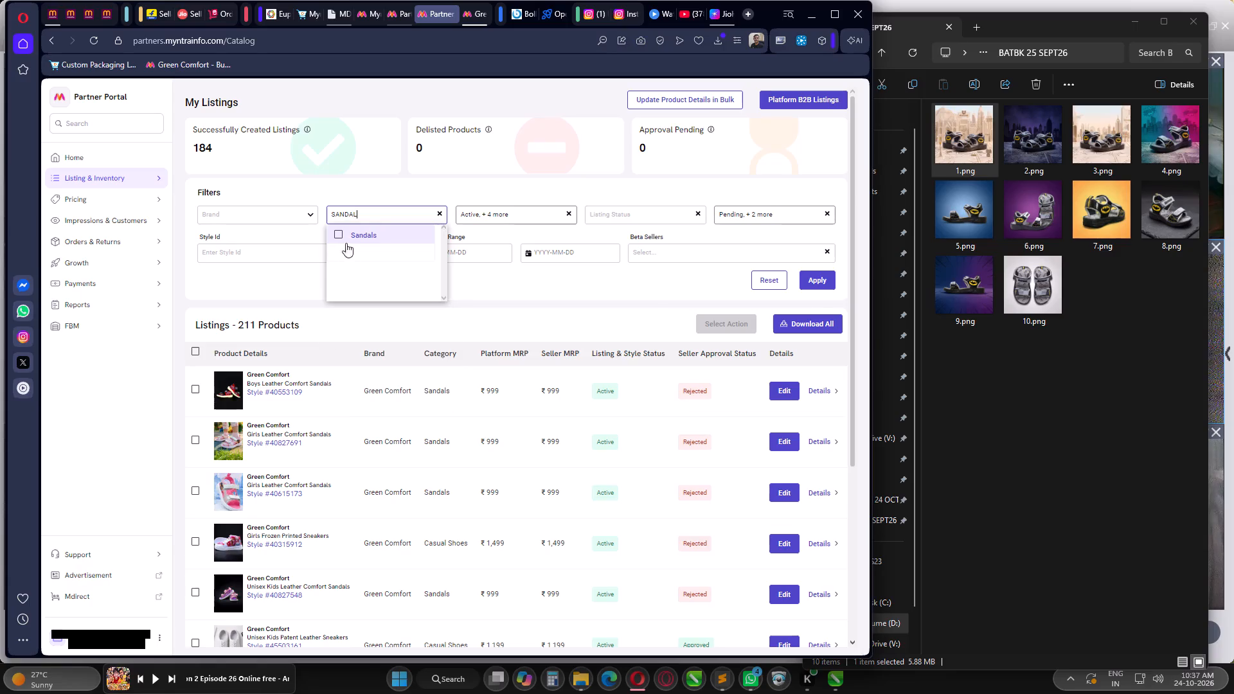
{"action": "left_click", "coordinate": [339, 235]}
{"action": "left_click", "coordinate": [815, 280]}
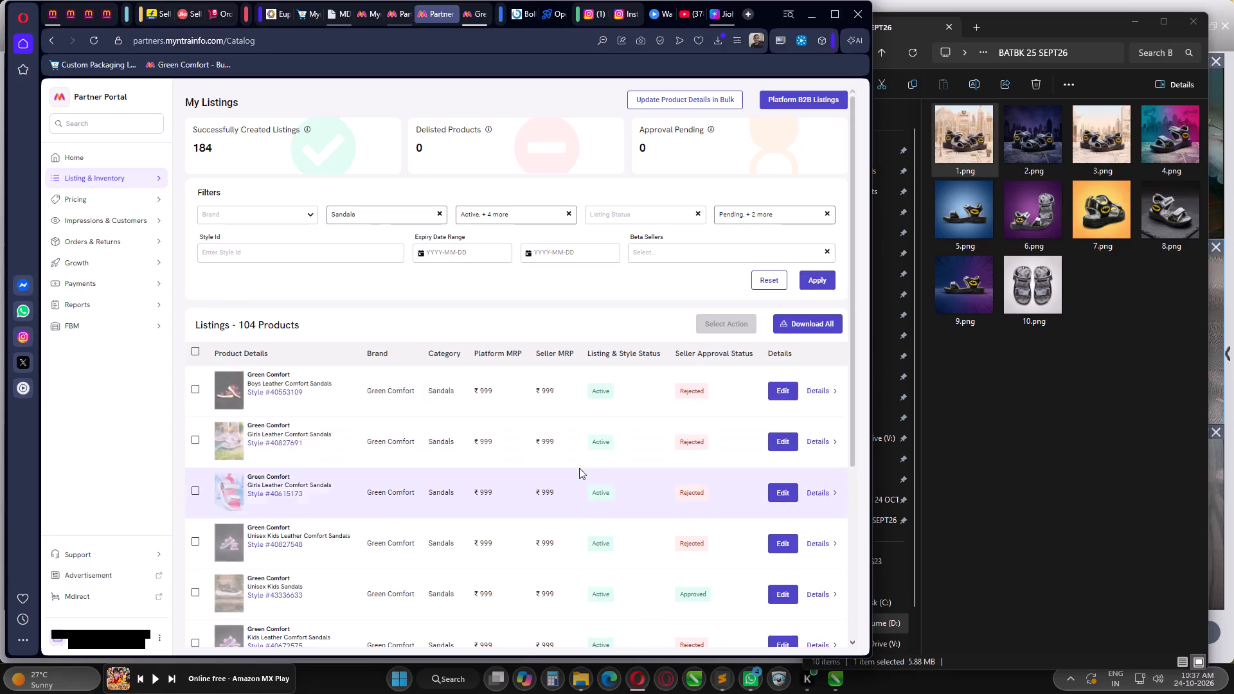
Exclude Rejected from the seller approval status filter, keeping Pending and Approved, and apply it to the sandal listings.
{"action": "left_click", "coordinate": [760, 220]}
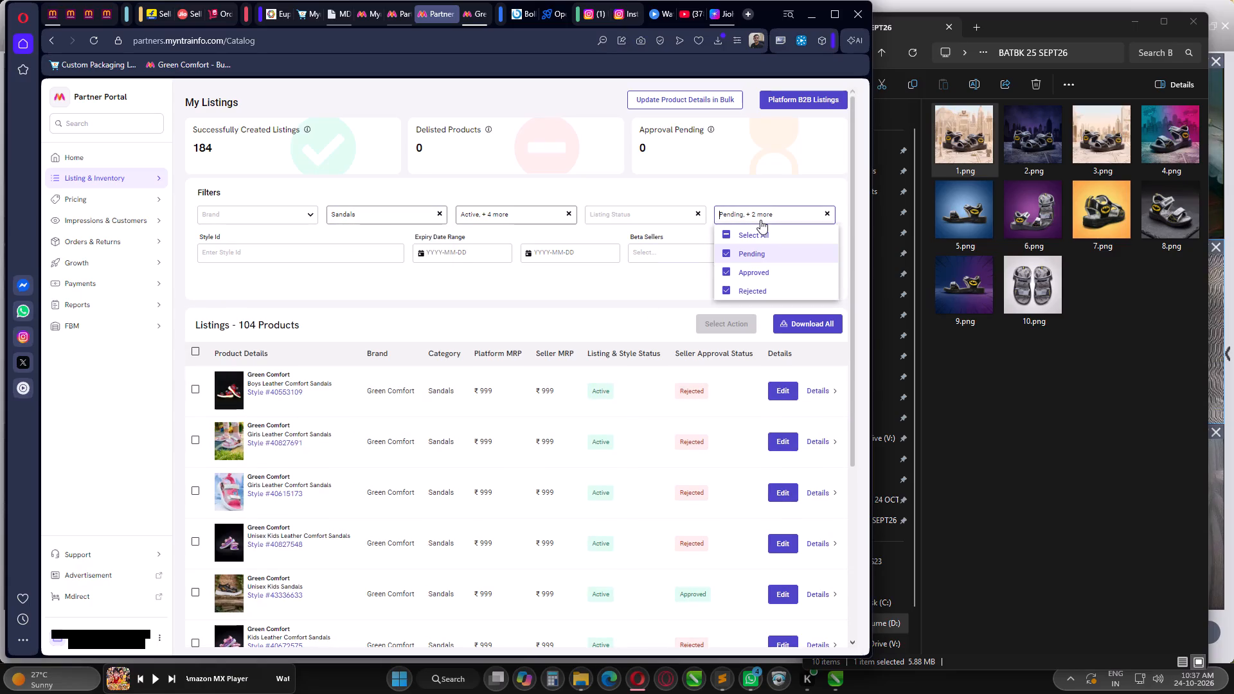
{"action": "left_click", "coordinate": [728, 292]}
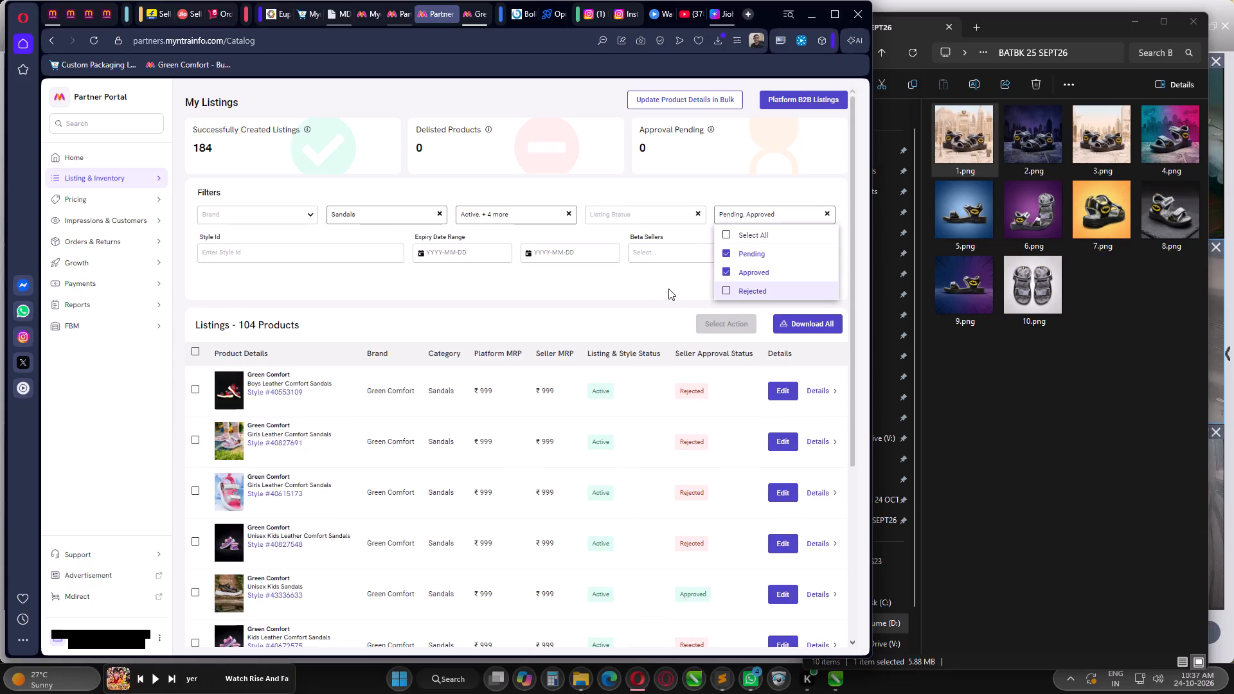
{"action": "left_click", "coordinate": [668, 289]}
{"action": "left_click", "coordinate": [814, 283]}
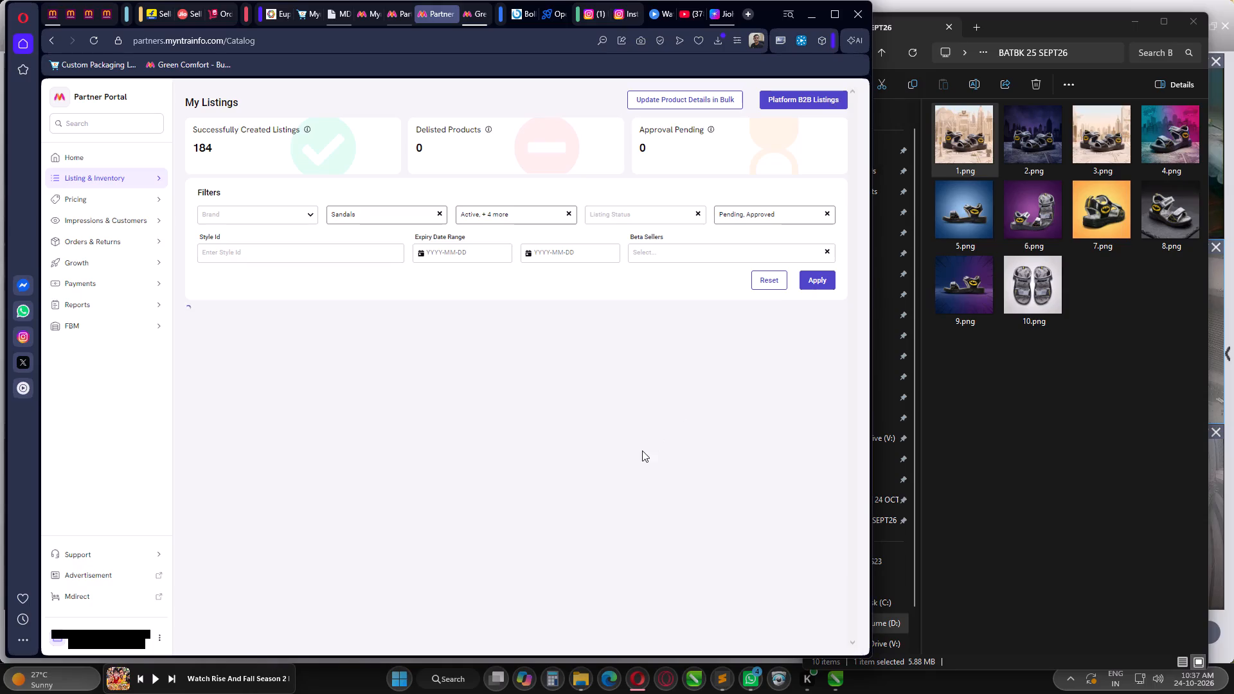
Increase the number of sandal listings shown per page.
{"action": "scroll", "coordinate": [625, 473], "scroll_direction": "down", "scroll_amount": 11}
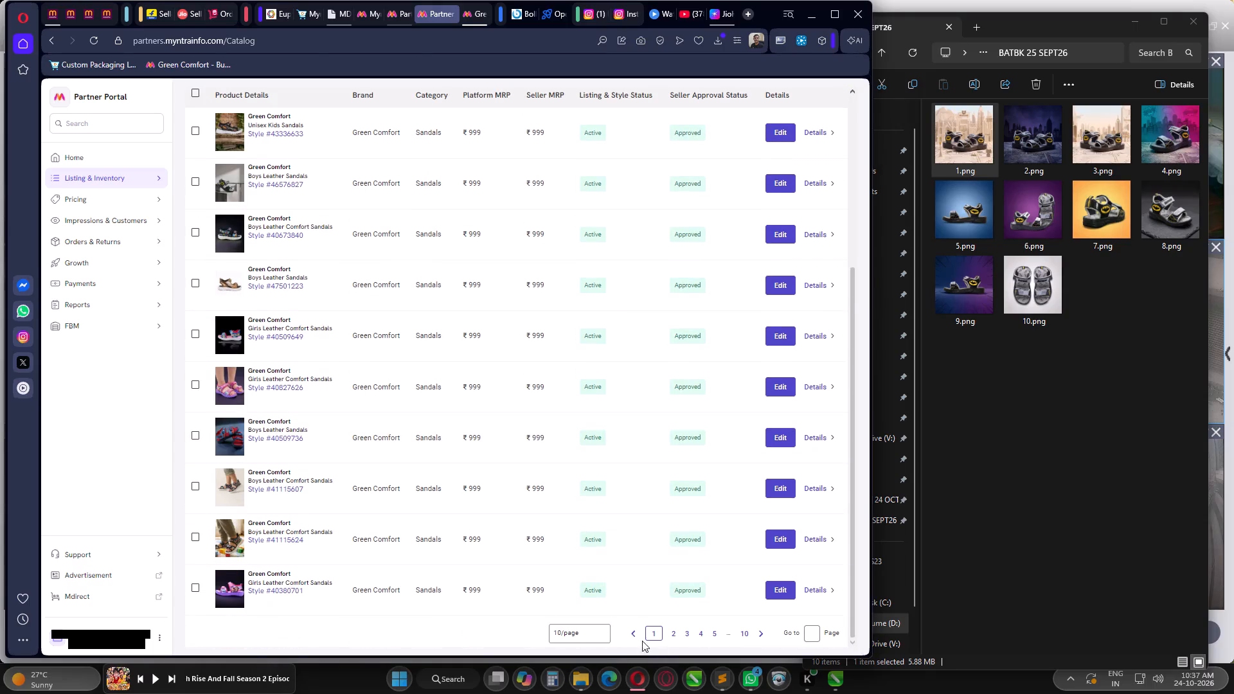
{"action": "left_click", "coordinate": [581, 625]}
{"action": "left_click", "coordinate": [577, 609]}
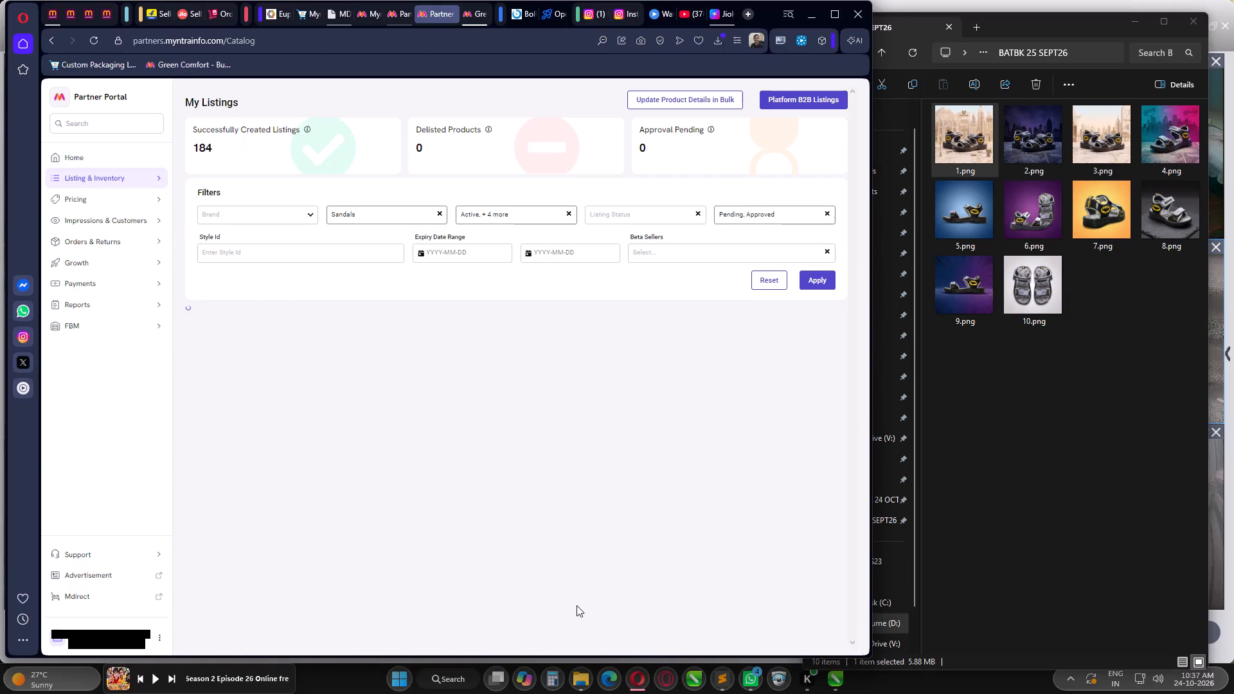
Look through all sandal listings on the first page of My Listings, comparing their photos with the BATBK 25 SEPT26 images.
{"action": "scroll", "coordinate": [479, 240], "scroll_direction": "down", "scroll_amount": 2}
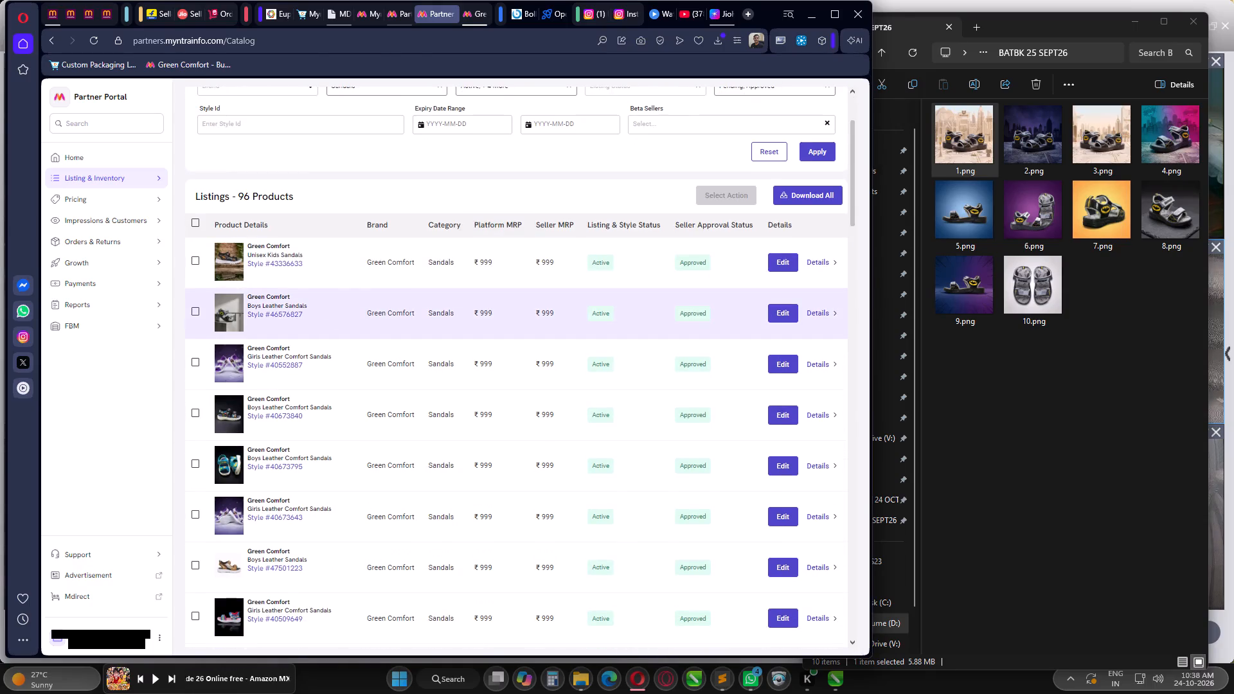
{"action": "scroll", "coordinate": [228, 372], "scroll_direction": "down", "scroll_amount": 3}
{"action": "scroll", "coordinate": [245, 443], "scroll_direction": "down", "scroll_amount": 3}
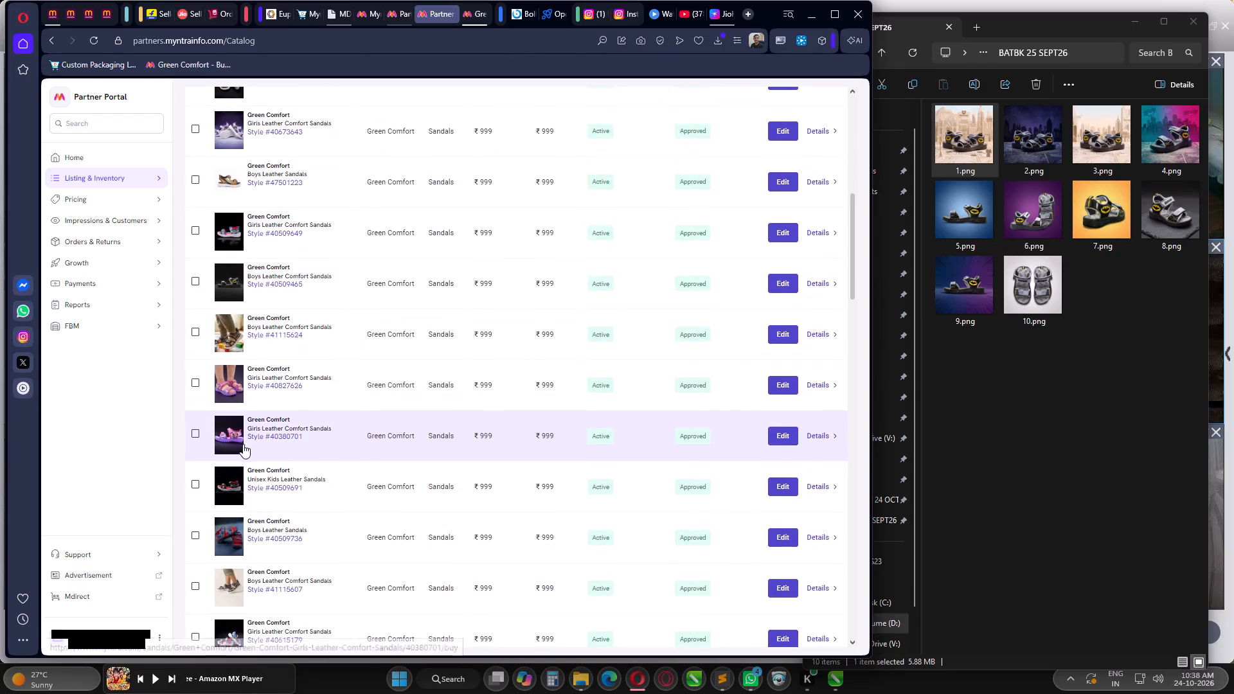
{"action": "scroll", "coordinate": [244, 452], "scroll_direction": "down", "scroll_amount": 9}
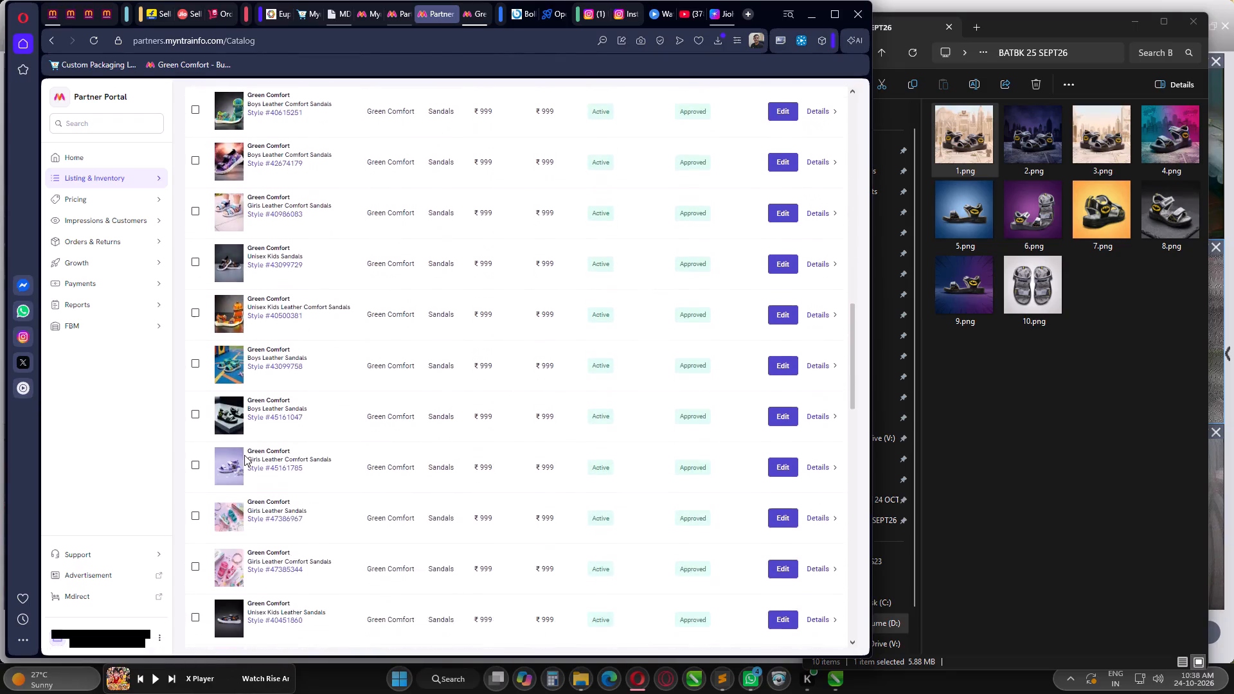
{"action": "scroll", "coordinate": [244, 455], "scroll_direction": "down", "scroll_amount": 5}
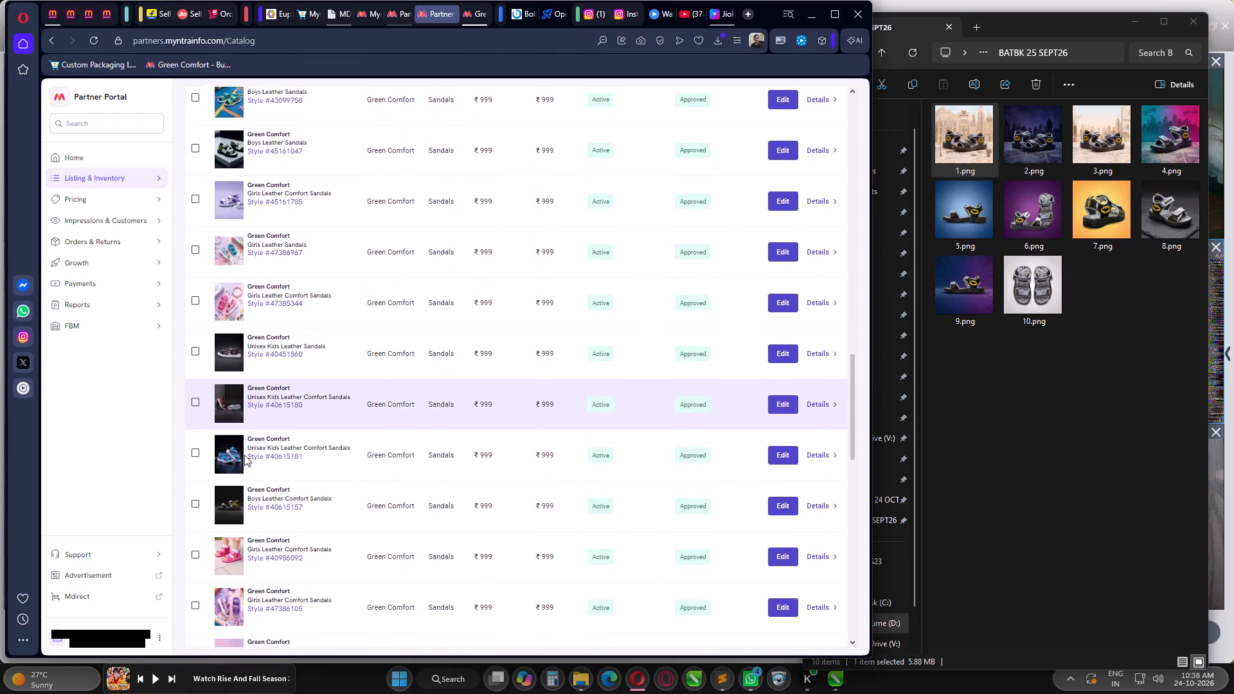
{"action": "scroll", "coordinate": [244, 455], "scroll_direction": "down", "scroll_amount": 1}
{"action": "scroll", "coordinate": [242, 533], "scroll_direction": "down", "scroll_amount": 6}
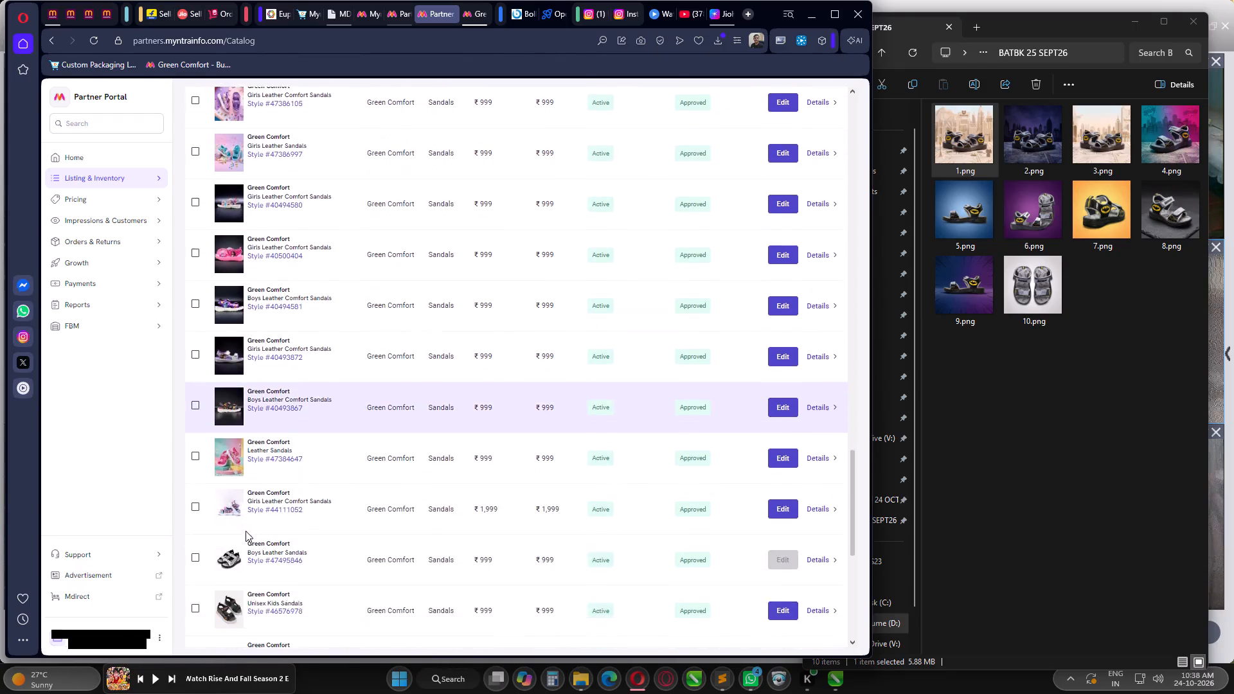
{"action": "scroll", "coordinate": [246, 531], "scroll_direction": "down", "scroll_amount": 7}
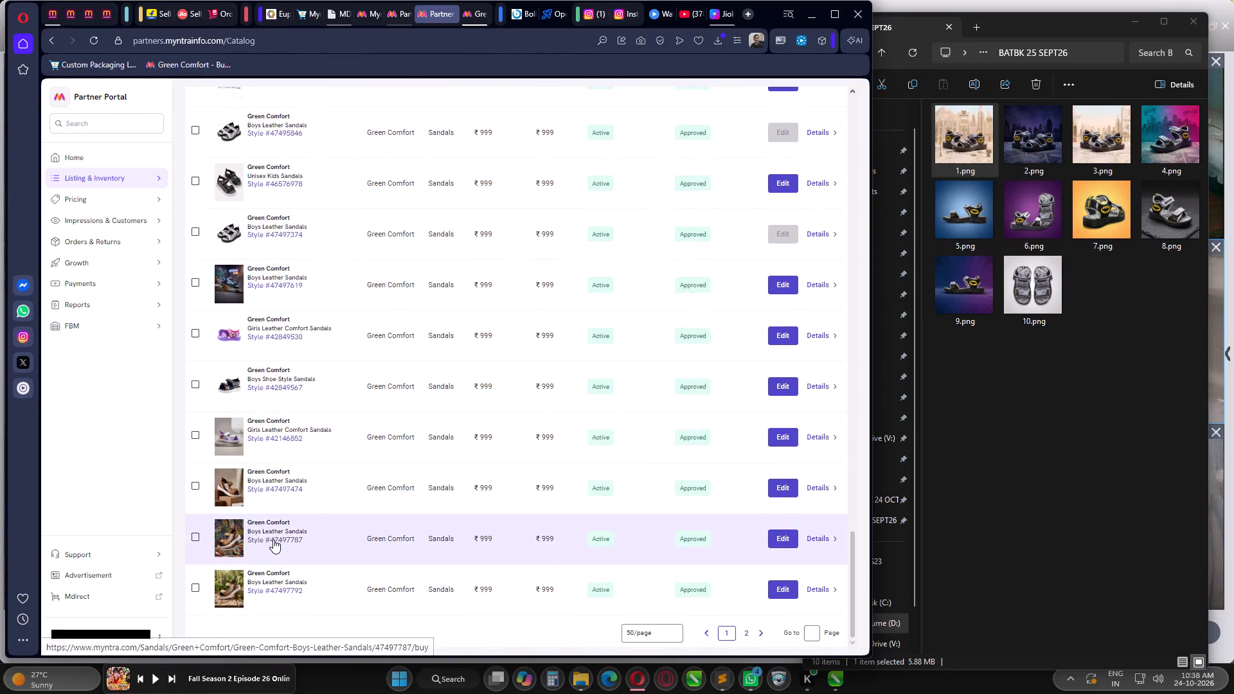
{"action": "scroll", "coordinate": [514, 470], "scroll_direction": "down", "scroll_amount": 1}
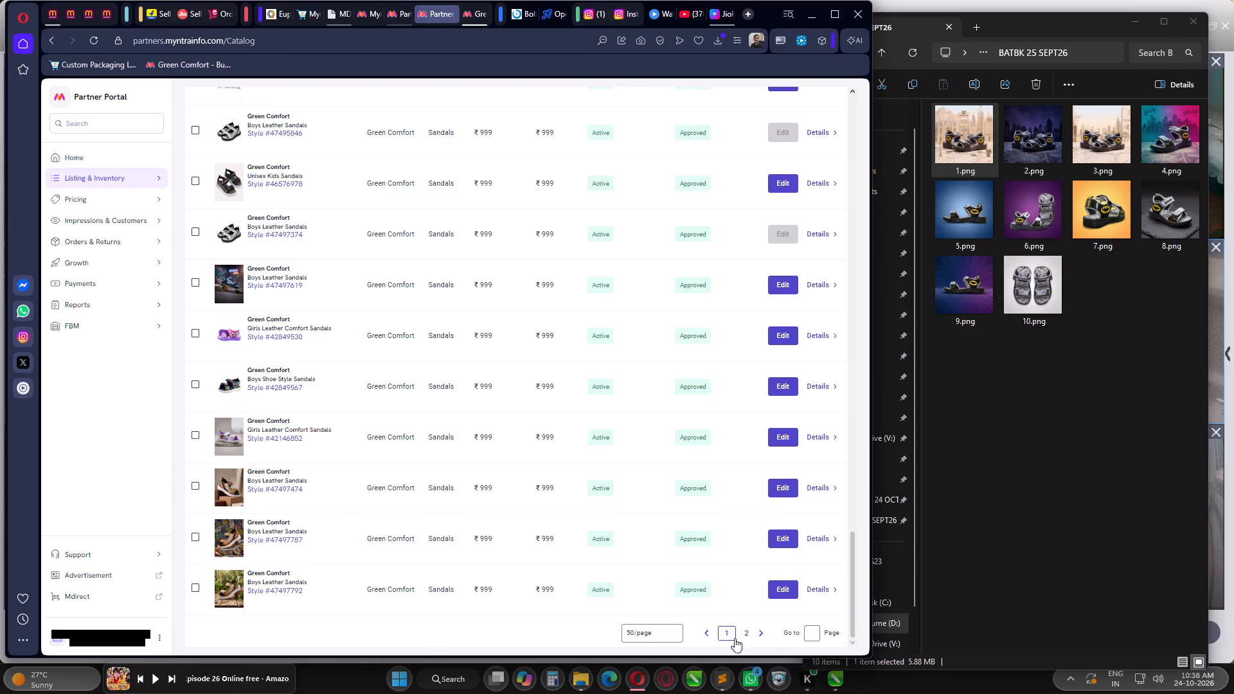
Look through the sandal listings on page 2 for comparison with the BATBK images, and minimize the image folder window when finished.
{"action": "left_click", "coordinate": [744, 633]}
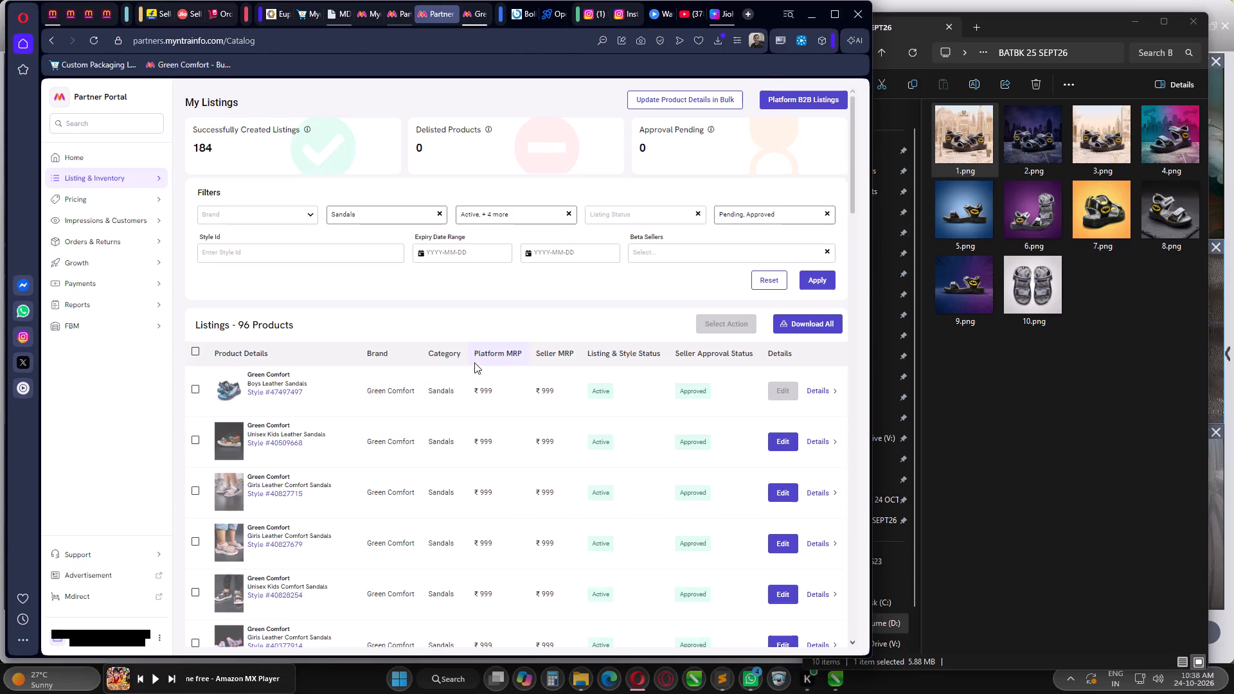
{"action": "scroll", "coordinate": [474, 360], "scroll_direction": "down", "scroll_amount": 3}
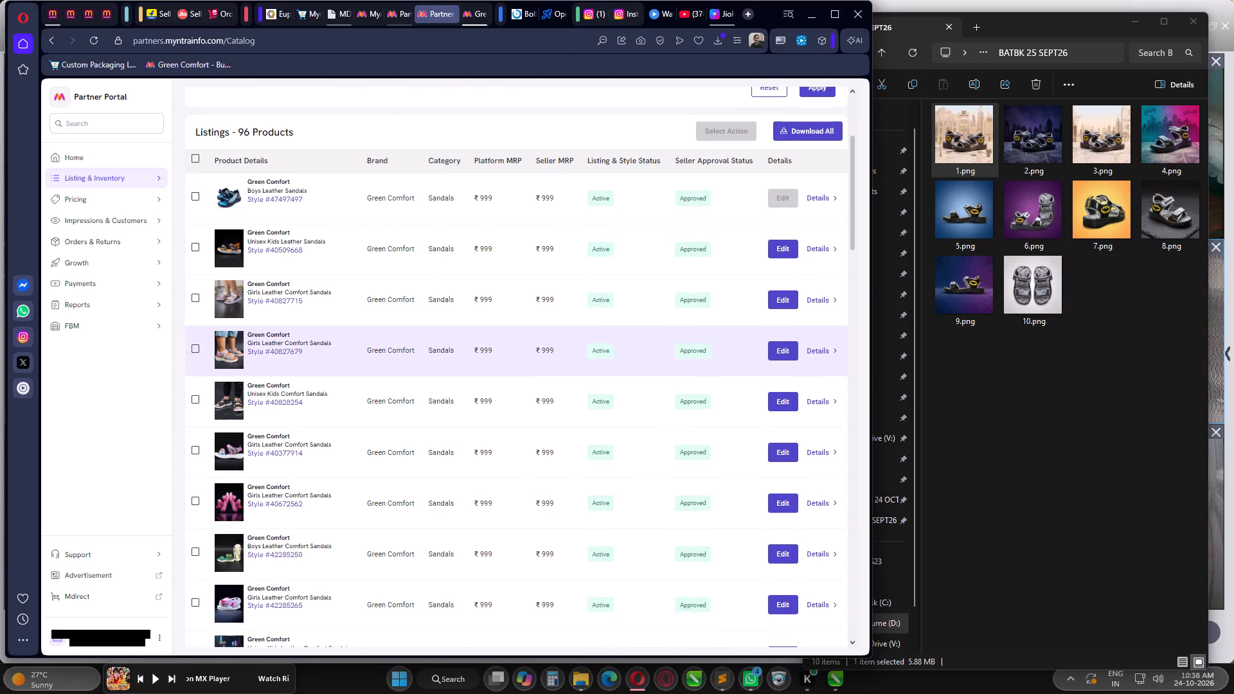
{"action": "scroll", "coordinate": [510, 329], "scroll_direction": "down", "scroll_amount": 7}
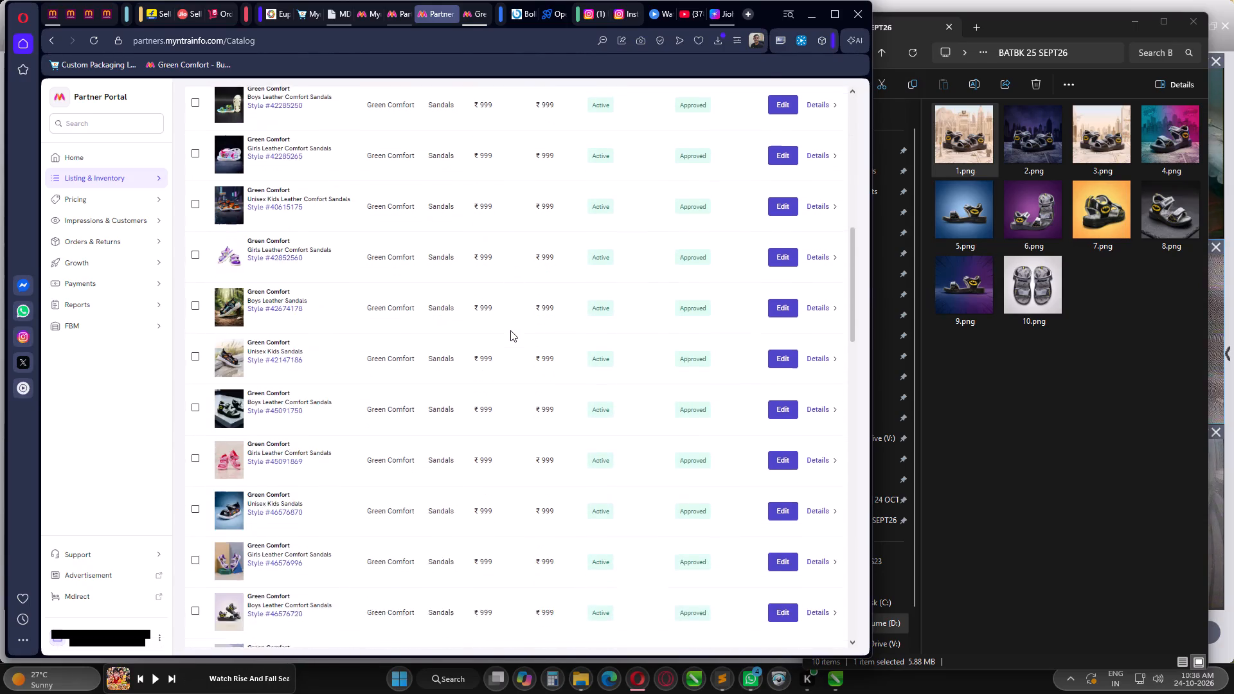
{"action": "scroll", "coordinate": [510, 330], "scroll_direction": "down", "scroll_amount": 4}
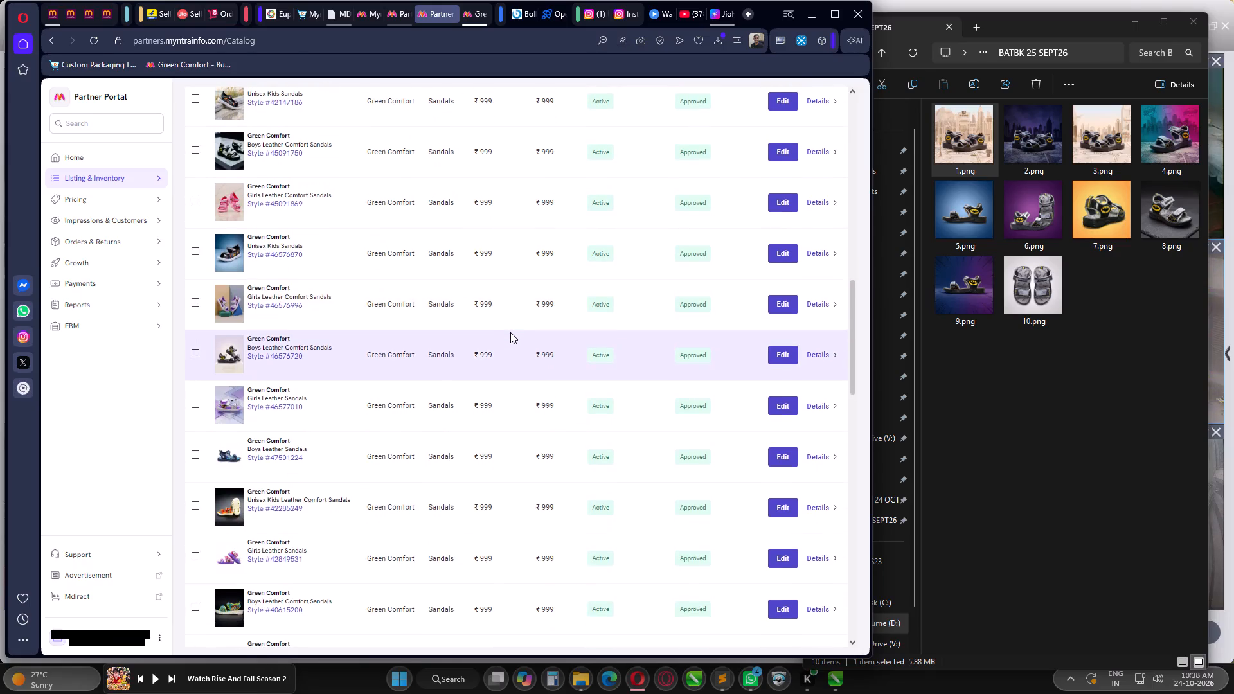
{"action": "scroll", "coordinate": [505, 334], "scroll_direction": "down", "scroll_amount": 3}
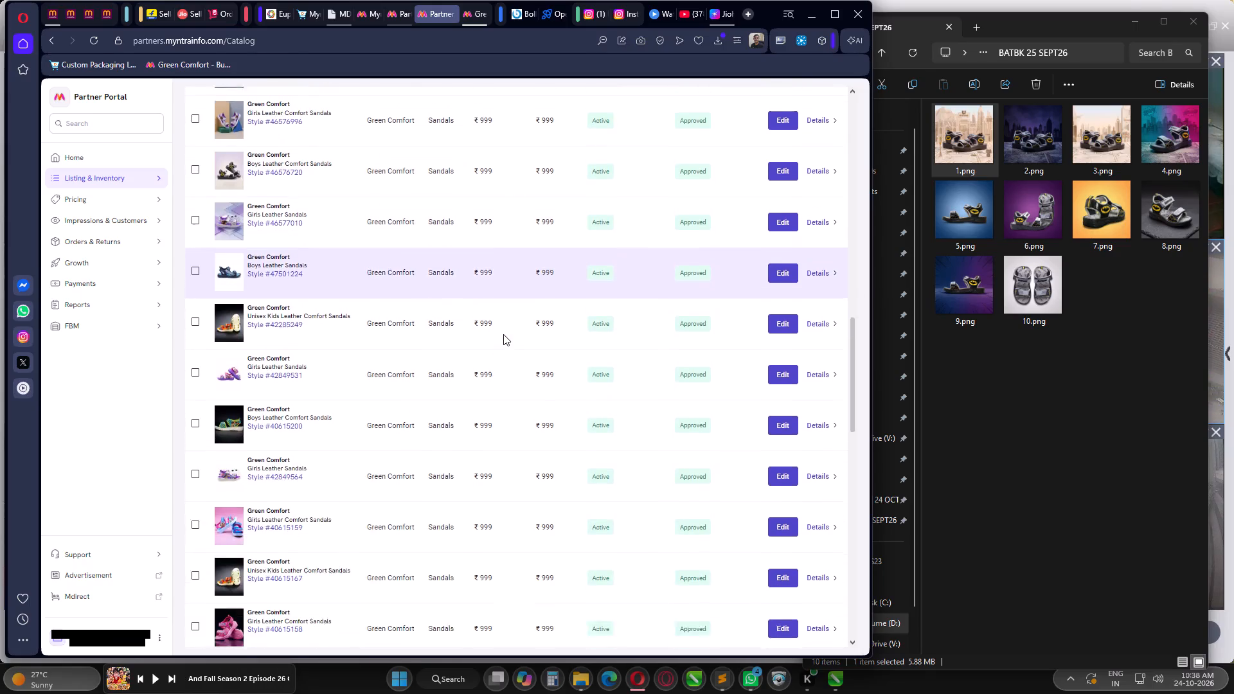
{"action": "scroll", "coordinate": [503, 334], "scroll_direction": "down", "scroll_amount": 13}
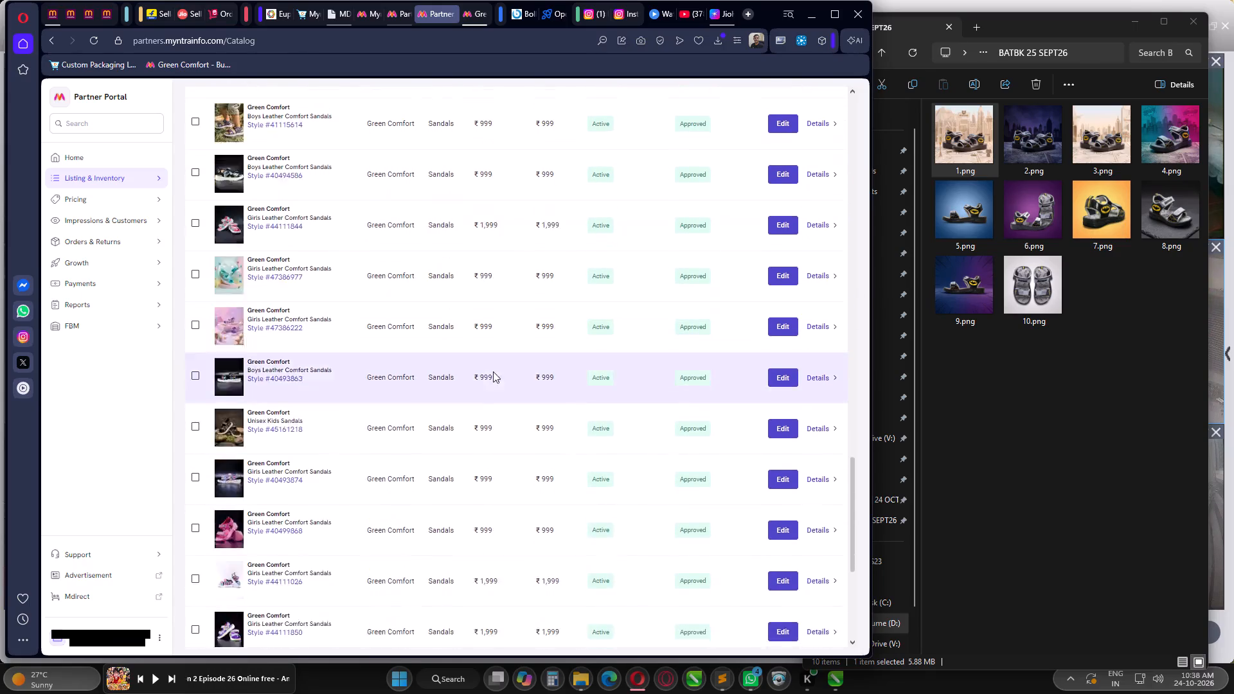
{"action": "scroll", "coordinate": [514, 457], "scroll_direction": "down", "scroll_amount": 10}
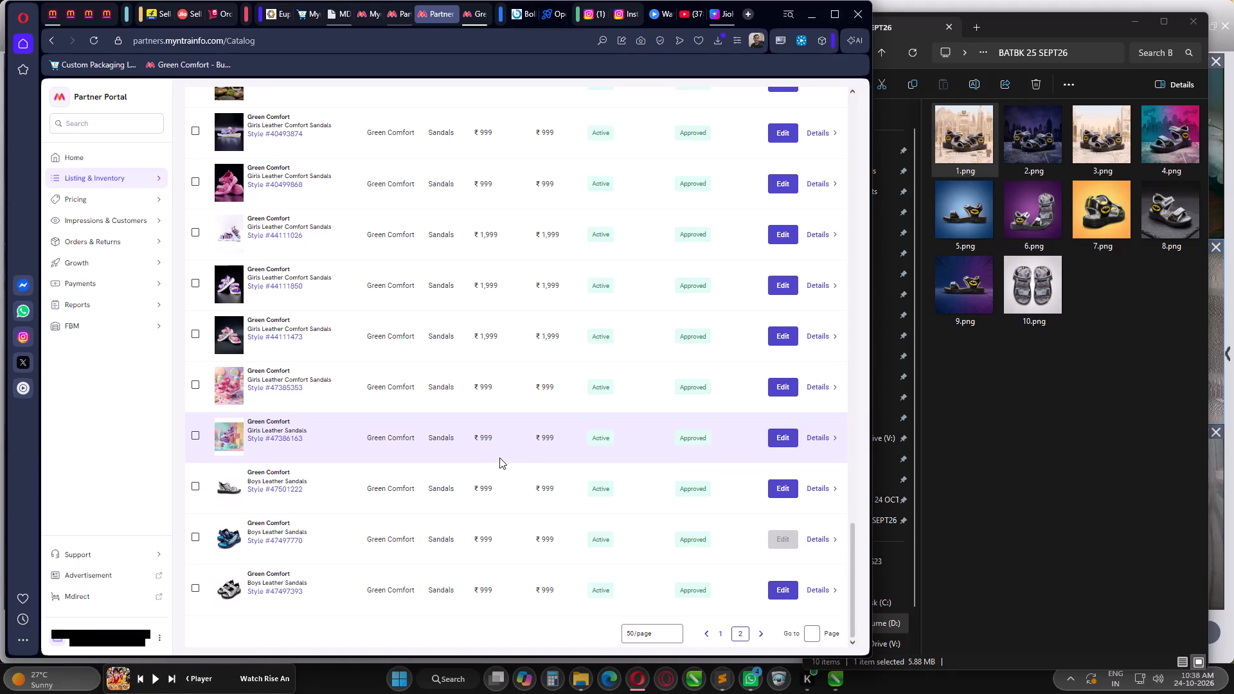
{"action": "left_click", "coordinate": [1129, 28]}
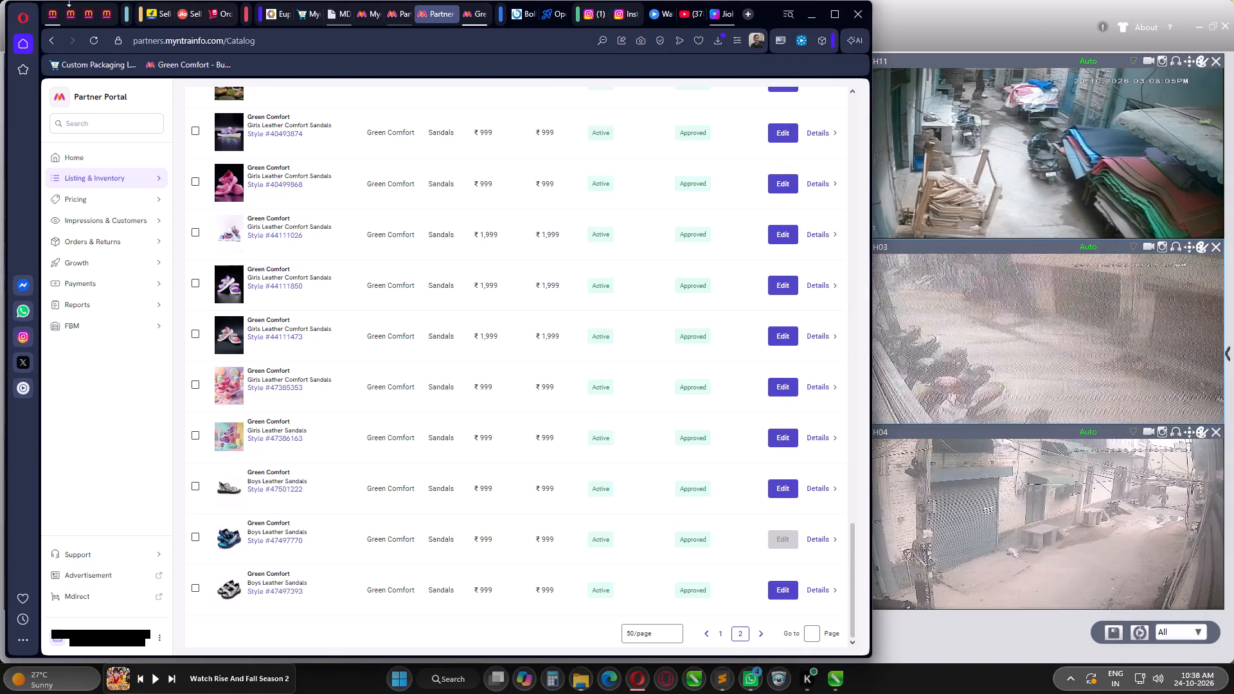
Switch to Green Comfort's Meesho supplier panel, go to Manage Inventory and open Bulk Stock Update.
{"action": "left_click", "coordinate": [44, 21]}
{"action": "left_click", "coordinate": [92, 370]}
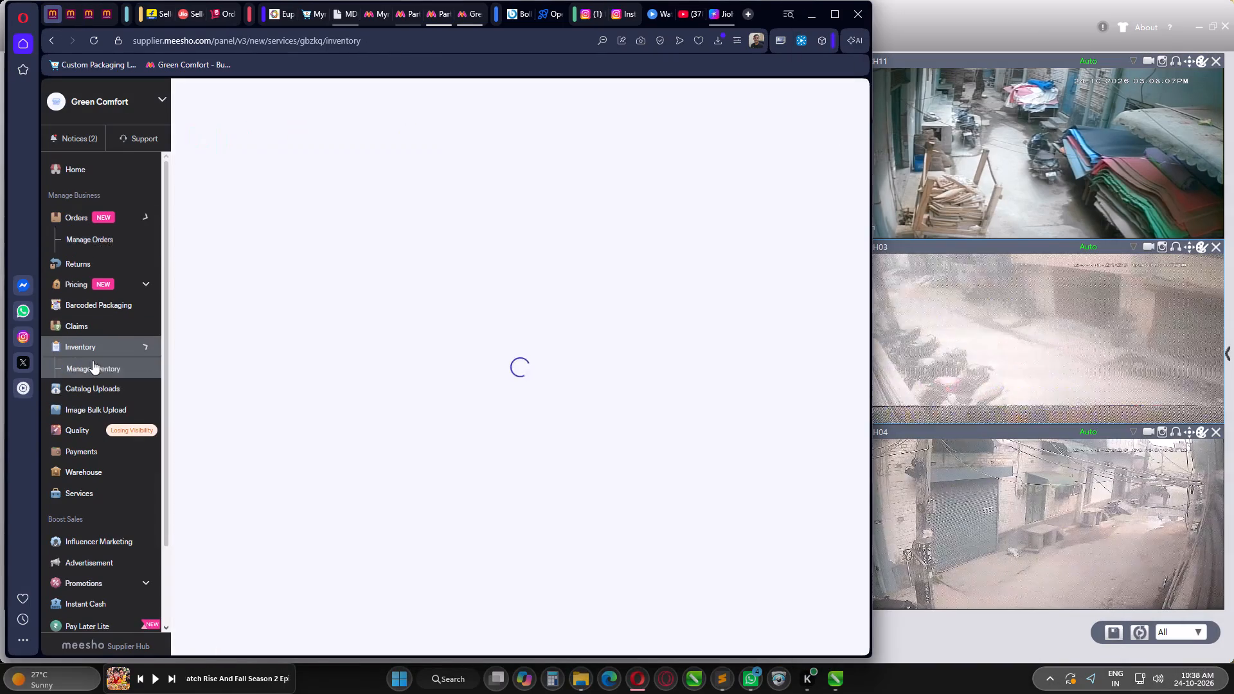
{"action": "left_click", "coordinate": [813, 274]}
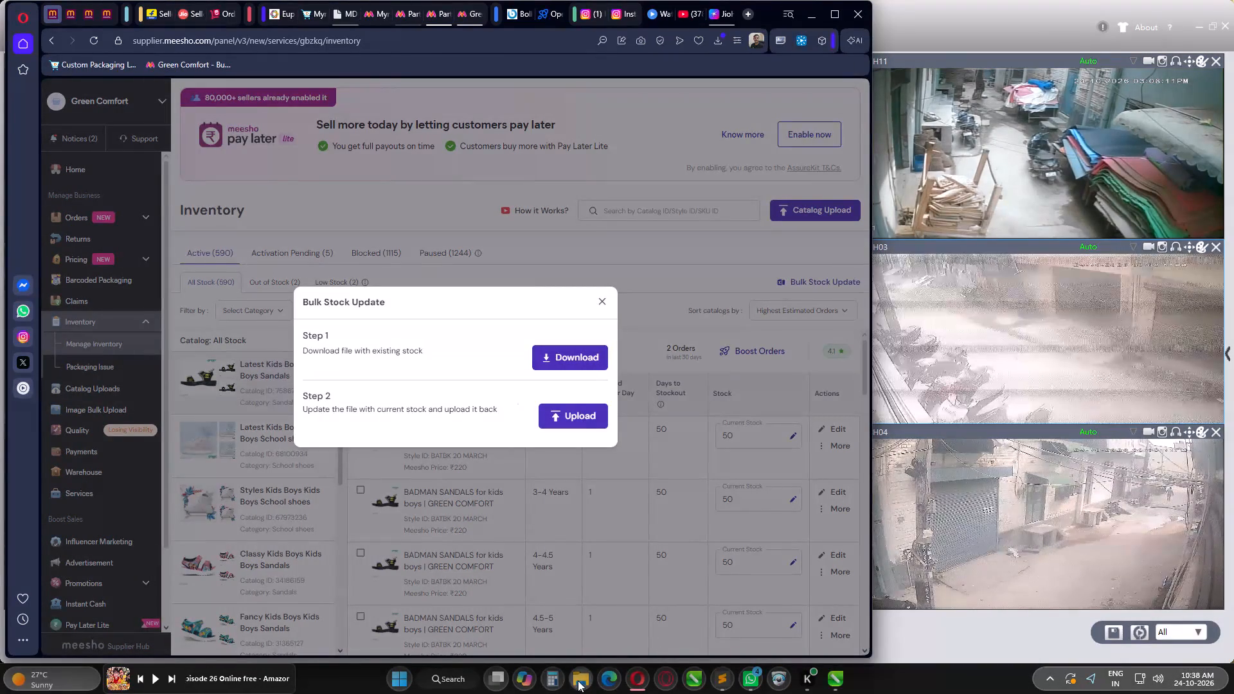
Switch to File Explorer, move its window over the Meesho page, and open the MEESHO folder in My Drive on Google Drive (V:).
{"action": "left_click", "coordinate": [578, 681]}
{"action": "left_click_drag", "start_coordinate": [1078, 22], "coordinate": [801, 13]}
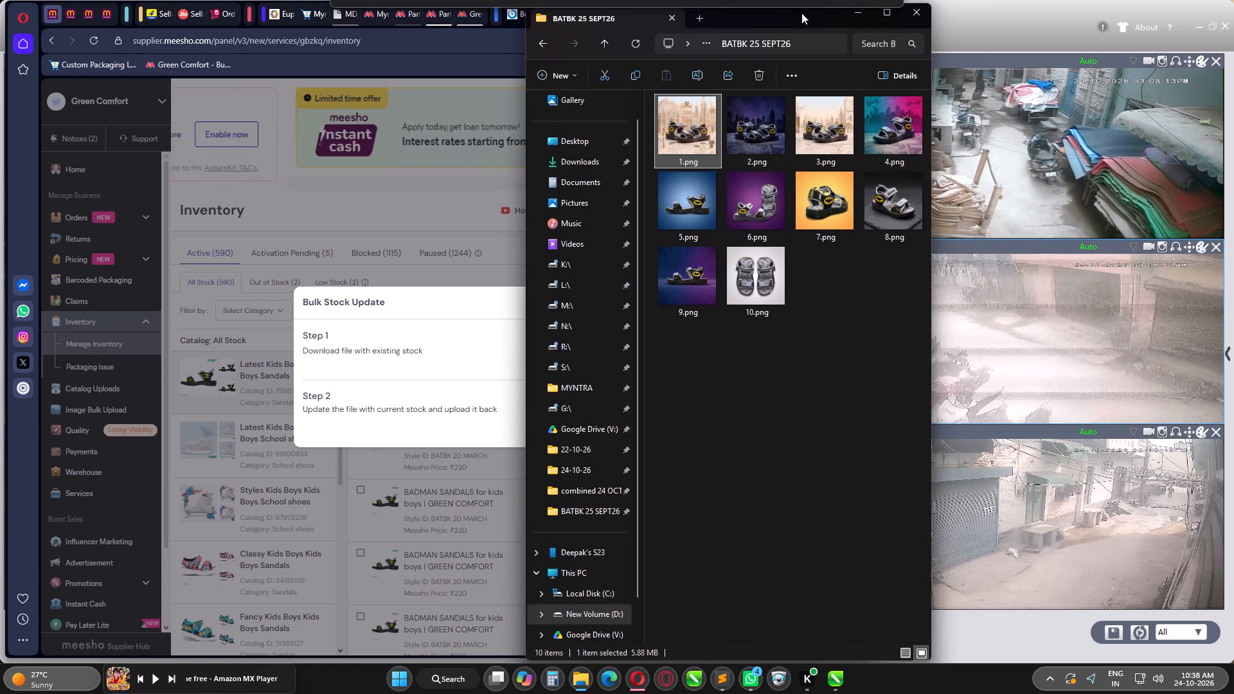
{"action": "left_click_drag", "start_coordinate": [801, 13], "coordinate": [800, 12]}
{"action": "scroll", "coordinate": [568, 533], "scroll_direction": "down", "scroll_amount": 4}
{"action": "left_click", "coordinate": [577, 577]}
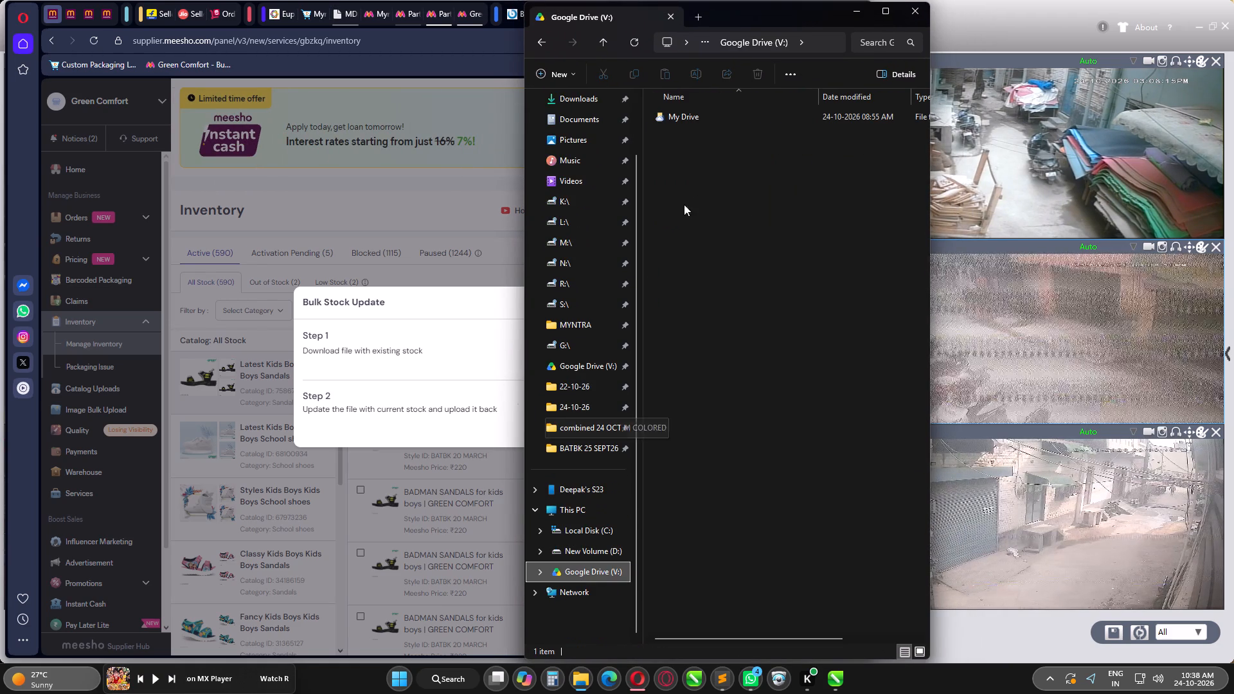
{"action": "double_click", "coordinate": [717, 116]}
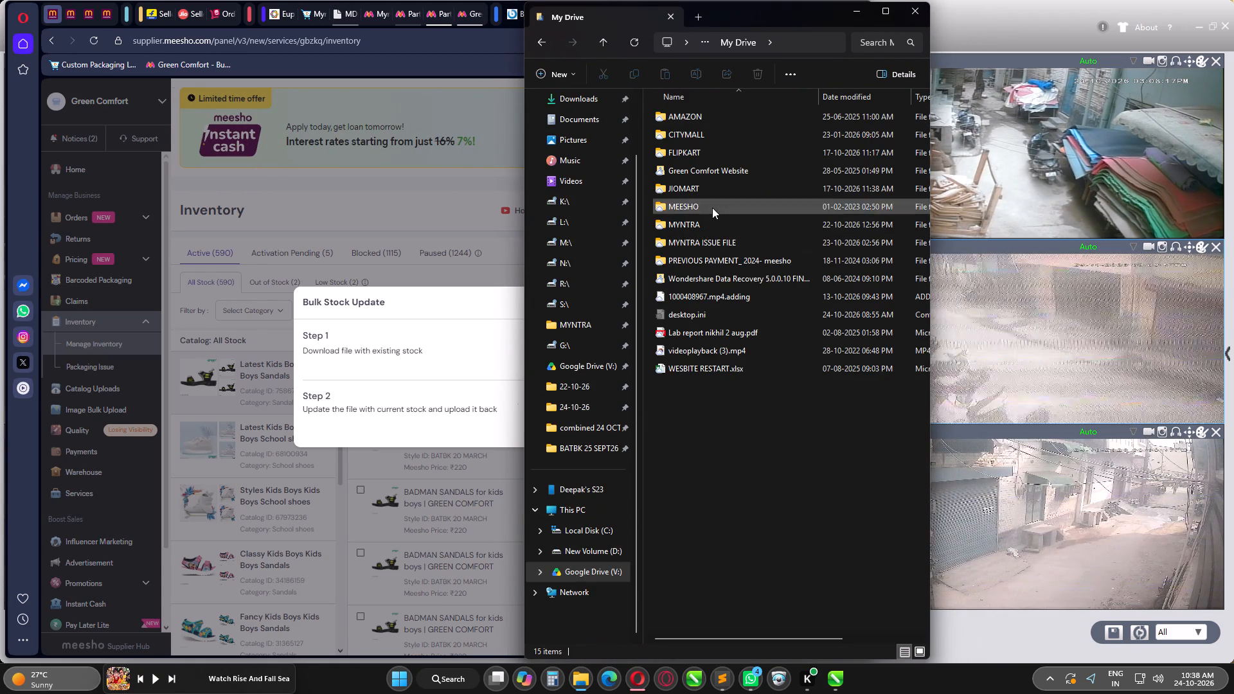
{"action": "double_click", "coordinate": [712, 208]}
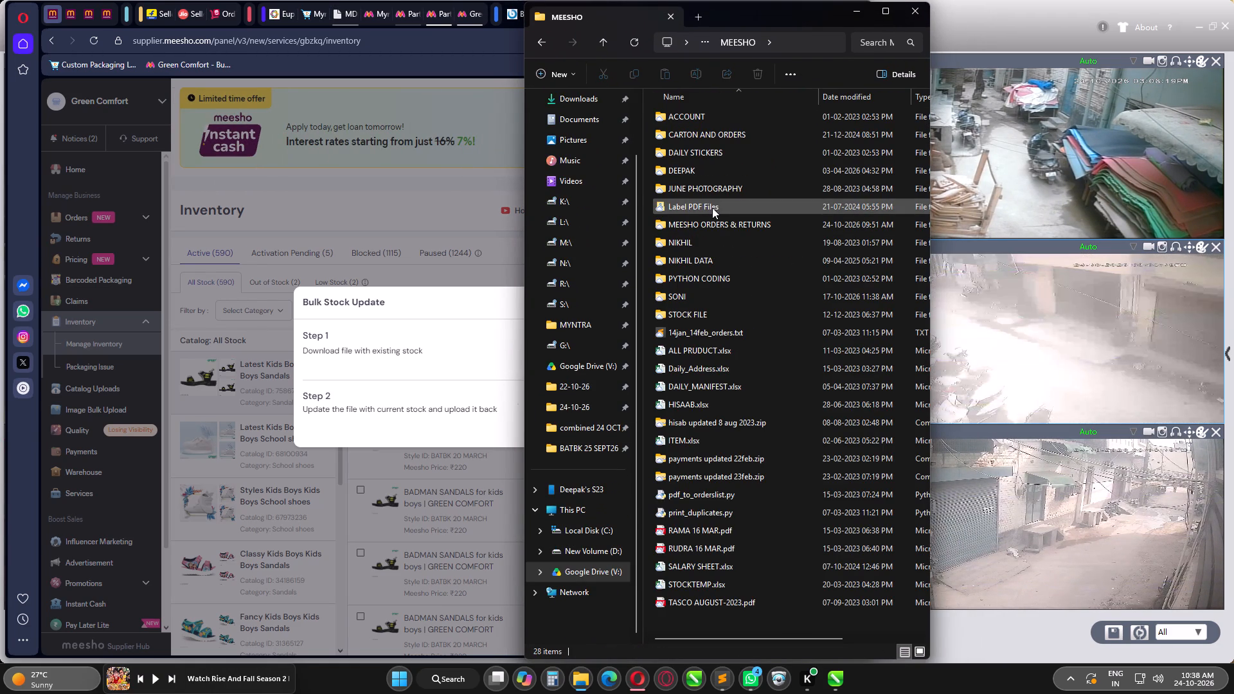
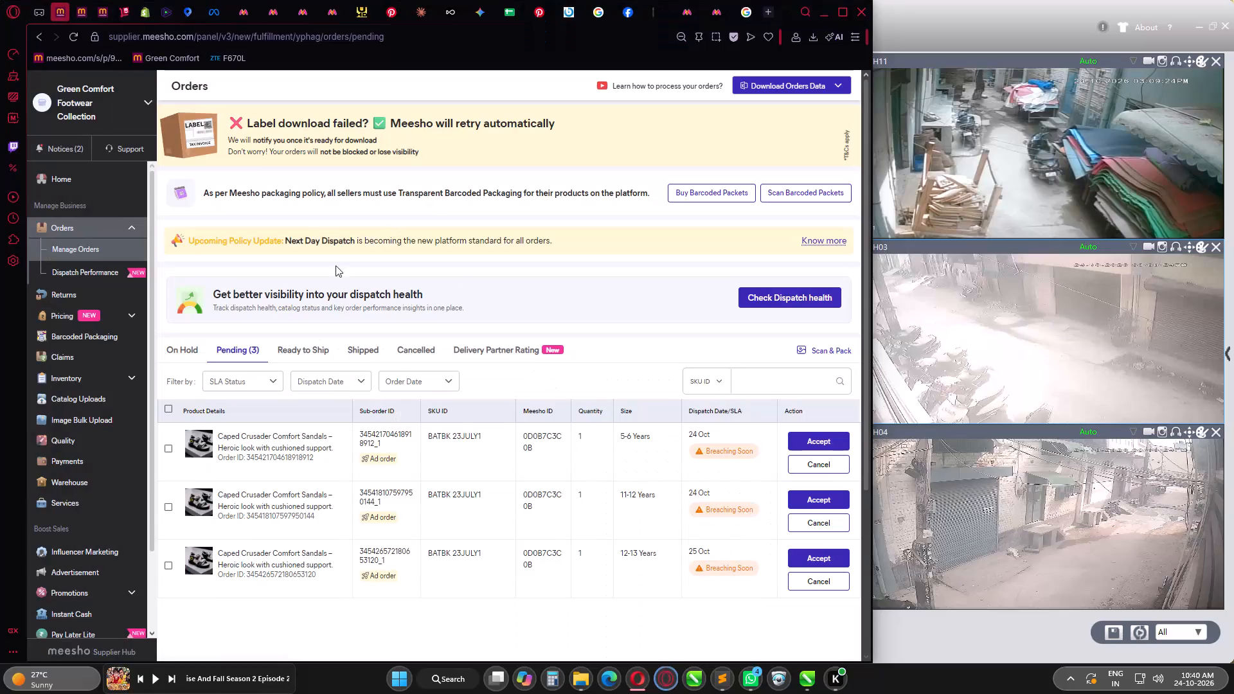
Request the existing-stock file from Bulk Stock Update in the Green Comfort Footwear Collection inventory, then reopen Bulk Stock Update.
{"action": "left_click", "coordinate": [83, 376]}
{"action": "left_click", "coordinate": [821, 273]}
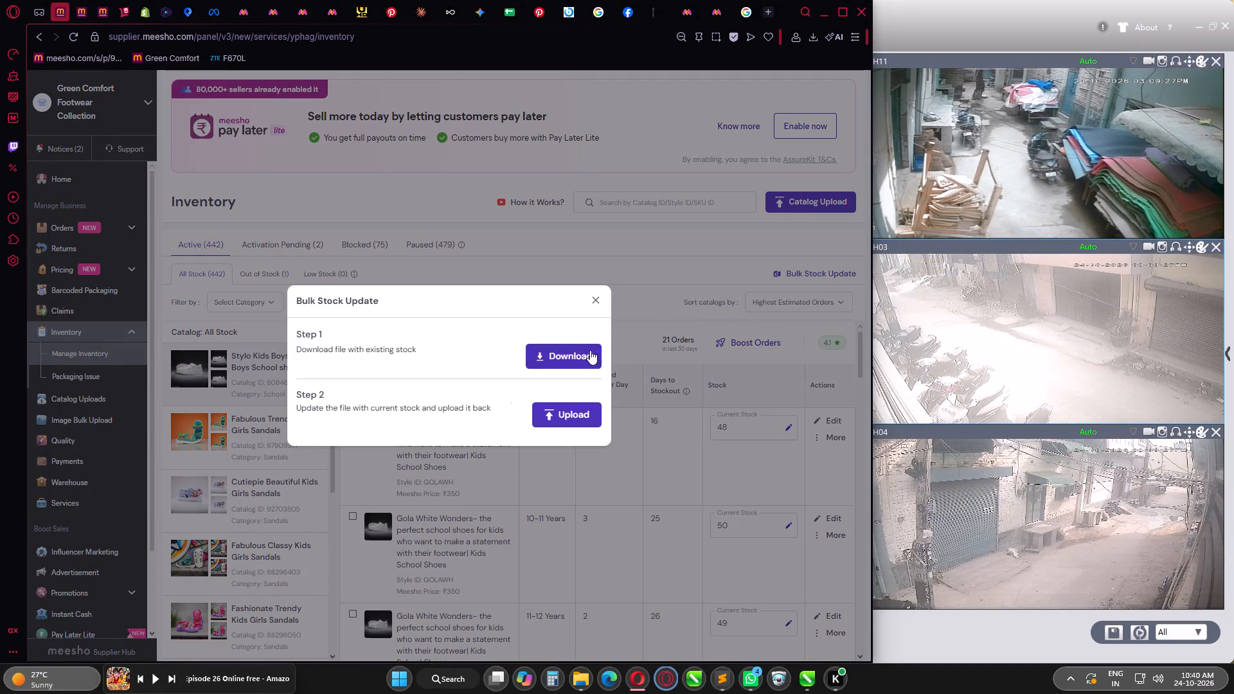
{"action": "left_click", "coordinate": [589, 351]}
{"action": "left_click", "coordinate": [82, 16]}
{"action": "left_click", "coordinate": [62, 8]}
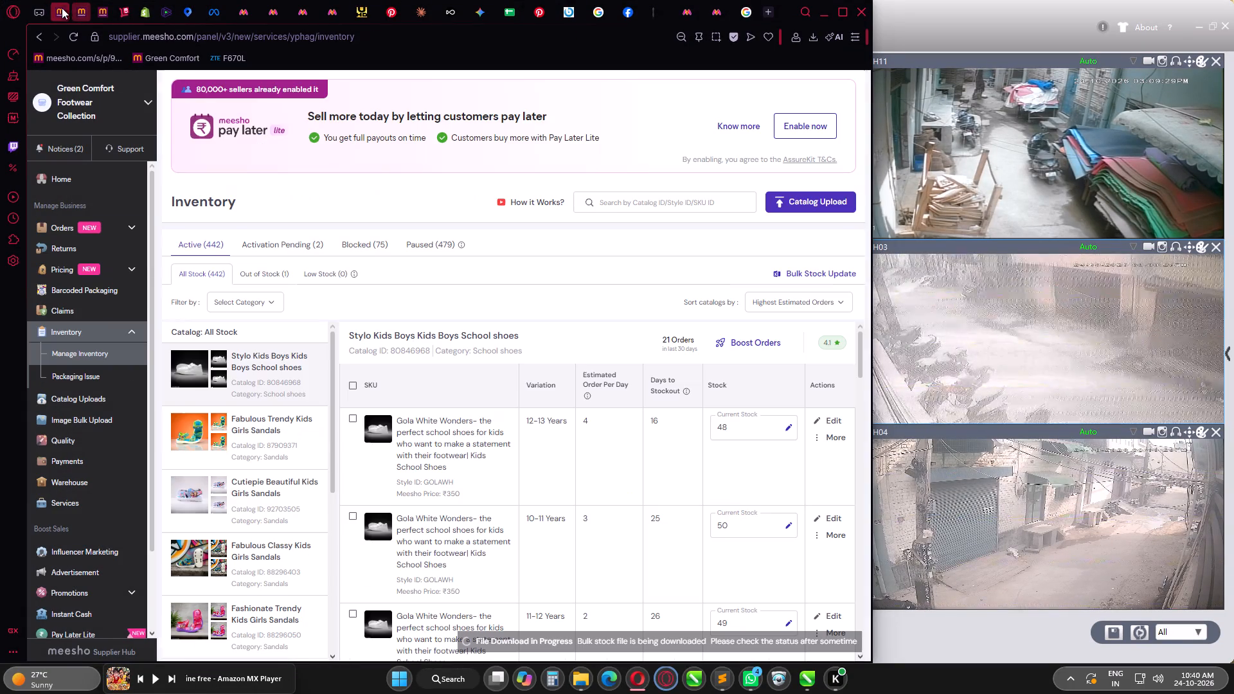
{"action": "left_click", "coordinate": [818, 276]}
Switch to Microsoft Edge and request the existing-stock file from Bulk Stock Update for Green Comfort shoes & Sandals, then reopen Bulk Stock Update.
{"action": "left_click", "coordinate": [612, 686]}
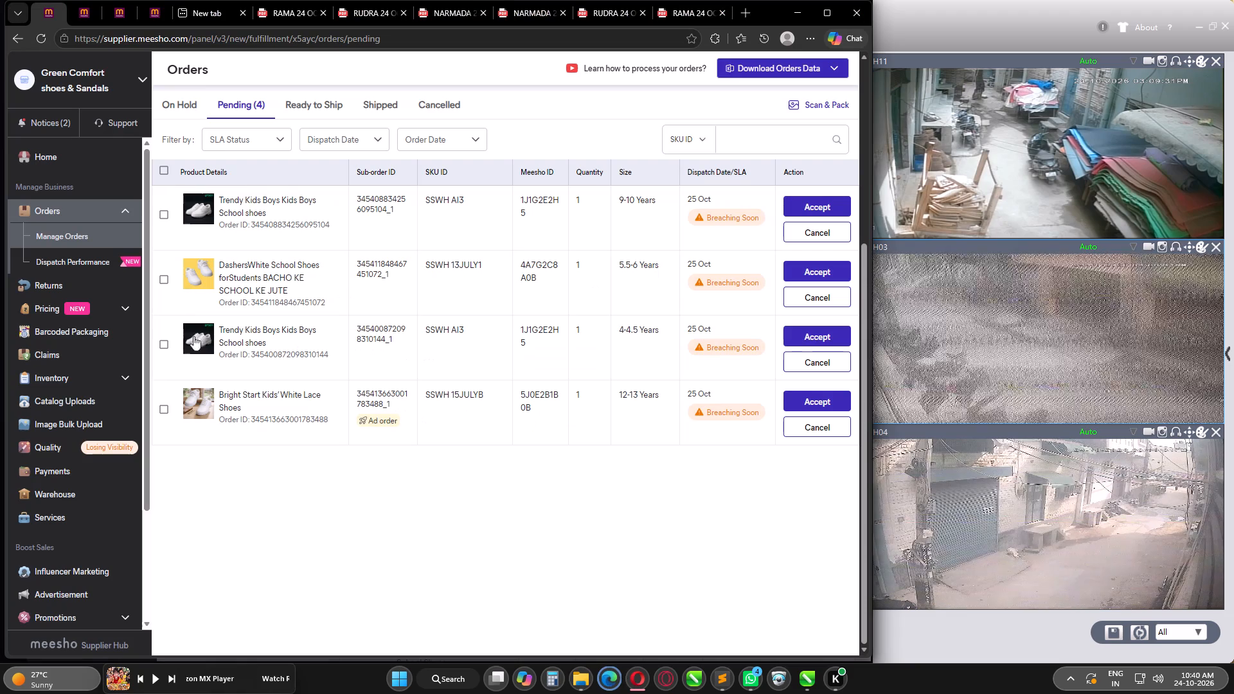
{"action": "left_click", "coordinate": [79, 377]}
{"action": "scroll", "coordinate": [365, 359], "scroll_direction": "down", "scroll_amount": 1, "text": "ctrl"}
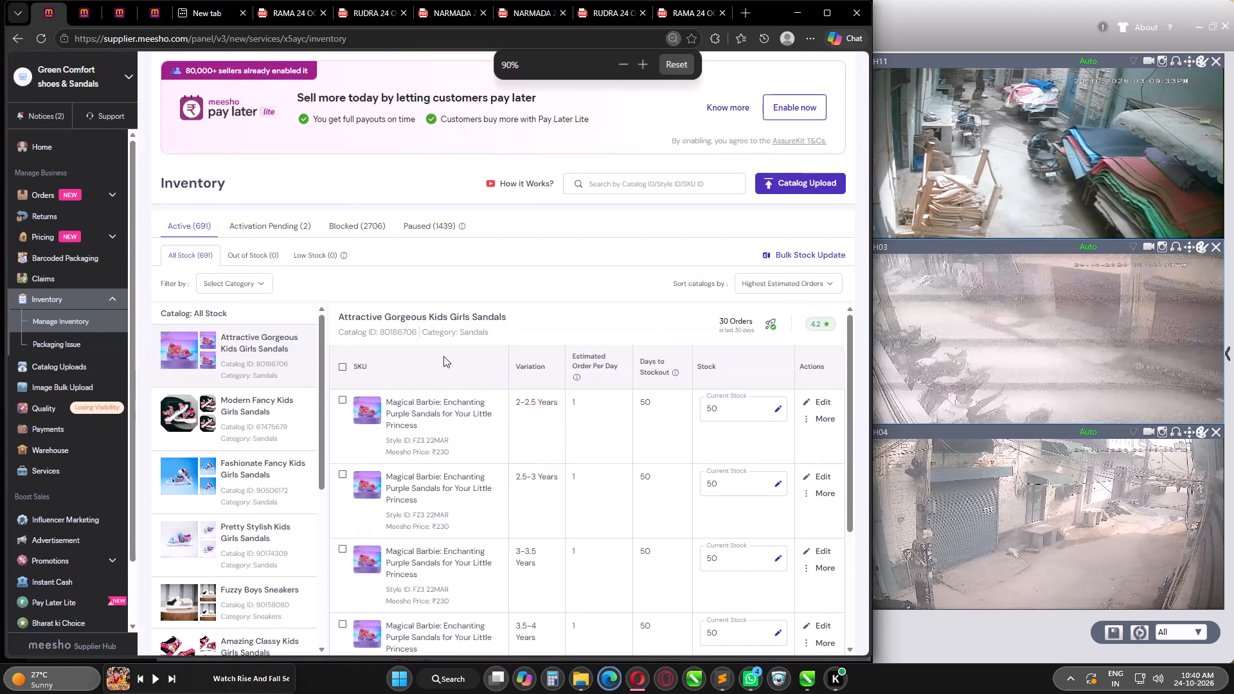
{"action": "left_click", "coordinate": [815, 258]}
{"action": "left_click", "coordinate": [541, 348]}
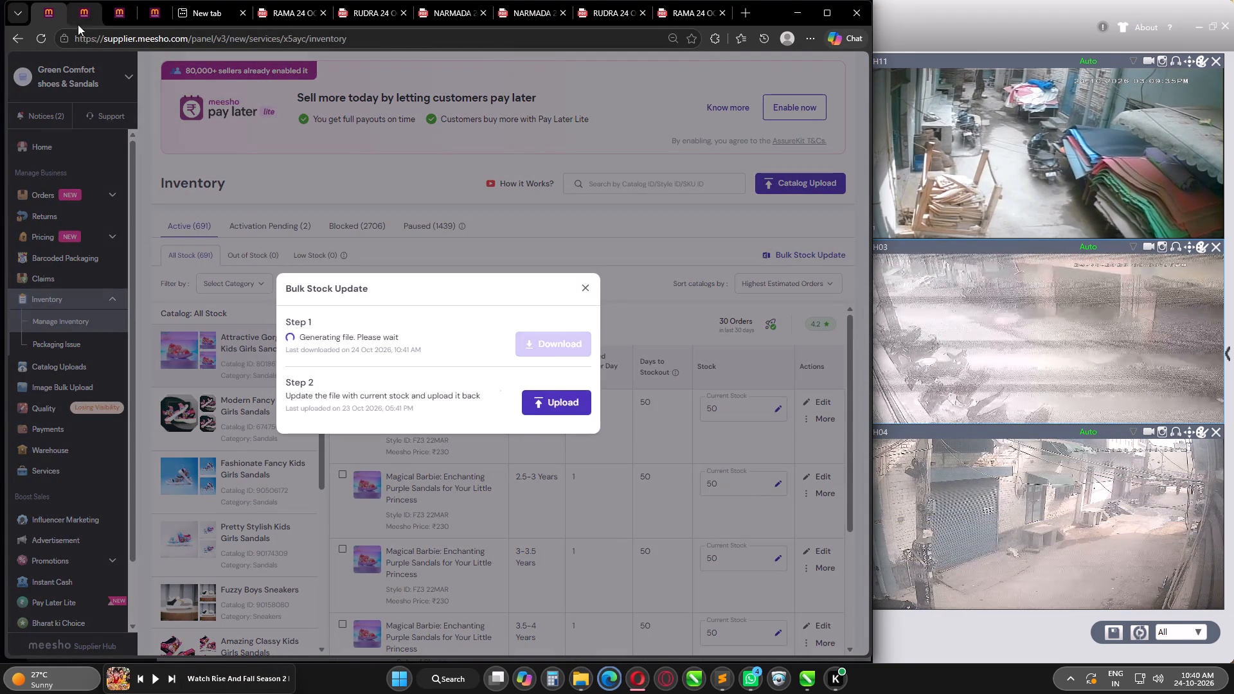
{"action": "left_click", "coordinate": [84, 16]}
{"action": "left_click", "coordinate": [51, 12]}
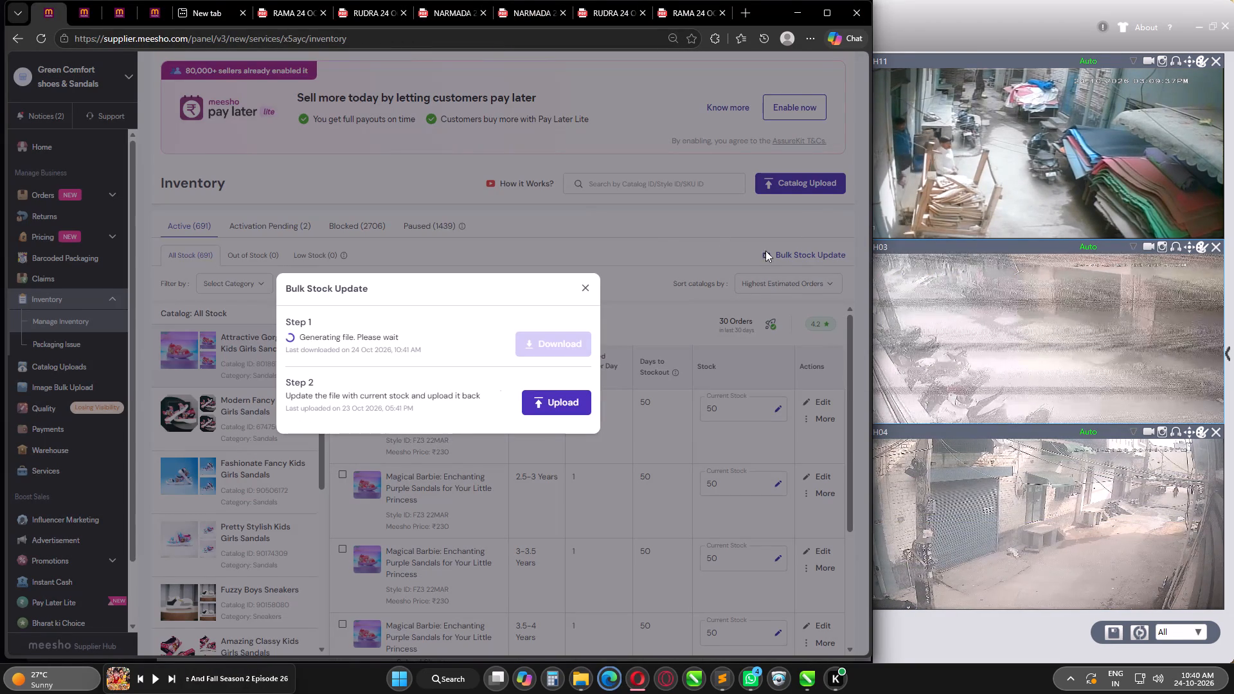
{"action": "left_click", "coordinate": [584, 289]}
{"action": "left_click", "coordinate": [810, 254]}
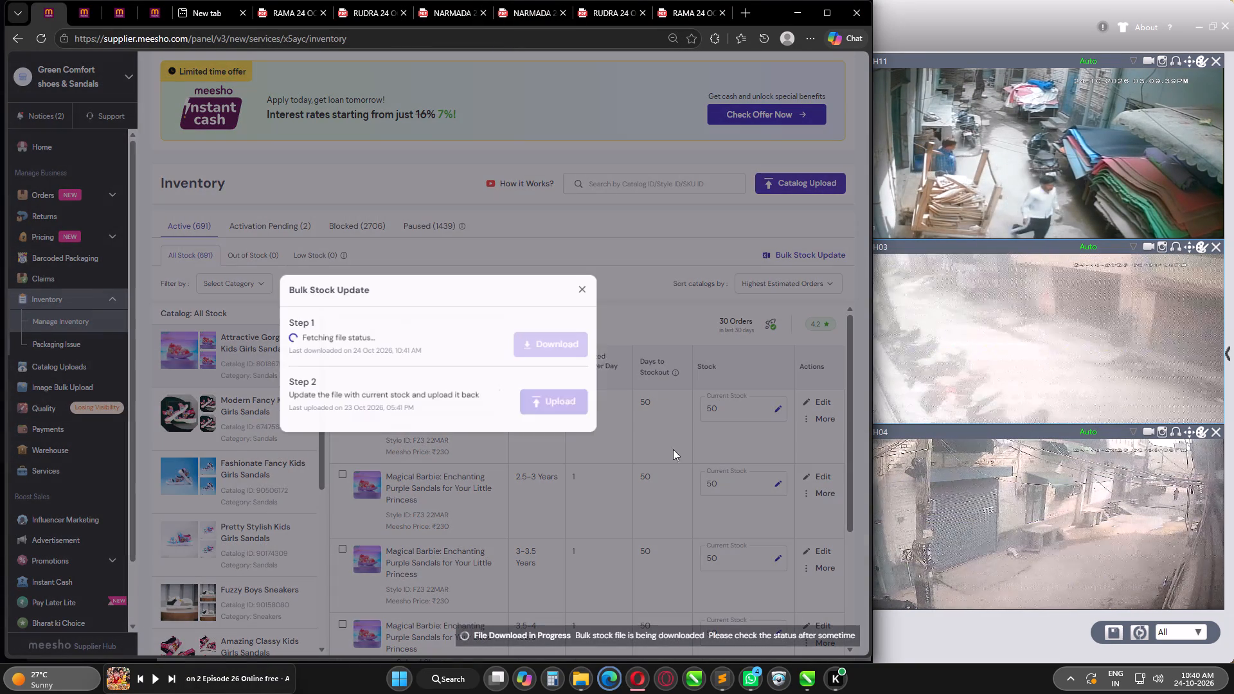
Switch to Opera, download Green Comfort's inventory update file from the blocked pop-up and show it in its folder.
{"action": "left_click", "coordinate": [643, 687]}
{"action": "left_click", "coordinate": [584, 37]}
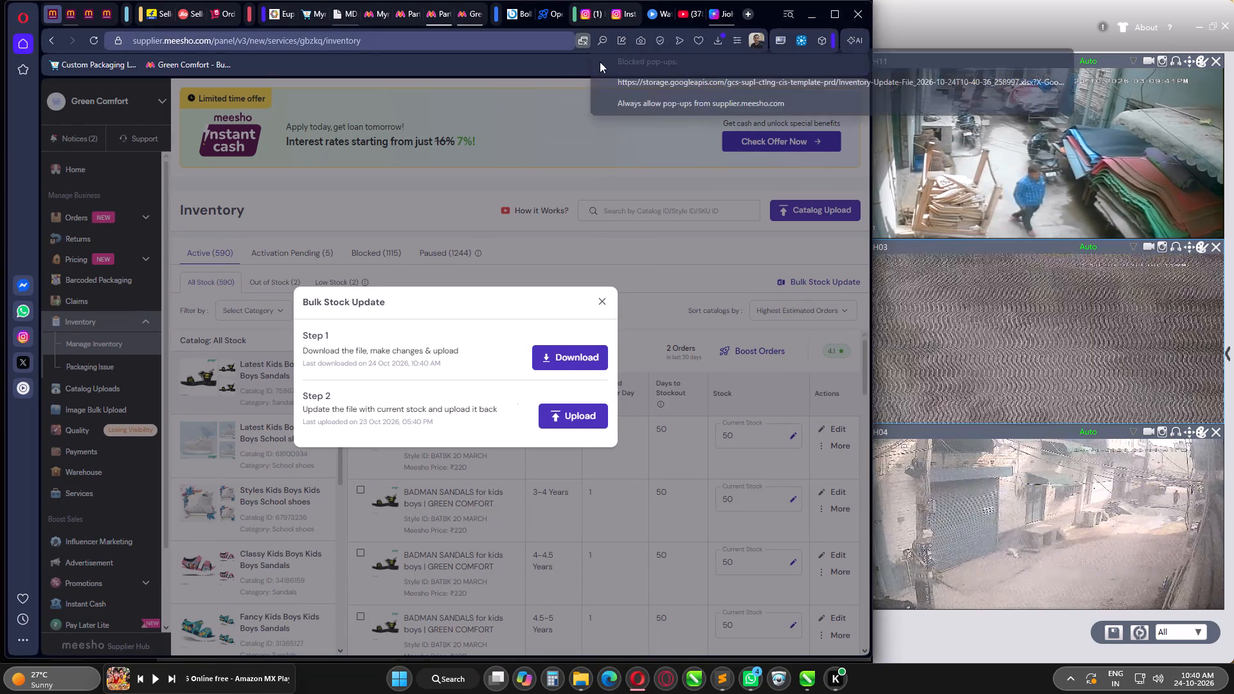
{"action": "left_click", "coordinate": [638, 73]}
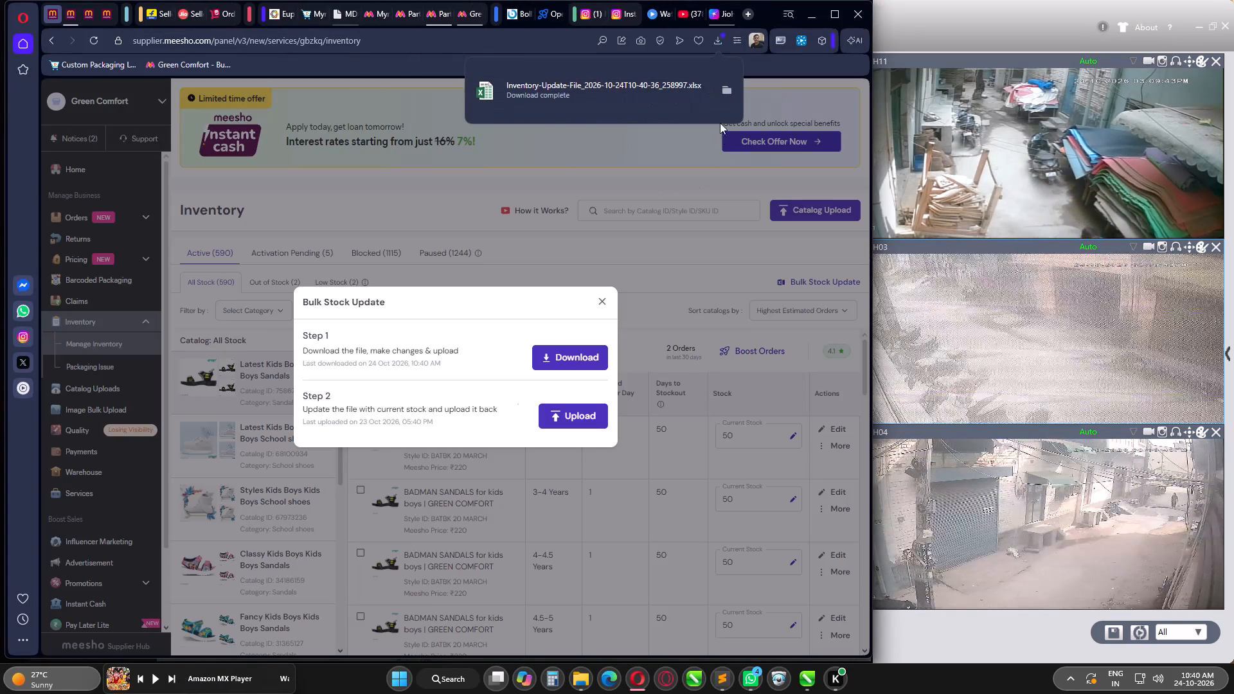
{"action": "left_click", "coordinate": [726, 89]}
Open the downloaded Inventory-Update-File in Excel, dismiss the activation wizard, enable editing and maximize the workbook.
{"action": "double_click", "coordinate": [704, 156]}
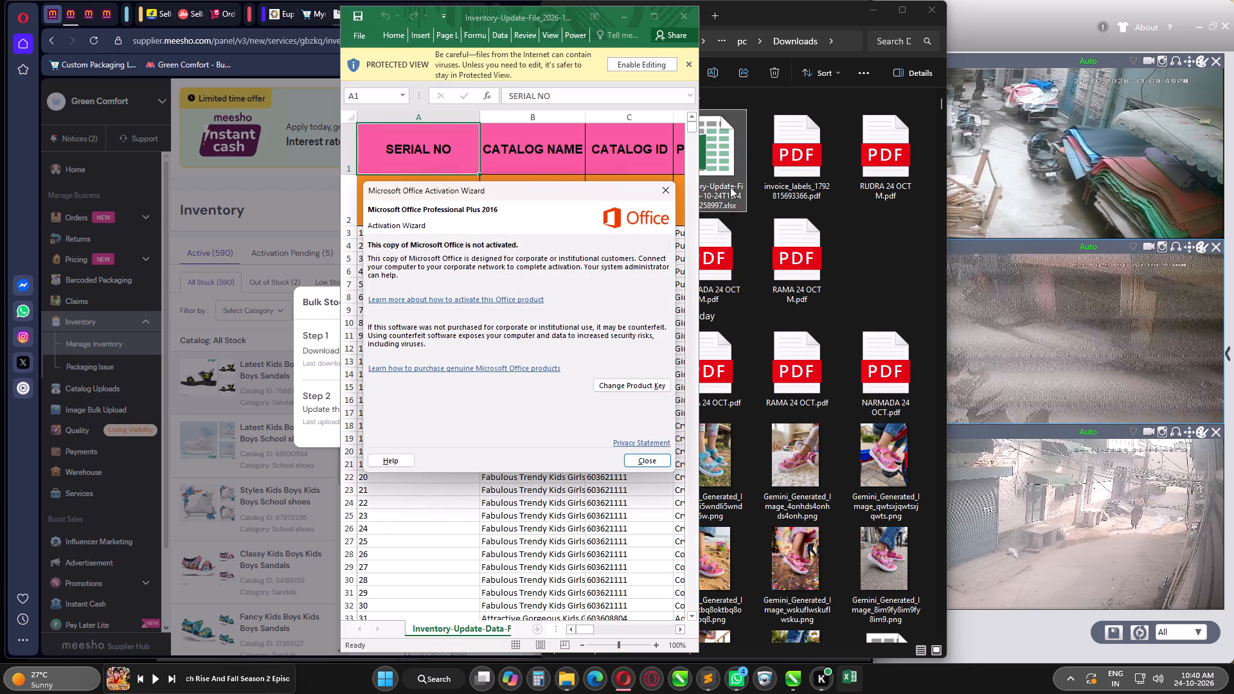
{"action": "left_click", "coordinate": [661, 190]}
{"action": "left_click", "coordinate": [641, 66]}
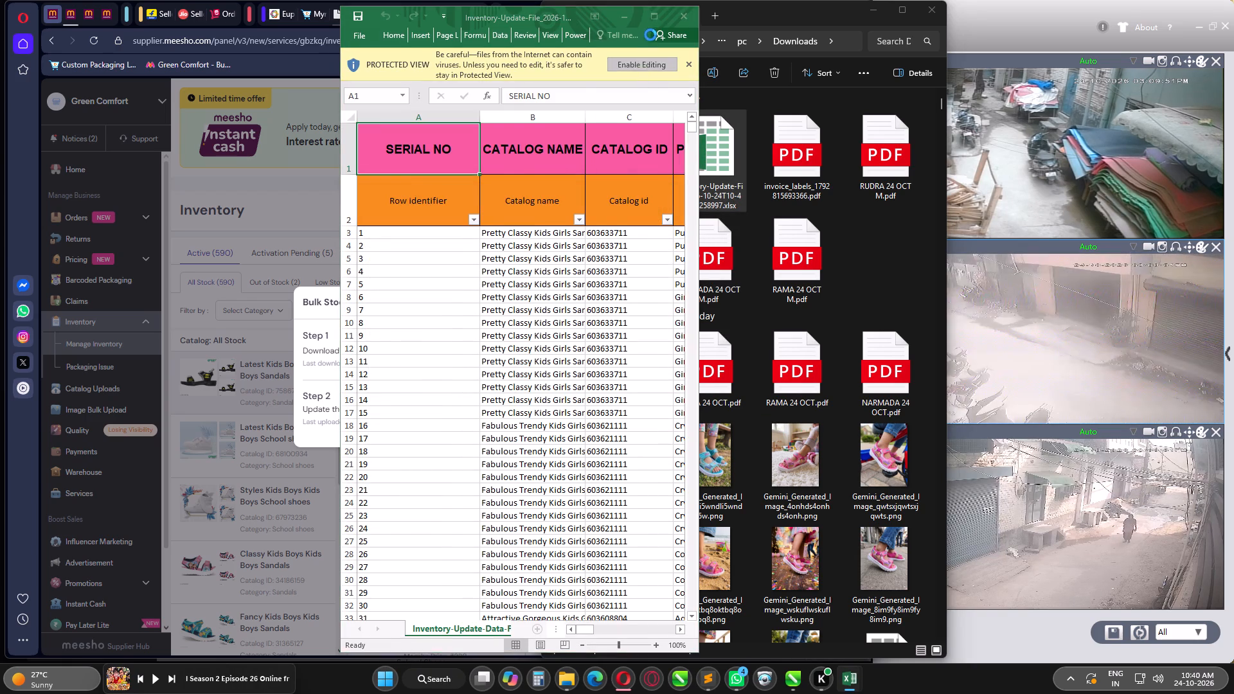
{"action": "left_click", "coordinate": [418, 57]}
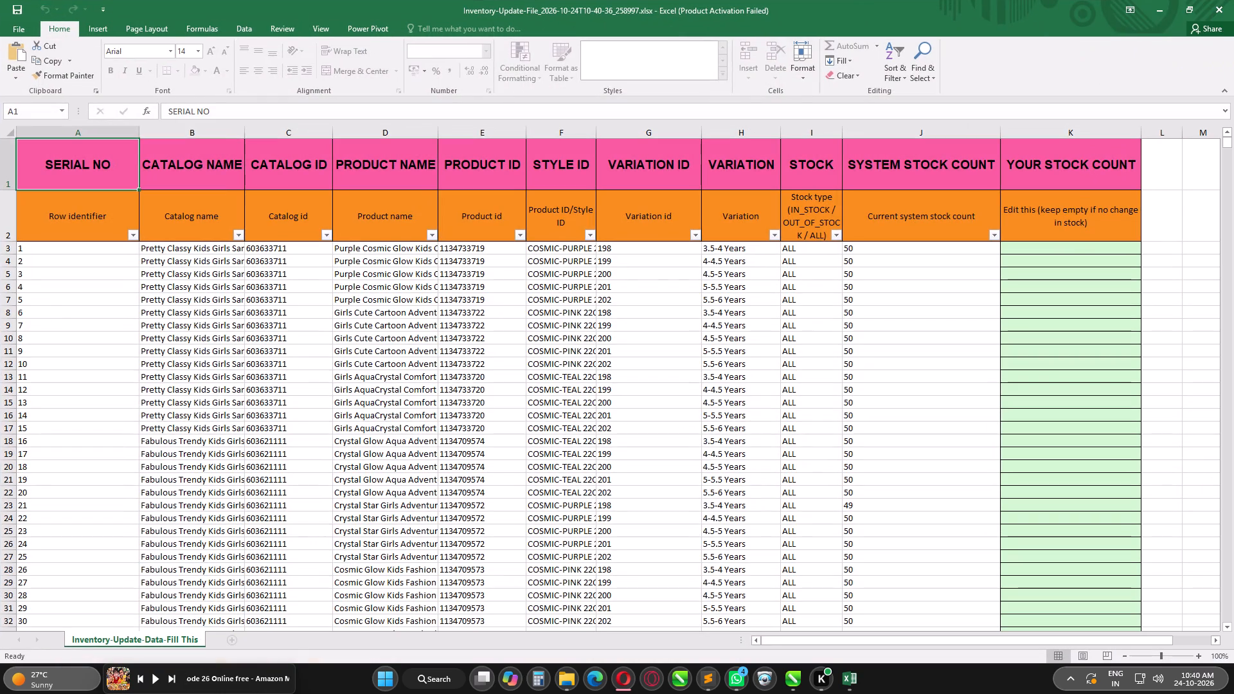
Filter the Product ID/Style ID column to all styles matching BAT, keeping the COMBO styles included.
{"action": "left_click", "coordinate": [589, 236]}
{"action": "left_click", "coordinate": [502, 341]}
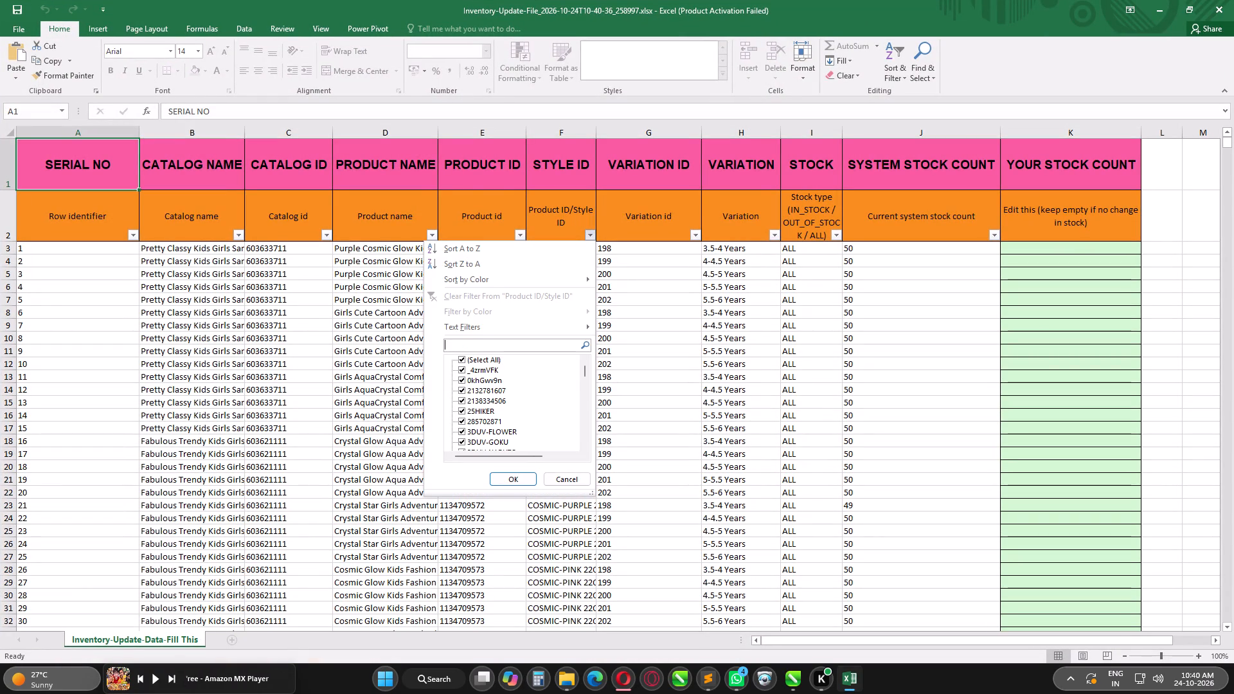
{"action": "type", "text": "BAT"}
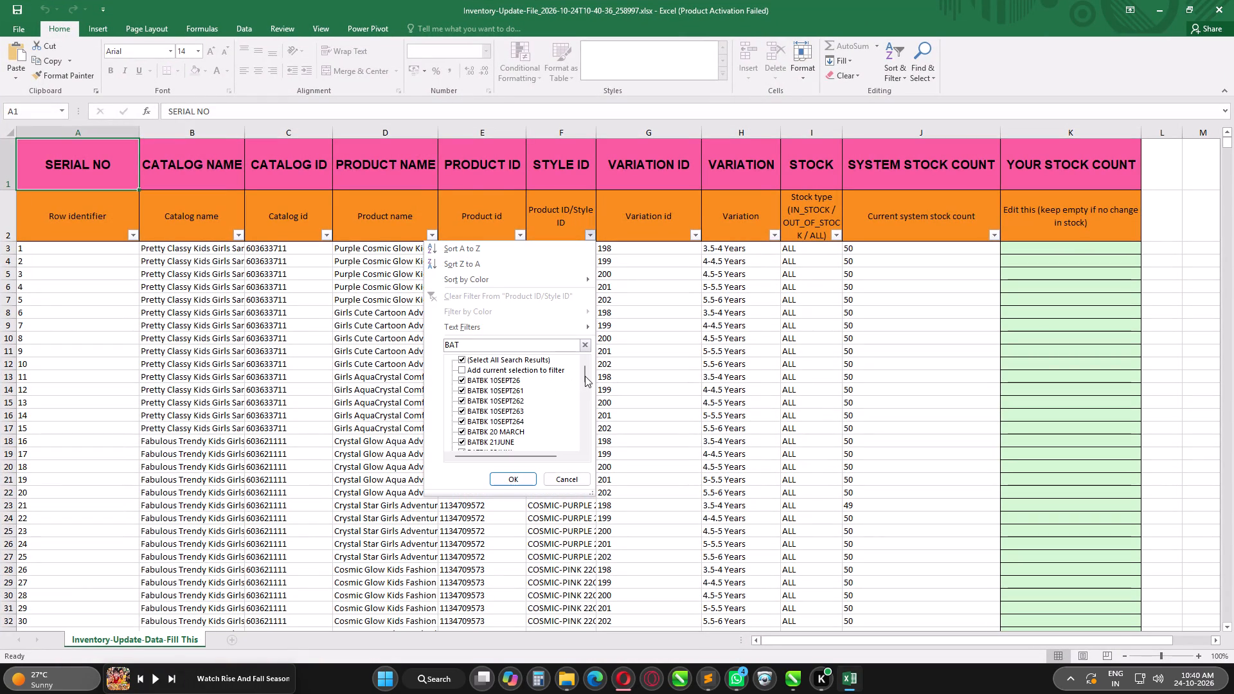
{"action": "left_click_drag", "start_coordinate": [585, 376], "coordinate": [588, 419]}
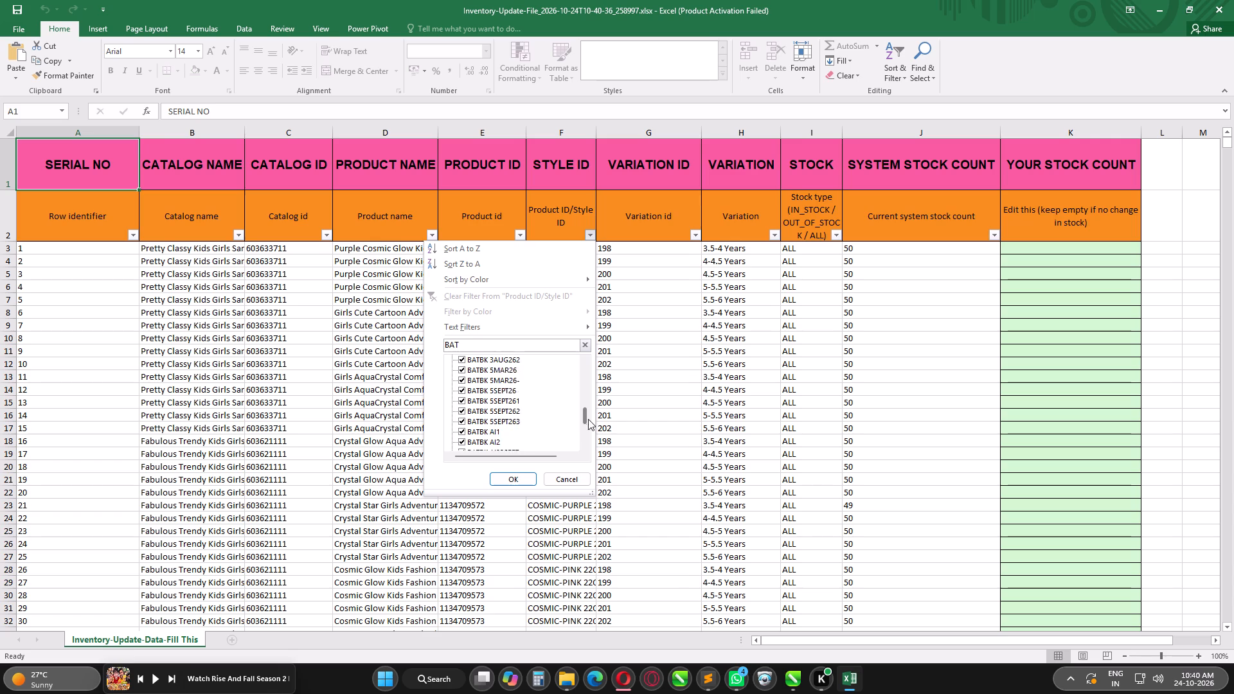
{"action": "left_click_drag", "start_coordinate": [588, 419], "coordinate": [589, 444]}
{"action": "left_click", "coordinate": [514, 431]}
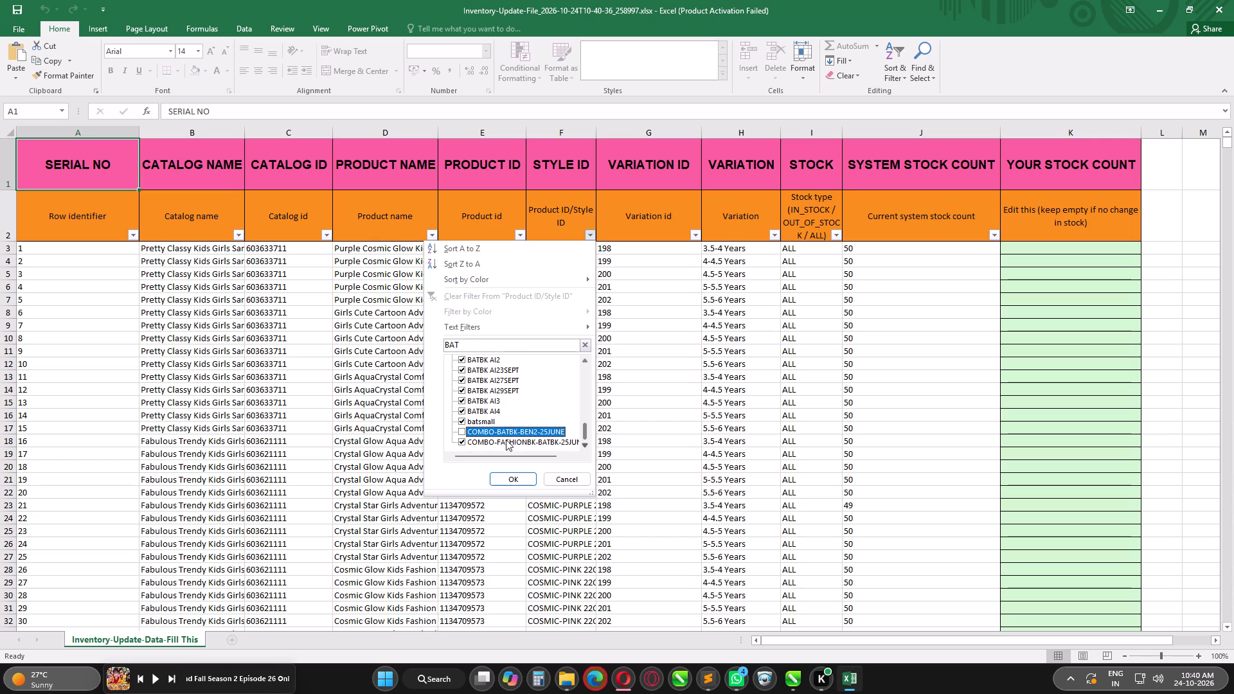
{"action": "left_click", "coordinate": [510, 430]}
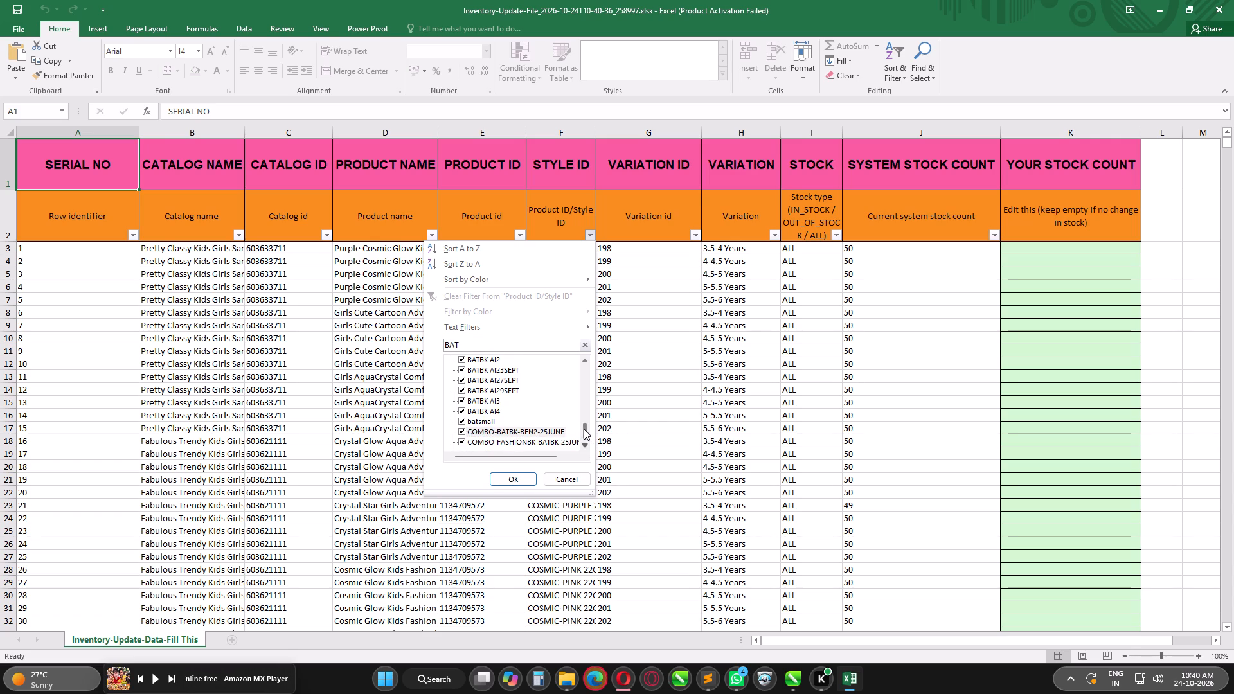
{"action": "left_click_drag", "start_coordinate": [584, 429], "coordinate": [581, 361]}
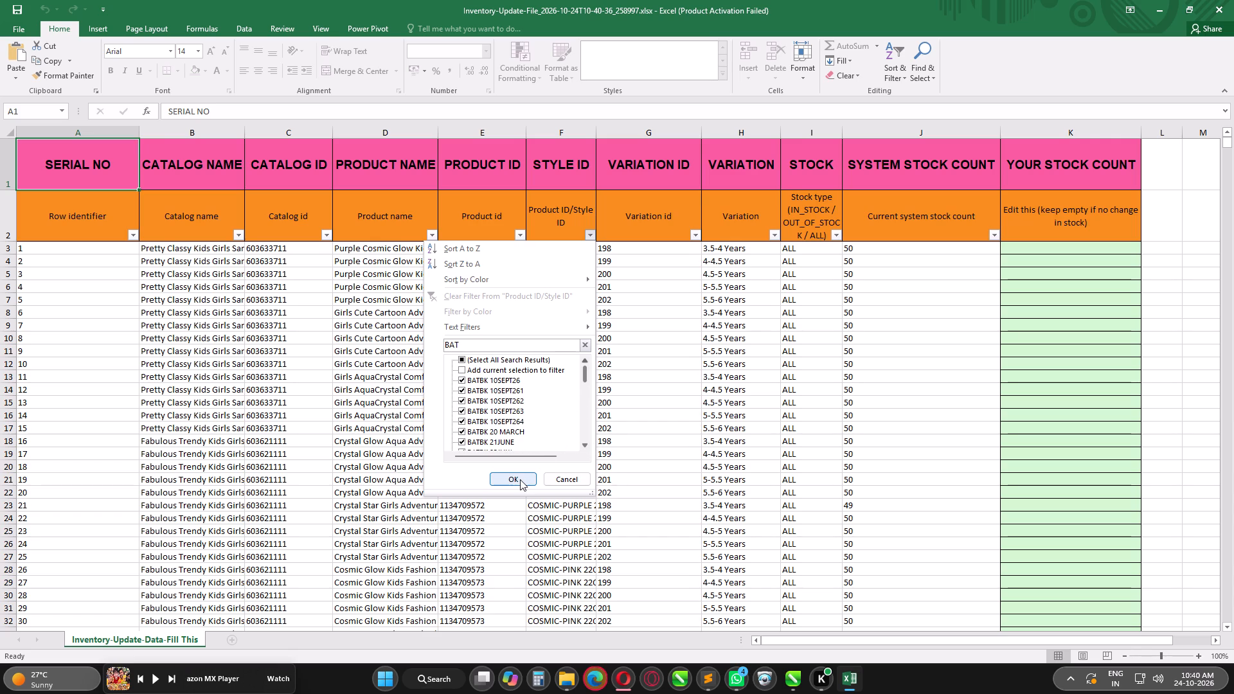
{"action": "left_click", "coordinate": [520, 479]}
{"action": "left_click", "coordinate": [731, 299]}
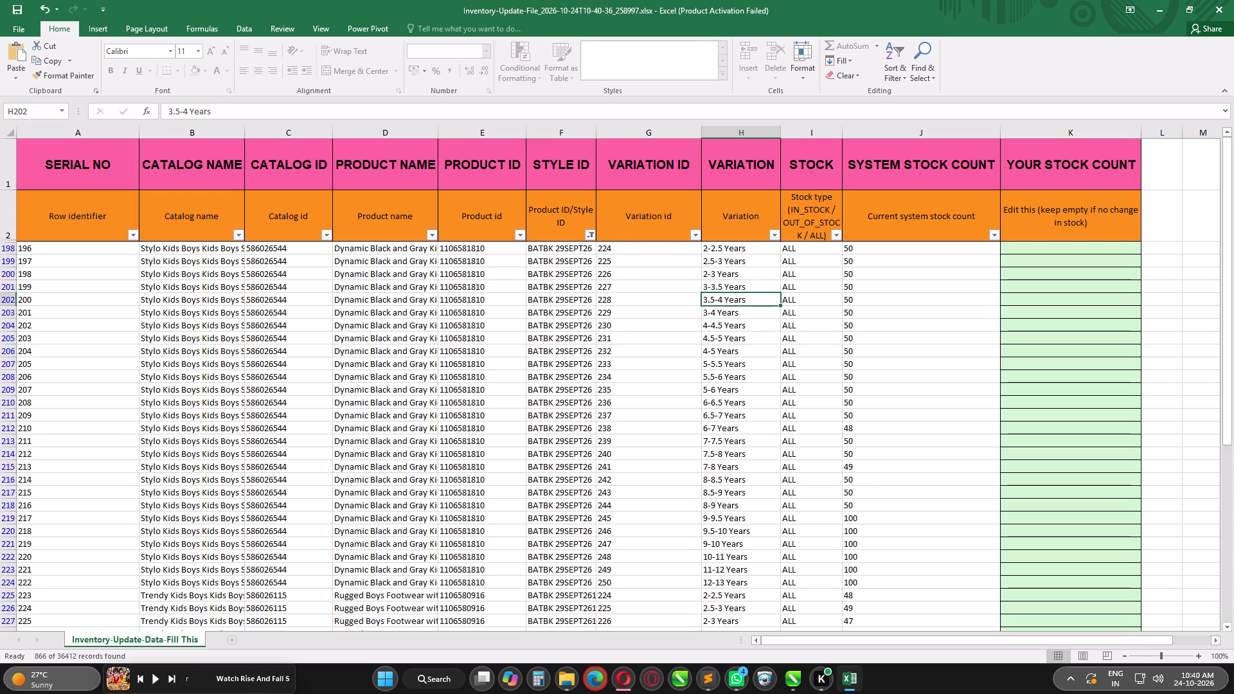
Filter the Variation column to 11 to 12 Years, 11-12 Years, 12-13 Years and 13-14 Years only.
{"action": "left_click", "coordinate": [773, 235]}
{"action": "left_click", "coordinate": [668, 363]}
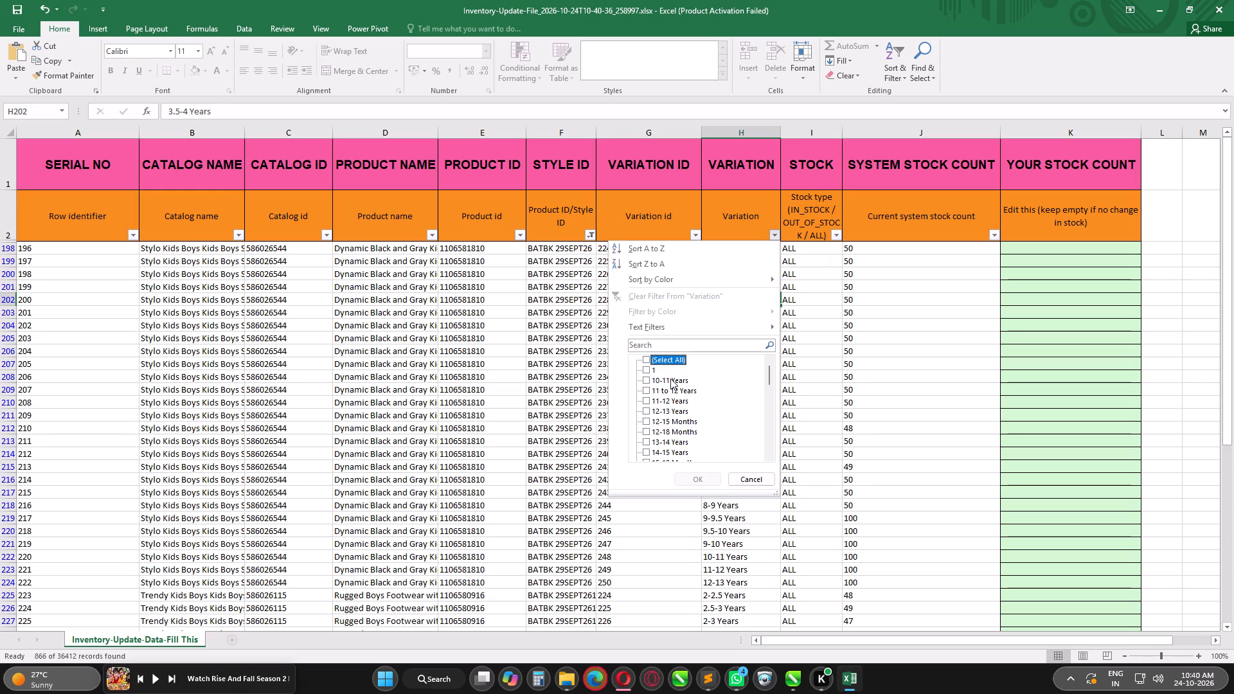
{"action": "left_click", "coordinate": [675, 391]}
{"action": "left_click", "coordinate": [674, 400]}
{"action": "left_click", "coordinate": [673, 410]}
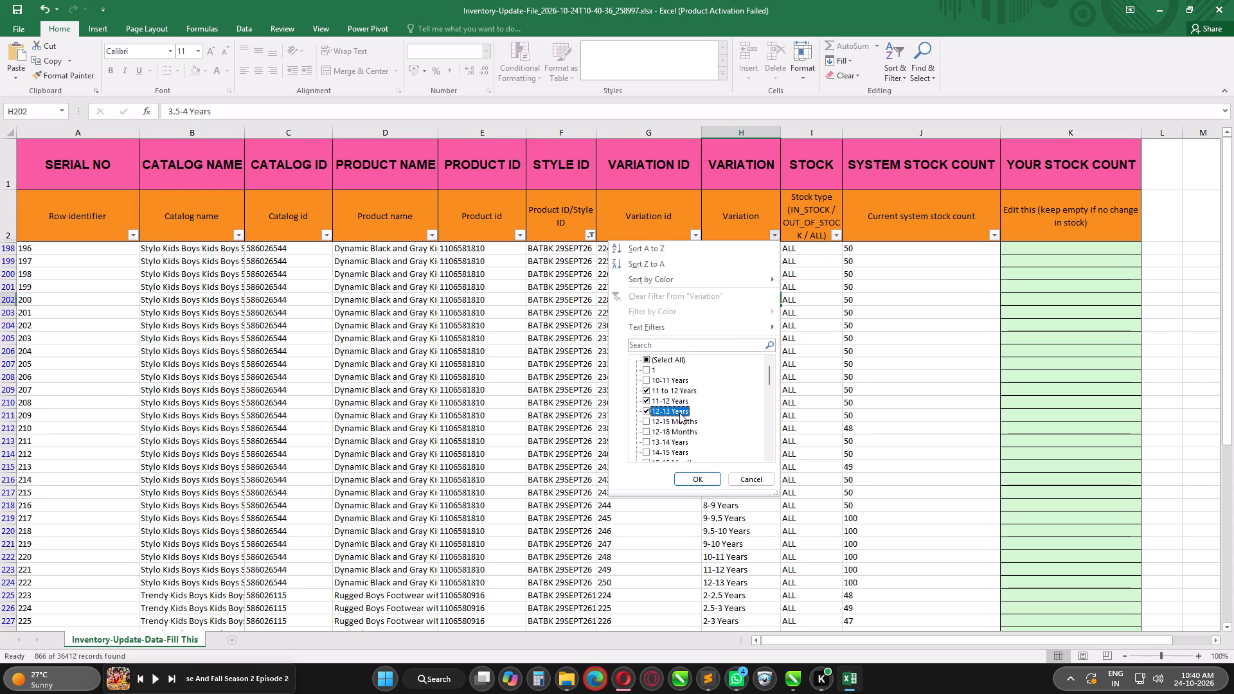
{"action": "left_click", "coordinate": [672, 440]}
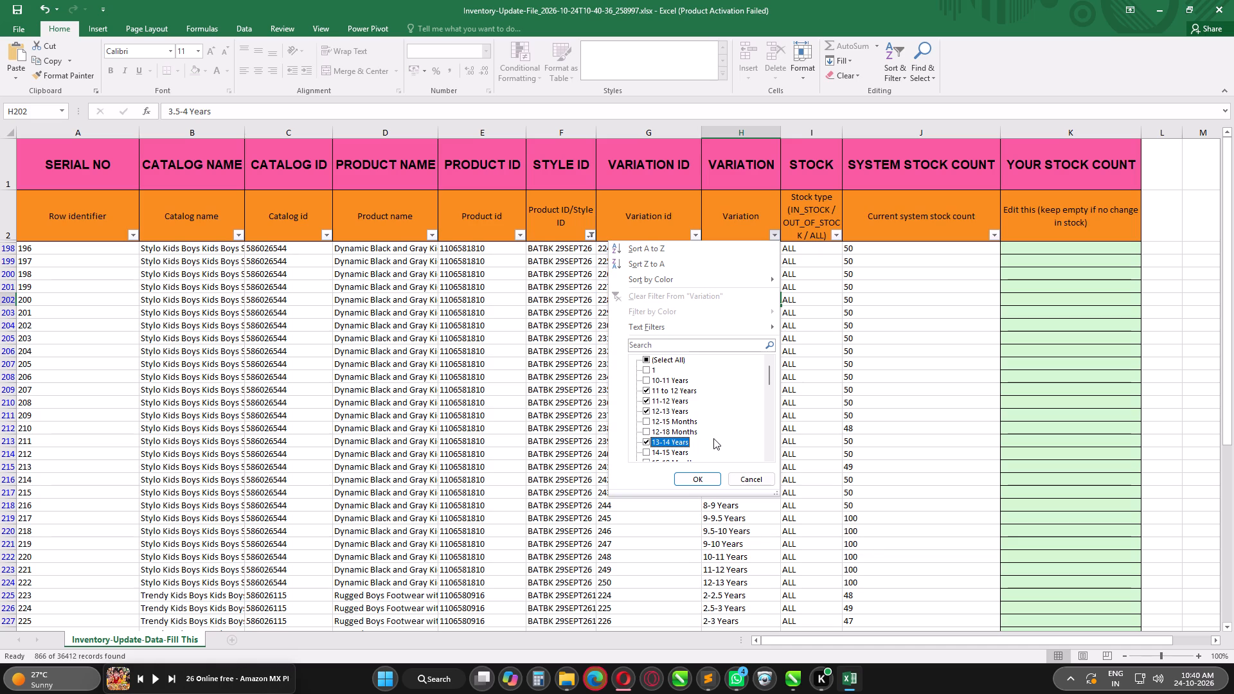
{"action": "scroll", "coordinate": [715, 438], "scroll_direction": "down", "scroll_amount": 10}
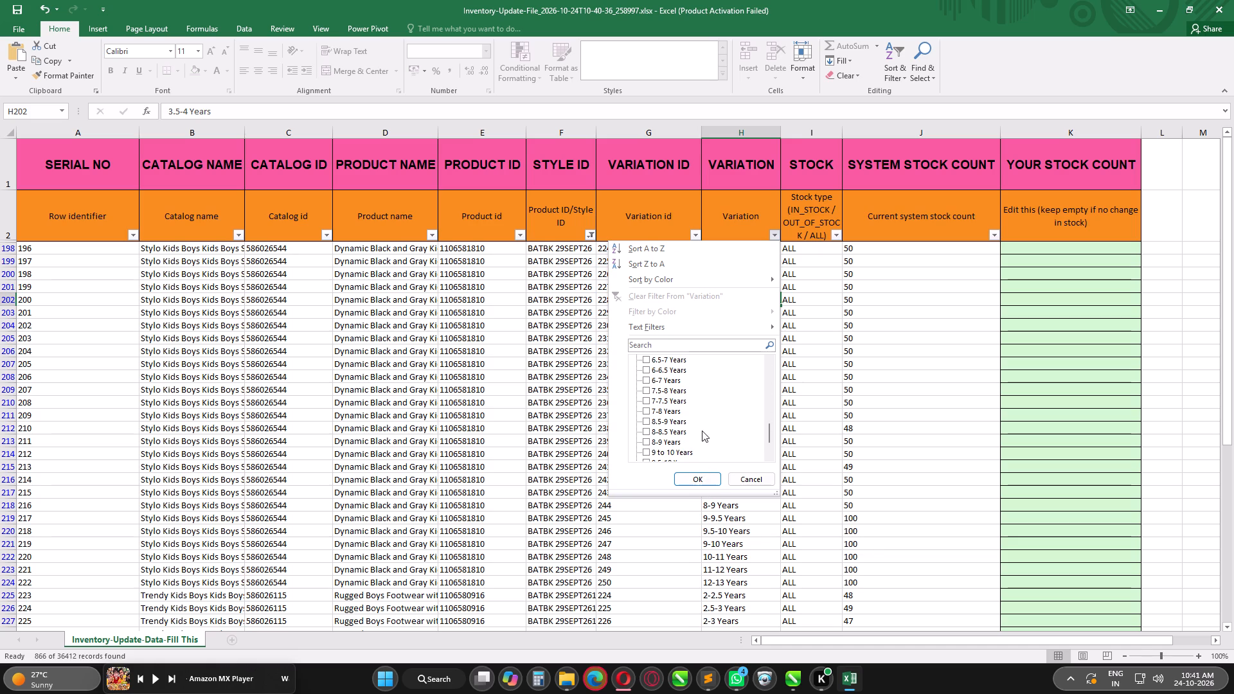
{"action": "scroll", "coordinate": [702, 431], "scroll_direction": "down", "scroll_amount": 11}
{"action": "left_click_drag", "start_coordinate": [770, 436], "coordinate": [770, 454]}
{"action": "left_click", "coordinate": [703, 478]}
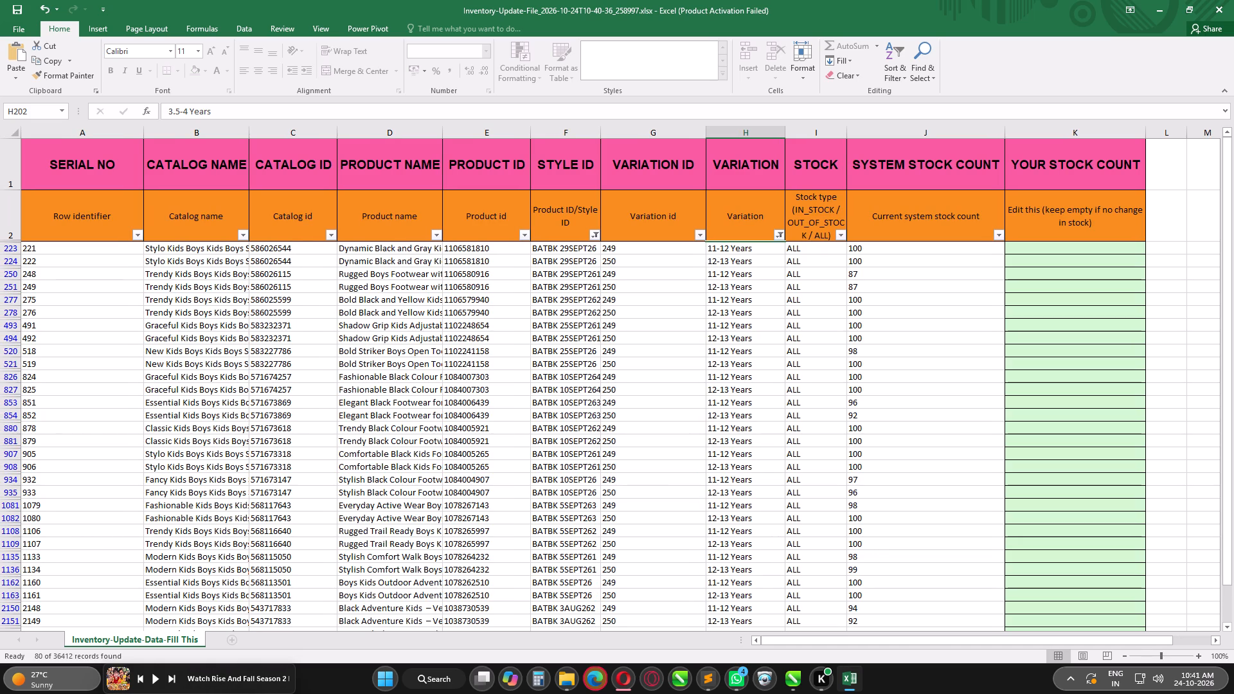
Filter the Current system stock count column to exclude rows with 0 stock.
{"action": "left_click", "coordinate": [996, 235]}
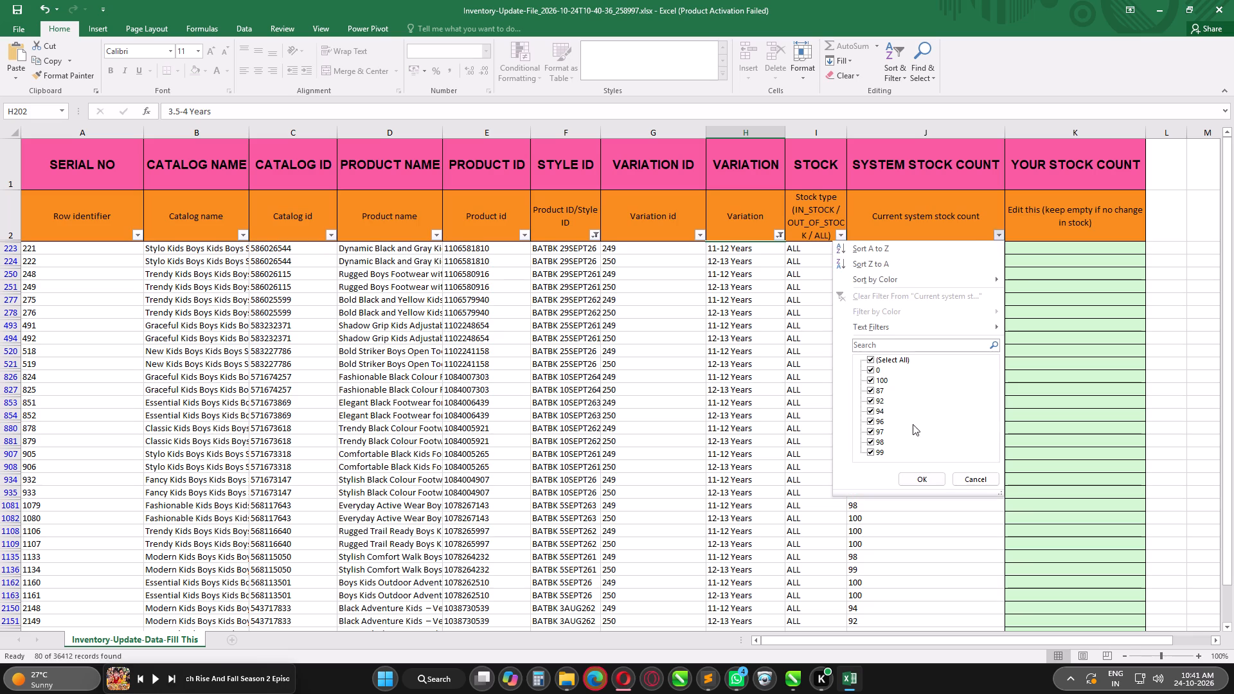
{"action": "left_click", "coordinate": [880, 369]}
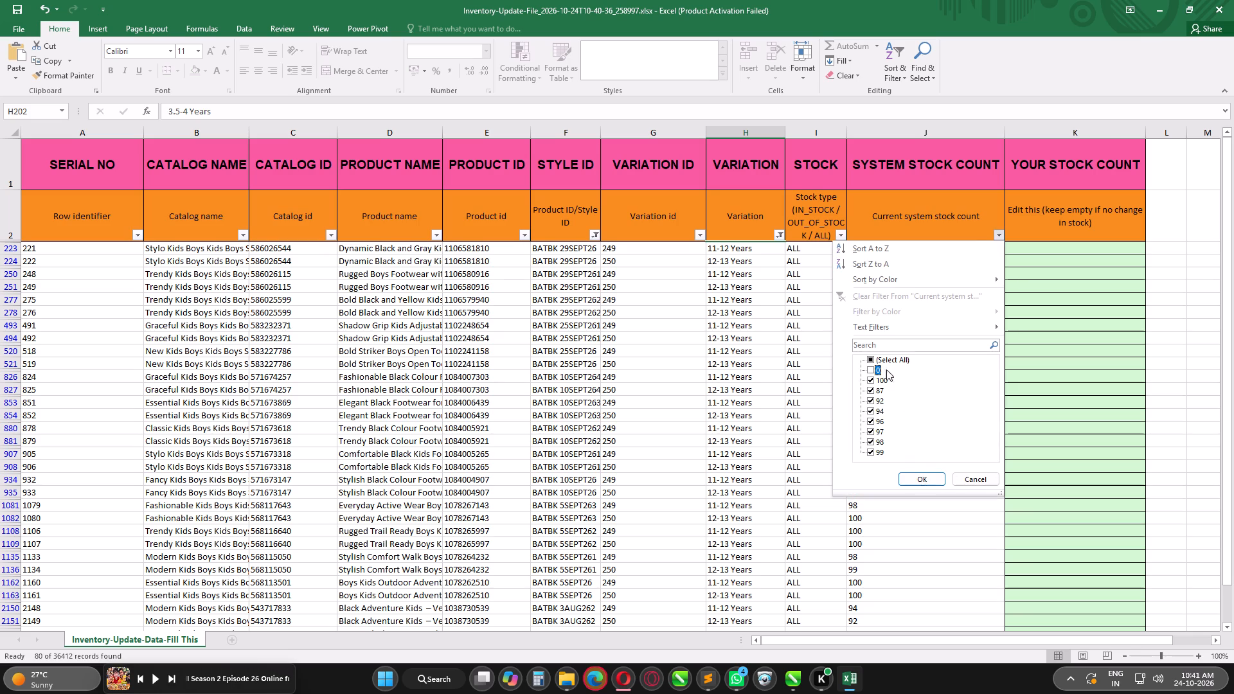
{"action": "left_click", "coordinate": [921, 477]}
Fill YOUR STOCK COUNT with 0 for all the filtered BAT rows and save the workbook.
{"action": "left_click", "coordinate": [1068, 248]}
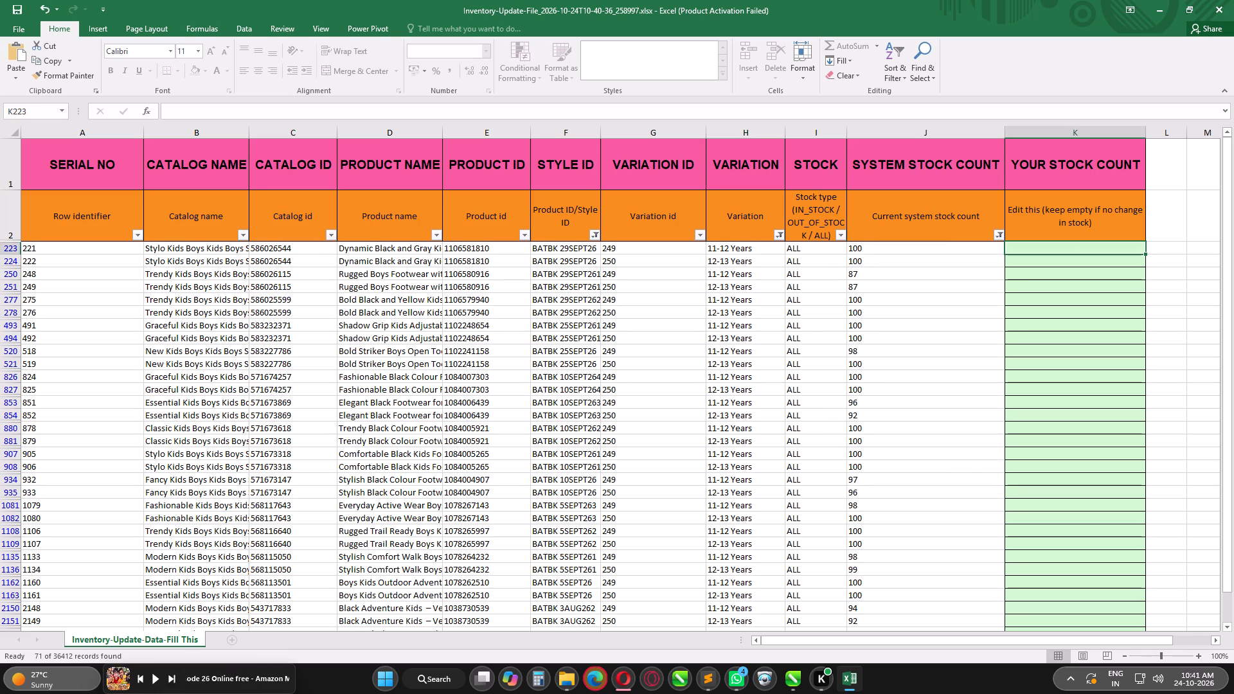
{"action": "key", "text": "0"}
{"action": "key", "text": "Return"}
{"action": "key", "text": "Up"}
{"action": "key", "text": "ctrl+c"}
{"action": "key", "text": "ctrl+shift+Down"}
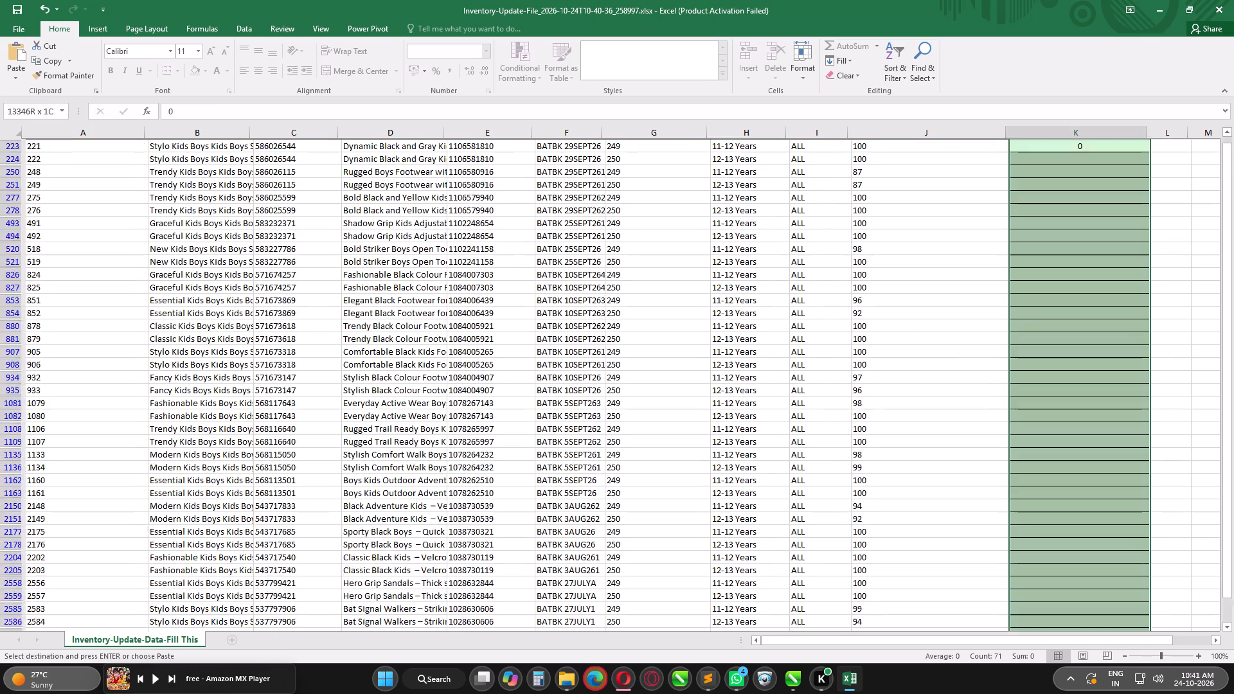
{"action": "key", "text": "ctrl+v"}
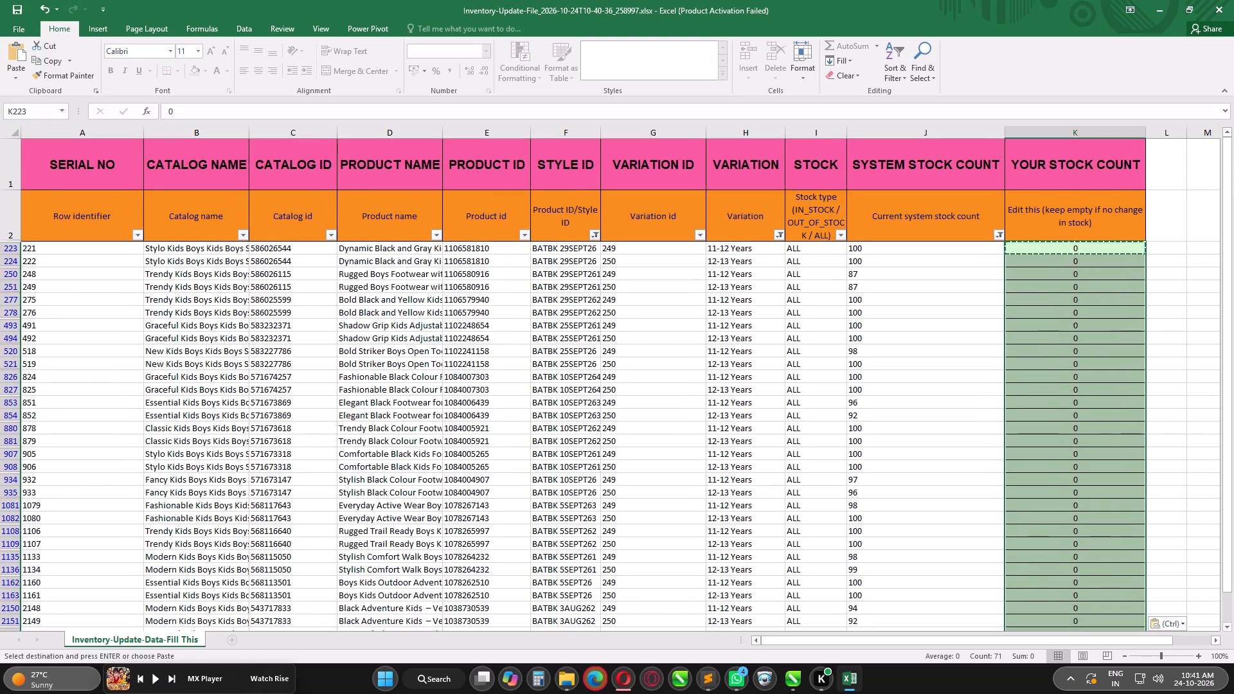
{"action": "key", "text": "ctrl+s"}
{"action": "left_click", "coordinate": [1069, 307]}
Clear the filters on Current system stock count and Product ID/Style ID, keeping the Variation filter, and save the workbook.
{"action": "left_click", "coordinate": [1002, 235]}
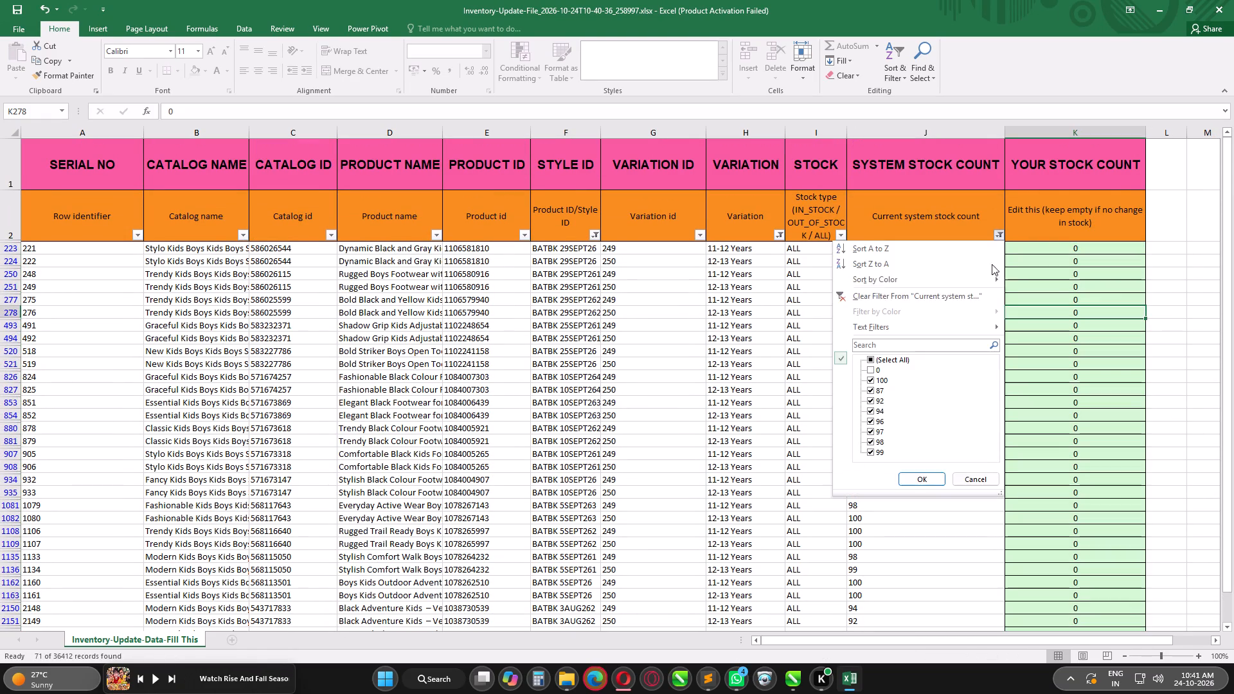
{"action": "left_click", "coordinate": [956, 296]}
{"action": "left_click", "coordinate": [595, 233]}
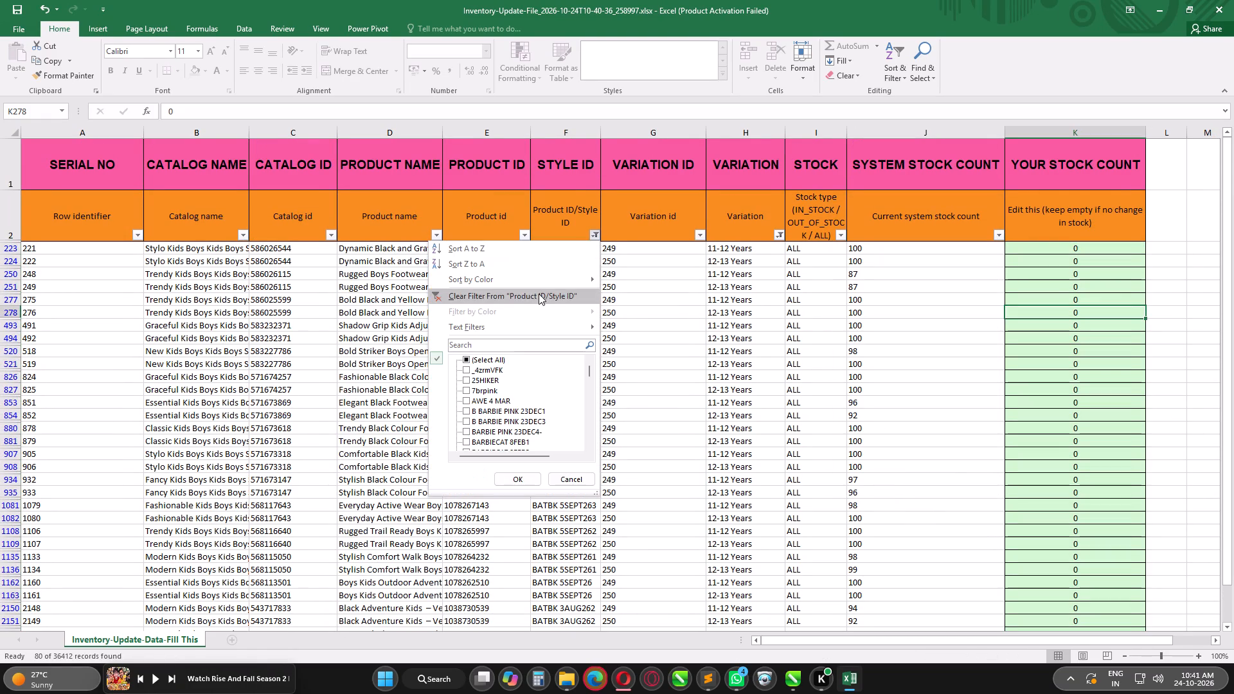
{"action": "left_click", "coordinate": [539, 294]}
{"action": "left_click", "coordinate": [637, 338]}
{"action": "key", "text": "ctrl+s"}
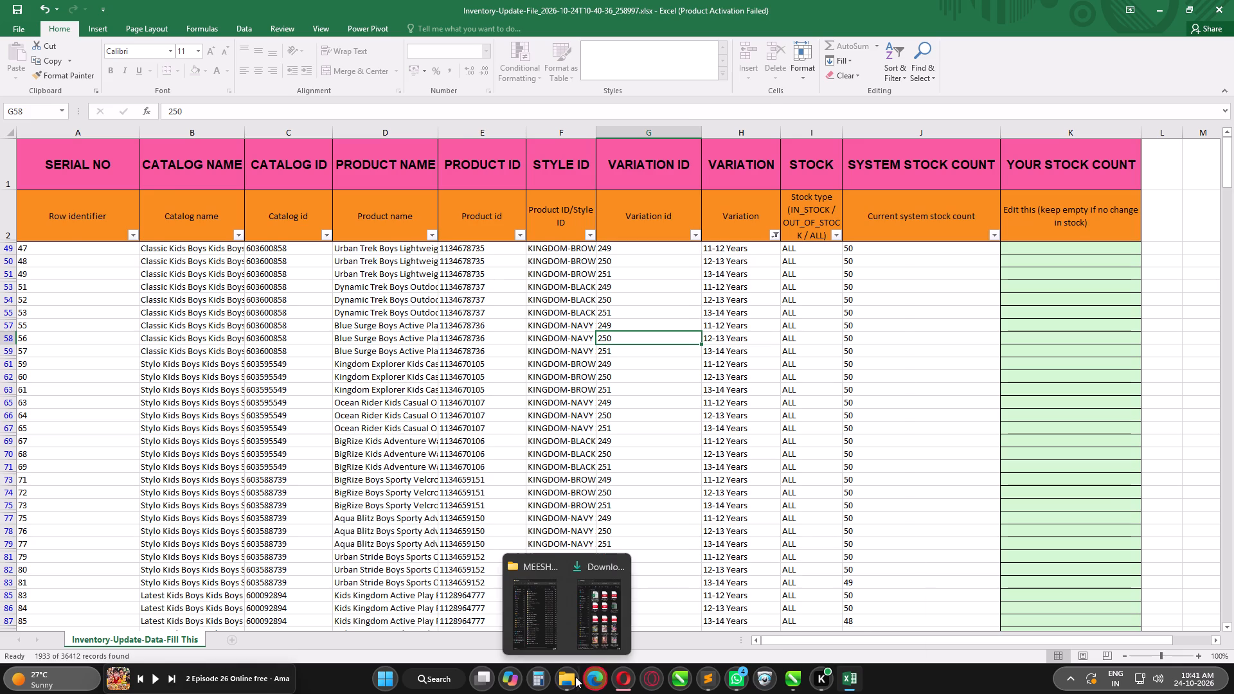
Switch to the MEESHO folder in File Explorer and open the B-37 2ND FLOOR 14-07-26.xlsm workbook from STOCK FILE > MACRO ENABLED.
{"action": "left_click", "coordinate": [560, 619]}
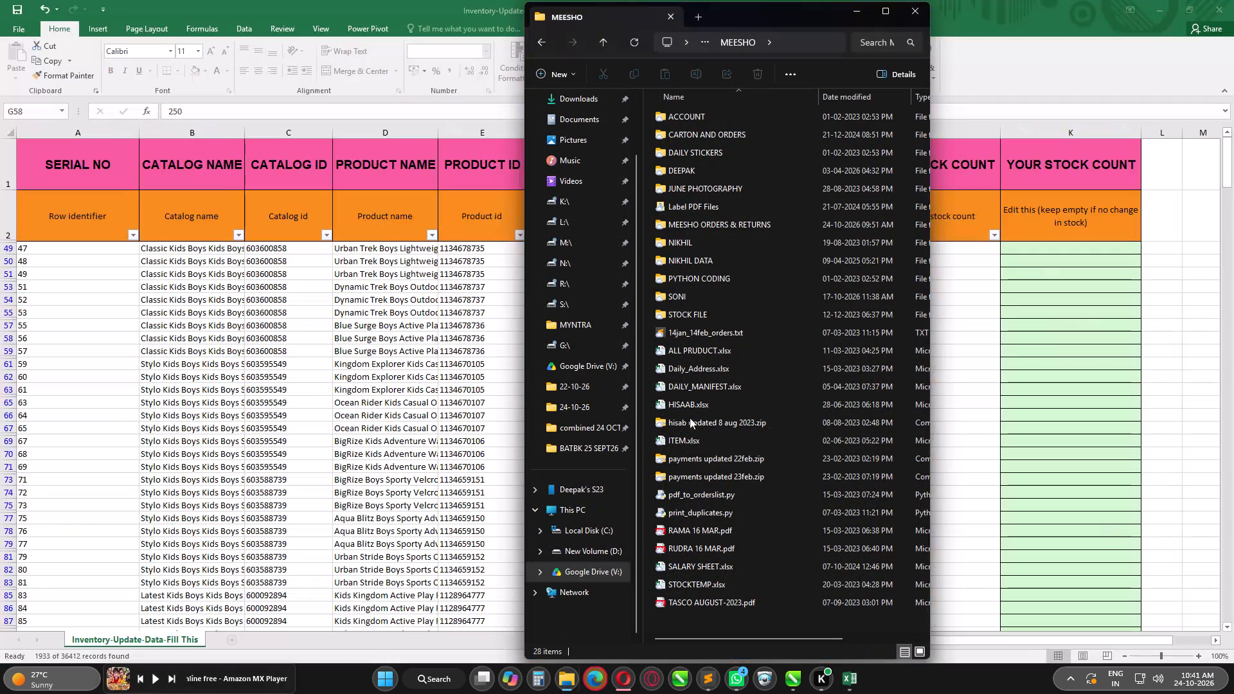
{"action": "double_click", "coordinate": [710, 311]}
{"action": "double_click", "coordinate": [719, 119]}
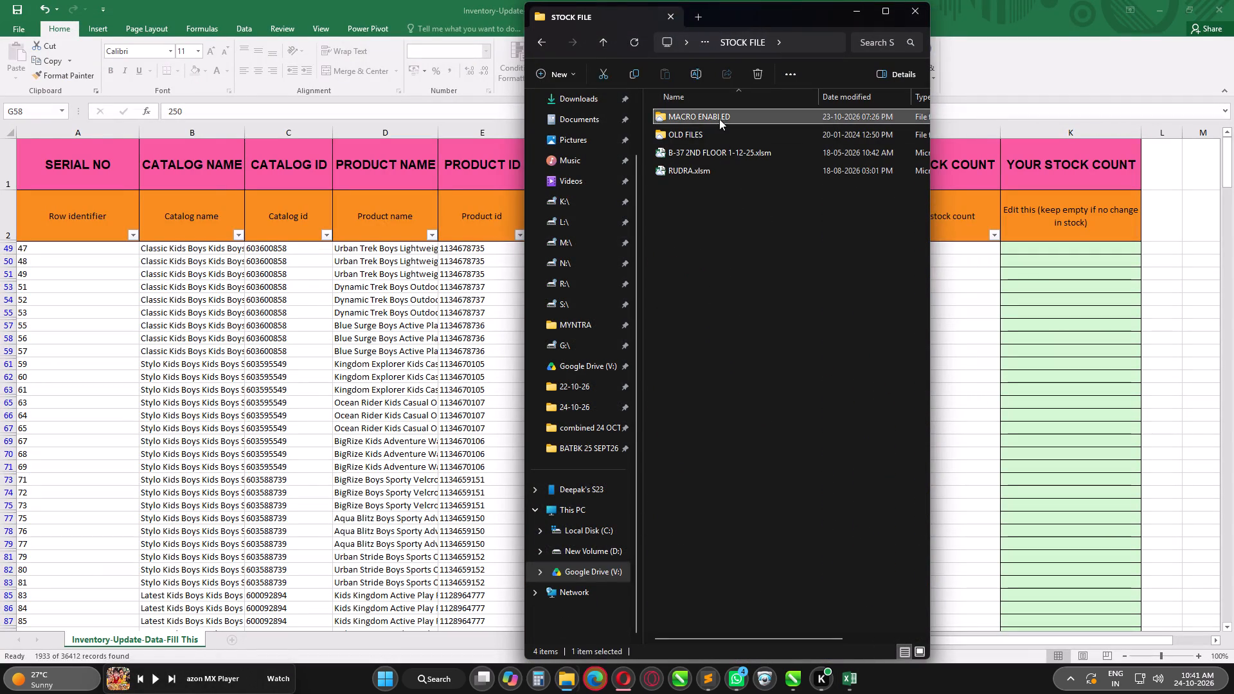
{"action": "double_click", "coordinate": [719, 119]}
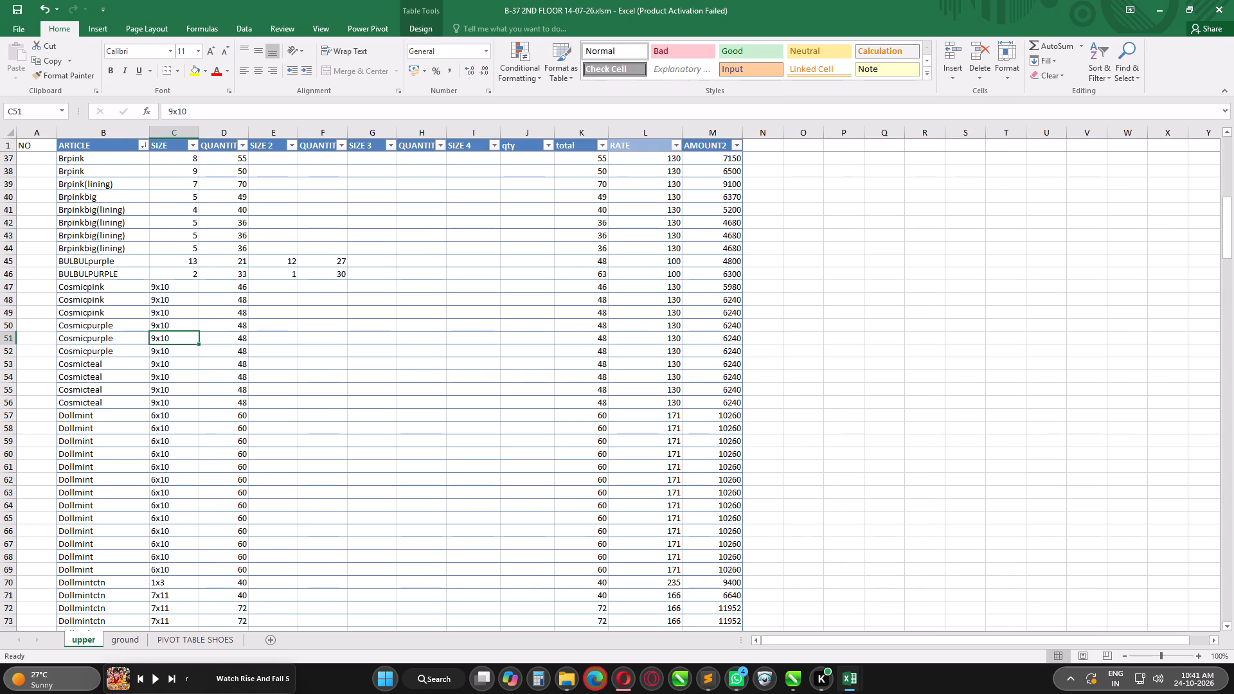
Check the Batbk sizes listed on the upper sheet of the warehouse stock workbook, saving and closing it when done.
{"action": "scroll", "coordinate": [222, 307], "scroll_direction": "up", "scroll_amount": 10}
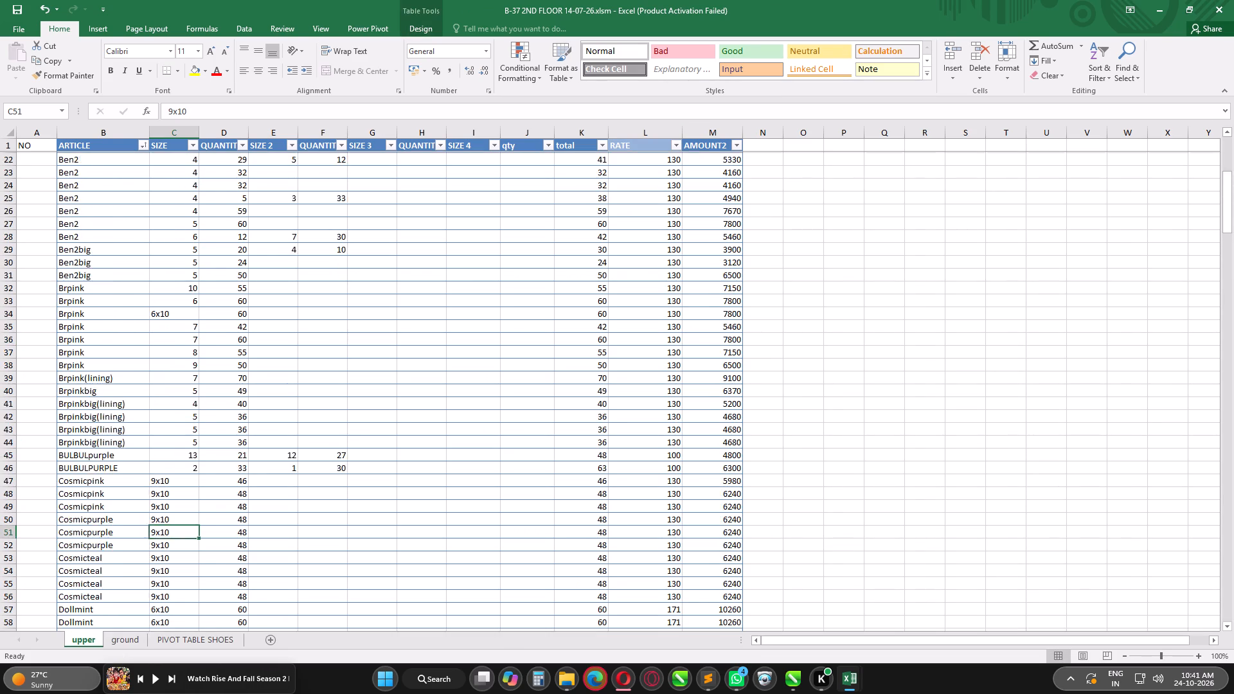
{"action": "scroll", "coordinate": [218, 352], "scroll_direction": "up", "scroll_amount": 9}
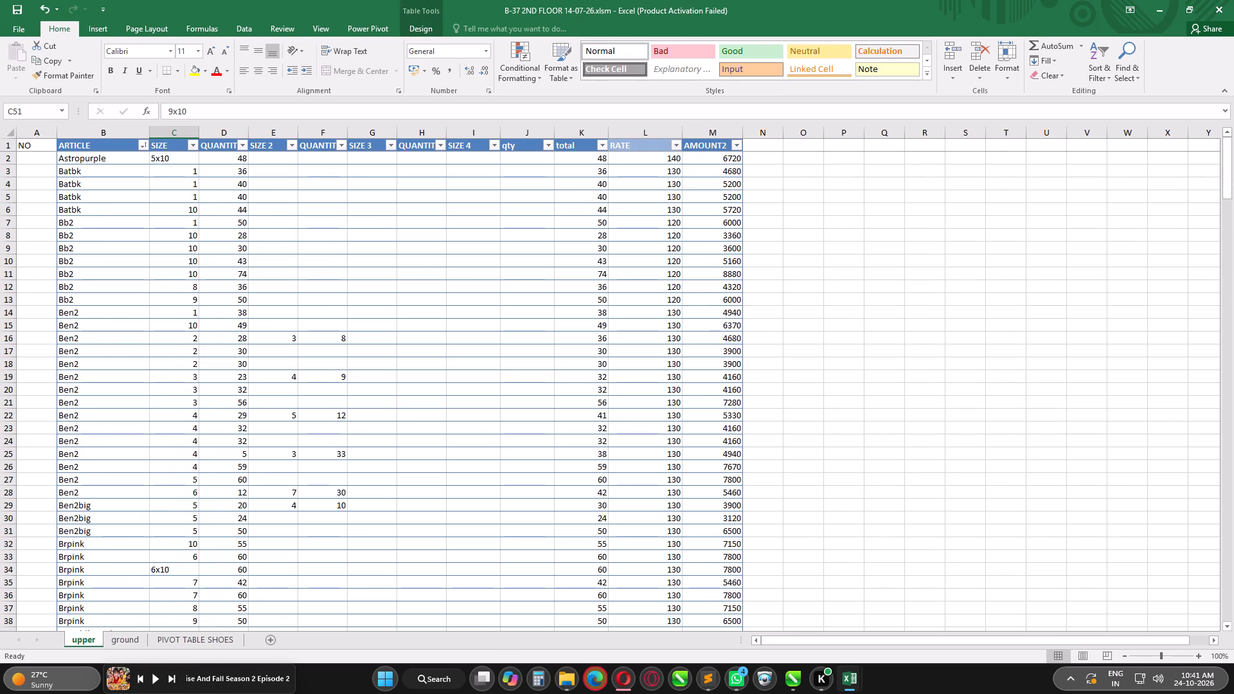
{"action": "left_click", "coordinate": [138, 353]}
{"action": "key", "text": "ctrl+s"}
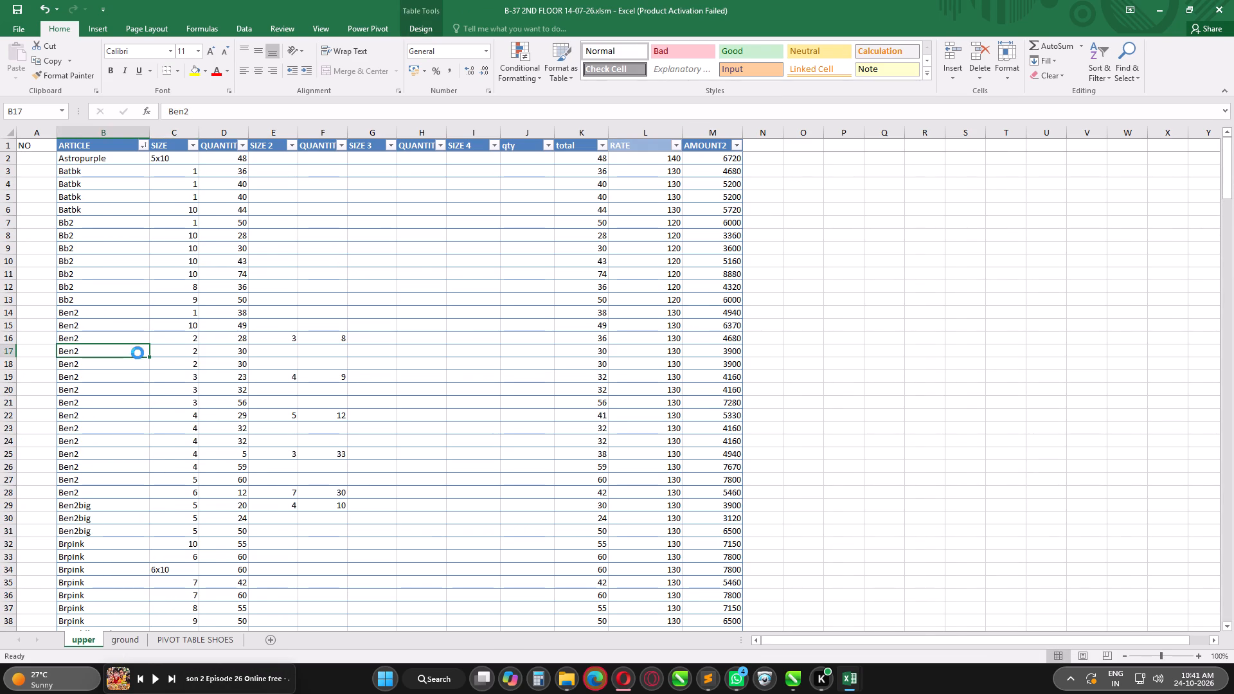
{"action": "left_click", "coordinate": [1233, 0]}
Save and close the Inventory-Update-File_2026-10-24T10-40-36_258997.xlsx workbook.
{"action": "left_click", "coordinate": [863, 363]}
{"action": "key", "text": "ctrl+s"}
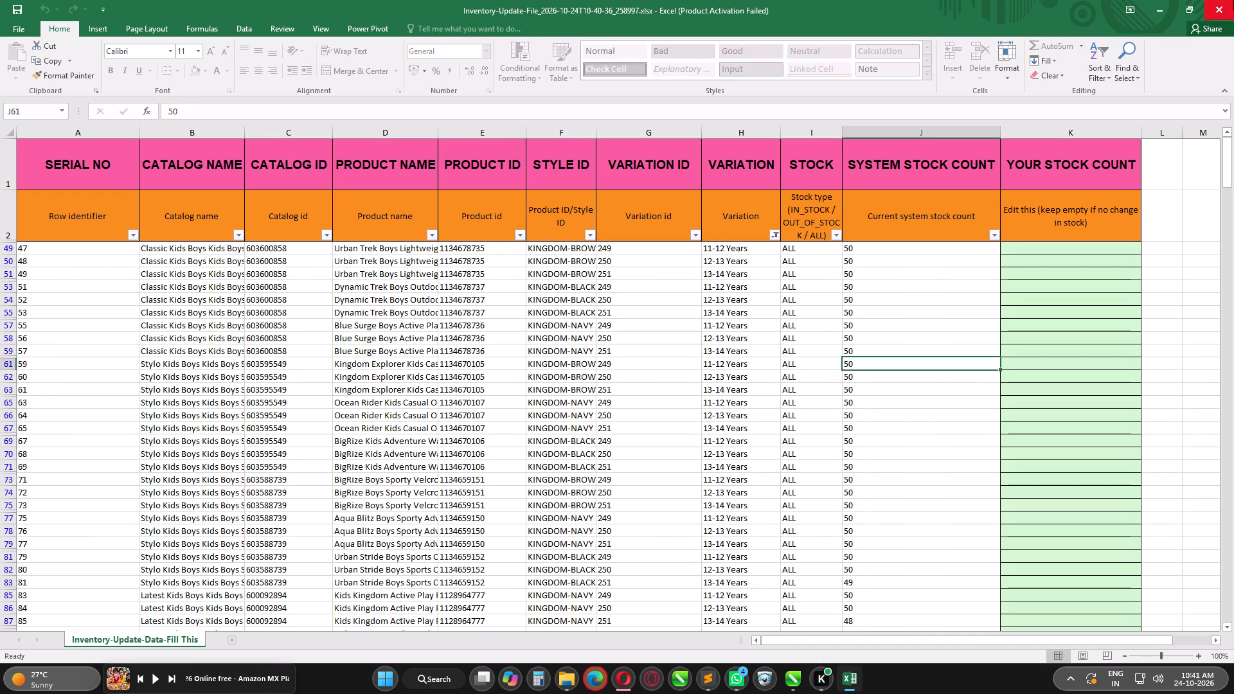
{"action": "left_click", "coordinate": [1233, 0]}
Upload Inventory-Update-File_2026-10-24T10-40-36_258997.xlsx through Green Comfort's Bulk Stock Update.
{"action": "left_click", "coordinate": [451, 380]}
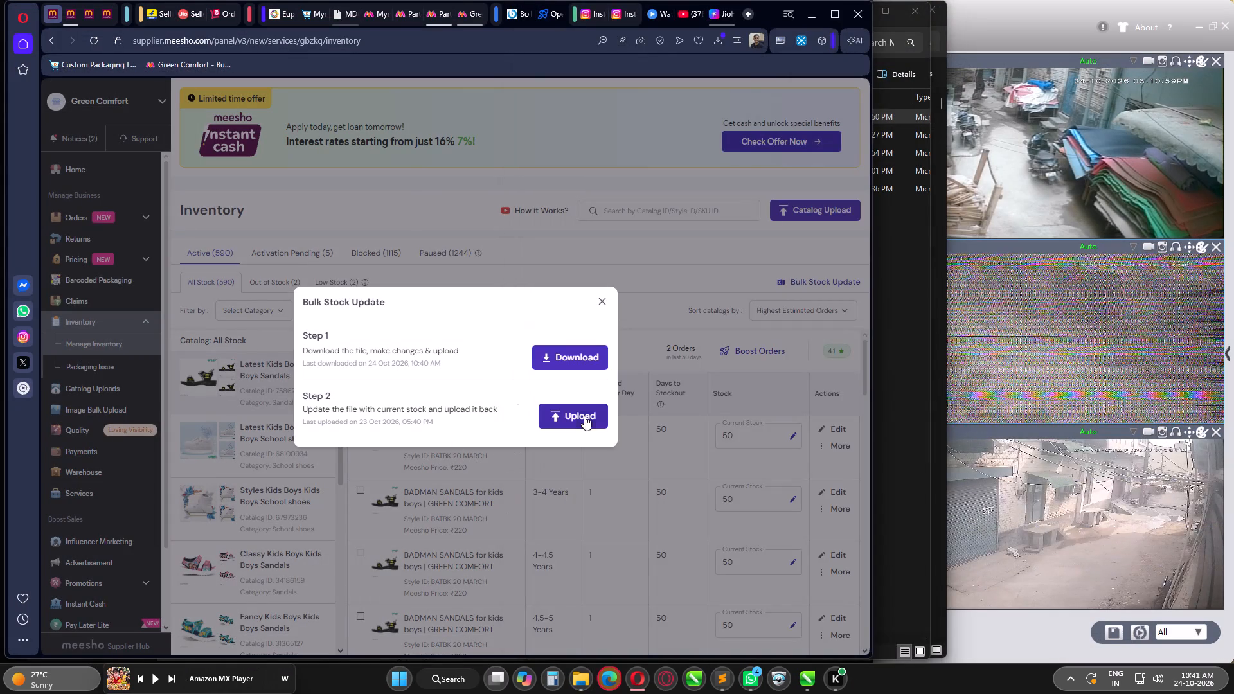
{"action": "left_click", "coordinate": [584, 416]}
{"action": "left_click", "coordinate": [166, 143]}
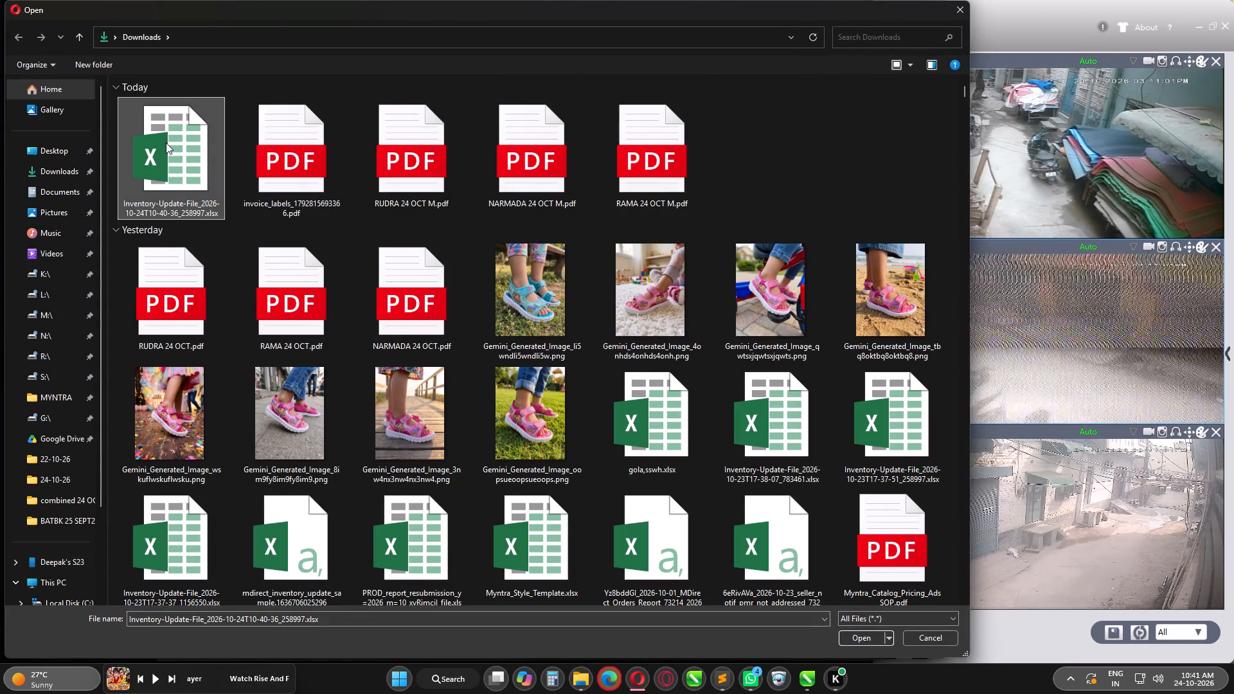
{"action": "key", "text": "Return"}
Switch to Green Comfort Footwear Collection in Opera GX and open its downloaded Inventory-Update-File_2026-10-24T10-41-02_1156550.xlsx in Excel with editing enabled.
{"action": "left_click", "coordinate": [660, 672]}
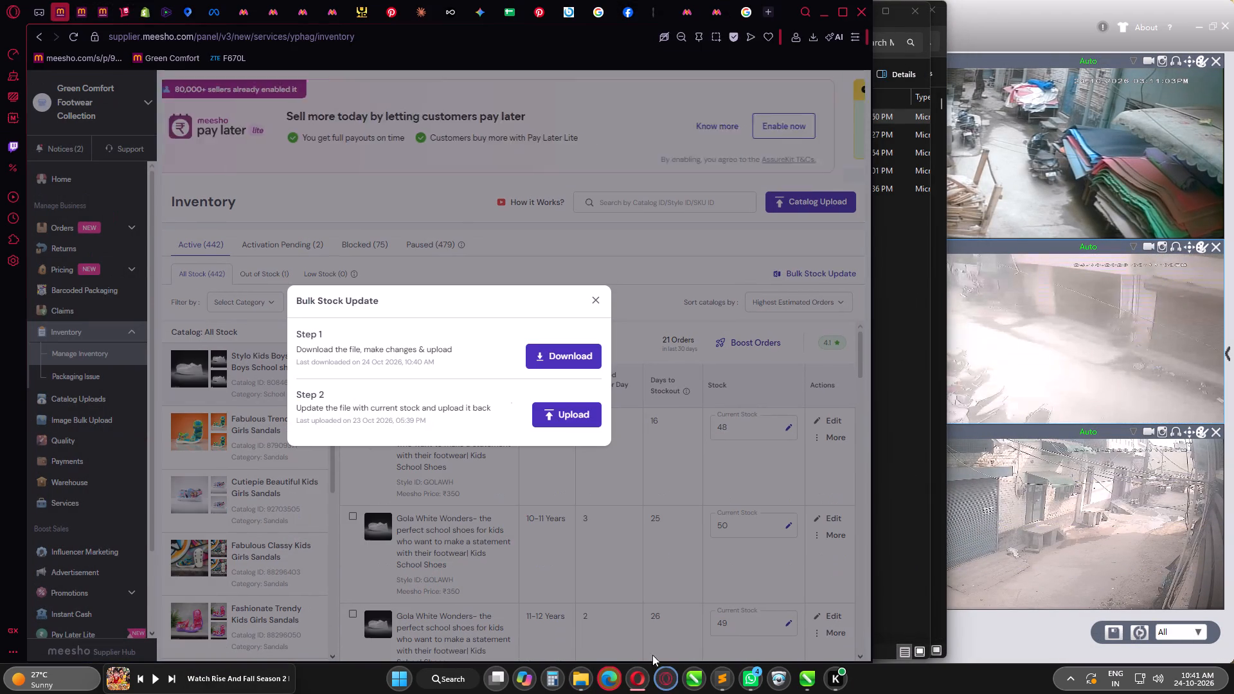
{"action": "left_click", "coordinate": [665, 35]}
{"action": "left_click", "coordinate": [730, 78]}
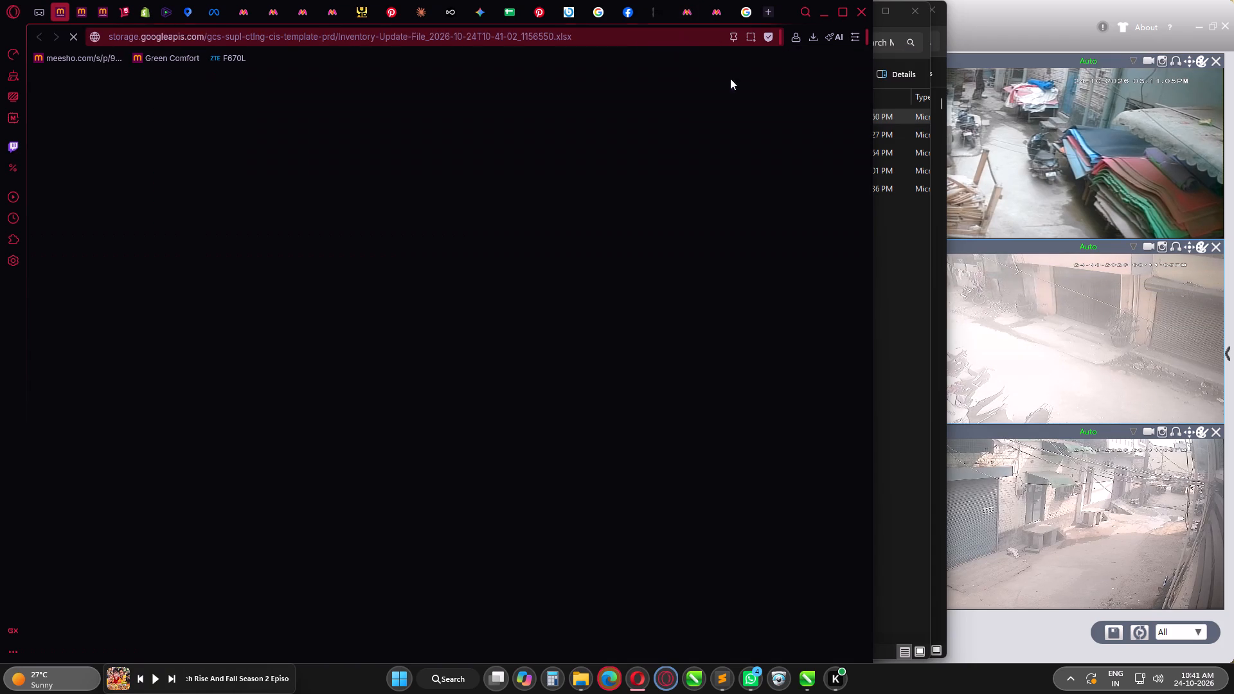
{"action": "double_click", "coordinate": [665, 75]}
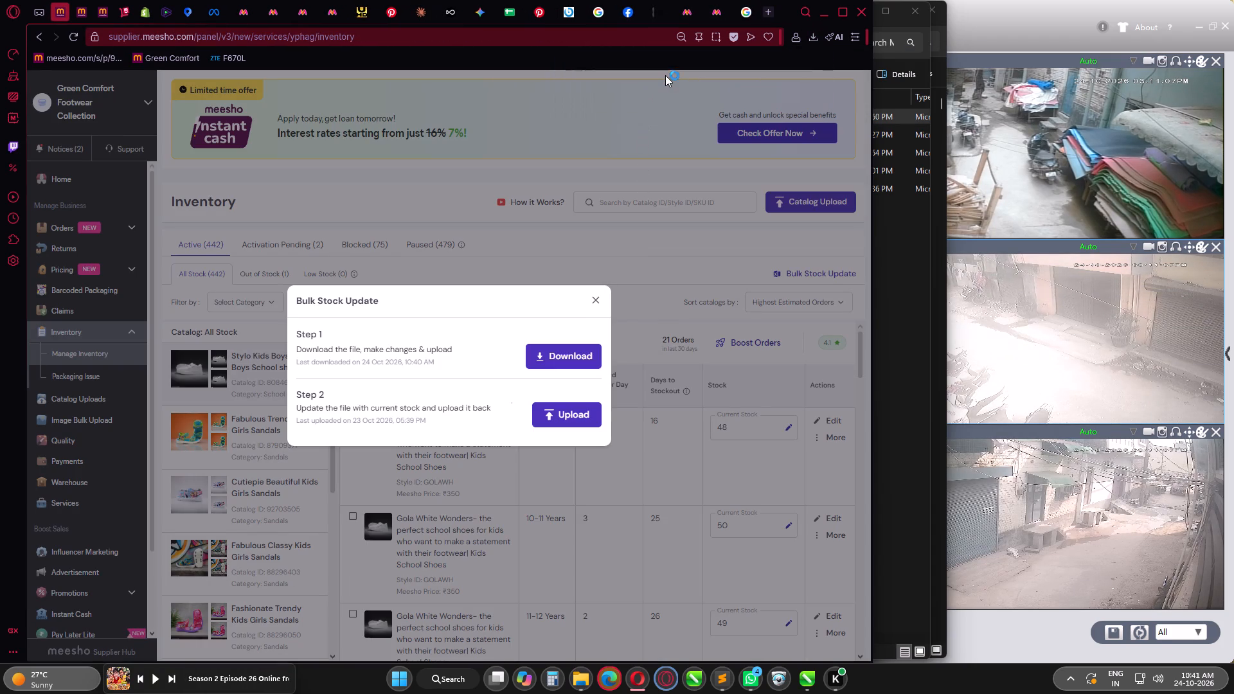
{"action": "left_click", "coordinate": [767, 186]}
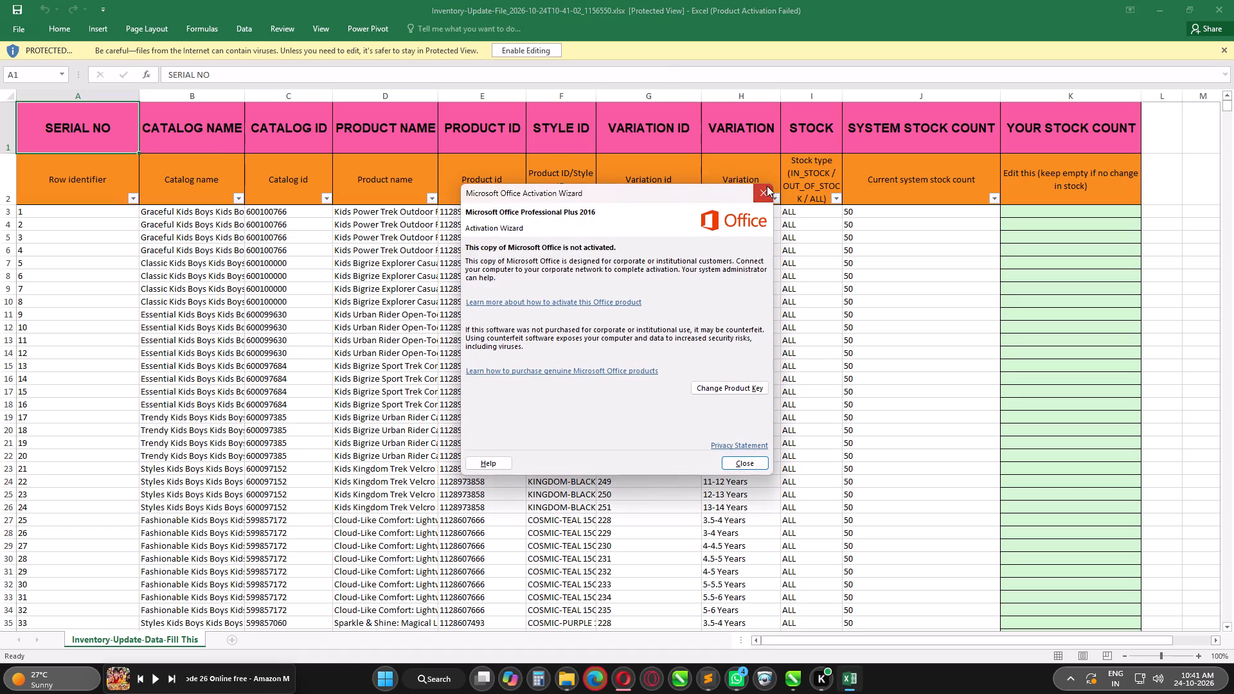
{"action": "left_click", "coordinate": [537, 54]}
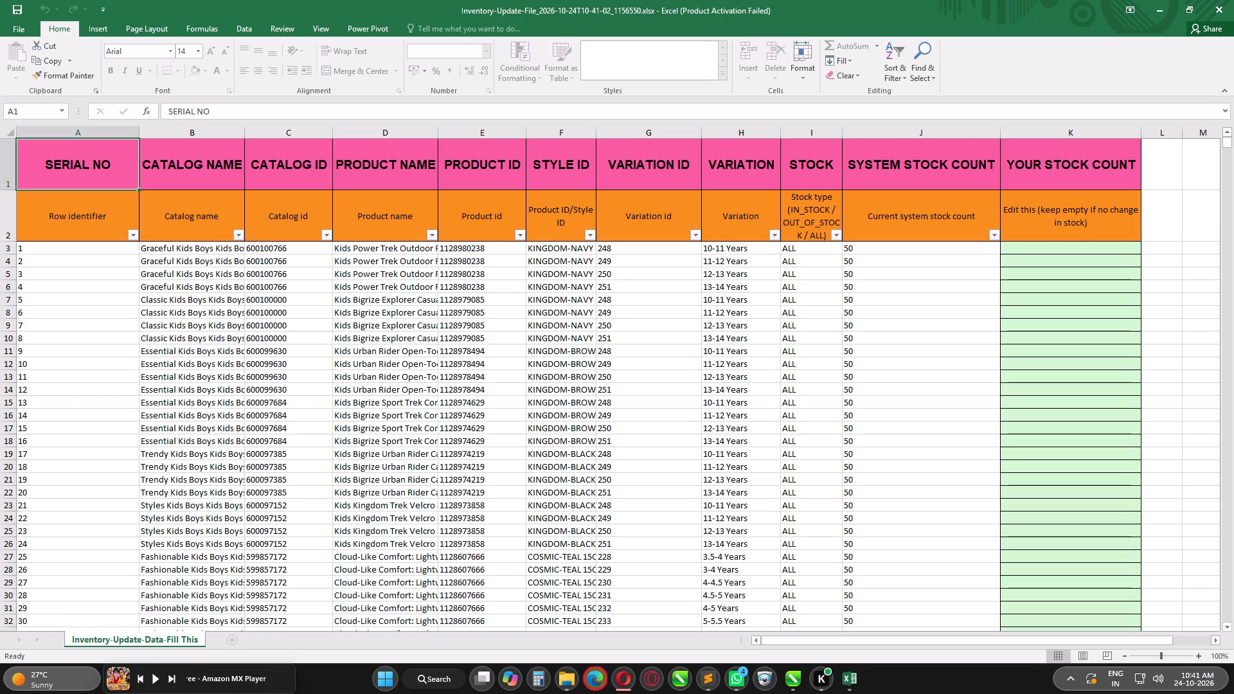
Filter the Product ID/Style ID column to all entries matching BAT.
{"action": "left_click", "coordinate": [591, 233]}
{"action": "left_click", "coordinate": [515, 346]}
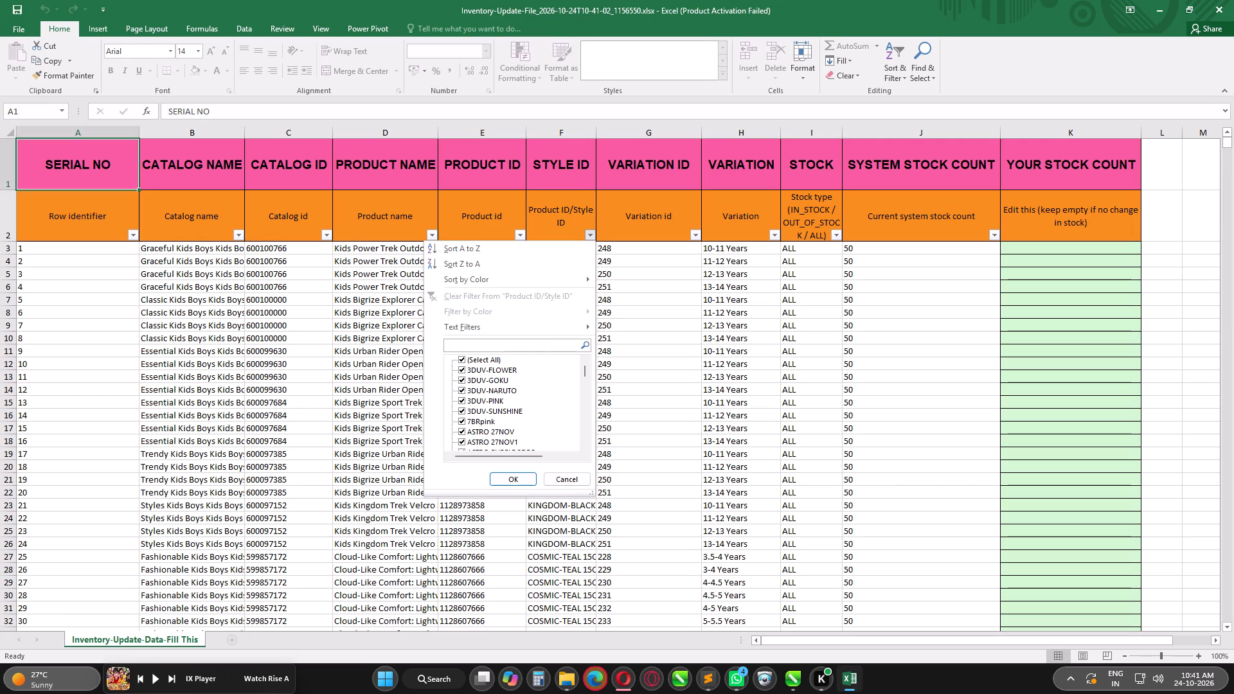
{"action": "type", "text": "BAT"}
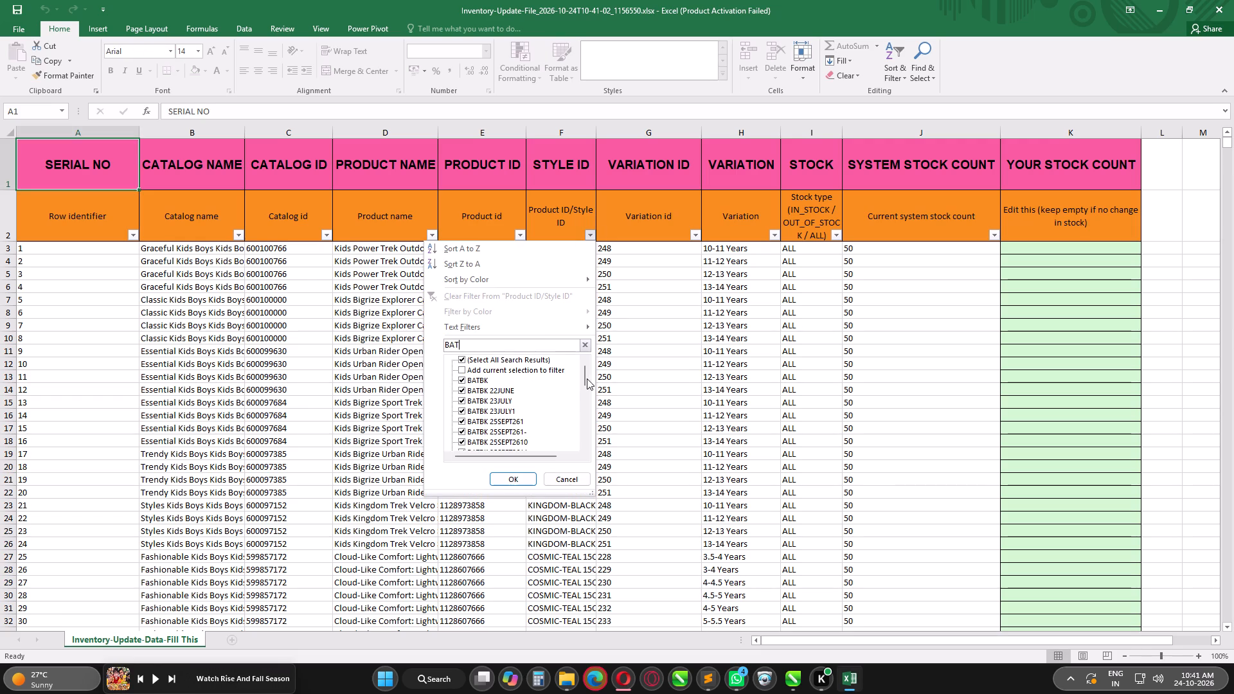
{"action": "left_click_drag", "start_coordinate": [583, 377], "coordinate": [590, 440]}
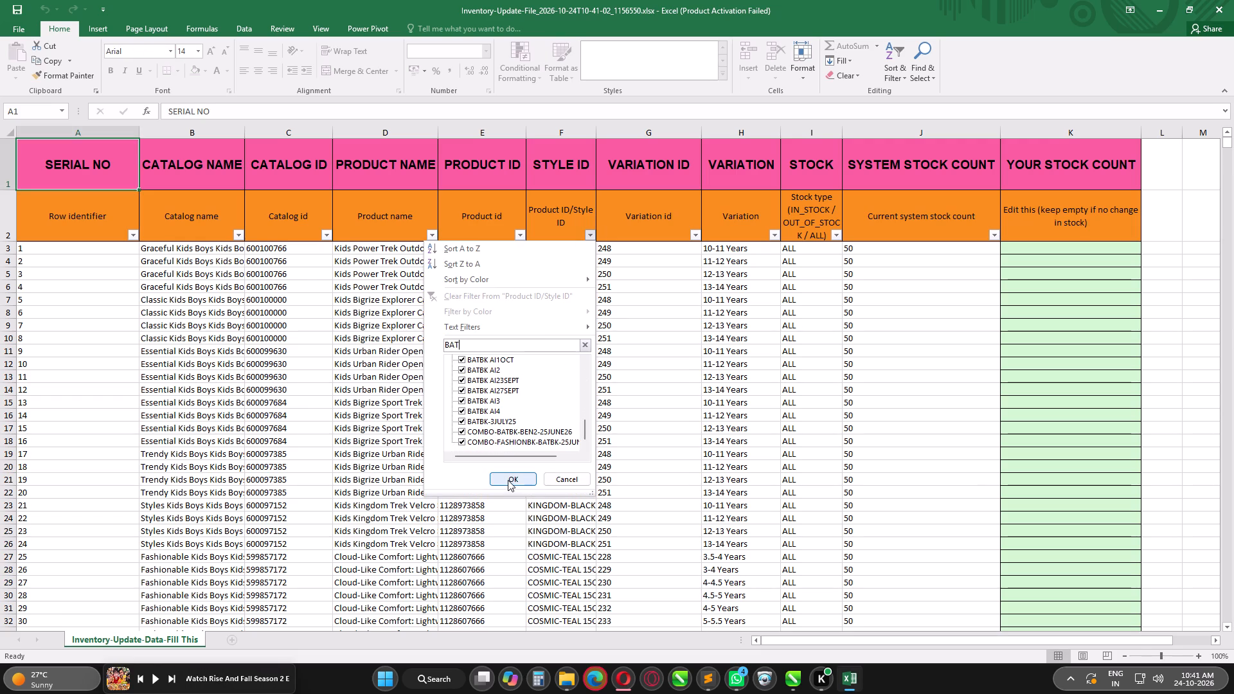
{"action": "left_click", "coordinate": [509, 476]}
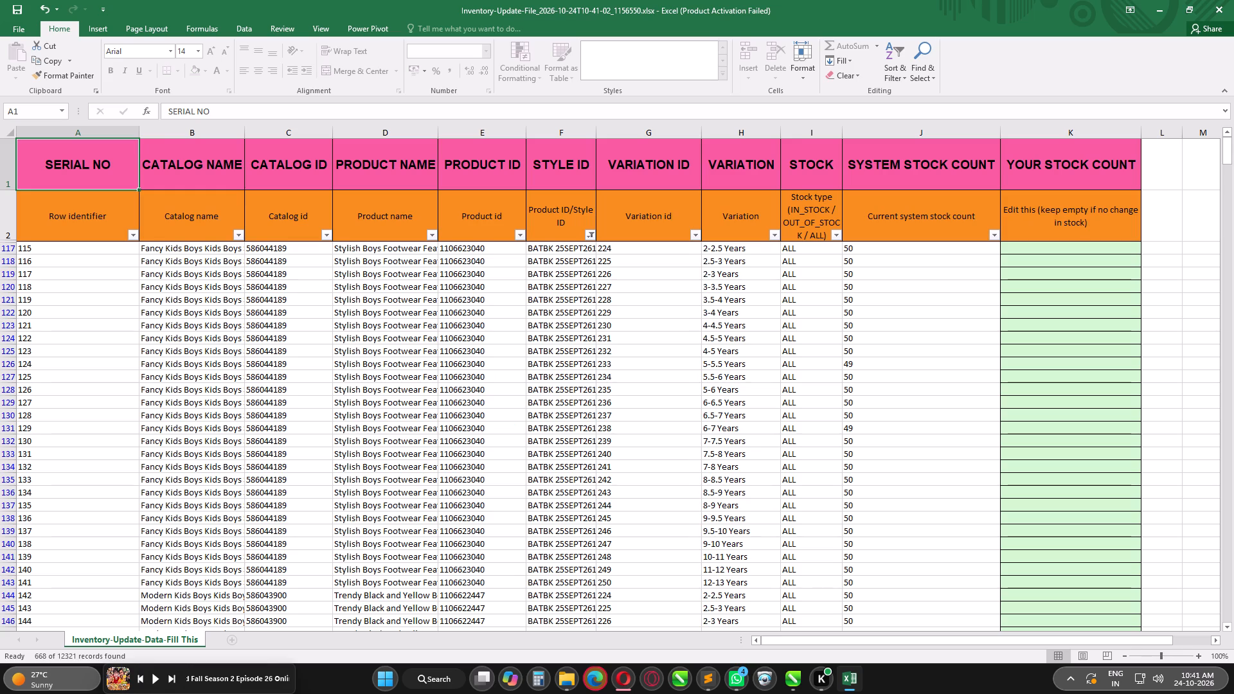
Filter the Variation column to 11 to 12 Years, 11-12 Years and 12-13 Years only.
{"action": "left_click", "coordinate": [777, 231]}
{"action": "left_click", "coordinate": [675, 358]}
{"action": "left_click", "coordinate": [674, 380]}
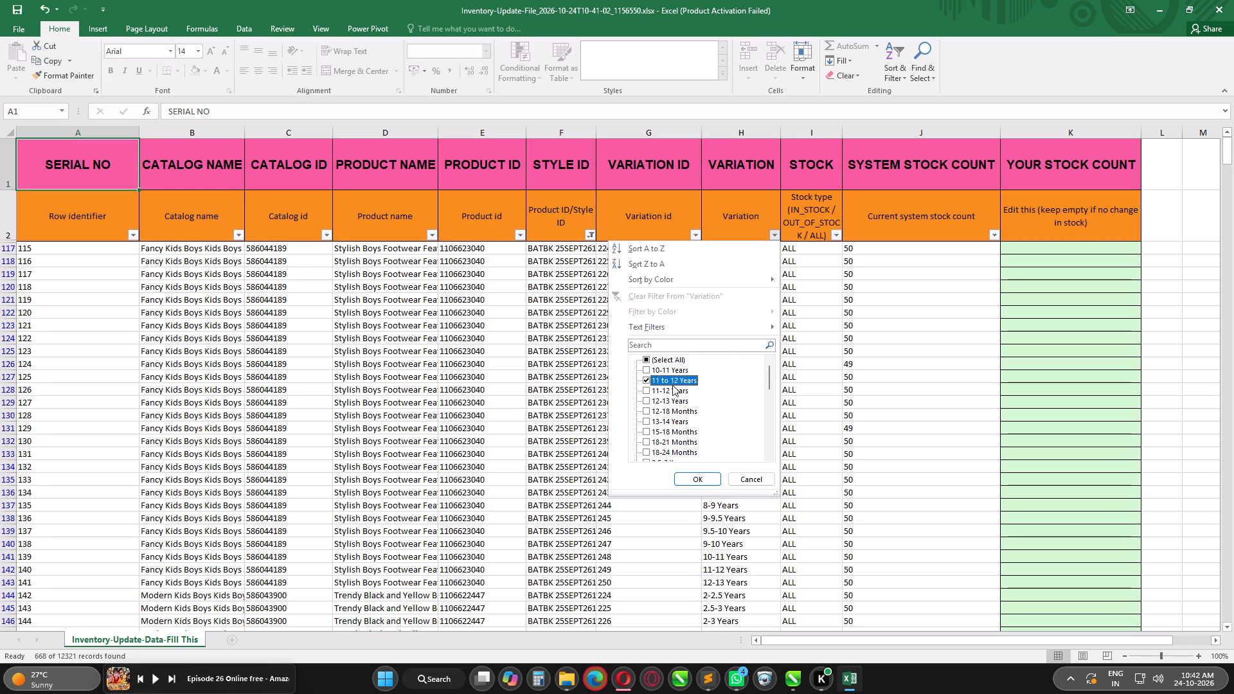
{"action": "left_click", "coordinate": [671, 388]}
{"action": "left_click", "coordinate": [674, 402]}
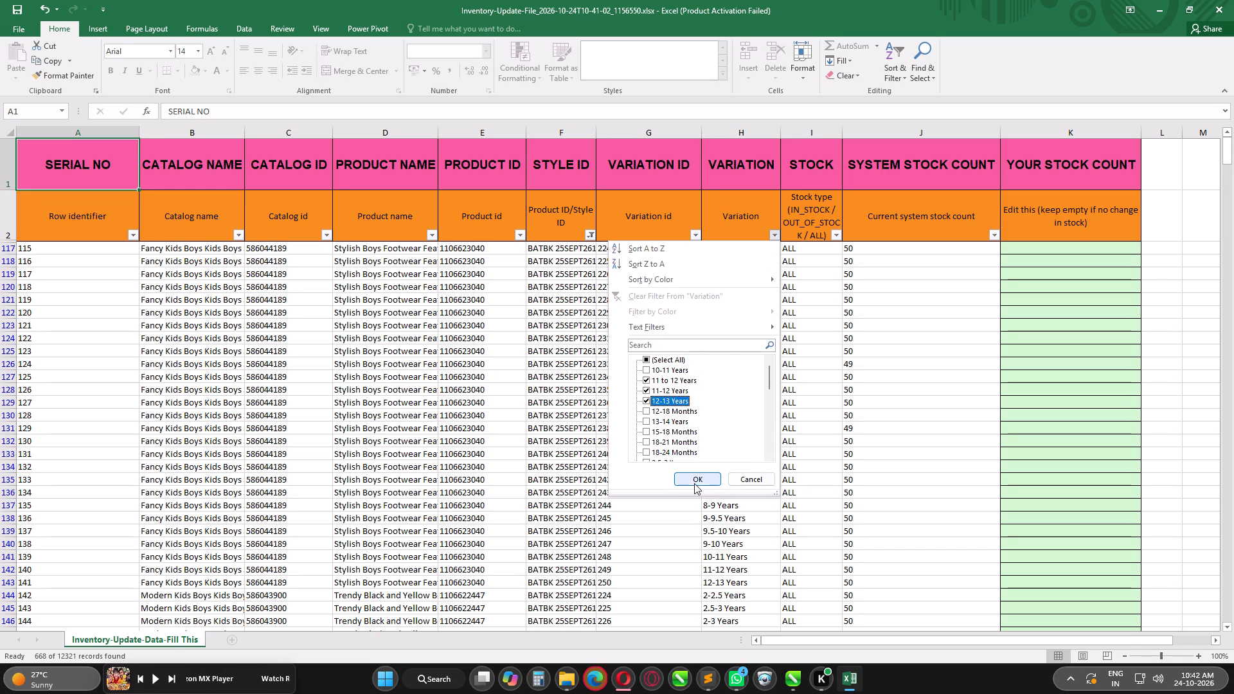
{"action": "left_click", "coordinate": [694, 481]}
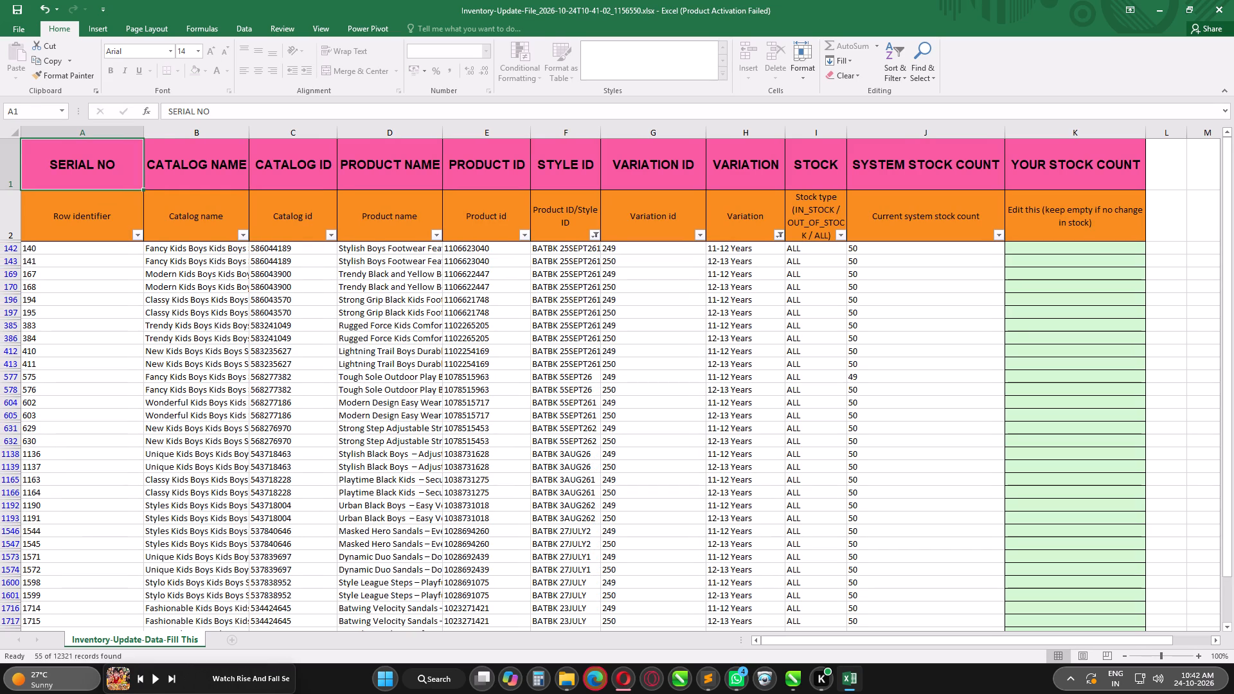
Fill YOUR STOCK COUNT with 0 for all the filtered BAT rows, save the workbook and look over the filled rows.
{"action": "left_click", "coordinate": [1046, 249]}
{"action": "key", "text": "0"}
{"action": "key", "text": "Return"}
{"action": "key", "text": "Up"}
{"action": "key", "text": "ctrl+c"}
{"action": "key", "text": "ctrl+shift+Down"}
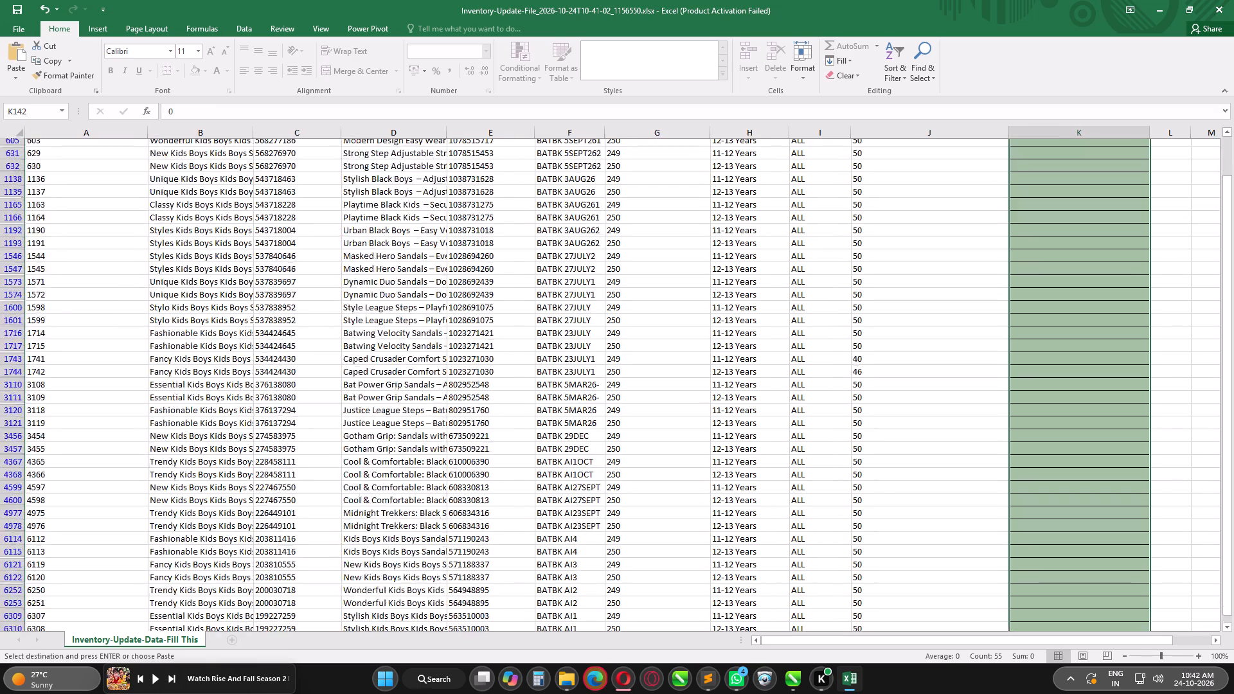
{"action": "key", "text": "ctrl+v"}
{"action": "key", "text": "ctrl+s"}
{"action": "left_click", "coordinate": [982, 302]}
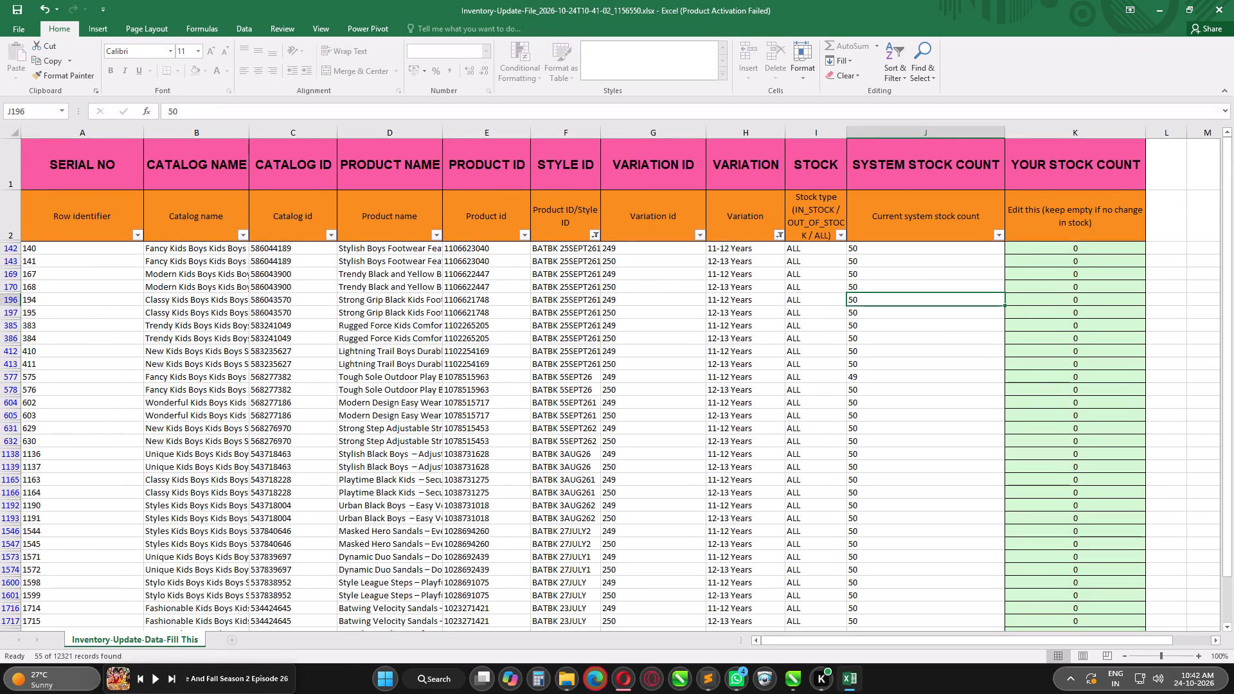
{"action": "scroll", "coordinate": [928, 411], "scroll_direction": "down", "scroll_amount": 18}
{"action": "scroll", "coordinate": [942, 405], "scroll_direction": "up", "scroll_amount": 20}
{"action": "scroll", "coordinate": [942, 405], "scroll_direction": "up", "scroll_amount": 7}
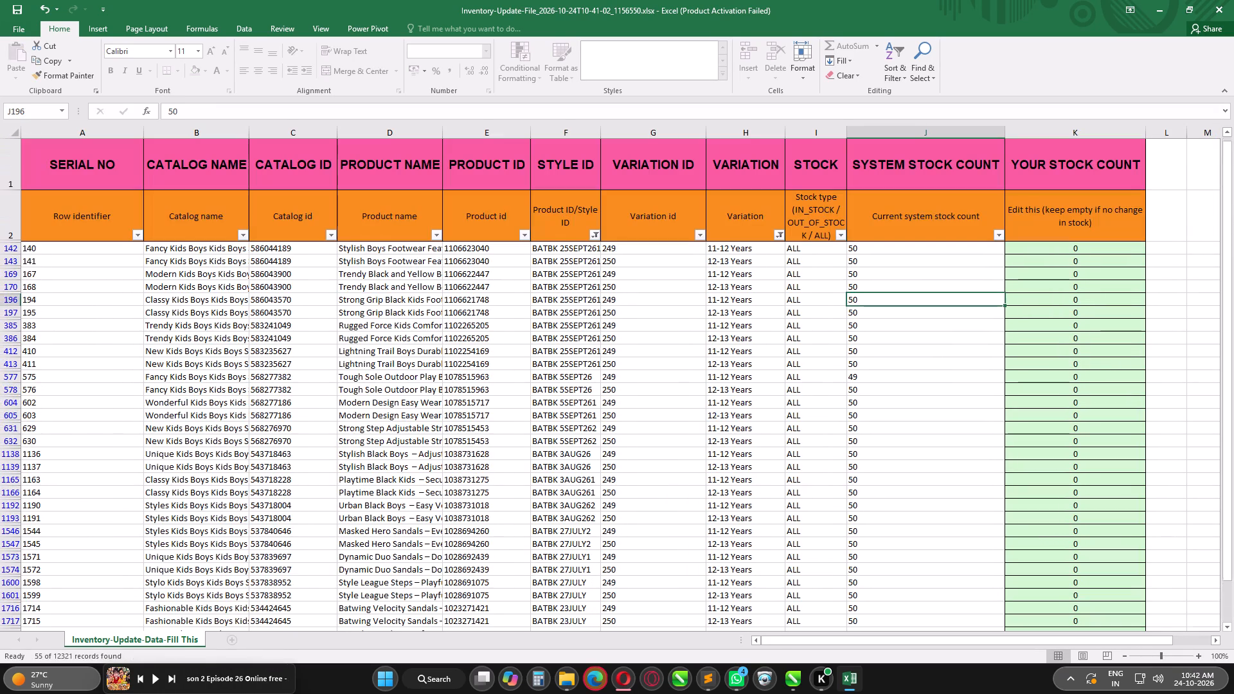
{"action": "scroll", "coordinate": [942, 386], "scroll_direction": "up", "scroll_amount": 6}
Clear the Variation and Product ID/Style ID filters, then save and close the workbook.
{"action": "left_click", "coordinate": [780, 236]}
{"action": "left_click", "coordinate": [731, 295]}
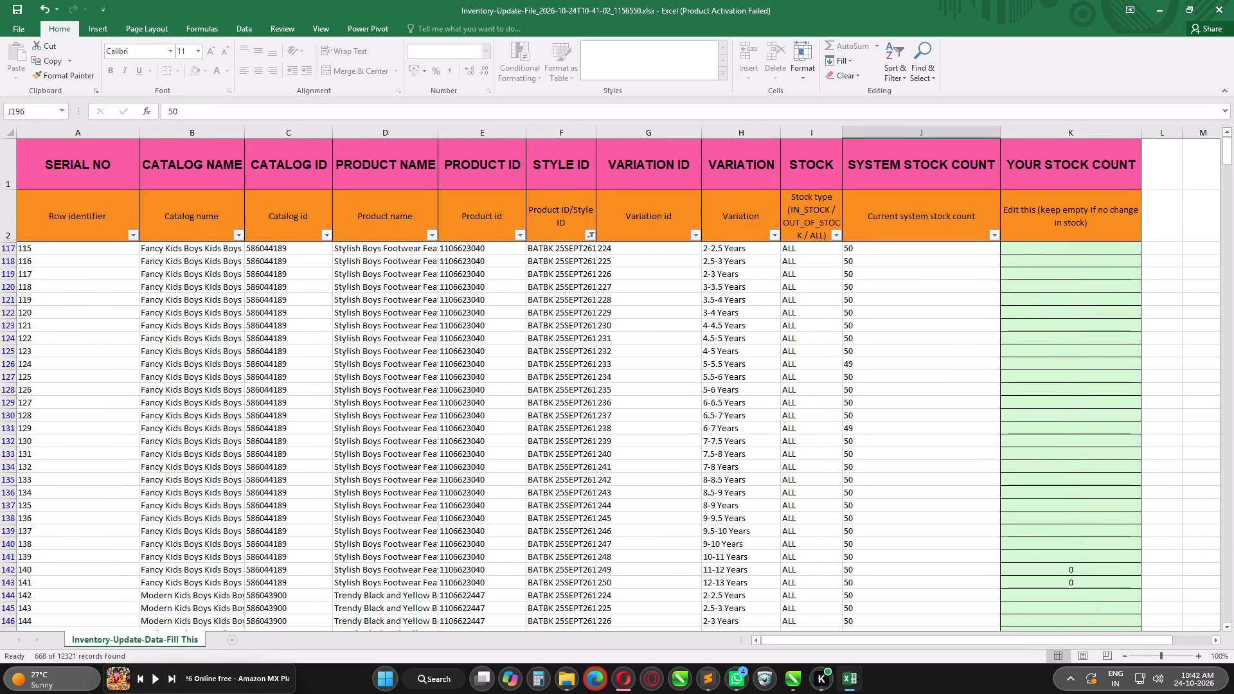
{"action": "left_click", "coordinate": [586, 235]}
{"action": "left_click", "coordinate": [534, 296]}
{"action": "left_click", "coordinate": [557, 321]}
{"action": "key", "text": "ctrl+s"}
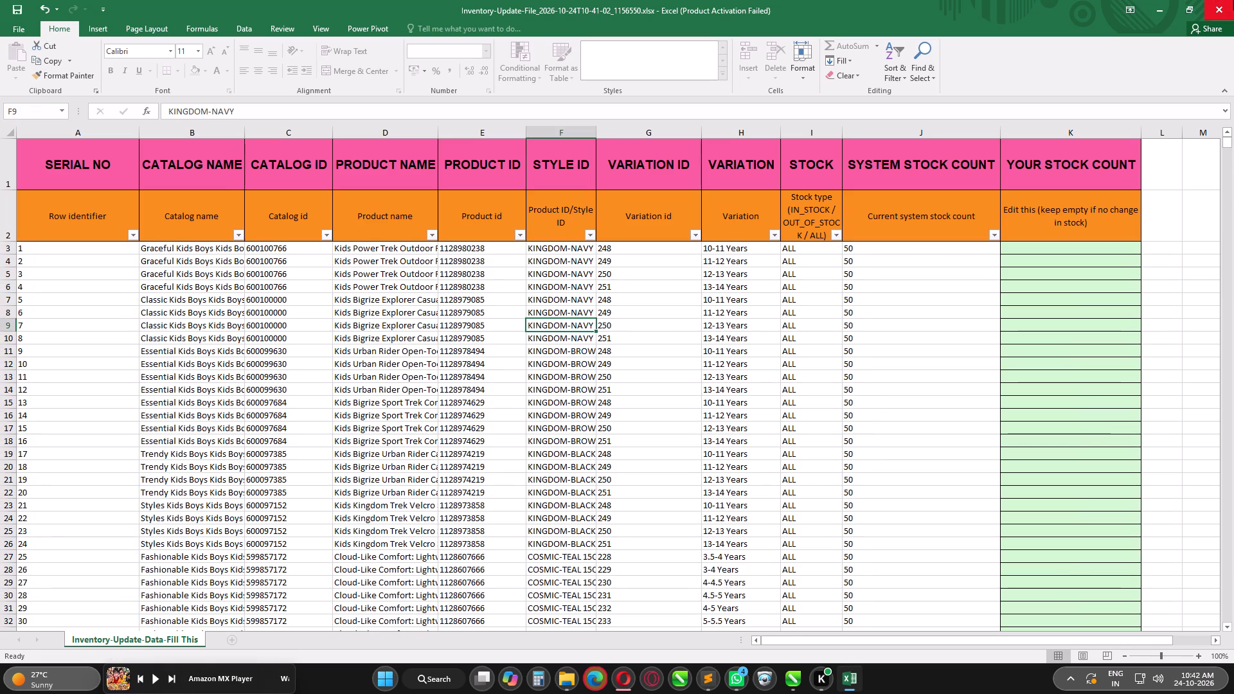
{"action": "left_click", "coordinate": [1233, 0]}
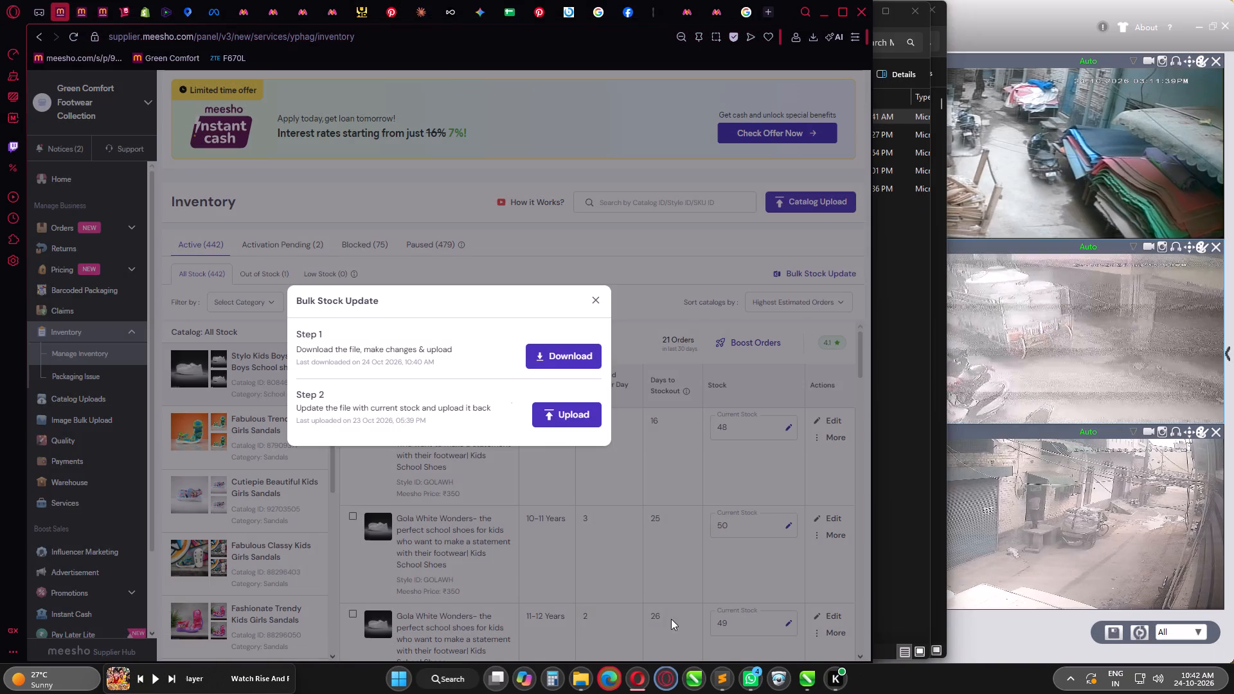
Upload Inventory-Update-File_2026-10-24T10-41-02_1156550.xlsx through Green Comfort Footwear Collection's Bulk Stock Update.
{"action": "left_click", "coordinate": [551, 410]}
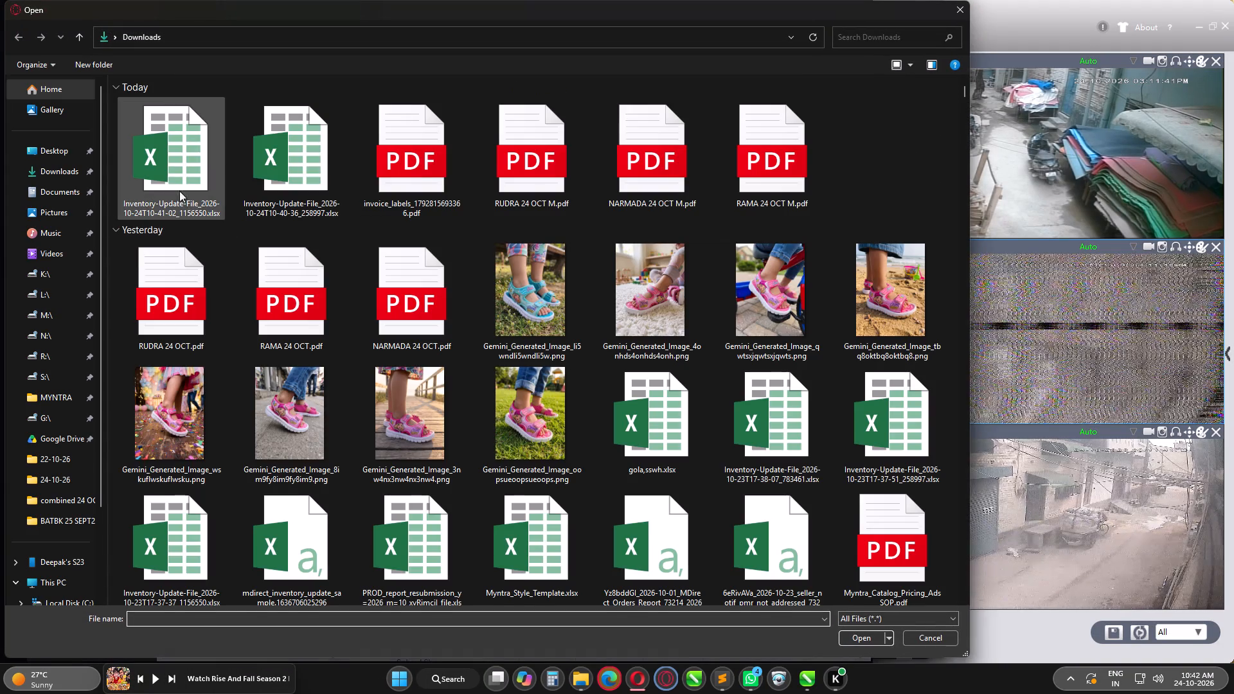
{"action": "left_click", "coordinate": [168, 163]}
{"action": "key", "text": "Return"}
Switch to Microsoft Edge, download Inventory-Update-File_2026-10-24T10-41-26_783461.xlsx and open it in Excel with editing enabled.
{"action": "left_click", "coordinate": [611, 681]}
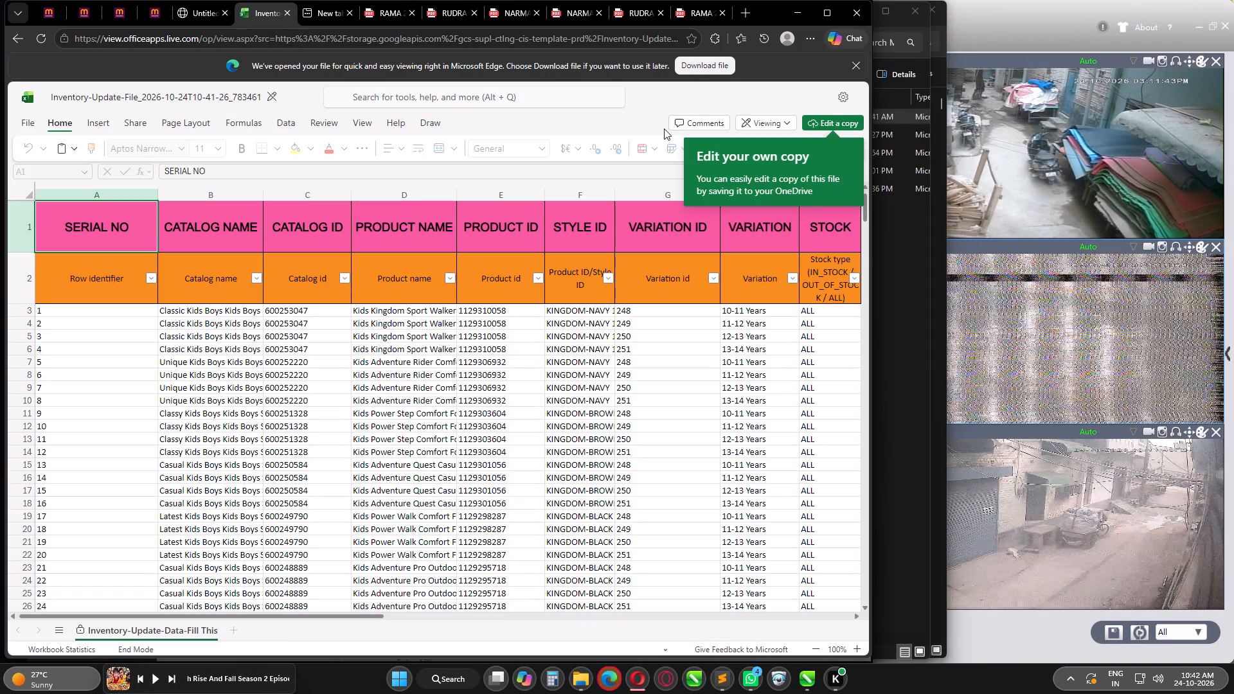
{"action": "left_click", "coordinate": [696, 70]}
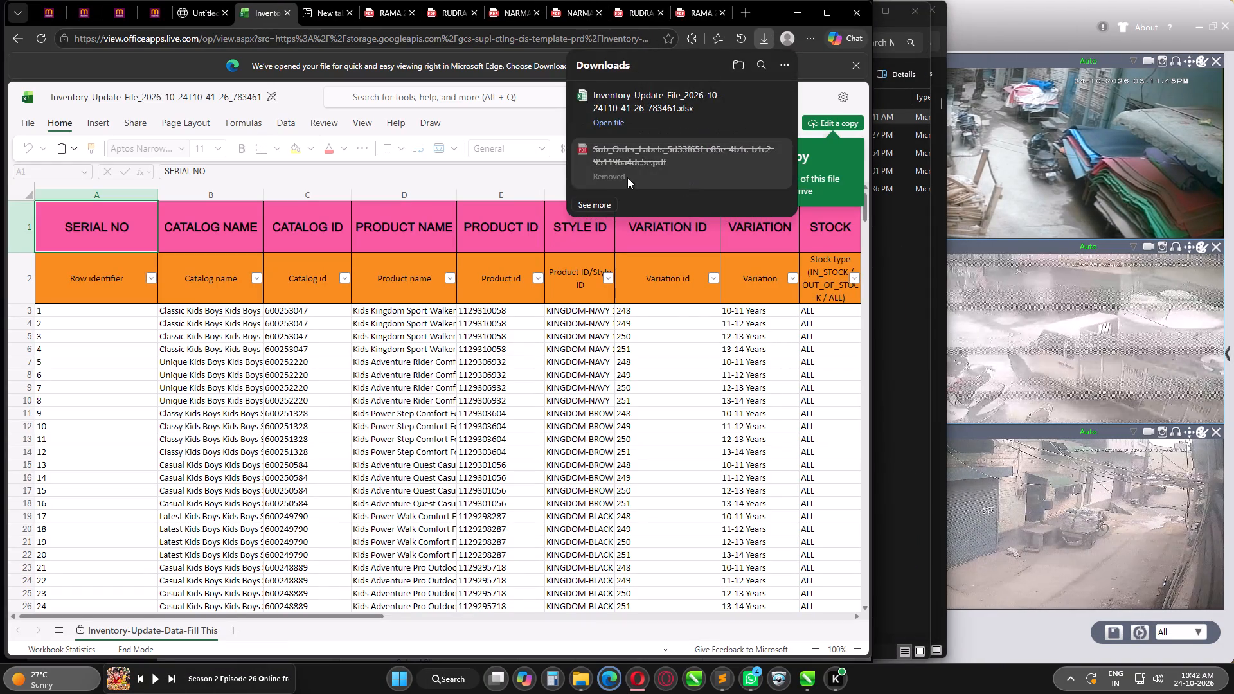
{"action": "left_click", "coordinate": [616, 121]}
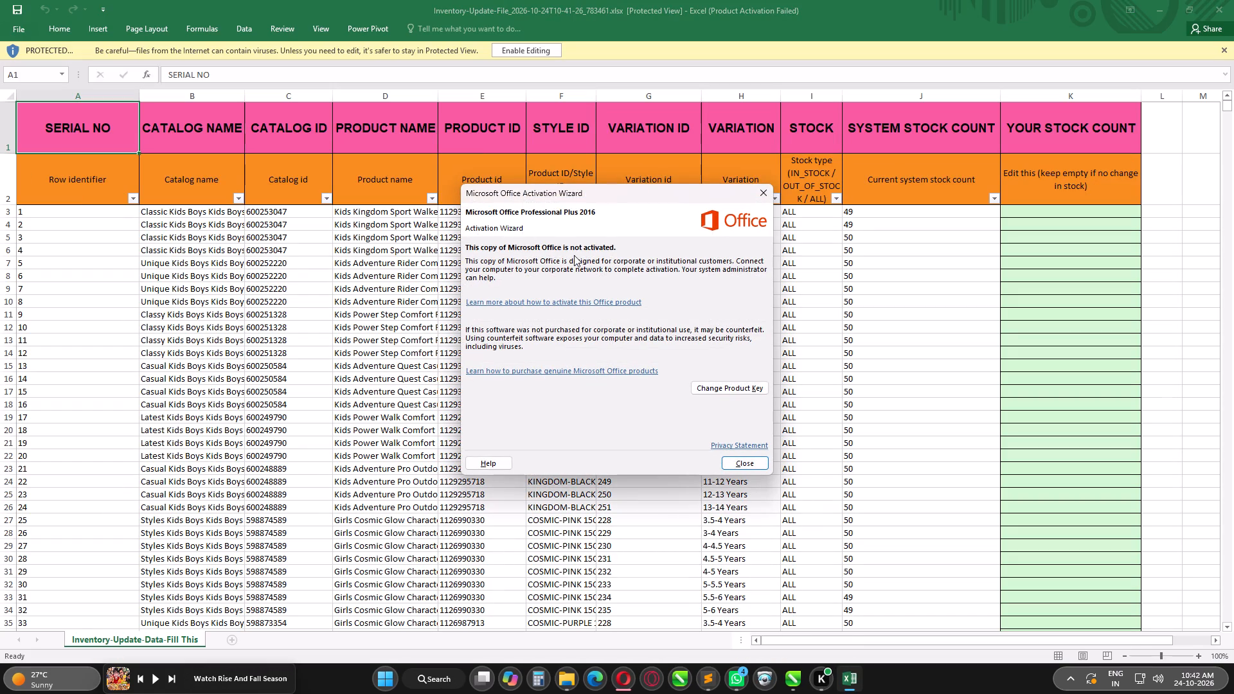
{"action": "left_click", "coordinate": [751, 466]}
{"action": "left_click", "coordinate": [521, 53]}
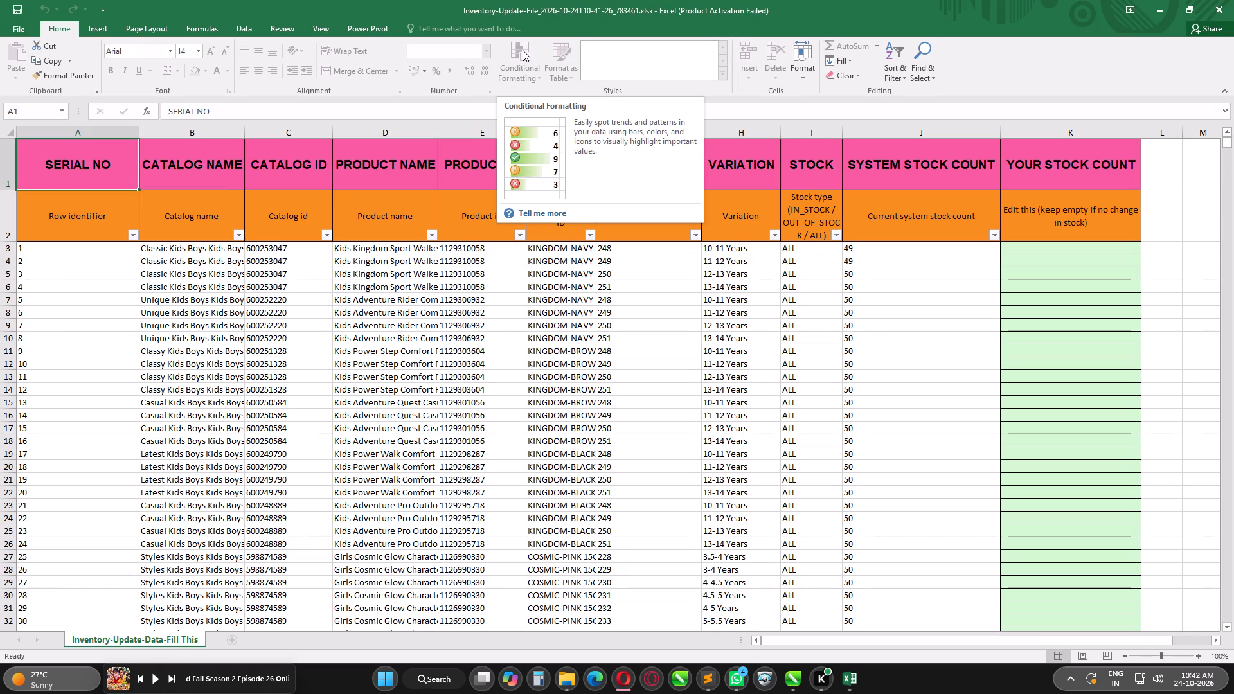
Filter Product ID/Style ID by the search BAT, excluding BATMAN H BLUE1 through BLUE6, Batman Symbol-28 and The Bat Night-6.
{"action": "left_click", "coordinate": [613, 316]}
{"action": "left_click", "coordinate": [591, 236]}
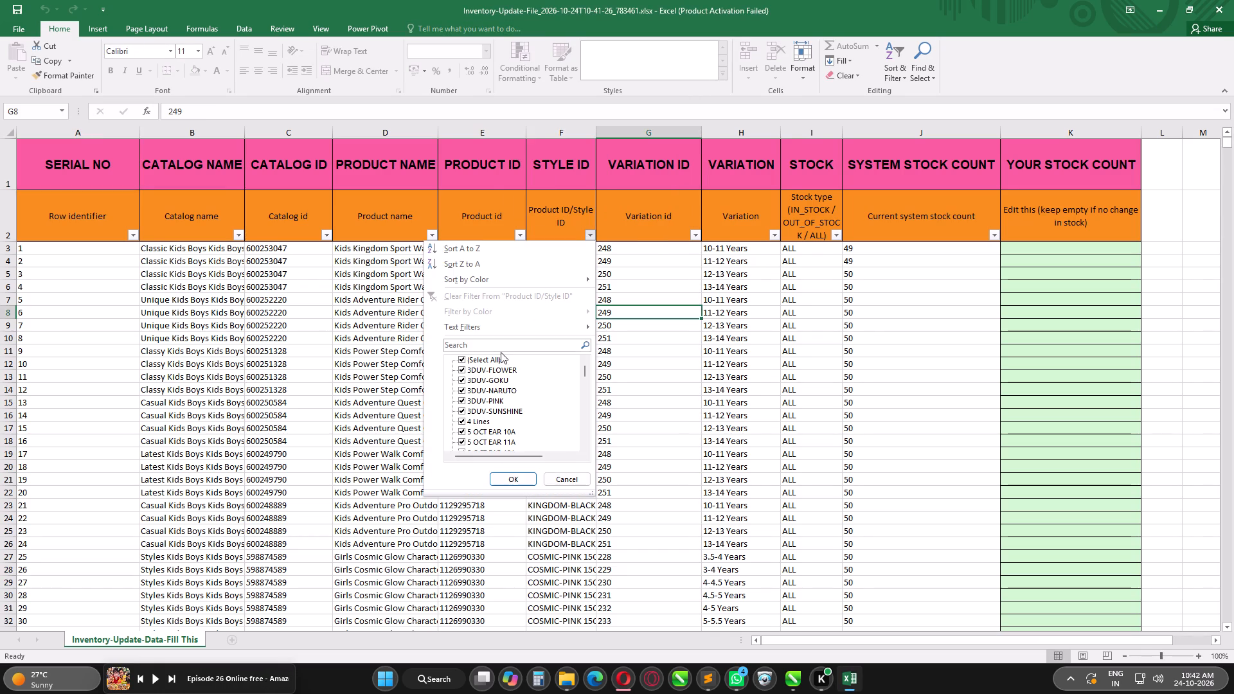
{"action": "left_click", "coordinate": [497, 350]}
{"action": "type", "text": "BAT"}
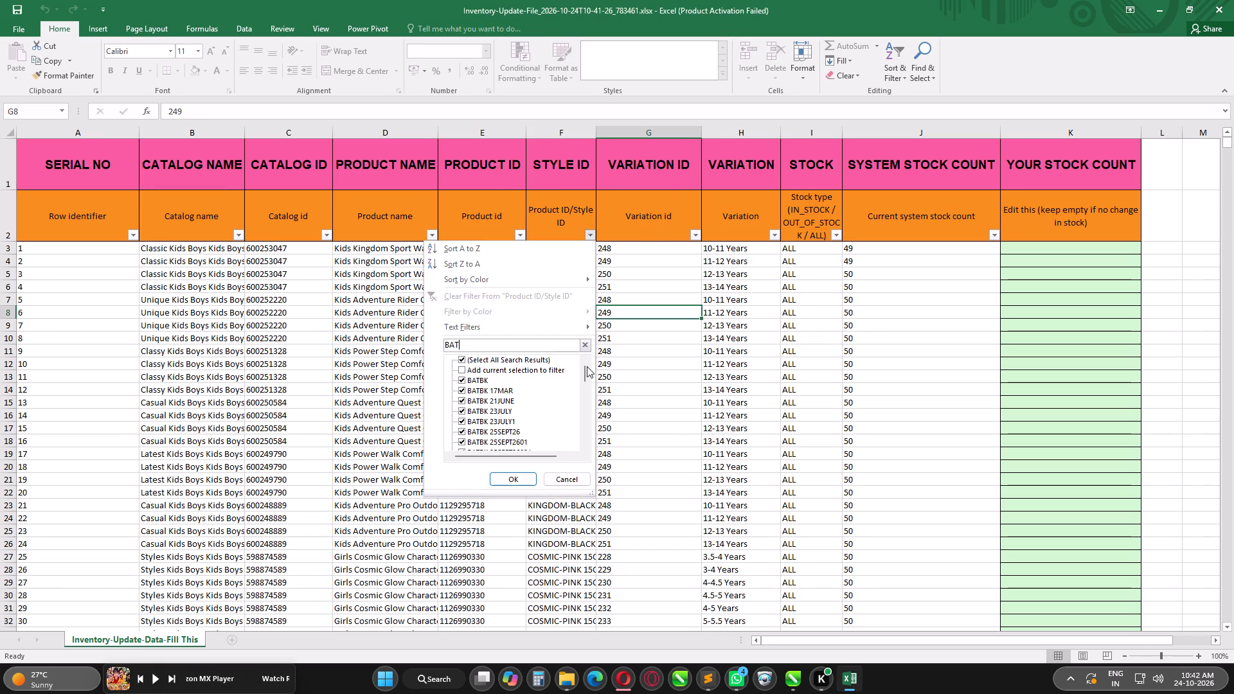
{"action": "left_click_drag", "start_coordinate": [583, 369], "coordinate": [584, 422]}
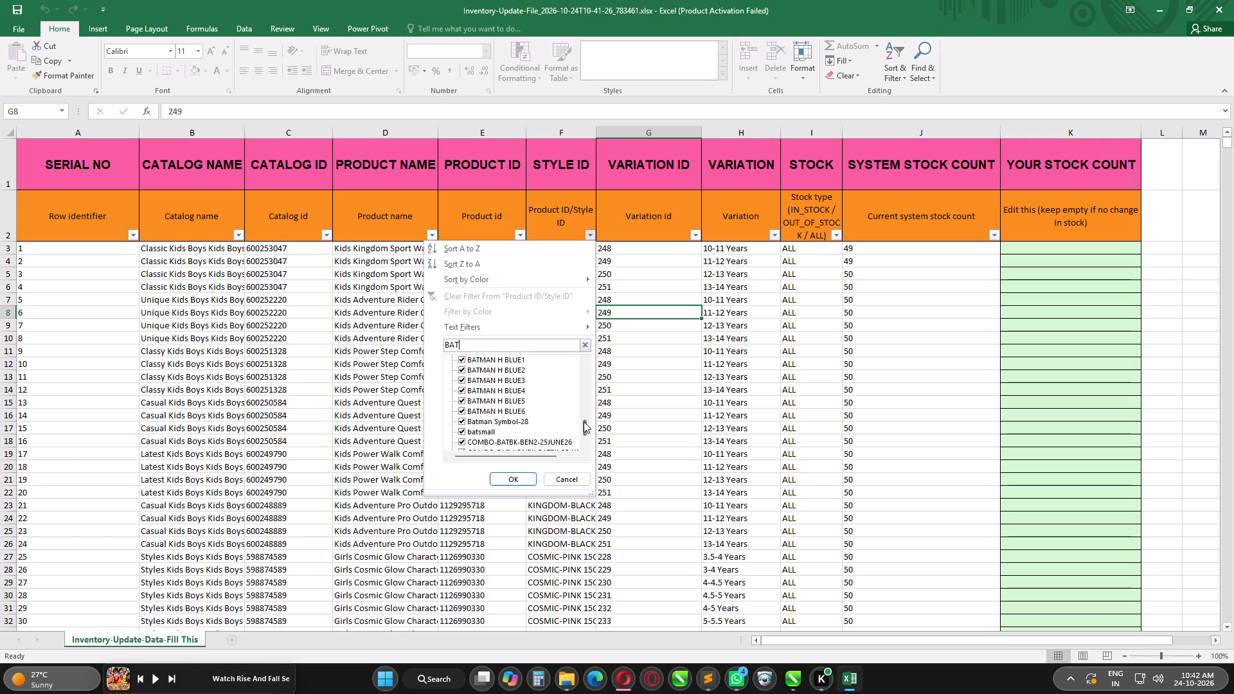
{"action": "left_click_drag", "start_coordinate": [584, 422], "coordinate": [584, 413]}
{"action": "left_click", "coordinate": [497, 408]}
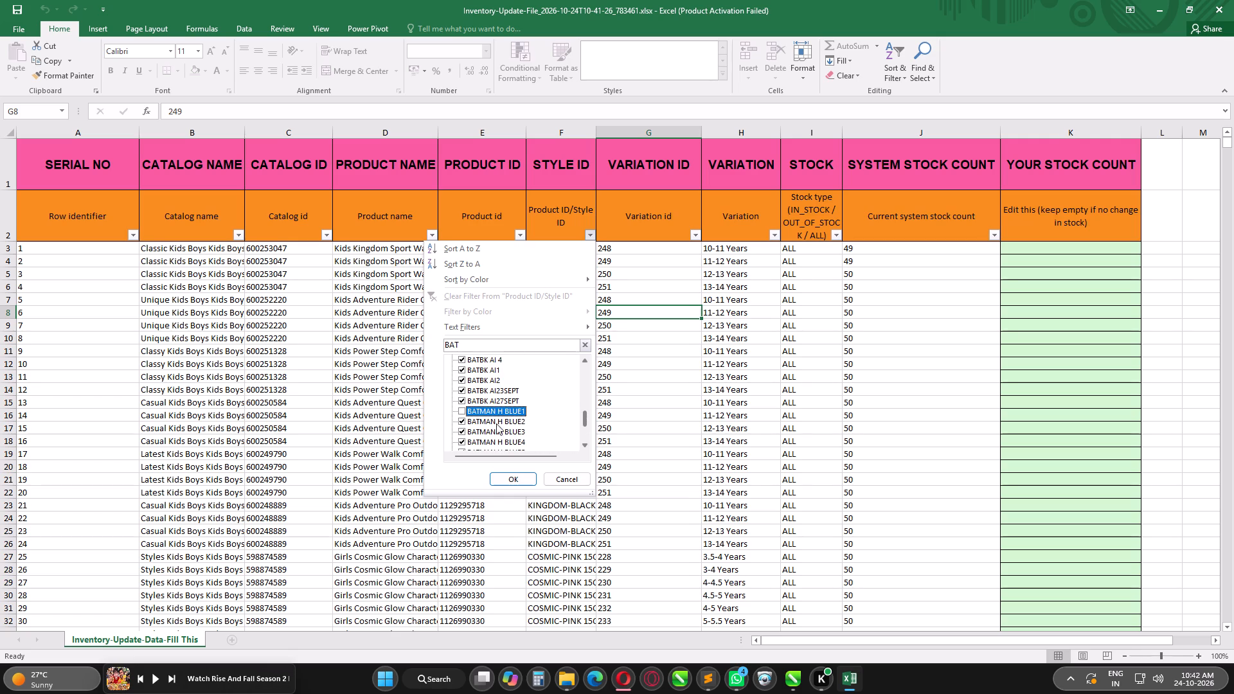
{"action": "left_click", "coordinate": [499, 417]}
{"action": "left_click", "coordinate": [494, 435]}
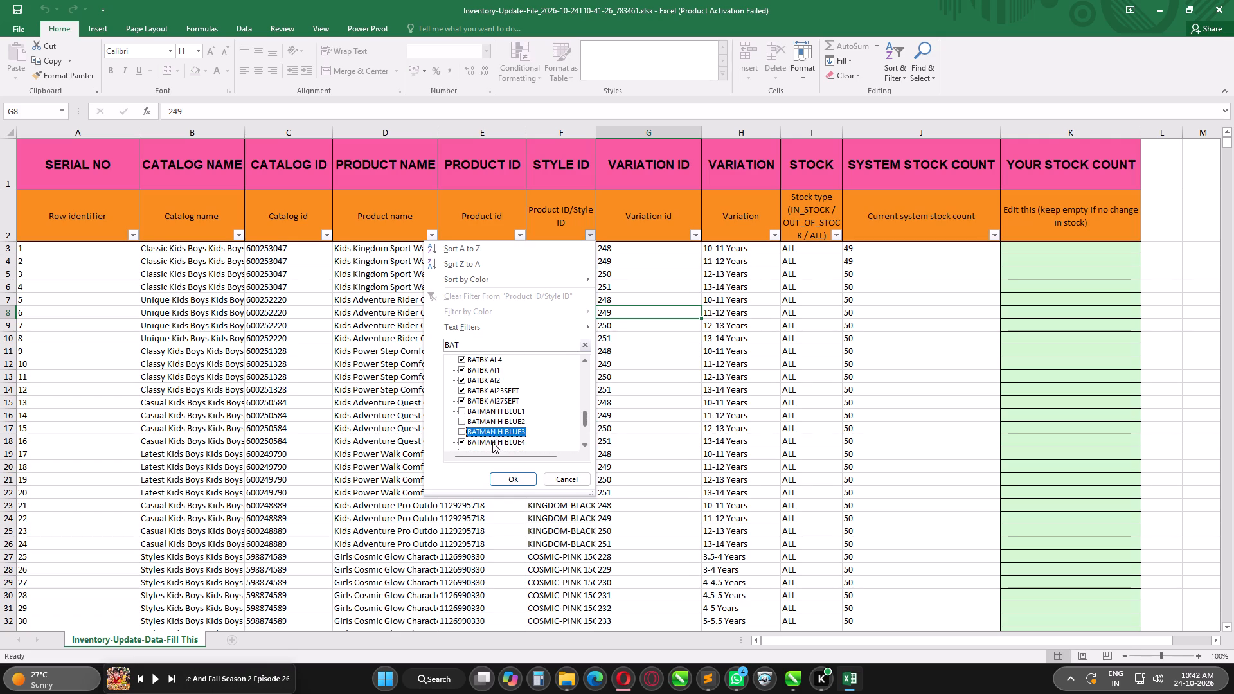
{"action": "left_click", "coordinate": [492, 442]}
{"action": "scroll", "coordinate": [504, 404], "scroll_direction": "down", "scroll_amount": 2}
{"action": "left_click", "coordinate": [497, 390]}
{"action": "left_click", "coordinate": [496, 403]}
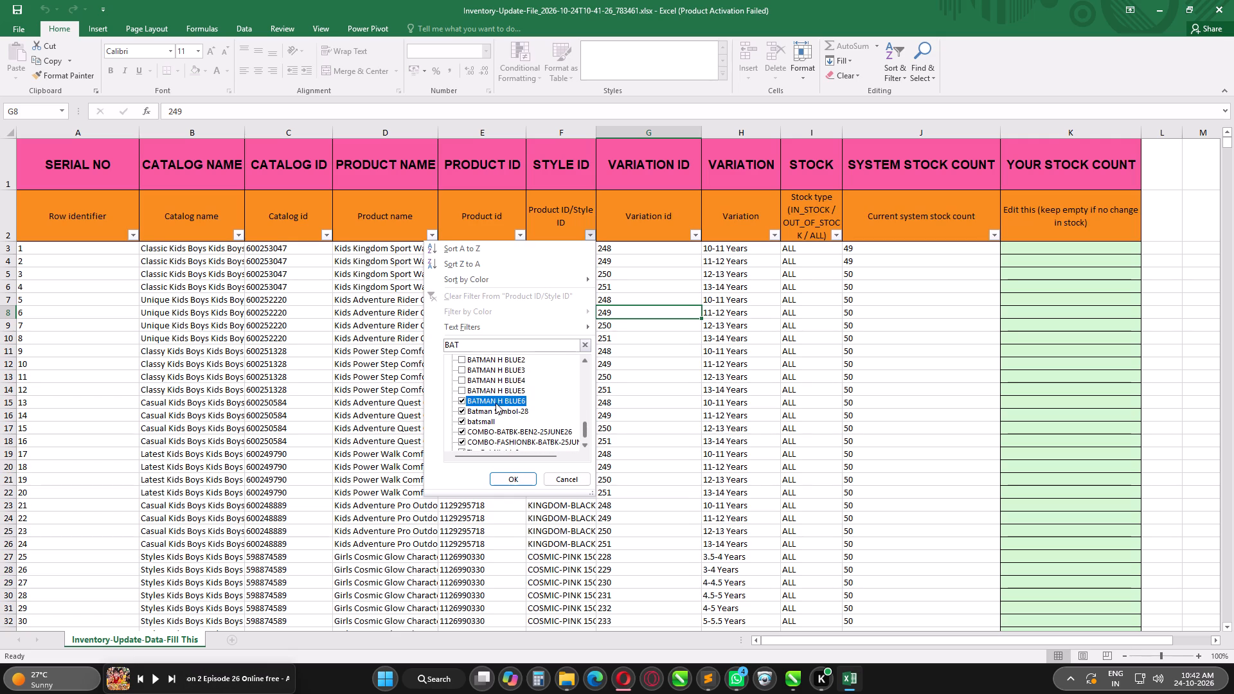
{"action": "left_click", "coordinate": [508, 413]}
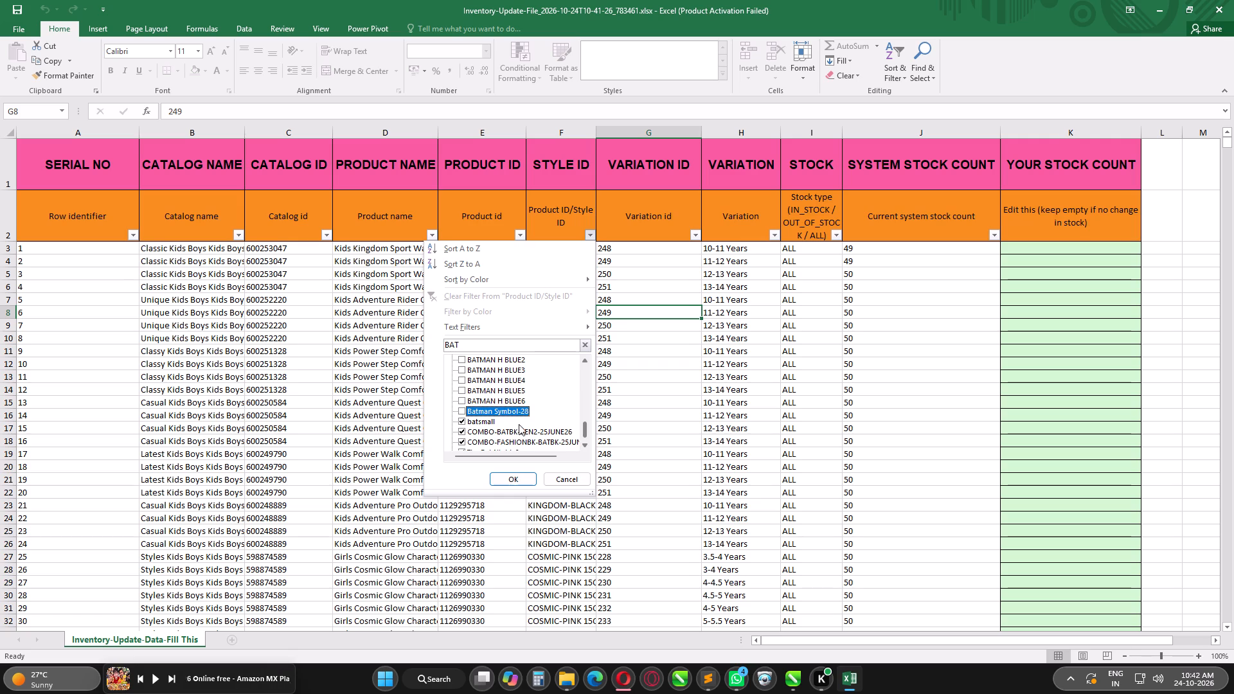
{"action": "scroll", "coordinate": [519, 422], "scroll_direction": "down", "scroll_amount": 3}
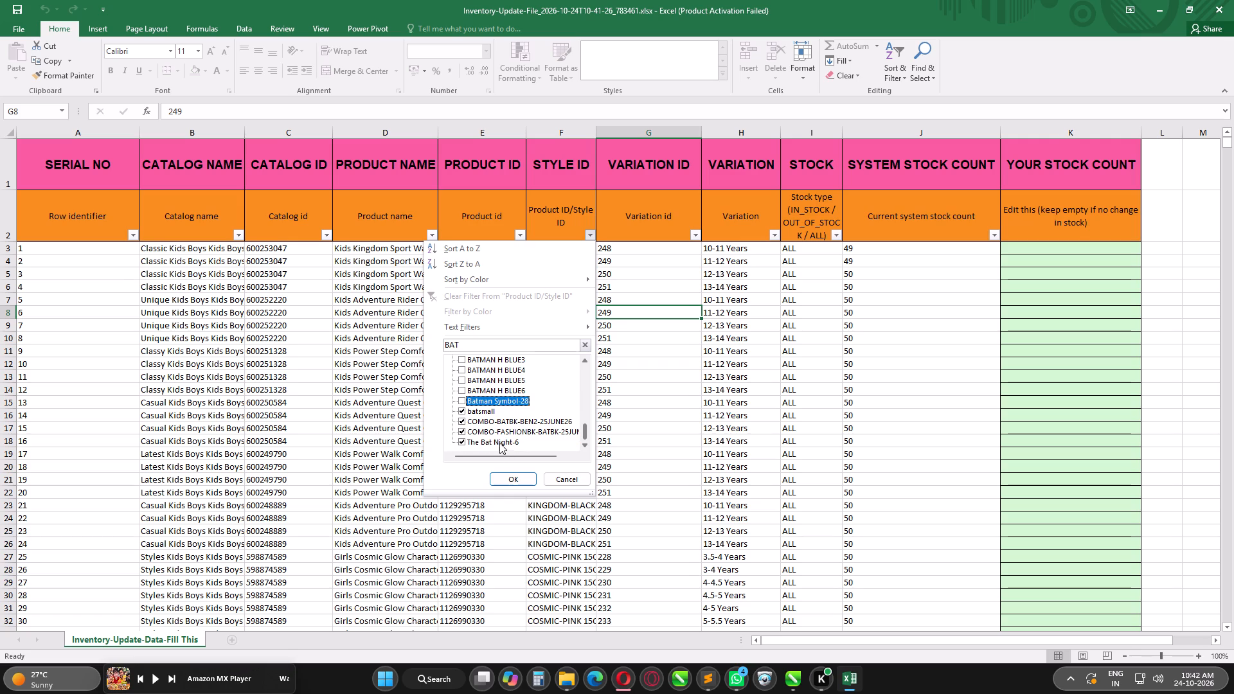
{"action": "left_click", "coordinate": [499, 443]}
{"action": "scroll", "coordinate": [535, 422], "scroll_direction": "up", "scroll_amount": 11}
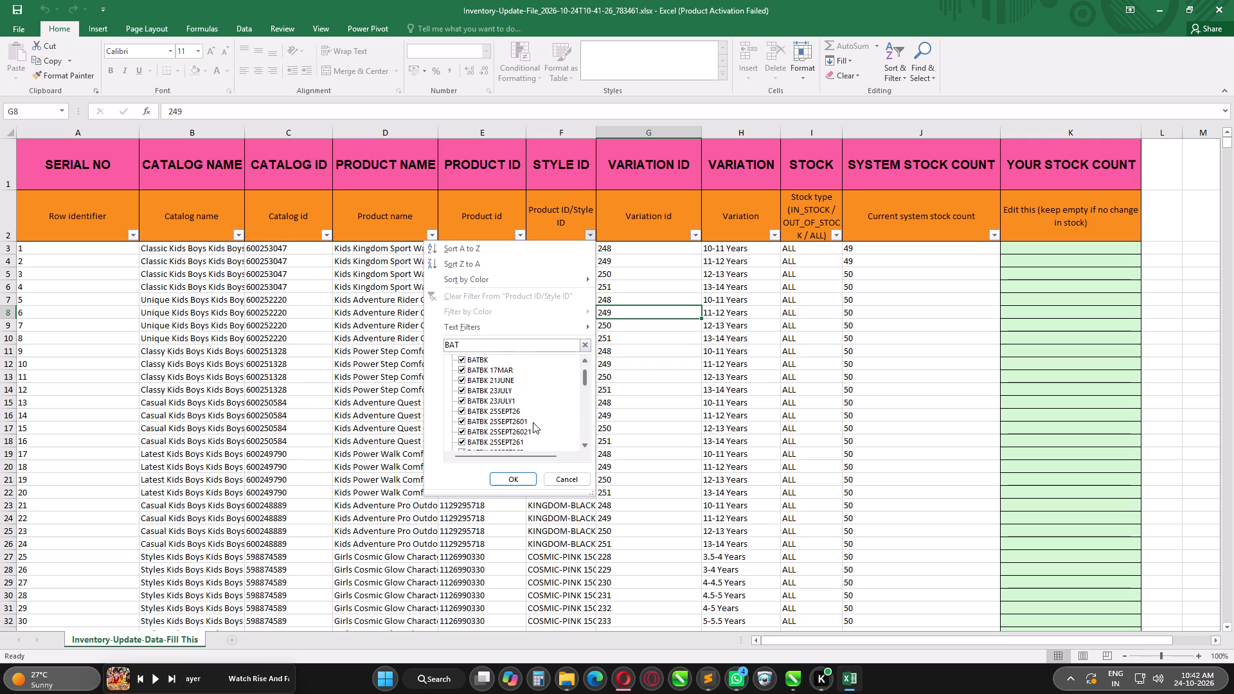
{"action": "scroll", "coordinate": [533, 422], "scroll_direction": "up", "scroll_amount": 4}
{"action": "left_click", "coordinate": [517, 477]}
Filter the Variation column to only 11 to 12 Years, 11-12 Years and 12-13 Years.
{"action": "left_click", "coordinate": [780, 238]}
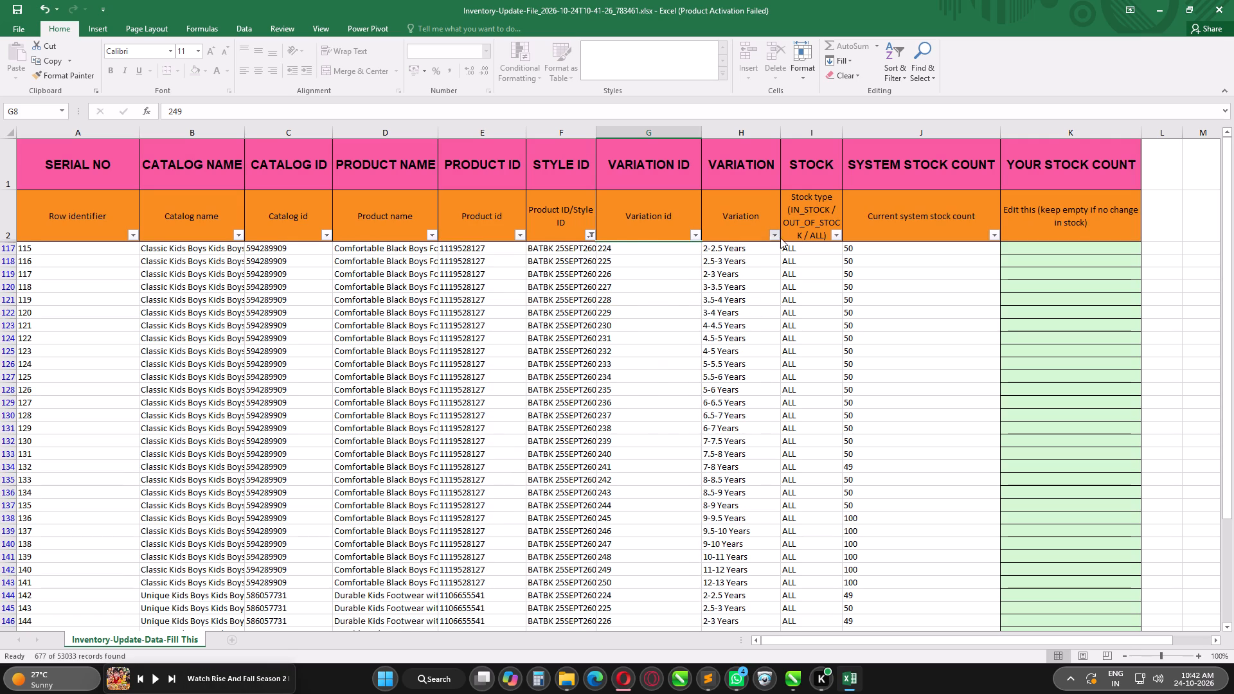
{"action": "left_click", "coordinate": [653, 360]}
{"action": "left_click", "coordinate": [679, 382]}
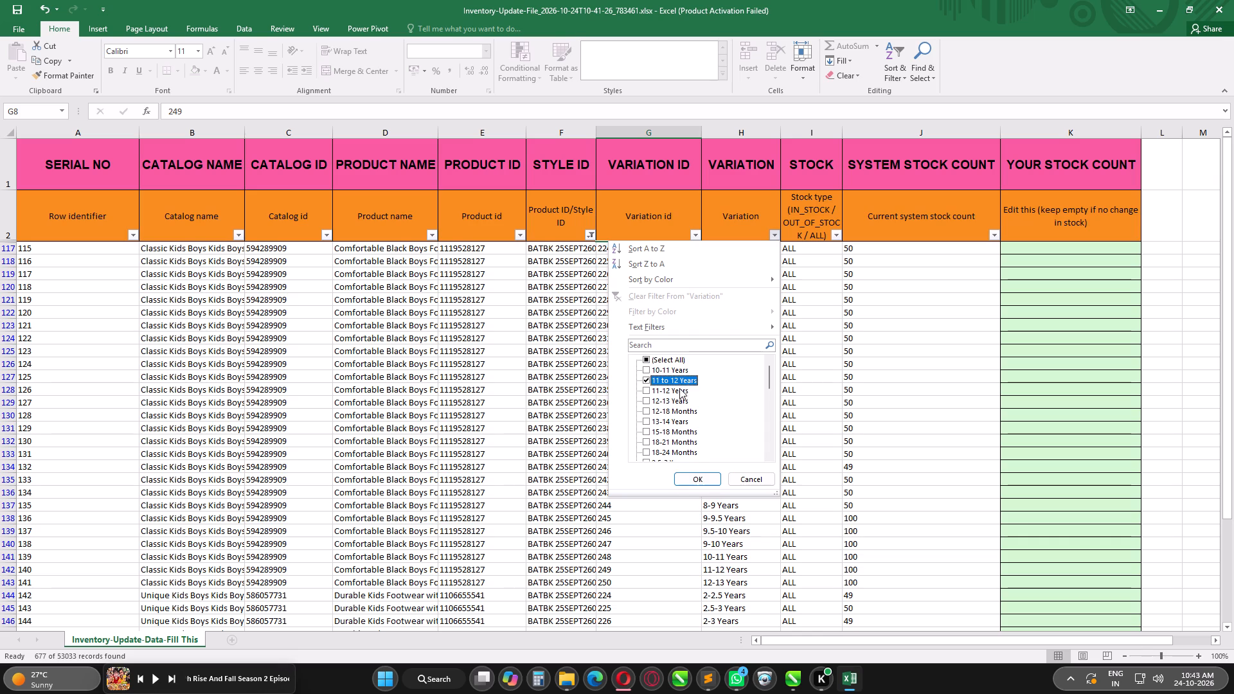
{"action": "left_click", "coordinate": [677, 391]}
{"action": "left_click", "coordinate": [674, 400]}
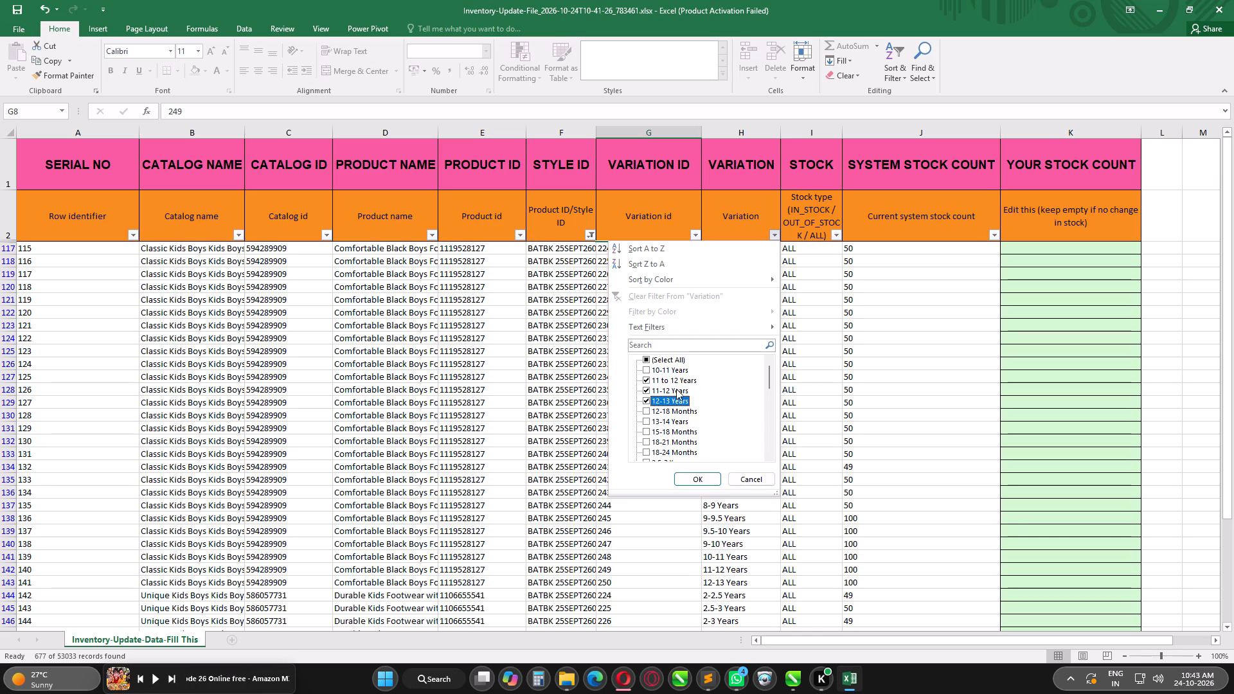
{"action": "left_click", "coordinate": [696, 481]}
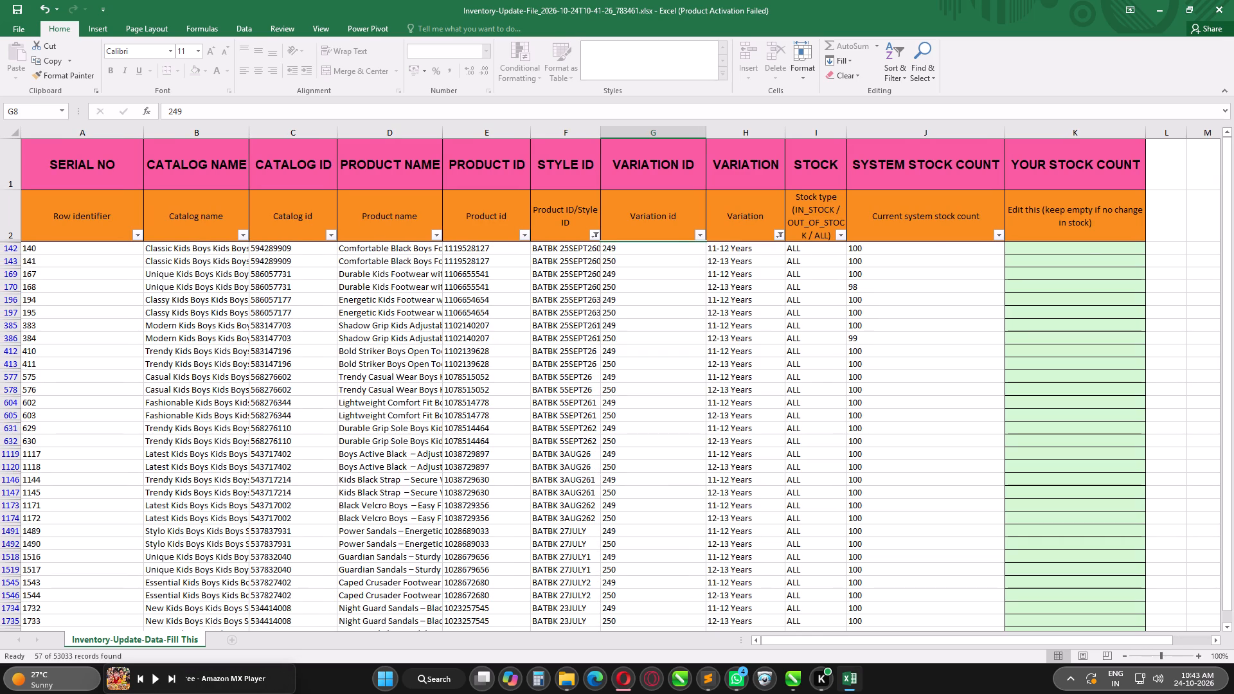
Fill YOUR STOCK COUNT with 0 for all the filtered BAT rows and save the workbook.
{"action": "left_click", "coordinate": [1047, 249]}
{"action": "key", "text": "0"}
{"action": "key", "text": "Return"}
{"action": "key", "text": "Up"}
{"action": "key", "text": "ctrl+c"}
{"action": "key", "text": "ctrl+shift+Down"}
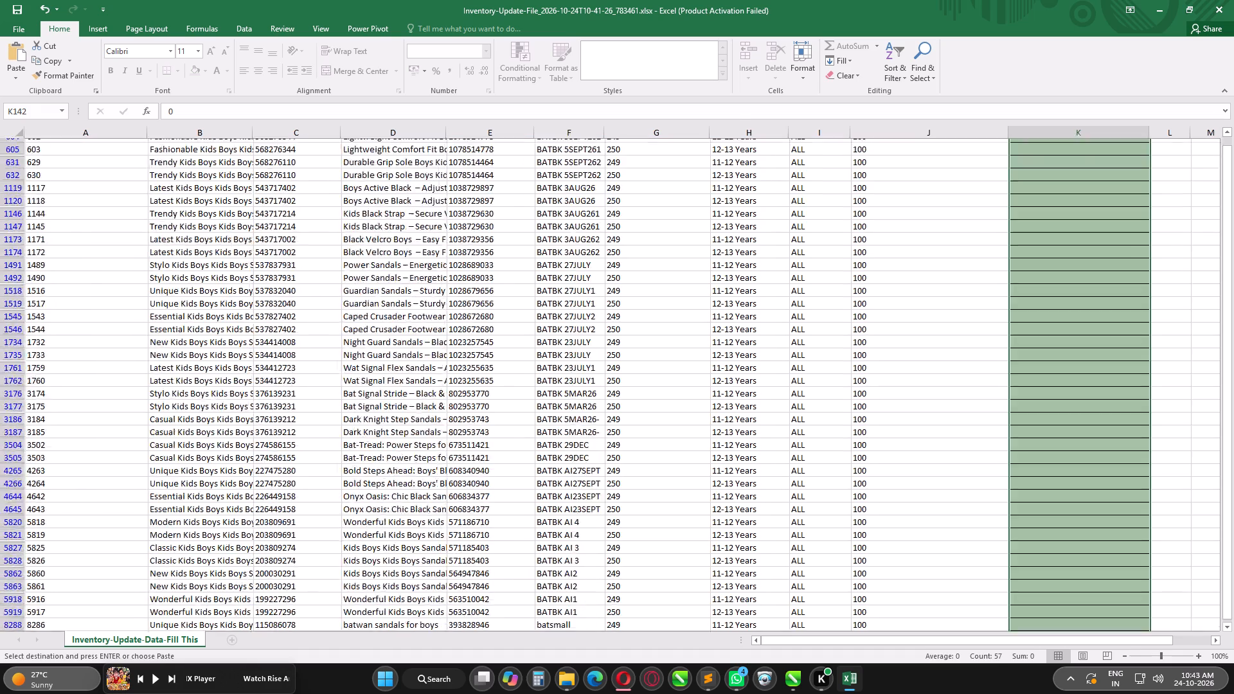
{"action": "key", "text": "ctrl+v"}
{"action": "key", "text": "ctrl+s"}
Clear the Variation and Product ID/Style ID filters, then save and close the workbook.
{"action": "left_click", "coordinate": [780, 237]}
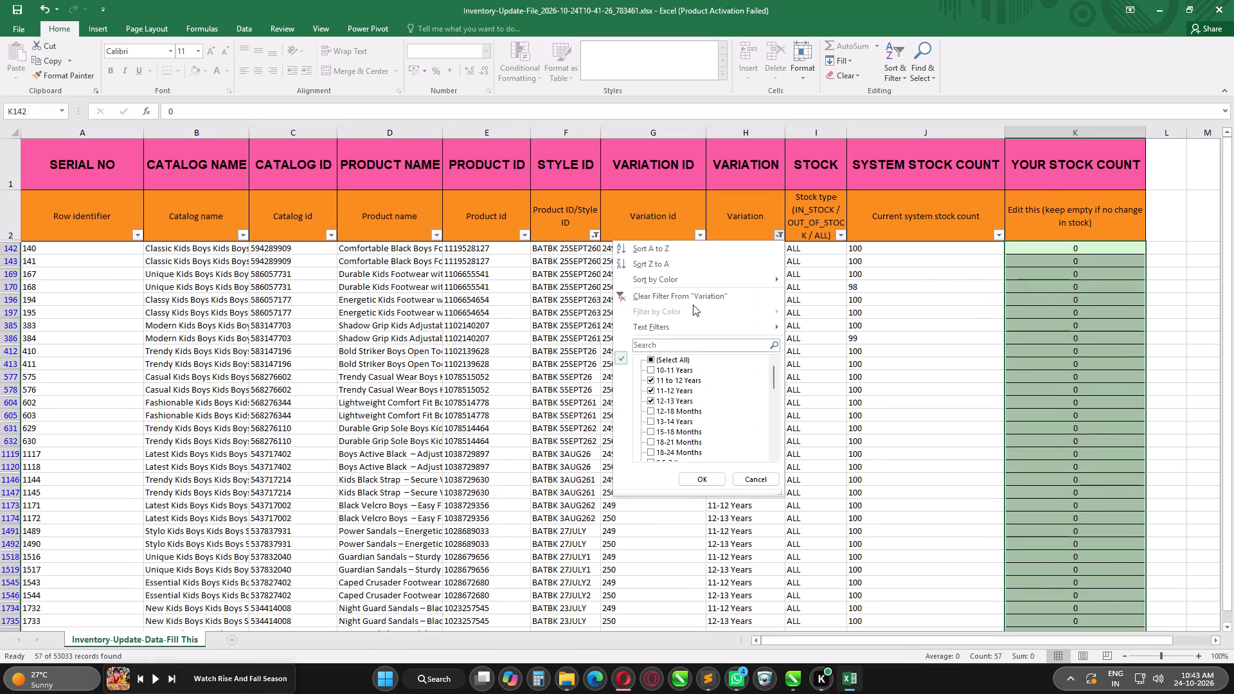
{"action": "left_click", "coordinate": [690, 297]}
{"action": "left_click", "coordinate": [587, 235]}
{"action": "left_click", "coordinate": [518, 295]}
{"action": "left_click", "coordinate": [563, 352]}
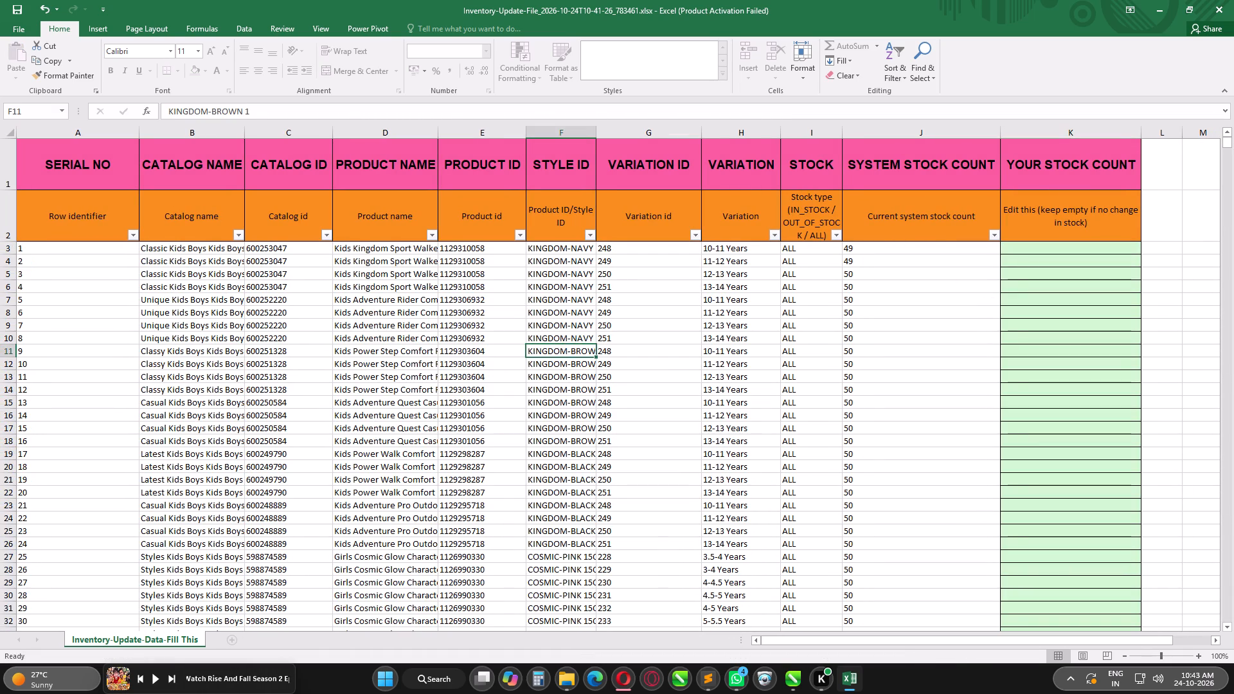
{"action": "key", "text": "ctrl+s"}
{"action": "left_click", "coordinate": [1233, 0]}
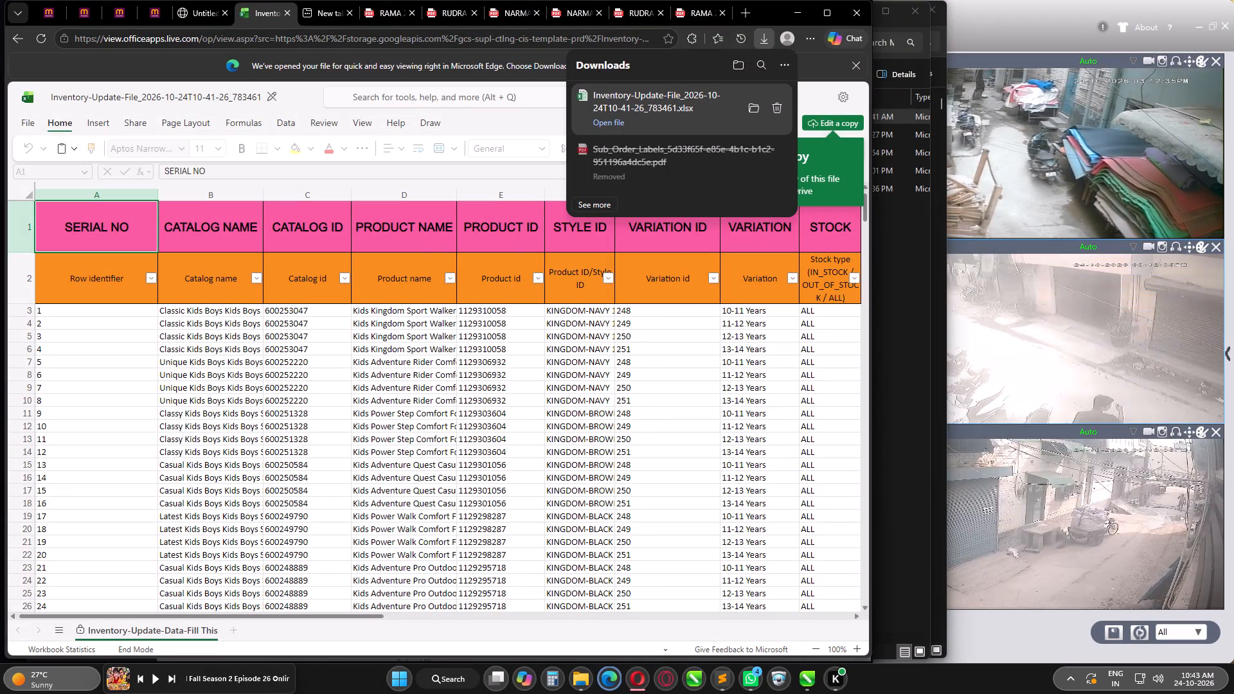
Upload Inventory-Update-File_2026-10-24T10-41-26_783461.xlsx through Green Comfort shoes & Sandals' Bulk Stock Update.
{"action": "left_click", "coordinate": [44, 16]}
{"action": "left_click", "coordinate": [534, 404]}
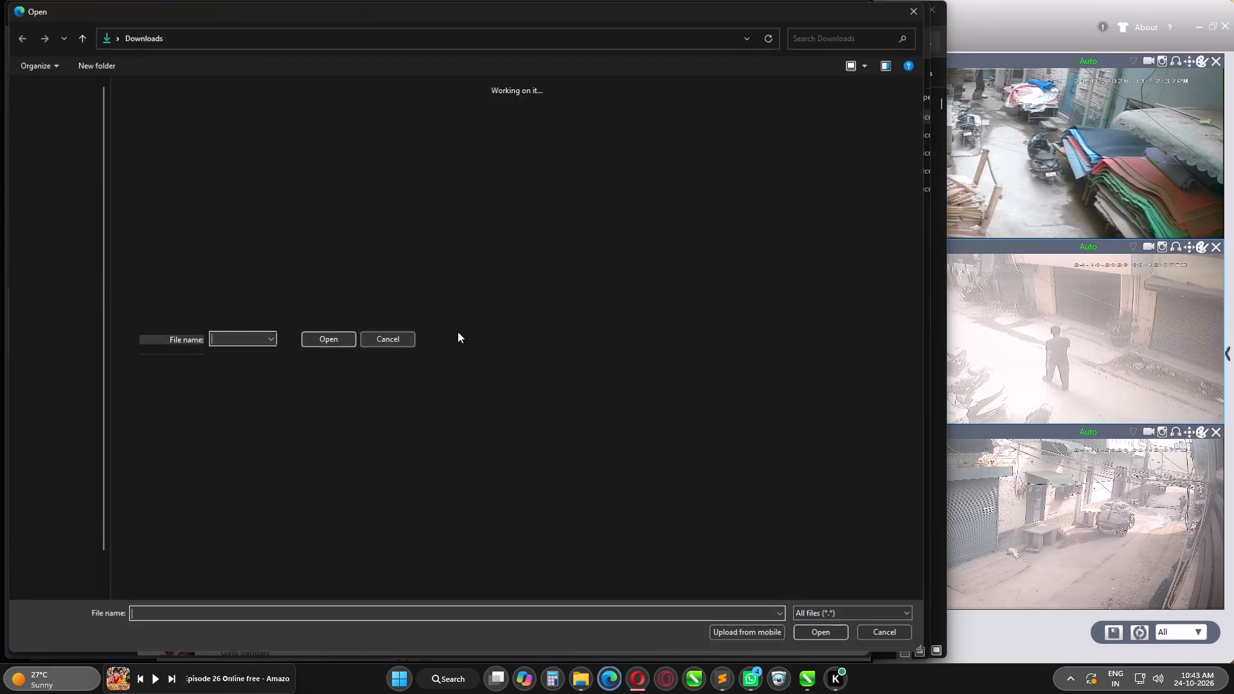
{"action": "left_click", "coordinate": [183, 154]}
{"action": "key", "text": "Return"}
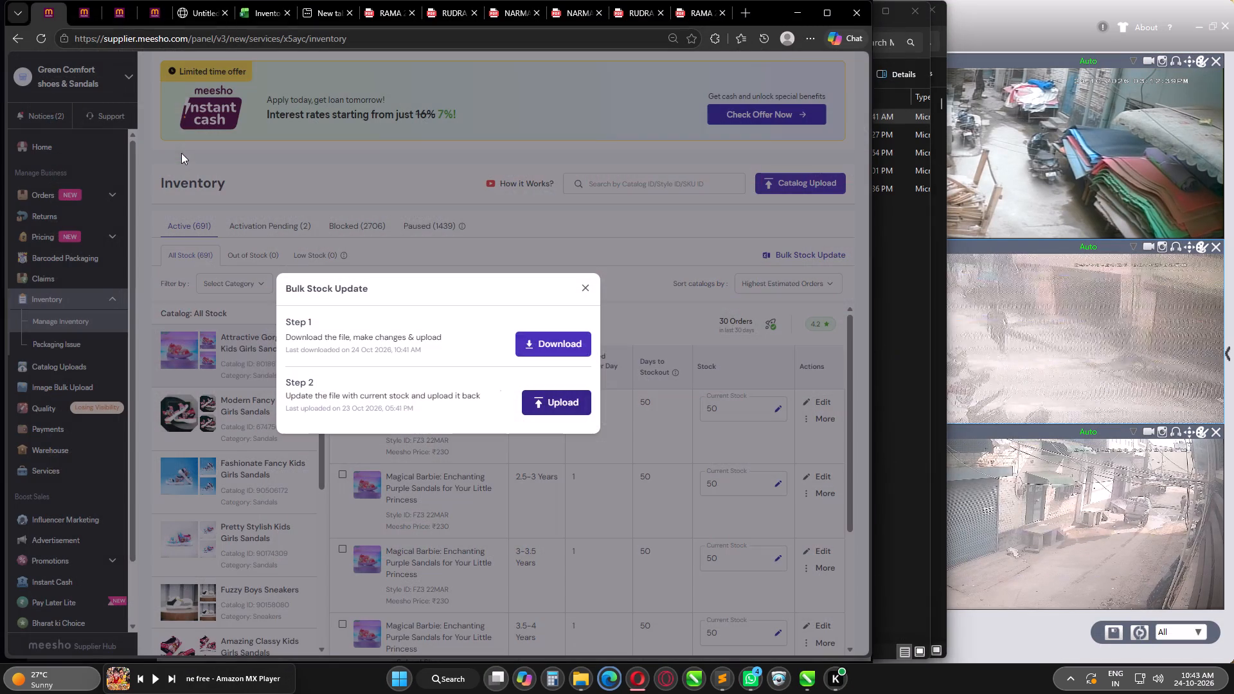
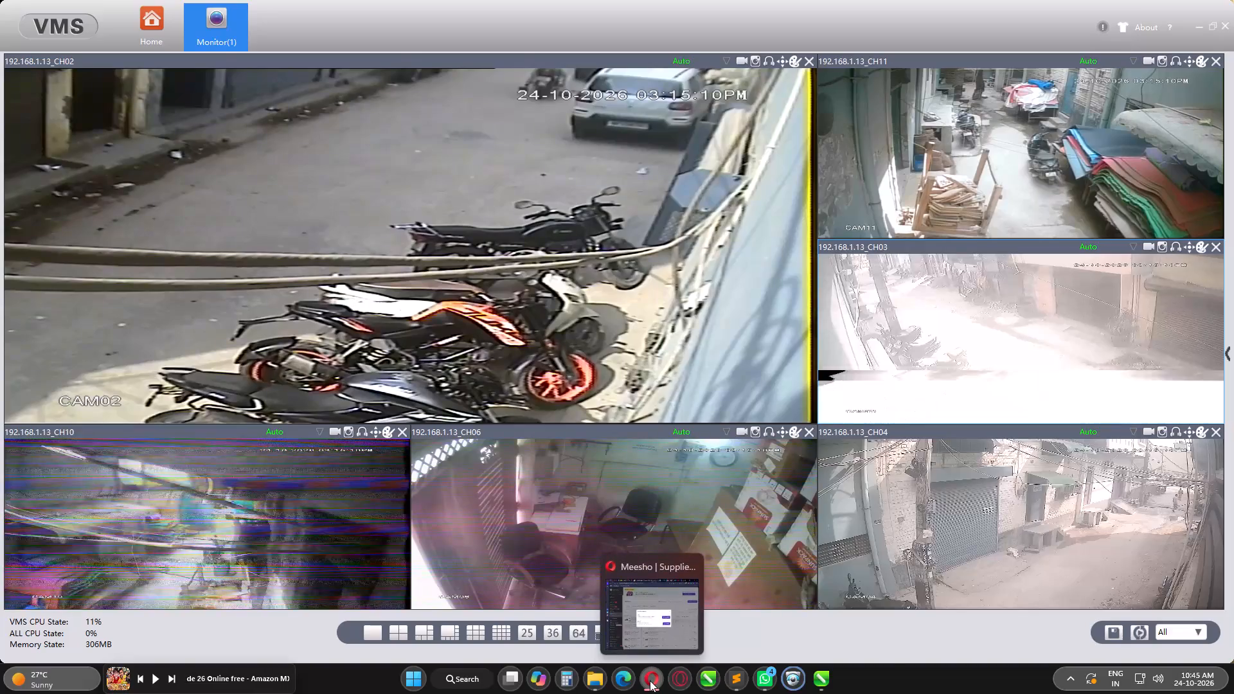
Check the priority and open orders in Mdirect and Green Comfort's pending orders on Meesho.
{"action": "left_click", "coordinate": [650, 681]}
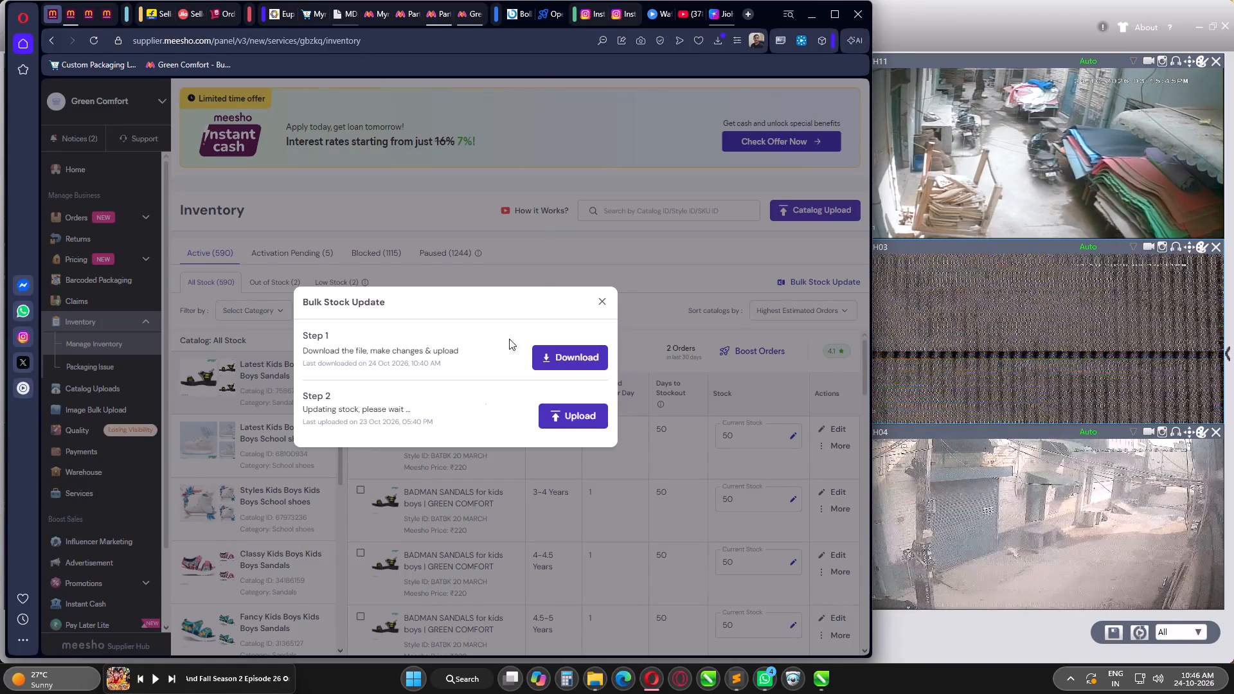
{"action": "left_click", "coordinate": [346, 17]}
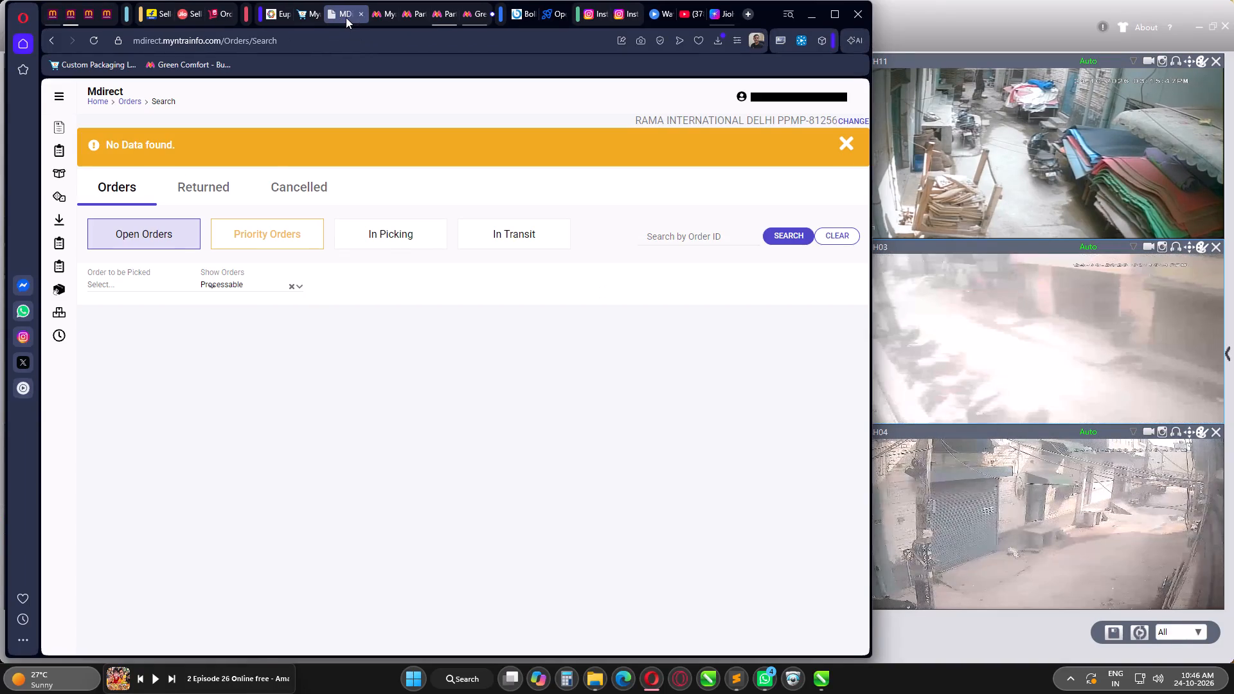
{"action": "left_click", "coordinate": [246, 233]}
{"action": "left_click", "coordinate": [107, 236]}
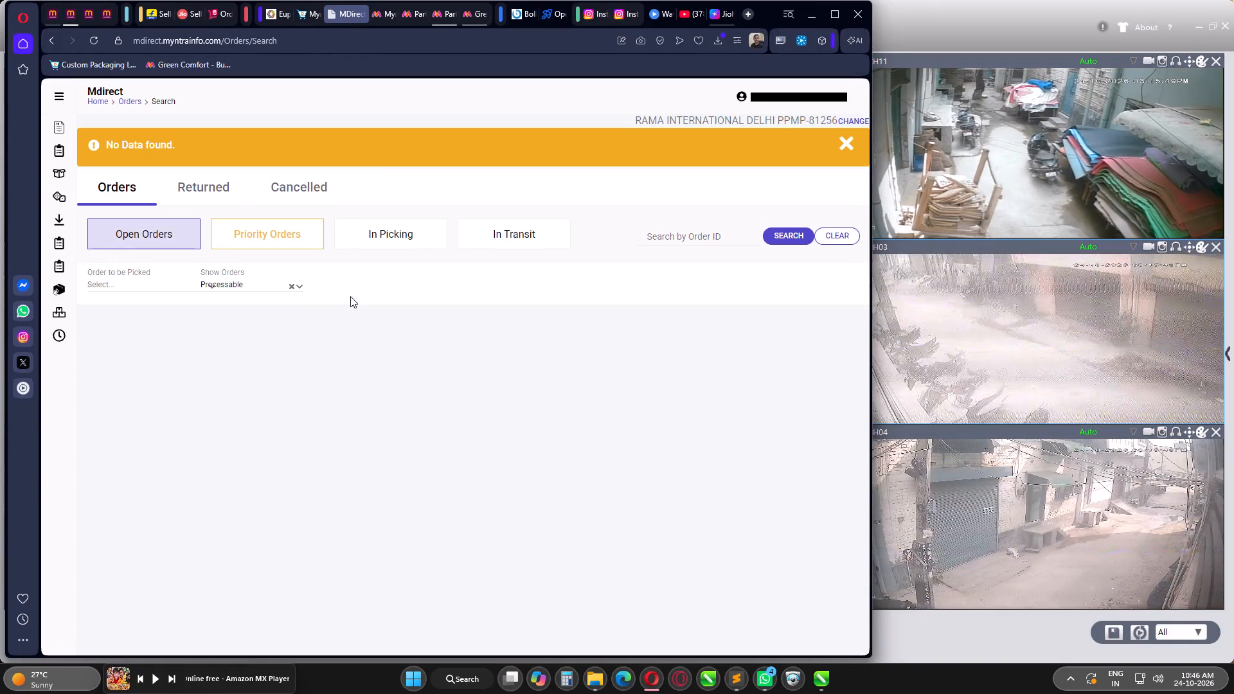
{"action": "left_click", "coordinate": [60, 16]}
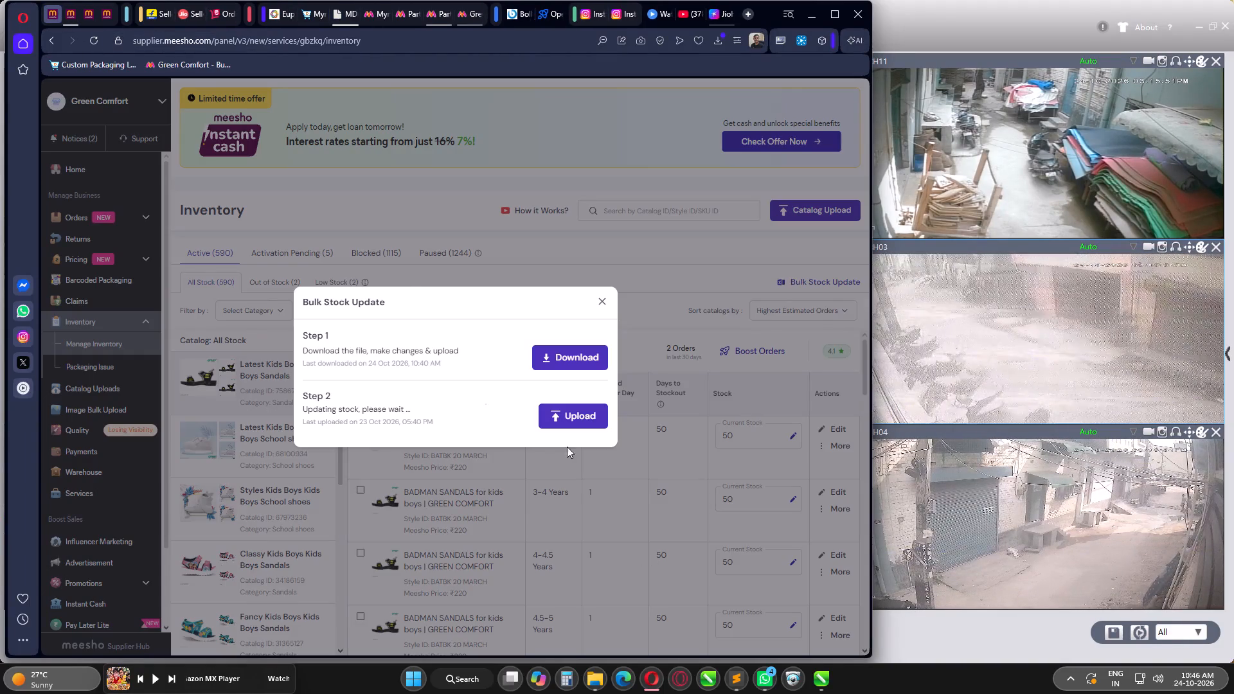
{"action": "left_click", "coordinate": [71, 8]}
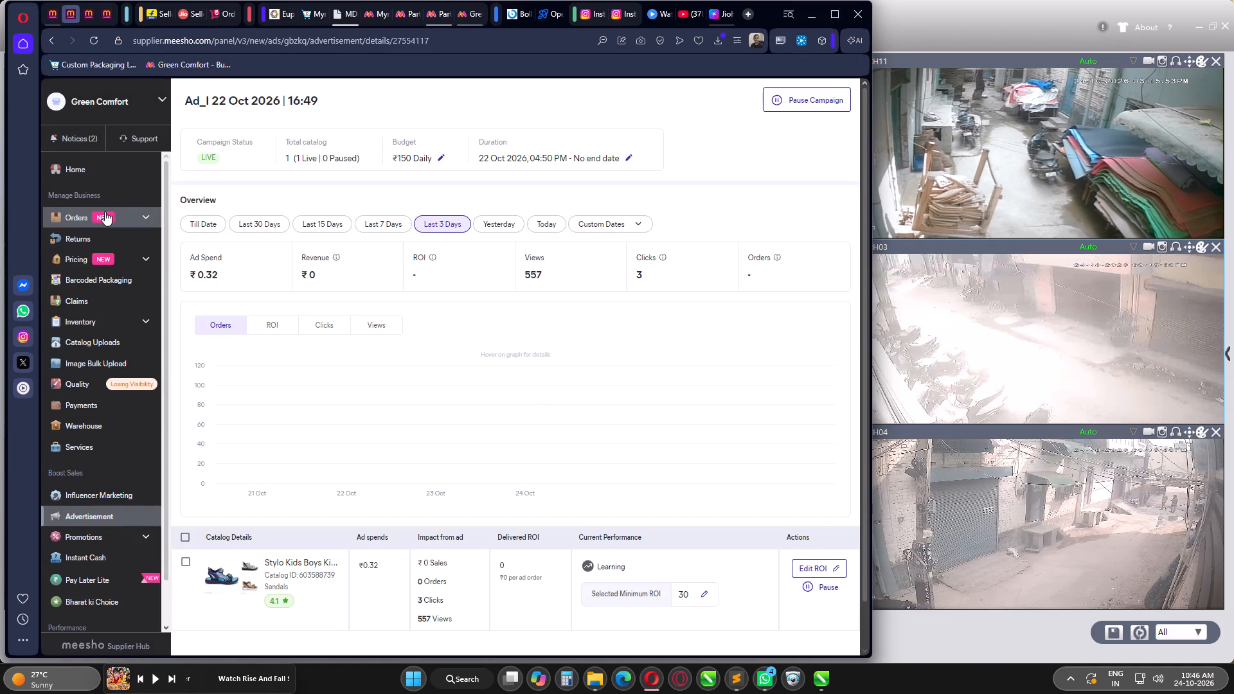
{"action": "left_click", "coordinate": [105, 211]}
{"action": "scroll", "coordinate": [542, 291], "scroll_direction": "down", "scroll_amount": 6}
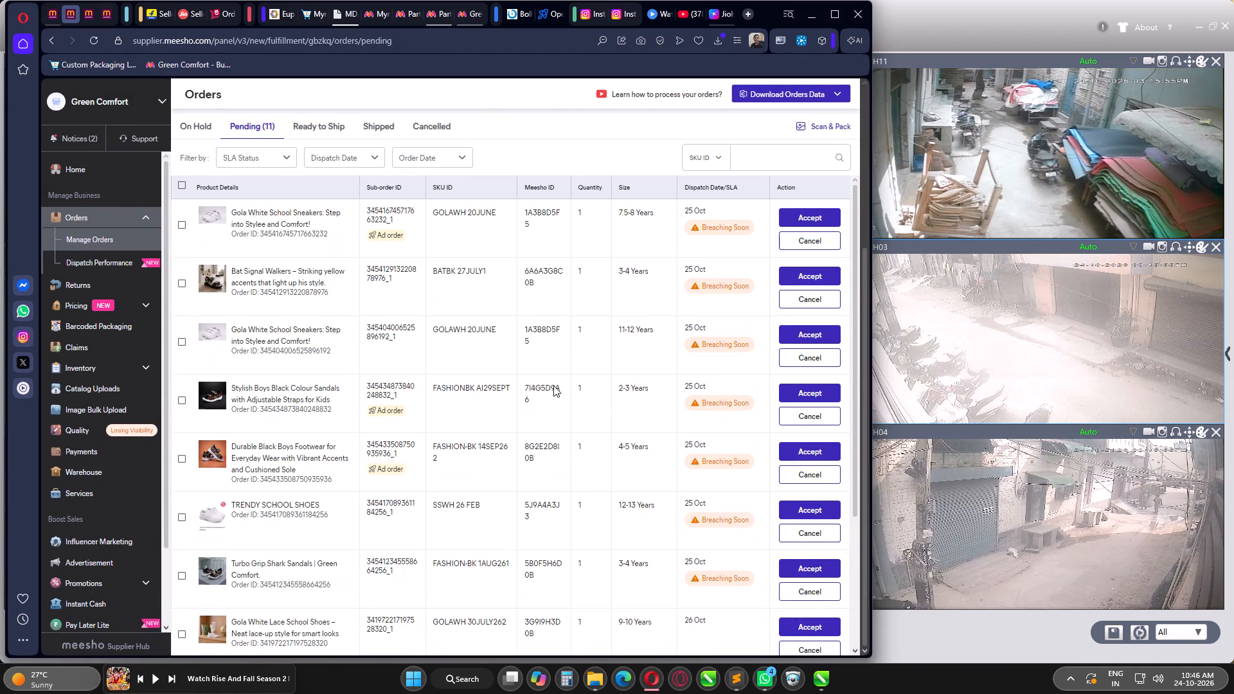
{"action": "scroll", "coordinate": [657, 189], "scroll_direction": "down", "scroll_amount": 5}
{"action": "scroll", "coordinate": [530, 374], "scroll_direction": "down", "scroll_amount": 4}
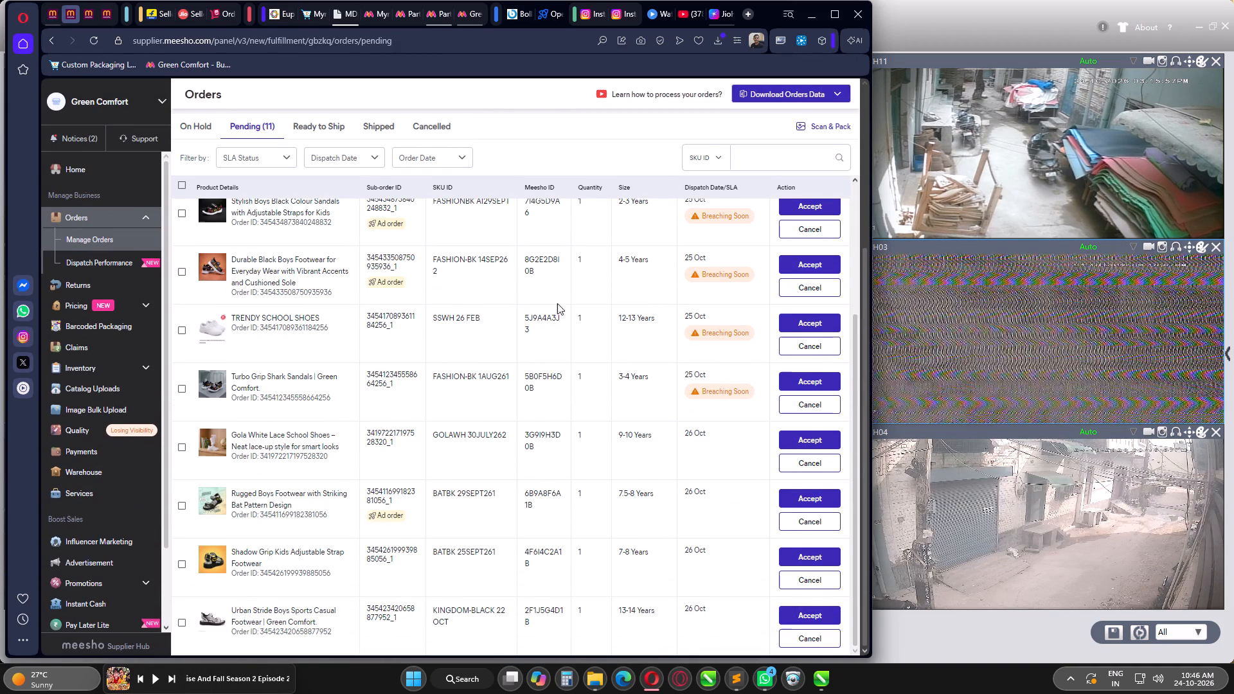
Play the YouTube video "File no.25 : FAUZI Glimpse Reaction" in a pop-out window and raise the volume.
{"action": "left_click", "coordinate": [688, 13]}
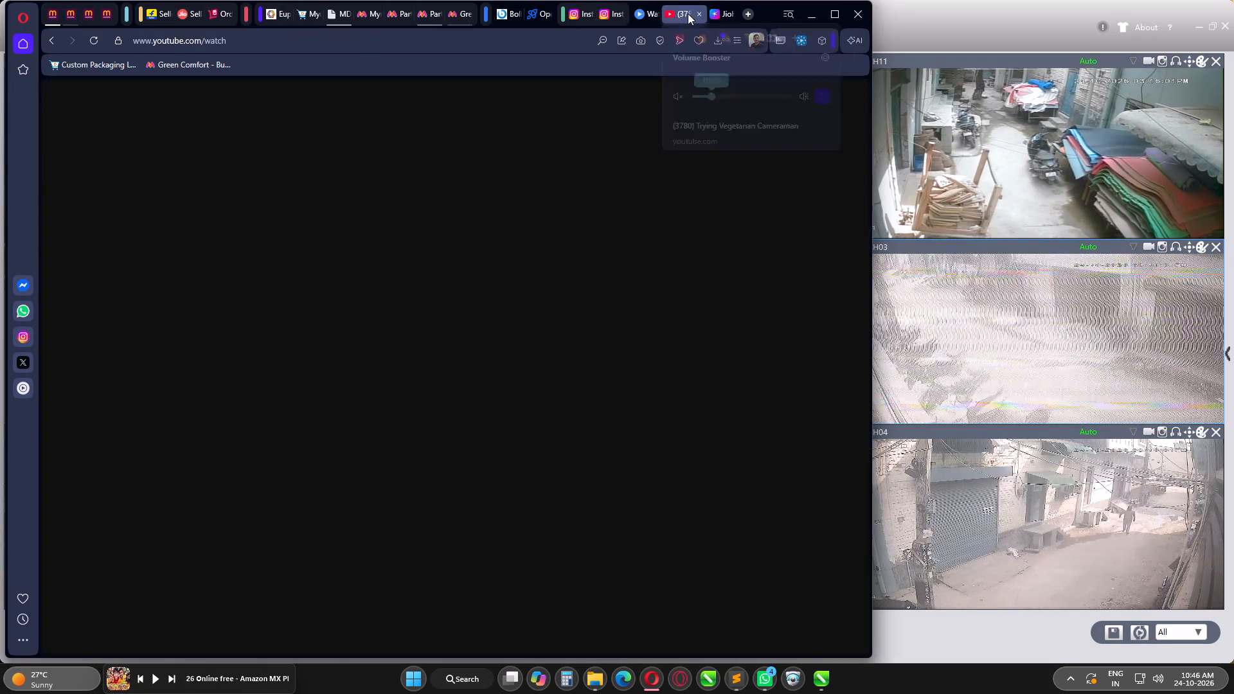
{"action": "left_click", "coordinate": [96, 93]}
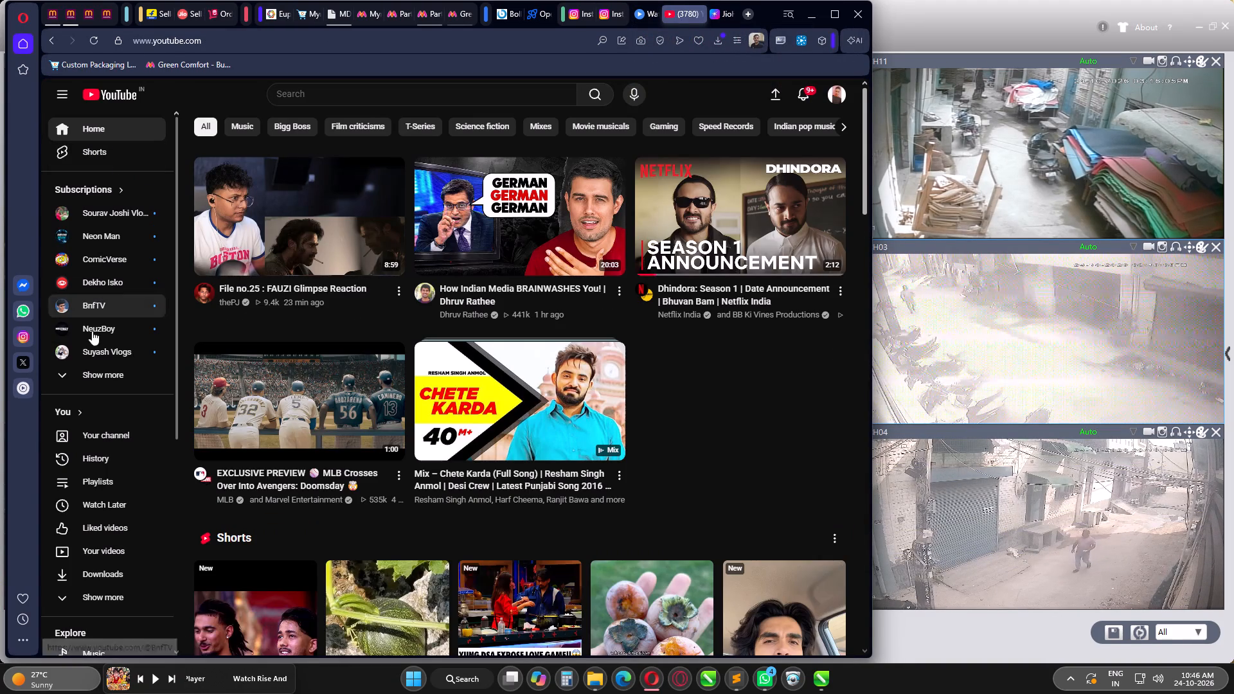
{"action": "left_click", "coordinate": [263, 246]}
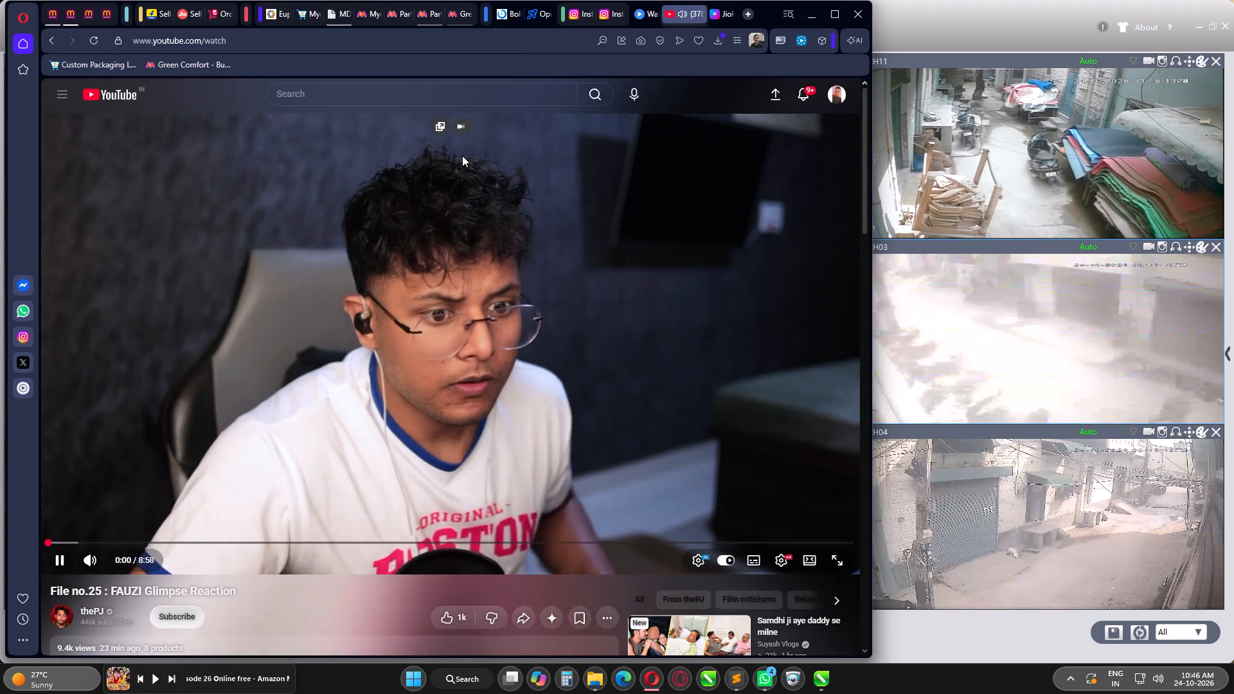
{"action": "left_click", "coordinate": [438, 122]}
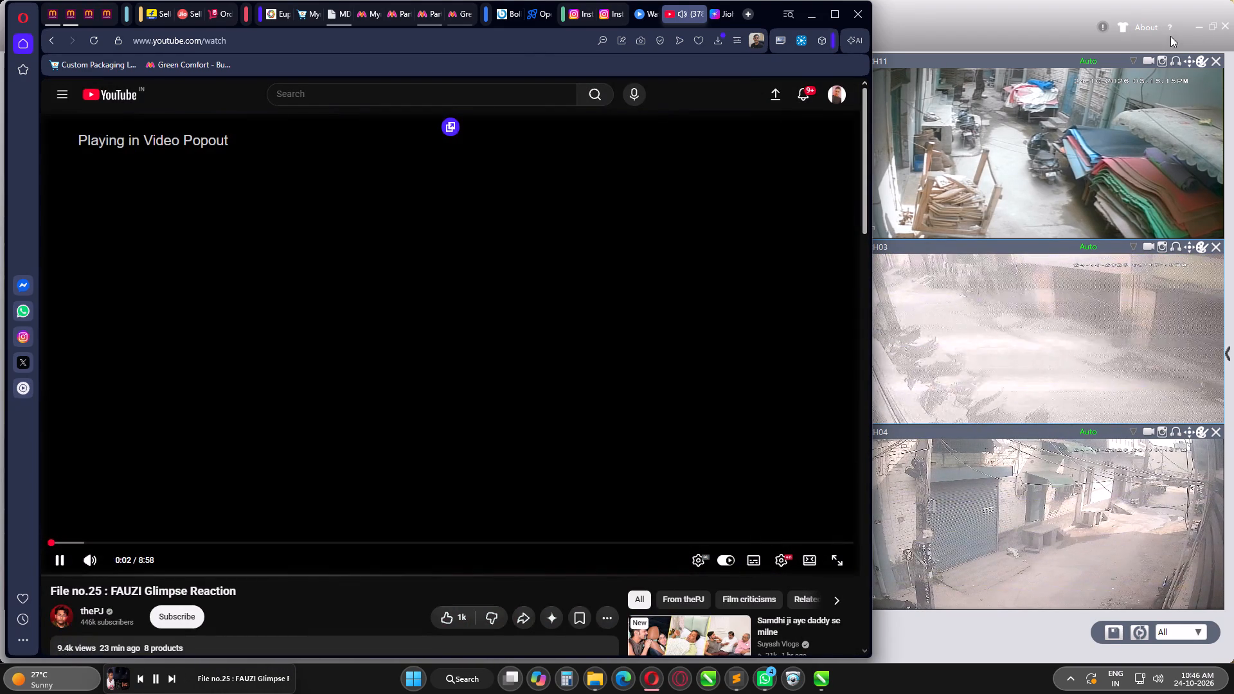
{"action": "left_click", "coordinate": [1158, 9]}
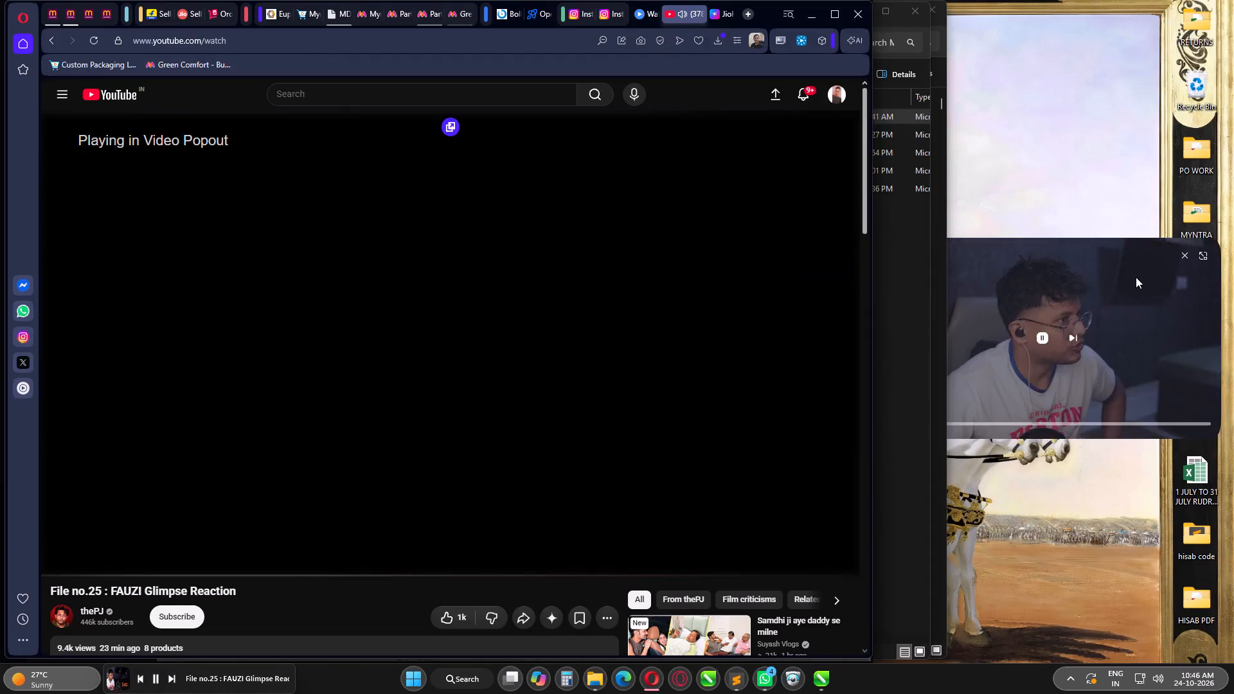
{"action": "left_click_drag", "start_coordinate": [1127, 277], "coordinate": [1133, 275]}
{"action": "left_click", "coordinate": [794, 682]}
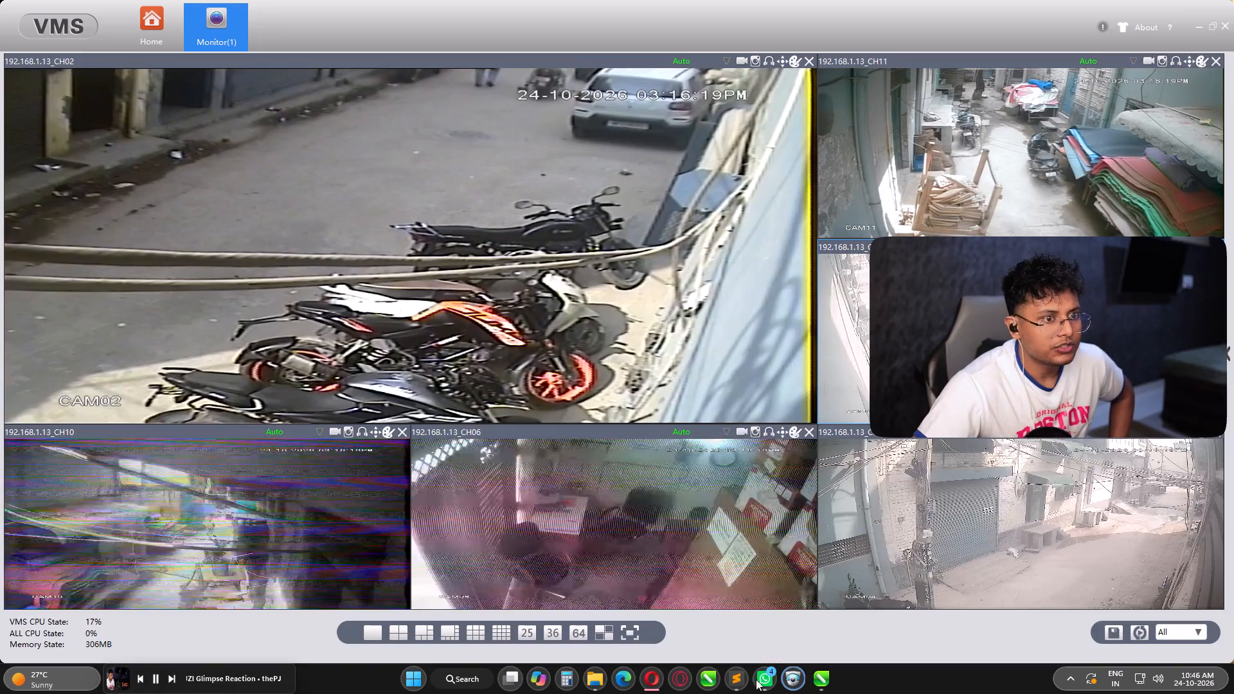
{"action": "left_click", "coordinate": [648, 681]}
{"action": "scroll", "coordinate": [695, 693], "scroll_direction": "up", "scroll_amount": 4}
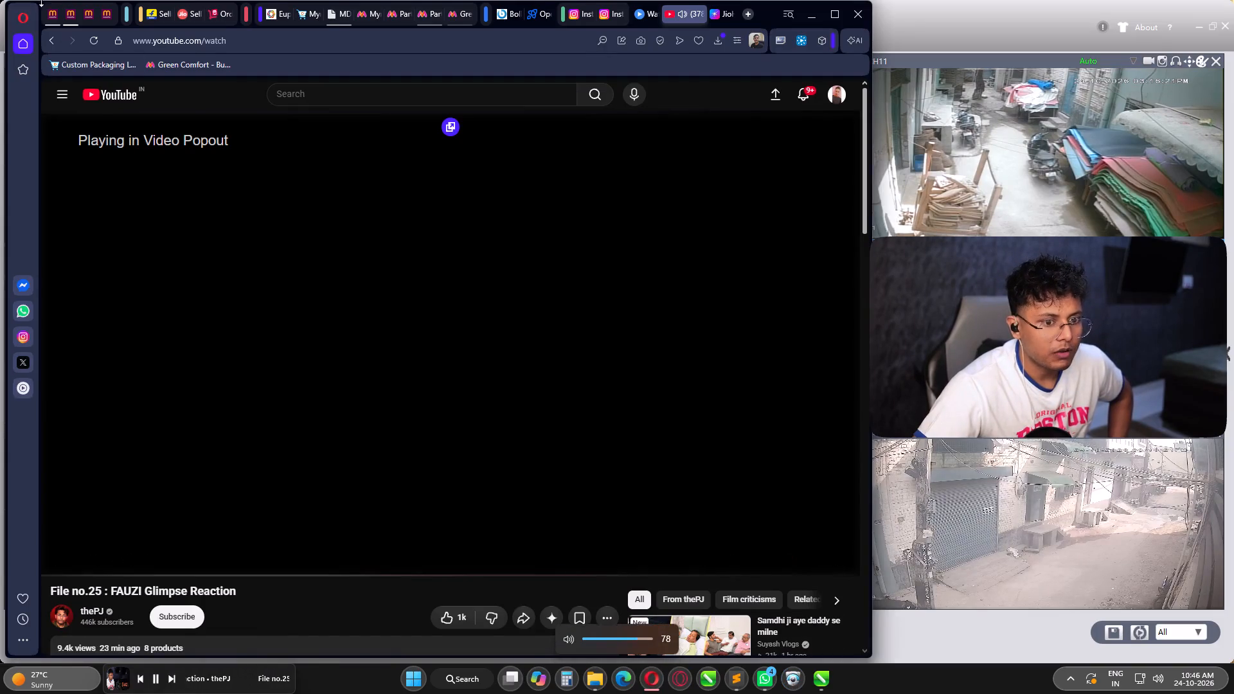
Look through the Myntra ad campaigns and My Listings, and examine the bulk jobs under Add and Track New Listing.
{"action": "left_click", "coordinate": [53, 10]}
{"action": "left_click", "coordinate": [375, 12]}
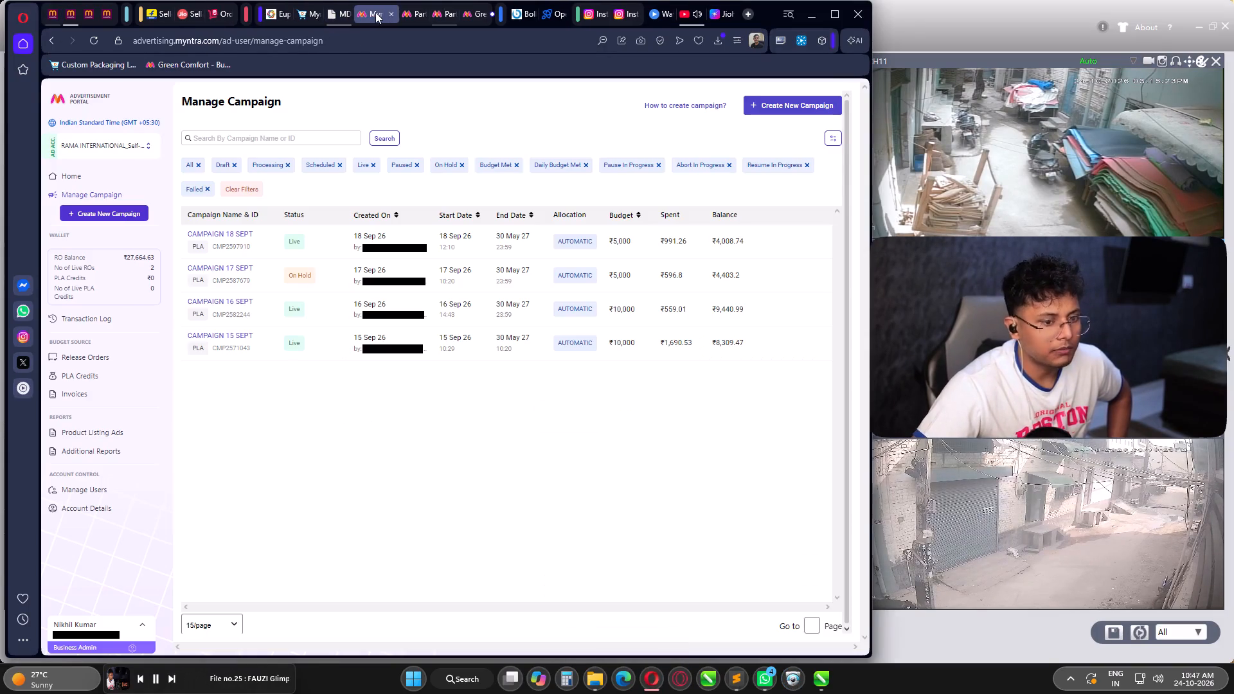
{"action": "left_click", "coordinate": [407, 17]}
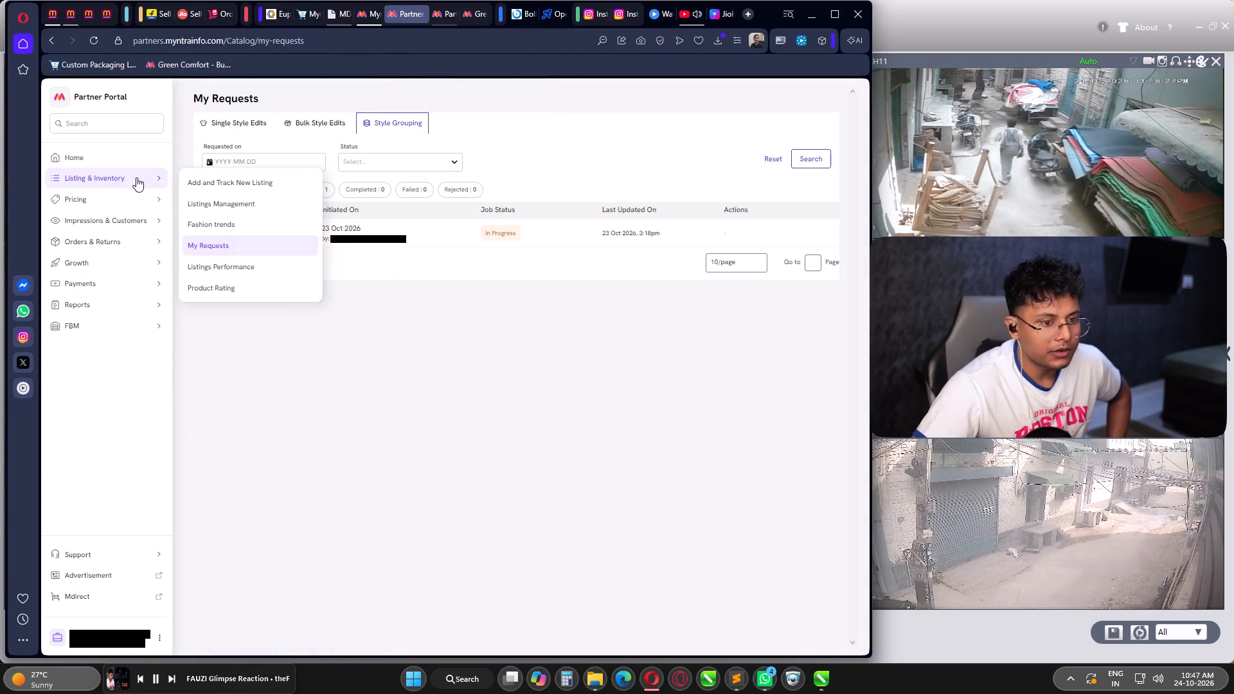
{"action": "left_click", "coordinate": [207, 197]}
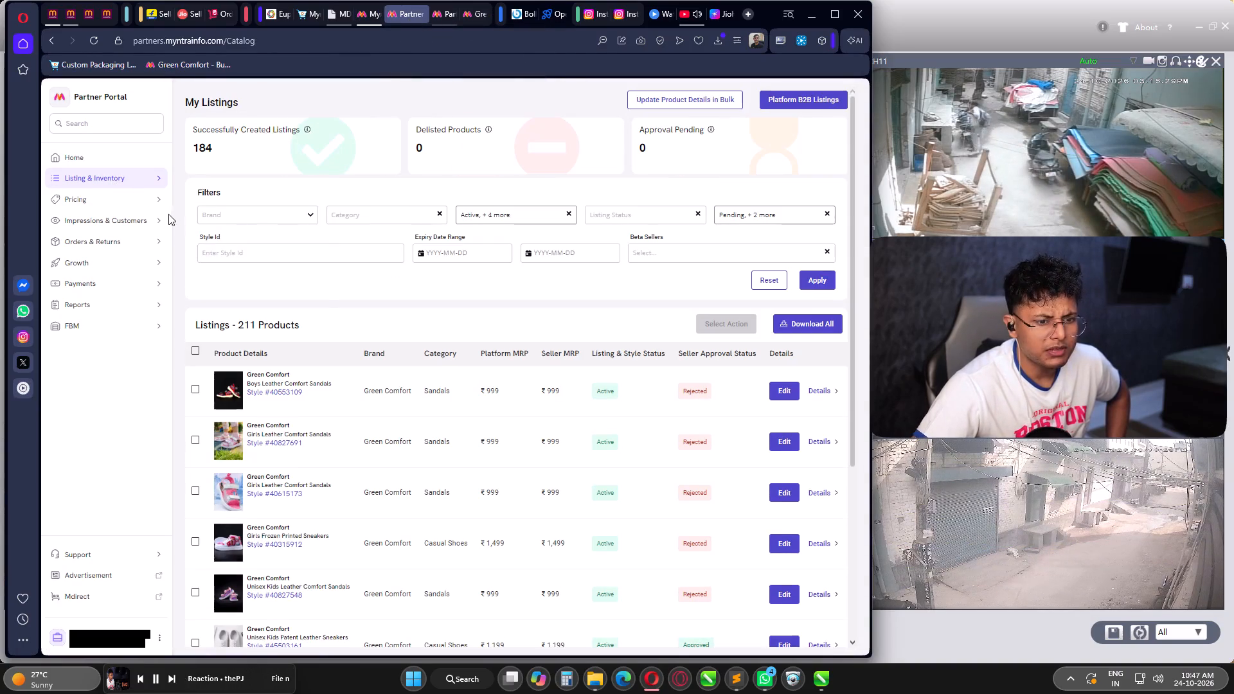
{"action": "left_click", "coordinate": [224, 183]}
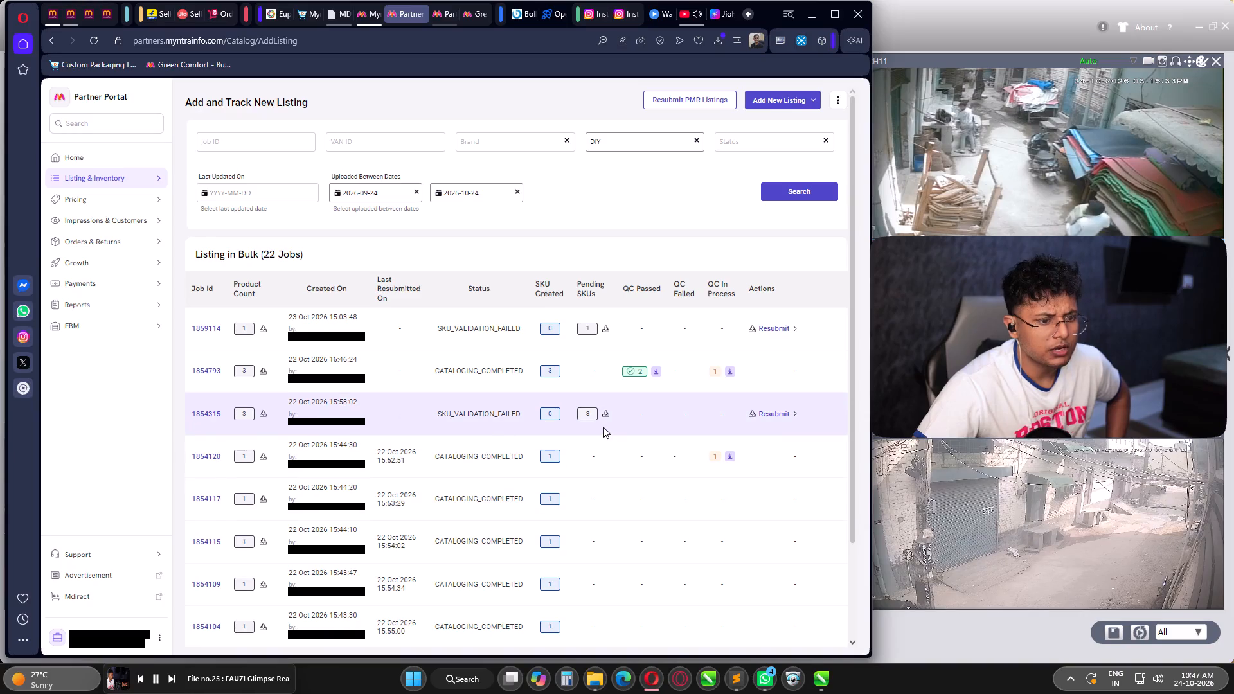
{"action": "scroll", "coordinate": [325, 693], "scroll_direction": "up", "scroll_amount": 7}
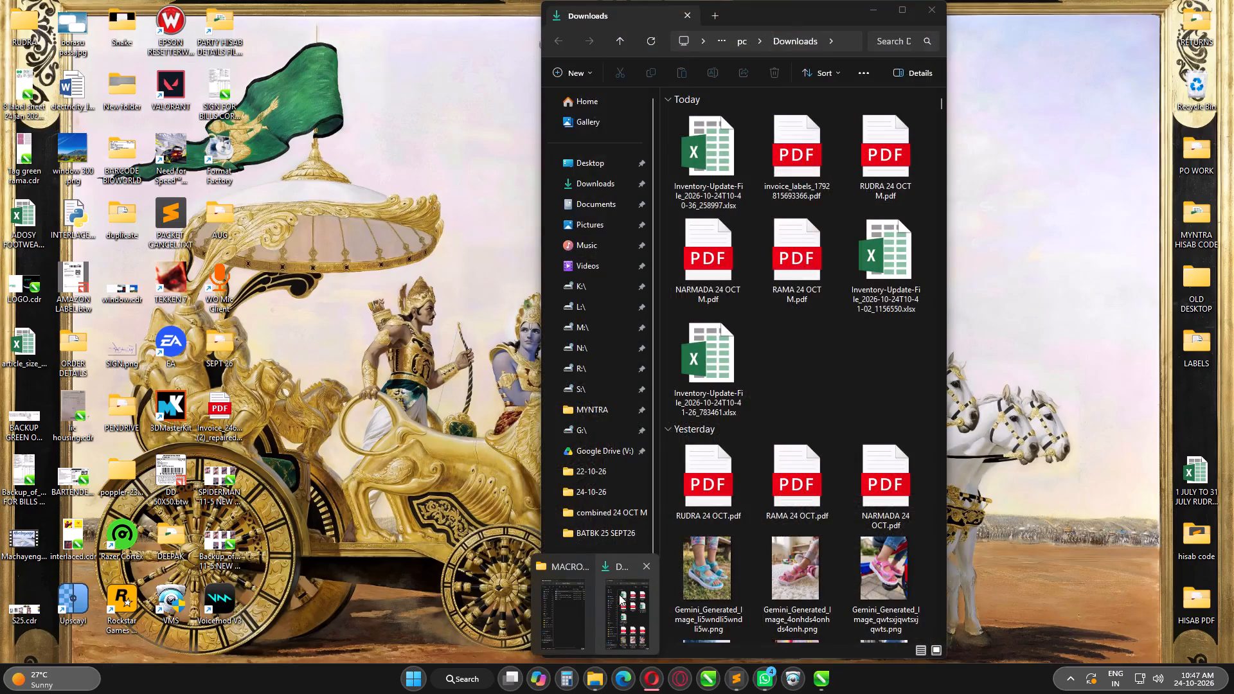
Open the 22-10-26 folder inside MYNTRA's CATALOG FILE folder and widen the Name column to fit the full file names.
{"action": "left_click", "coordinate": [588, 564]}
{"action": "left_click", "coordinate": [585, 602]}
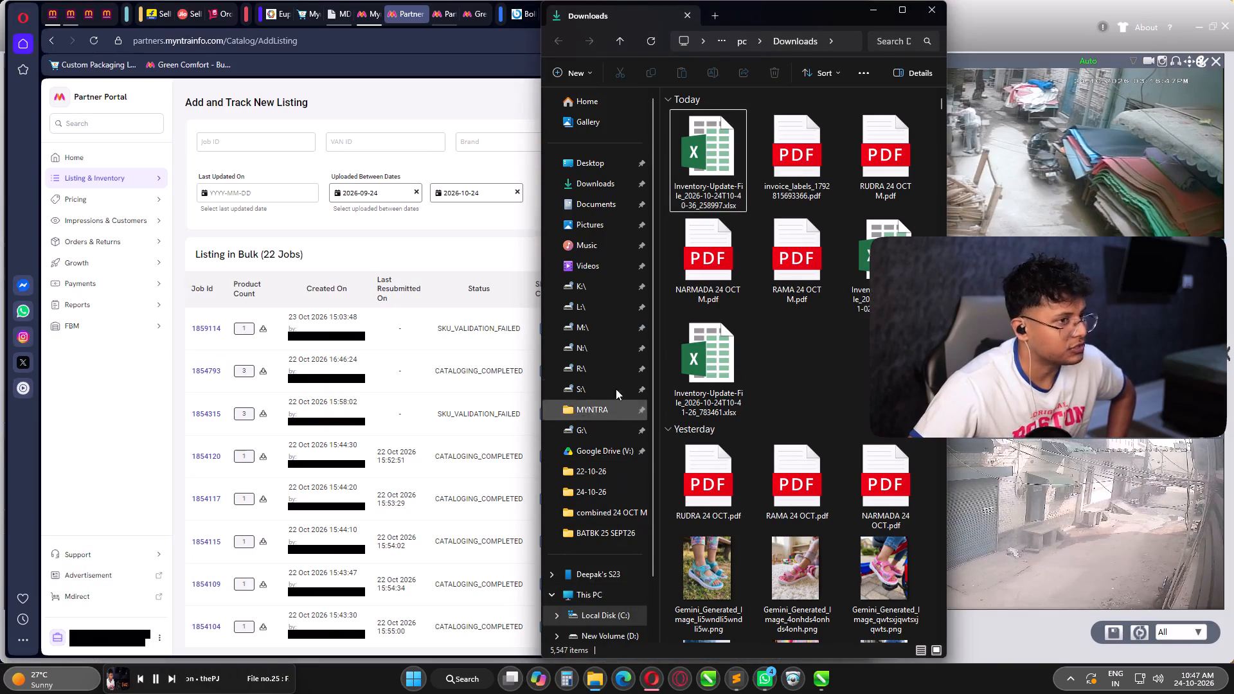
{"action": "left_click", "coordinate": [595, 414]}
{"action": "double_click", "coordinate": [758, 112]}
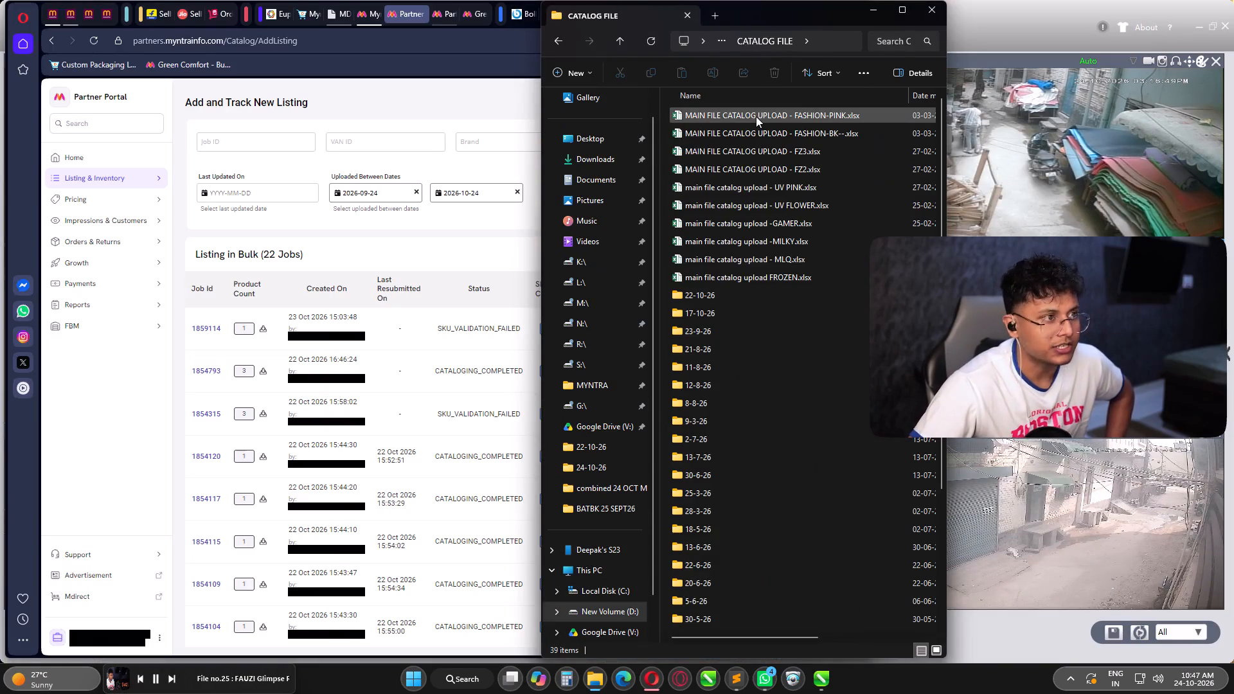
{"action": "double_click", "coordinate": [733, 296]}
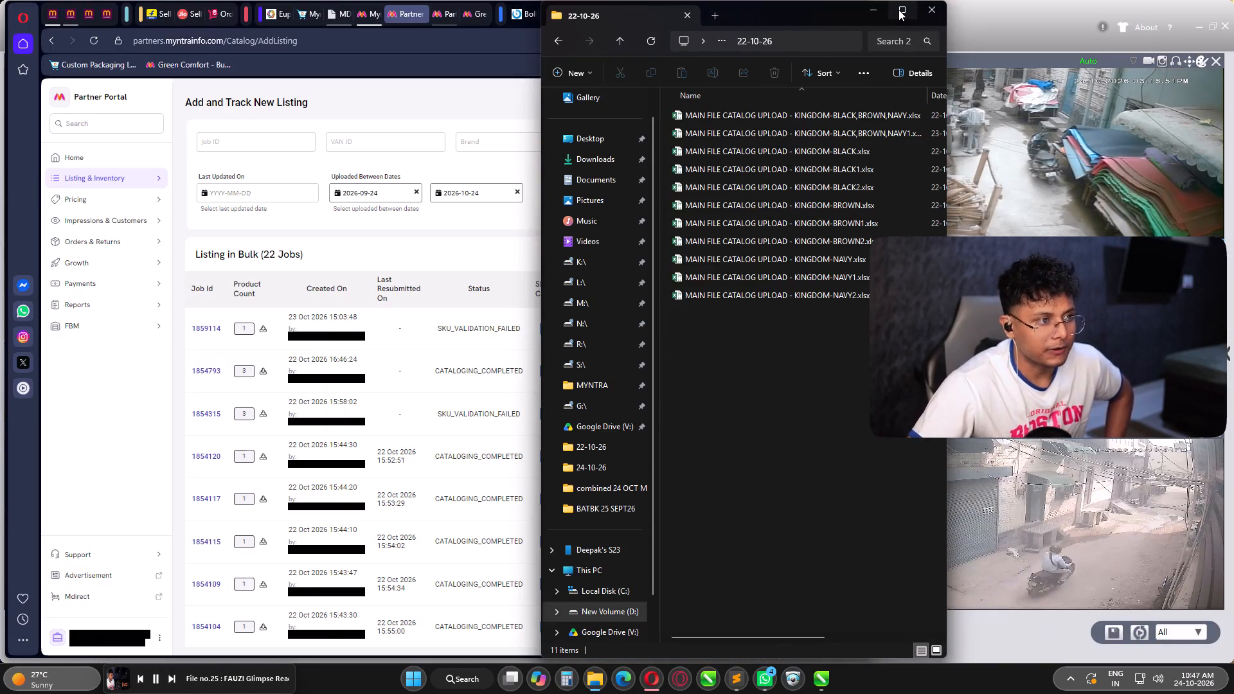
{"action": "left_click", "coordinate": [899, 10]}
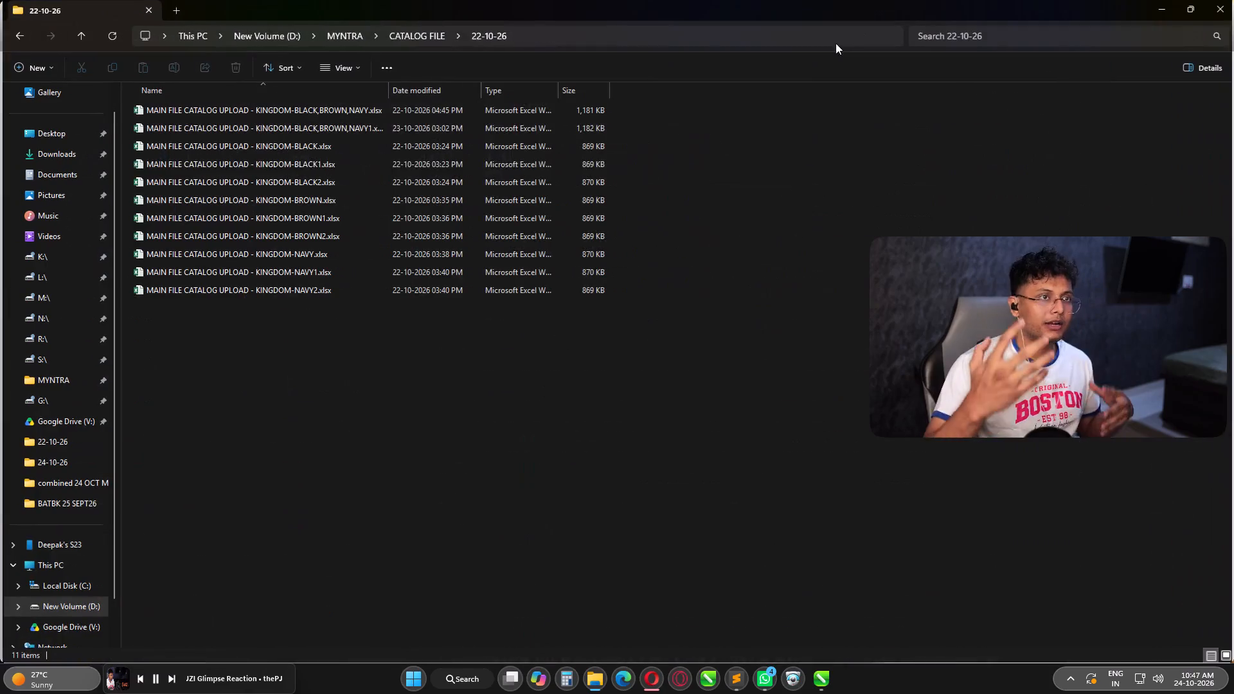
{"action": "left_click_drag", "start_coordinate": [389, 91], "coordinate": [504, 89]}
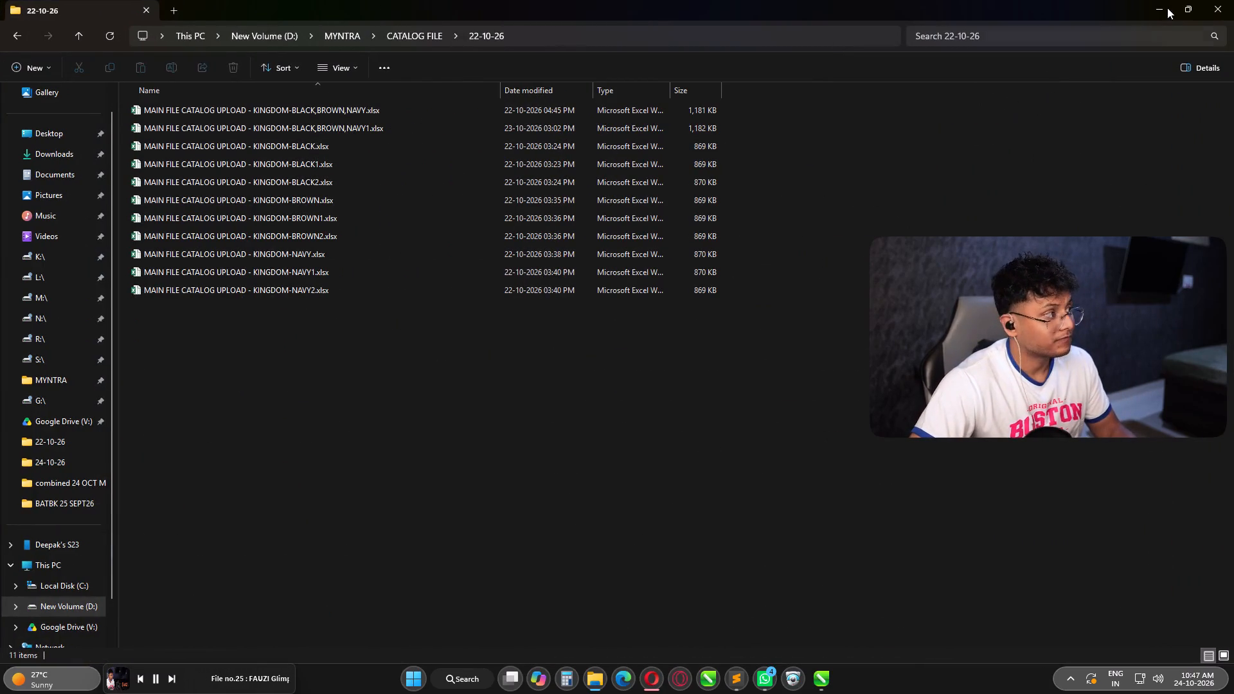
{"action": "left_click", "coordinate": [1183, 3]}
{"action": "left_click", "coordinate": [879, 9]}
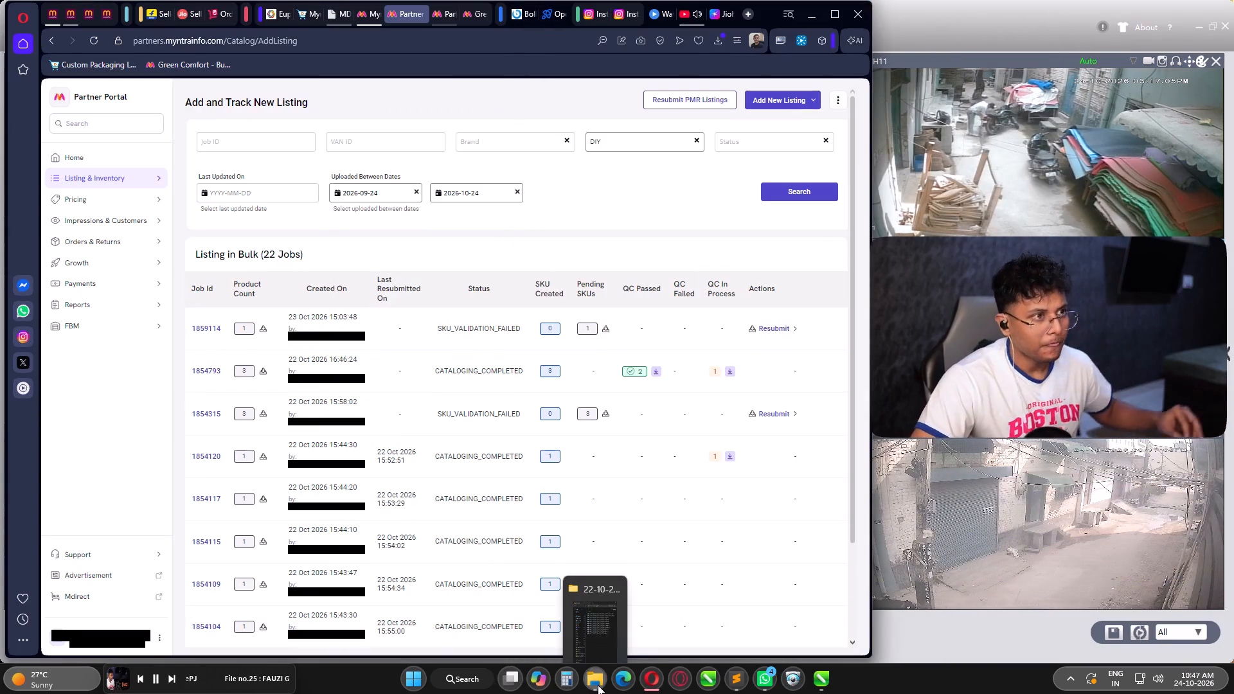
Copy MAIN FILE CATALOG UPLOAD - KINGDOM-BLACK,BROWN,NAVY.xlsx from 22-10-26 into a new CATALOG FILE subfolder named 24-10-26.
{"action": "left_click", "coordinate": [597, 619]}
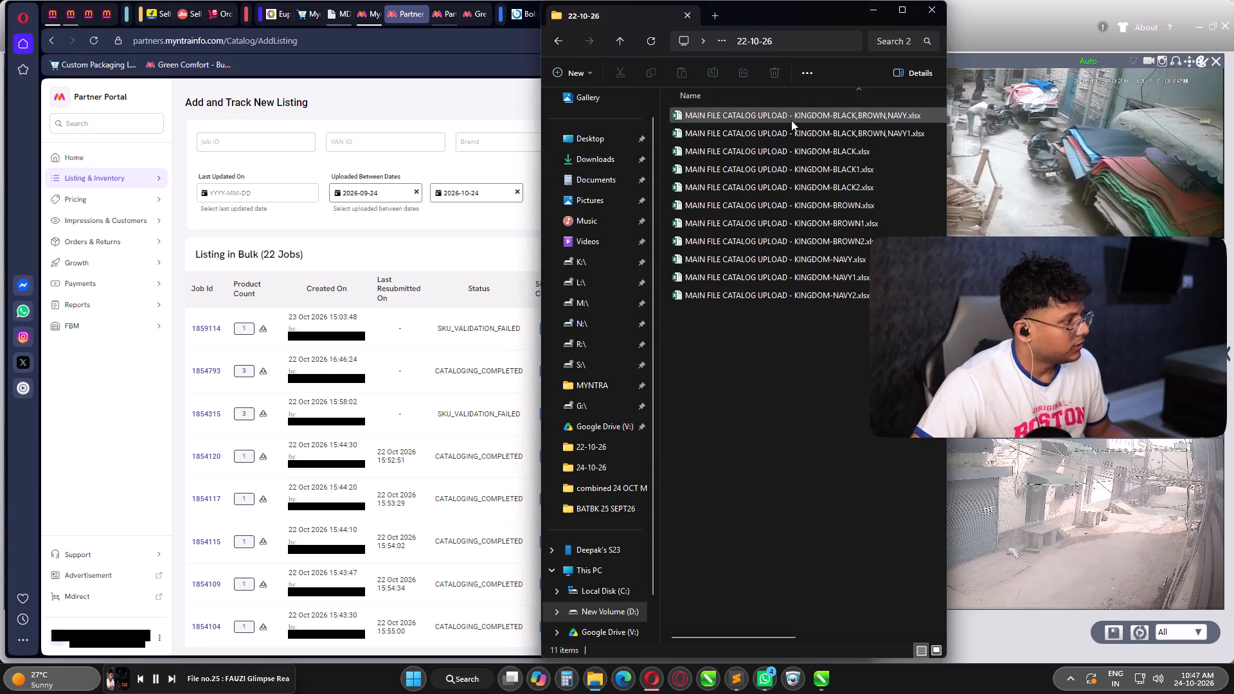
{"action": "left_click", "coordinate": [791, 120]}
{"action": "key", "text": "ctrl+c"}
{"action": "left_click", "coordinate": [773, 396]}
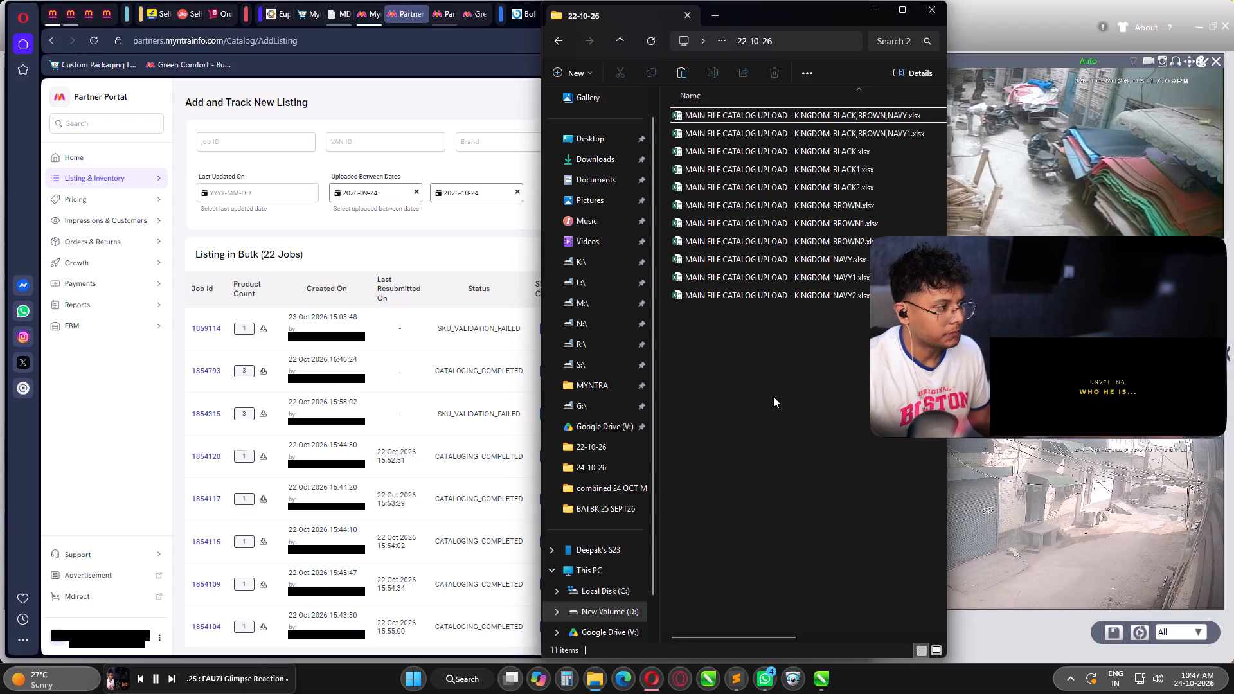
{"action": "key", "text": "BackSpace"}
{"action": "left_click", "coordinate": [573, 71]}
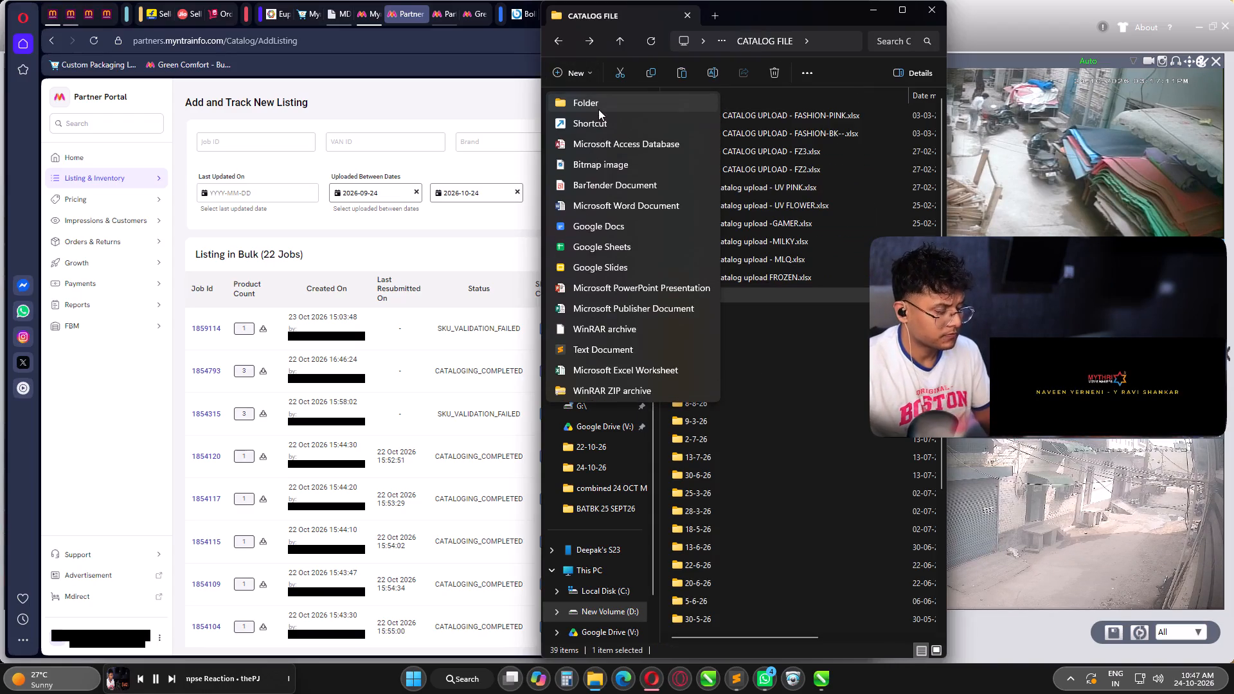
{"action": "left_click", "coordinate": [599, 109]}
{"action": "type", "text": "24-10-26"}
{"action": "key", "text": "Return"}
{"action": "key", "text": "Return"}
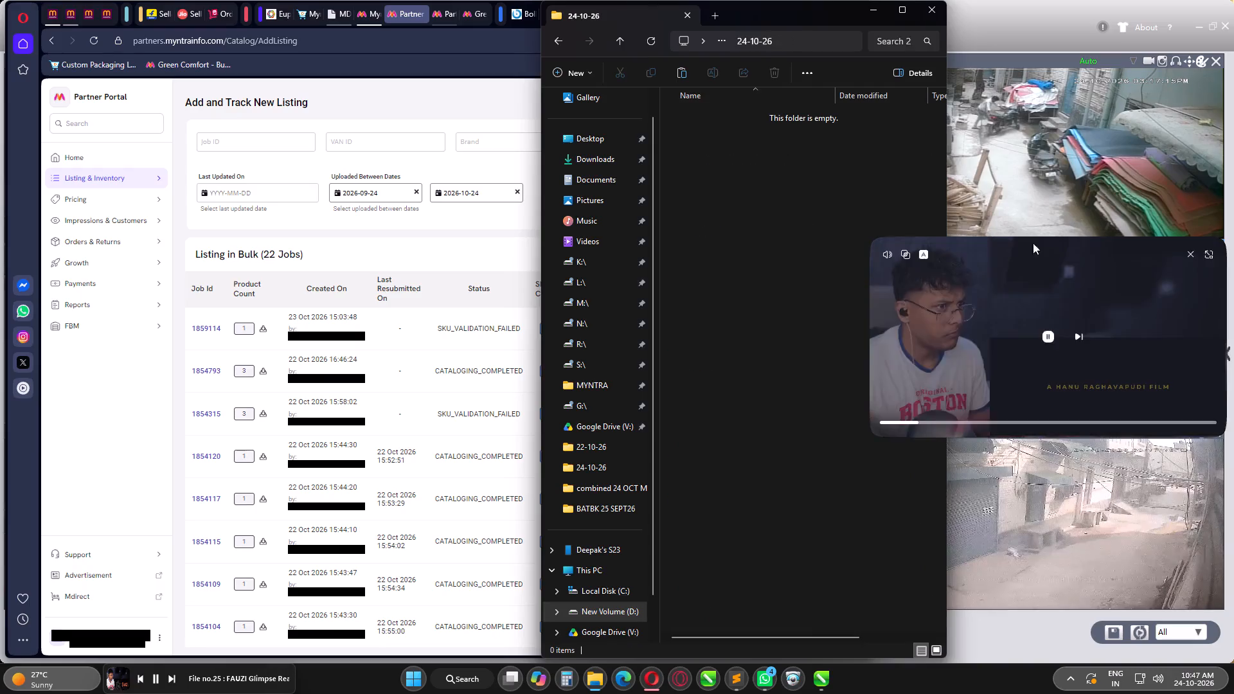
{"action": "left_click", "coordinate": [727, 271]}
{"action": "key", "text": "ctrl+v"}
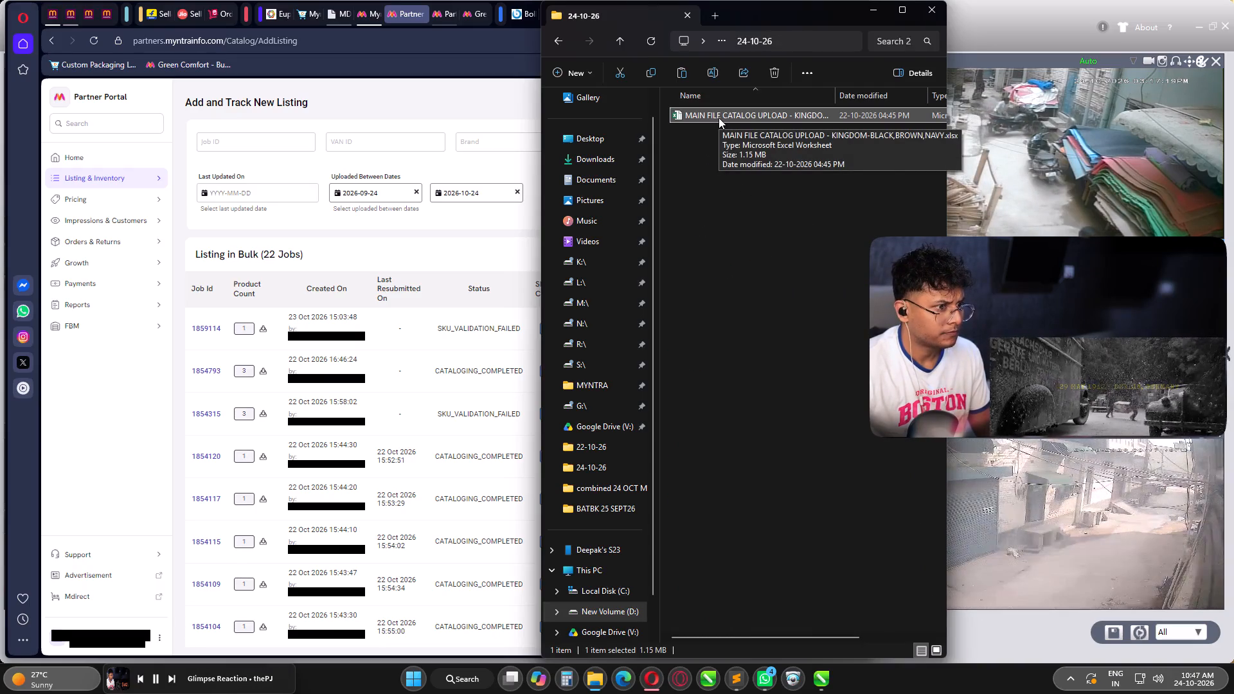
Open the copied KINGDOM-BLACK,BROWN,NAVY workbook in Excel, enable editing, and arrange it as a widened, non-maximized window.
{"action": "double_click", "coordinate": [719, 118]}
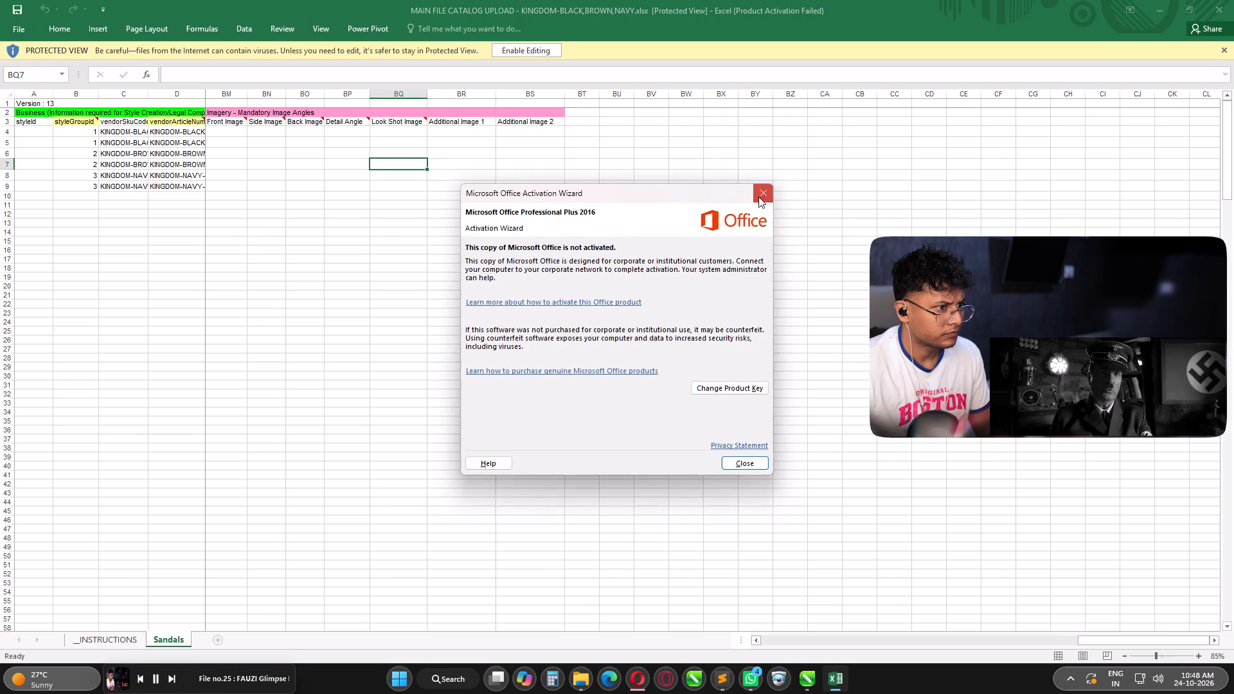
{"action": "left_click", "coordinate": [765, 195]}
{"action": "left_click", "coordinate": [539, 51]}
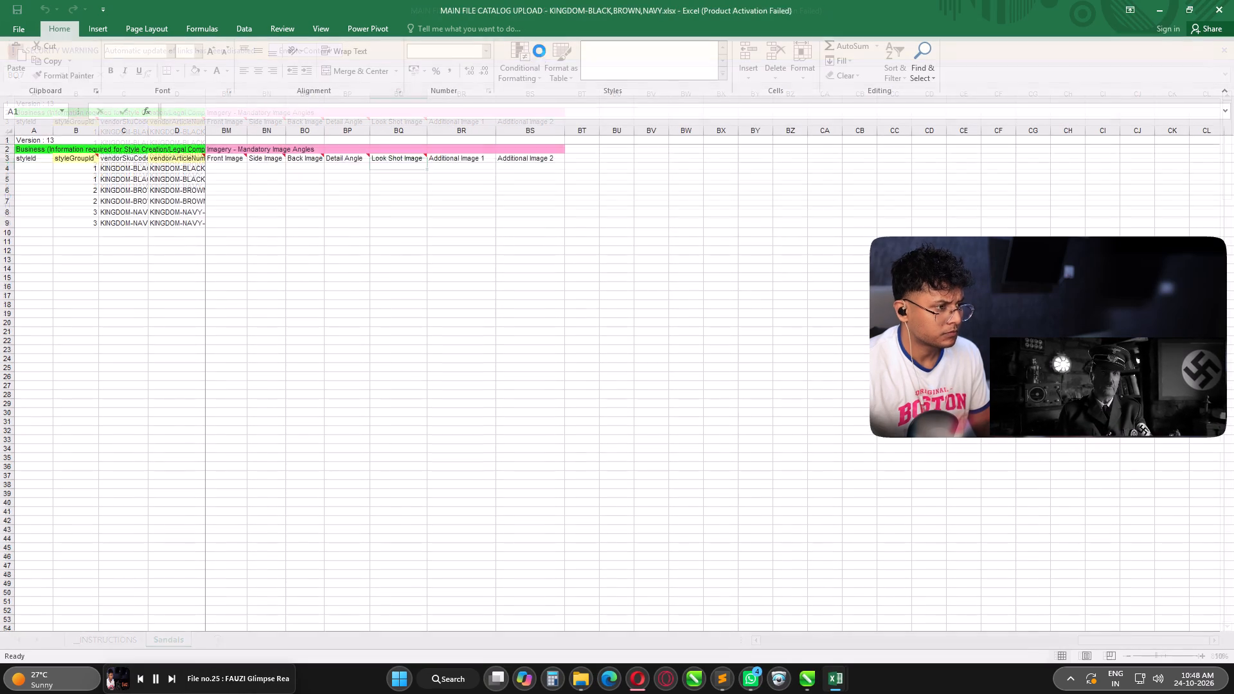
{"action": "left_click", "coordinate": [1190, 4]}
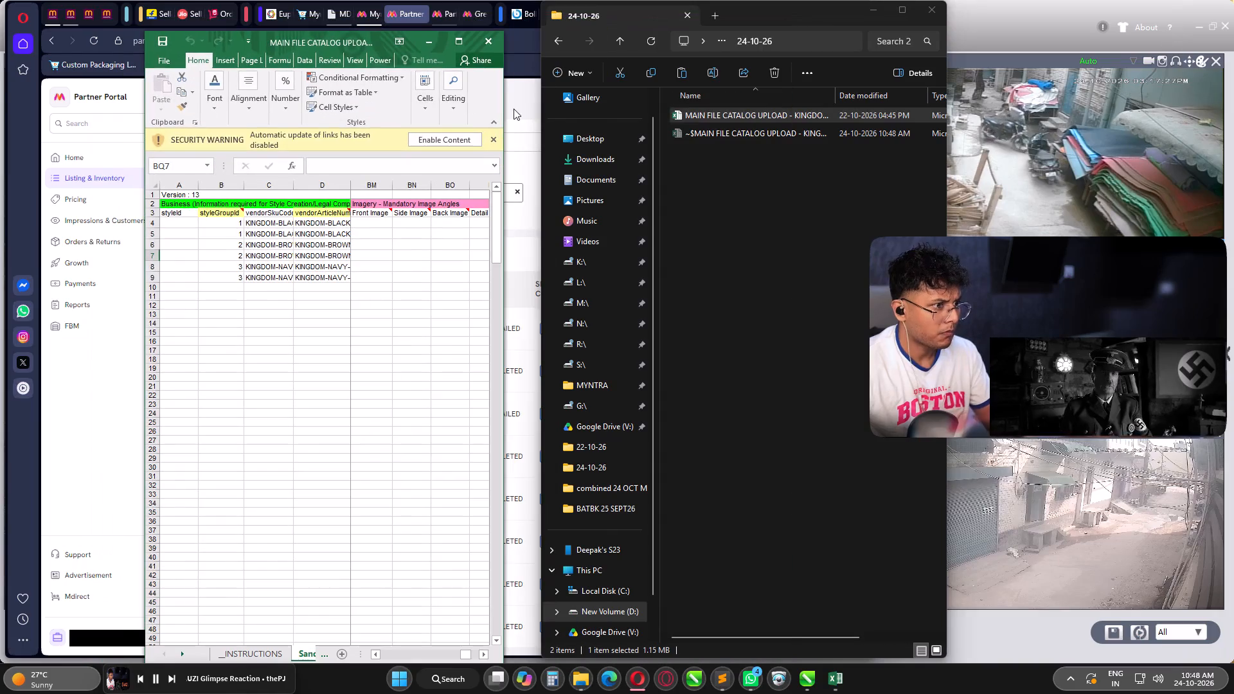
{"action": "left_click_drag", "start_coordinate": [338, 42], "coordinate": [204, 15]}
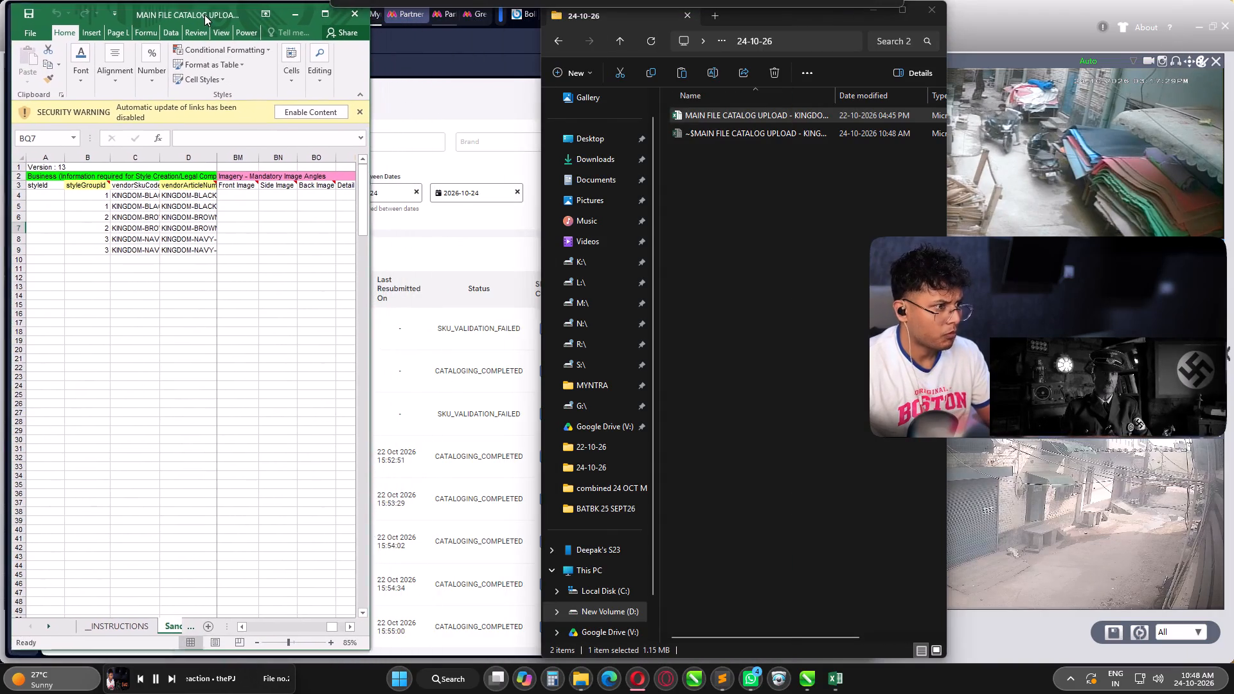
{"action": "left_click_drag", "start_coordinate": [204, 15], "coordinate": [199, 14]}
{"action": "left_click_drag", "start_coordinate": [368, 217], "coordinate": [690, 174]}
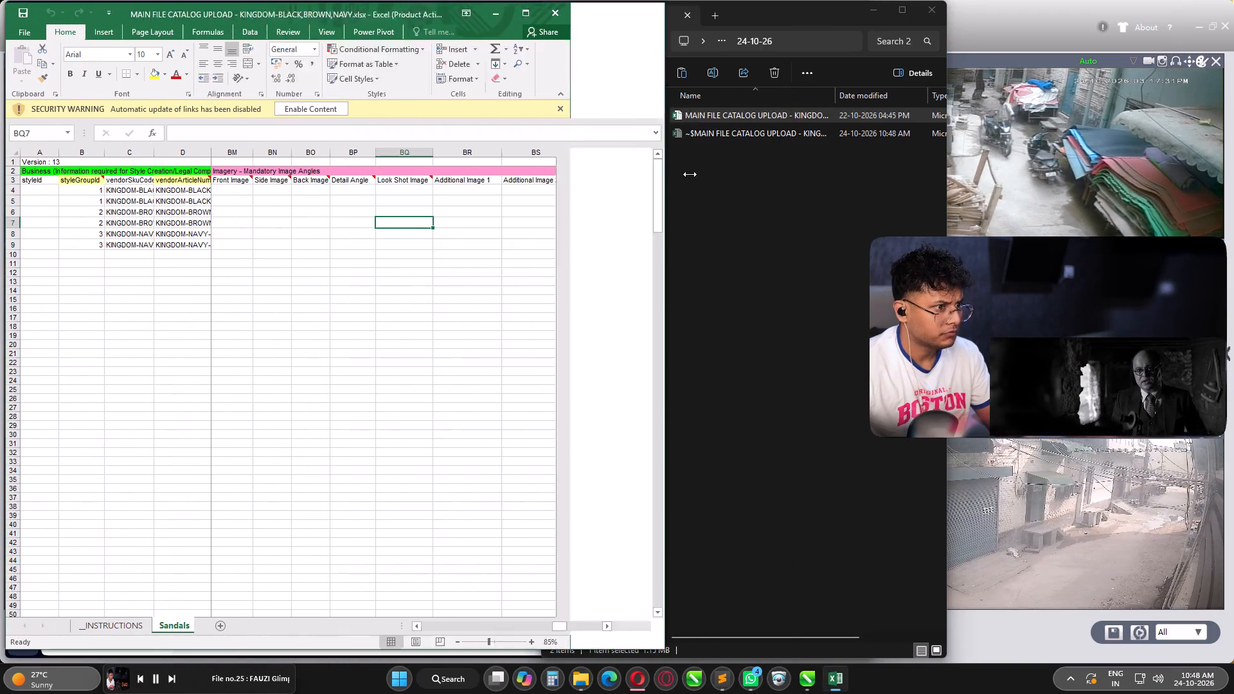
Widen the KINGDOM workbook window and enable its content, continuing without updating the external links.
{"action": "left_click_drag", "start_coordinate": [690, 174], "coordinate": [717, 173]}
{"action": "left_click", "coordinate": [414, 193]}
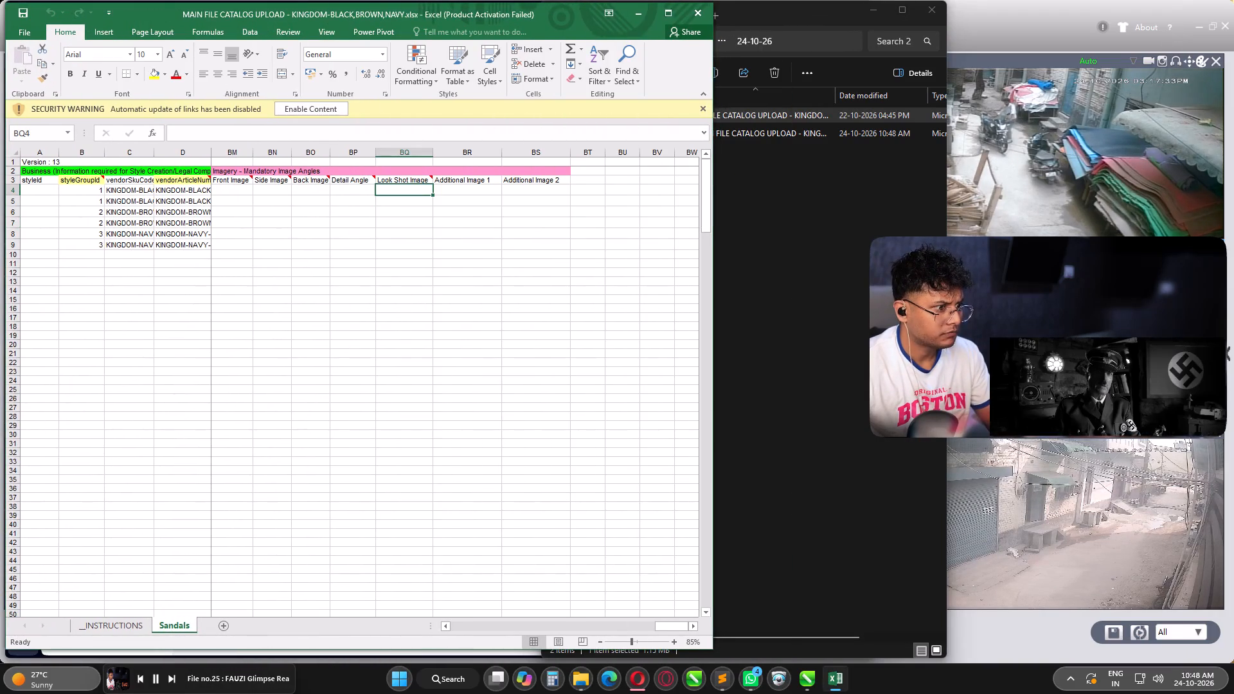
{"action": "key", "text": "ctrl+Left"}
{"action": "key", "text": "ctrl+Left"}
{"action": "key", "text": "ctrl+Left"}
{"action": "key", "text": "ctrl+Left"}
{"action": "key", "text": "ctrl+Left"}
{"action": "key", "text": "ctrl+Left"}
{"action": "key", "text": "ctrl+Left"}
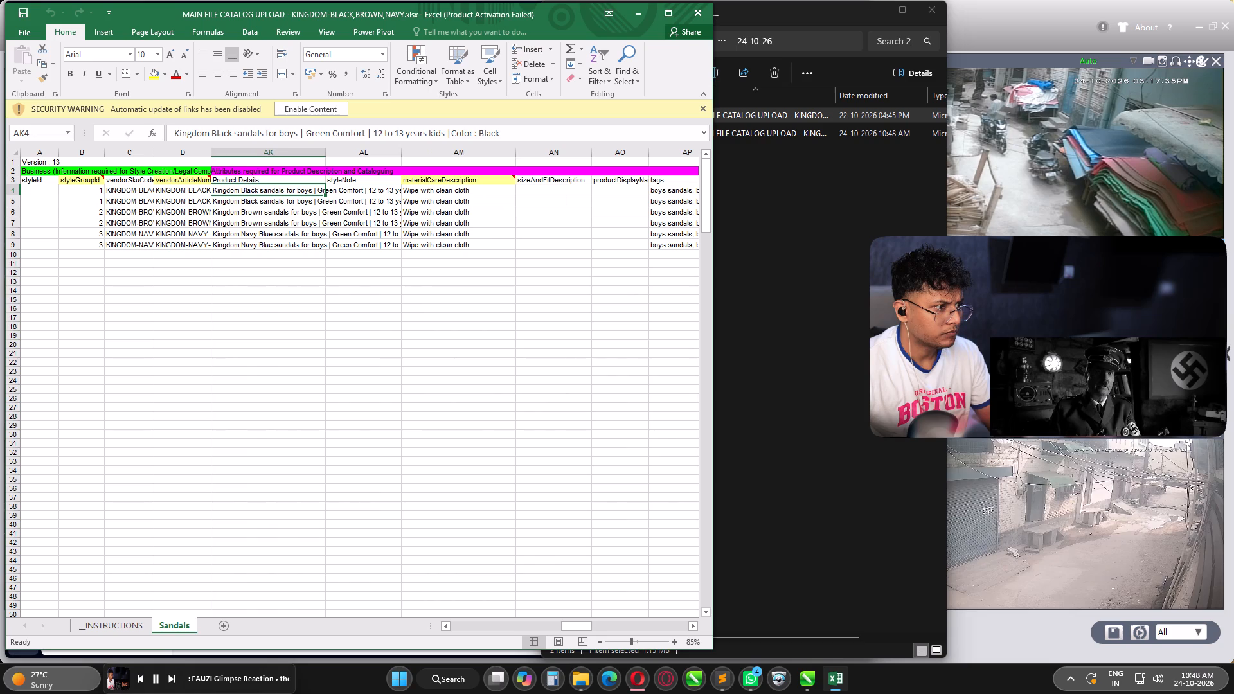
{"action": "left_click", "coordinate": [333, 108]}
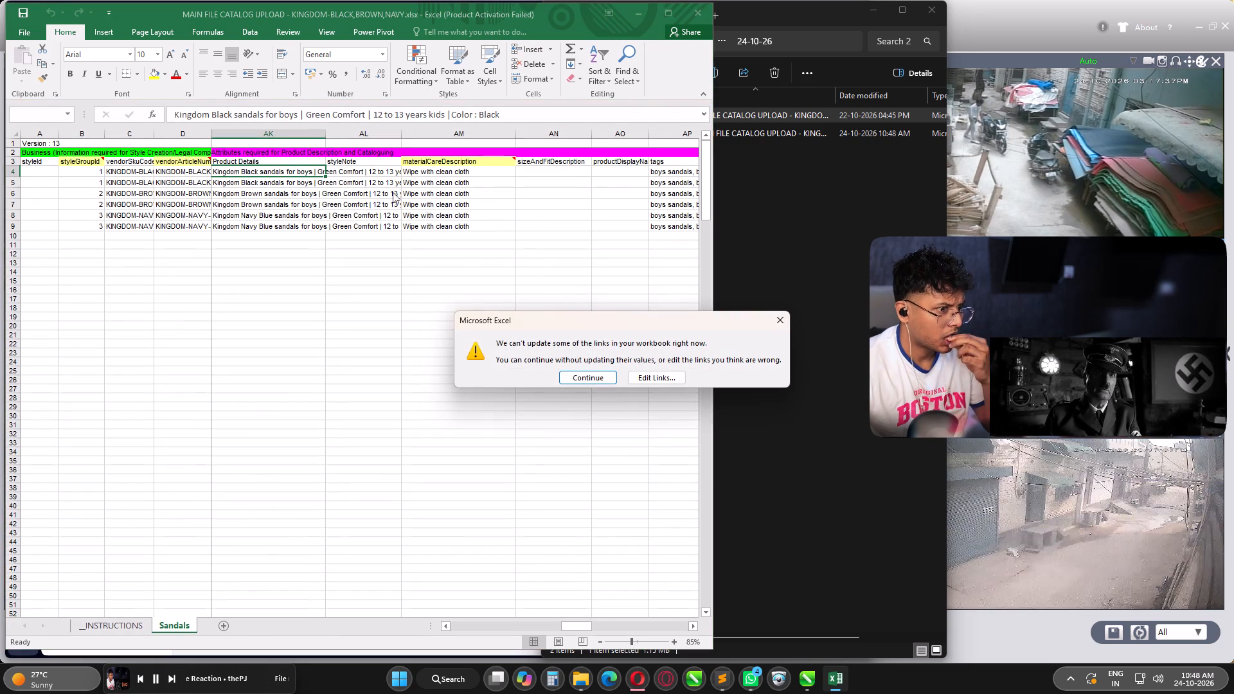
{"action": "left_click", "coordinate": [597, 377]}
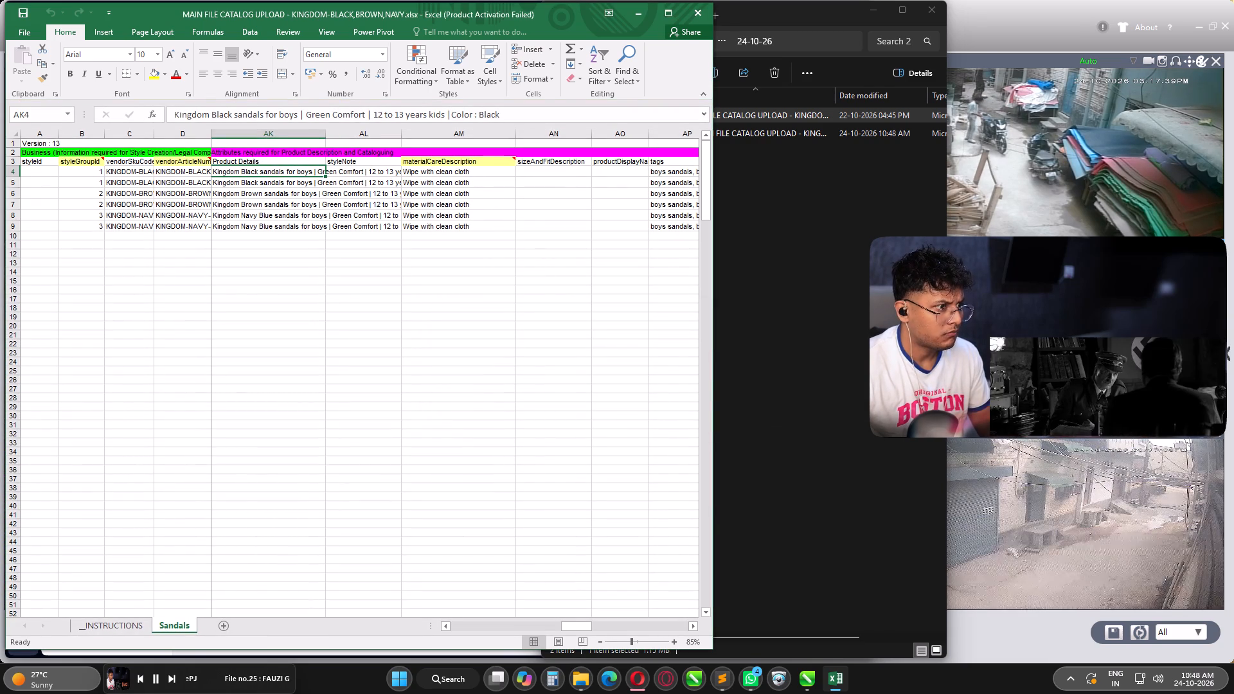
Examine the KINGDOM Sandals sheet's columns back to the start and its section heading row.
{"action": "key", "text": "ctrl+Left"}
{"action": "key", "text": "ctrl+Left"}
{"action": "key", "text": "ctrl+Left"}
{"action": "key", "text": "ctrl+Left"}
{"action": "key", "text": "ctrl+Left"}
{"action": "key", "text": "ctrl+Left"}
{"action": "key", "text": "ctrl+Left"}
{"action": "key", "text": "ctrl+Left"}
{"action": "key", "text": "Right"}
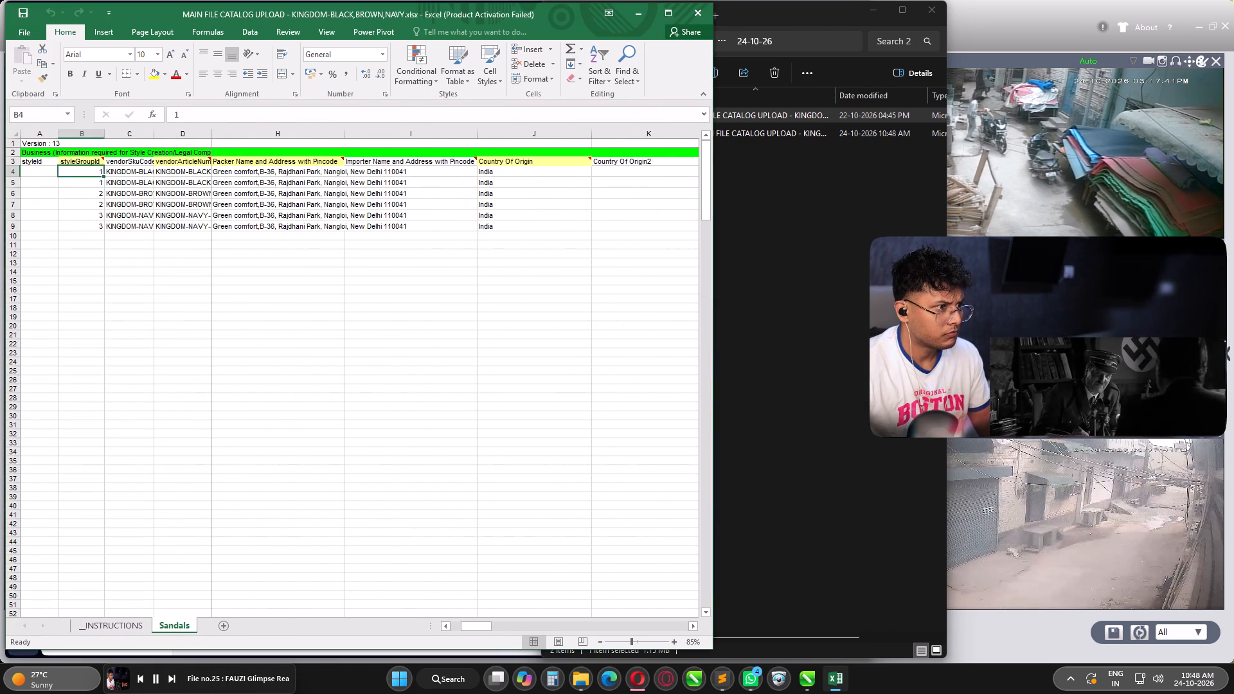
{"action": "key", "text": "Right"}
{"action": "key", "text": "Up"}
{"action": "key", "text": "Up"}
Browse the 22-10-26, 17-10-26 and 23-9-26 subfolders of CATALOG FILE for an earlier catalog upload workbook.
{"action": "left_click", "coordinate": [787, 245]}
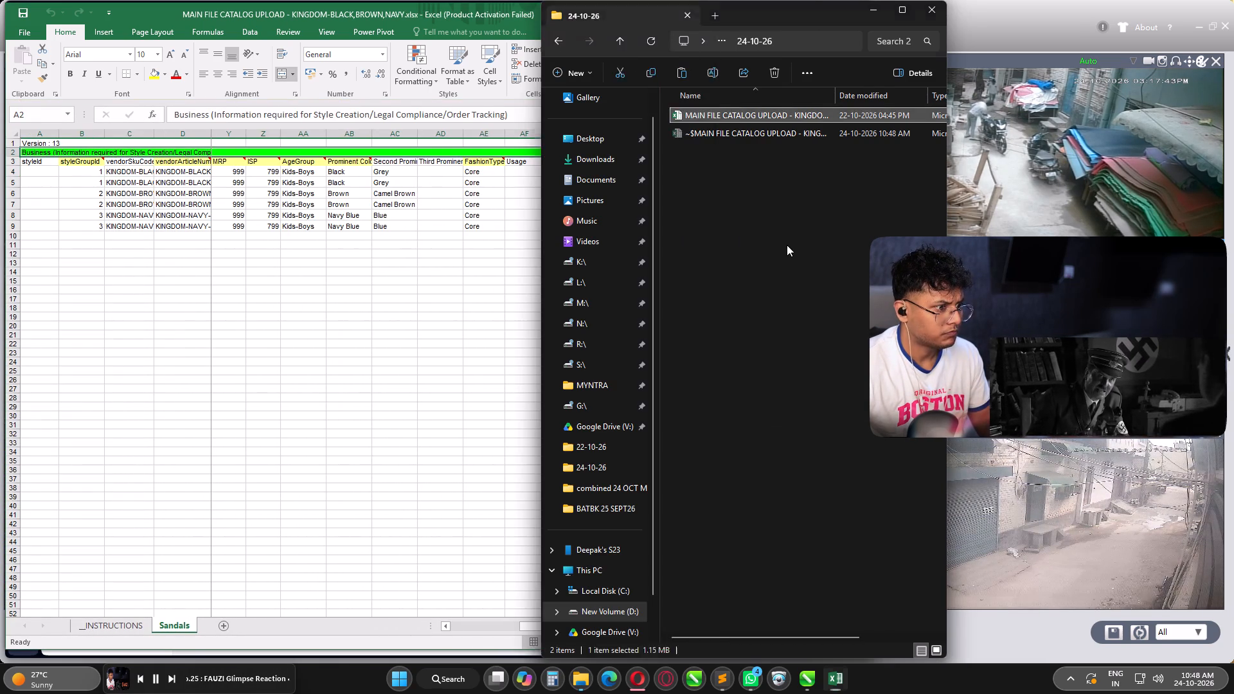
{"action": "key", "text": "BackSpace"}
{"action": "double_click", "coordinate": [713, 319]}
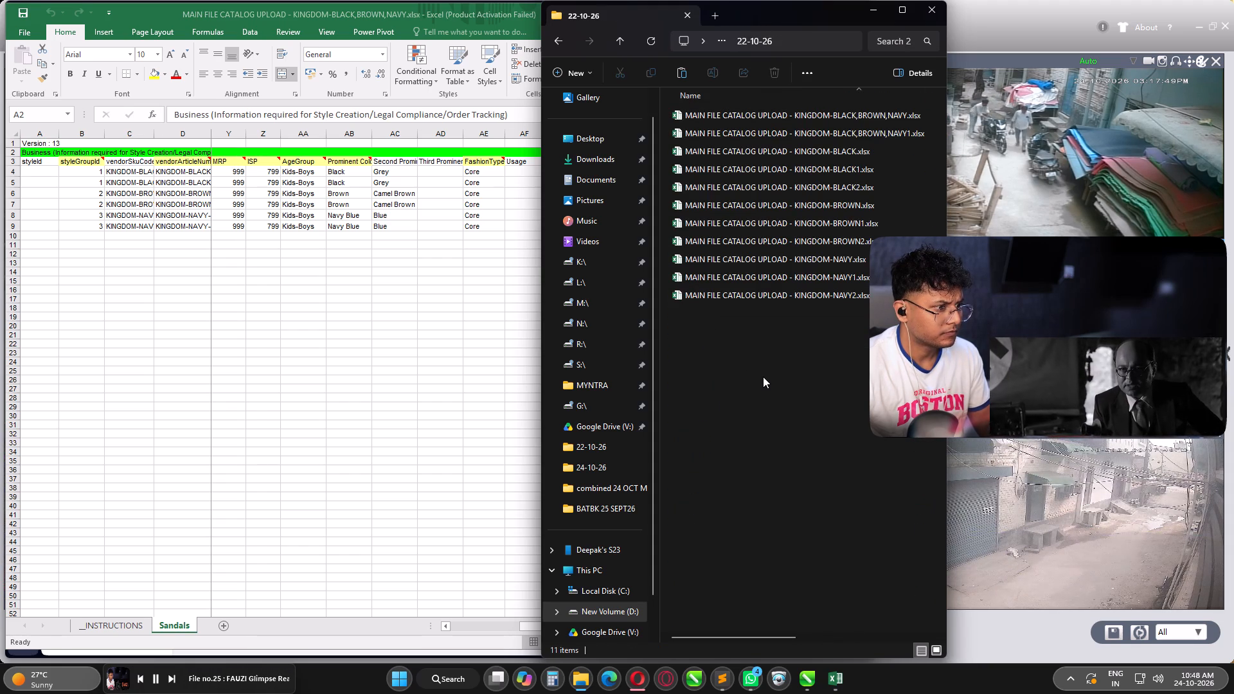
{"action": "left_click", "coordinate": [763, 377]}
{"action": "key", "text": "BackSpace"}
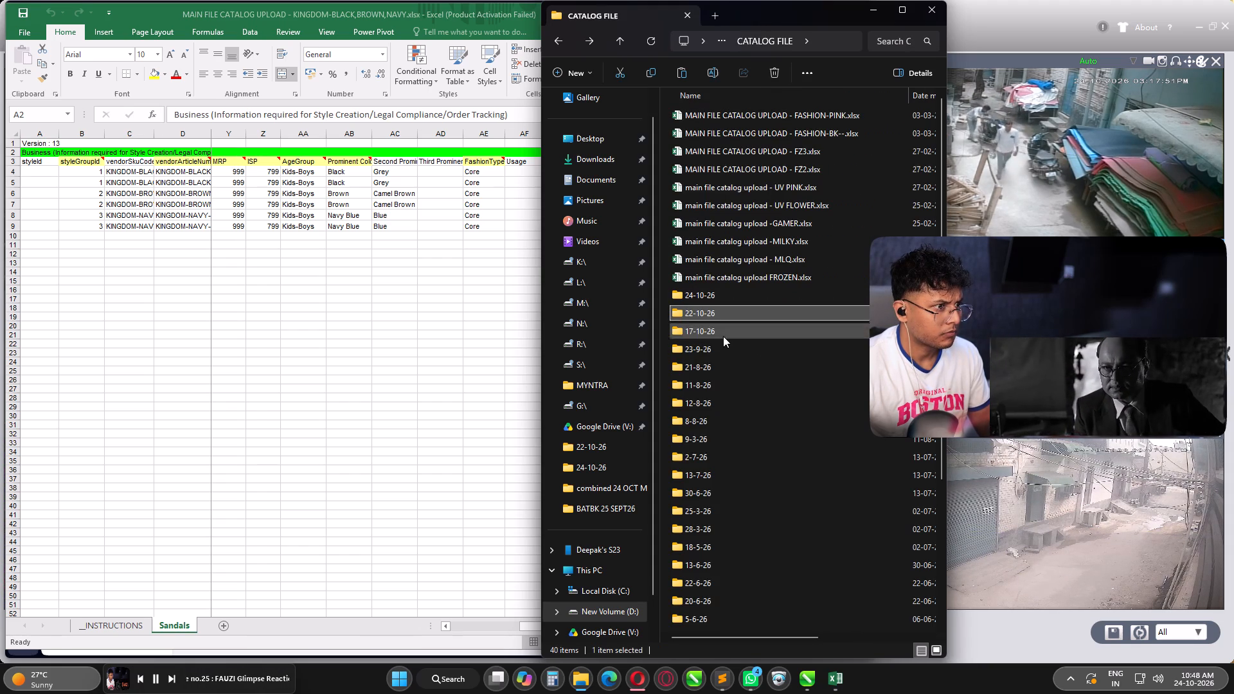
{"action": "double_click", "coordinate": [722, 335]}
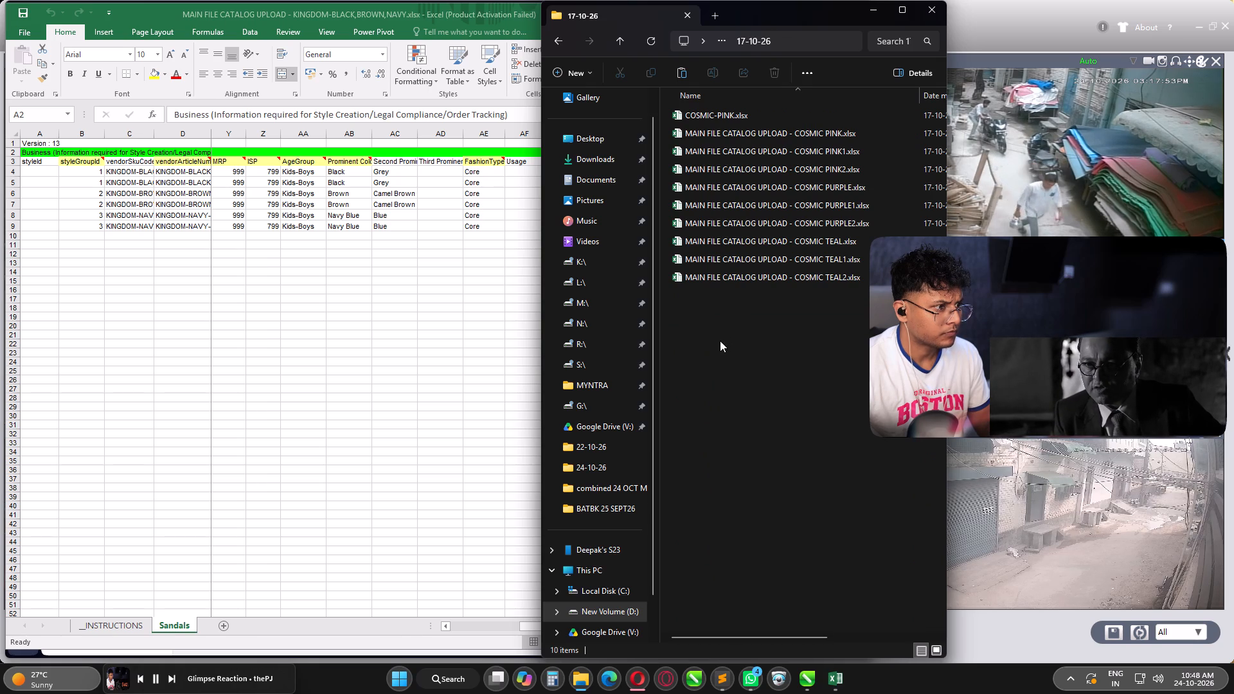
{"action": "key", "text": "BackSpace"}
{"action": "double_click", "coordinate": [699, 350]}
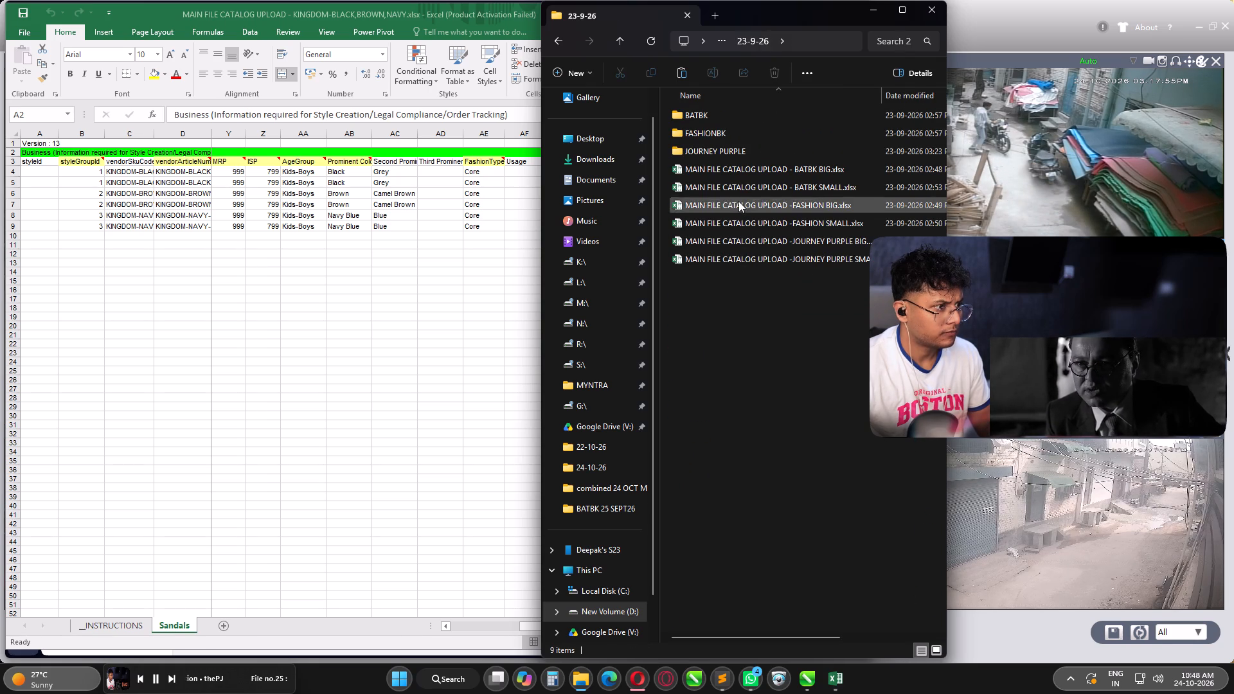
Open MAIN FILE CATALOG UPLOAD - BATBK BIG.xlsx with editing and content enabled, links not updated, beside the KINGDOM workbook.
{"action": "double_click", "coordinate": [740, 174]}
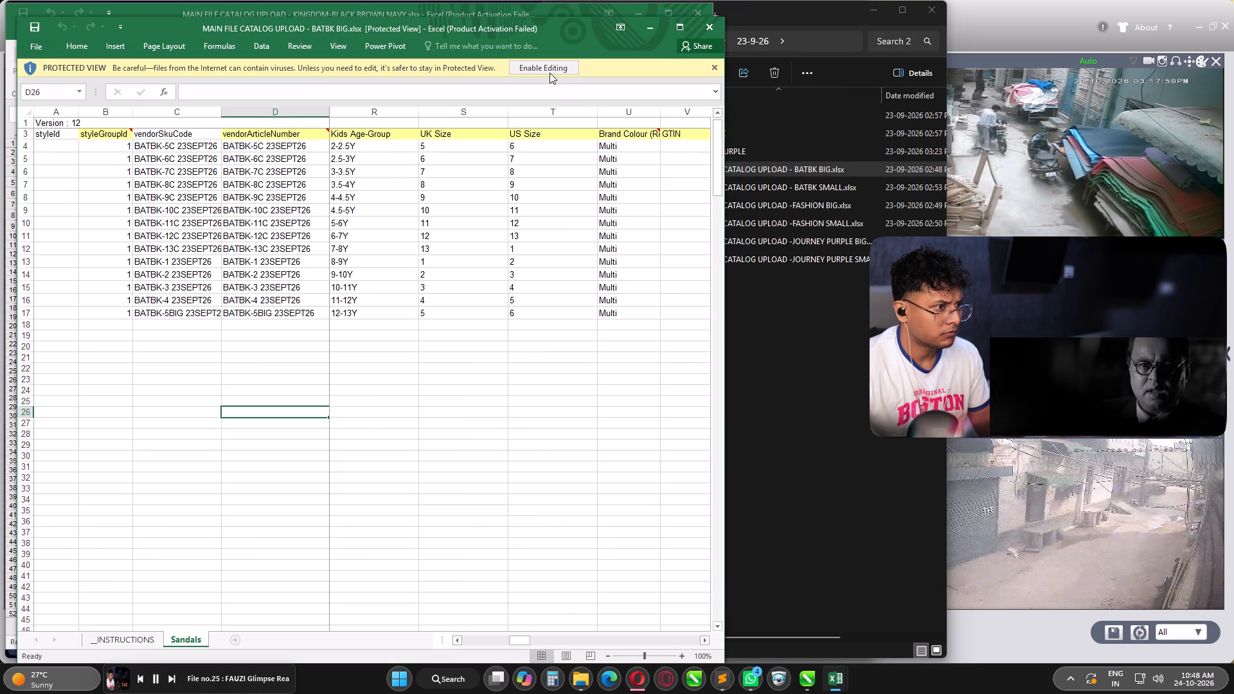
{"action": "left_click", "coordinate": [550, 73]}
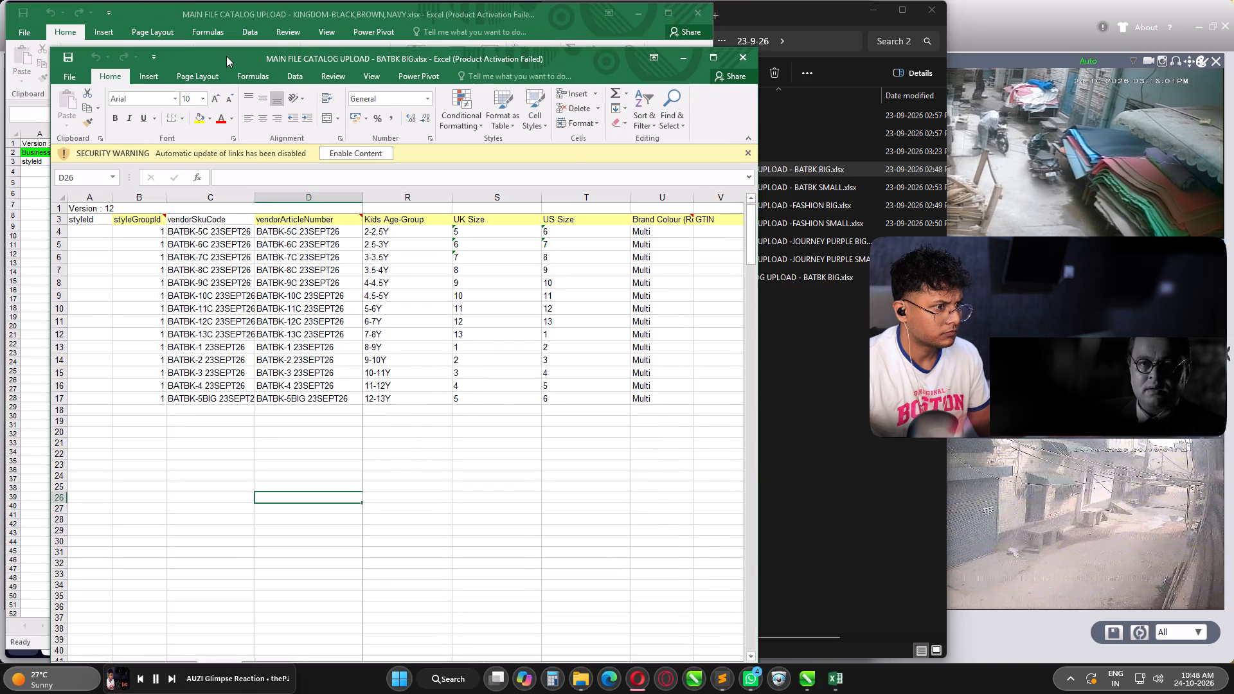
{"action": "left_click_drag", "start_coordinate": [226, 57], "coordinate": [749, 13]}
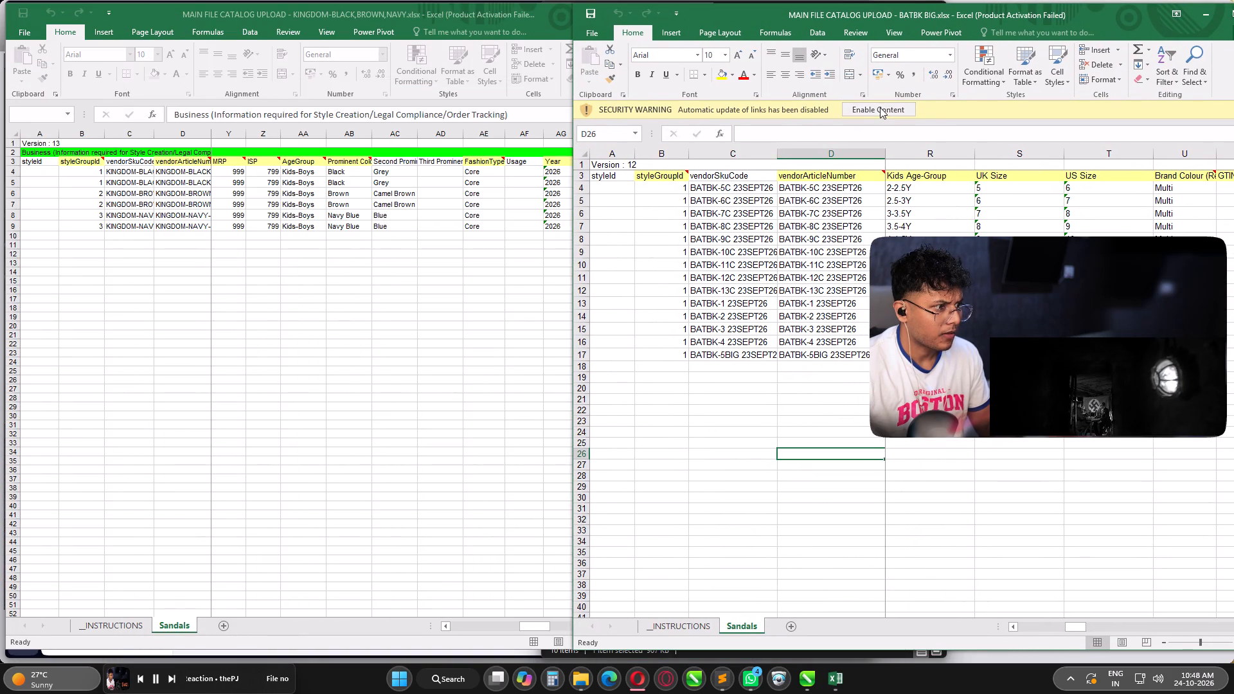
{"action": "left_click", "coordinate": [880, 107]}
{"action": "left_click", "coordinate": [589, 375]}
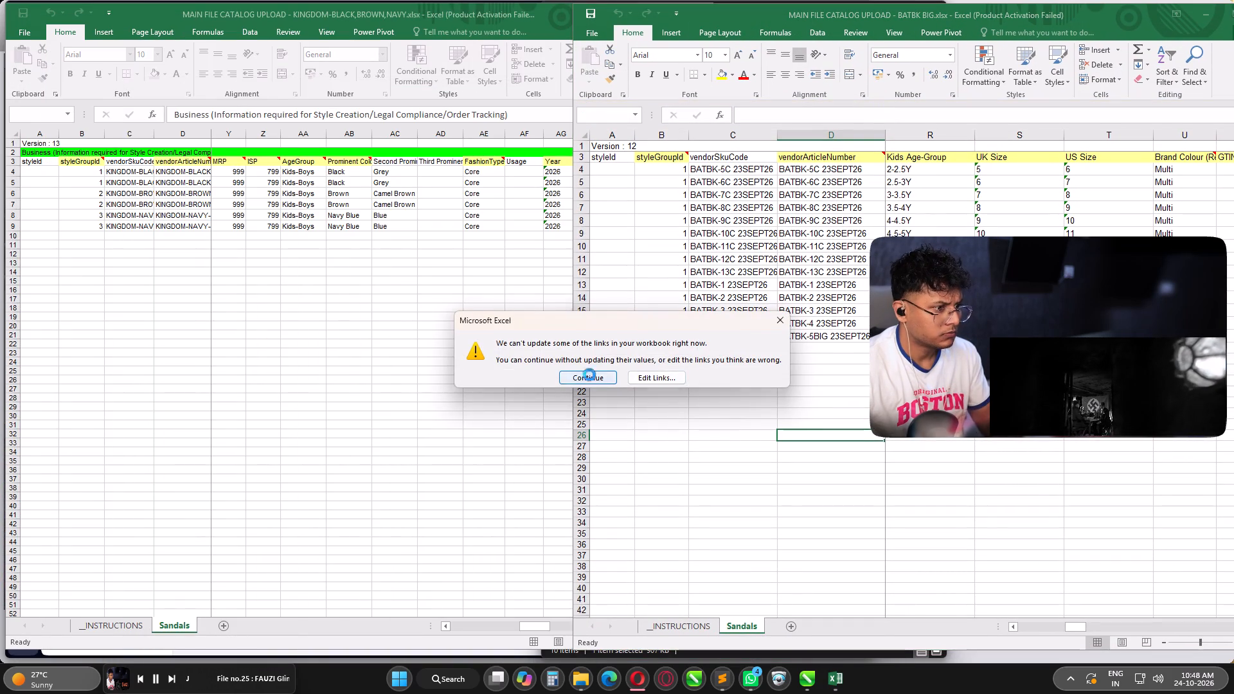
Examine the section headings in row 2 of the BATBK BIG Sandals sheet, through to the mandatory image columns.
{"action": "scroll", "coordinate": [772, 198], "scroll_direction": "up", "scroll_amount": 11}
{"action": "left_click", "coordinate": [738, 159]}
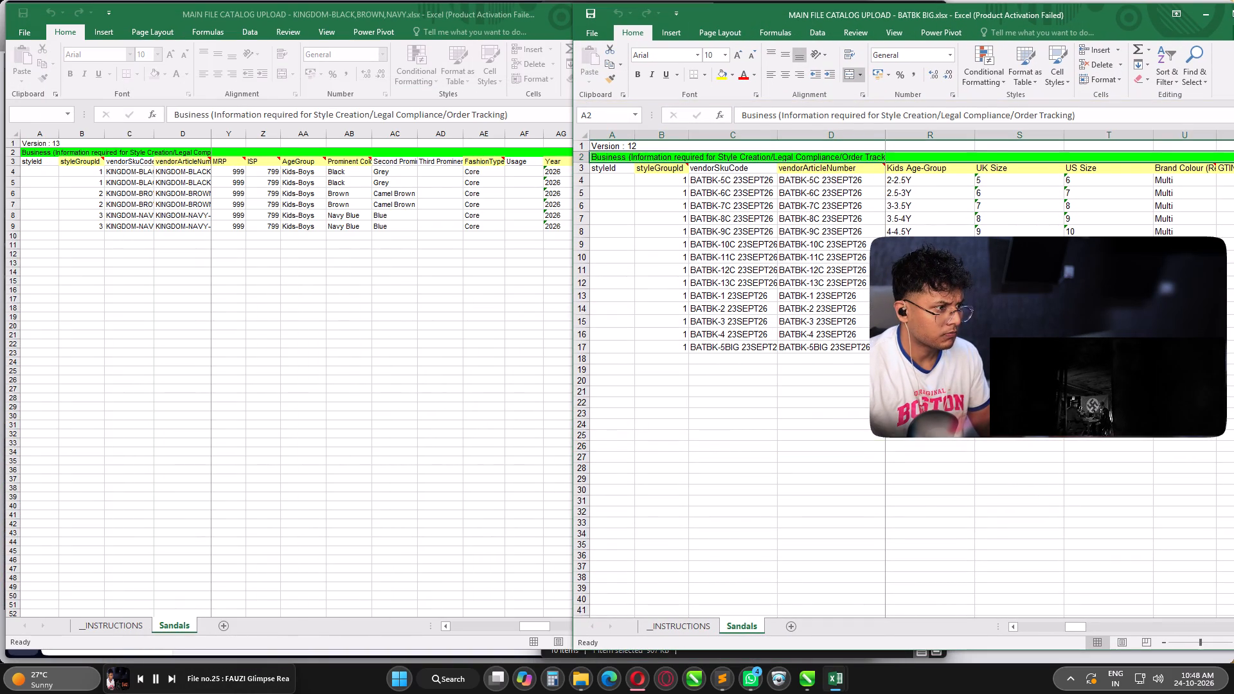
{"action": "key", "text": "ctrl+Right"}
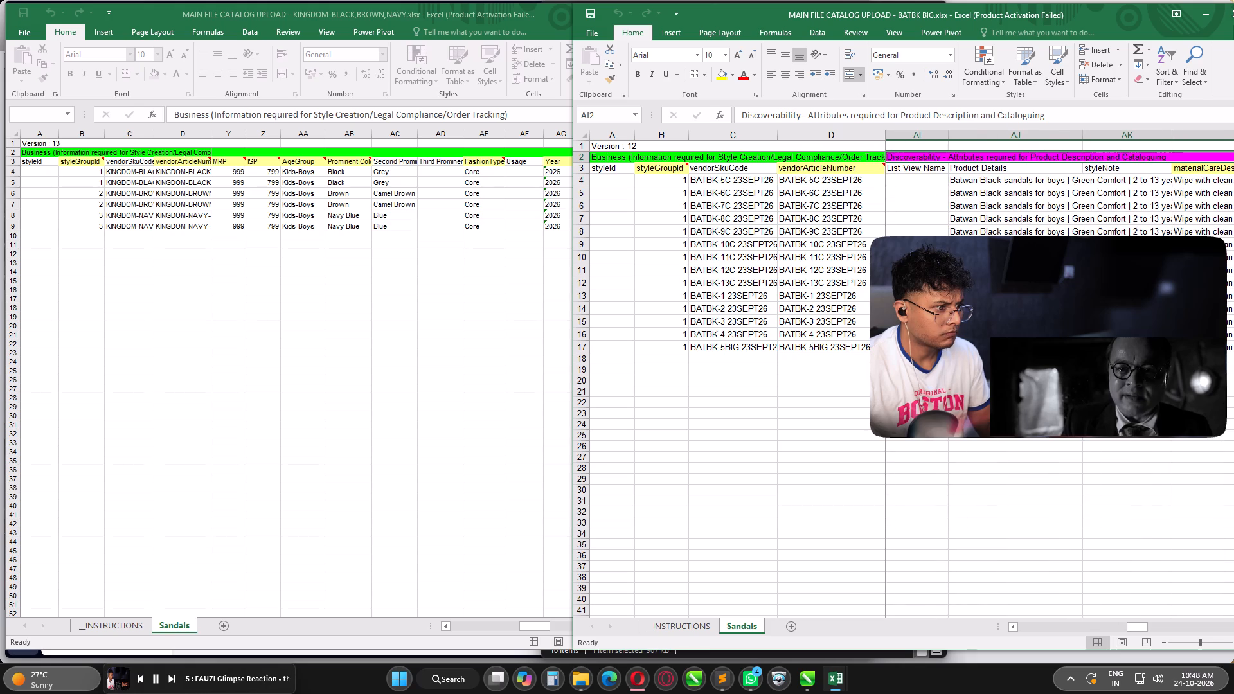
{"action": "key", "text": "ctrl+Right"}
{"action": "key", "text": "Right"}
{"action": "key", "text": "Right"}
{"action": "key", "text": "Right"}
{"action": "key", "text": "Right"}
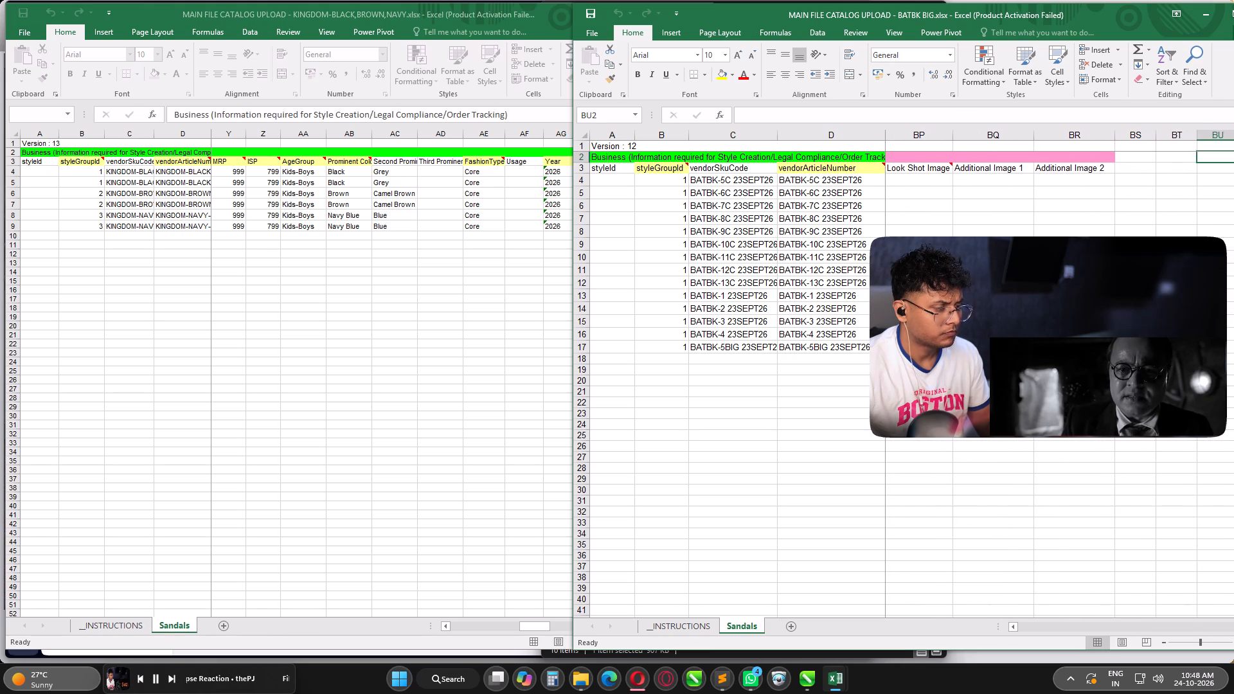
{"action": "key", "text": "Left"}
{"action": "key", "text": "Left"}
{"action": "key", "text": "Left"}
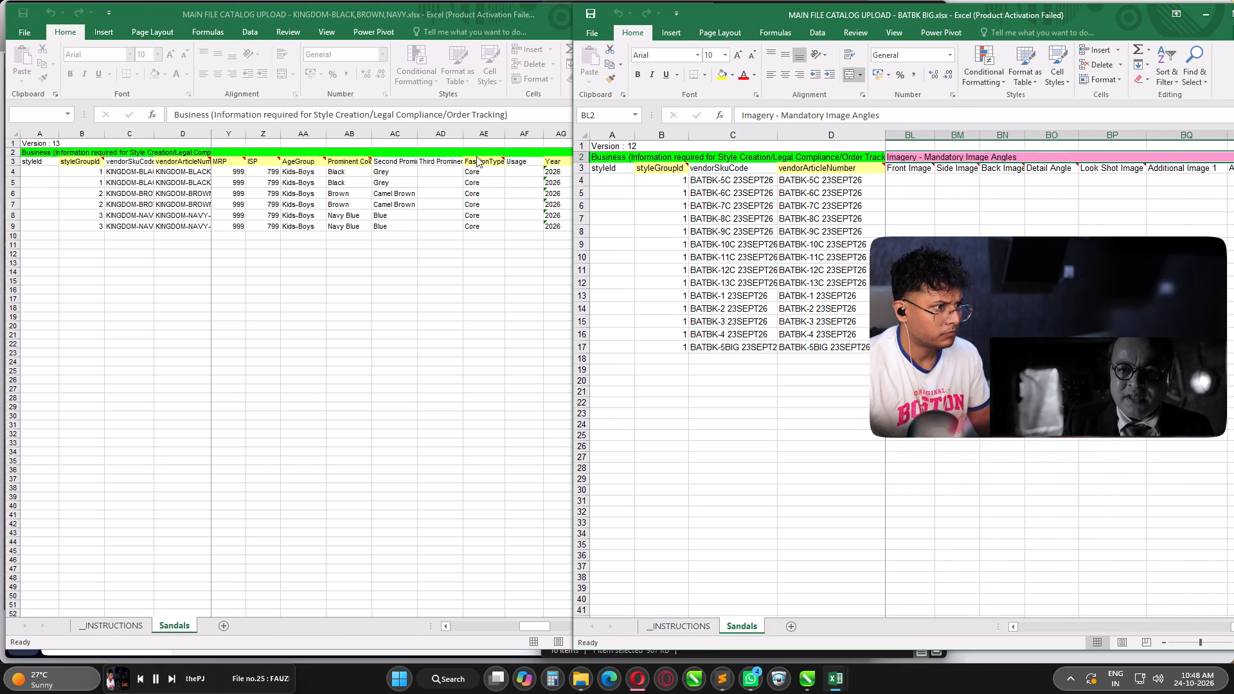
Examine the row 2 section headings of the KINGDOM Sandals sheet through Imagery - Mandatory Image Angles and back to the styleId column.
{"action": "left_click", "coordinate": [461, 157]}
{"action": "left_click", "coordinate": [463, 148]}
{"action": "key", "text": "Right"}
{"action": "key", "text": "ctrl+Right"}
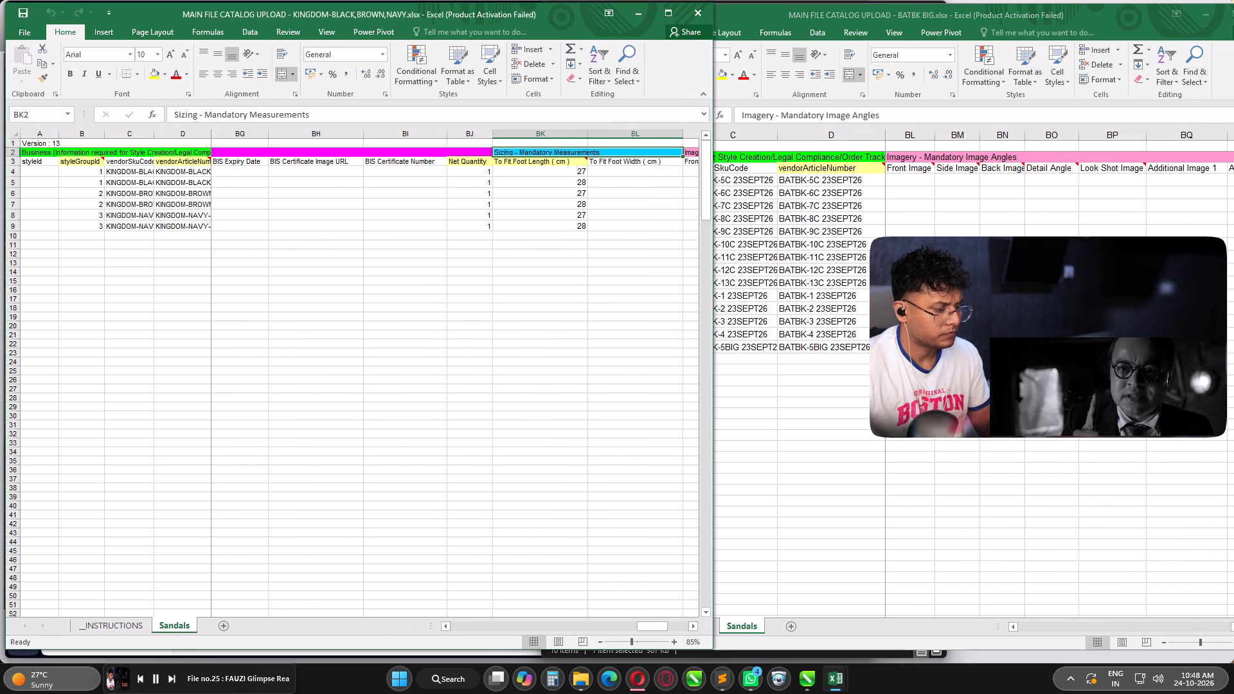
{"action": "key", "text": "Right"}
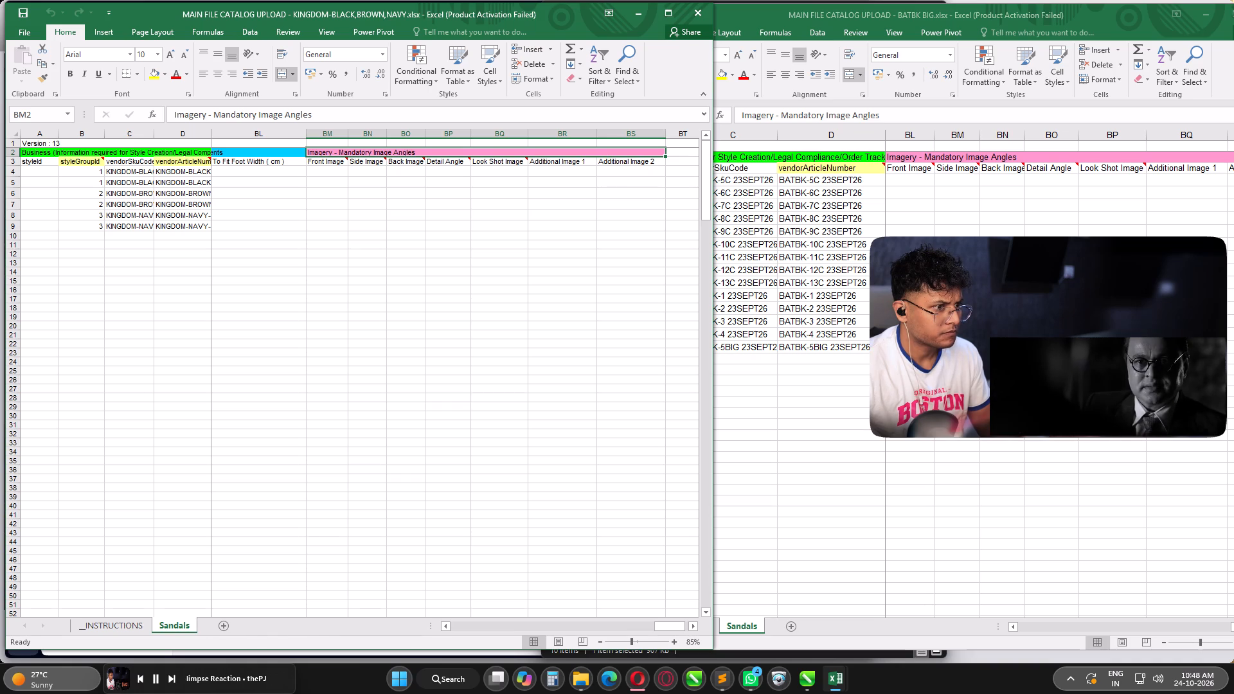
{"action": "key", "text": "ctrl+Left"}
{"action": "key", "text": "ctrl+Left"}
{"action": "key", "text": "ctrl+Left"}
{"action": "key", "text": "ctrl+Left"}
{"action": "key", "text": "ctrl+Left"}
{"action": "key", "text": "ctrl+Left"}
{"action": "key", "text": "ctrl+Left"}
{"action": "key", "text": "ctrl+Left"}
{"action": "key", "text": "ctrl+Left"}
{"action": "key", "text": "Right"}
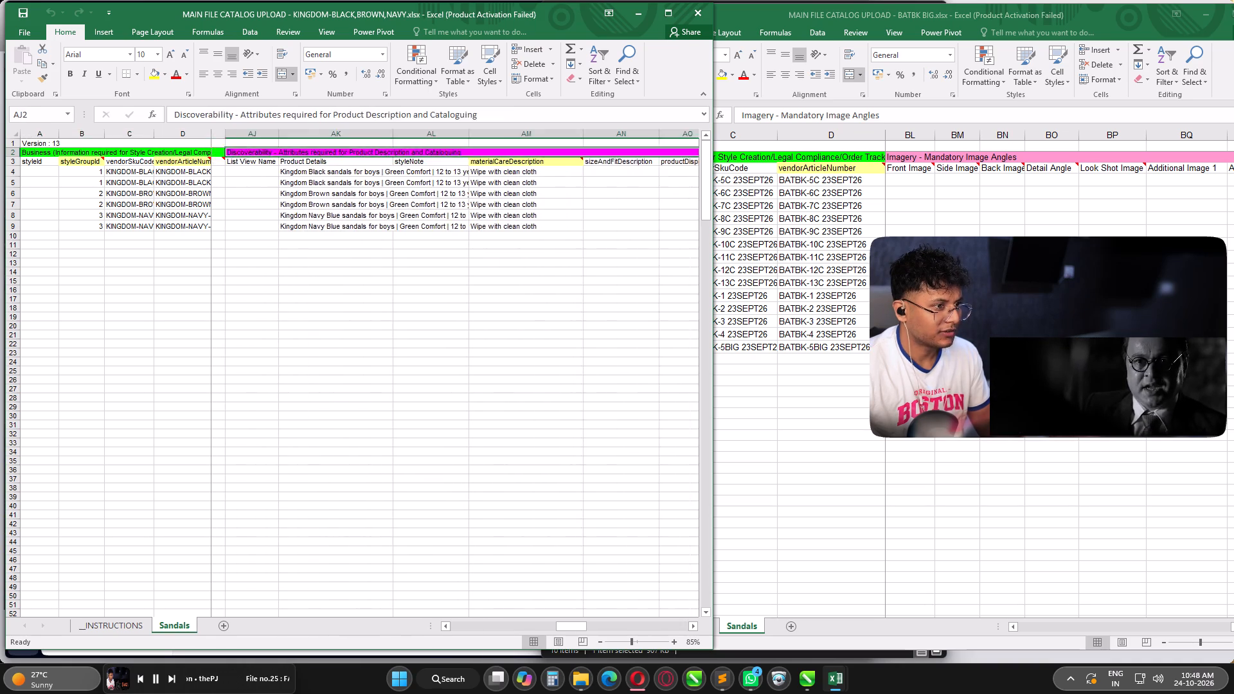
{"action": "key", "text": "Right"}
{"action": "key", "text": "Left"}
{"action": "key", "text": "Left"}
{"action": "key", "text": "ctrl+Left"}
{"action": "key", "text": "ctrl+Left"}
{"action": "key", "text": "ctrl+Left"}
{"action": "key", "text": "ctrl+Left"}
{"action": "key", "text": "Down"}
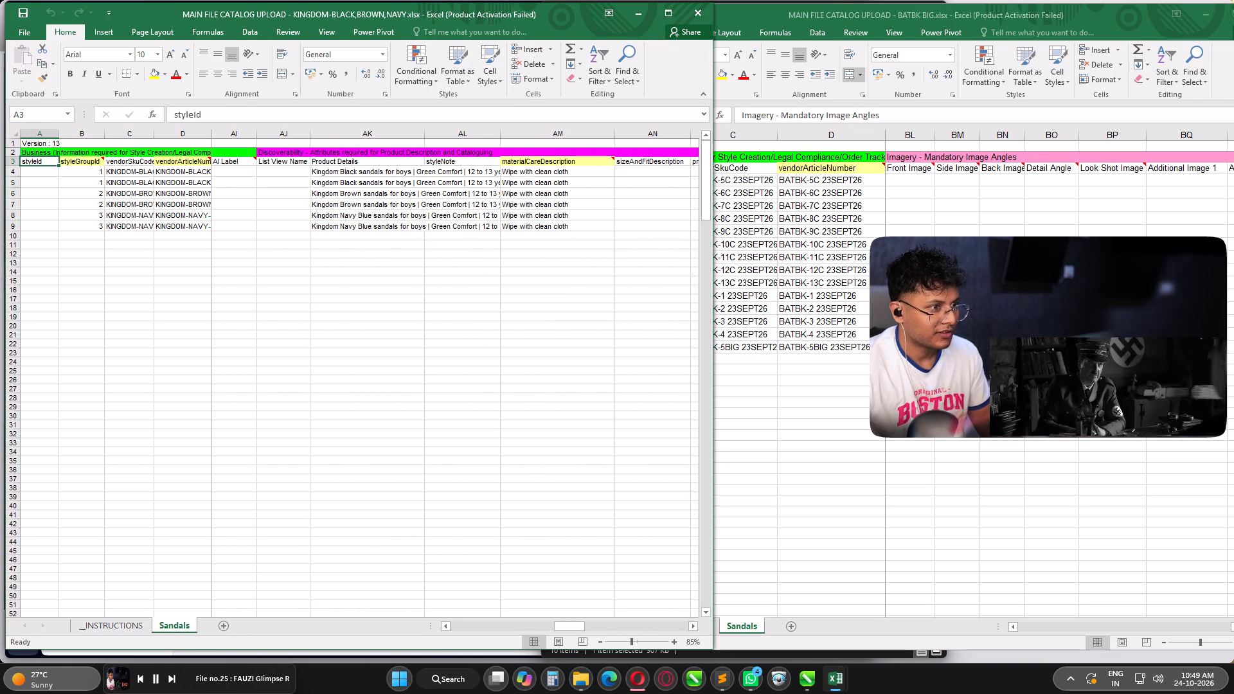
{"action": "left_click", "coordinate": [844, 208]}
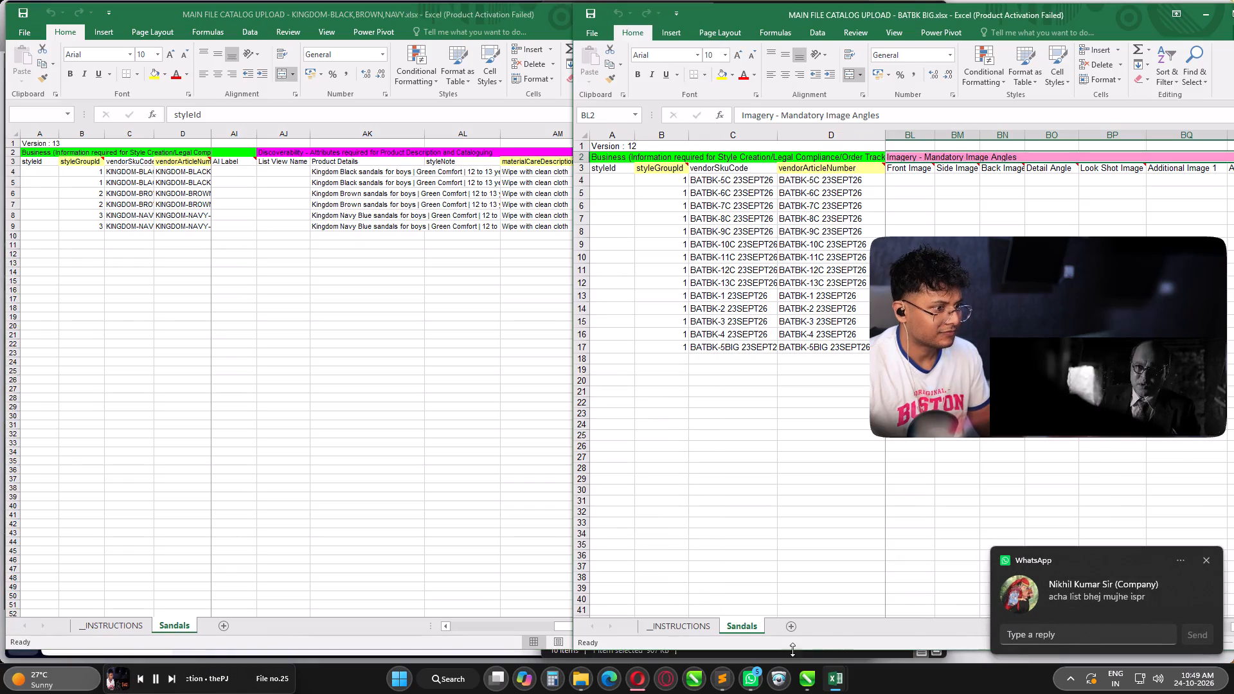
In Sublime Text, copy the six product names with sizes, without order numbers, from the 24 OCT 26 MYNTRA ORDER list in MYNTRA ORDERS.txt.
{"action": "left_click", "coordinate": [719, 685]}
{"action": "scroll", "coordinate": [1060, 490], "scroll_direction": "up", "scroll_amount": 5}
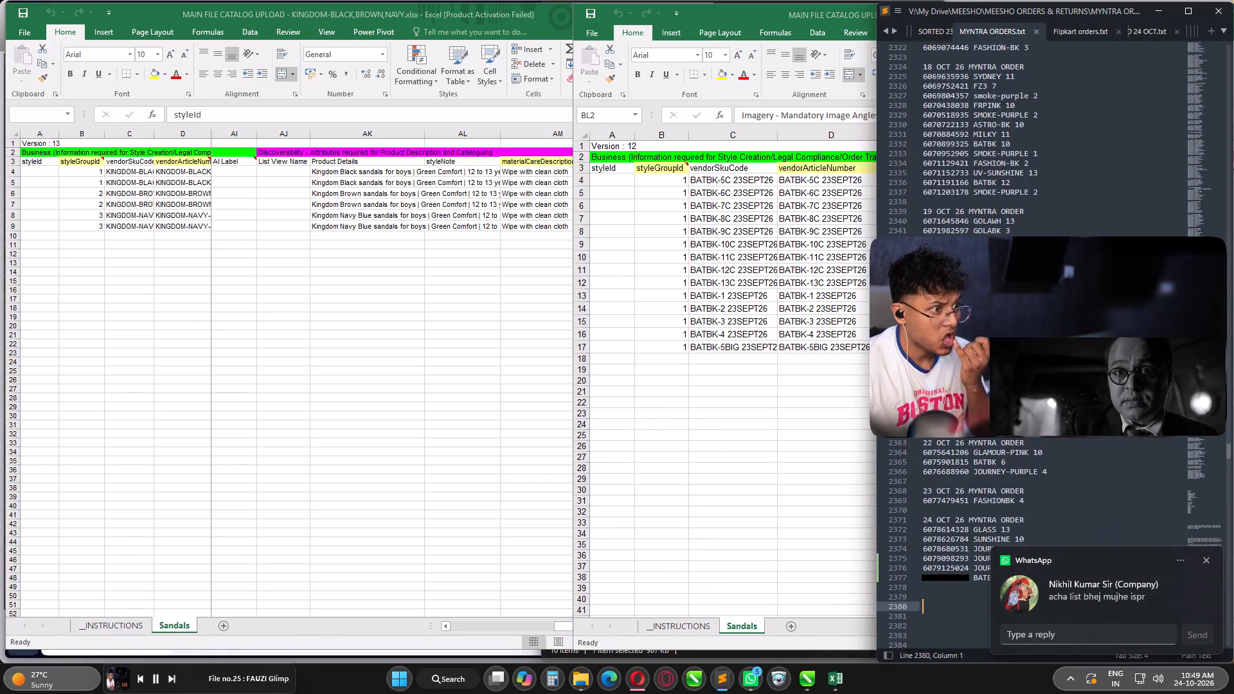
{"action": "scroll", "coordinate": [1060, 490], "scroll_direction": "down", "scroll_amount": 2}
{"action": "middle_click_drag", "start_coordinate": [1028, 522], "coordinate": [986, 499]}
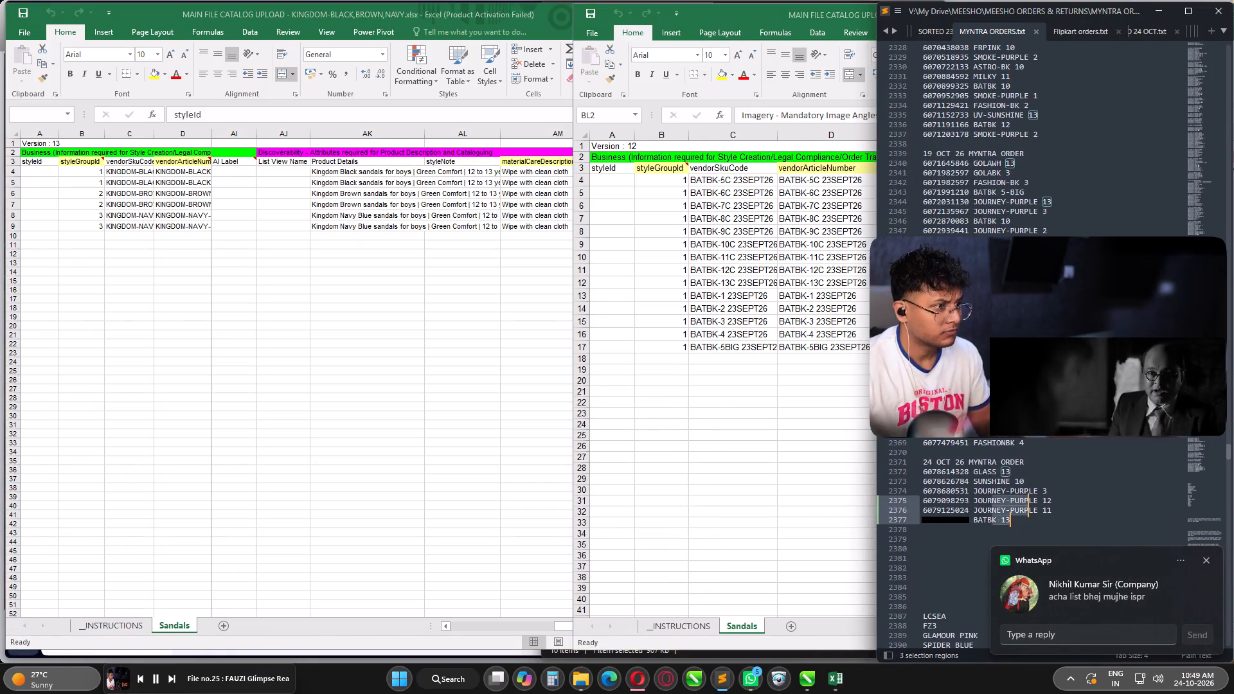
{"action": "middle_click_drag", "start_coordinate": [986, 499], "coordinate": [975, 486]}
{"action": "left_click", "coordinate": [1074, 517]}
{"action": "middle_click_drag", "start_coordinate": [1074, 519], "coordinate": [1010, 502]}
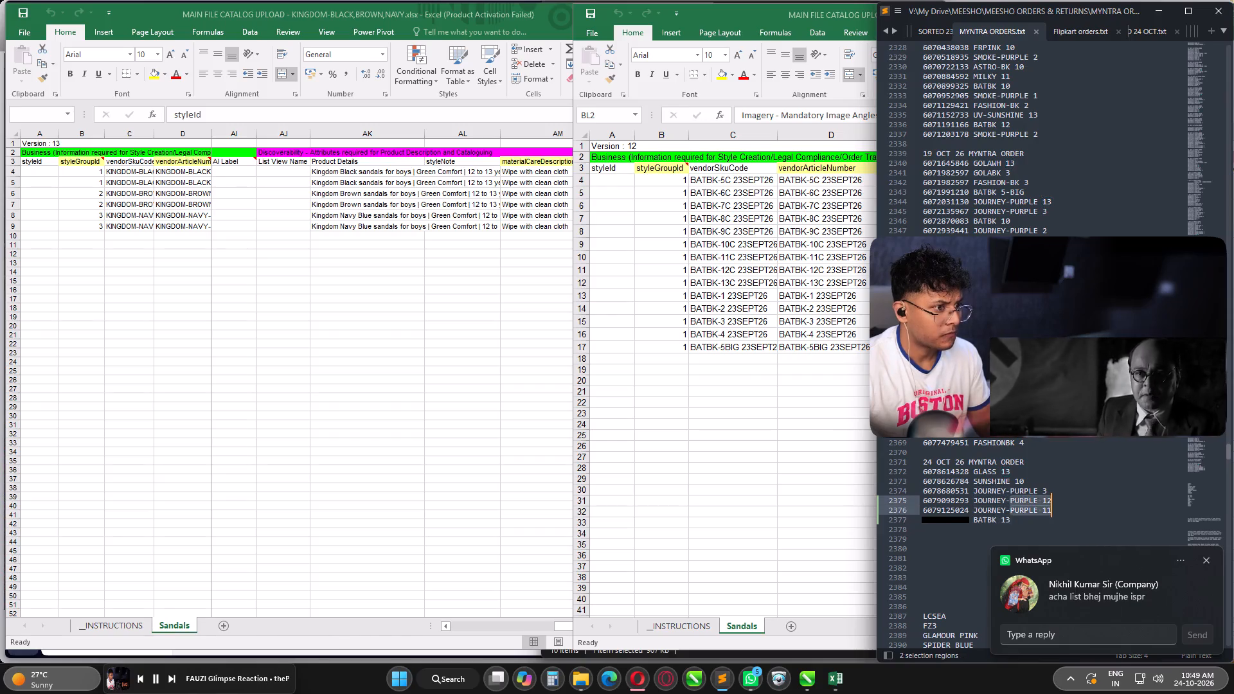
{"action": "middle_click_drag", "start_coordinate": [1010, 502], "coordinate": [974, 470]}
{"action": "key", "text": "ctrl+c"}
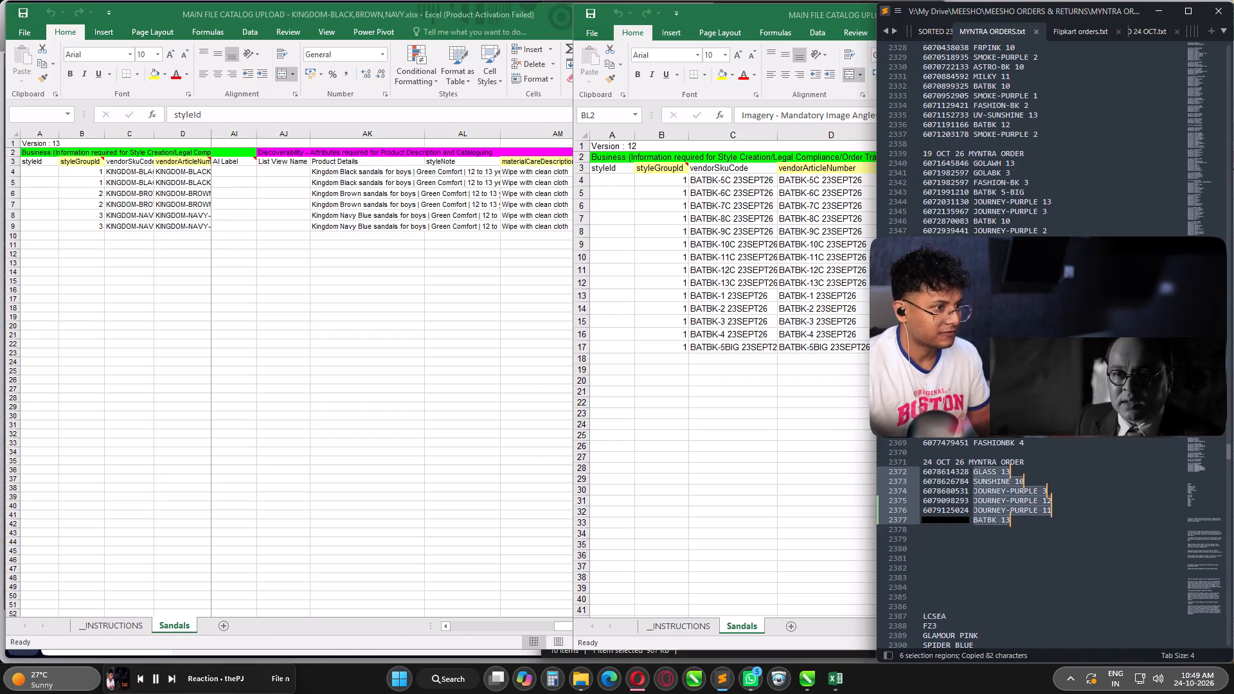
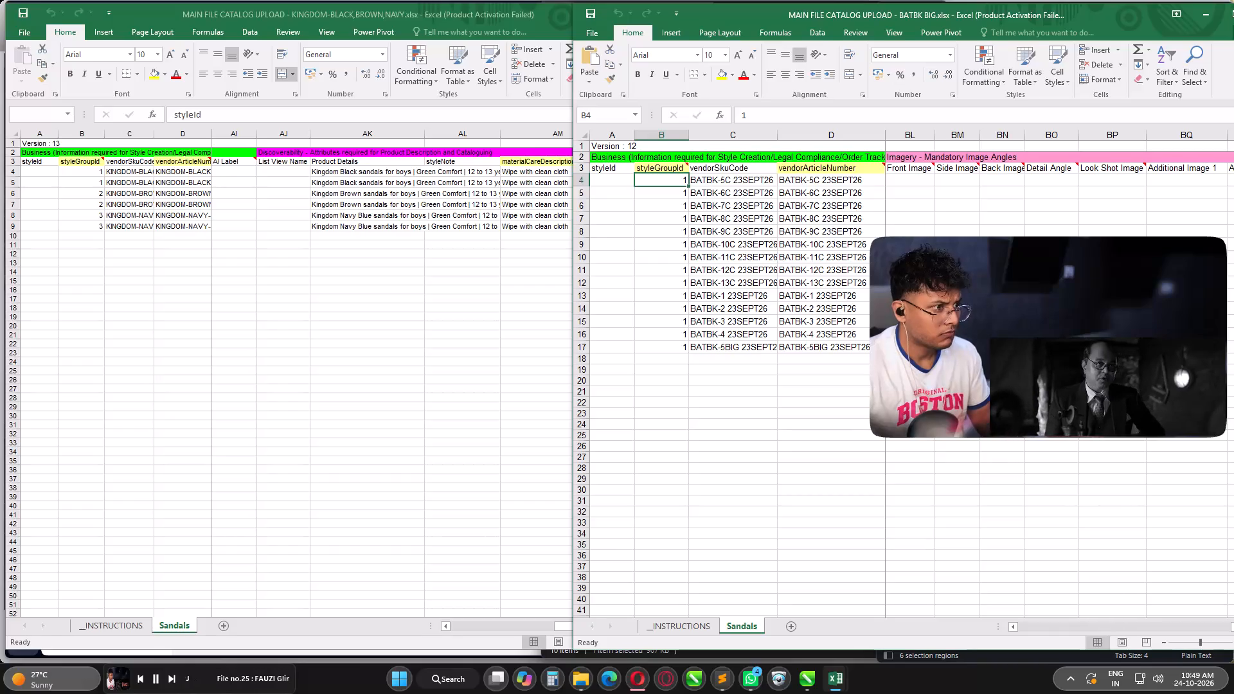
Copy the BATBK BIG Sandals data in rows 4 to 17, from the styleGroupId column through the MRP column.
{"action": "key", "text": "ctrl+shift+Down"}
{"action": "key", "text": "ctrl+shift+Right"}
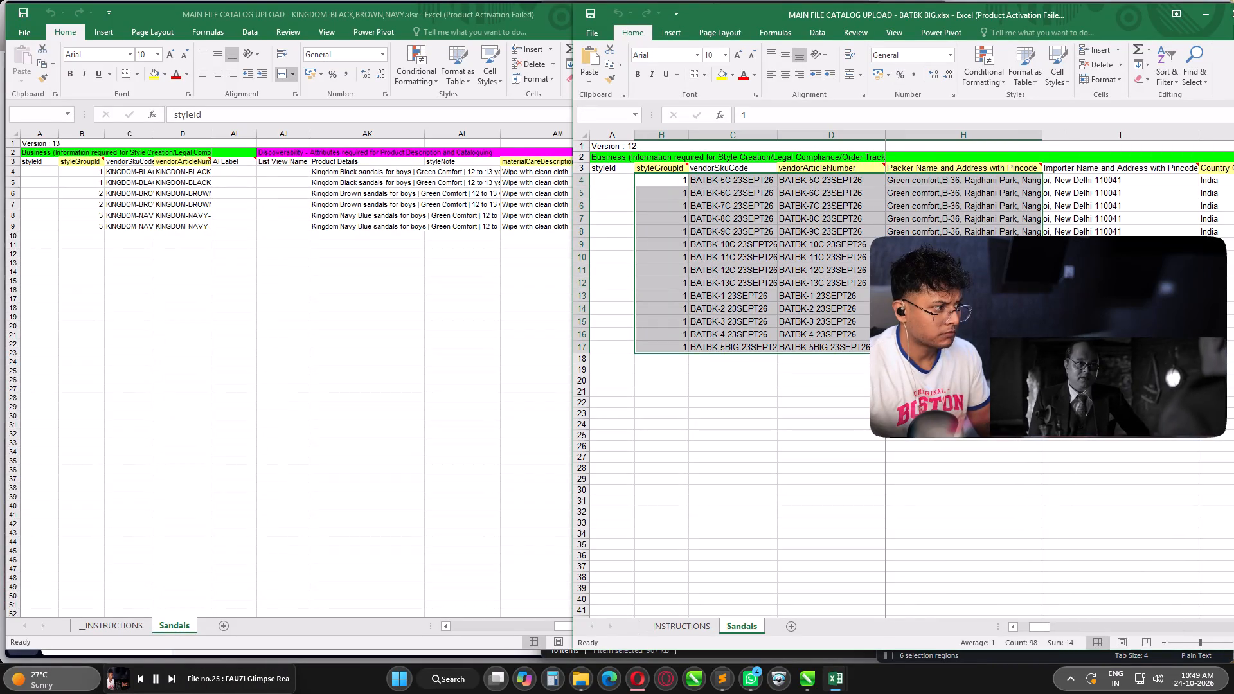
{"action": "key", "text": "ctrl+shift+Right"}
{"action": "key", "text": "ctrl+shift+Right"}
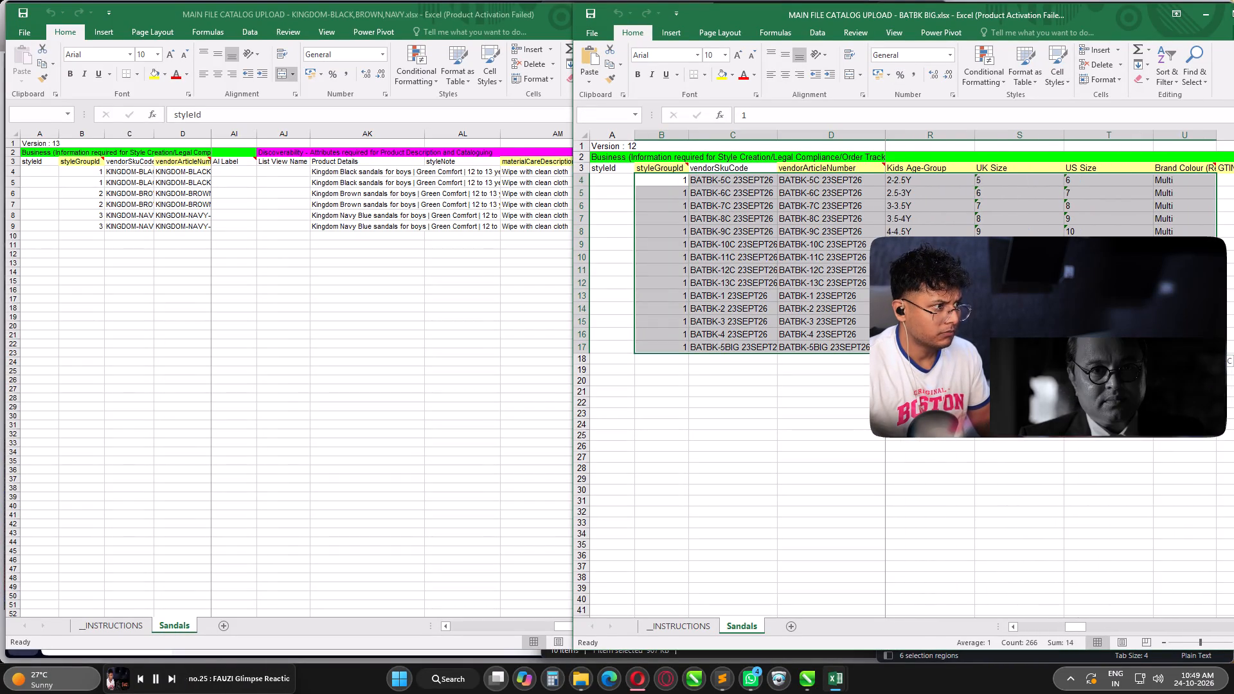
{"action": "key", "text": "shift+Right"}
{"action": "key", "text": "shift+Right"}
{"action": "key", "text": "shift+Right"}
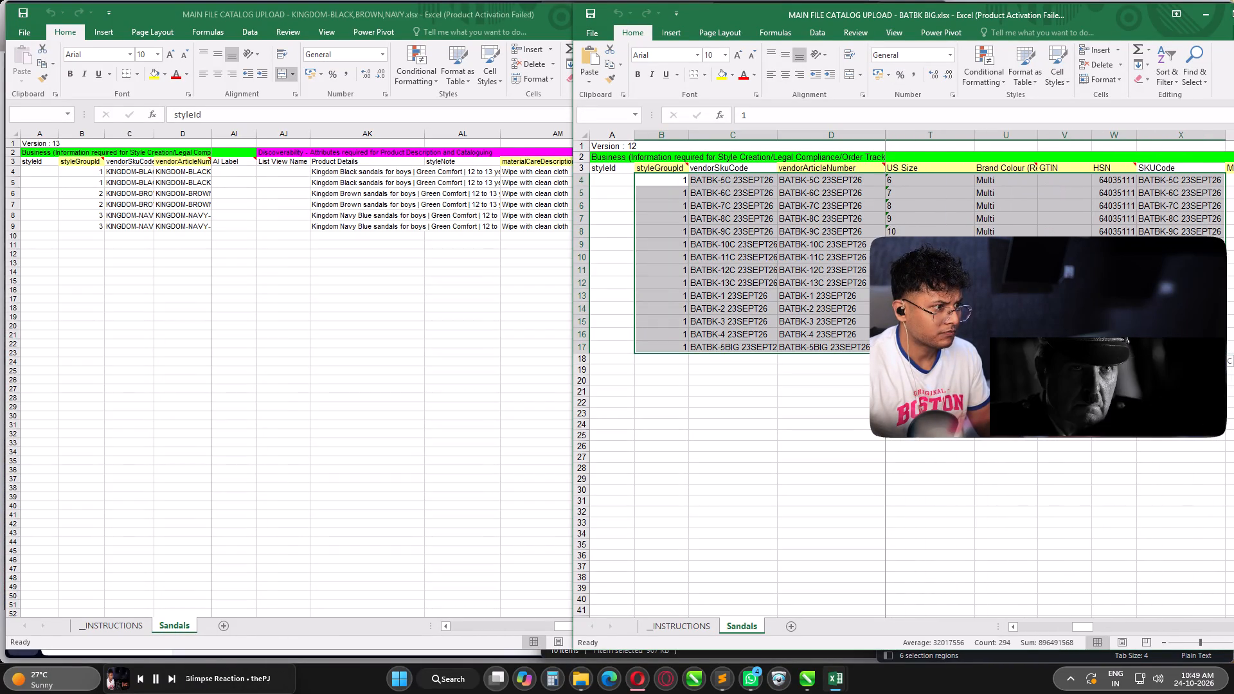
{"action": "key", "text": "shift+Right"}
{"action": "key", "text": "shift+Right"}
{"action": "key", "text": "shift+Left"}
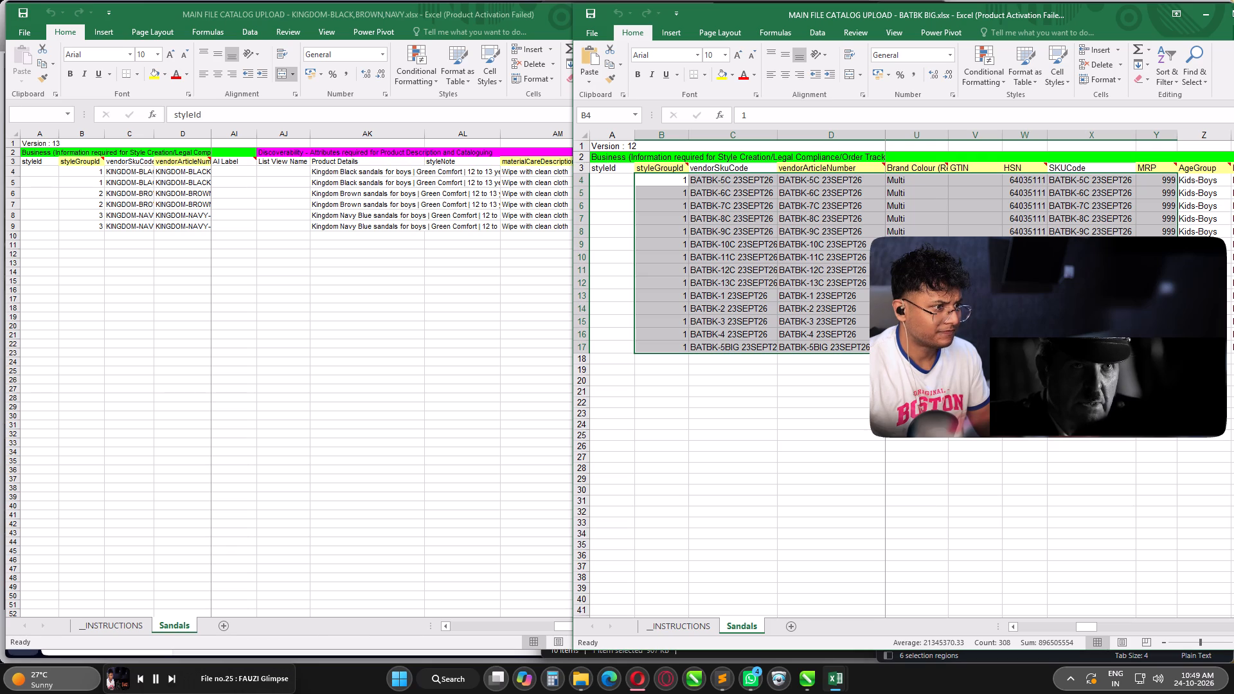
{"action": "key", "text": "ctrl+c"}
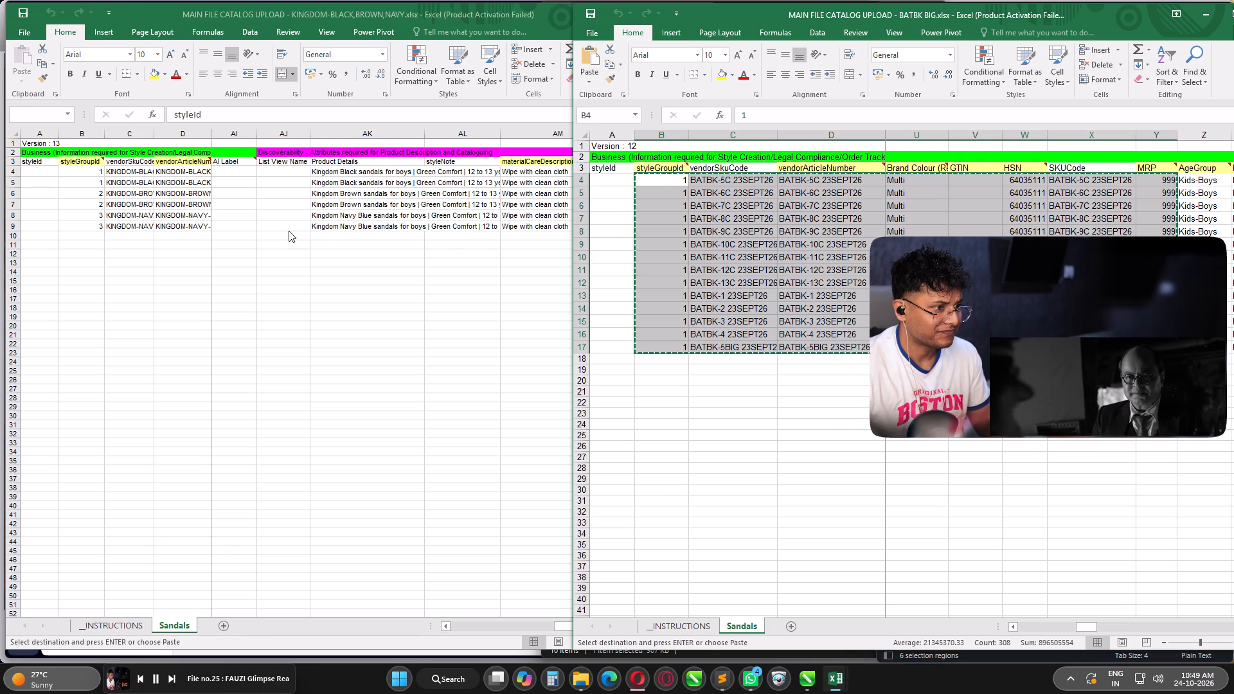
Clear the contents of product rows 4 to 9 in the KINGDOM workbook's Sandals sheet.
{"action": "left_click", "coordinate": [289, 231]}
{"action": "left_click_drag", "start_coordinate": [14, 170], "coordinate": [17, 223]}
{"action": "key", "text": "Delete"}
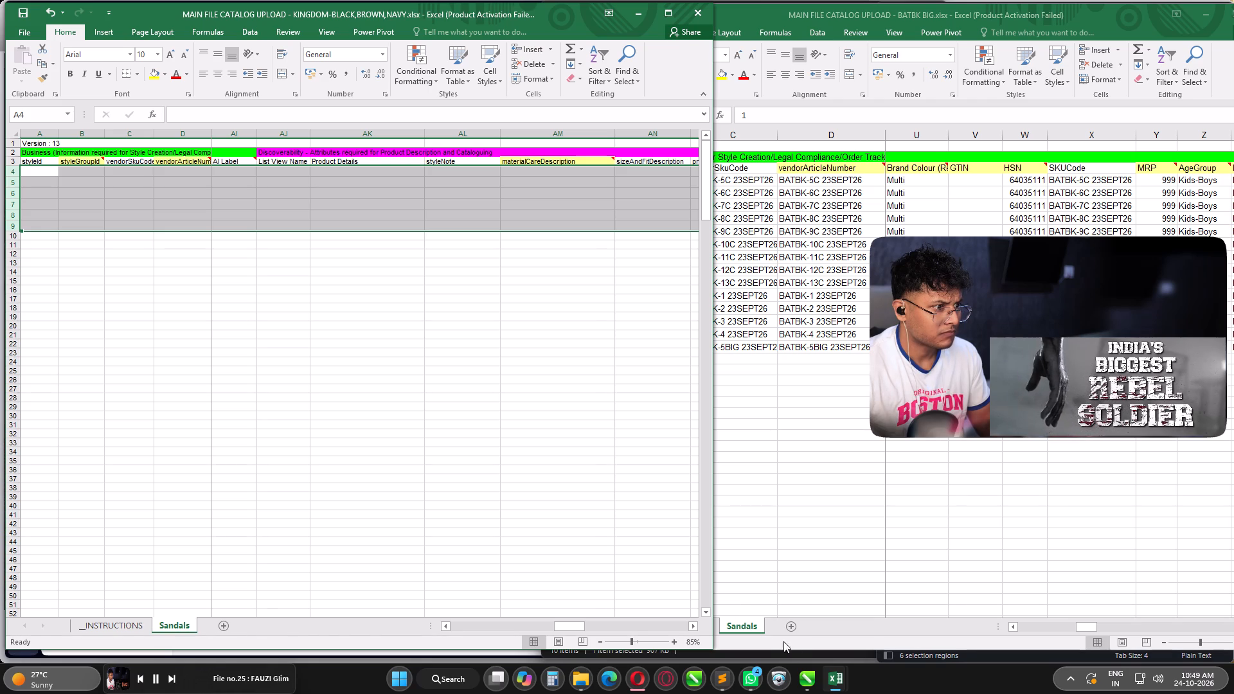
Copy the BATBK BIG Sandals data from styleGroupId through MRP, rows 4 to 17, into the KINGDOM Sandals sheet starting at B4.
{"action": "left_click", "coordinate": [1089, 624]}
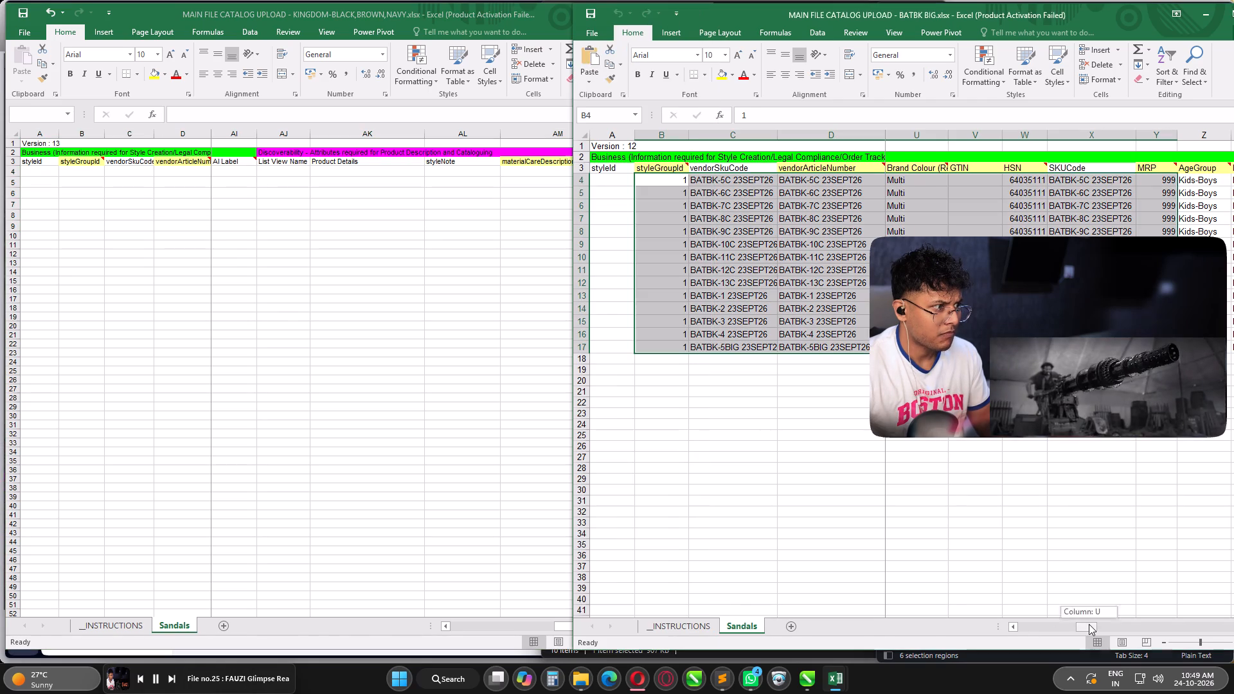
{"action": "key", "text": "ctrl+c"}
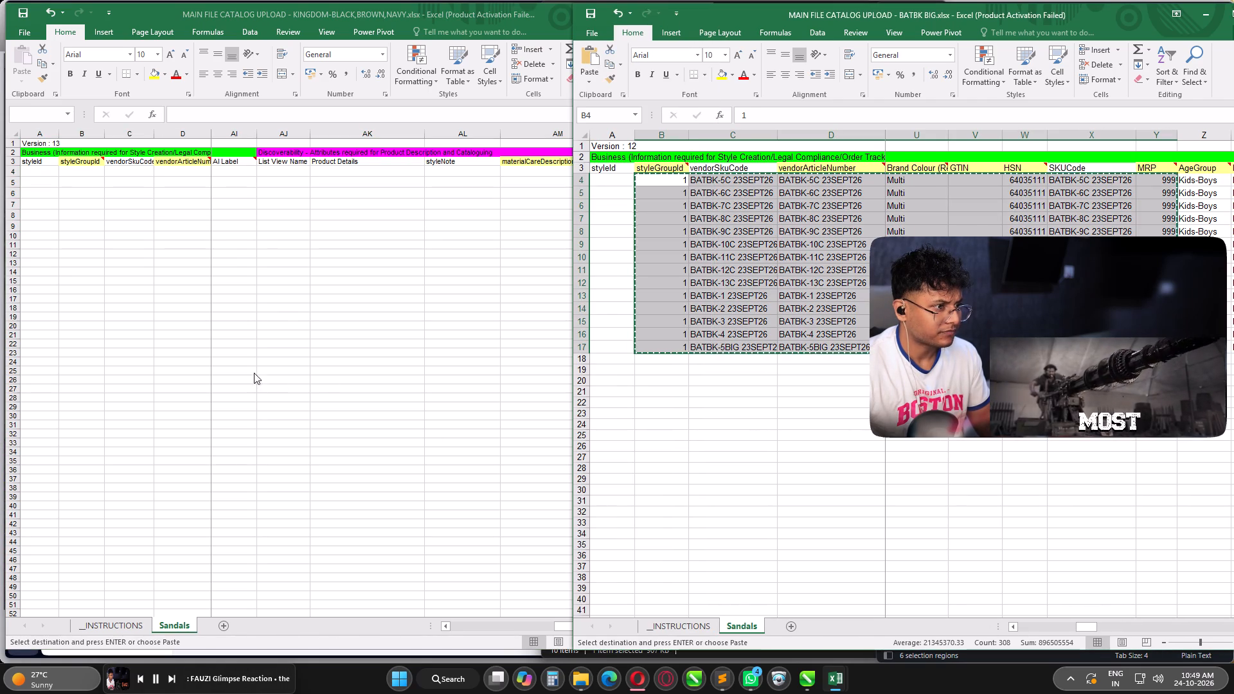
{"action": "left_click", "coordinate": [98, 179]}
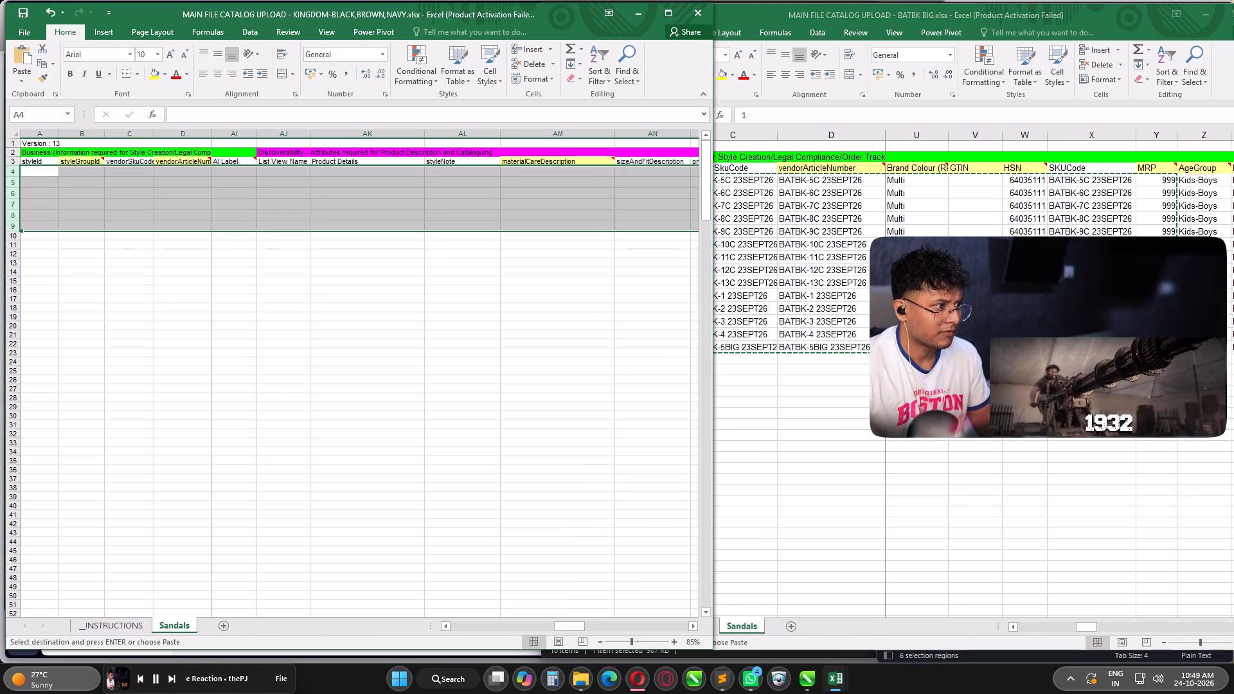
{"action": "left_click", "coordinate": [80, 172]}
{"action": "key", "text": "ctrl+v"}
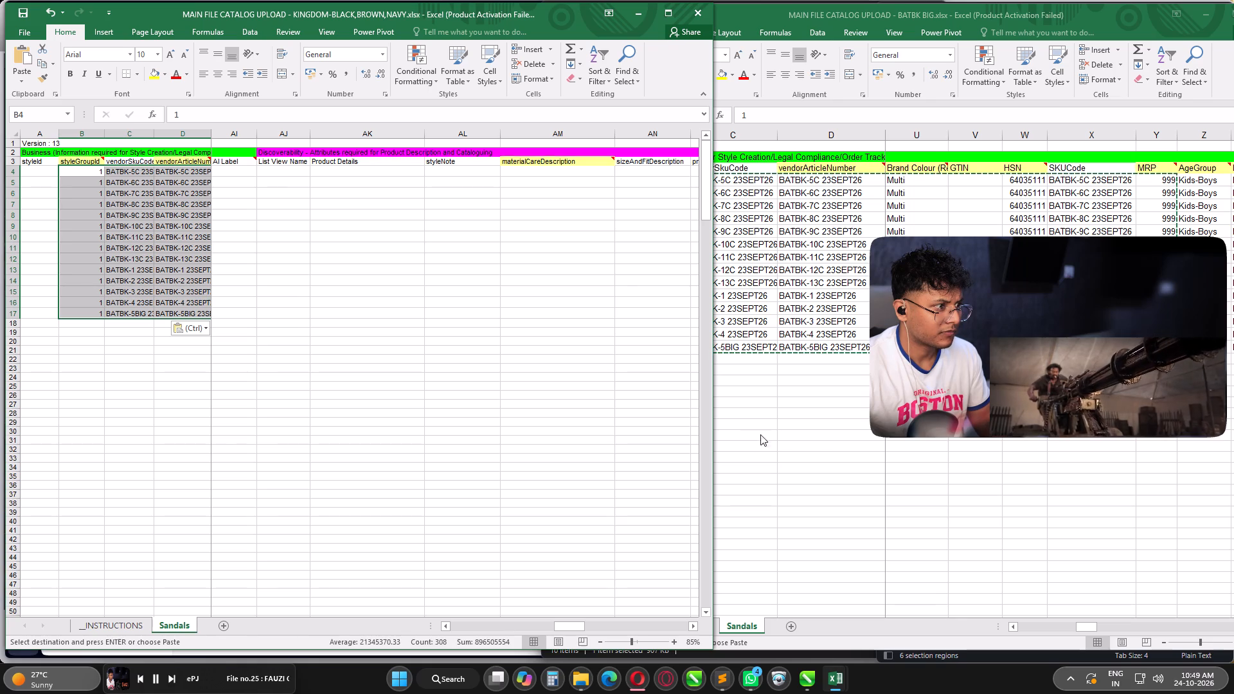
Examine the pasted data along row 4 of the KINGDOM Sandals sheet, through the HSN, MRP and ISP columns to AgeGroup.
{"action": "left_click", "coordinate": [767, 284]}
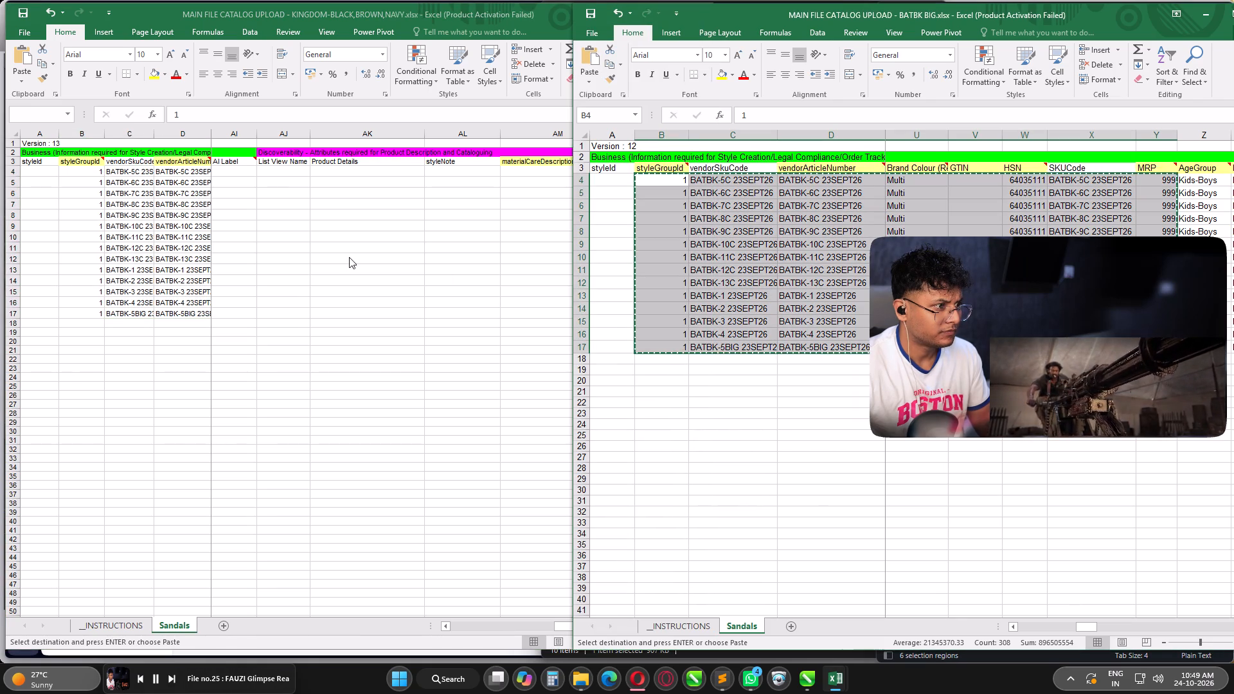
{"action": "left_click", "coordinate": [90, 186]}
{"action": "key", "text": "Right"}
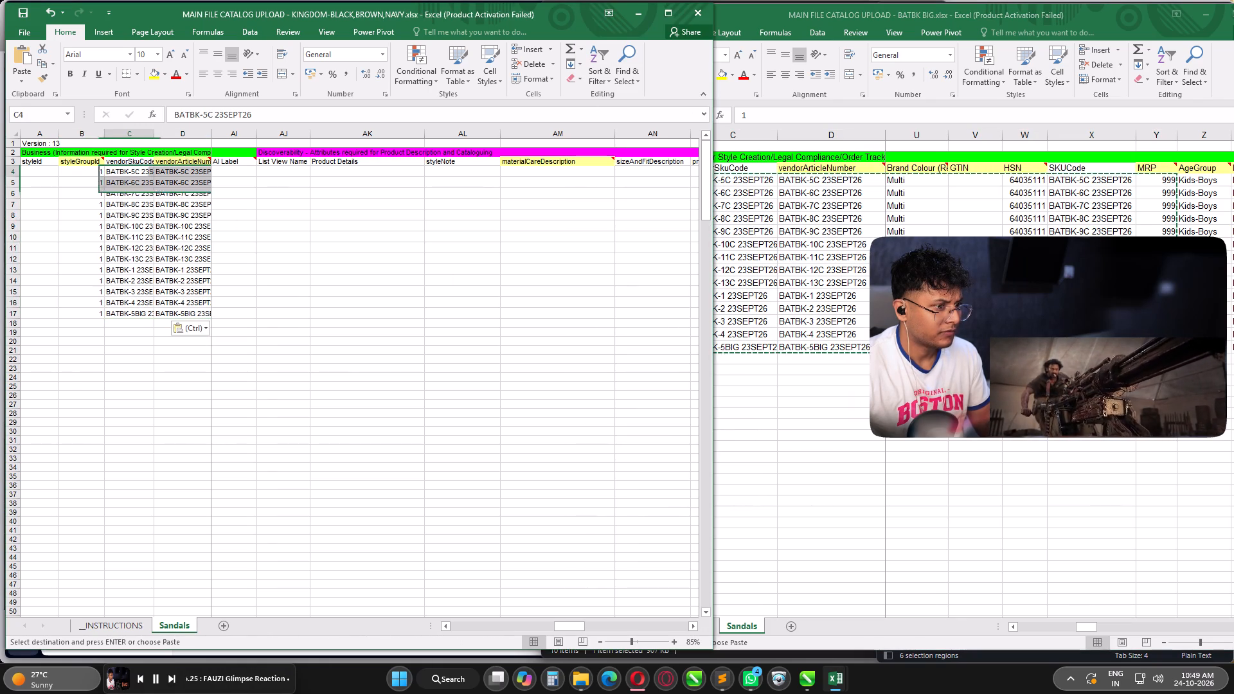
{"action": "key", "text": "ctrl+Right"}
{"action": "key", "text": "ctrl+Right"}
{"action": "key", "text": "ctrl+Right"}
{"action": "key", "text": "ctrl+Right"}
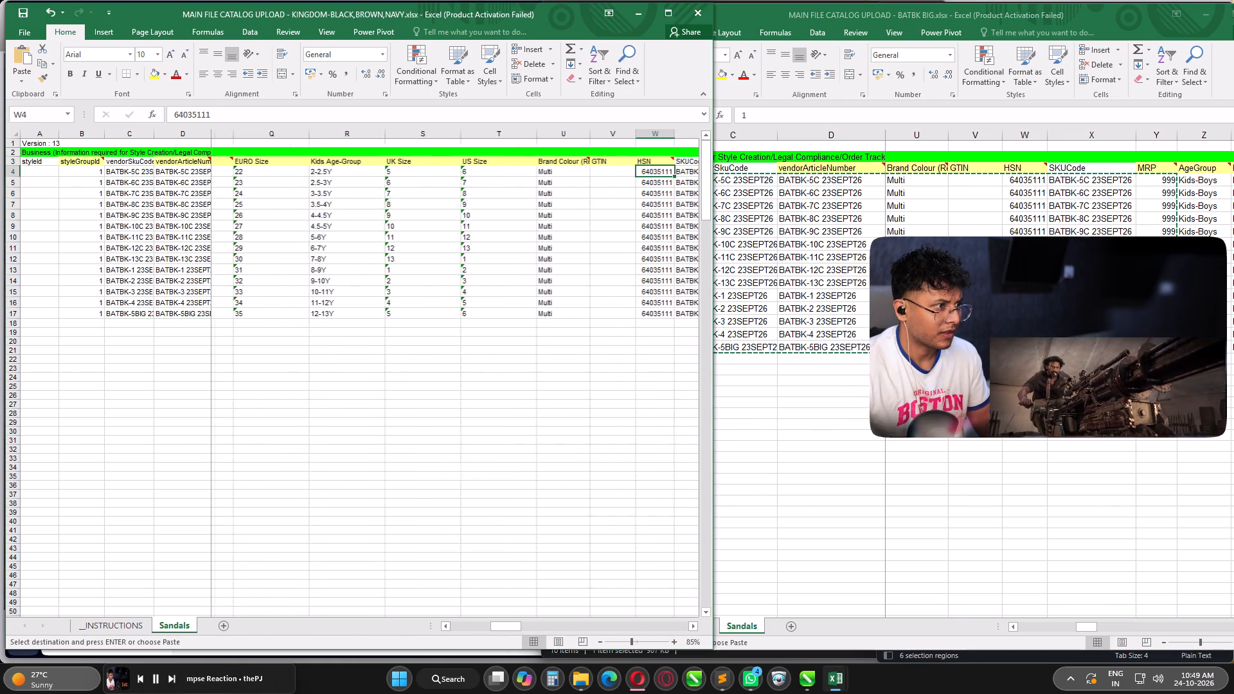
{"action": "key", "text": "Right"}
{"action": "key", "text": "Right"}
{"action": "key", "text": "Right"}
{"action": "key", "text": "Right"}
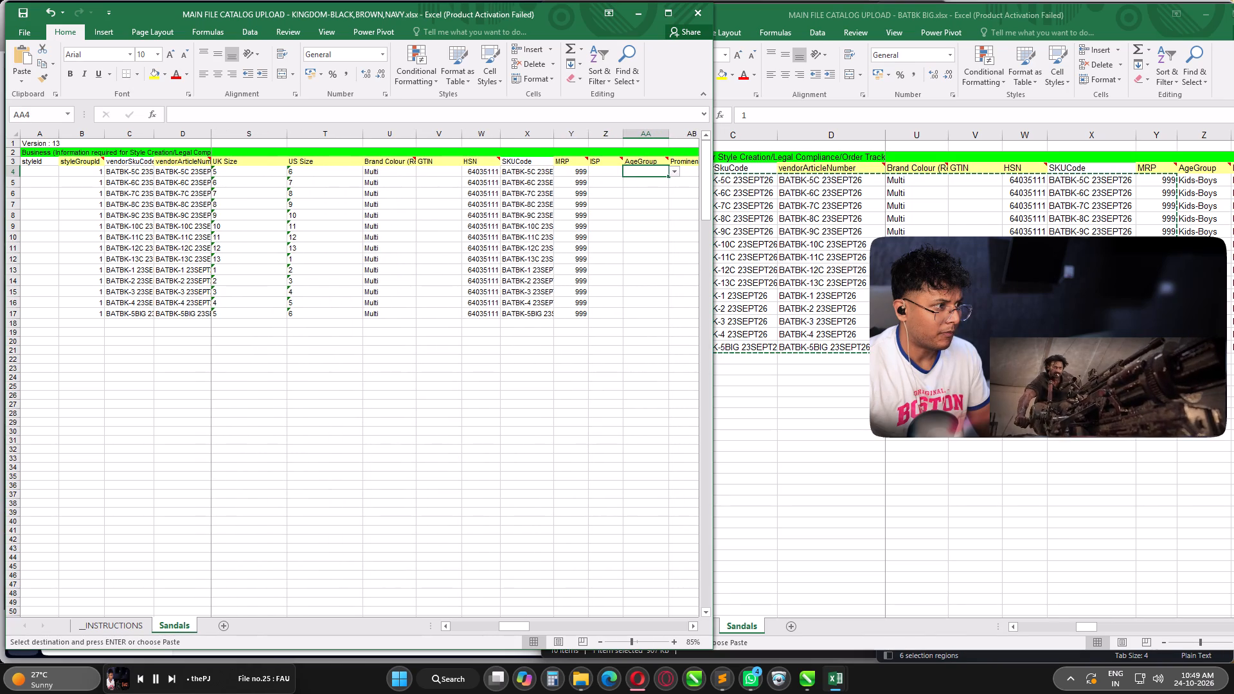
Examine row 4 of the BATBK BIG Sandals sheet through to the AgeGroup column to match it with the KINGDOM layout.
{"action": "left_click", "coordinate": [906, 186]}
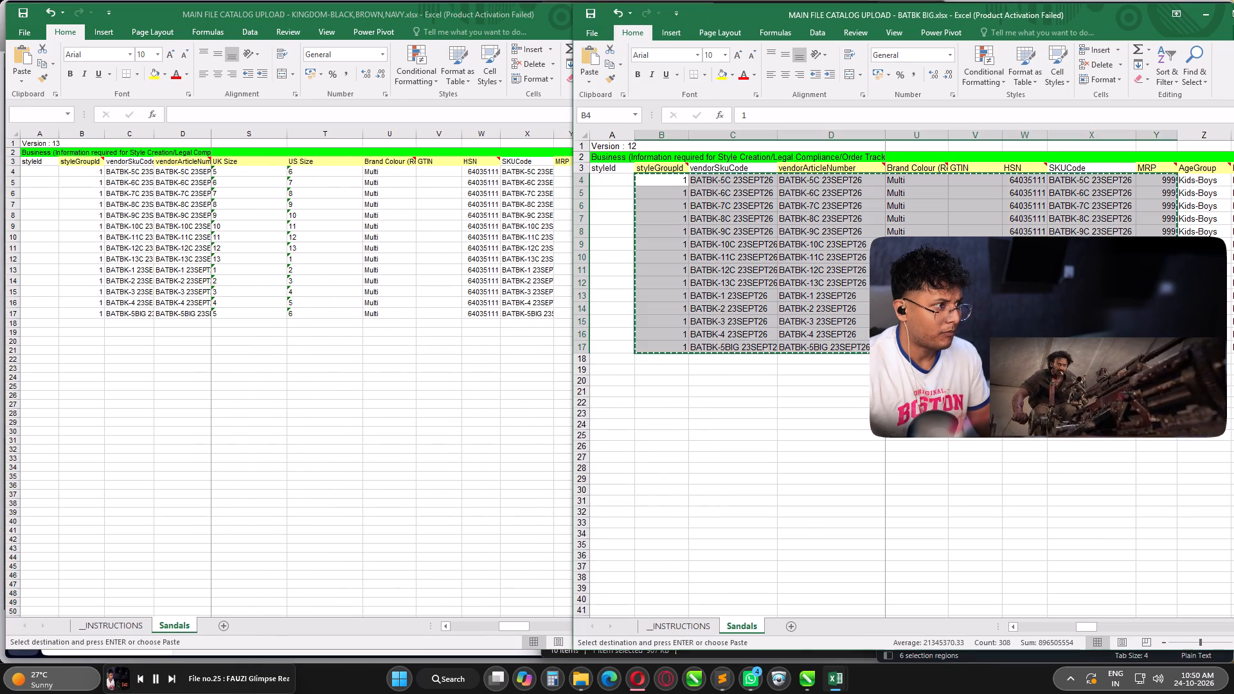
{"action": "key", "text": "ctrl+Right"}
{"action": "key", "text": "Right"}
{"action": "key", "text": "Right"}
{"action": "key", "text": "ctrl+Right"}
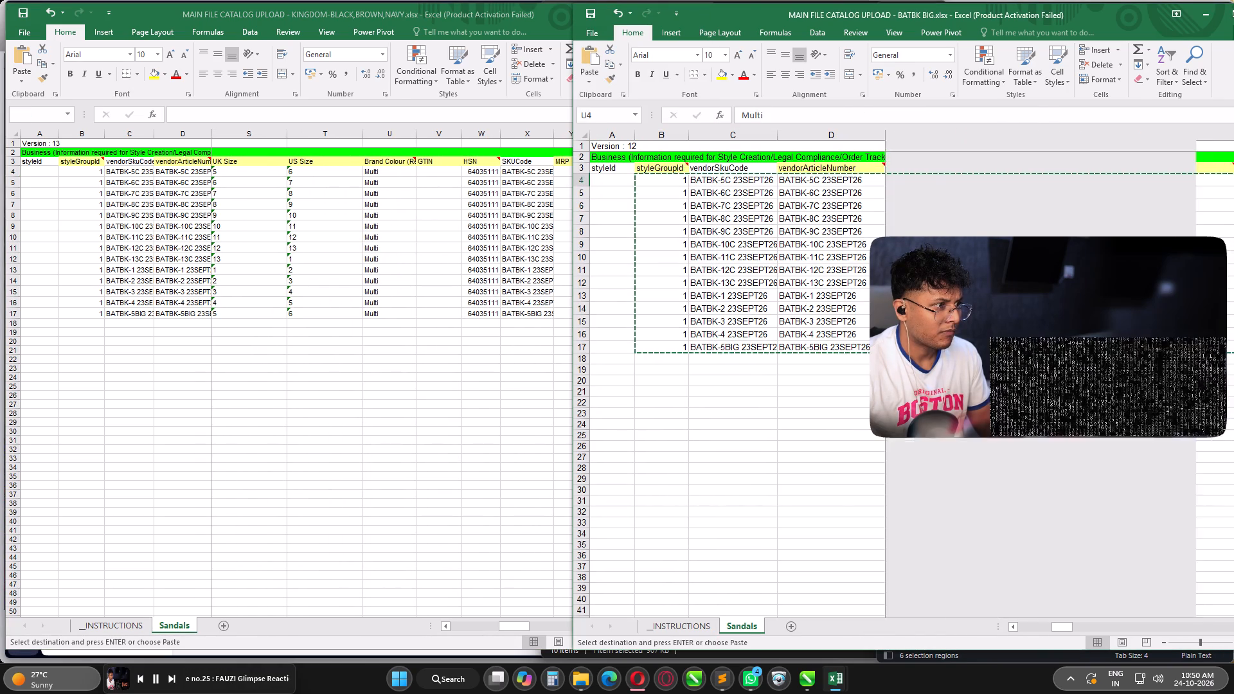
{"action": "key", "text": "ctrl+Right"}
{"action": "key", "text": "Right"}
{"action": "key", "text": "Right"}
{"action": "key", "text": "Right"}
{"action": "key", "text": "Right"}
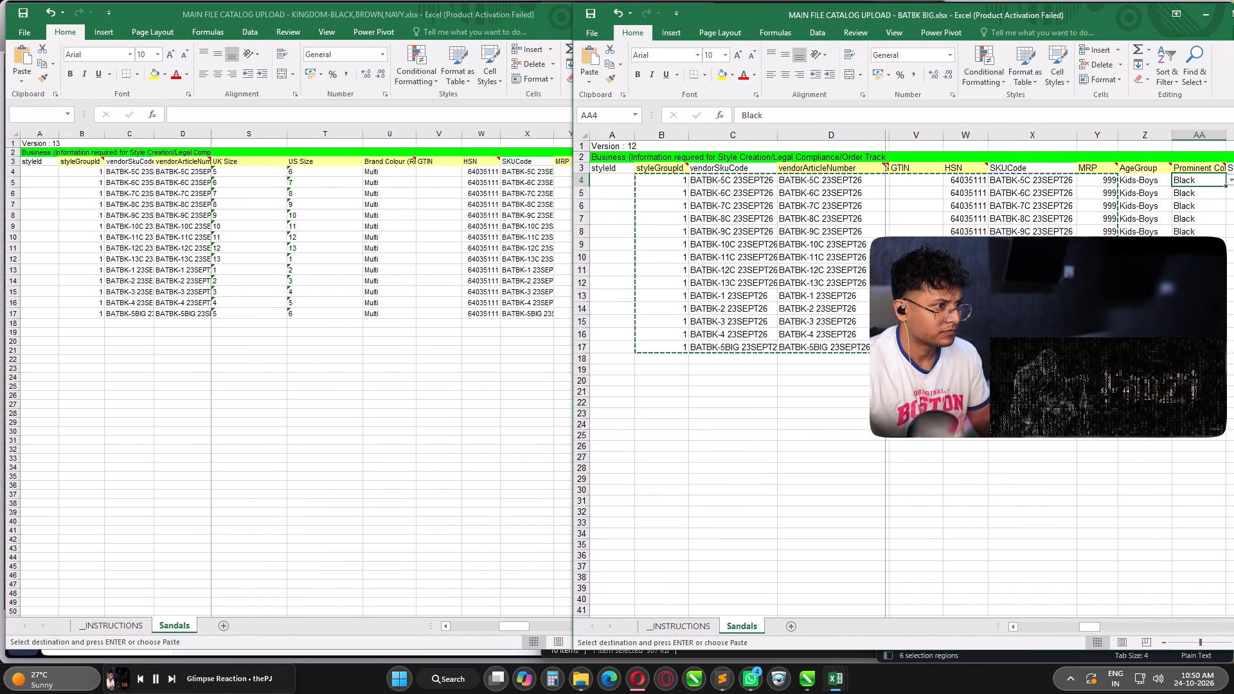
{"action": "key", "text": "Left"}
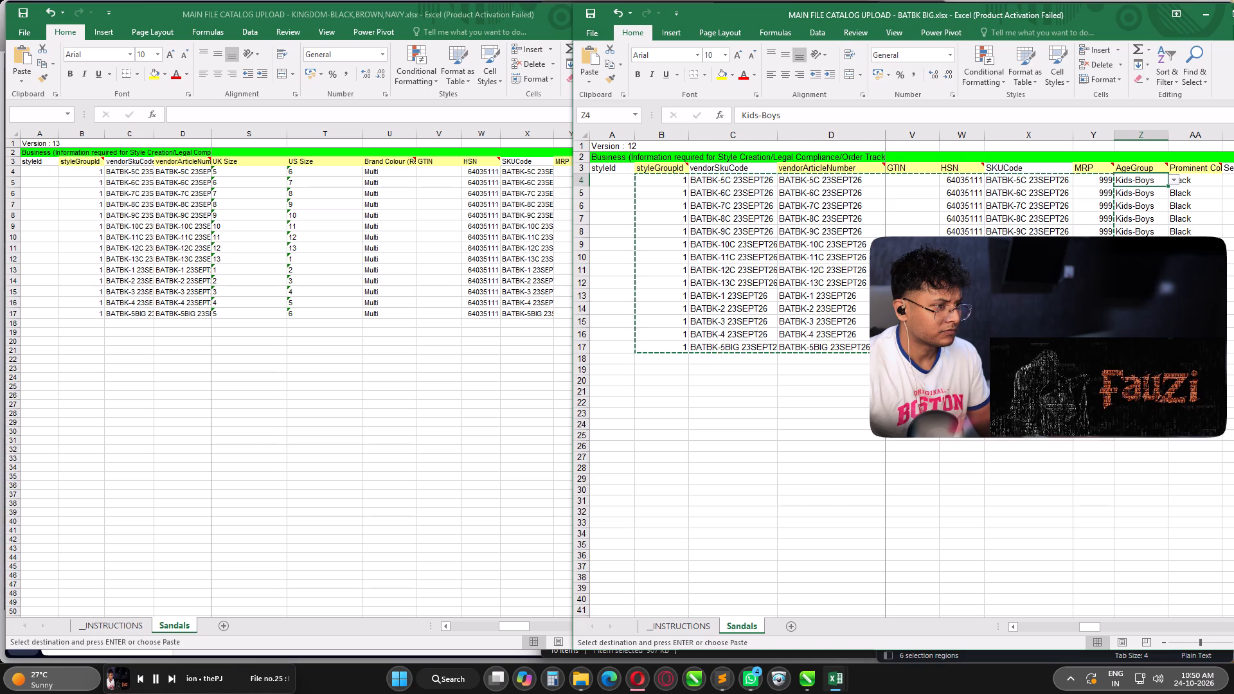
Move the floating video window clear of the BATBK BIG data rows, and return to the KINGDOM Sandals sheet.
{"action": "left_click_drag", "start_coordinate": [1033, 258], "coordinate": [1042, 478]}
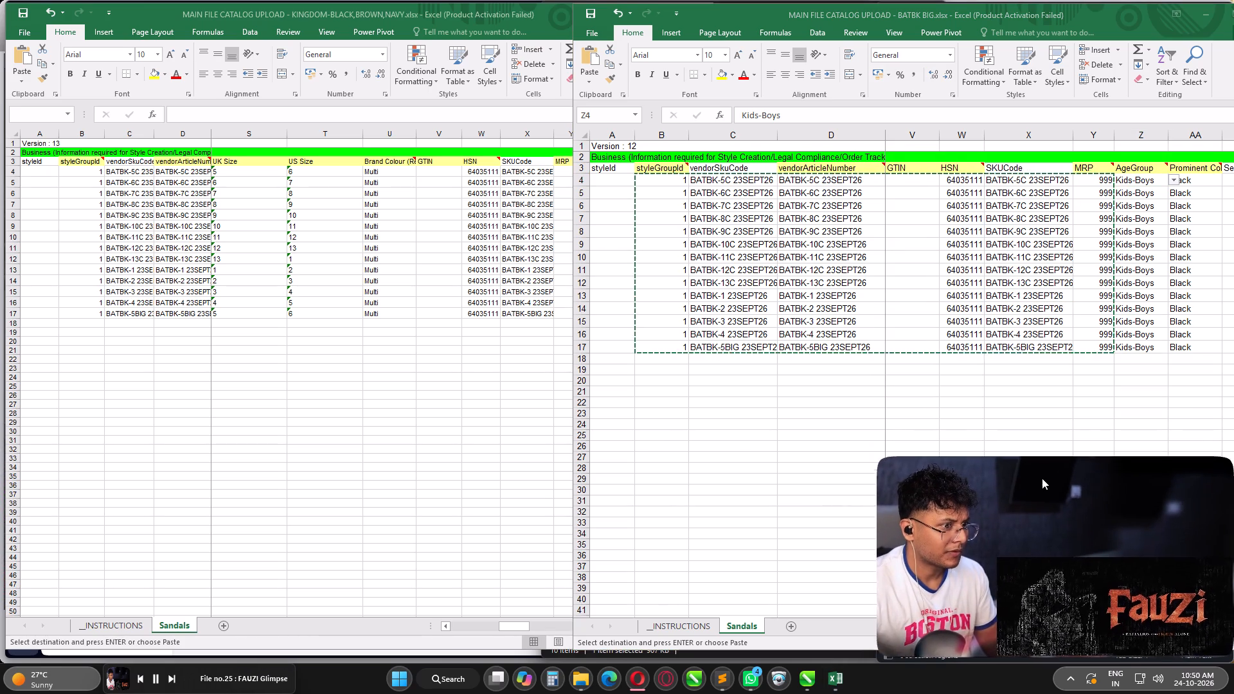
{"action": "left_click_drag", "start_coordinate": [1042, 478], "coordinate": [1033, 476]}
{"action": "left_click", "coordinate": [1148, 182]}
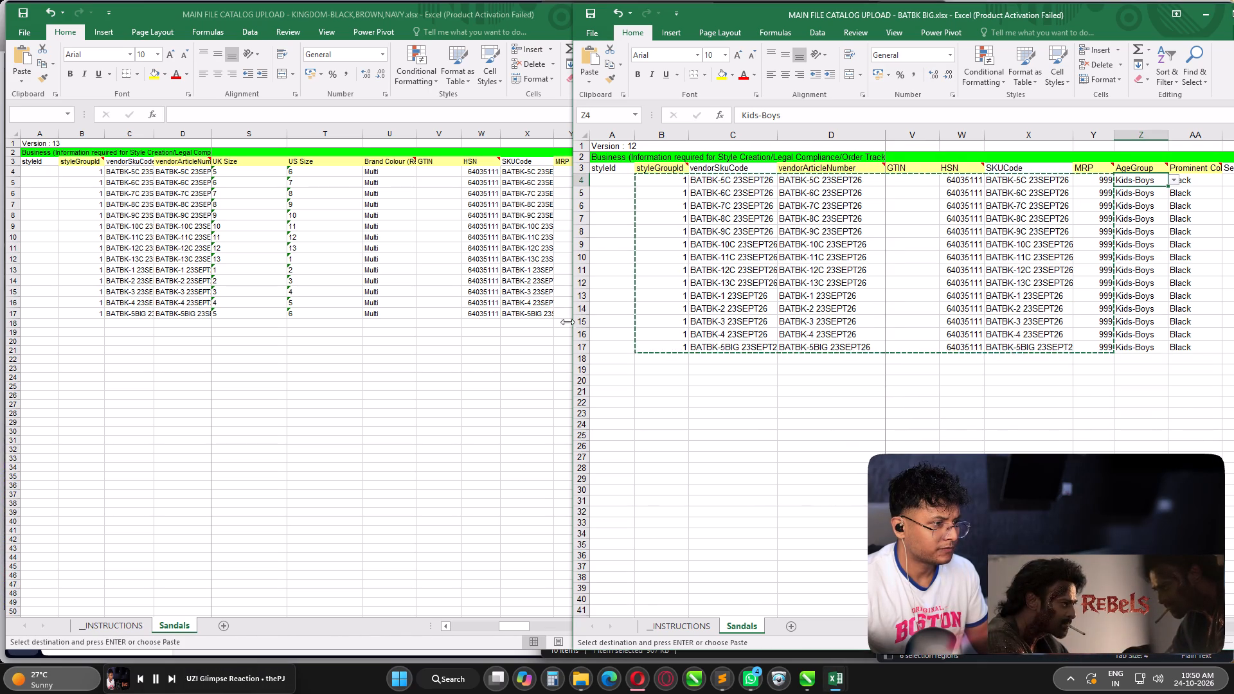
{"action": "left_click", "coordinate": [495, 229]}
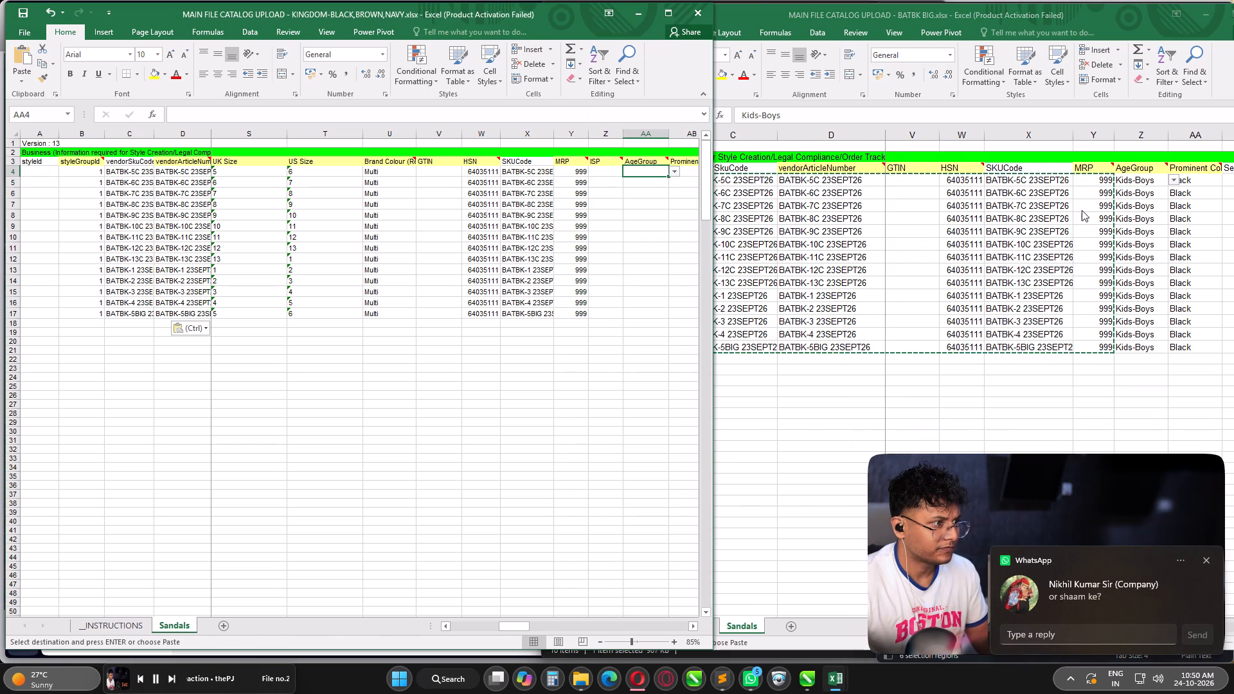
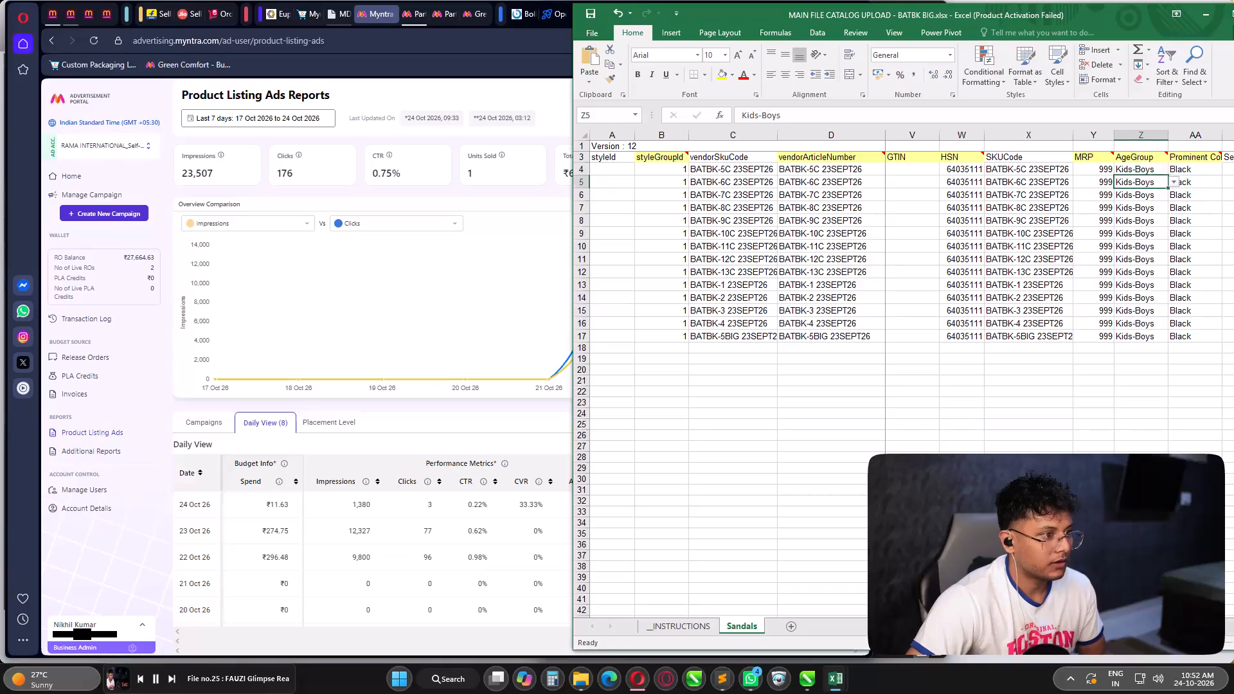
Copy the BATBK BIG Sandals data from AgeGroup through To Fit Foot Length, rows 4 to 17, into the KINGDOM Sandals sheet starting at AA4.
{"action": "key", "text": "shift+Down"}
{"action": "key", "text": "shift+Down"}
{"action": "key", "text": "shift+Down"}
{"action": "key", "text": "shift+Down"}
{"action": "key", "text": "shift+Down"}
{"action": "key", "text": "shift+Down"}
{"action": "key", "text": "shift+Down"}
{"action": "key", "text": "shift+Down"}
{"action": "key", "text": "shift+Down"}
{"action": "key", "text": "shift+Down"}
{"action": "key", "text": "shift+Down"}
{"action": "key", "text": "shift+Down"}
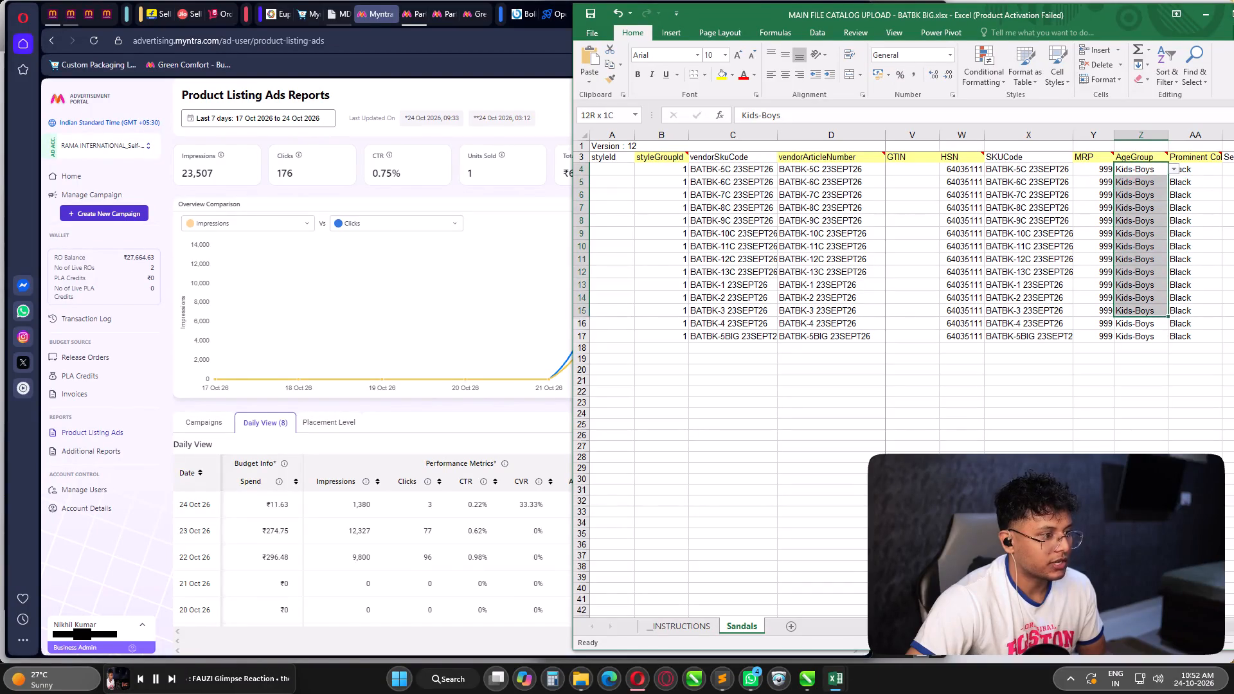
{"action": "key", "text": "shift+Down"}
{"action": "key", "text": "ctrl+shift+Right"}
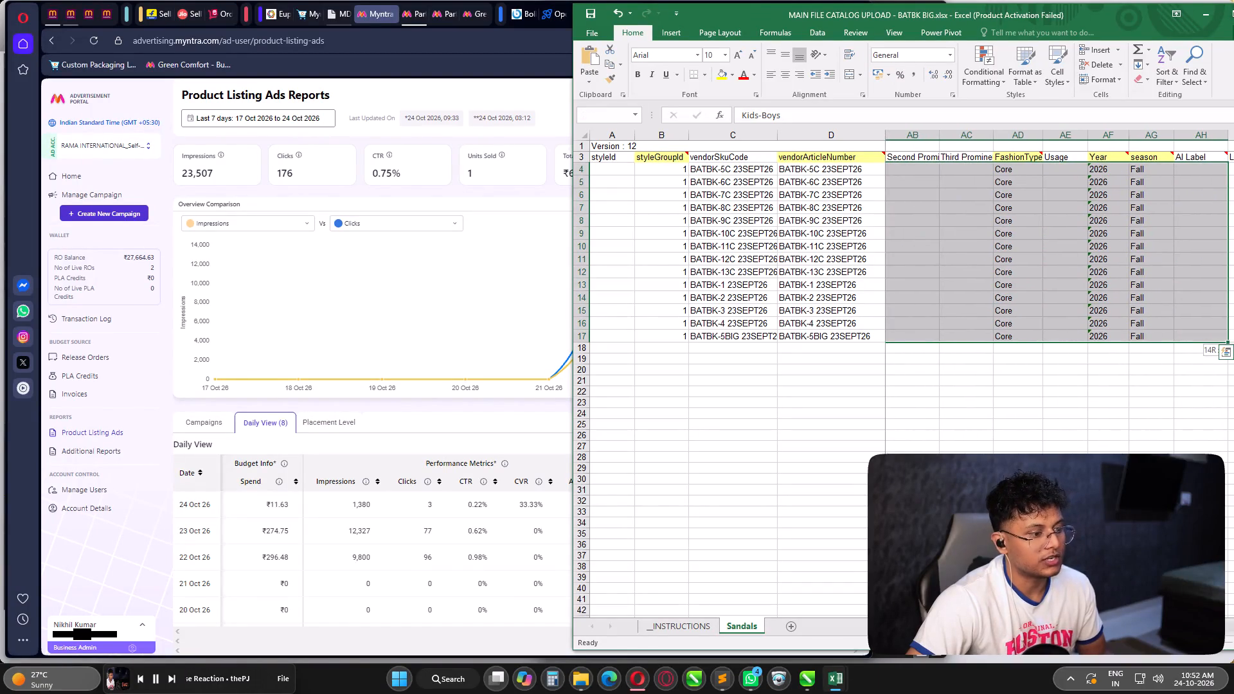
{"action": "key", "text": "ctrl+shift+Right"}
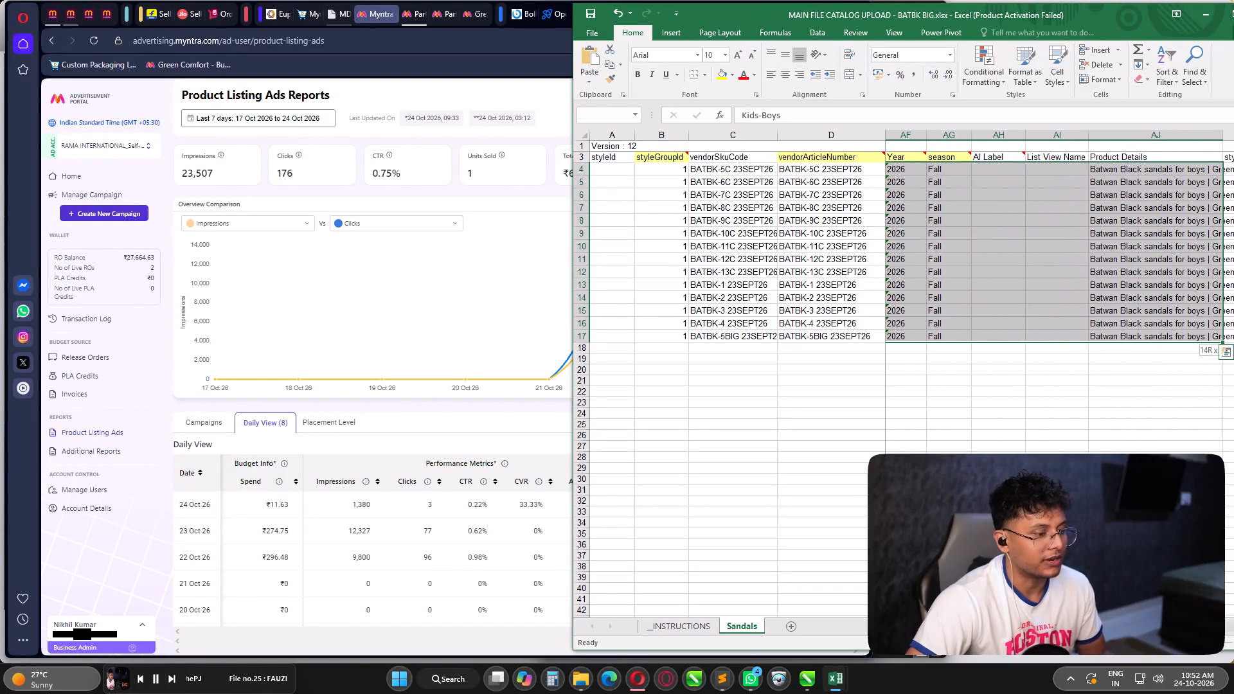
{"action": "key", "text": "ctrl+shift+Right"}
{"action": "key", "text": "ctrl+shift+Right"}
{"action": "key", "text": "ctrl+shift+Right"}
{"action": "key", "text": "ctrl+shift+Right"}
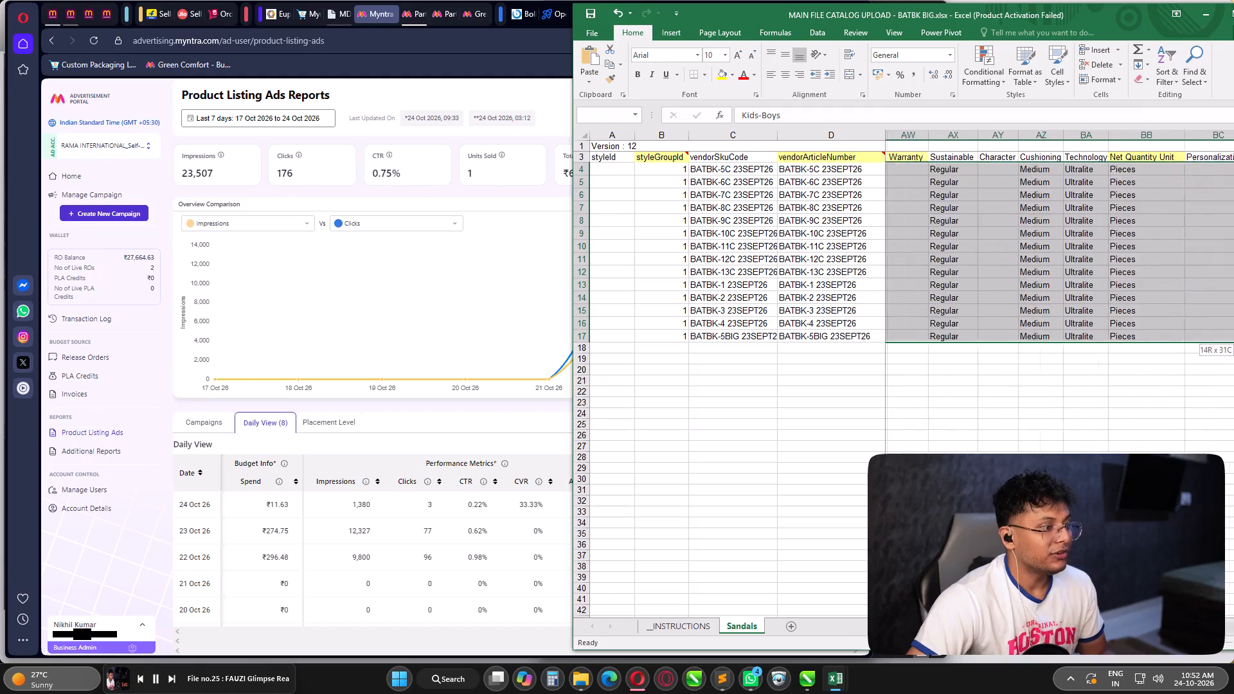
{"action": "key", "text": "ctrl+shift+Right"}
{"action": "key", "text": "ctrl+shift+Right"}
{"action": "key", "text": "ctrl+shift+Right"}
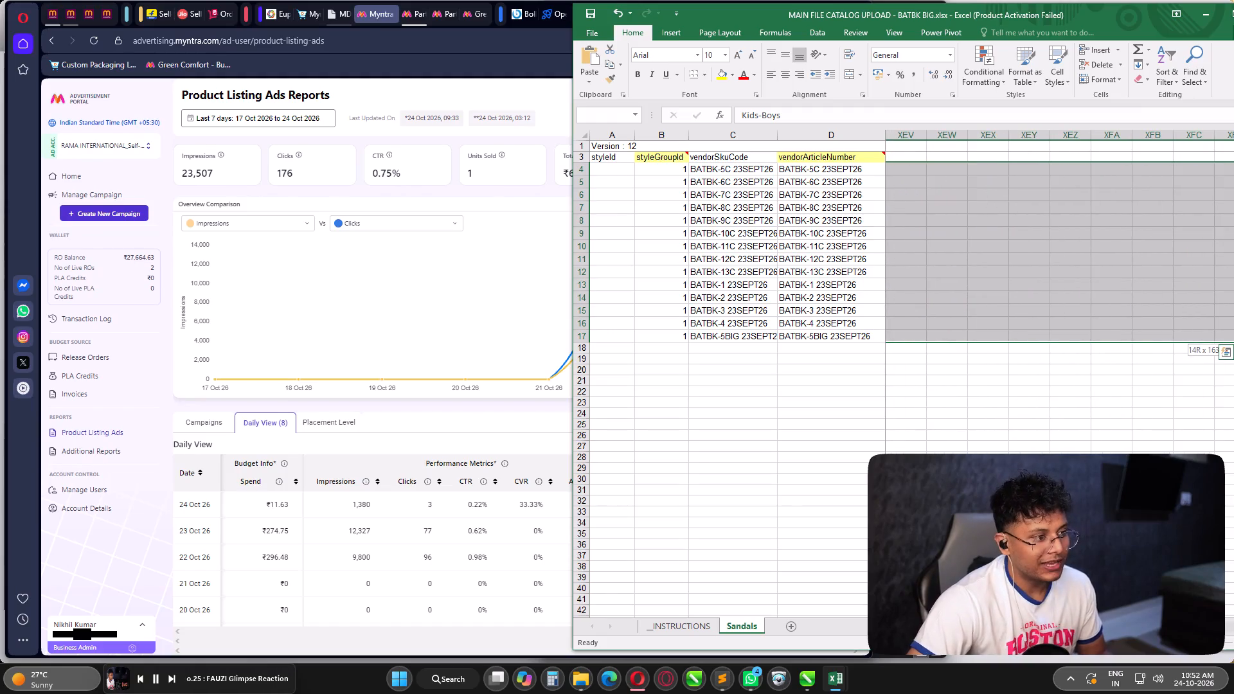
{"action": "key", "text": "ctrl+shift+Left"}
{"action": "key", "text": "shift+Right"}
{"action": "key", "text": "shift+Right"}
{"action": "key", "text": "shift+Right"}
{"action": "key", "text": "shift+Right"}
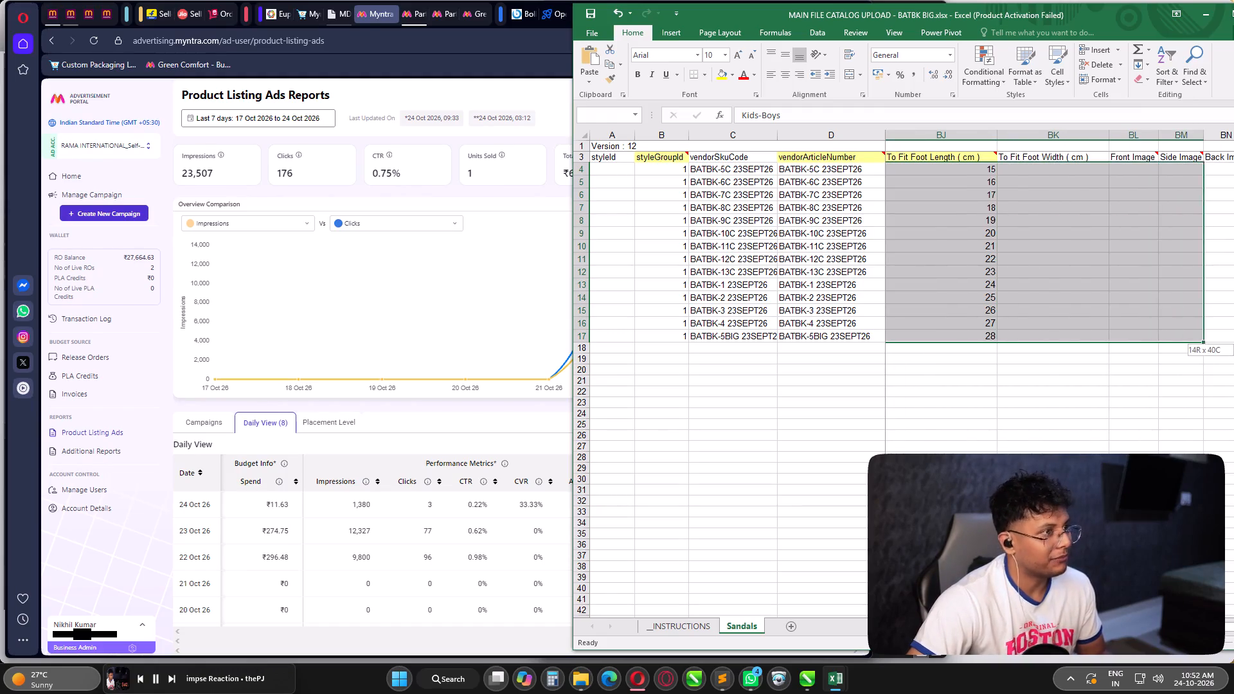
{"action": "key", "text": "shift+Right"}
{"action": "key", "text": "shift+Right"}
{"action": "key", "text": "shift+Left"}
{"action": "key", "text": "shift+Left"}
{"action": "key", "text": "shift+Left"}
{"action": "key", "text": "shift+Left"}
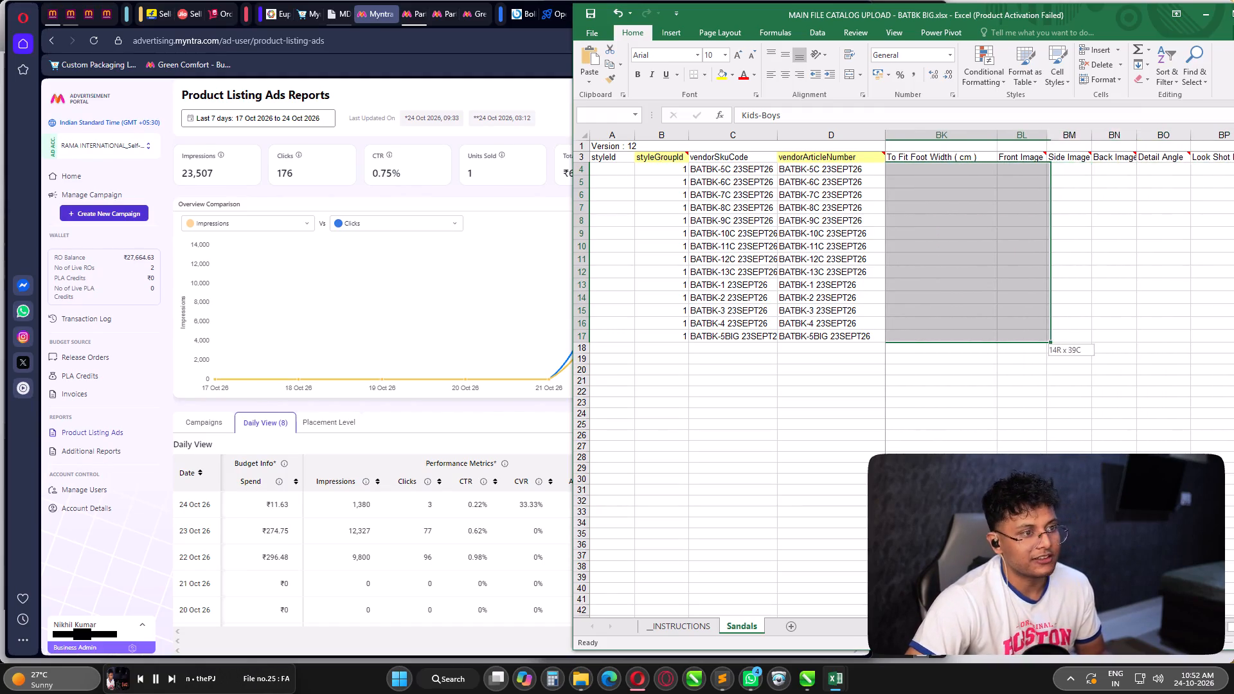
{"action": "key", "text": "shift+Left"}
{"action": "key", "text": "shift+Left"}
{"action": "key", "text": "shift+Left"}
{"action": "key", "text": "shift+Right"}
{"action": "key", "text": "shift+Right"}
{"action": "key", "text": "ctrl+shift+Right"}
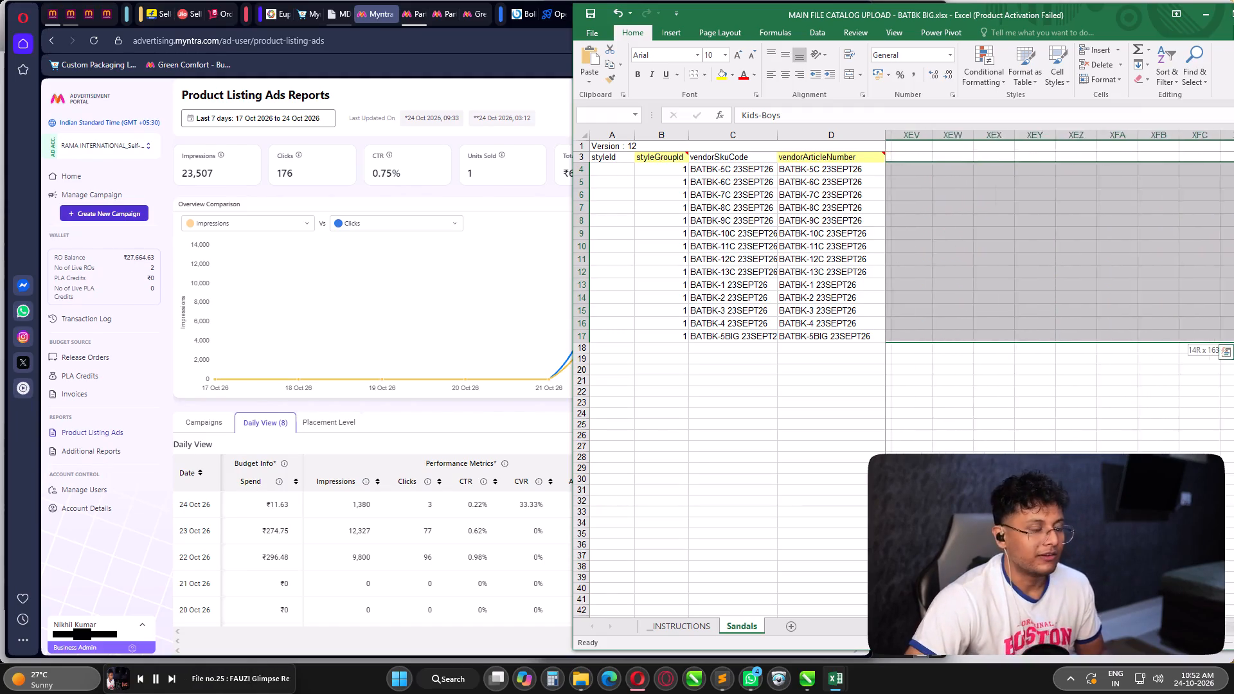
{"action": "key", "text": "ctrl+shift+Left"}
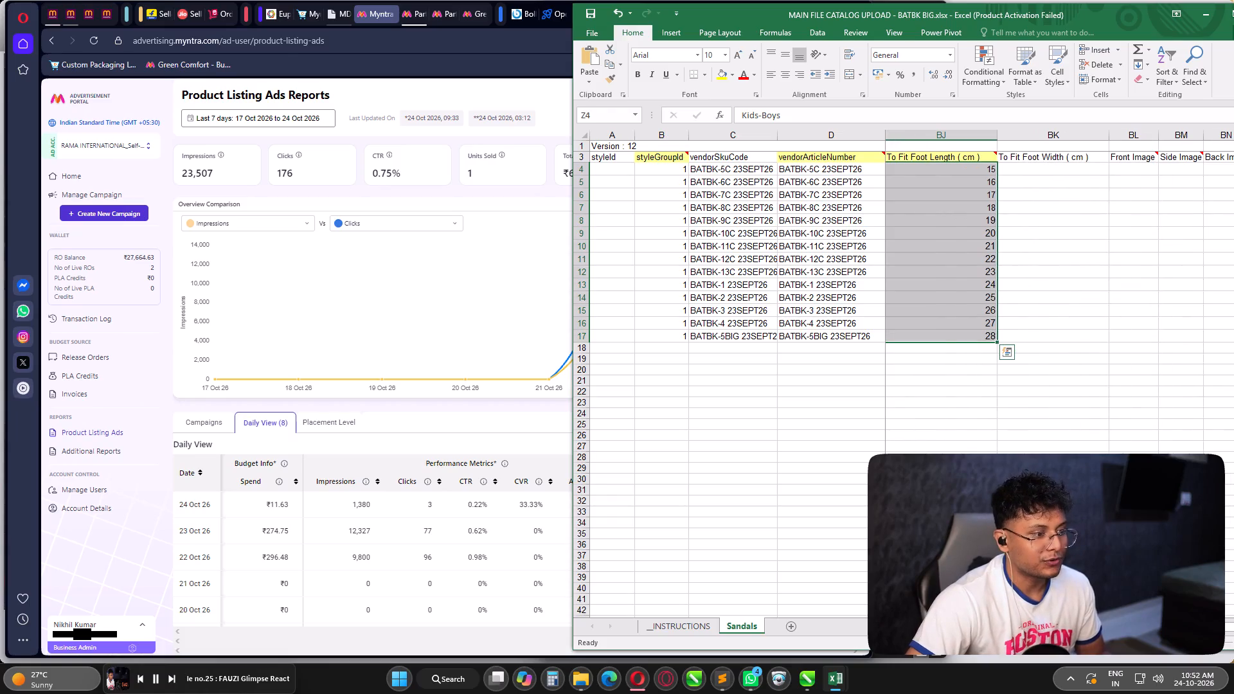
{"action": "key", "text": "ctrl+c"}
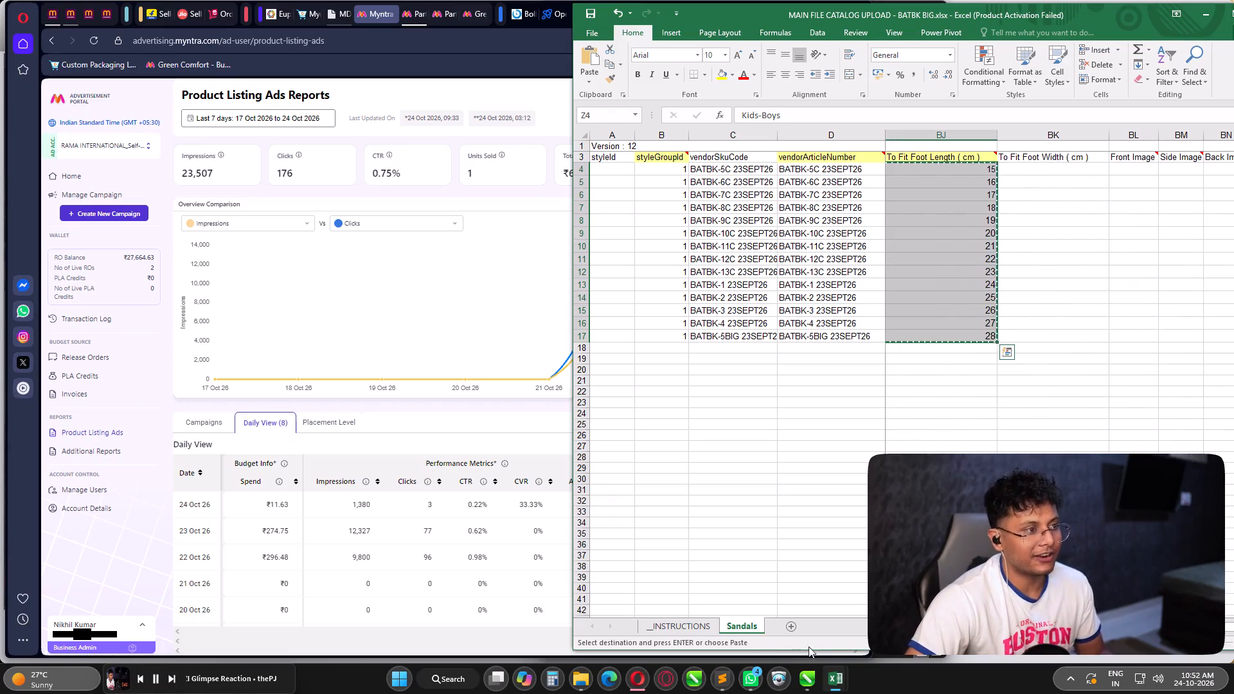
{"action": "left_click", "coordinate": [795, 620]}
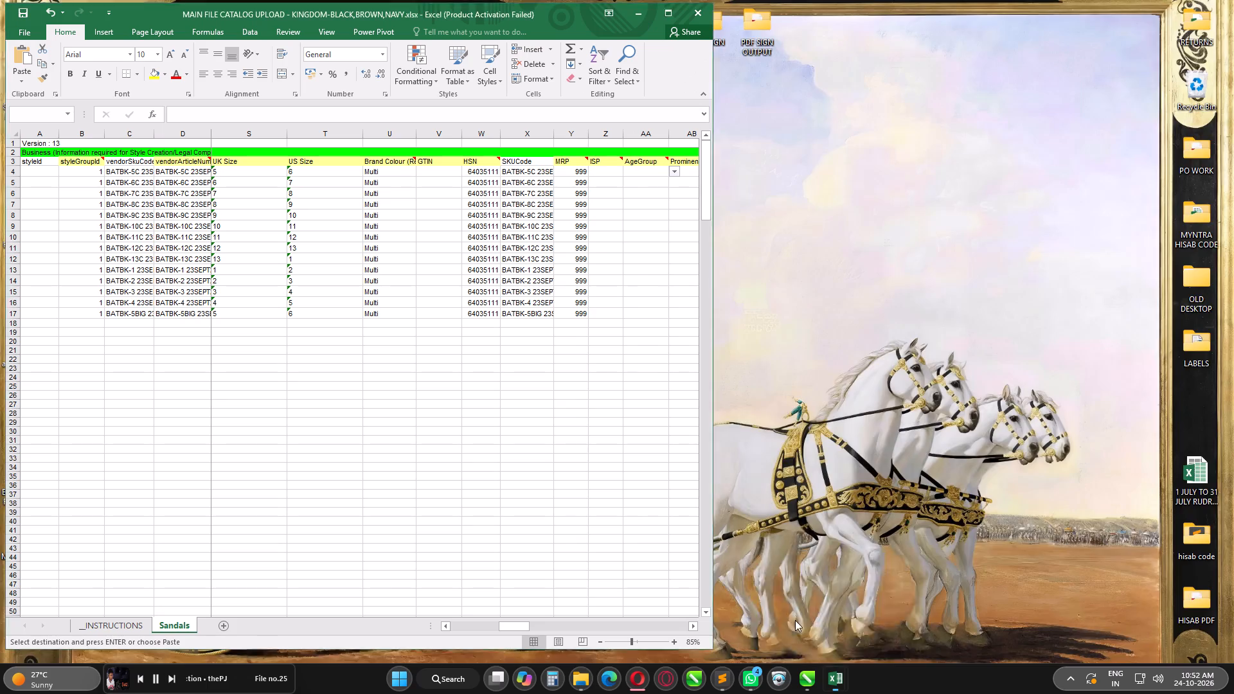
{"action": "key", "text": "ctrl+v"}
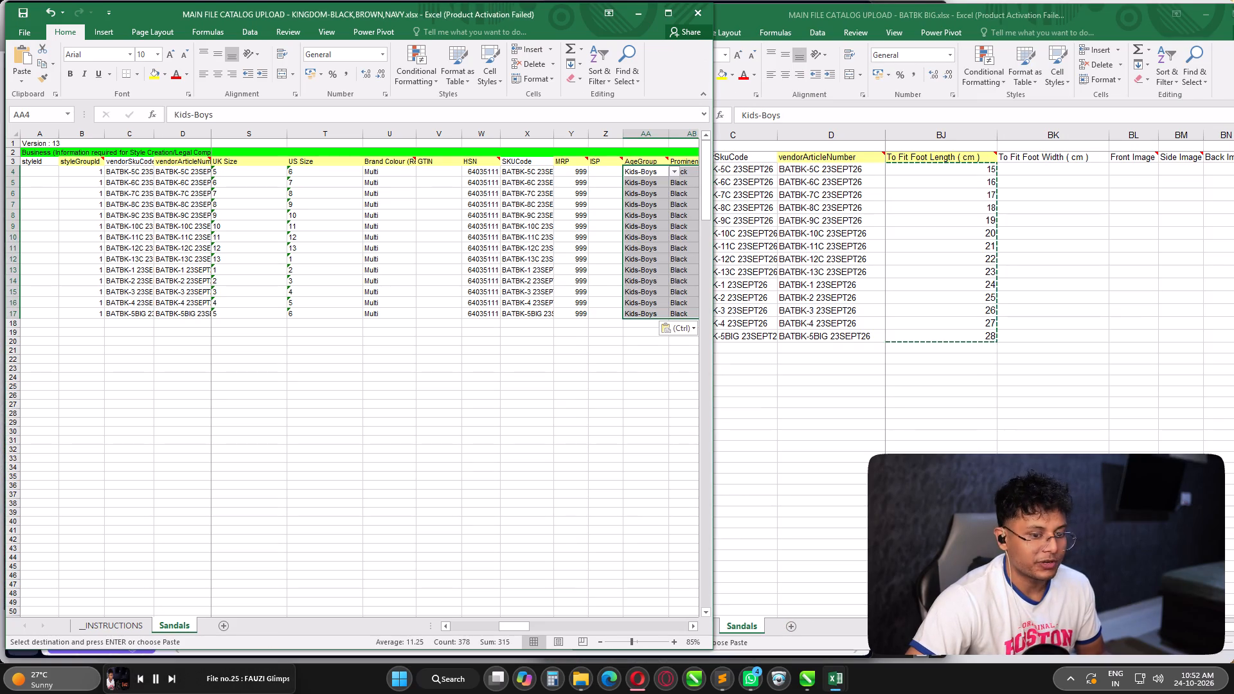
Examine the pasted data along row 4 of the KINGDOM Sandals sheet from AgeGroup through to styleNote.
{"action": "left_click", "coordinate": [650, 217]}
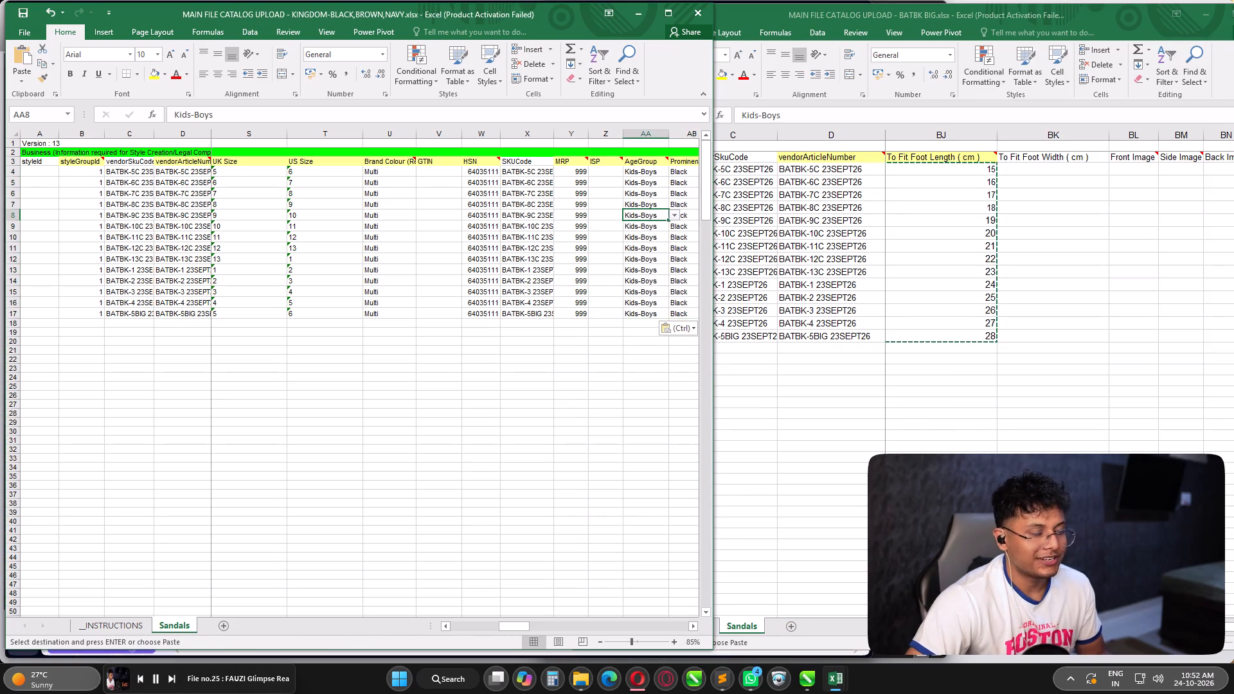
{"action": "left_click", "coordinate": [647, 174]}
{"action": "key", "text": "Right"}
{"action": "key", "text": "Right"}
{"action": "key", "text": "Right"}
{"action": "key", "text": "Right"}
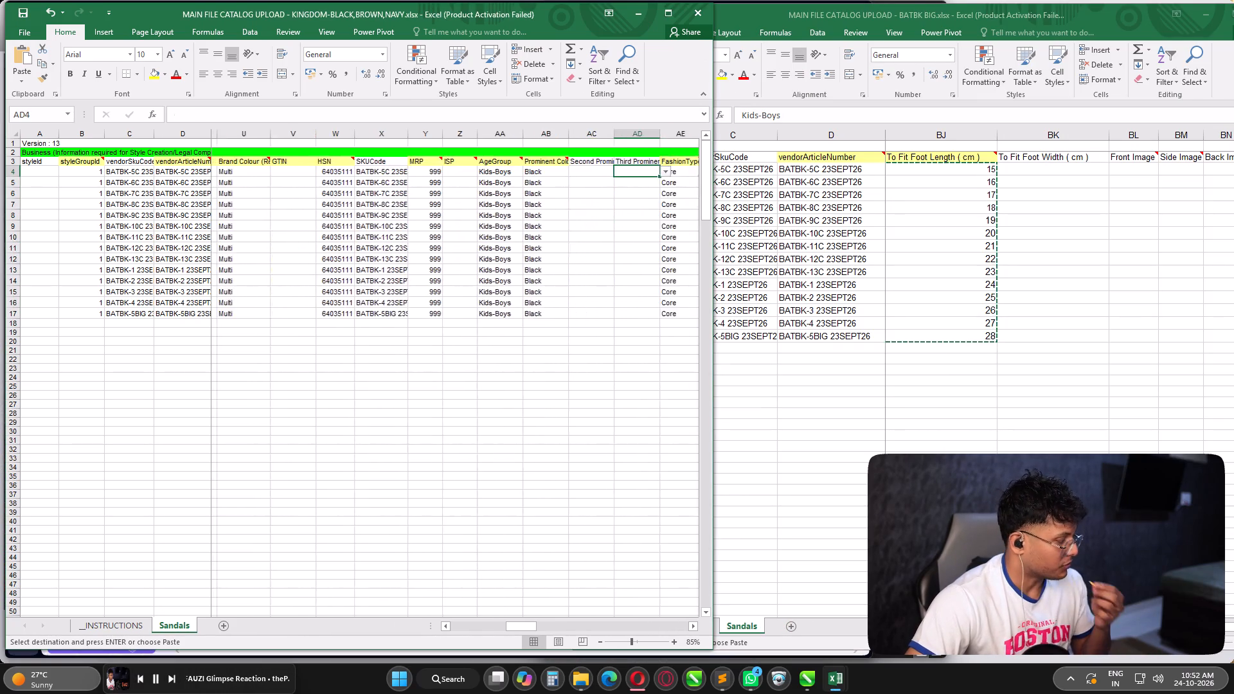
{"action": "key", "text": "Right"}
{"action": "key", "text": "Right"}
{"action": "key", "text": "Right"}
{"action": "key", "text": "Right"}
{"action": "key", "text": "Right"}
{"action": "key", "text": "Right"}
{"action": "key", "text": "Right"}
Save the KINGDOM workbook.
{"action": "key", "text": "ctrl+s"}
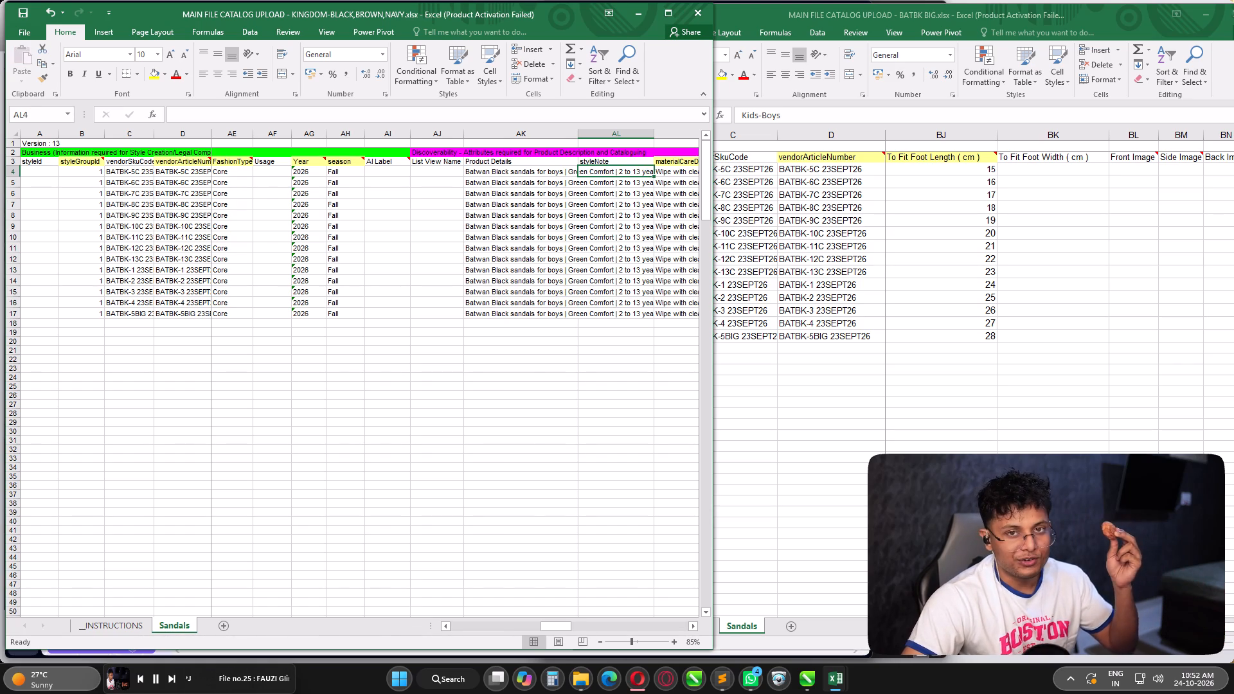
Examine the rest of row 4 in the KINGDOM Sandals sheet, from materialCareDescription through To Fit Foot Length to Additional Image 2.
{"action": "key", "text": "Right"}
{"action": "key", "text": "Right"}
{"action": "key", "text": "Right"}
{"action": "key", "text": "Right"}
{"action": "key", "text": "Right"}
{"action": "key", "text": "Right"}
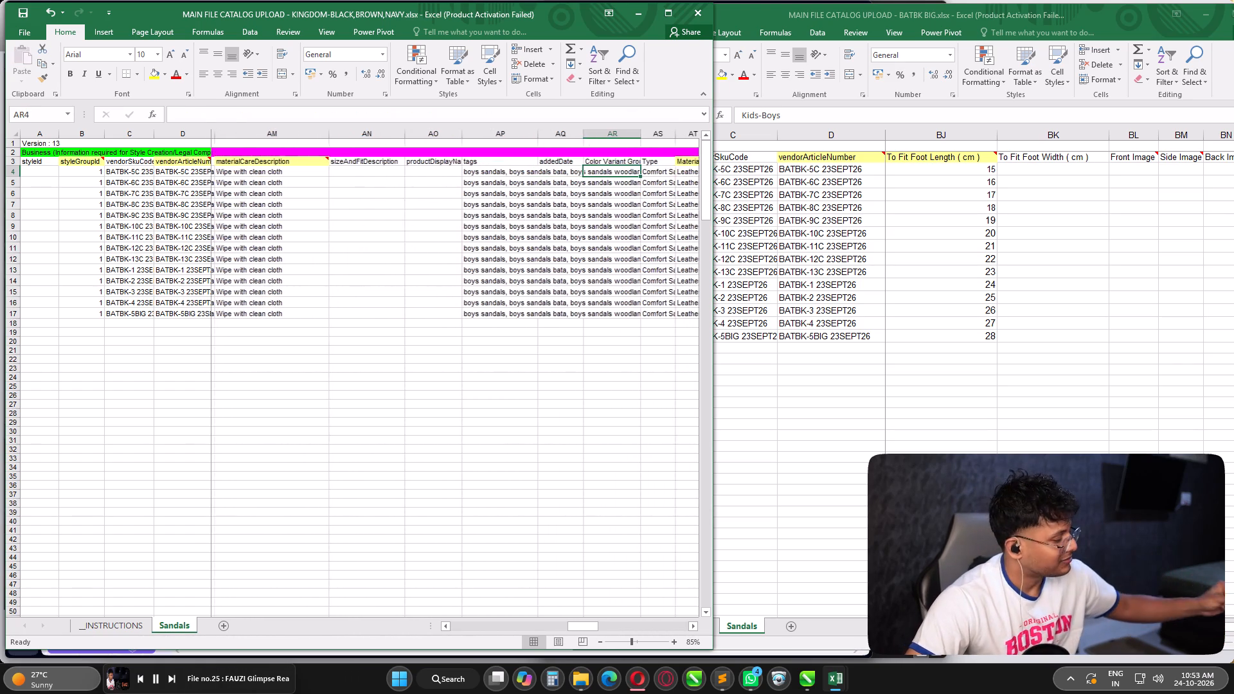
{"action": "key", "text": "Right"}
{"action": "key", "text": "Right"}
{"action": "key", "text": "Right"}
{"action": "key", "text": "Right"}
{"action": "key", "text": "Right"}
{"action": "key", "text": "Right"}
{"action": "key", "text": "Right"}
{"action": "key", "text": "Right"}
{"action": "key", "text": "Right"}
{"action": "key", "text": "Right"}
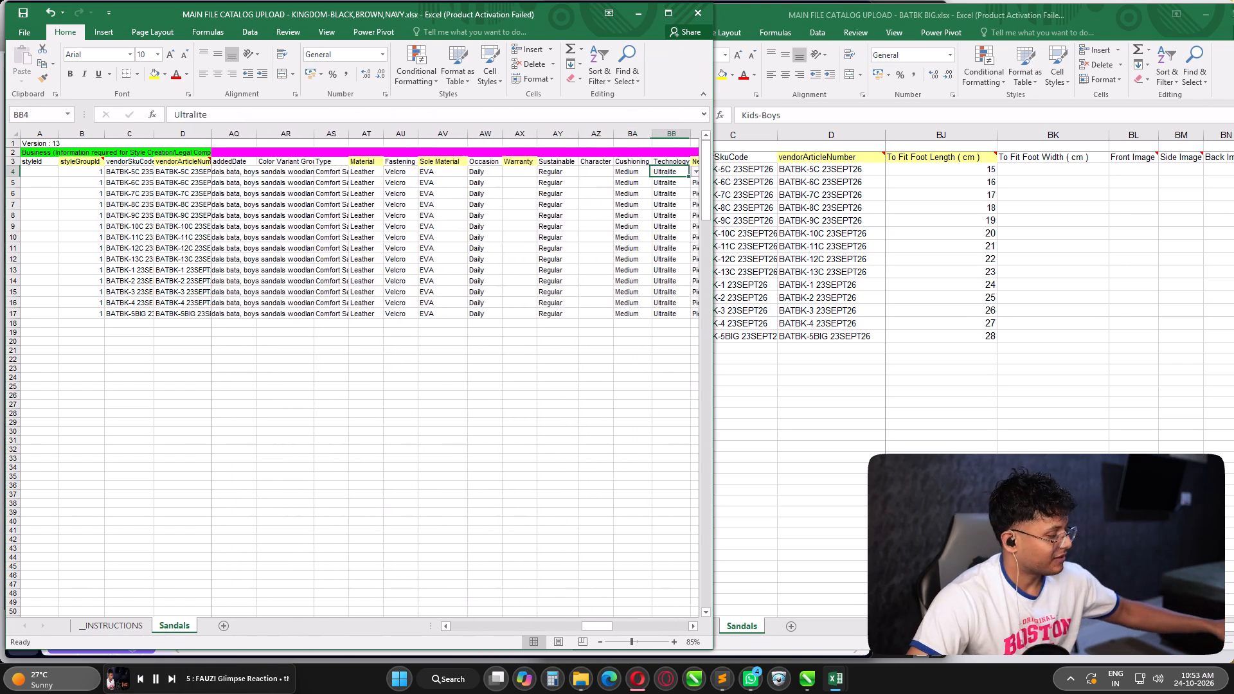
{"action": "key", "text": "Right"}
{"action": "key", "text": "Right"}
{"action": "key", "text": "Right"}
{"action": "key", "text": "Right"}
{"action": "key", "text": "Right"}
{"action": "key", "text": "Right"}
{"action": "key", "text": "Right"}
{"action": "key", "text": "Right"}
{"action": "key", "text": "Right"}
{"action": "key", "text": "Right"}
{"action": "key", "text": "Right"}
{"action": "key", "text": "Right"}
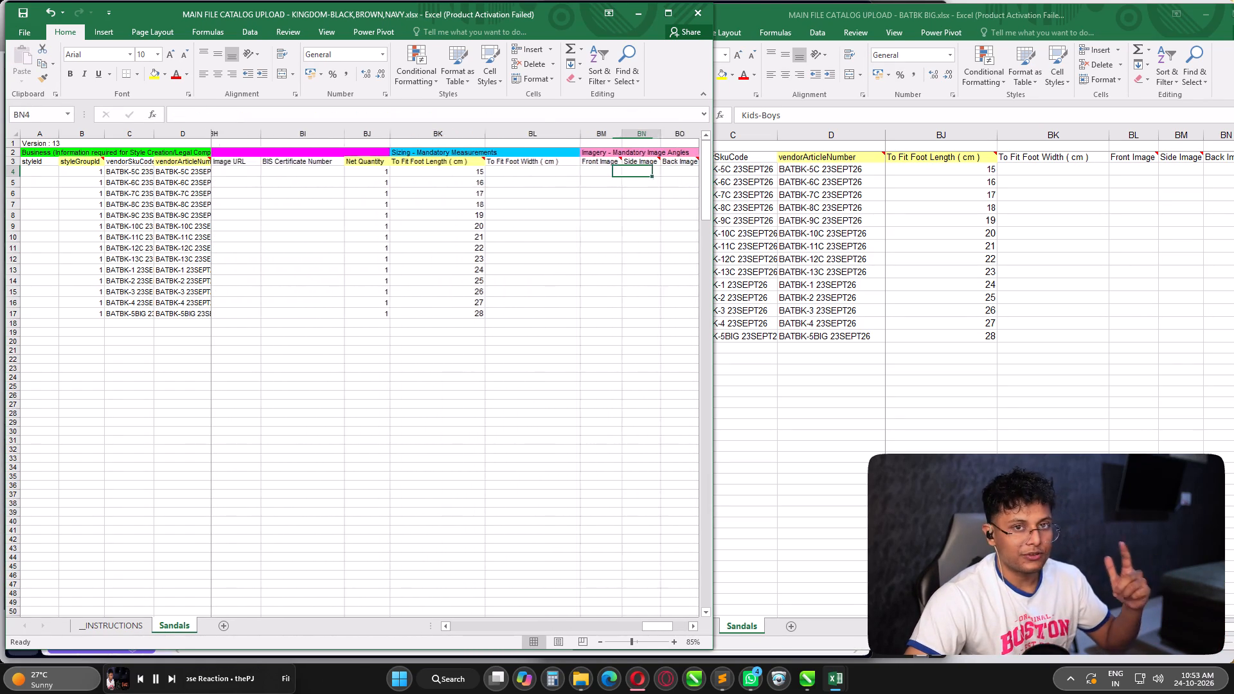
{"action": "key", "text": "Right"}
{"action": "key", "text": "Right"}
{"action": "key", "text": "Right"}
{"action": "key", "text": "Right"}
{"action": "key", "text": "Right"}
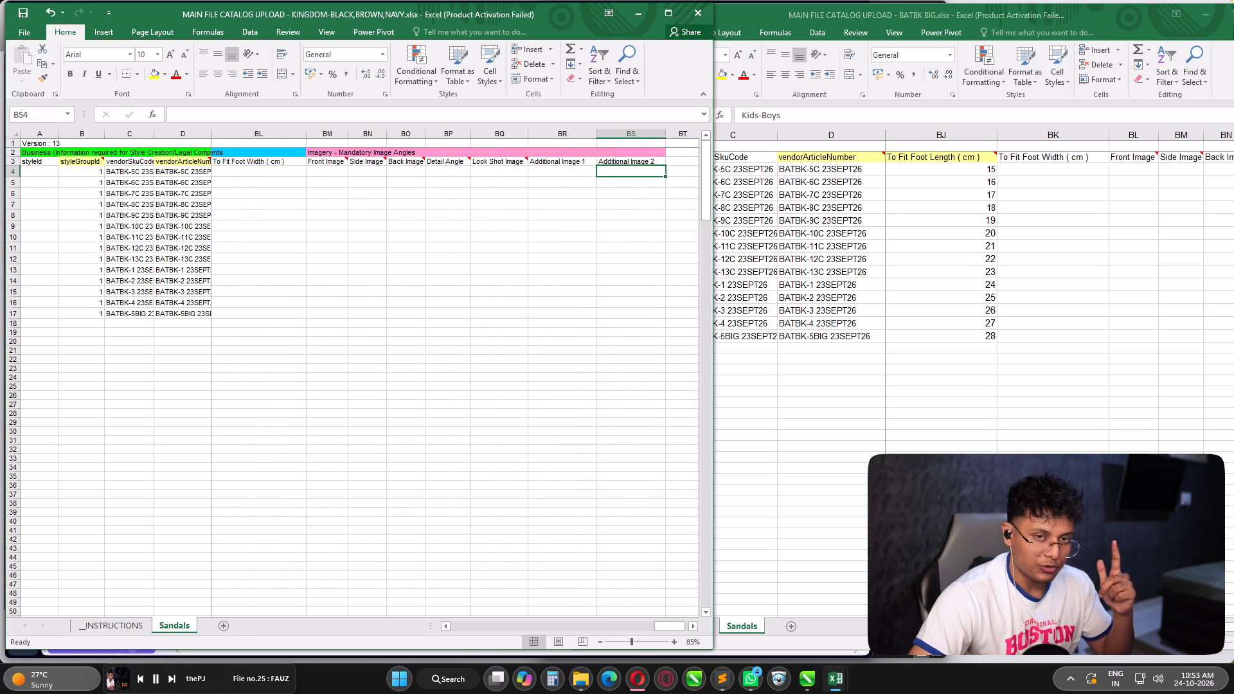
Change the vendorSkuCode in C4 of the KINGDOM Sandals sheet to BATBK-5C 24OCT26.
{"action": "key", "text": "ctrl+Left"}
{"action": "key", "text": "ctrl+Left"}
{"action": "key", "text": "ctrl+Left"}
{"action": "key", "text": "ctrl+Left"}
{"action": "key", "text": "ctrl+Left"}
{"action": "key", "text": "ctrl+Left"}
{"action": "key", "text": "ctrl+Left"}
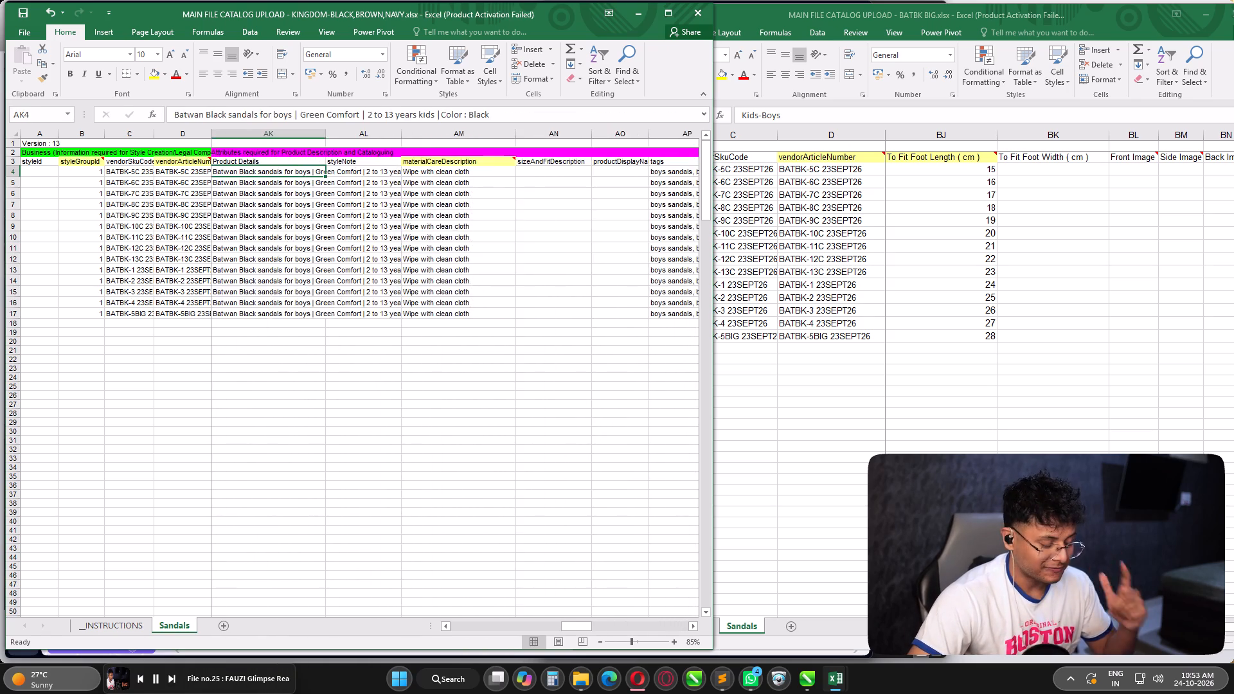
{"action": "key", "text": "ctrl+Left"}
{"action": "key", "text": "ctrl+Left"}
{"action": "key", "text": "Left"}
{"action": "key", "text": "ctrl+Left"}
{"action": "key", "text": "ctrl+Left"}
{"action": "key", "text": "ctrl+Left"}
{"action": "key", "text": "ctrl+Left"}
{"action": "key", "text": "ctrl+Left"}
{"action": "key", "text": "ctrl+Left"}
{"action": "key", "text": "ctrl+Left"}
{"action": "key", "text": "ctrl+Left"}
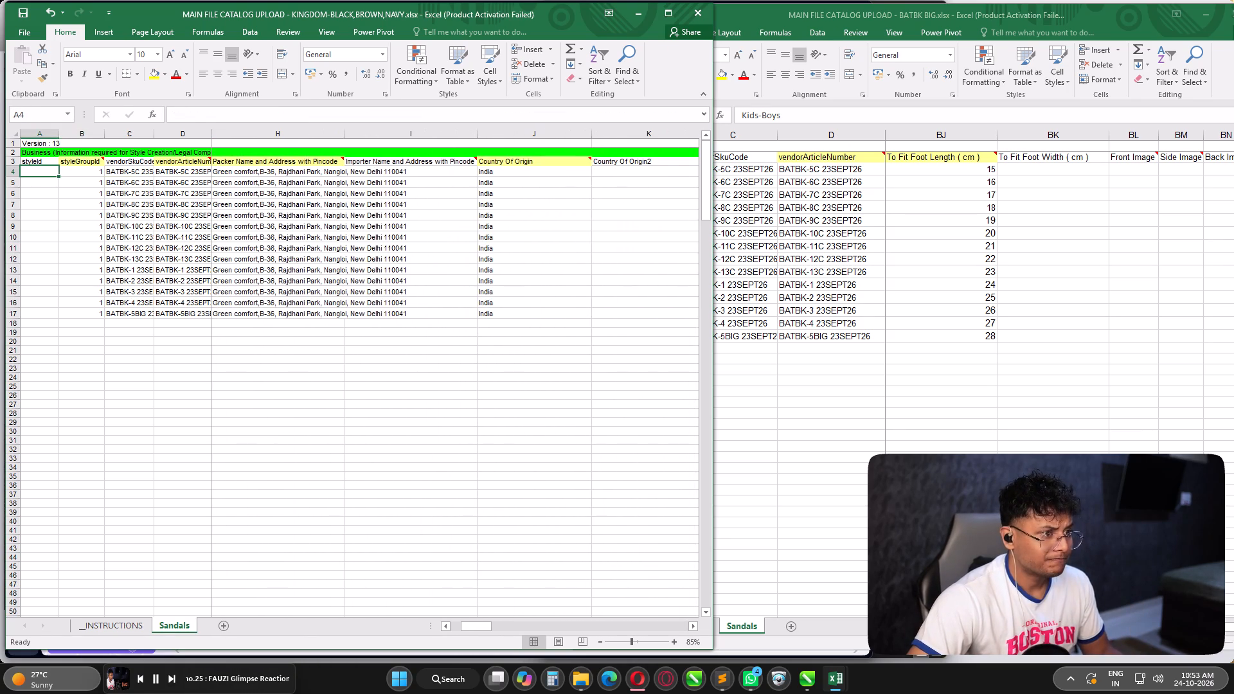
{"action": "key", "text": "Right"}
{"action": "key", "text": "Right"}
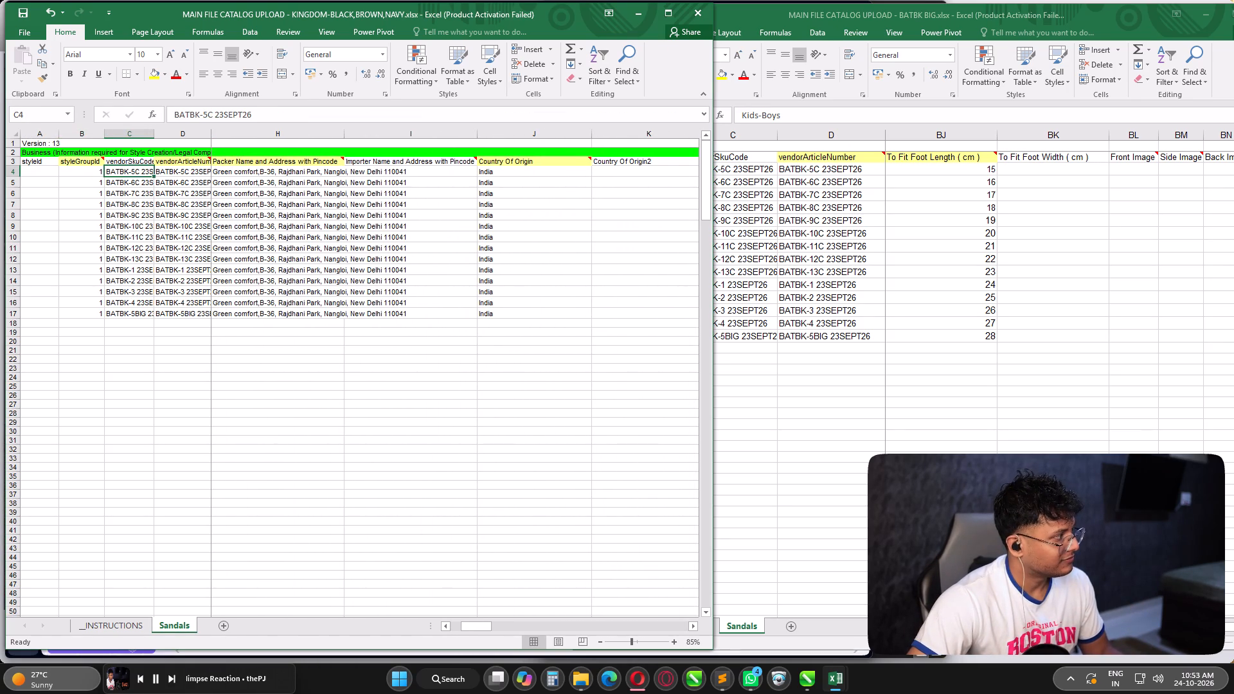
{"action": "key", "text": "F2"}
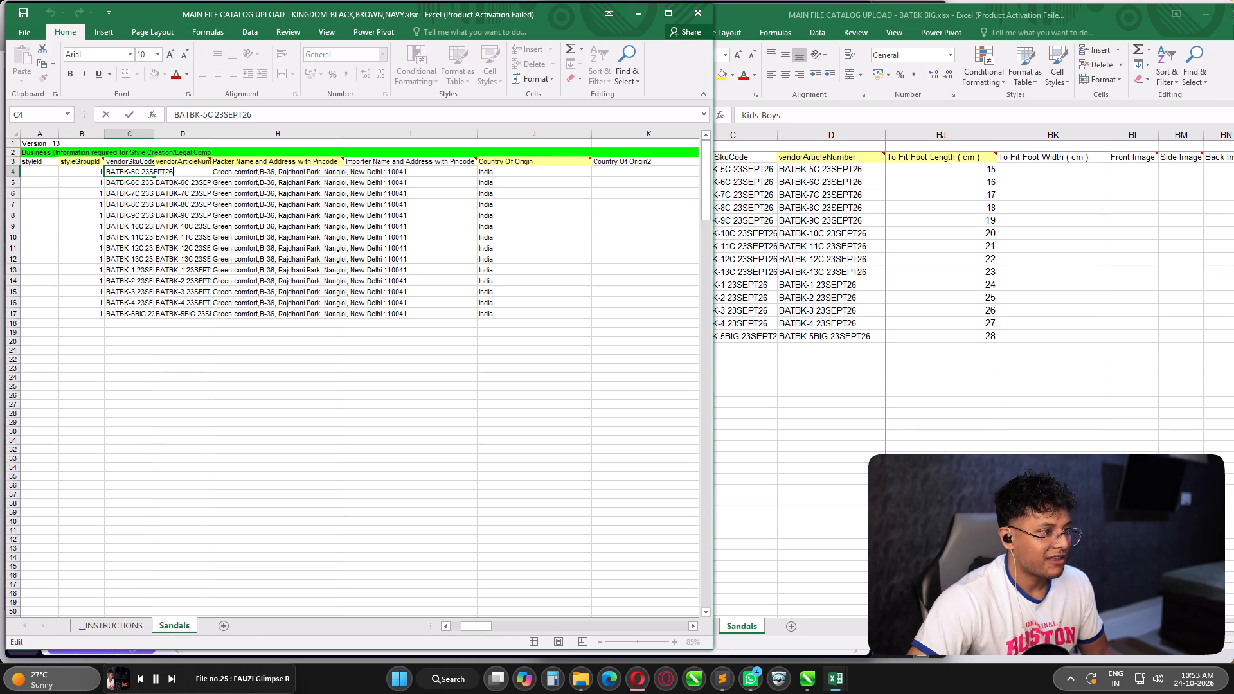
{"action": "key", "text": "BackSpace"}
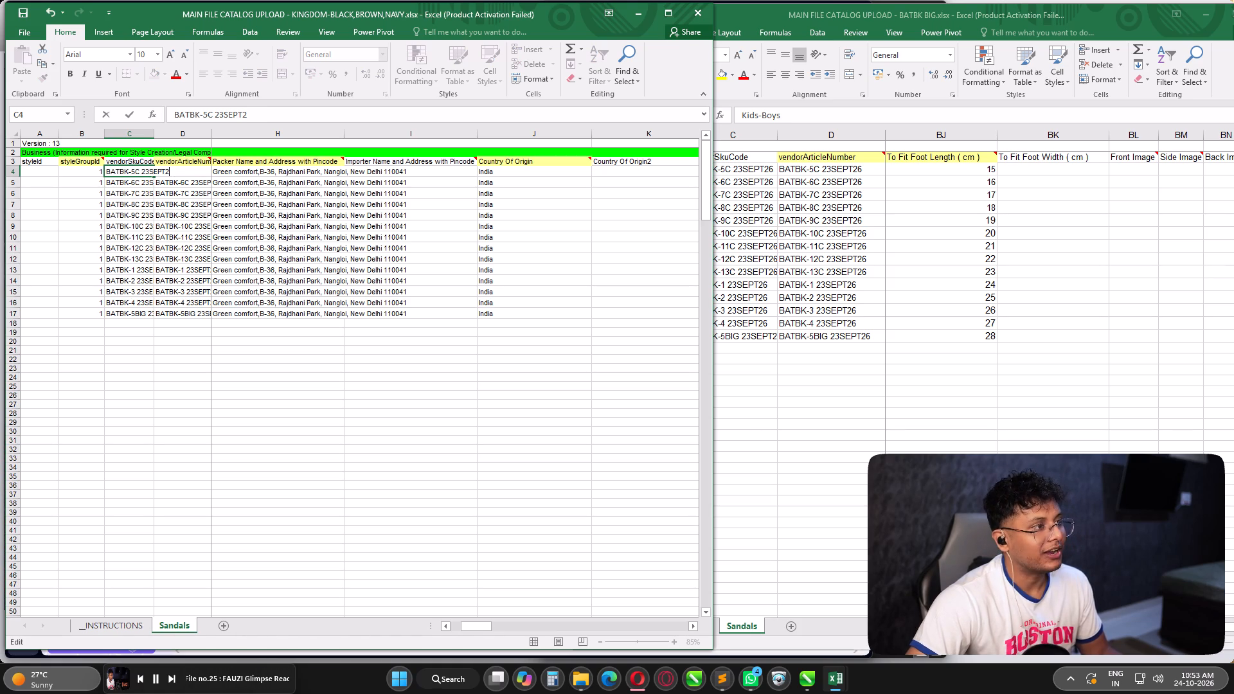
{"action": "key", "text": "BackSpace"}
{"action": "key", "text": "BackSpace"}
{"action": "key", "text": "BackSpace"}
{"action": "key", "text": "BackSpace"}
{"action": "key", "text": "BackSpace"}
{"action": "key", "text": "BackSpace"}
{"action": "key", "text": "BackSpace"}
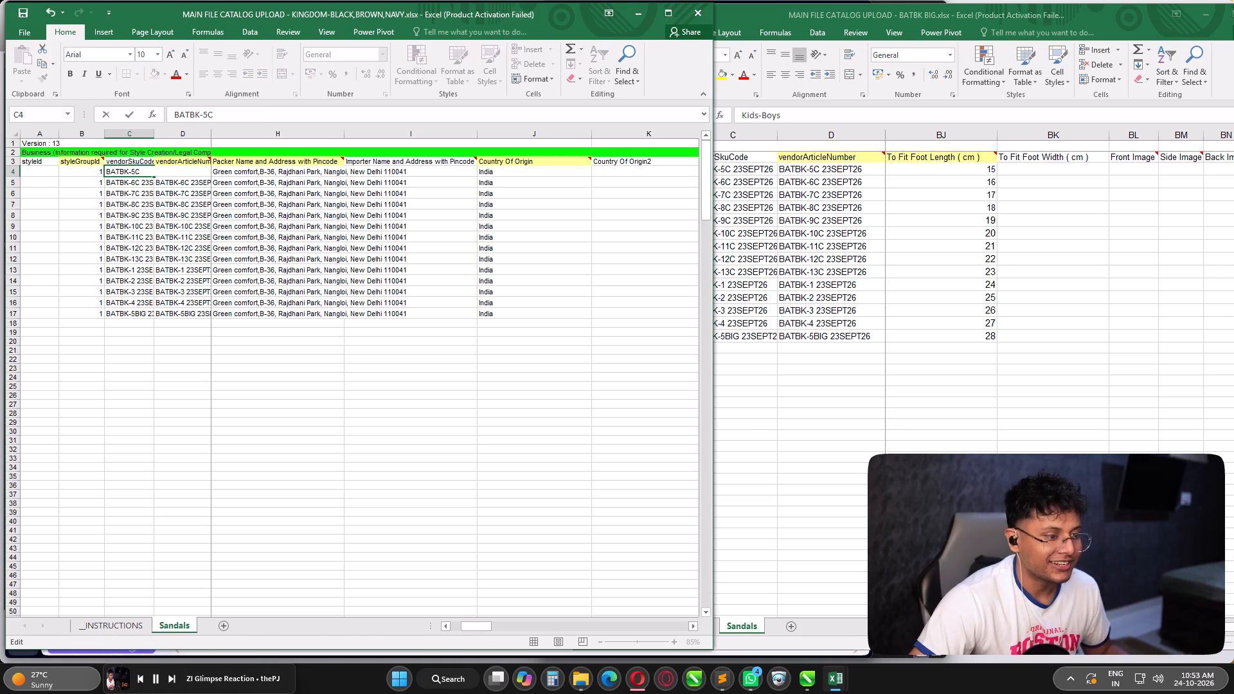
{"action": "type", "text": "24OCT"}
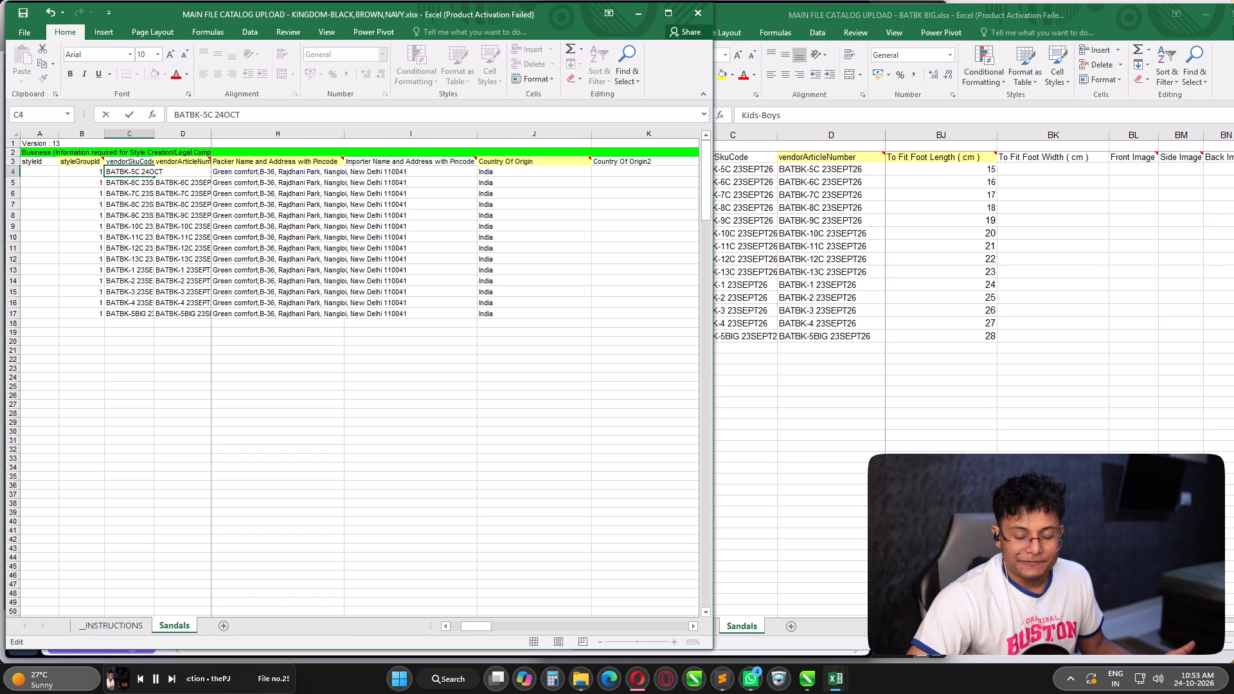
{"action": "type", "text": "26"}
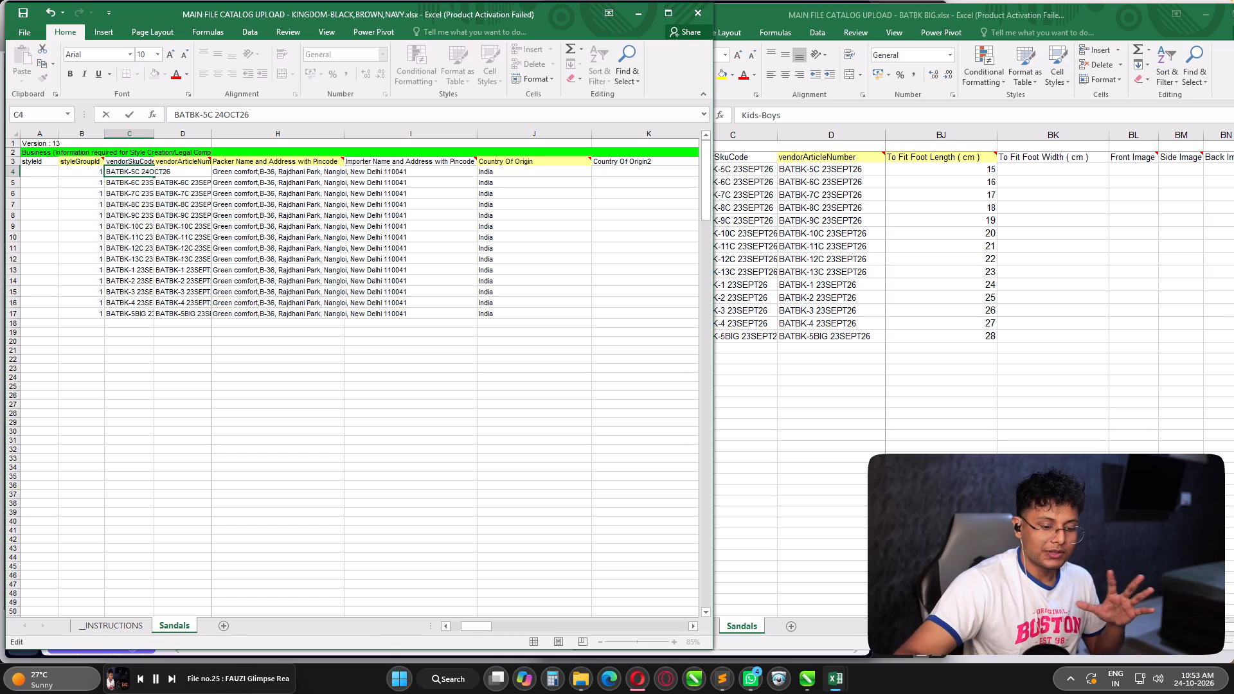
Copy the 24OCT26 suffix from C4 and use it to replace the date suffix of the BATBK-6C vendorSkuCode in C5.
{"action": "key", "text": "shift+Left"}
{"action": "key", "text": "shift+Left"}
{"action": "key", "text": "shift+Left"}
{"action": "key", "text": "shift+Left"}
{"action": "key", "text": "shift+Left"}
{"action": "key", "text": "shift+Left"}
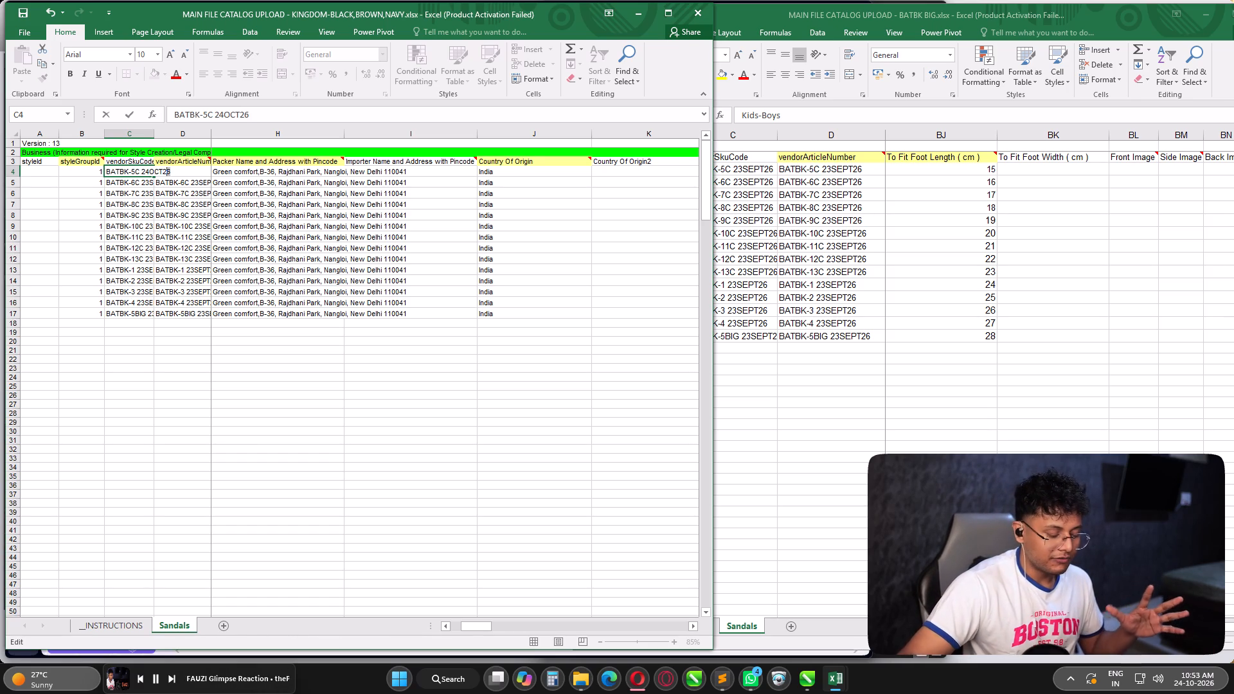
{"action": "key", "text": "shift+Left"}
{"action": "key", "text": "ctrl+c"}
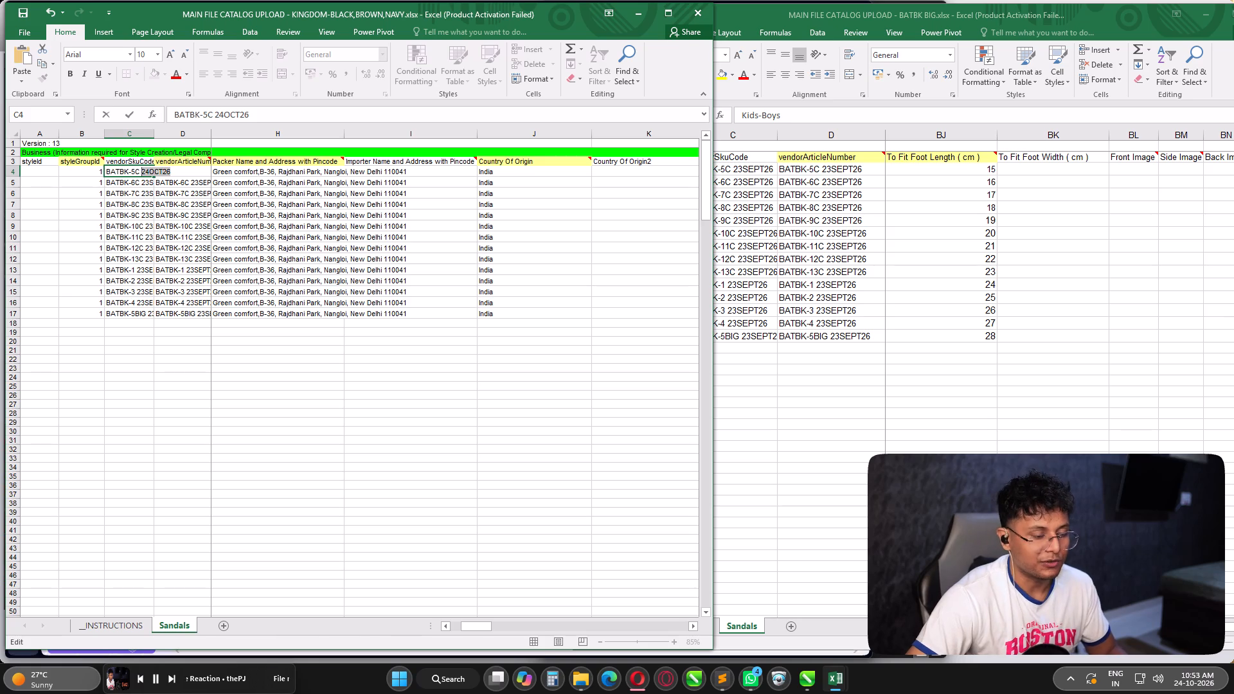
{"action": "key", "text": "Return"}
{"action": "key", "text": "F2"}
{"action": "key", "text": "BackSpace"}
{"action": "key", "text": "BackSpace"}
{"action": "key", "text": "BackSpace"}
{"action": "key", "text": "BackSpace"}
{"action": "key", "text": "BackSpace"}
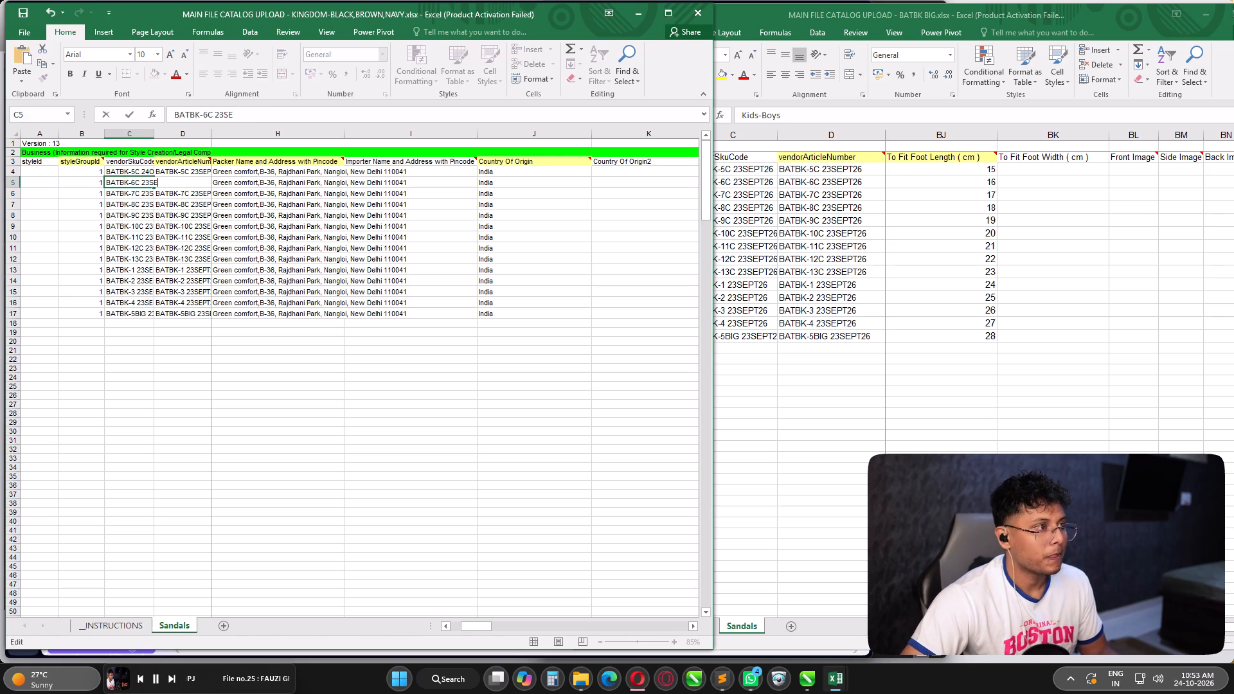
{"action": "key", "text": "BackSpace"}
{"action": "key", "text": "BackSpace"}
{"action": "key", "text": "BackSpace"}
{"action": "key", "text": "ctrl+v"}
{"action": "key", "text": "Return"}
Replace the date suffix of the BATBK-7C vendorSkuCode in C6 with the copied 24OCT26.
{"action": "key", "text": "F2"}
{"action": "key", "text": "BackSpace"}
{"action": "key", "text": "BackSpace"}
{"action": "key", "text": "BackSpace"}
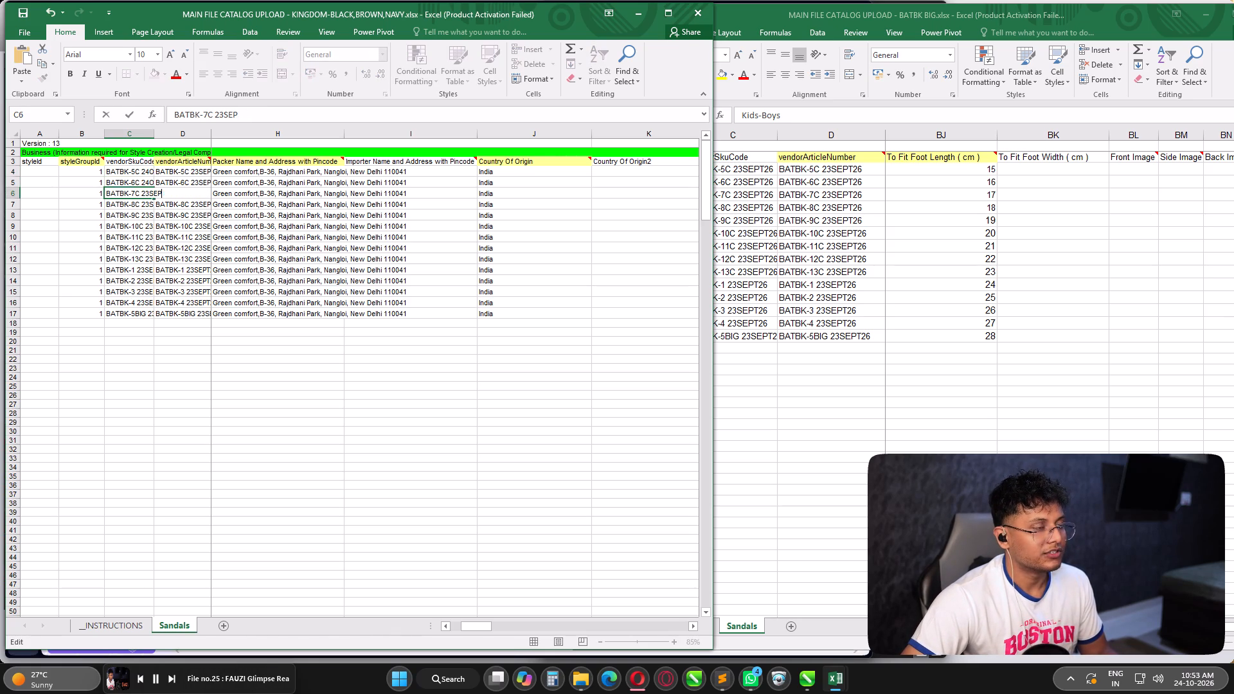
{"action": "key", "text": "BackSpace"}
{"action": "key", "text": "BackSpace"}
{"action": "key", "text": "BackSpace"}
{"action": "key", "text": "BackSpace"}
{"action": "key", "text": "BackSpace"}
{"action": "key", "text": "ctrl+v"}
{"action": "key", "text": "Return"}
Replace the date suffix of the BATBK-8C vendorSkuCode in C7 with the copied 24OCT26.
{"action": "key", "text": "F2"}
{"action": "key", "text": "BackSpace"}
{"action": "key", "text": "BackSpace"}
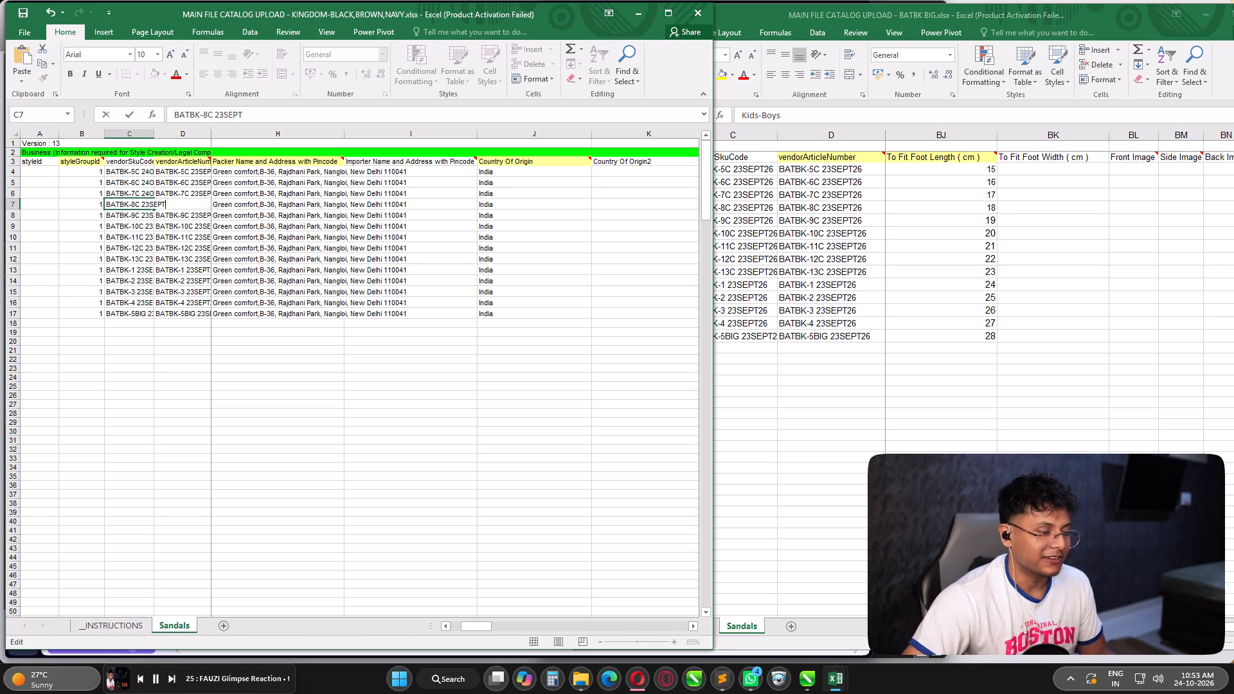
{"action": "key", "text": "BackSpace"}
{"action": "key", "text": "BackSpace"}
{"action": "key", "text": "BackSpace"}
{"action": "key", "text": "BackSpace"}
{"action": "key", "text": "BackSpace"}
{"action": "key", "text": "BackSpace"}
{"action": "key", "text": "ctrl+v"}
{"action": "key", "text": "Return"}
Replace the date suffix of the BATBK-9C vendorSkuCode in C8 with the copied 24OCT26.
{"action": "key", "text": "F2"}
{"action": "key", "text": "BackSpace"}
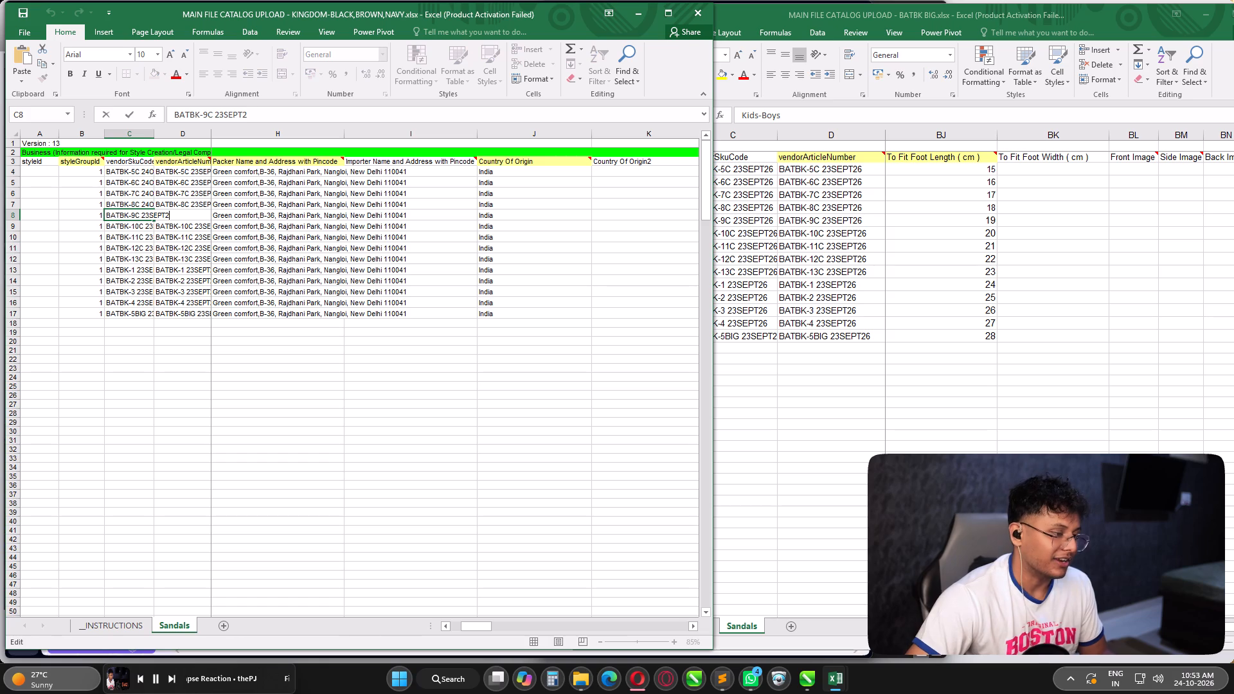
{"action": "key", "text": "BackSpace"}
{"action": "key", "text": "BackSpace"}
{"action": "key", "text": "BackSpace"}
{"action": "key", "text": "BackSpace"}
{"action": "key", "text": "BackSpace"}
{"action": "key", "text": "BackSpace"}
{"action": "key", "text": "BackSpace"}
{"action": "key", "text": "ctrl+v"}
{"action": "key", "text": "Return"}
Replace the date suffix of the BATBK-10C vendorSkuCode in C9 with the copied 24OCT26.
{"action": "key", "text": "F2"}
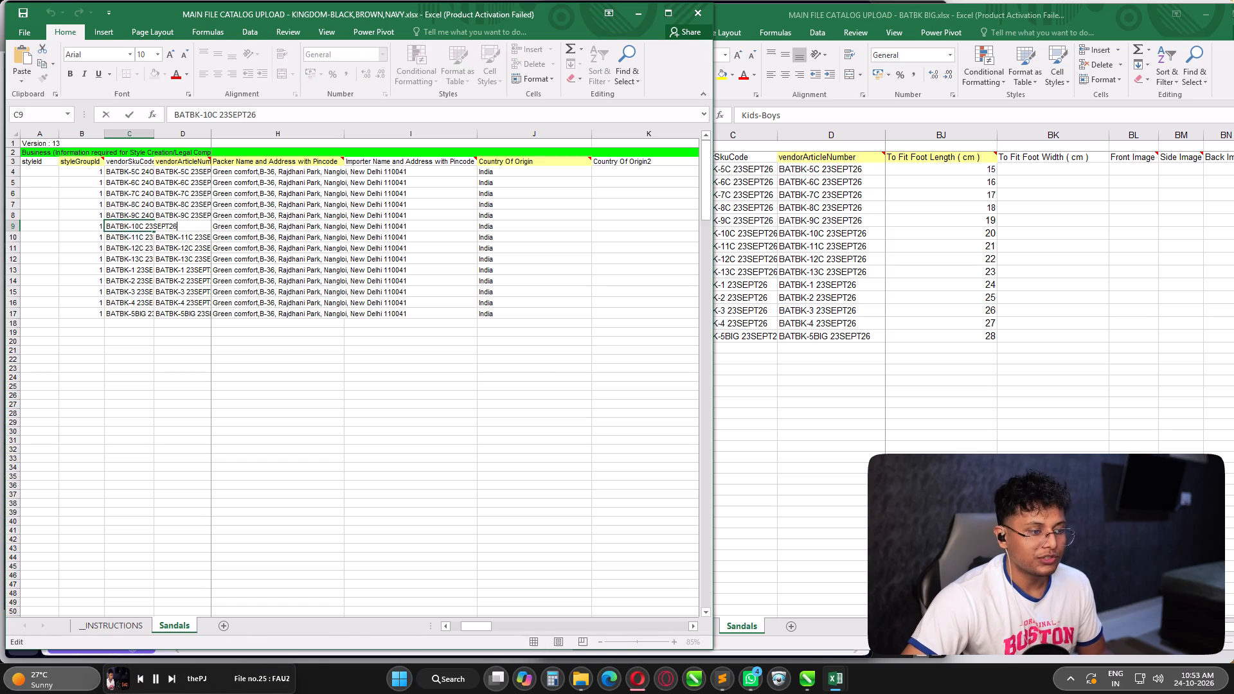
{"action": "key", "text": "BackSpace"}
{"action": "key", "text": "BackSpace"}
{"action": "key", "text": "BackSpace"}
{"action": "key", "text": "BackSpace"}
{"action": "key", "text": "BackSpace"}
{"action": "key", "text": "BackSpace"}
{"action": "key", "text": "BackSpace"}
{"action": "key", "text": "BackSpace"}
{"action": "key", "text": "ctrl+v"}
{"action": "key", "text": "Return"}
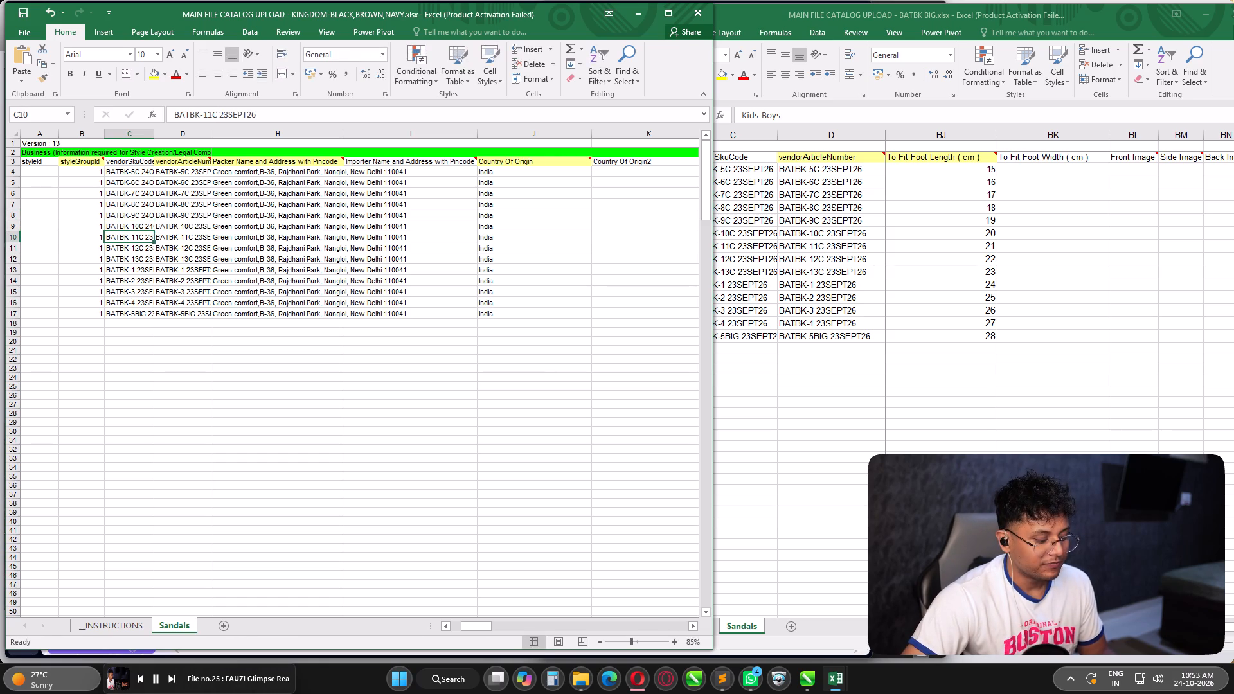
Replace the date suffix of the BATBK-11C vendorSkuCode in C10 with the copied 24OCT26.
{"action": "key", "text": "F2"}
{"action": "key", "text": "BackSpace"}
{"action": "key", "text": "BackSpace"}
{"action": "key", "text": "BackSpace"}
{"action": "key", "text": "BackSpace"}
{"action": "key", "text": "BackSpace"}
{"action": "key", "text": "BackSpace"}
{"action": "key", "text": "BackSpace"}
{"action": "key", "text": "BackSpace"}
{"action": "key", "text": "ctrl+v"}
{"action": "key", "text": "Return"}
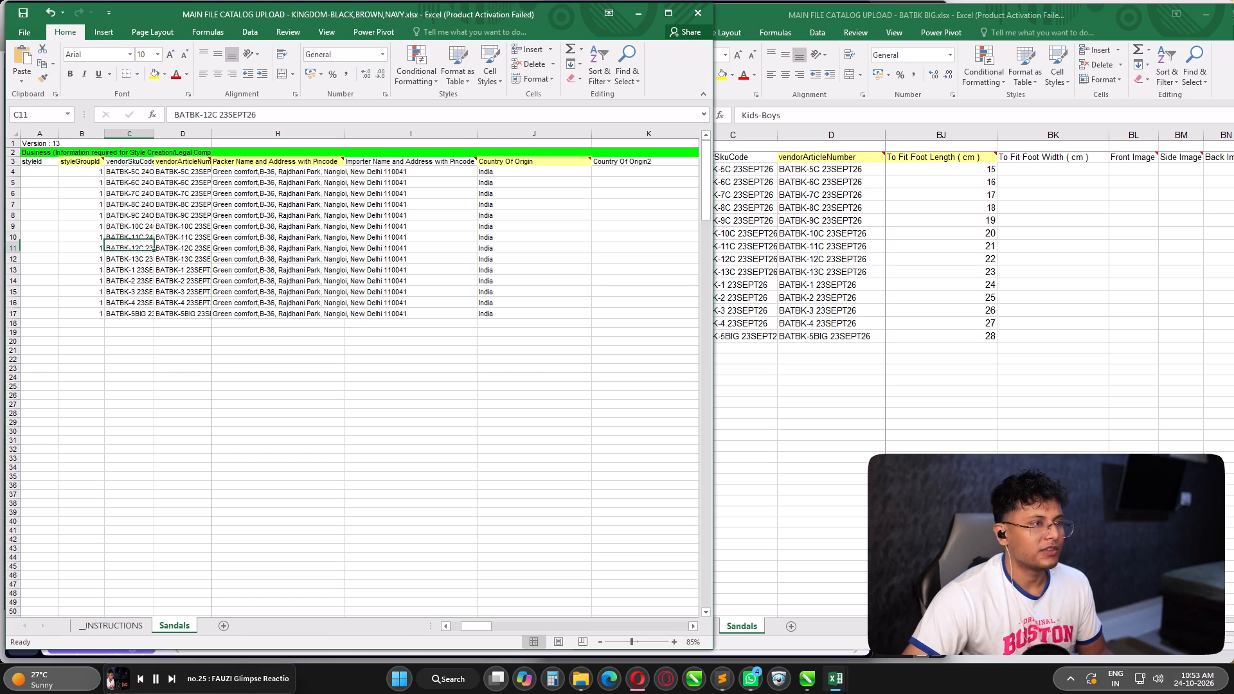
Replace the date suffix of the BATBK-12C vendorSkuCode in C11 with the copied 24OCT26.
{"action": "key", "text": "F2"}
{"action": "key", "text": "BackSpace"}
{"action": "key", "text": "BackSpace"}
{"action": "key", "text": "BackSpace"}
{"action": "key", "text": "BackSpace"}
{"action": "key", "text": "BackSpace"}
{"action": "key", "text": "BackSpace"}
{"action": "key", "text": "BackSpace"}
{"action": "key", "text": "BackSpace"}
{"action": "key", "text": "ctrl+v"}
{"action": "key", "text": "Return"}
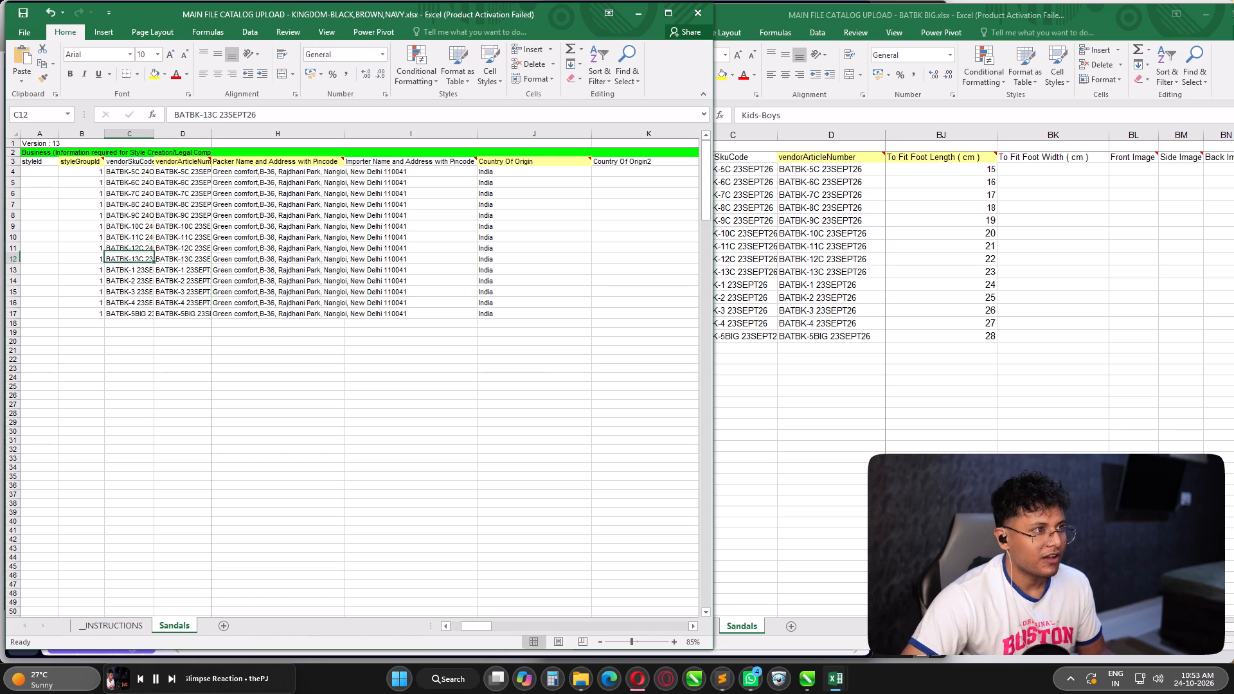
Replace the date suffix of the BATBK-13C vendorSkuCode in C12 with the copied 24OCT26.
{"action": "key", "text": "F2"}
{"action": "key", "text": "BackSpace"}
{"action": "key", "text": "BackSpace"}
{"action": "key", "text": "BackSpace"}
{"action": "key", "text": "BackSpace"}
{"action": "key", "text": "BackSpace"}
{"action": "key", "text": "BackSpace"}
{"action": "key", "text": "BackSpace"}
{"action": "key", "text": "BackSpace"}
{"action": "key", "text": "ctrl+v"}
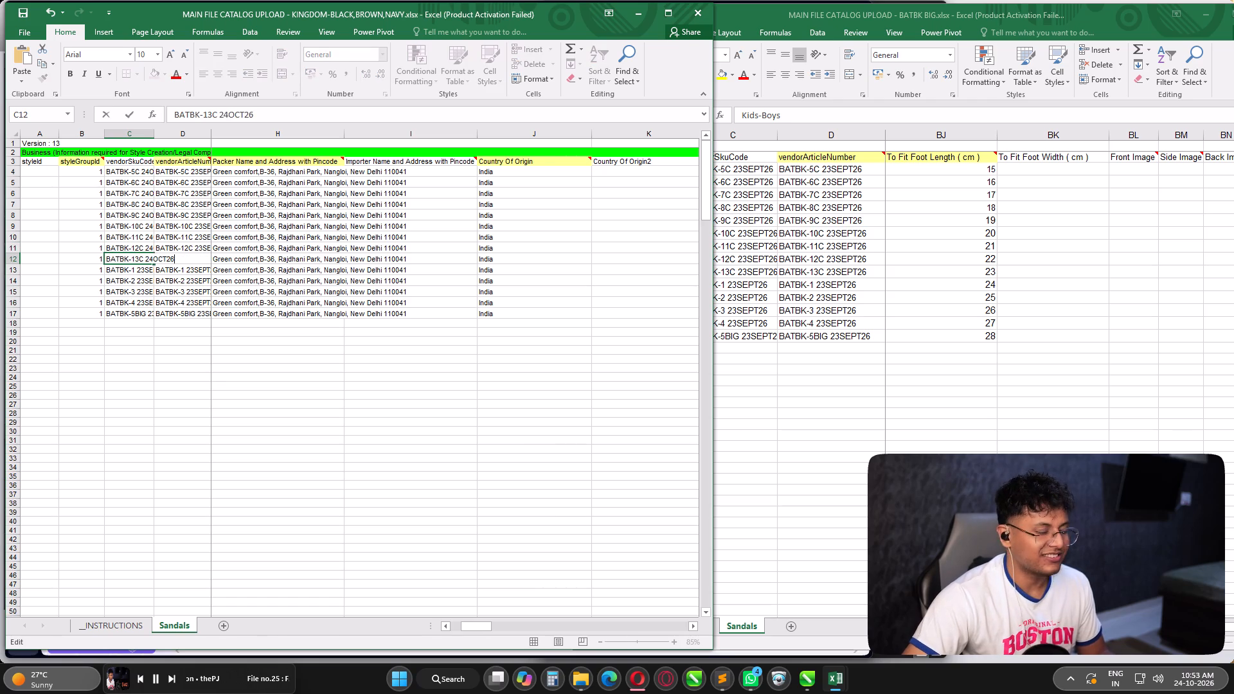
{"action": "key", "text": "Return"}
Replace the date suffix of the BATBK-1 vendorSkuCode in C13 with the copied 24OCT26.
{"action": "key", "text": "F2"}
{"action": "key", "text": "BackSpace"}
{"action": "key", "text": "BackSpace"}
{"action": "key", "text": "BackSpace"}
{"action": "key", "text": "BackSpace"}
{"action": "key", "text": "BackSpace"}
{"action": "key", "text": "BackSpace"}
{"action": "key", "text": "BackSpace"}
{"action": "key", "text": "BackSpace"}
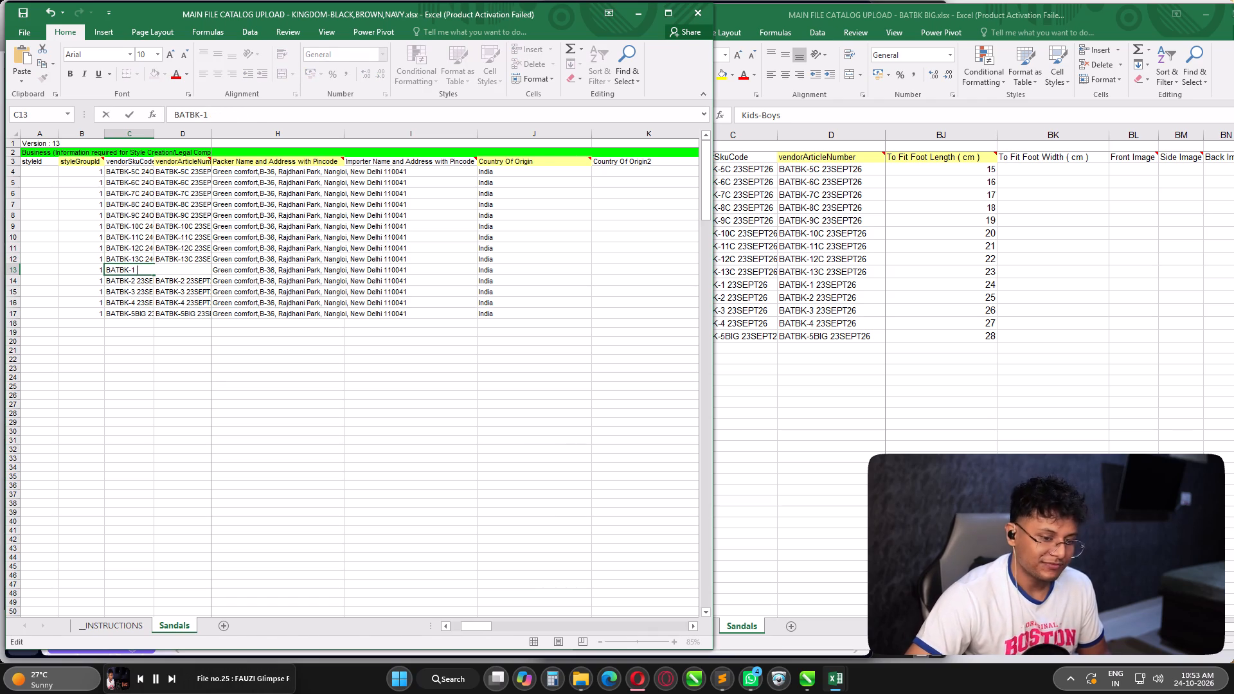
{"action": "key", "text": "ctrl+v"}
{"action": "key", "text": "Return"}
Replace the date suffix of the BATBK-2 vendorSkuCode in C14 with the copied 24OCT26.
{"action": "key", "text": "F2"}
{"action": "key", "text": "BackSpace"}
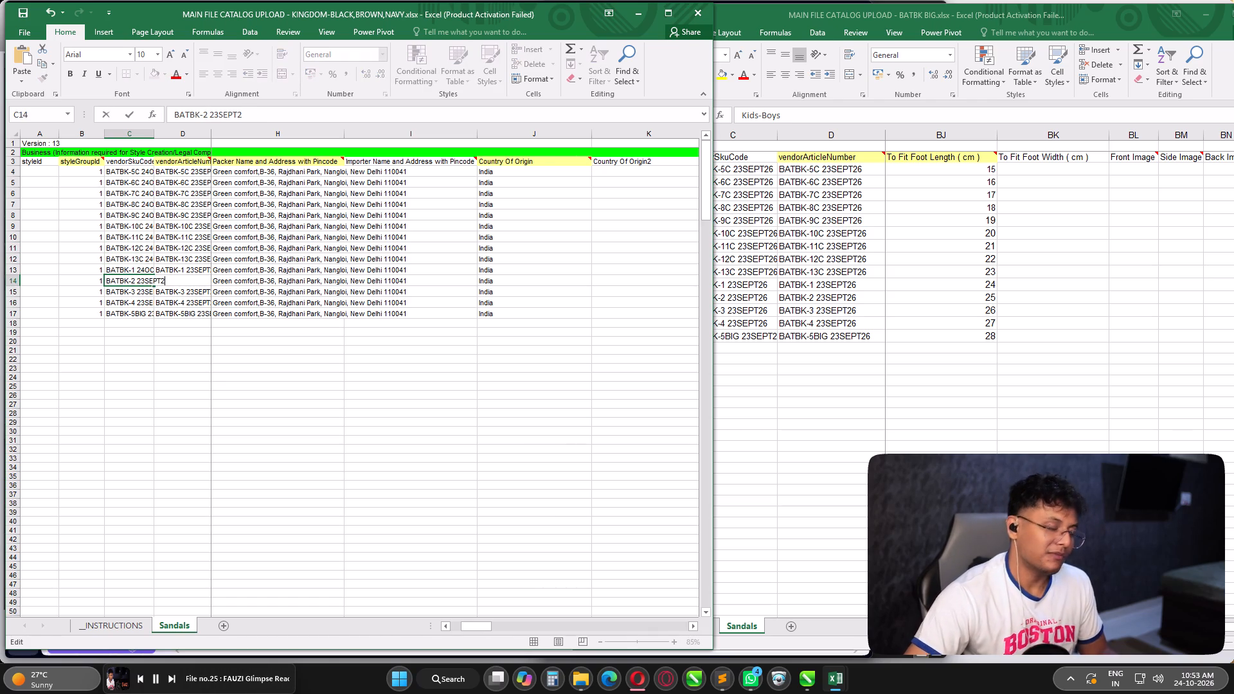
{"action": "key", "text": "BackSpace"}
{"action": "key", "text": "BackSpace"}
{"action": "key", "text": "BackSpace"}
{"action": "key", "text": "BackSpace"}
{"action": "key", "text": "BackSpace"}
{"action": "key", "text": "BackSpace"}
{"action": "key", "text": "BackSpace"}
{"action": "key", "text": "ctrl+v"}
{"action": "key", "text": "Return"}
Replace the date suffix of the BATBK-3 vendorSkuCode in C15 with the copied 24OCT26.
{"action": "key", "text": "F2"}
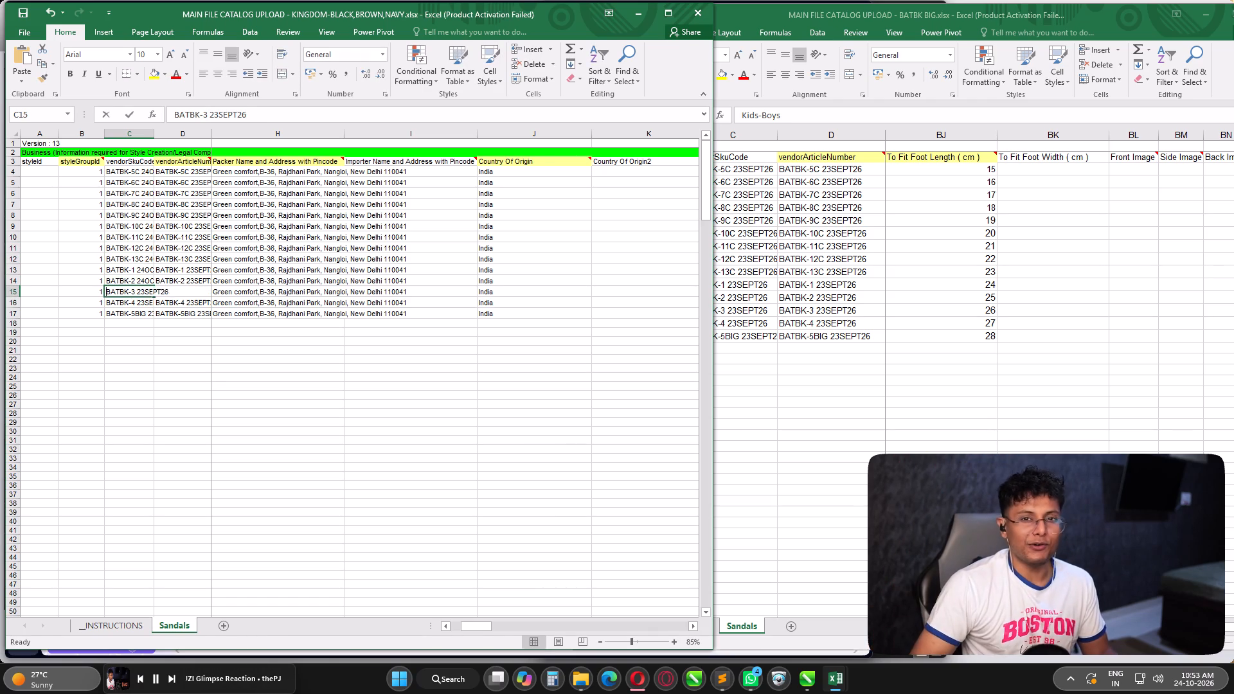
{"action": "key", "text": "BackSpace"}
{"action": "key", "text": "BackSpace"}
{"action": "key", "text": "BackSpace"}
{"action": "key", "text": "BackSpace"}
{"action": "key", "text": "BackSpace"}
{"action": "key", "text": "BackSpace"}
{"action": "key", "text": "BackSpace"}
{"action": "key", "text": "BackSpace"}
{"action": "key", "text": "ctrl+v"}
{"action": "key", "text": "Return"}
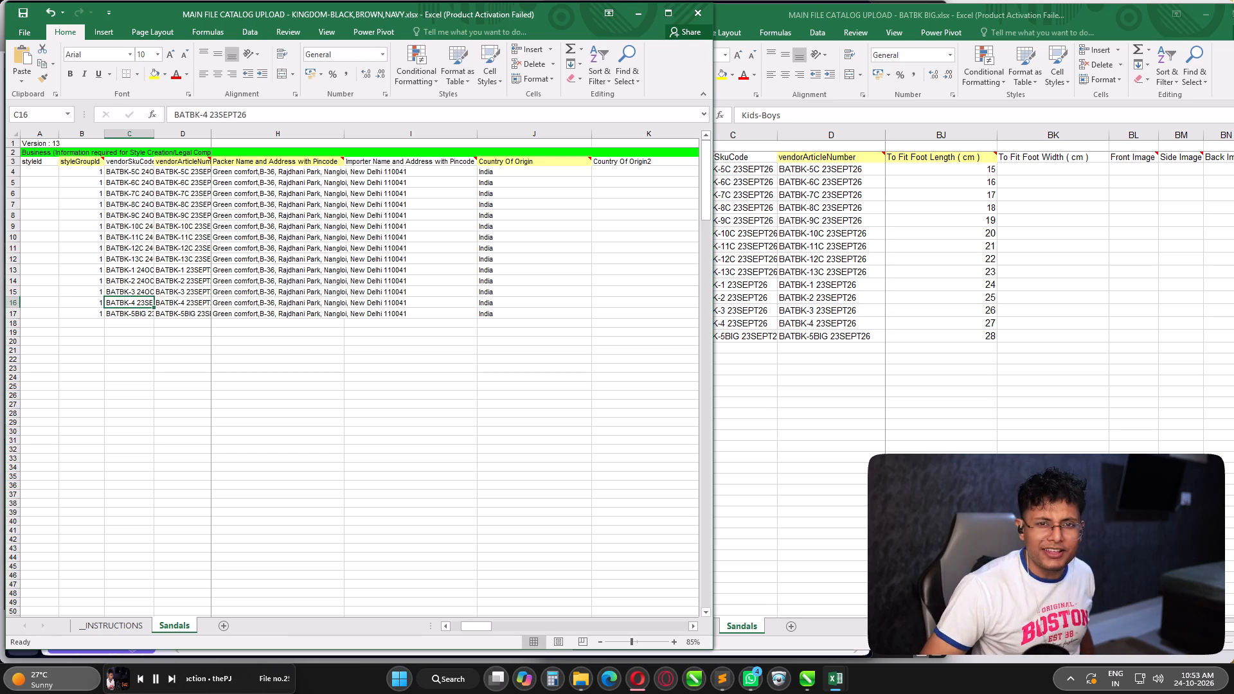
Replace the date suffix of the BATBK-4 vendorSkuCode in C16 with the copied 24OCT26.
{"action": "key", "text": "F2"}
{"action": "key", "text": "BackSpace"}
{"action": "key", "text": "BackSpace"}
{"action": "key", "text": "BackSpace"}
{"action": "key", "text": "BackSpace"}
{"action": "key", "text": "BackSpace"}
{"action": "key", "text": "BackSpace"}
{"action": "key", "text": "BackSpace"}
{"action": "key", "text": "BackSpace"}
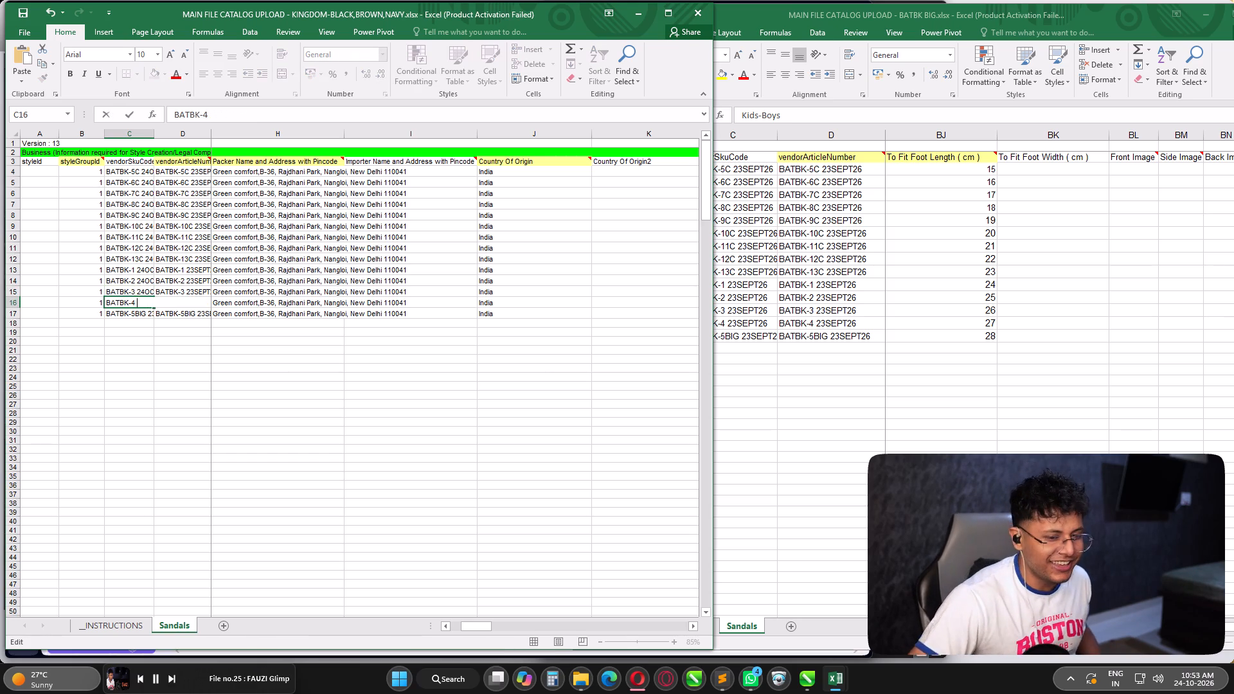
{"action": "key", "text": "ctrl+v"}
{"action": "key", "text": "Return"}
Replace the date suffix of the BATBK-5BIG vendorSkuCode in C17 with the copied 24OCT26.
{"action": "key", "text": "F2"}
{"action": "key", "text": "BackSpace"}
{"action": "key", "text": "BackSpace"}
{"action": "key", "text": "BackSpace"}
{"action": "key", "text": "BackSpace"}
{"action": "key", "text": "BackSpace"}
{"action": "key", "text": "BackSpace"}
{"action": "key", "text": "BackSpace"}
{"action": "key", "text": "BackSpace"}
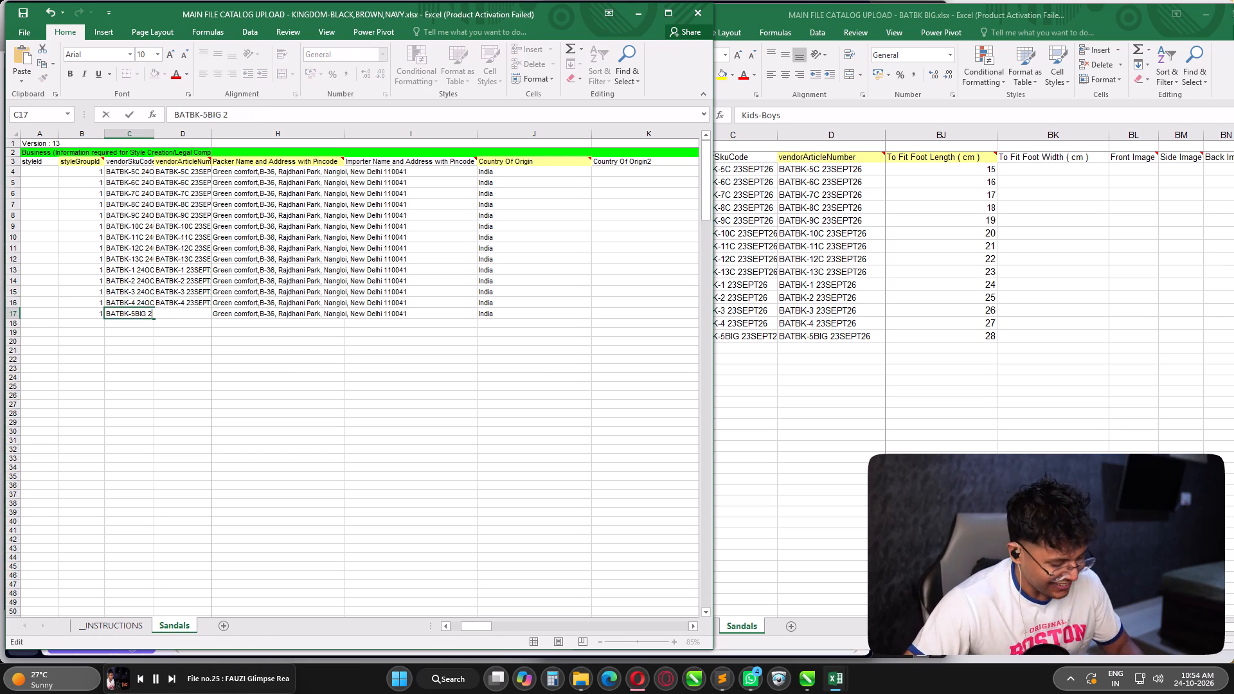
{"action": "key", "text": "ctrl+v"}
{"action": "key", "text": "Return"}
Copy the vendorSkuCode values in C4:C17 over the vendorArticleNumber column, starting at D4.
{"action": "key", "text": "ctrl+Up"}
{"action": "key", "text": "ctrl+Up"}
{"action": "key", "text": "Down"}
{"action": "key", "text": "ctrl+shift+Down"}
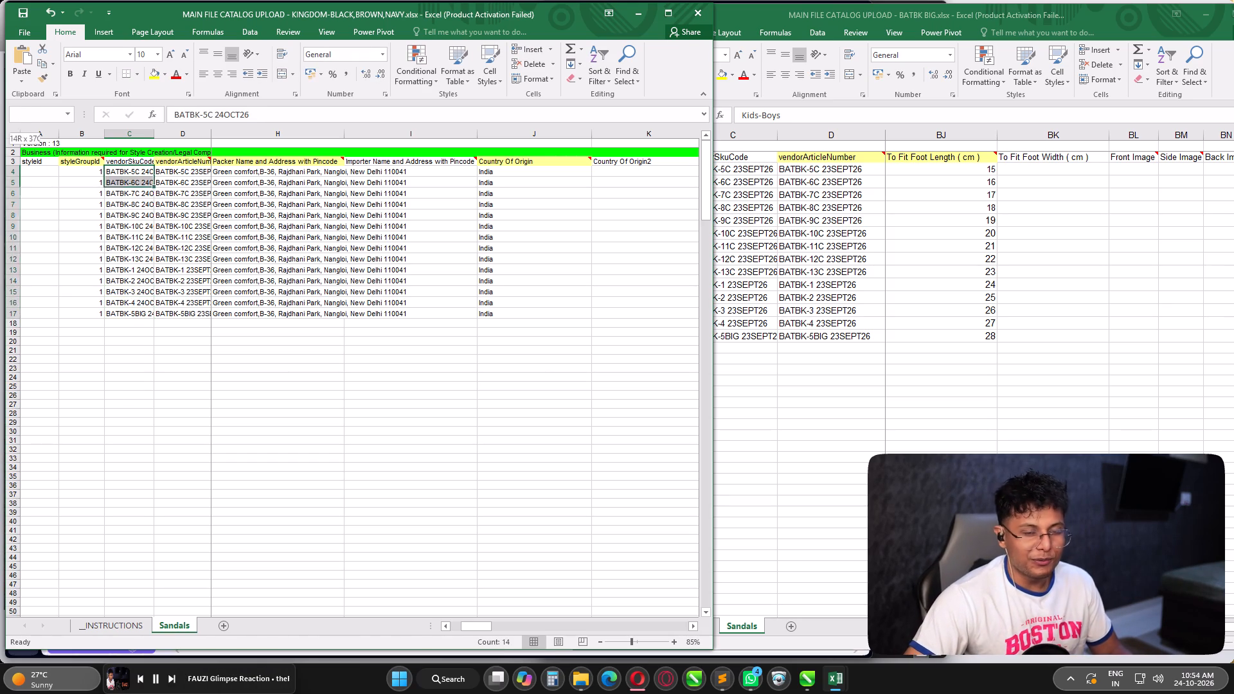
{"action": "key", "text": "ctrl+c"}
{"action": "key", "text": "Right"}
{"action": "key", "text": "ctrl+v"}
Paste the copied vendorSkuCode values over the SKUCode column, starting at X4.
{"action": "key", "text": "Right"}
{"action": "key", "text": "Right"}
{"action": "key", "text": "Right"}
{"action": "key", "text": "Right"}
{"action": "key", "text": "Right"}
{"action": "key", "text": "Right"}
{"action": "key", "text": "Right"}
{"action": "key", "text": "Right"}
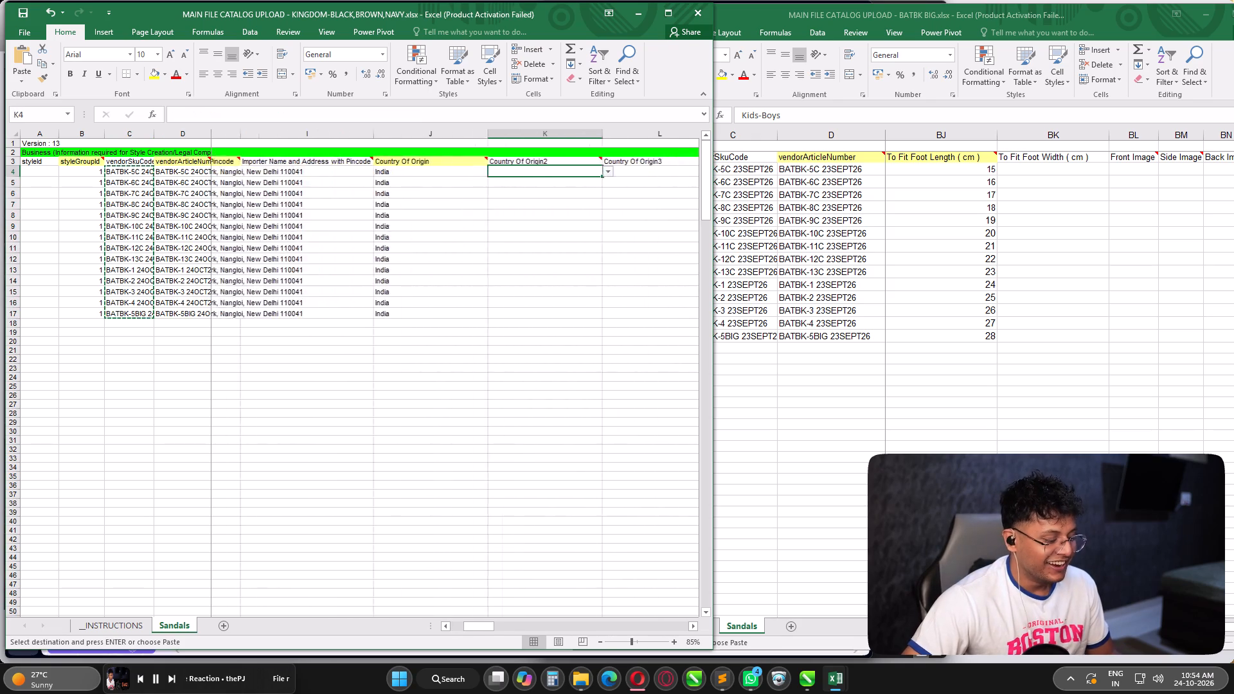
{"action": "key", "text": "Right"}
{"action": "key", "text": "Right"}
{"action": "key", "text": "Right"}
{"action": "key", "text": "Right"}
{"action": "key", "text": "Right"}
{"action": "key", "text": "Right"}
{"action": "key", "text": "Right"}
{"action": "key", "text": "Right"}
{"action": "key", "text": "Right"}
{"action": "key", "text": "Right"}
{"action": "key", "text": "Right"}
{"action": "key", "text": "Right"}
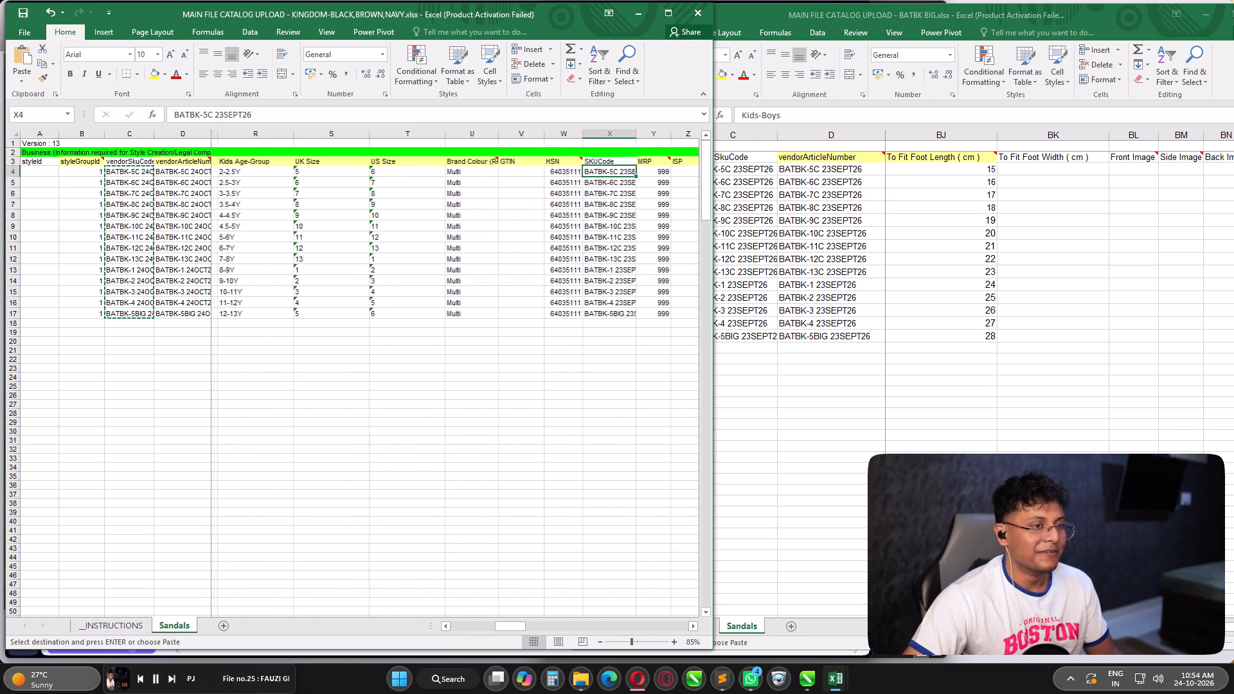
{"action": "key", "text": "ctrl+v"}
Save the KINGDOM catalog upload workbook and clear the selection of the SKUCode column.
{"action": "key", "text": "ctrl+s"}
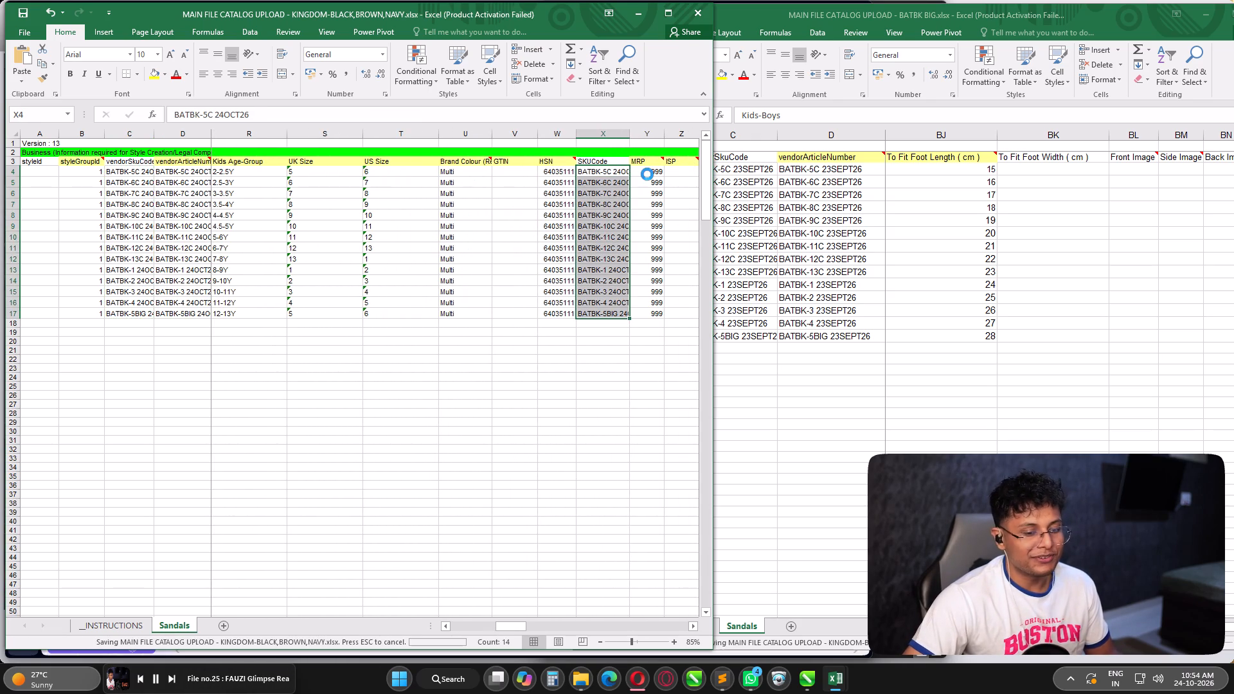
{"action": "left_click", "coordinate": [559, 347]}
{"action": "left_click", "coordinate": [555, 299]}
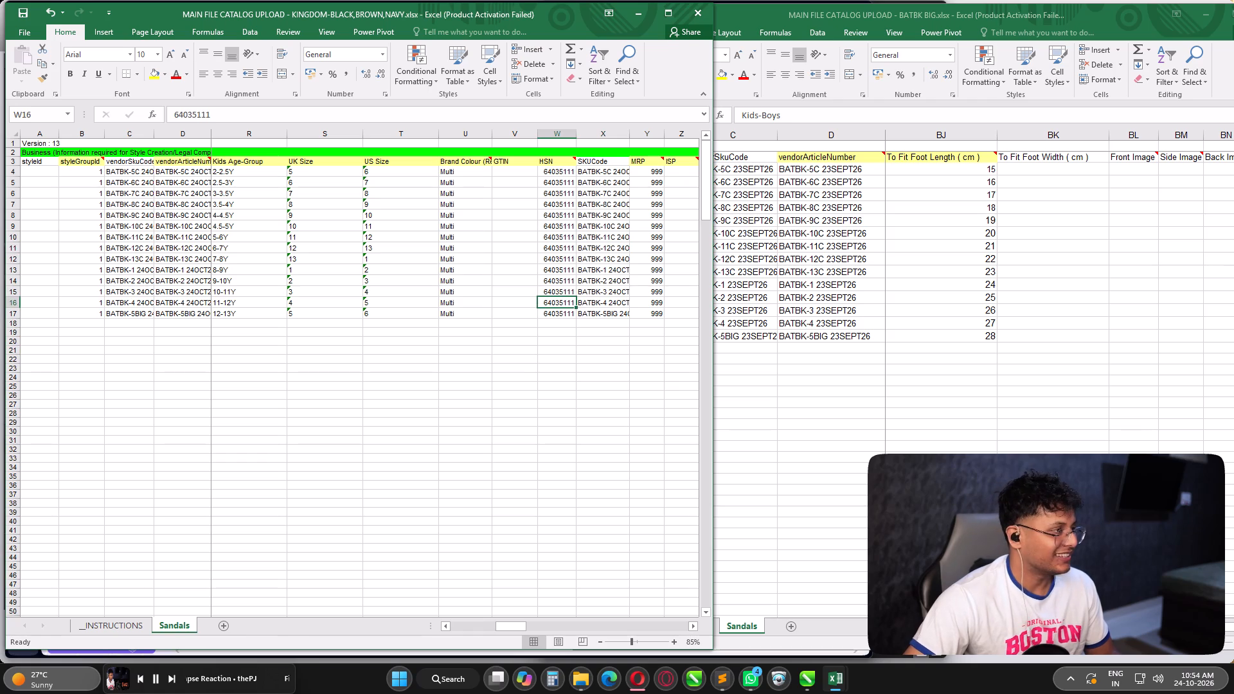
{"action": "key", "text": "ctrl+s"}
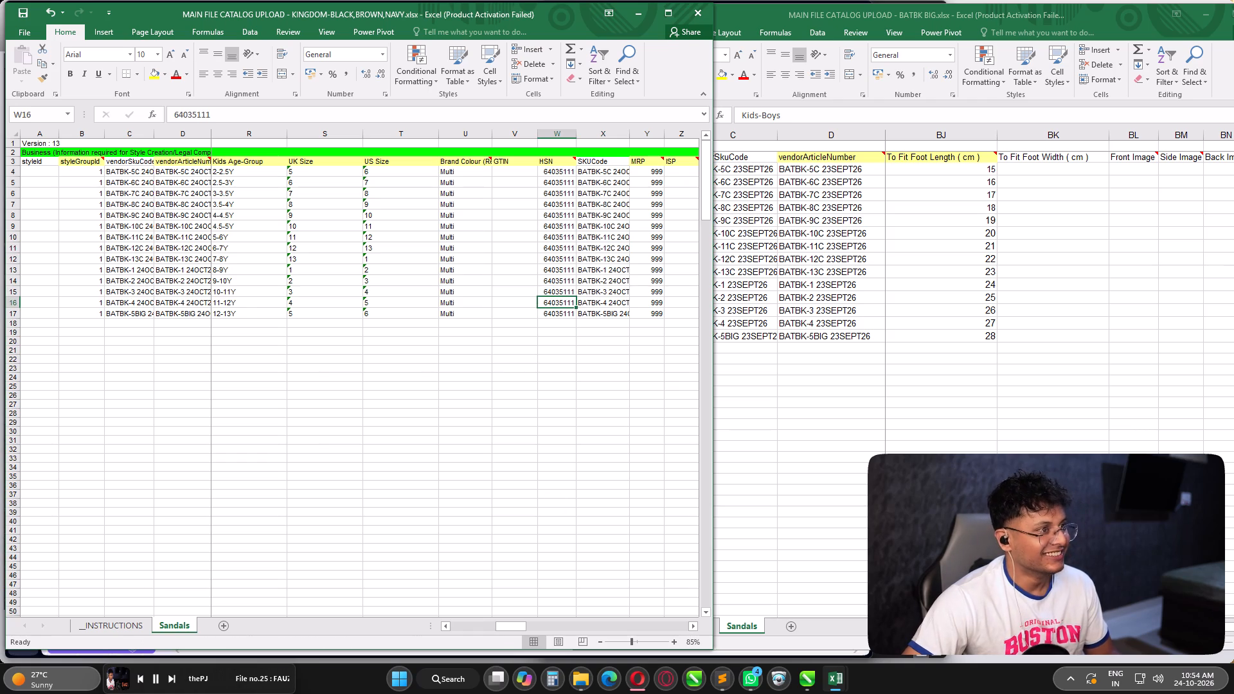
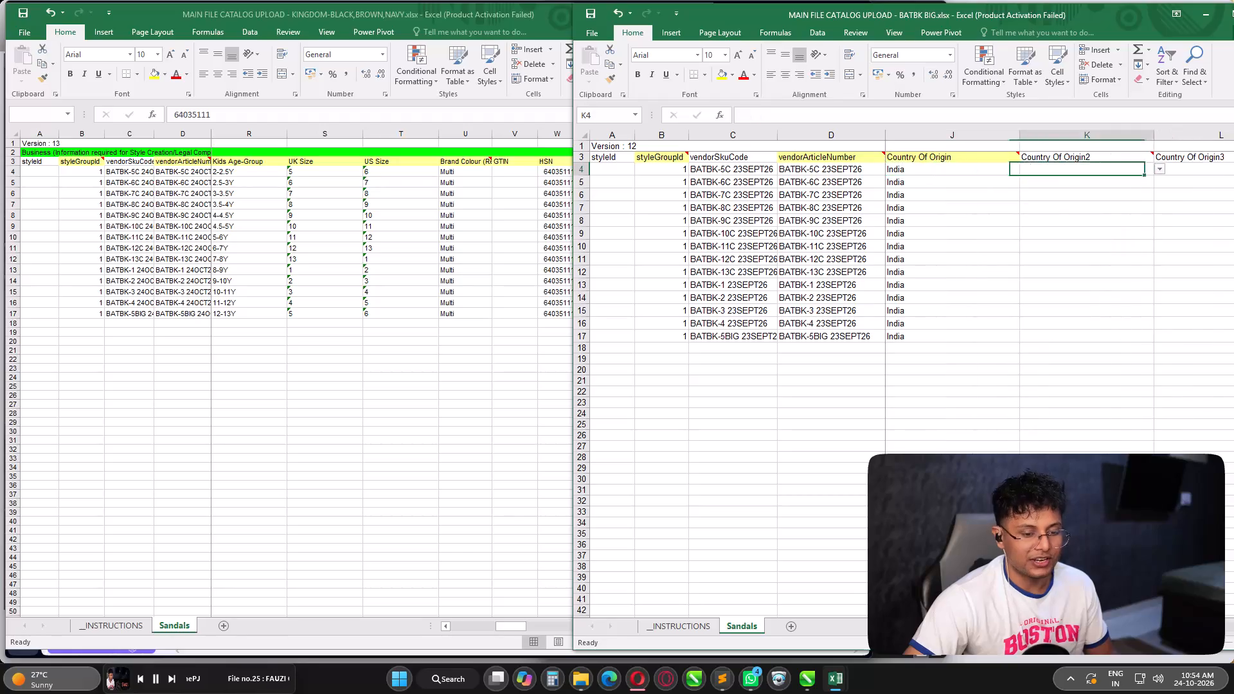
Examine row 4 of the BATBK BIG workbook across the size, colour, GTIN and HSN columns.
{"action": "key", "text": "Right"}
{"action": "key", "text": "Right"}
{"action": "key", "text": "Right"}
{"action": "key", "text": "Right"}
{"action": "key", "text": "Right"}
{"action": "key", "text": "Right"}
{"action": "key", "text": "Right"}
{"action": "key", "text": "Right"}
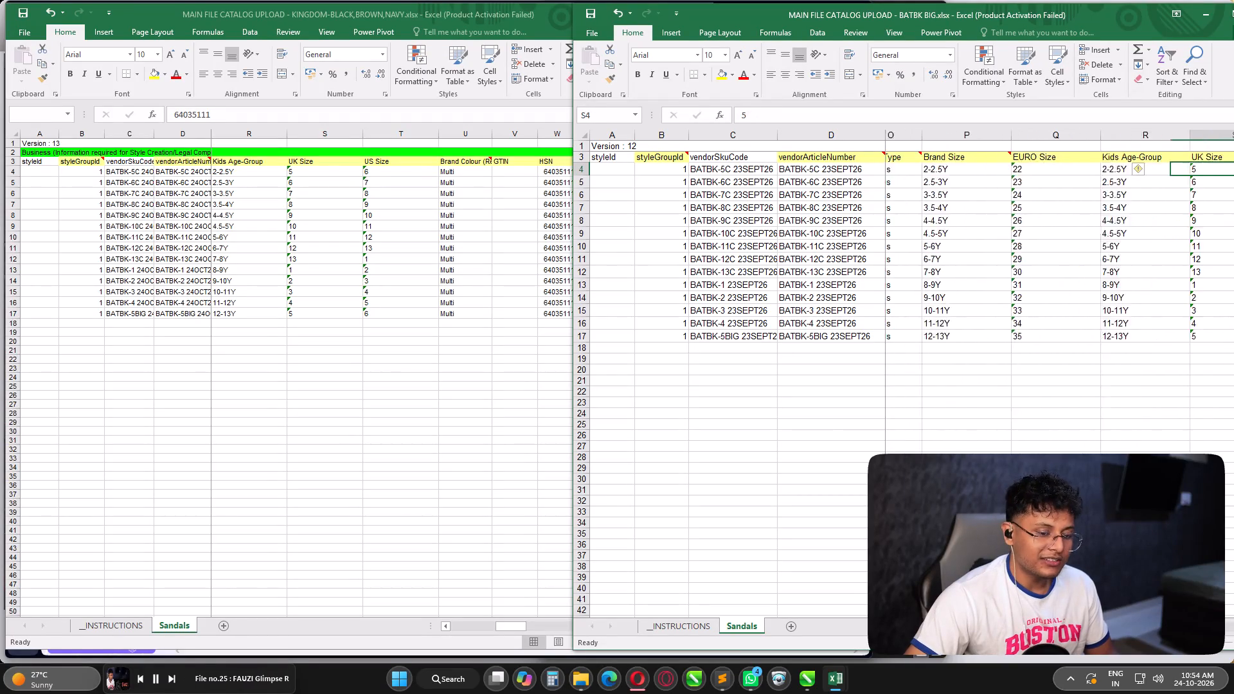
{"action": "key", "text": "Right"}
{"action": "key", "text": "Right"}
{"action": "key", "text": "Right"}
{"action": "key", "text": "Right"}
{"action": "key", "text": "Right"}
{"action": "key", "text": "Right"}
{"action": "key", "text": "Left"}
{"action": "key", "text": "Left"}
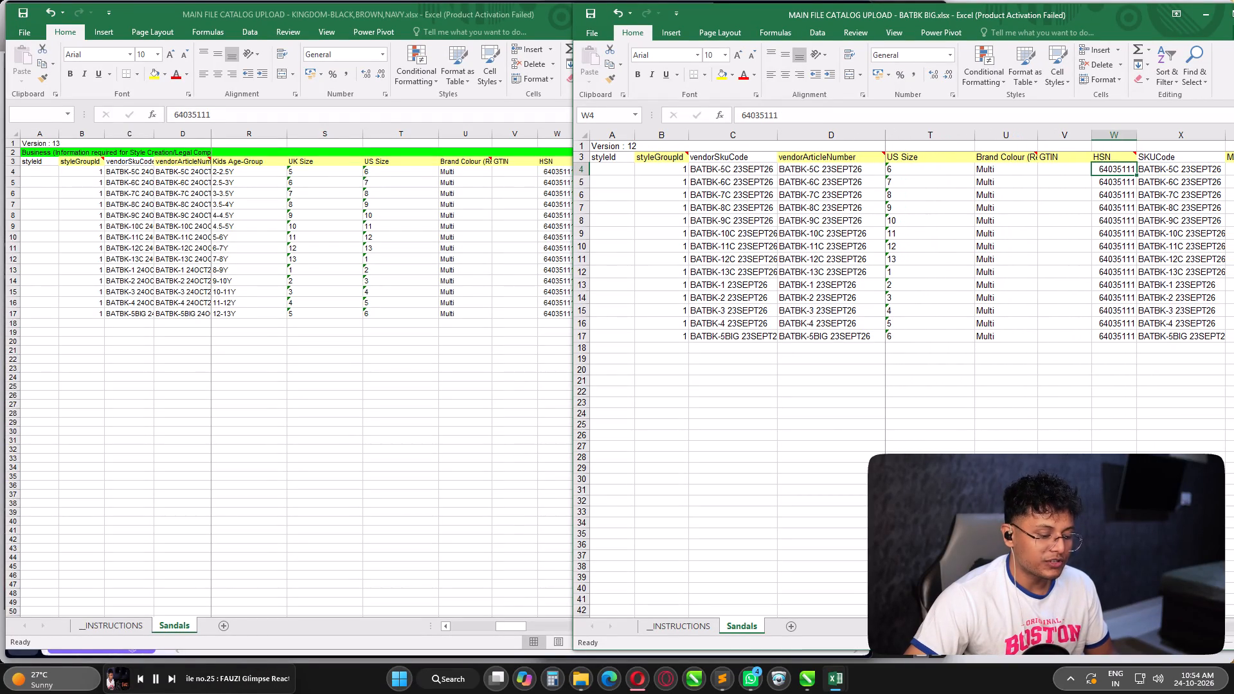
Save the BATBK BIG catalog workbook and close it.
{"action": "left_click", "coordinate": [931, 312]}
{"action": "key", "text": "ctrl+s"}
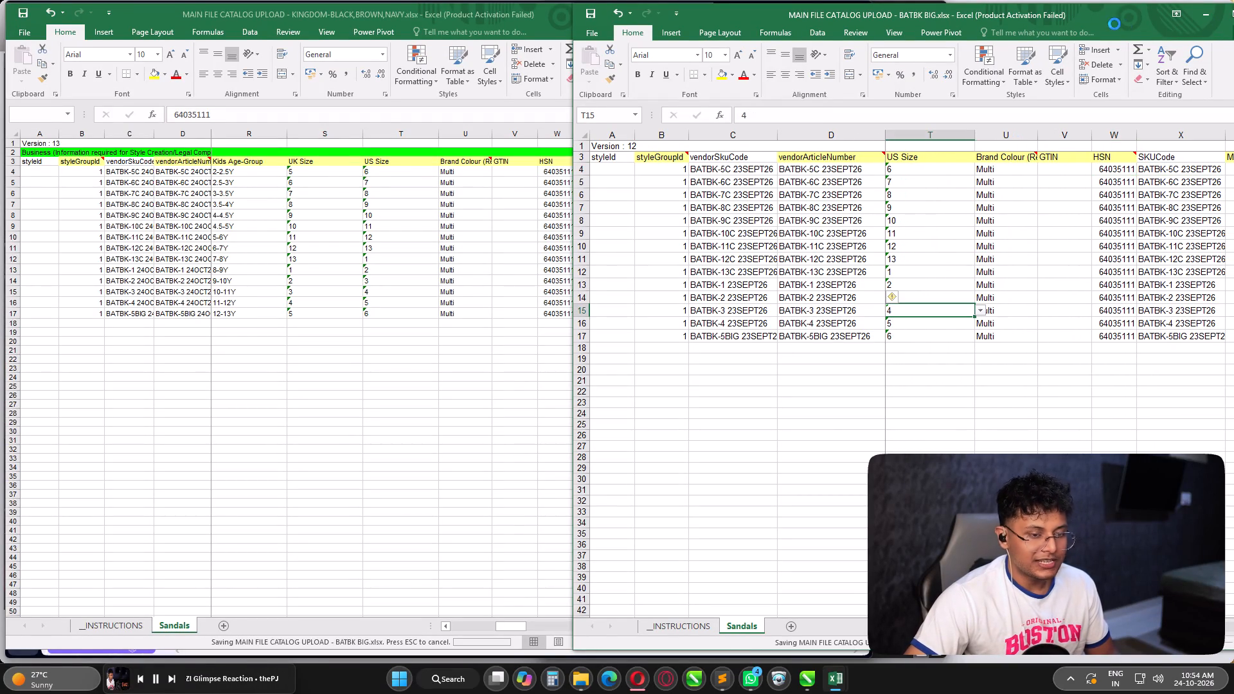
{"action": "left_click", "coordinate": [1113, 22]}
{"action": "left_click_drag", "start_coordinate": [1117, 18], "coordinate": [1016, 26]}
{"action": "left_click", "coordinate": [1160, 26]}
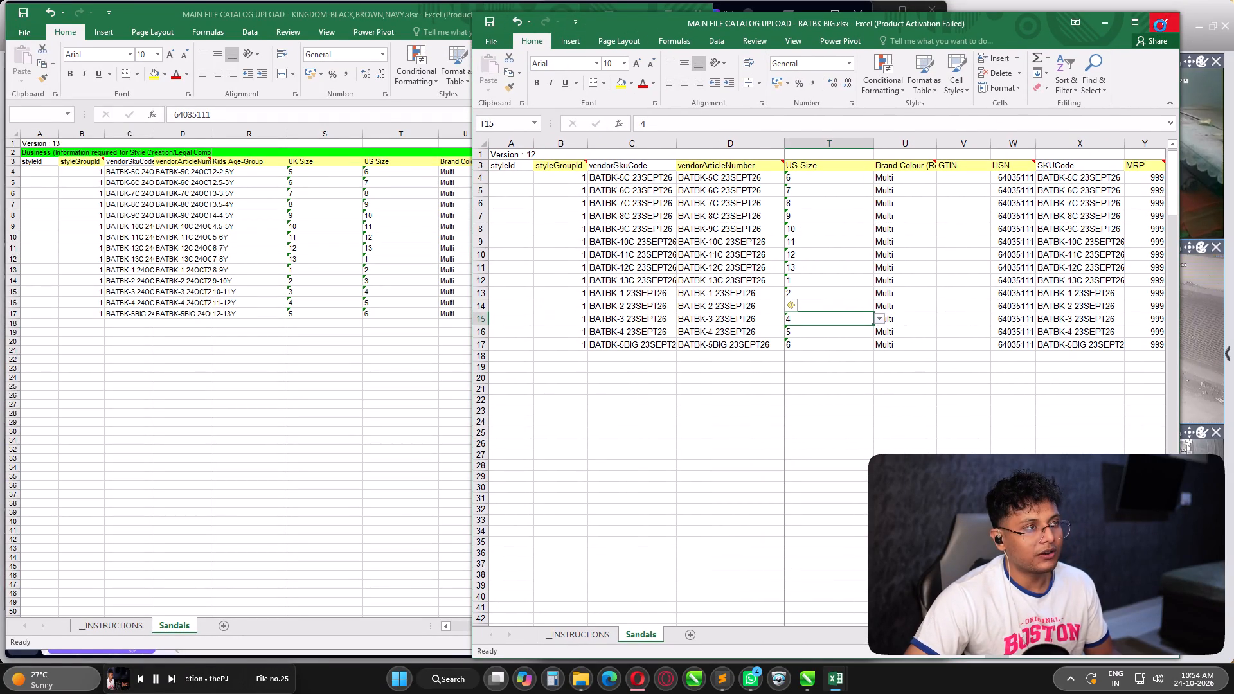
Check the 24-10-26 catalog folder, and try to open MAIN FILE CATALOG UPLOAD - KINGDOM-BLACK,BROWN,NAVY.xlsx from the 22-10-26 folder.
{"action": "left_click", "coordinate": [903, 366]}
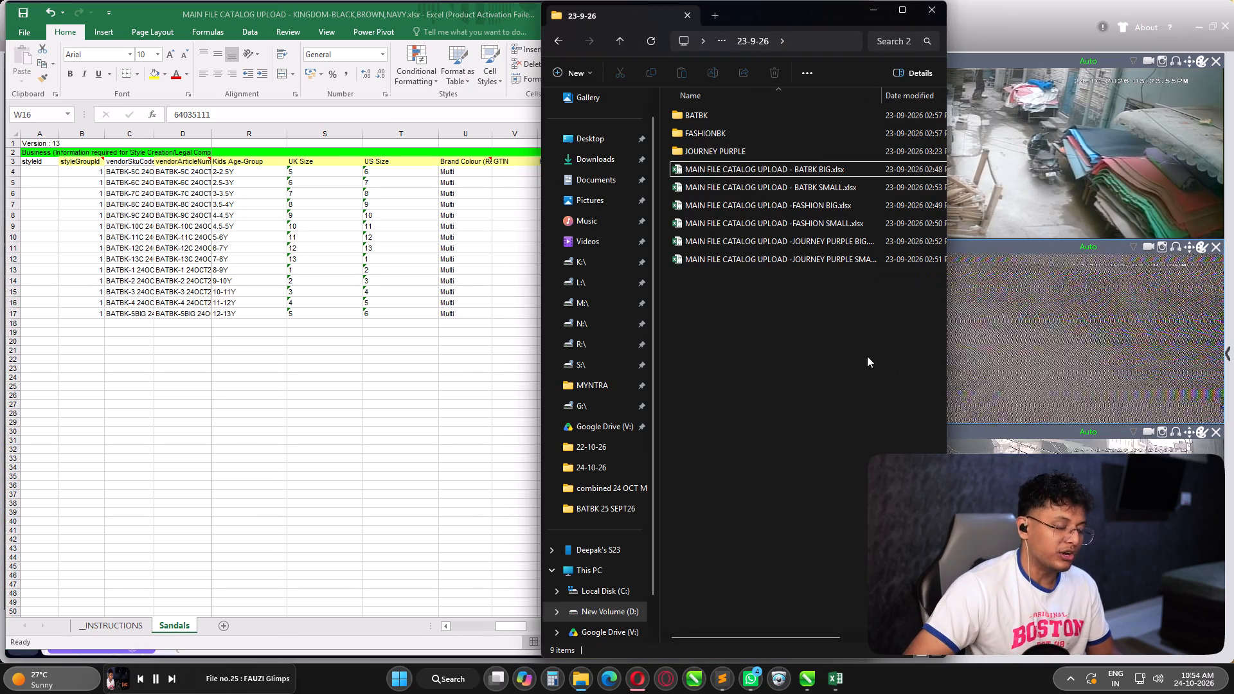
{"action": "key", "text": "BackSpace"}
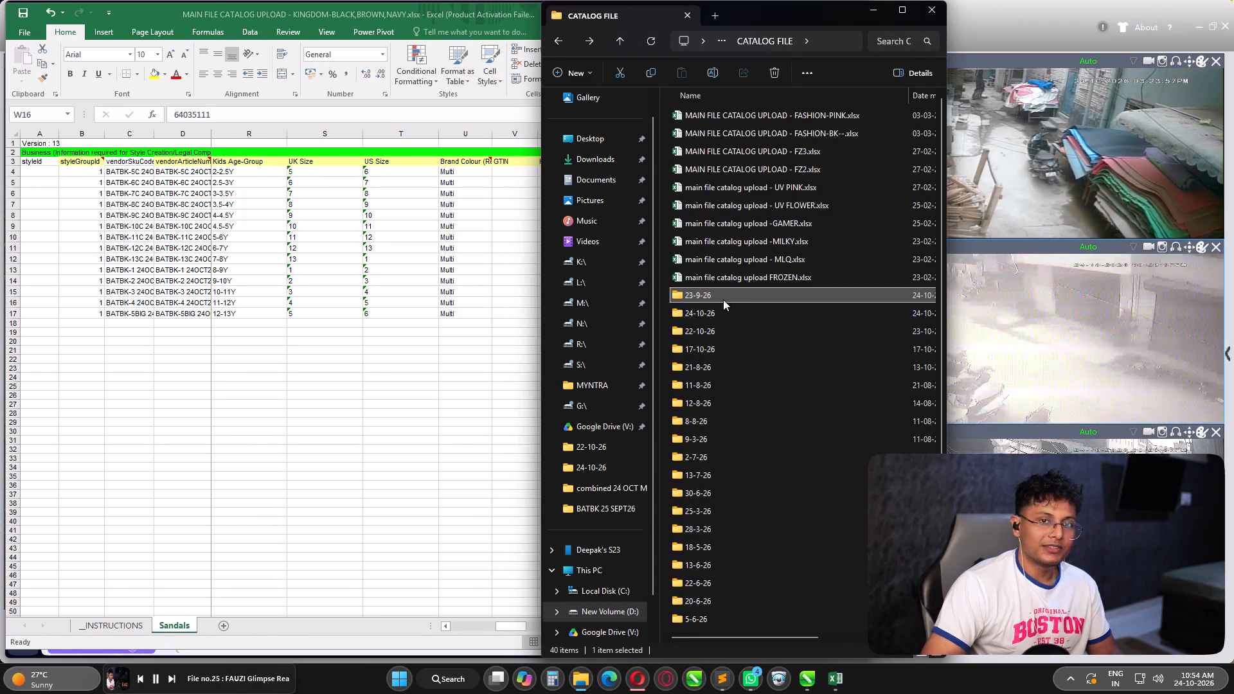
{"action": "left_click", "coordinate": [723, 299]}
{"action": "left_click", "coordinate": [719, 317]}
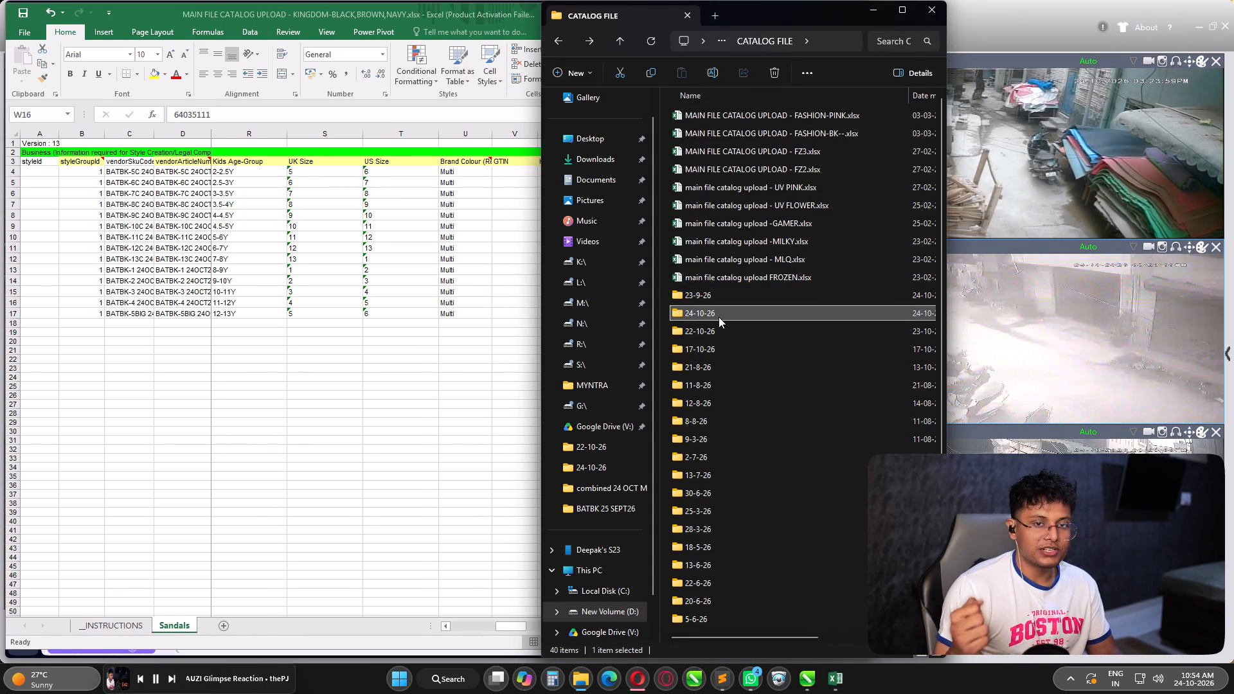
{"action": "double_click", "coordinate": [718, 314]}
{"action": "left_click", "coordinate": [755, 118]}
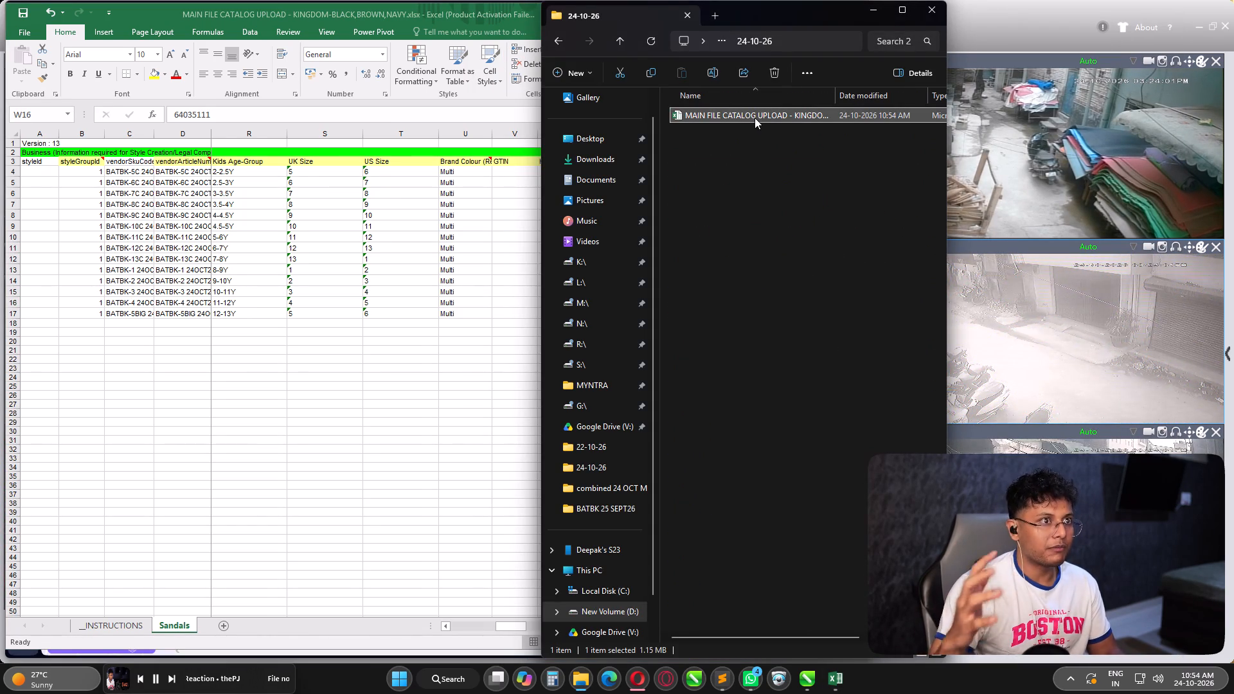
{"action": "left_click", "coordinate": [760, 267]}
{"action": "key", "text": "BackSpace"}
{"action": "double_click", "coordinate": [719, 333]}
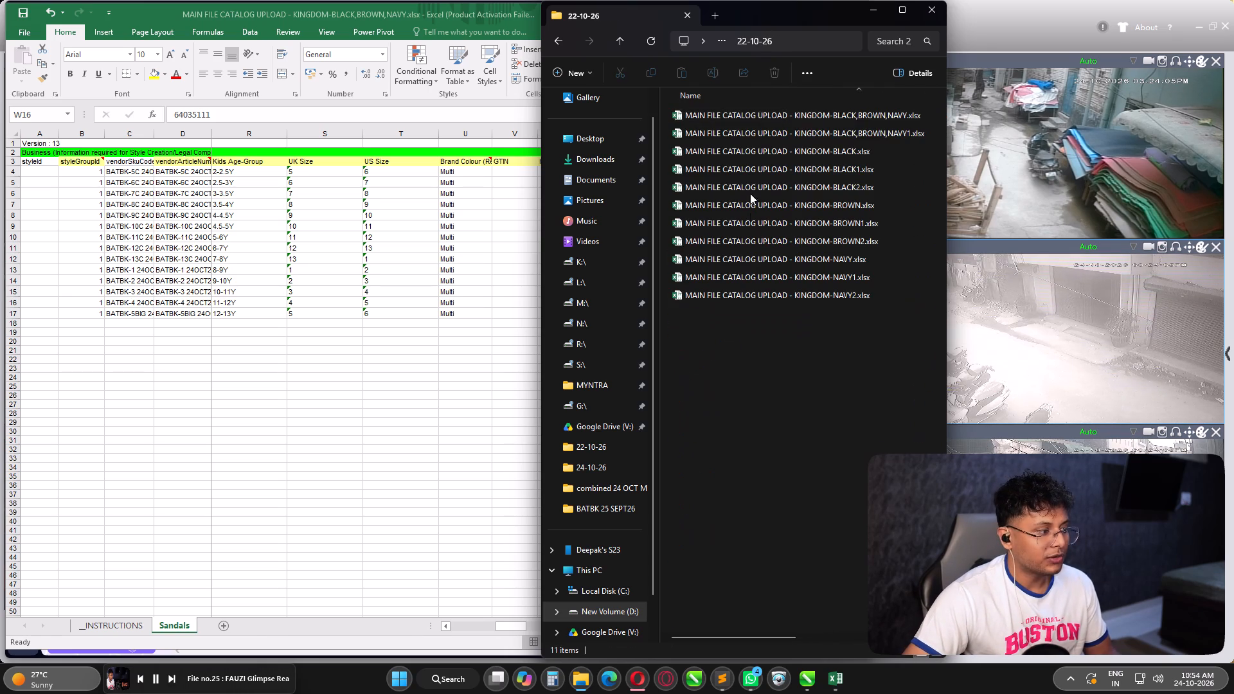
{"action": "double_click", "coordinate": [744, 120]}
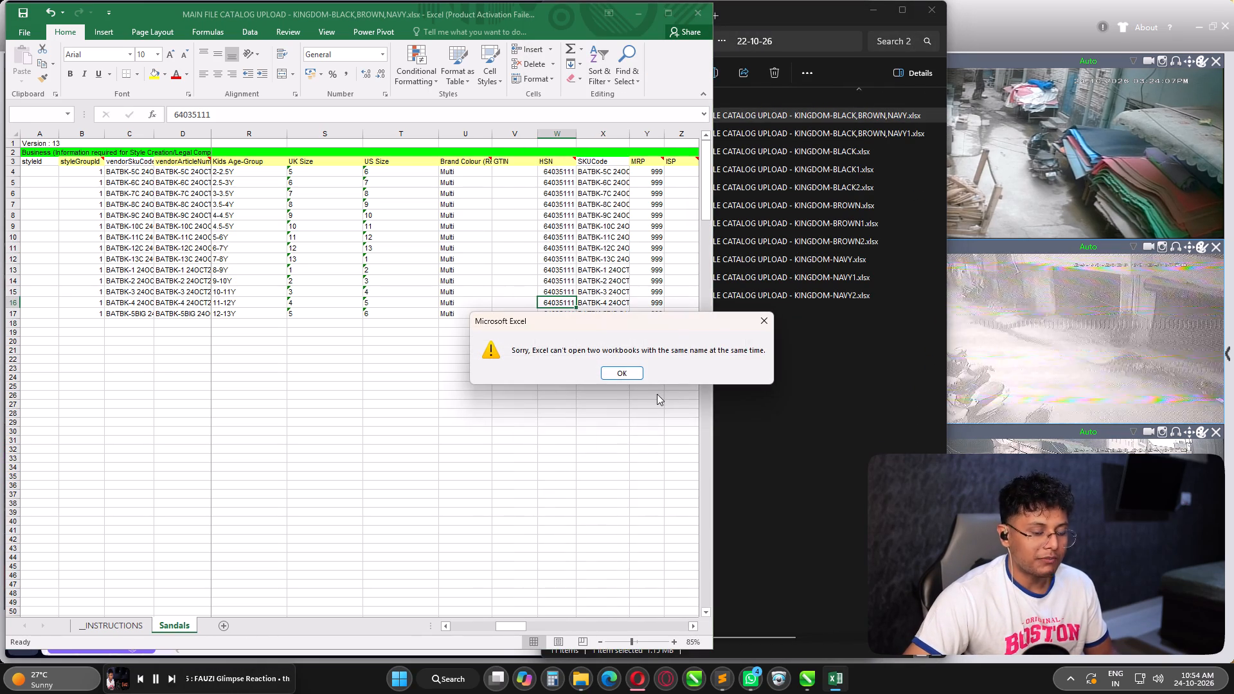
{"action": "left_click", "coordinate": [625, 375]}
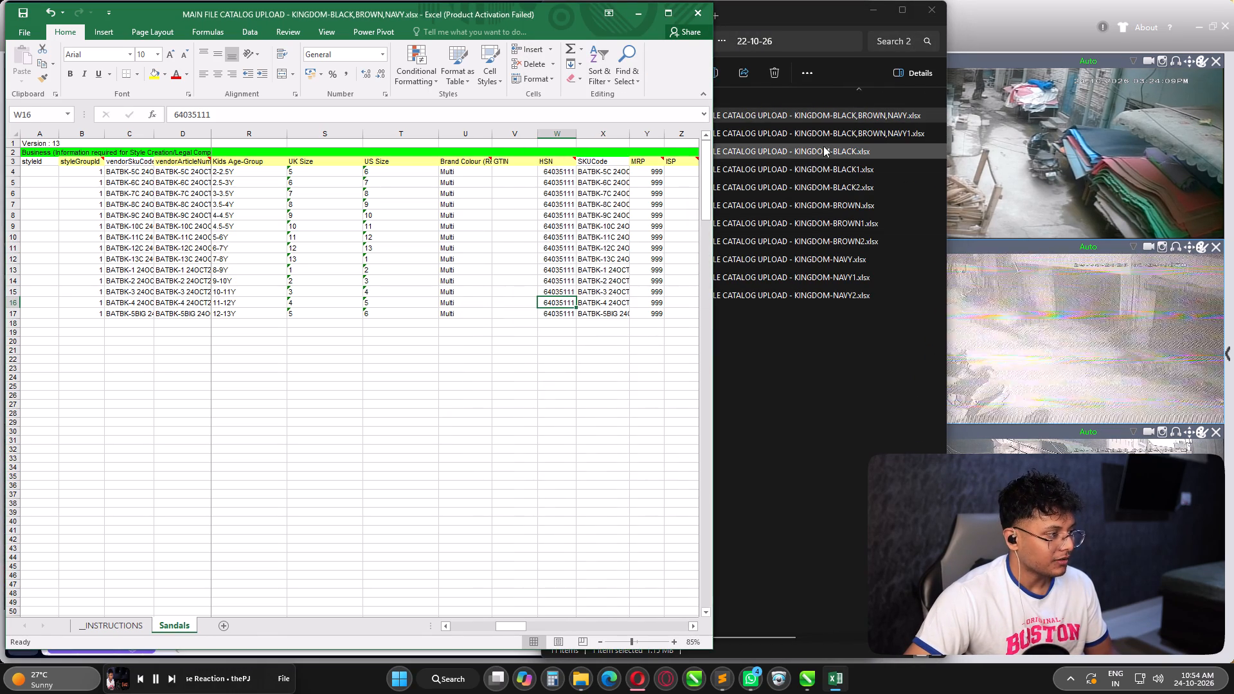
Open MAIN FILE CATALOG UPLOAD - KINGDOM-BLACK,BROWN,NAVY1.xlsx from the 22-10-26 folder, updating its external links.
{"action": "double_click", "coordinate": [818, 134]}
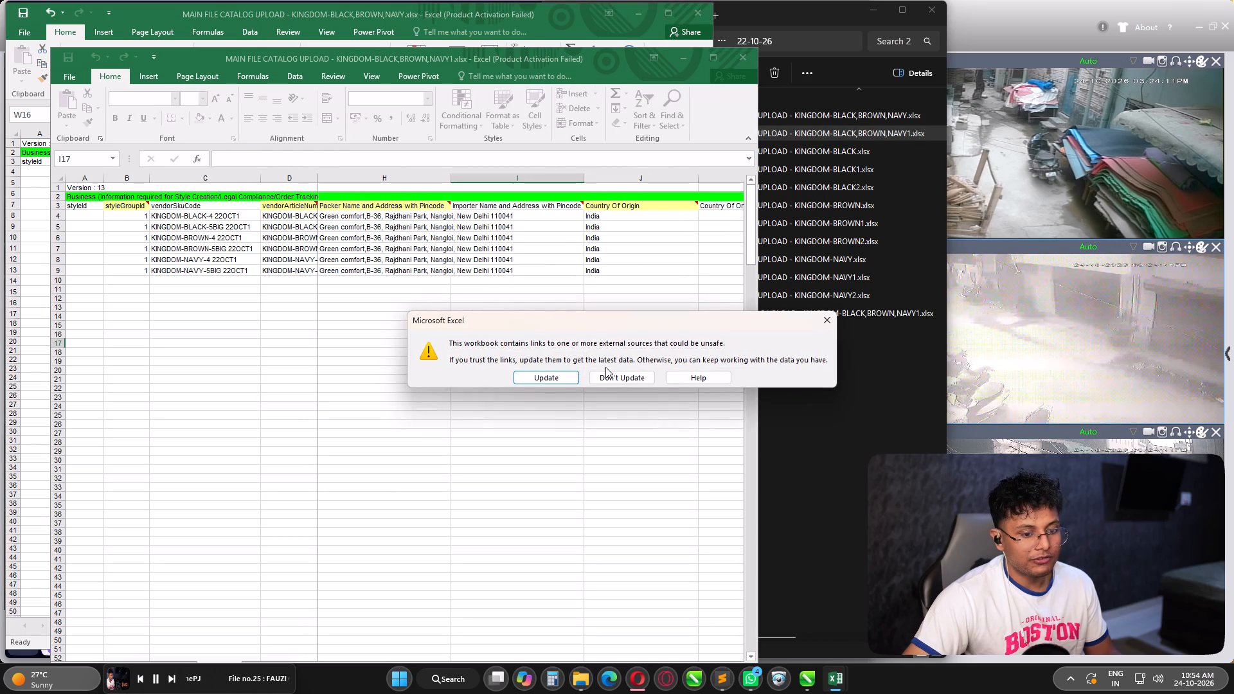
{"action": "left_click", "coordinate": [562, 375]}
{"action": "left_click", "coordinate": [558, 375]}
{"action": "left_click", "coordinate": [587, 373]}
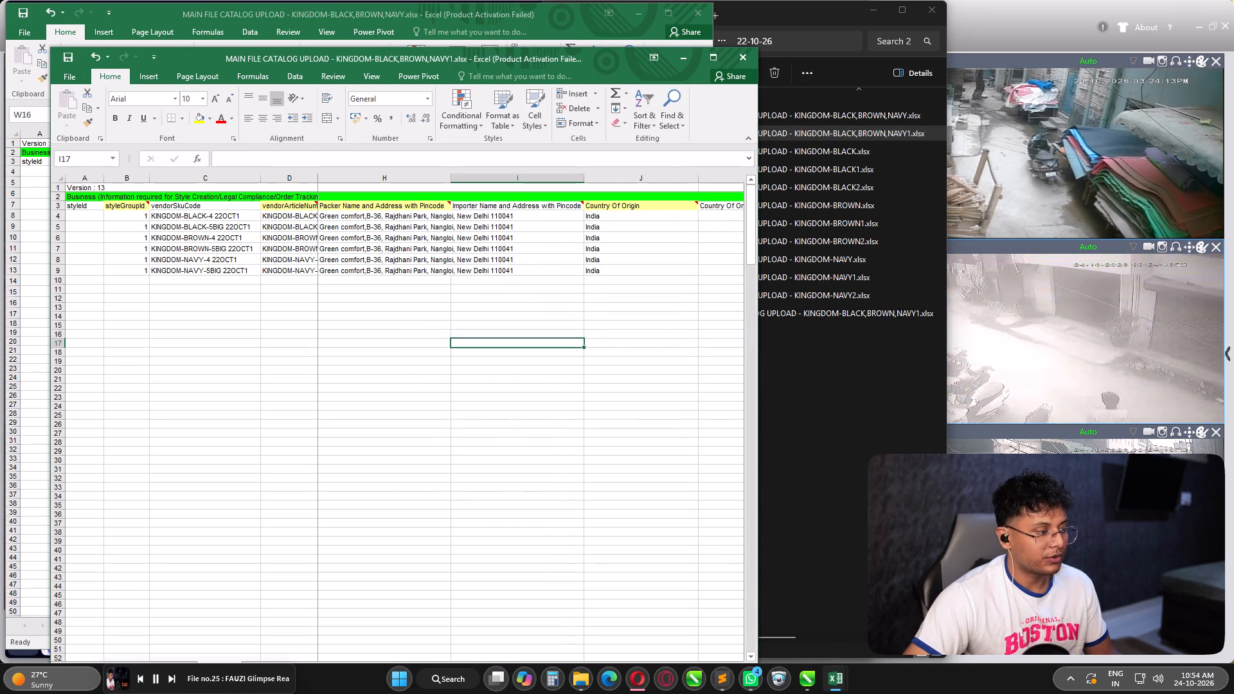
Examine the NAVY1 workbook's article type, size, brand colour and HSN columns along row 5, closing it without saving.
{"action": "left_click", "coordinate": [632, 229]}
{"action": "key", "text": "Right"}
{"action": "key", "text": "Right"}
{"action": "key", "text": "Right"}
{"action": "key", "text": "Right"}
{"action": "key", "text": "Right"}
{"action": "key", "text": "Right"}
{"action": "key", "text": "Right"}
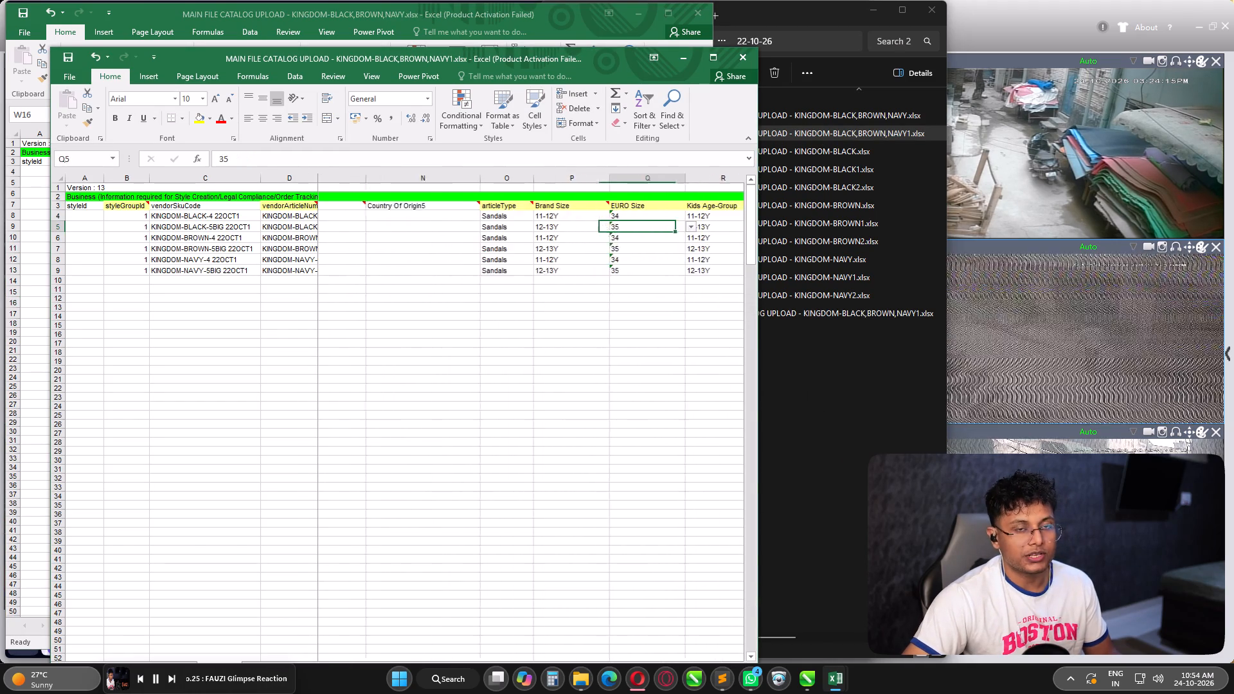
{"action": "key", "text": "Right"}
{"action": "key", "text": "Right"}
{"action": "key", "text": "Right"}
{"action": "key", "text": "Right"}
{"action": "key", "text": "Right"}
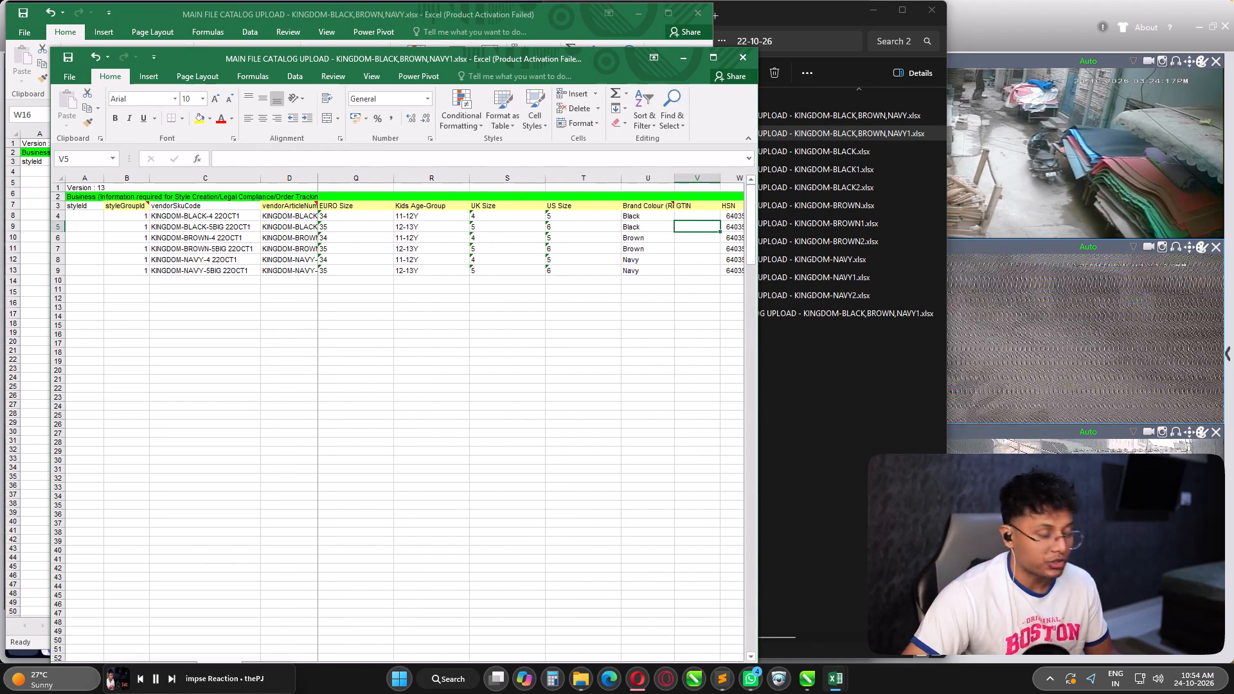
{"action": "key", "text": "Right"}
{"action": "left_click", "coordinate": [745, 56]}
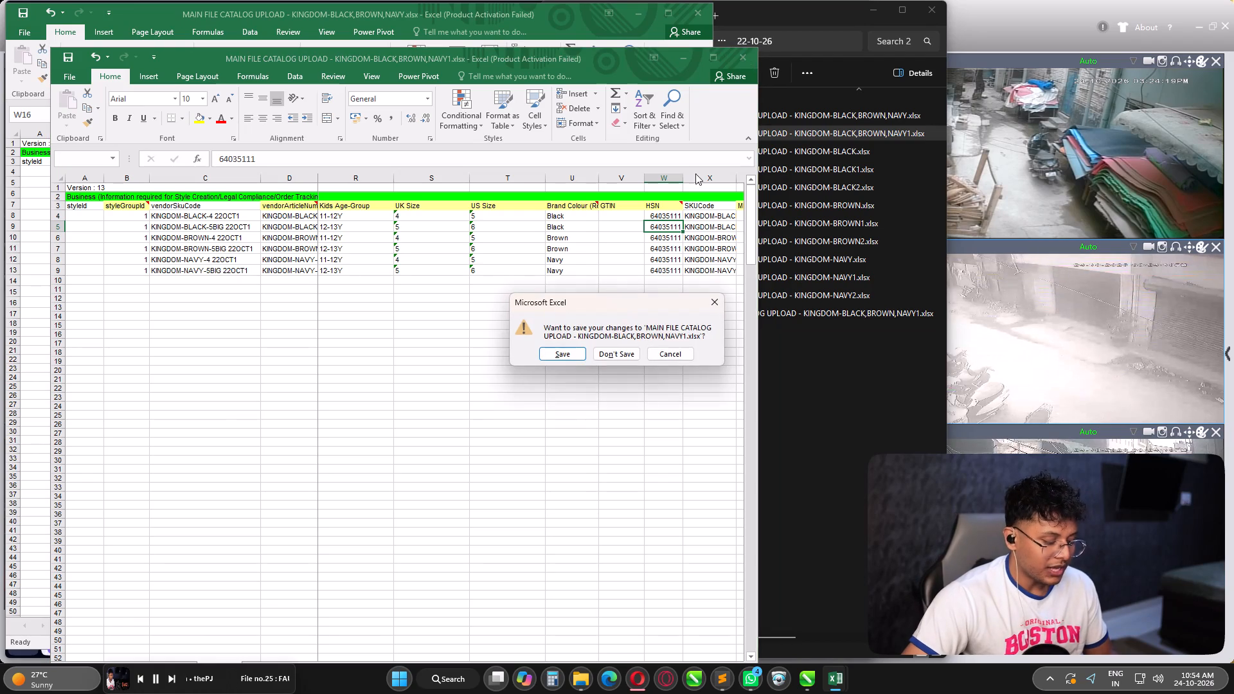
{"action": "left_click", "coordinate": [631, 352]}
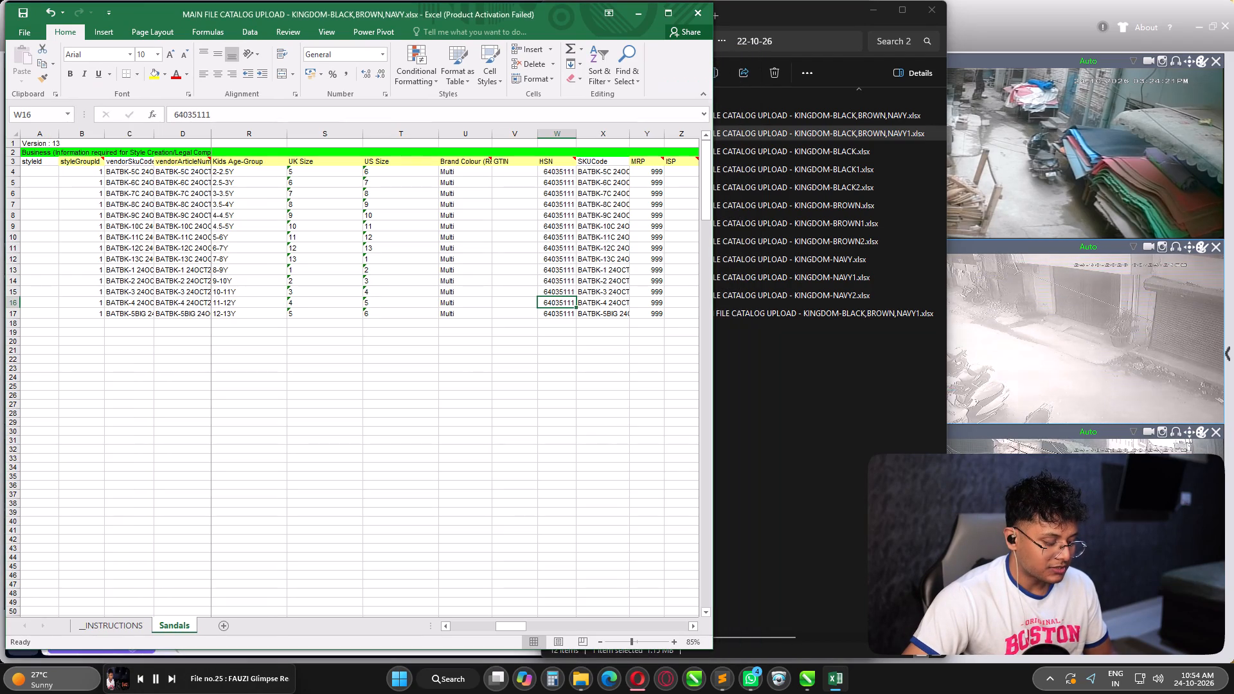
Maximize the KINGDOM-BLACK,BROWN,NAVY workbook and examine row 4 from SKUCode through to the Product Details and styleNote columns.
{"action": "left_click", "coordinate": [670, 7]}
{"action": "left_click", "coordinate": [571, 170]}
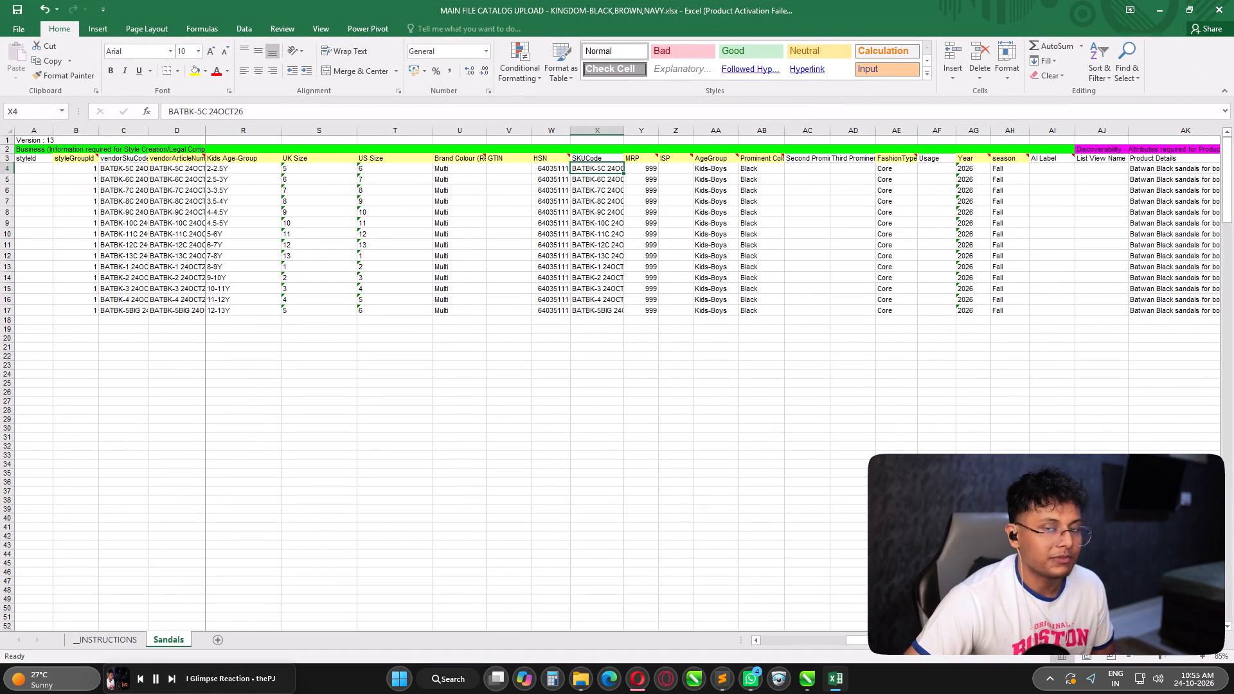
{"action": "key", "text": "Right"}
{"action": "key", "text": "Right"}
{"action": "key", "text": "Right"}
{"action": "key", "text": "Right"}
{"action": "key", "text": "Right"}
{"action": "key", "text": "Right"}
{"action": "key", "text": "Right"}
{"action": "key", "text": "Right"}
{"action": "key", "text": "Right"}
{"action": "key", "text": "Right"}
{"action": "key", "text": "Right"}
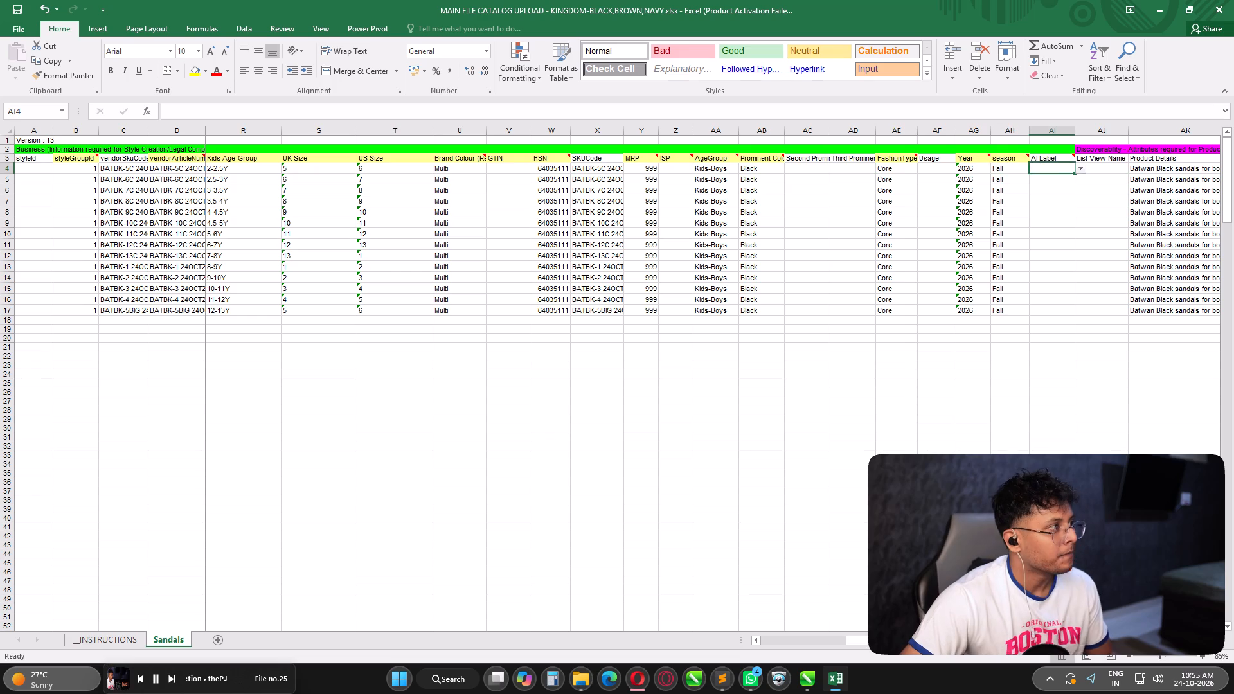
{"action": "key", "text": "Right"}
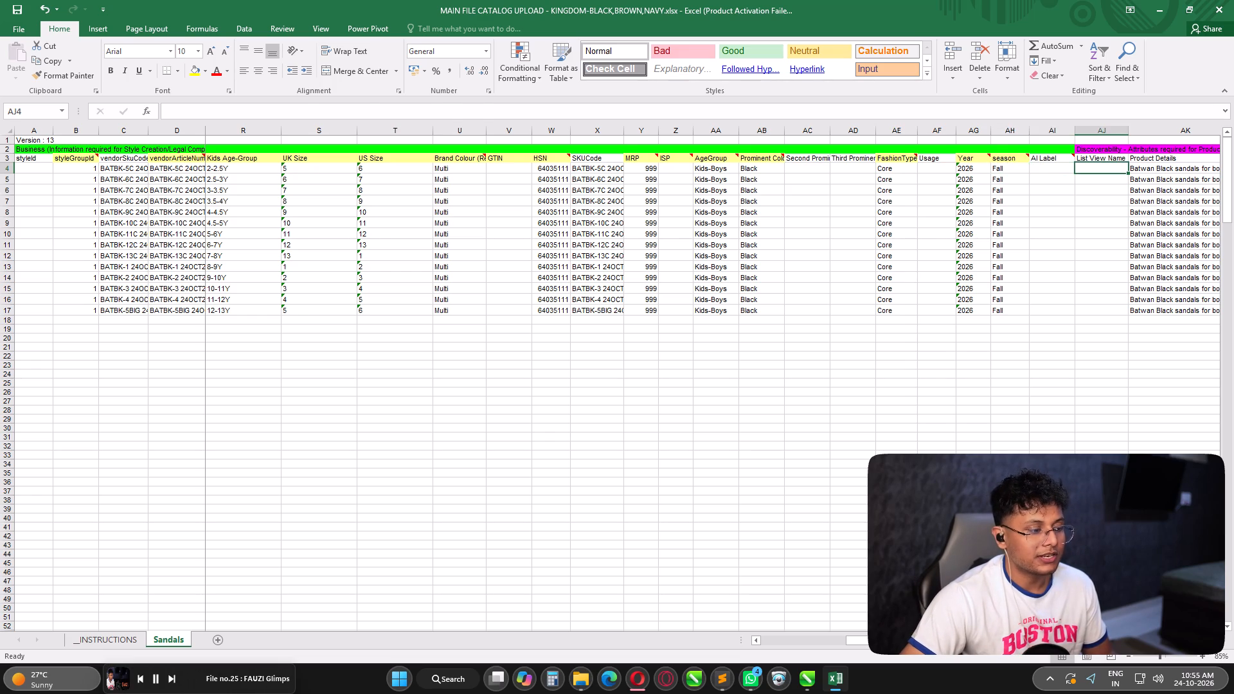
{"action": "key", "text": "Right"}
{"action": "key", "text": "Right"}
{"action": "key", "text": "Left"}
{"action": "key", "text": "Left"}
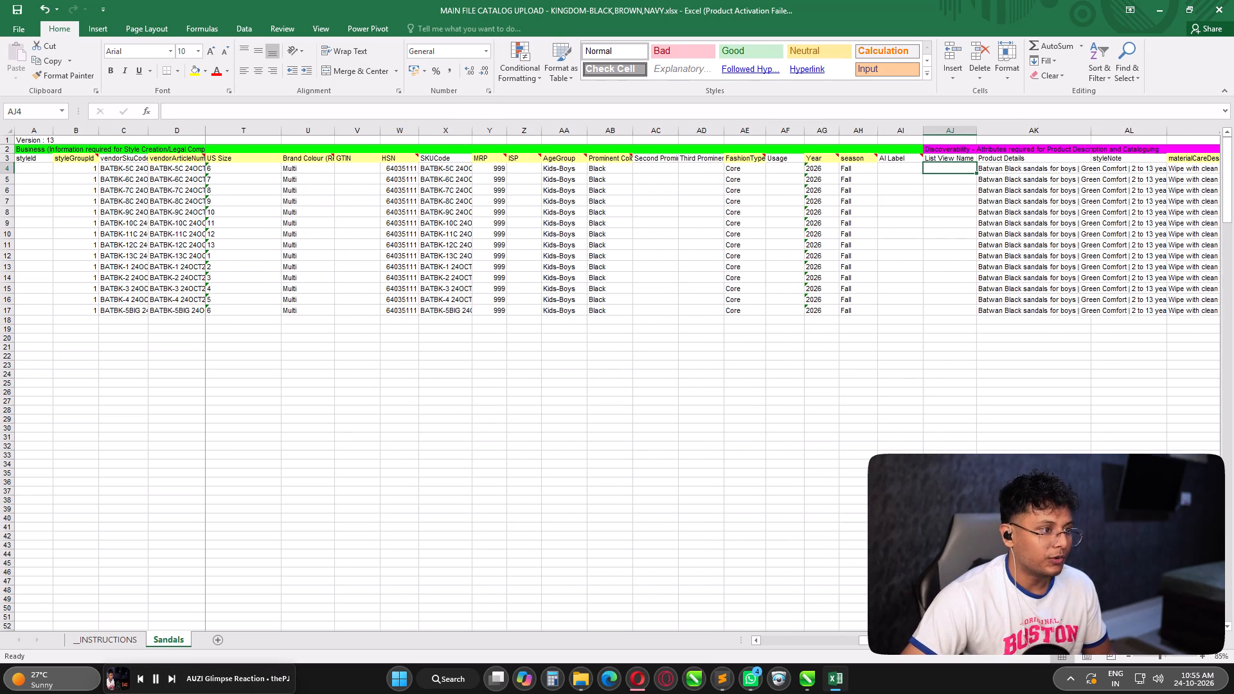
Copy the List View Name header from AJ3 into MYNTRA ORDERS.txt in Sublime Text, below the 24 OCT 26 orders.
{"action": "left_click", "coordinate": [954, 157]}
{"action": "key", "text": "ctrl+c"}
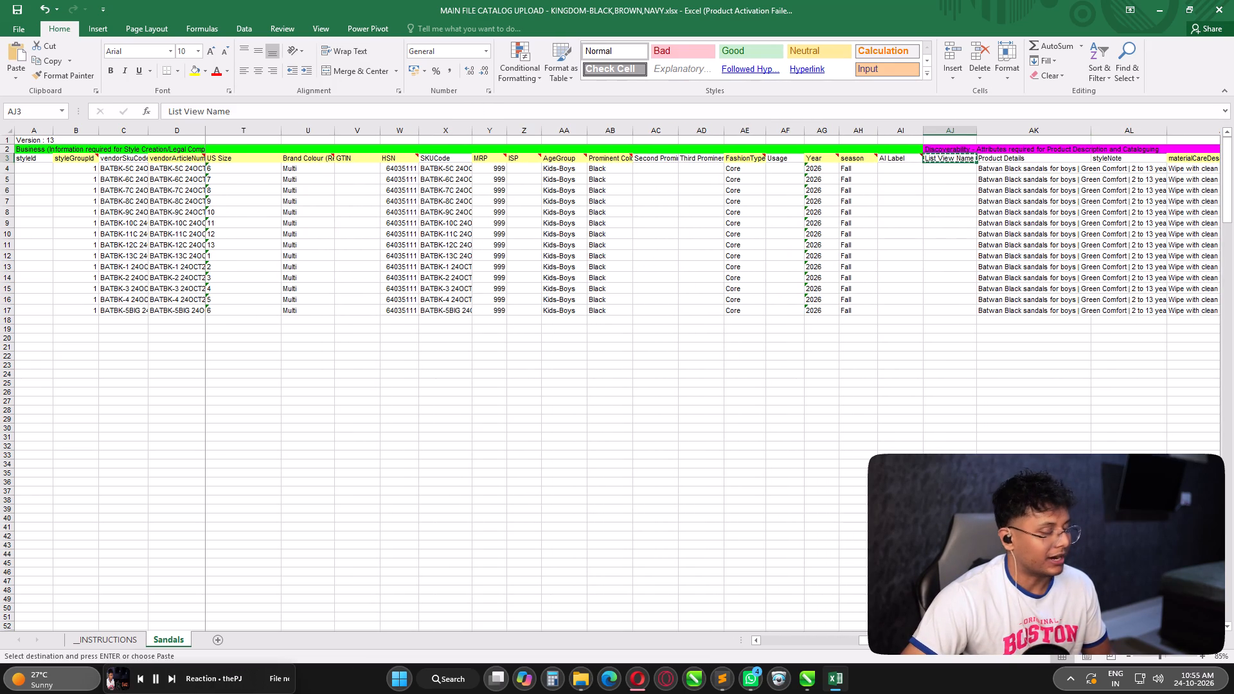
{"action": "left_click", "coordinate": [734, 679]}
{"action": "scroll", "coordinate": [1003, 369], "scroll_direction": "down", "scroll_amount": 3}
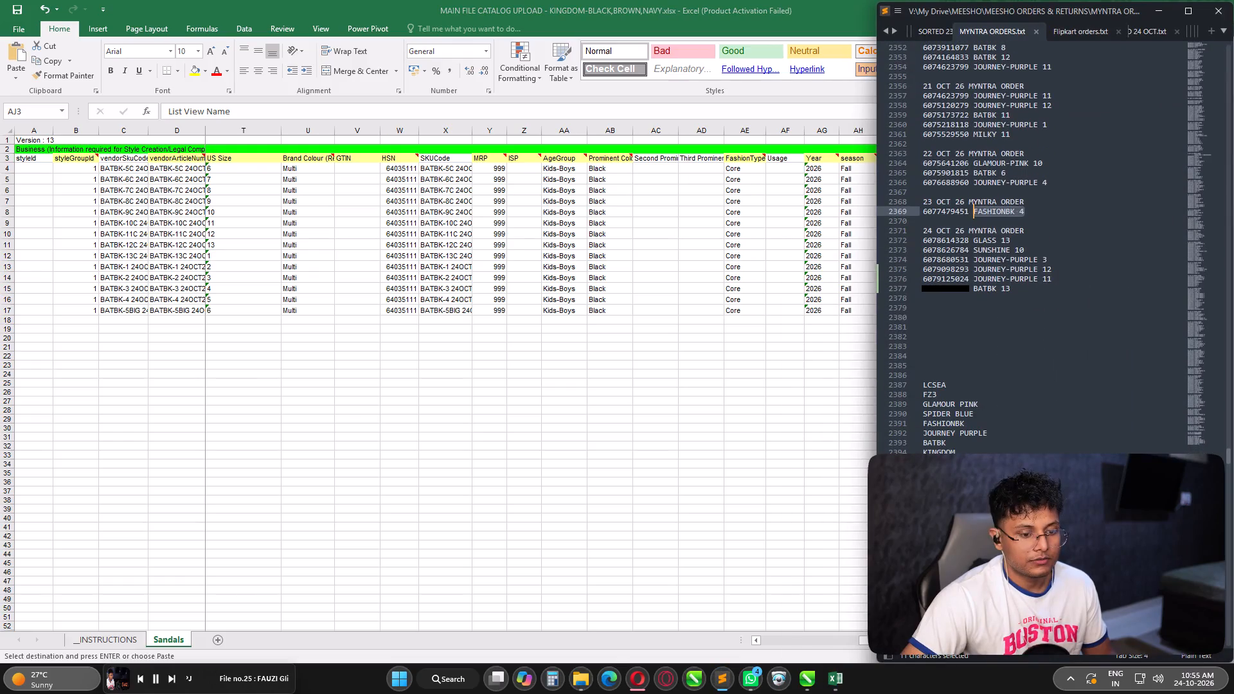
{"action": "left_click", "coordinate": [935, 314]}
{"action": "key", "text": "ctrl+v"}
{"action": "left_click", "coordinate": [796, 331]}
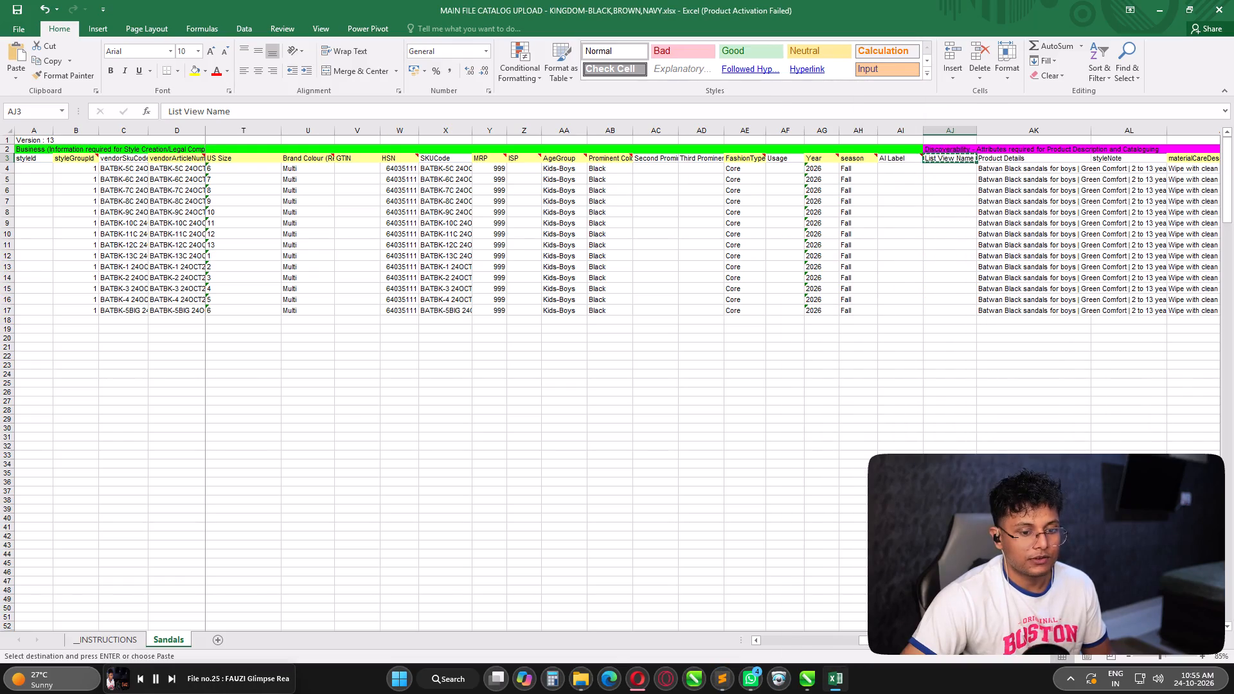
Copy the styleNote header from AL3 into MYNTRA ORDERS.txt, on the line below List View Name.
{"action": "left_click", "coordinate": [996, 155]}
{"action": "key", "text": "Right"}
{"action": "key", "text": "Down"}
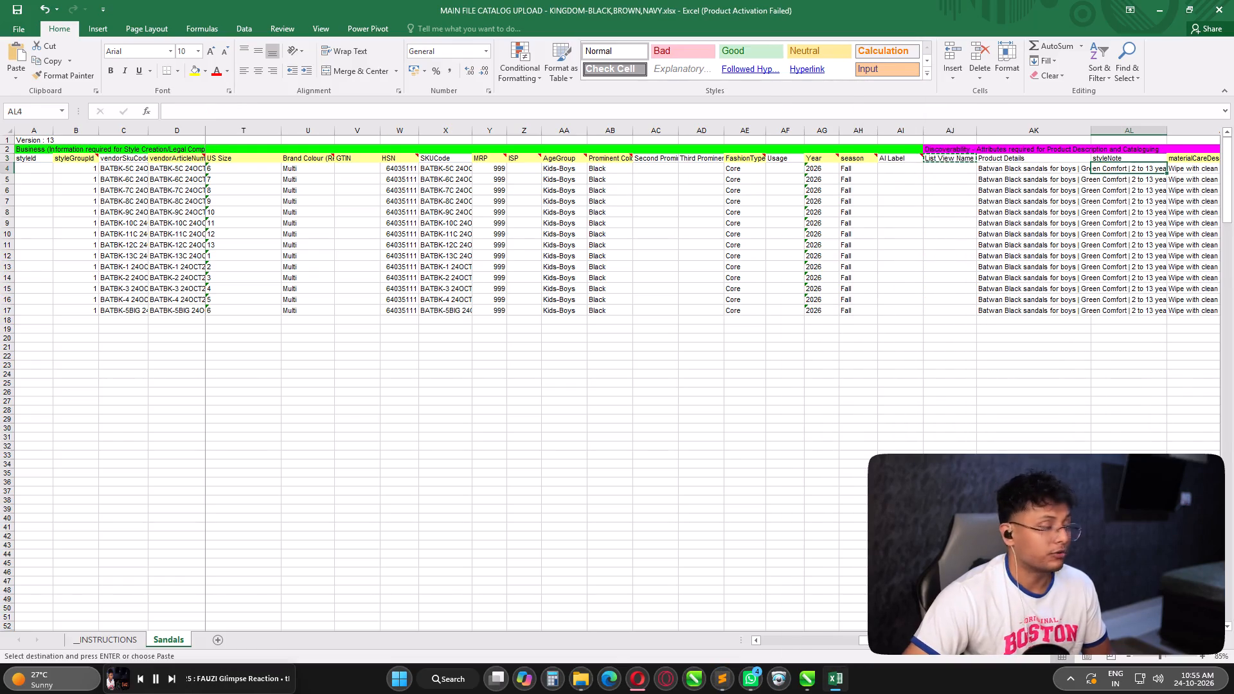
{"action": "key", "text": "Up"}
{"action": "key", "text": "Right"}
{"action": "key", "text": "Right"}
{"action": "key", "text": "Left"}
{"action": "key", "text": "Left"}
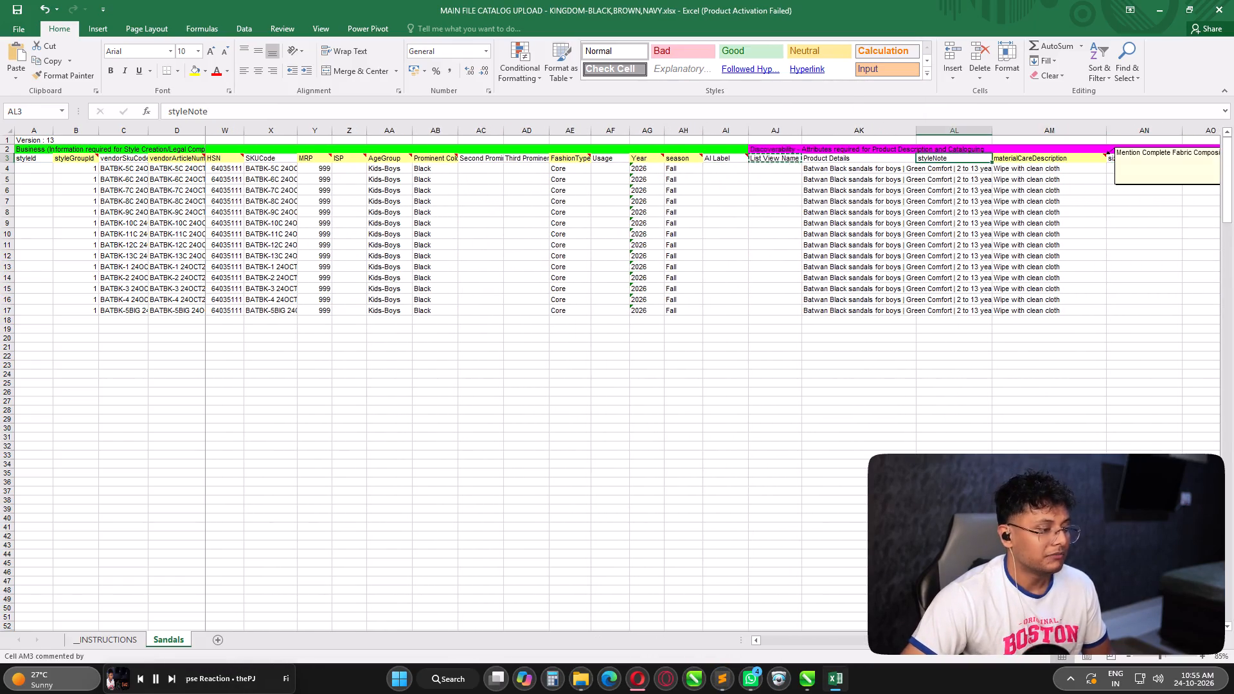
{"action": "key", "text": "ctrl+c"}
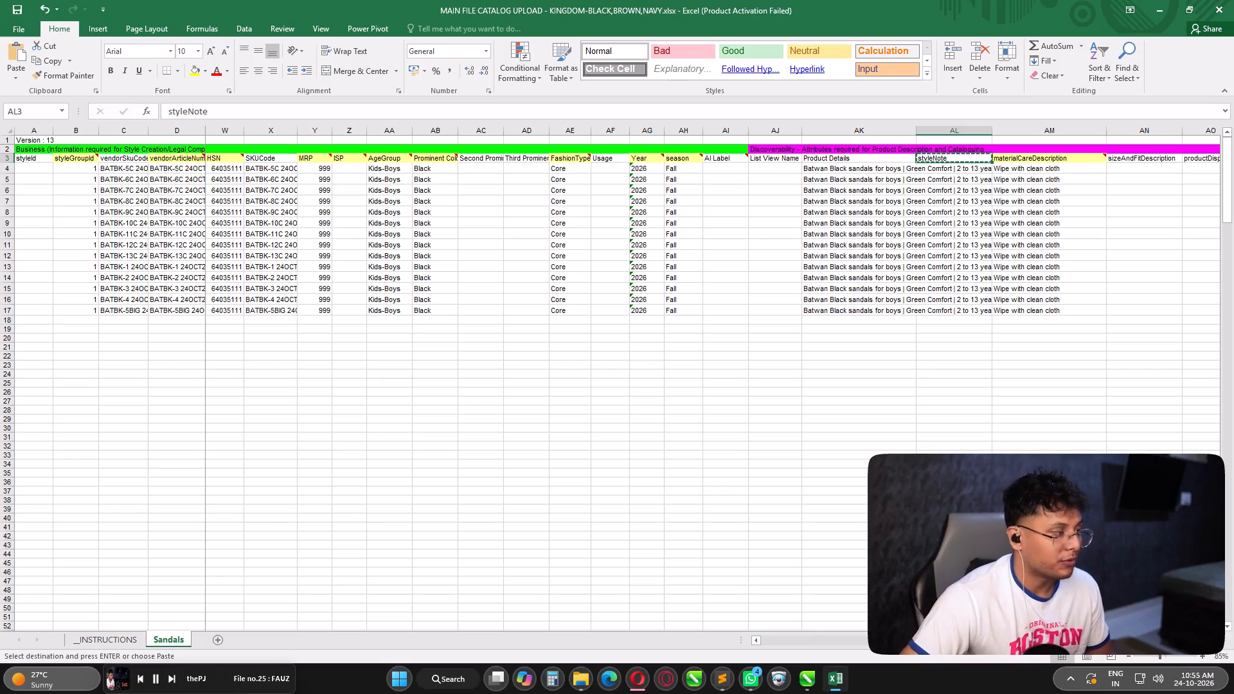
{"action": "left_click", "coordinate": [722, 685]}
{"action": "key", "text": "ctrl+v"}
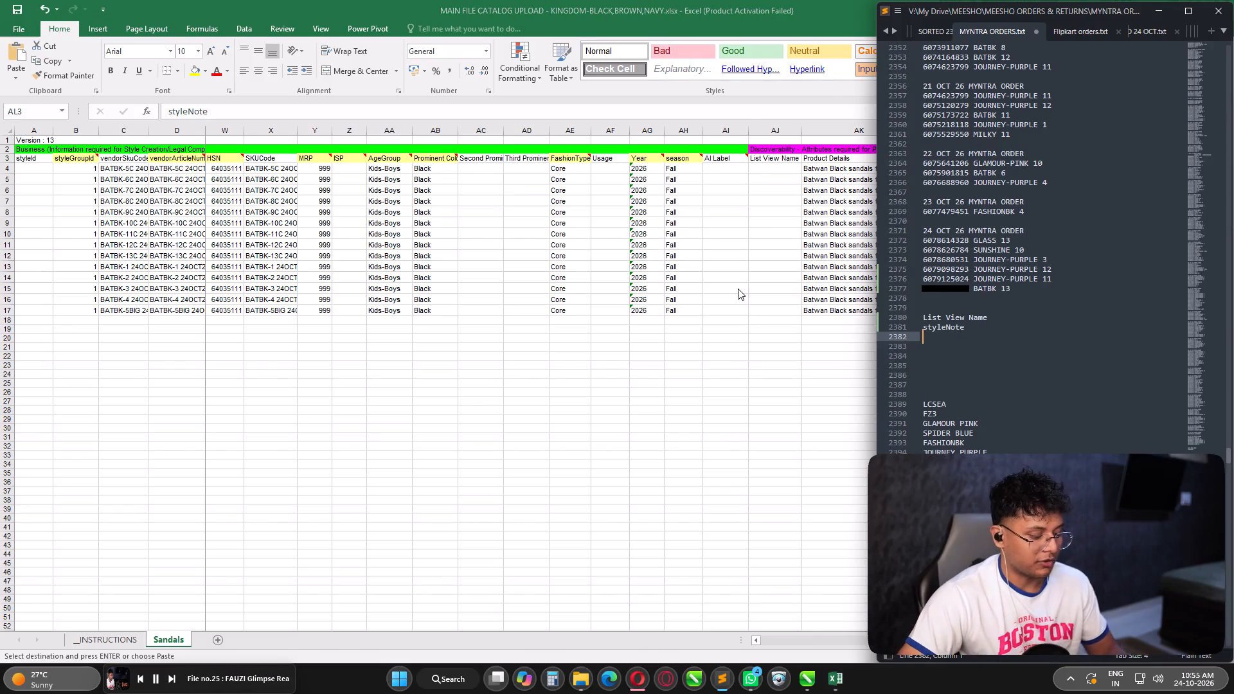
{"action": "left_click", "coordinate": [738, 289]}
Copy the sizeAndFitDescription header from AN3 into MYNTRA ORDERS.txt, on the line below styleNote.
{"action": "key", "text": "Right"}
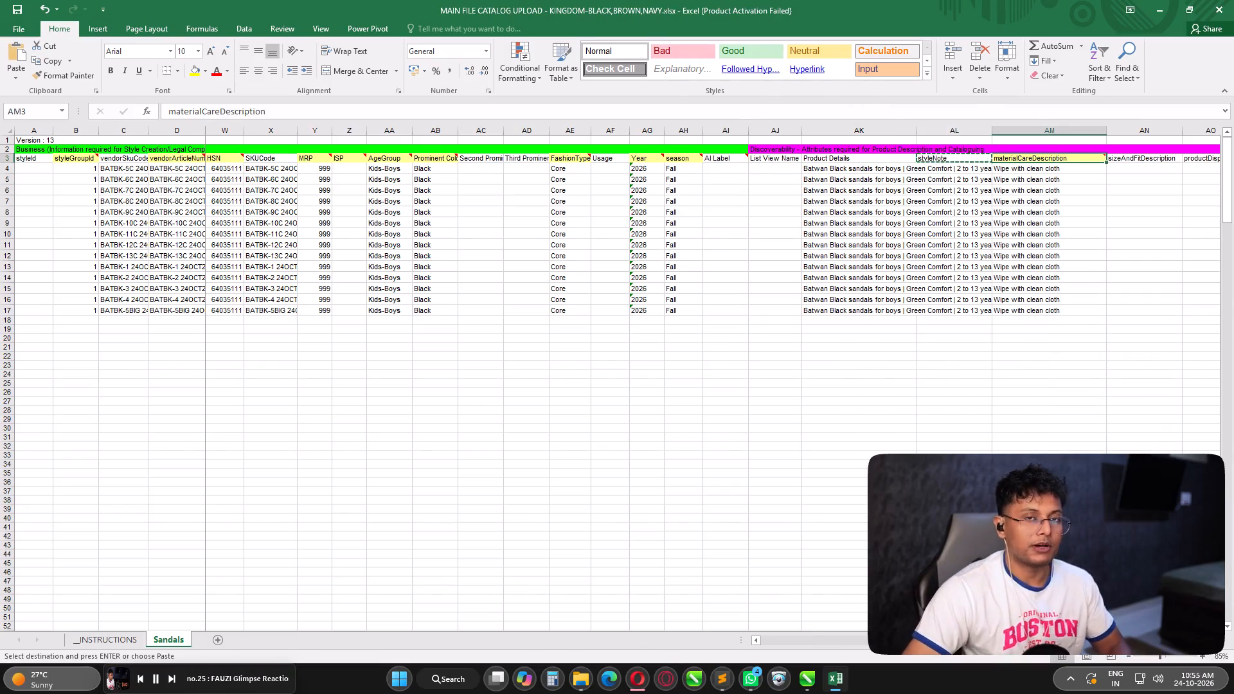
{"action": "key", "text": "Down"}
{"action": "key", "text": "Up"}
{"action": "key", "text": "Right"}
{"action": "key", "text": "Down"}
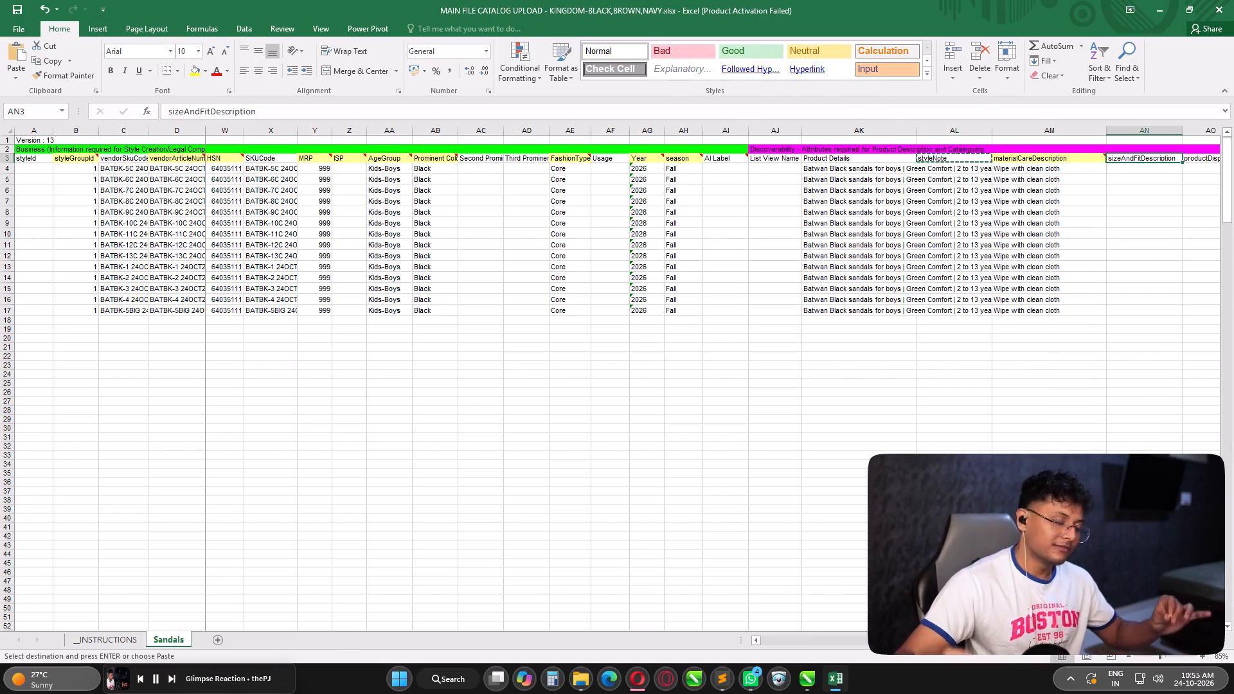
{"action": "key", "text": "Up"}
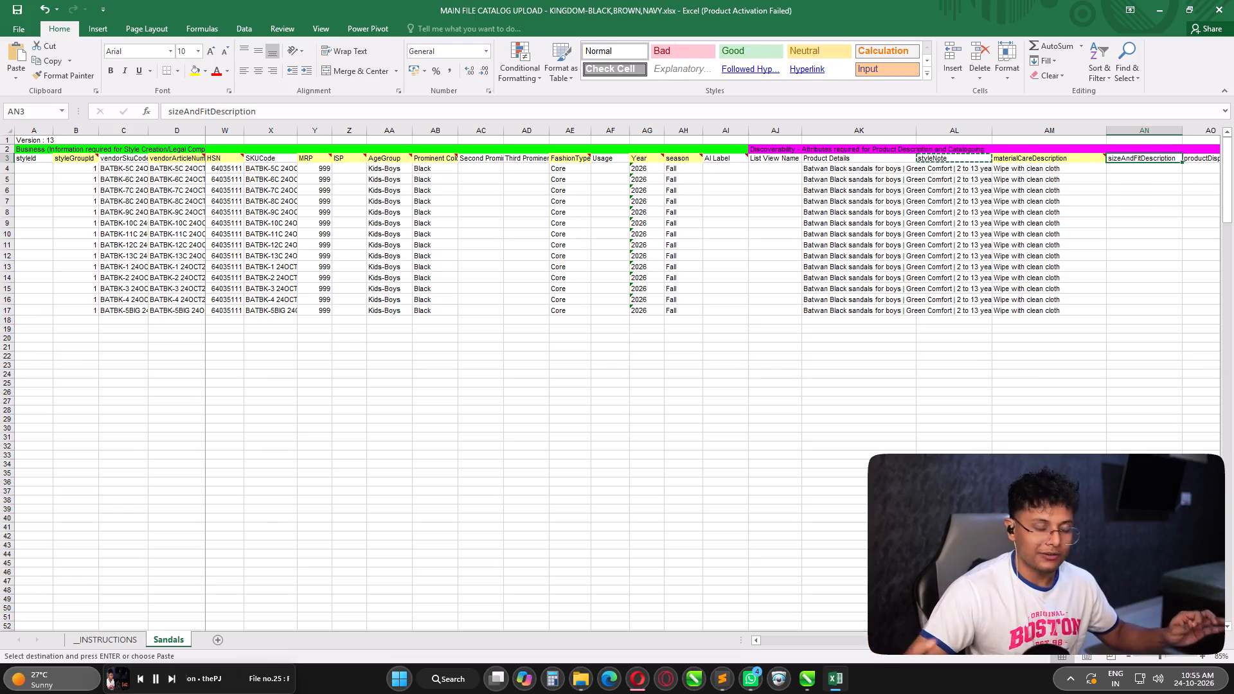
{"action": "key", "text": "ctrl+c"}
{"action": "left_click", "coordinate": [731, 678]}
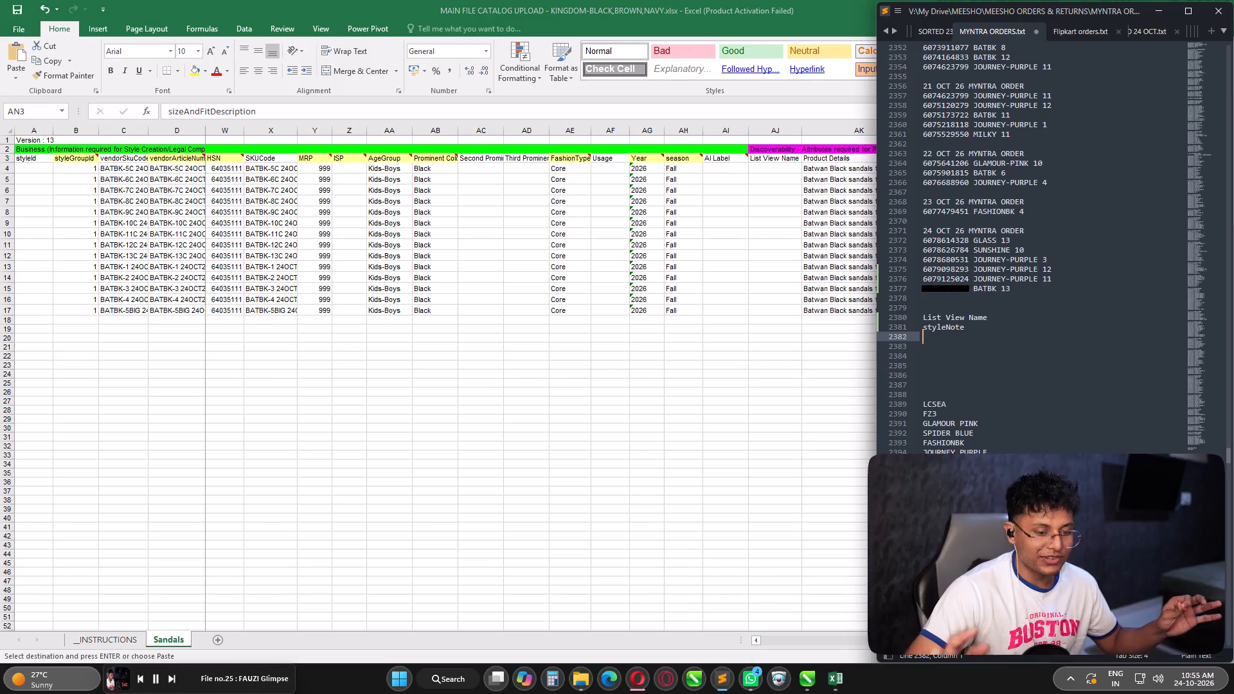
{"action": "key", "text": "ctrl+v"}
{"action": "left_click", "coordinate": [782, 265]}
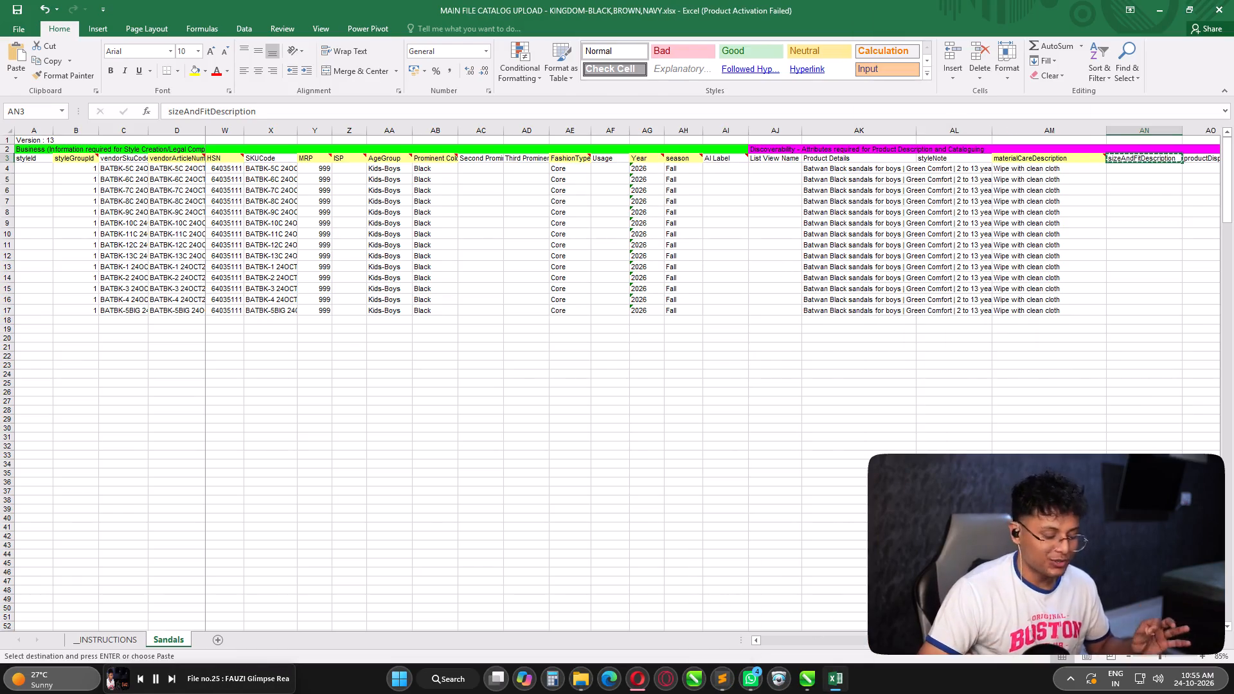
Copy the productDisplayName header from AO3 into MYNTRA ORDERS.txt in Sublime Text, on the line below sizeAndFitDescription.
{"action": "key", "text": "Right"}
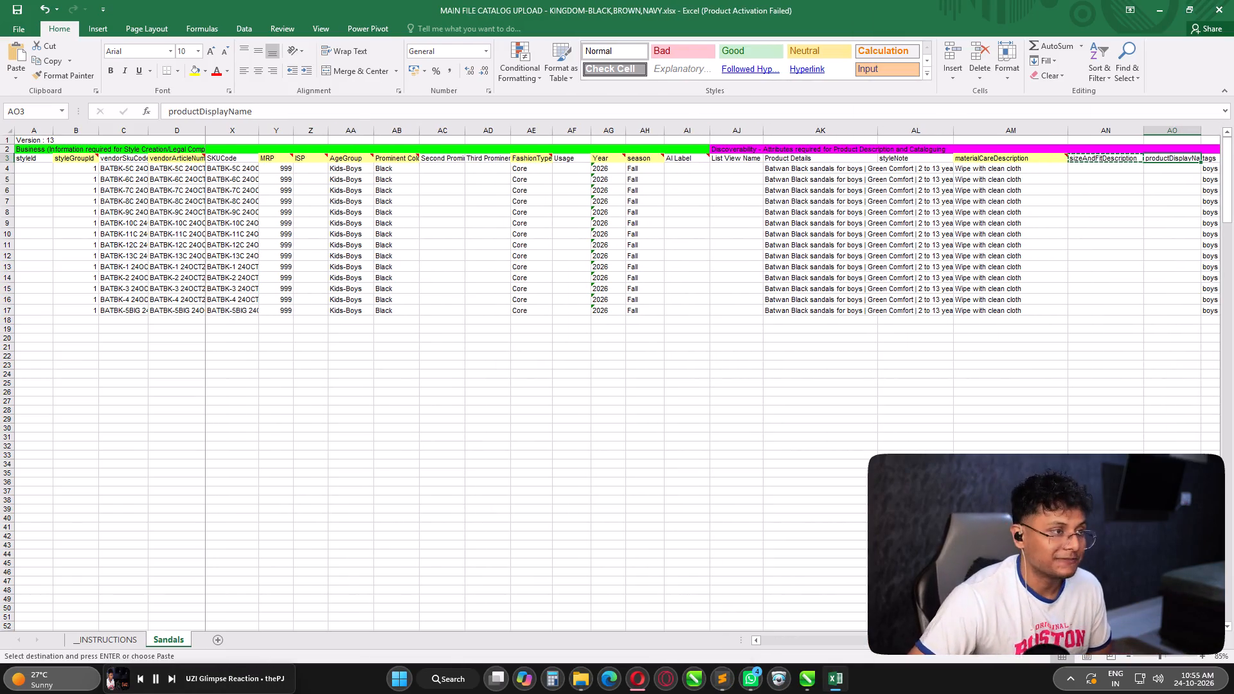
{"action": "key", "text": "ctrl+c"}
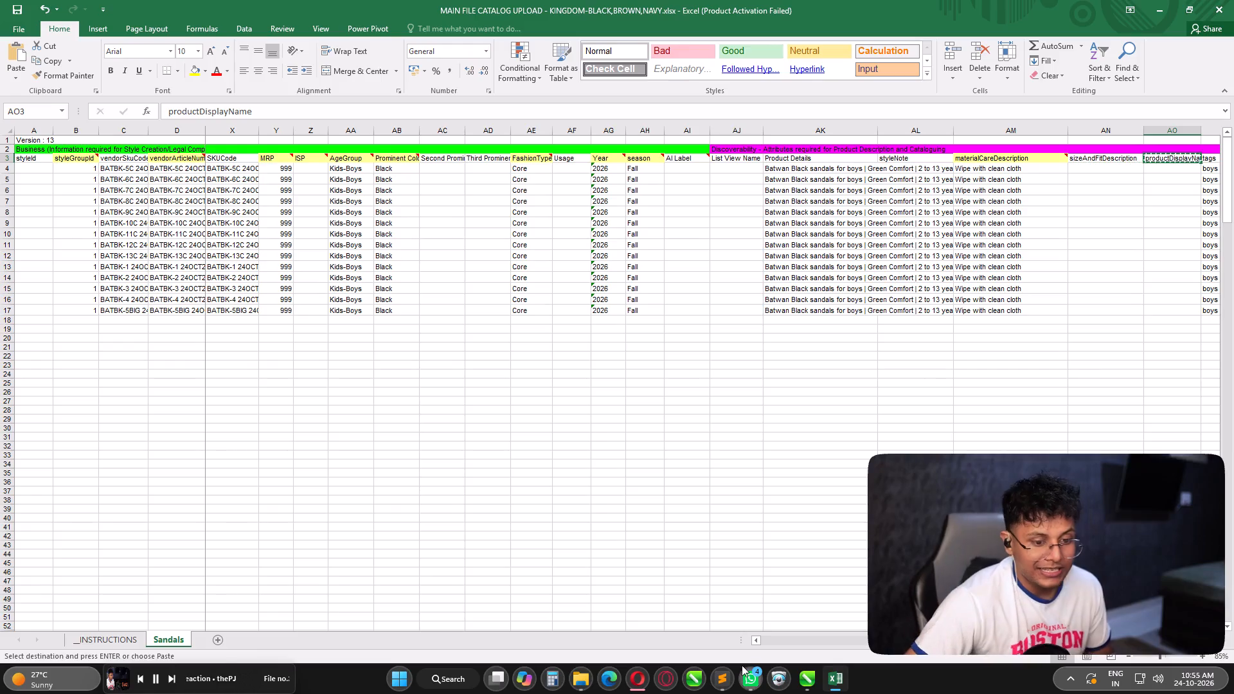
{"action": "left_click", "coordinate": [725, 673]}
{"action": "key", "text": "ctrl+v"}
{"action": "left_click", "coordinate": [790, 190]}
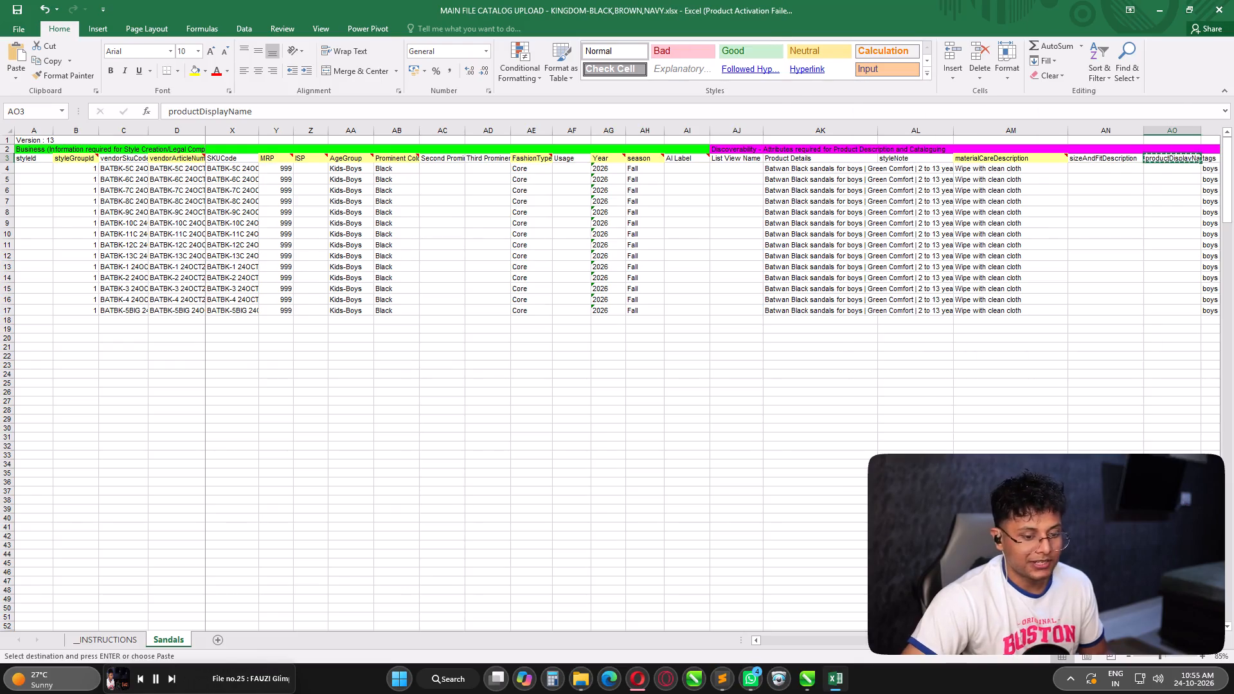
Examine the headers and row 4 values in the KINGDOM workbook from the tags column through to the Warranty and Sustainable columns.
{"action": "key", "text": "Right"}
{"action": "key", "text": "Right"}
{"action": "key", "text": "Right"}
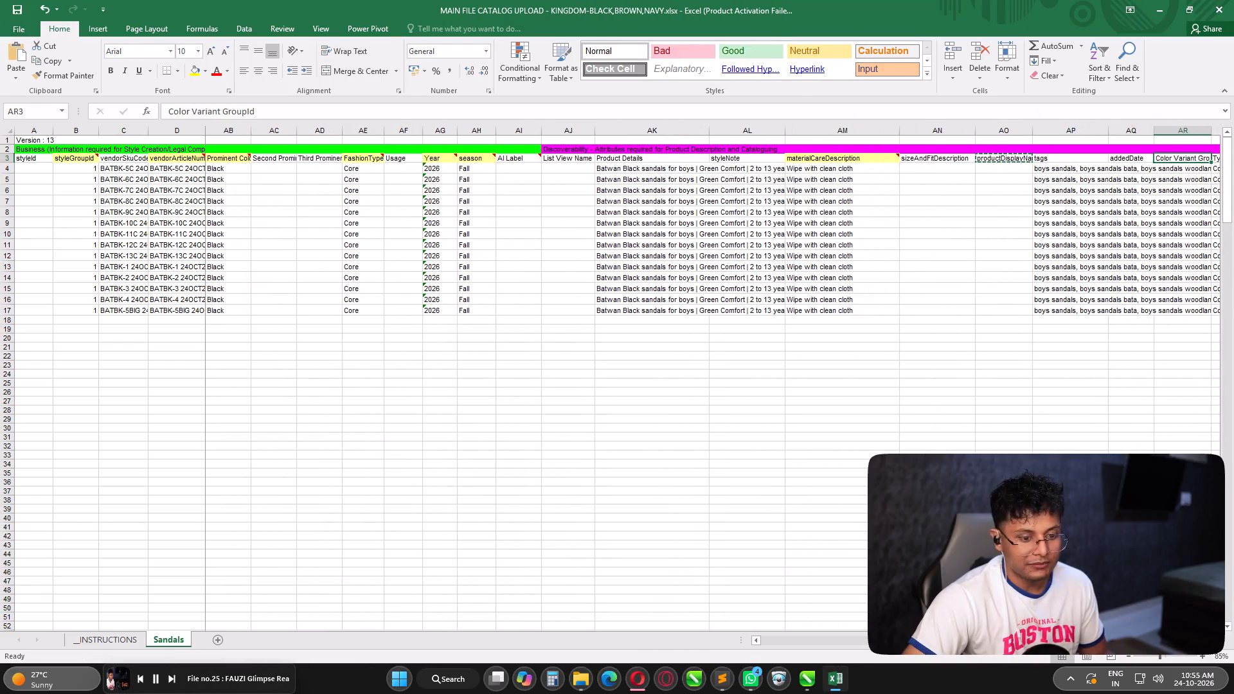
{"action": "key", "text": "Left"}
{"action": "key", "text": "Down"}
{"action": "key", "text": "Up"}
{"action": "key", "text": "Right"}
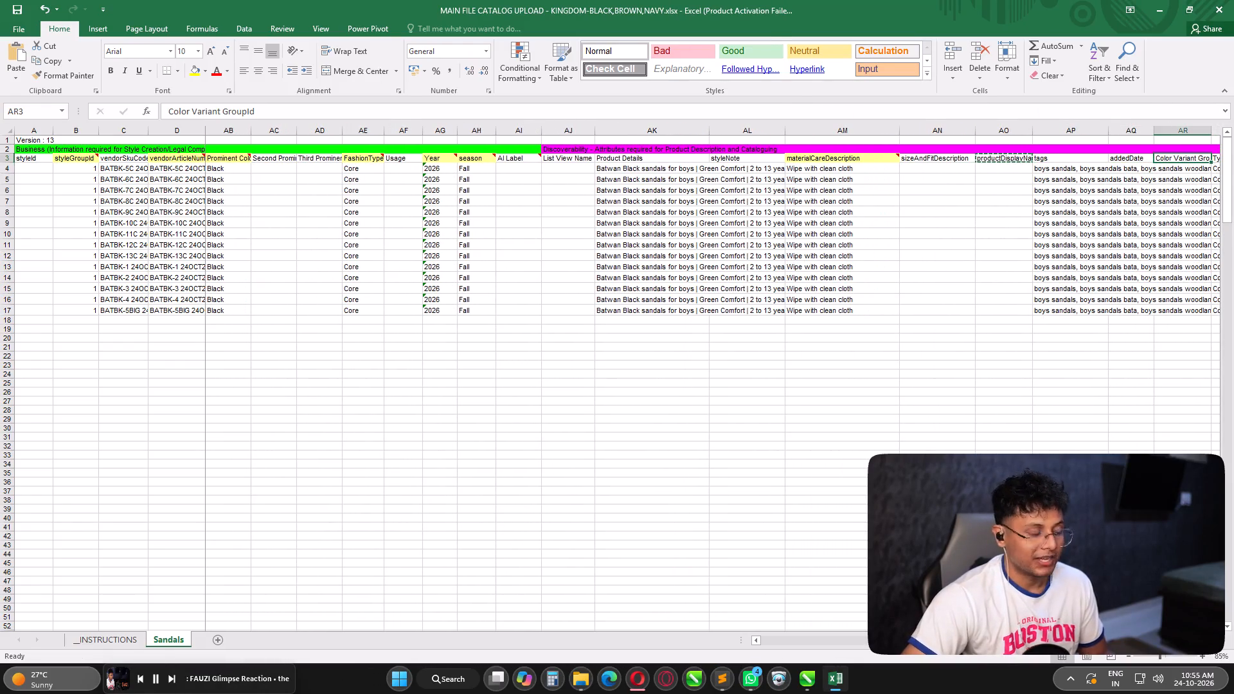
{"action": "key", "text": "Down"}
{"action": "key", "text": "Up"}
{"action": "key", "text": "Right"}
{"action": "key", "text": "Down"}
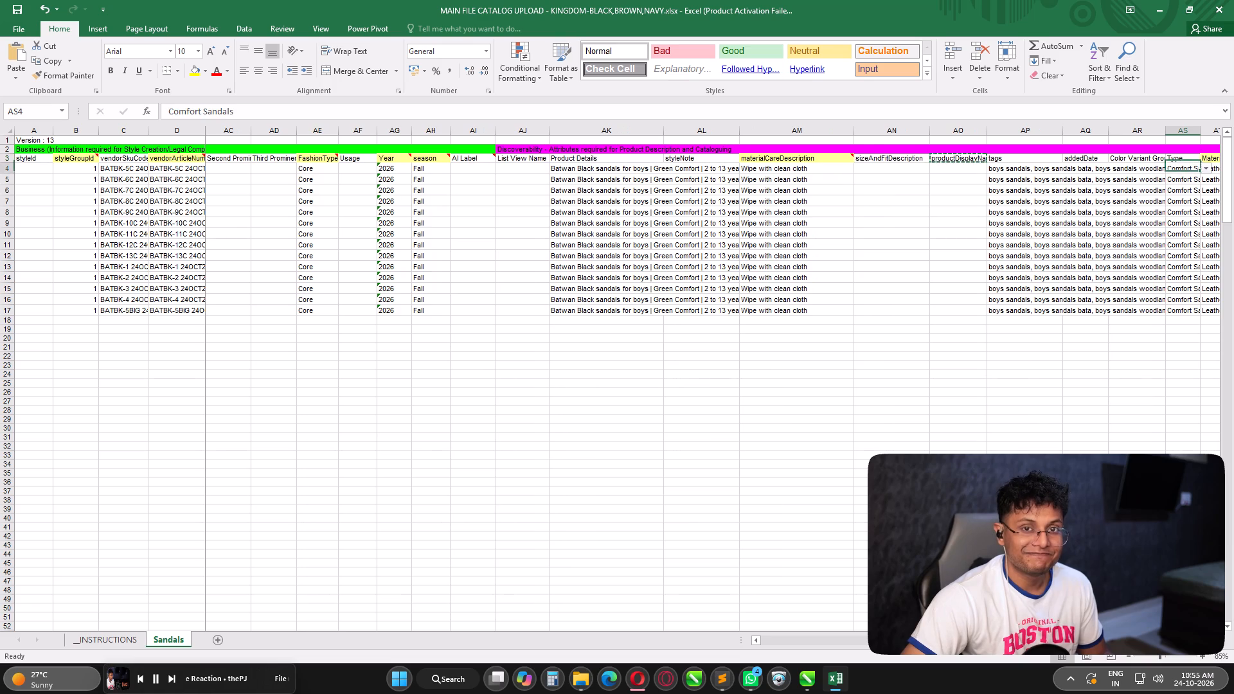
{"action": "key", "text": "Up"}
{"action": "key", "text": "Right"}
{"action": "key", "text": "Down"}
{"action": "key", "text": "Up"}
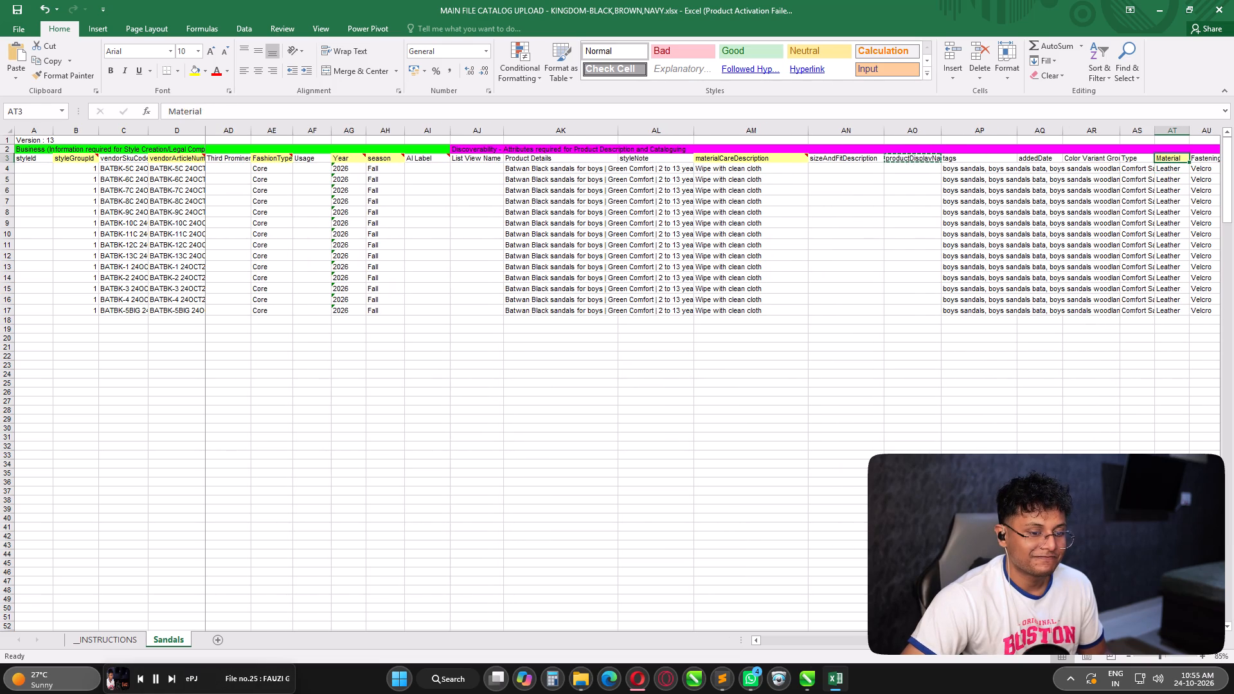
{"action": "key", "text": "Right"}
{"action": "key", "text": "Down"}
{"action": "key", "text": "Up"}
{"action": "key", "text": "Right"}
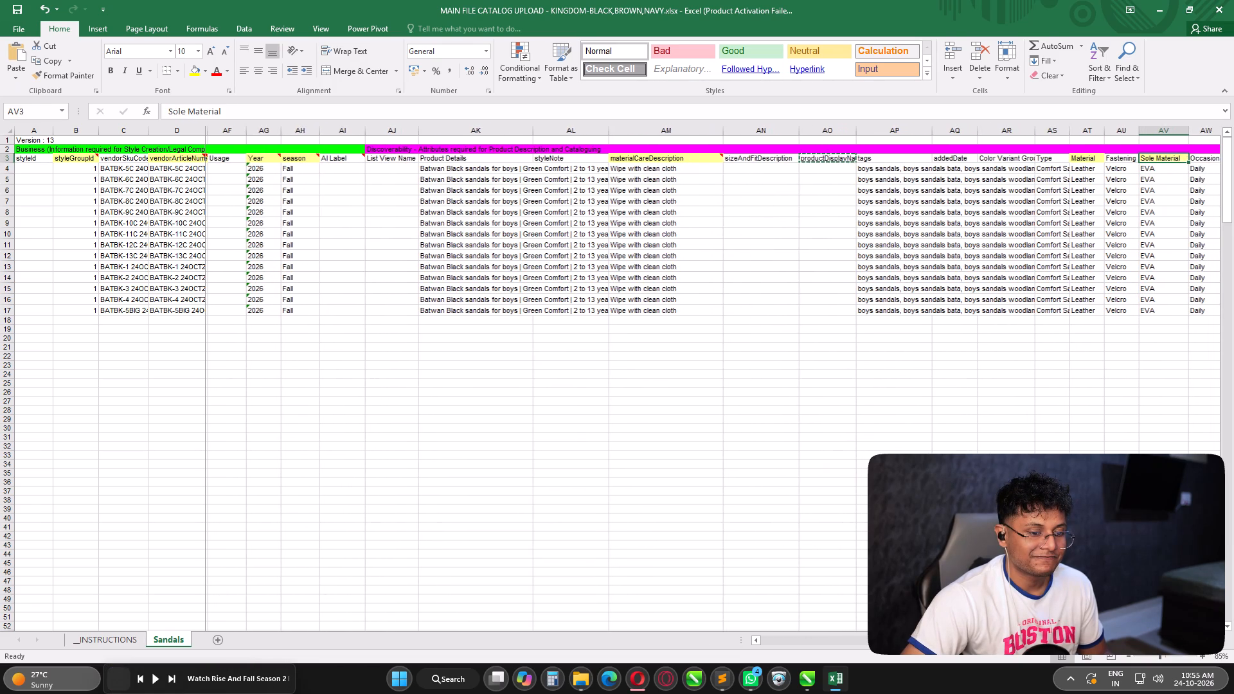
{"action": "key", "text": "Down"}
{"action": "key", "text": "Up"}
{"action": "key", "text": "Right"}
{"action": "key", "text": "Right"}
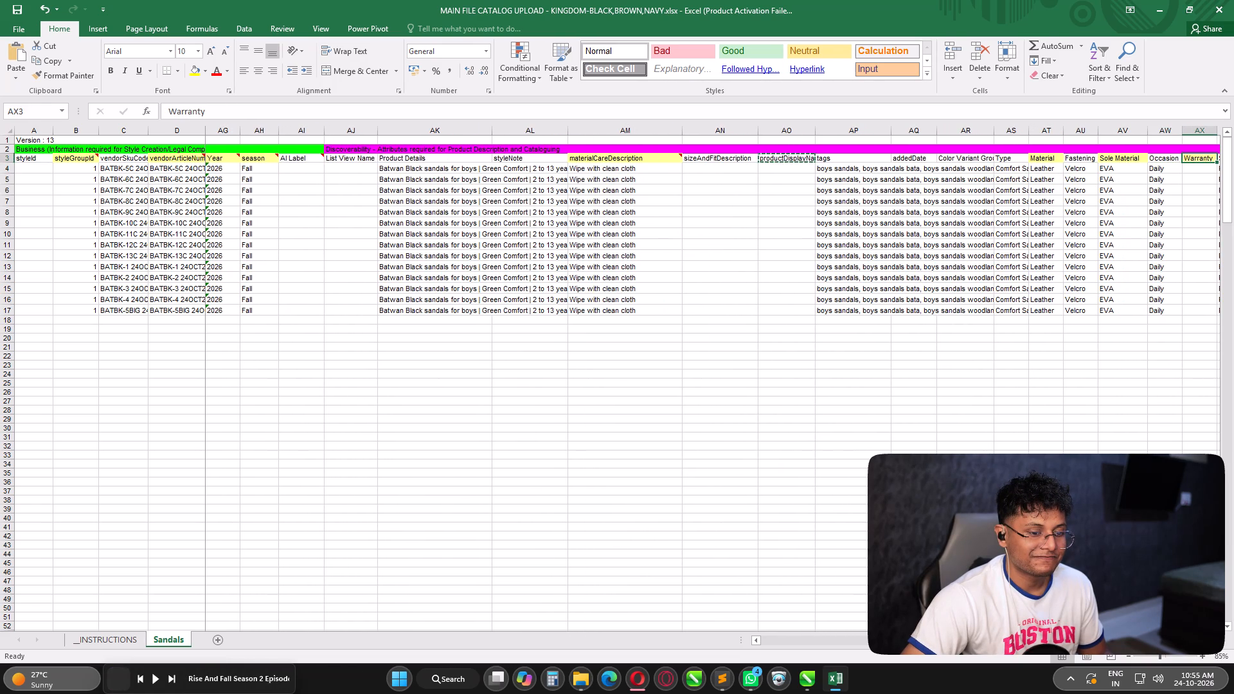
{"action": "key", "text": "Right"}
{"action": "key", "text": "Left"}
{"action": "key", "text": "Right"}
{"action": "key", "text": "Left"}
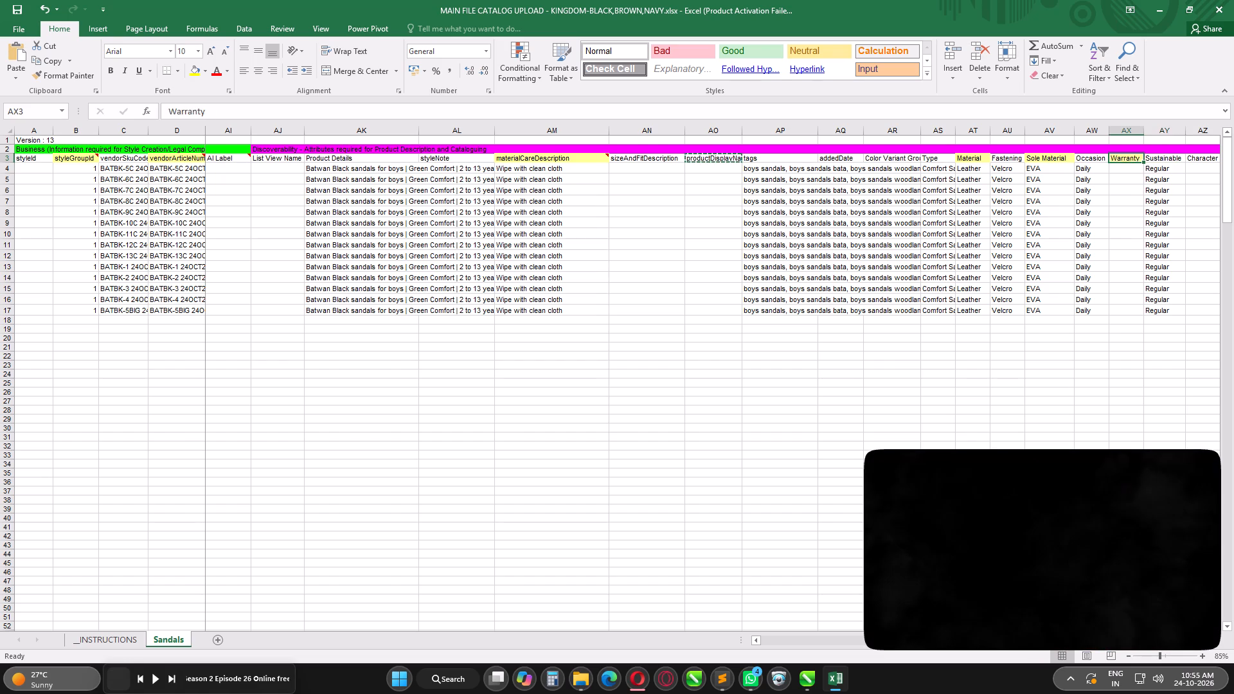
Try to bring up the allowed Warranty options in AX4 and AX5, saving the workbook between attempts.
{"action": "key", "text": "Down"}
{"action": "left_click", "coordinate": [1152, 170]}
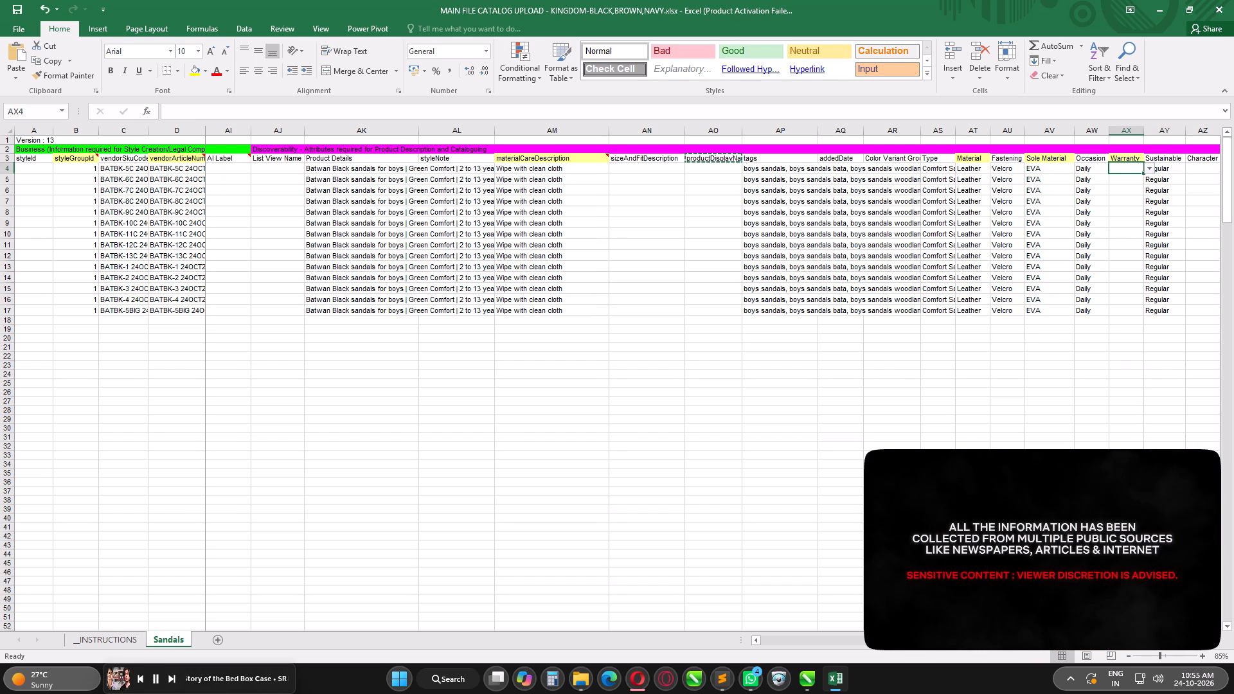
{"action": "left_click", "coordinate": [1149, 170]}
{"action": "left_click", "coordinate": [1149, 169]}
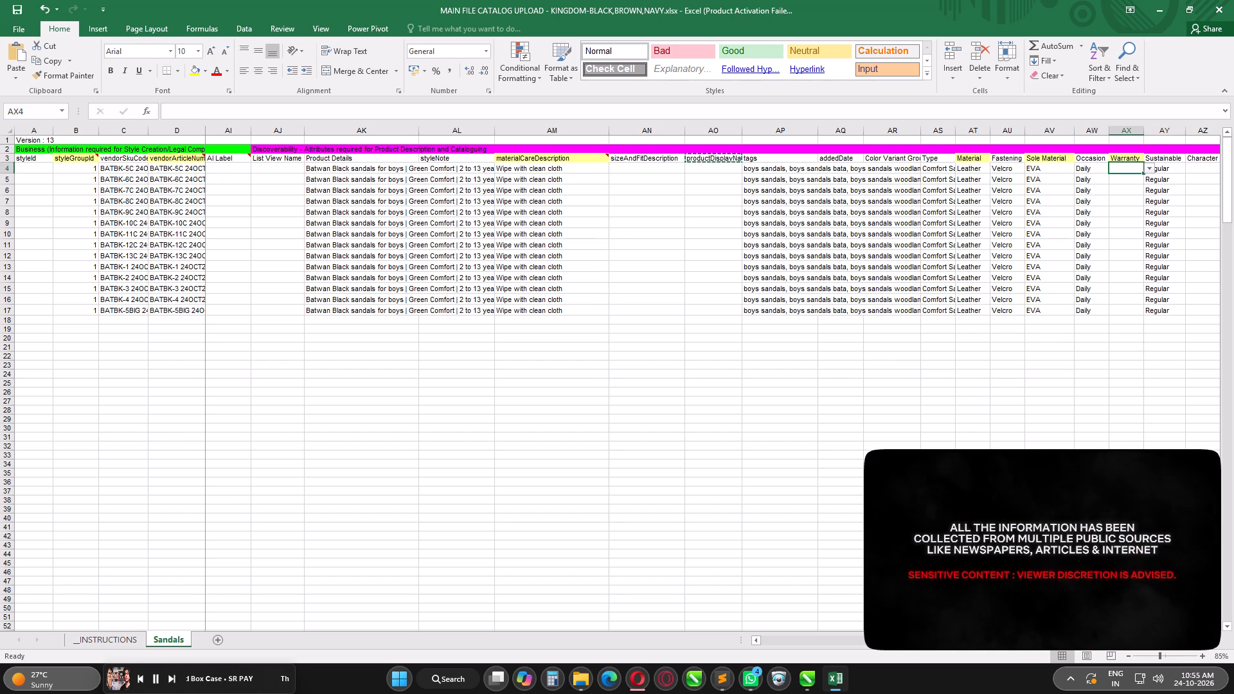
{"action": "left_click", "coordinate": [1129, 209]}
{"action": "left_click", "coordinate": [1129, 168]}
{"action": "left_click", "coordinate": [1150, 168]}
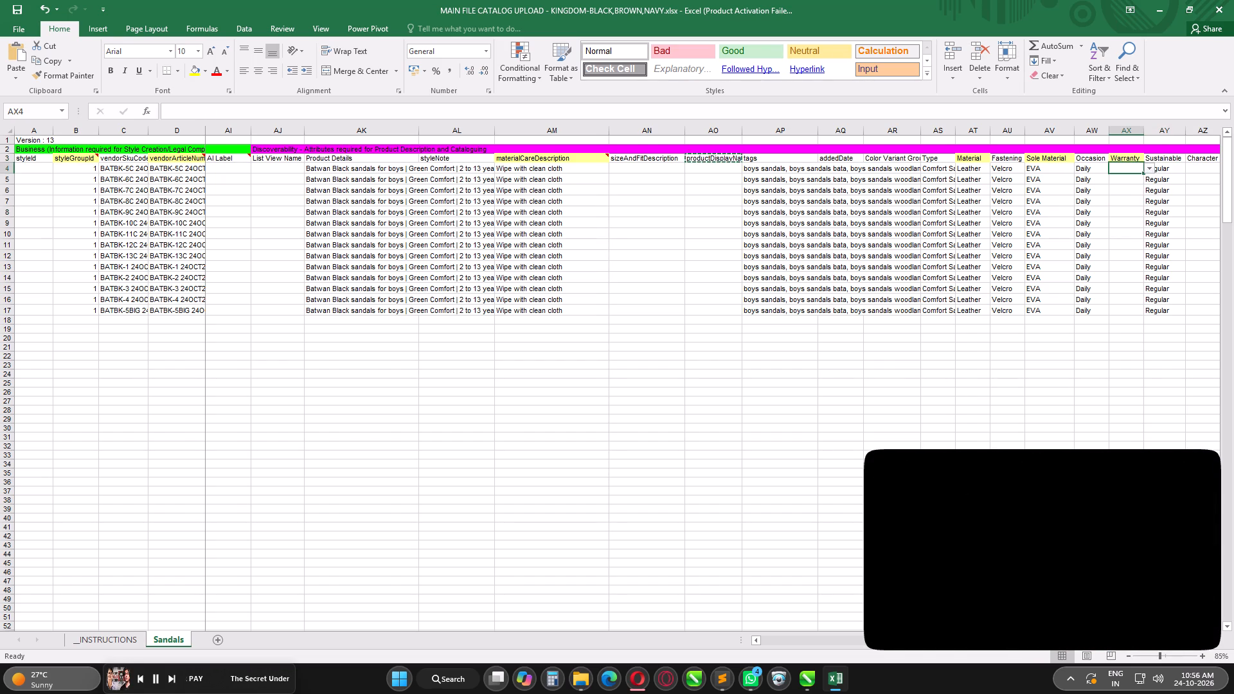
{"action": "left_click", "coordinate": [1136, 169]}
{"action": "left_click", "coordinate": [1129, 181]}
{"action": "triple_click", "coordinate": [1149, 181]}
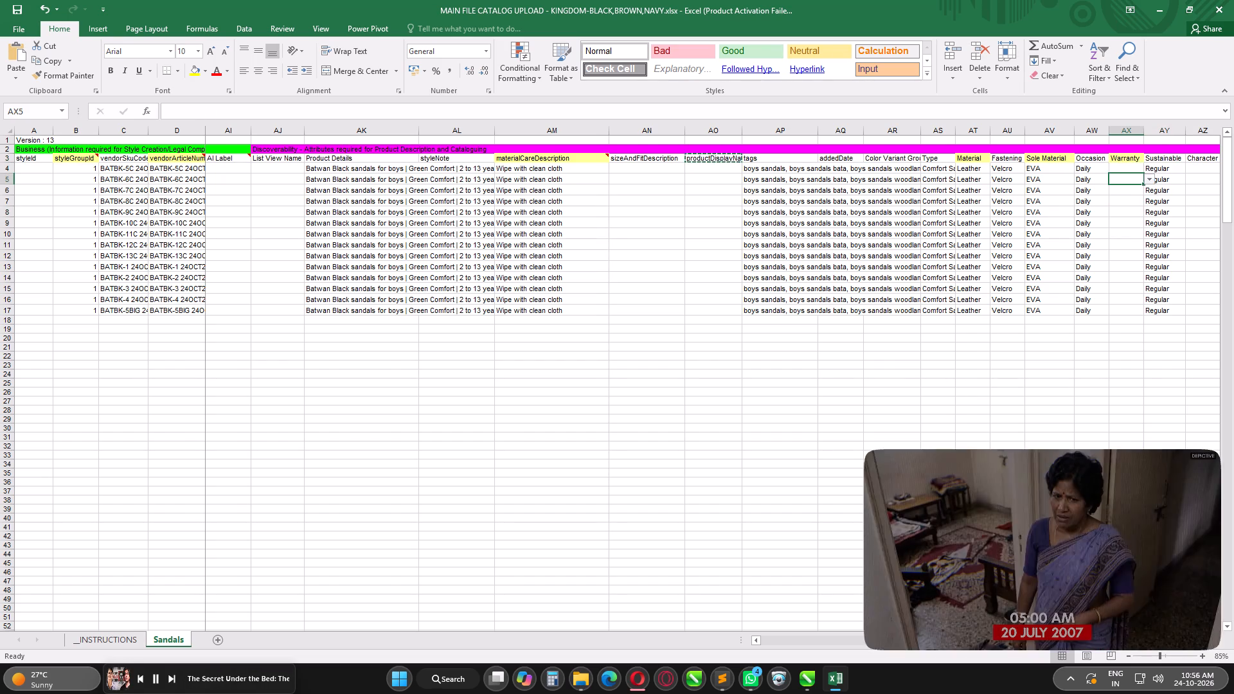
{"action": "left_click", "coordinate": [1136, 206]}
{"action": "key", "text": "ctrl+s"}
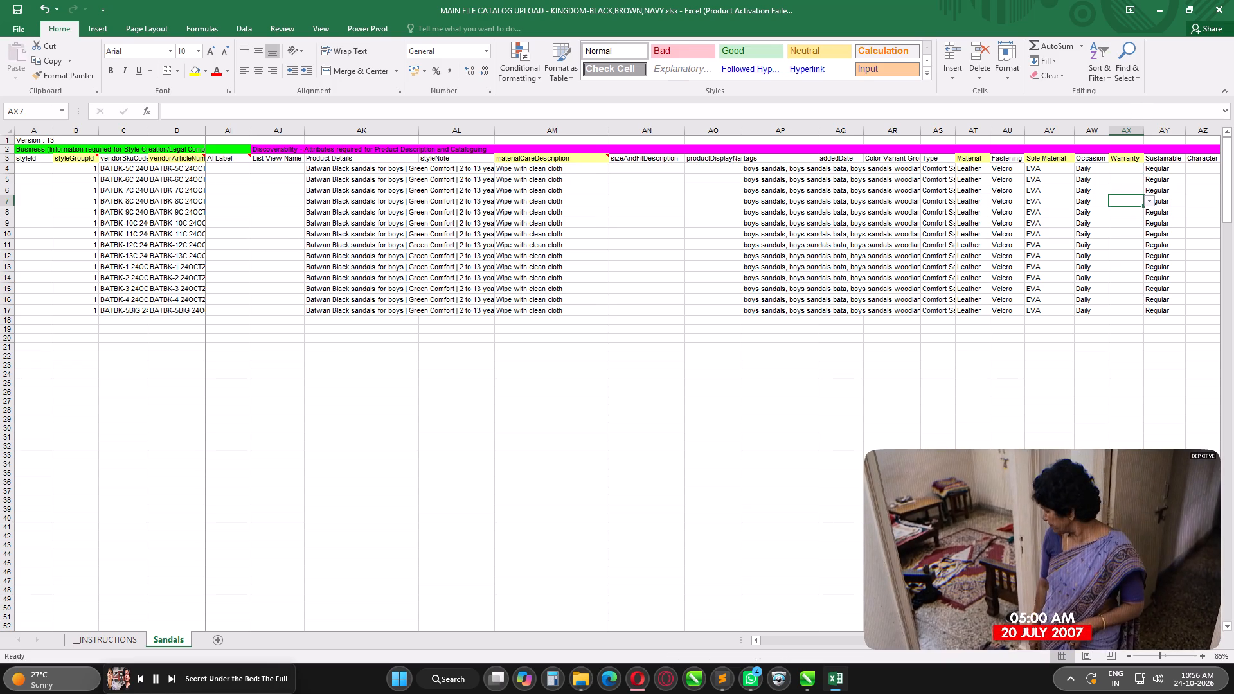
{"action": "left_click", "coordinate": [1130, 168]}
{"action": "double_click", "coordinate": [1148, 168]}
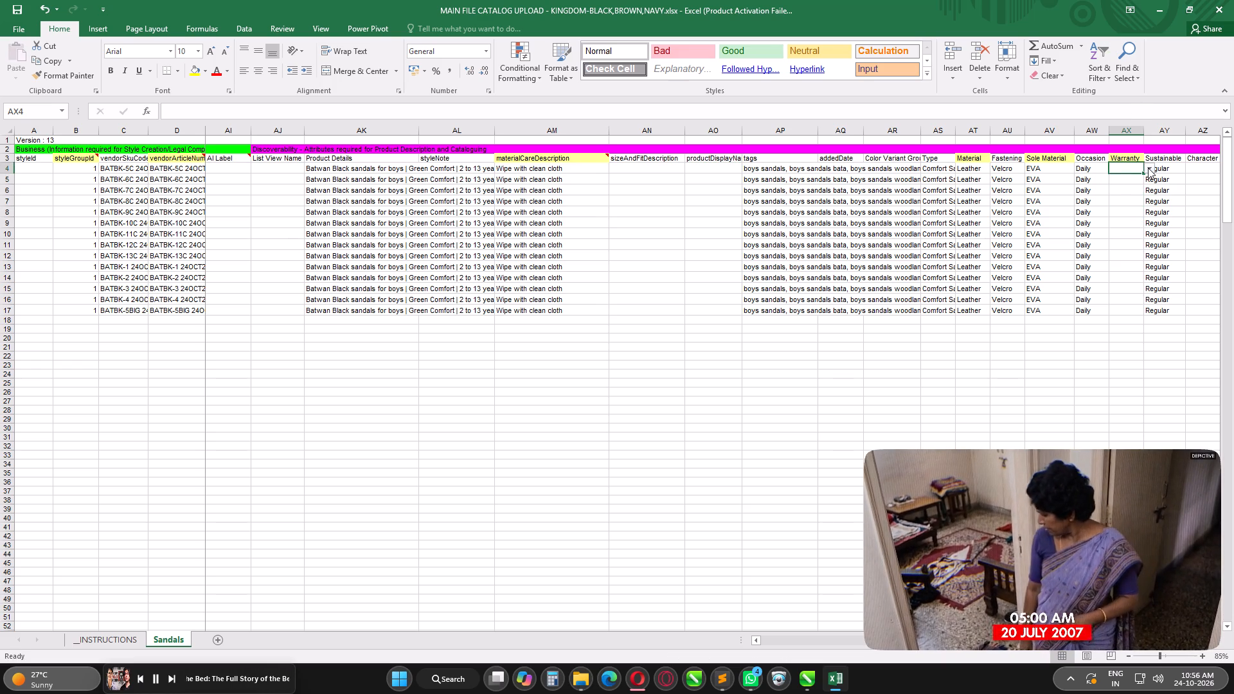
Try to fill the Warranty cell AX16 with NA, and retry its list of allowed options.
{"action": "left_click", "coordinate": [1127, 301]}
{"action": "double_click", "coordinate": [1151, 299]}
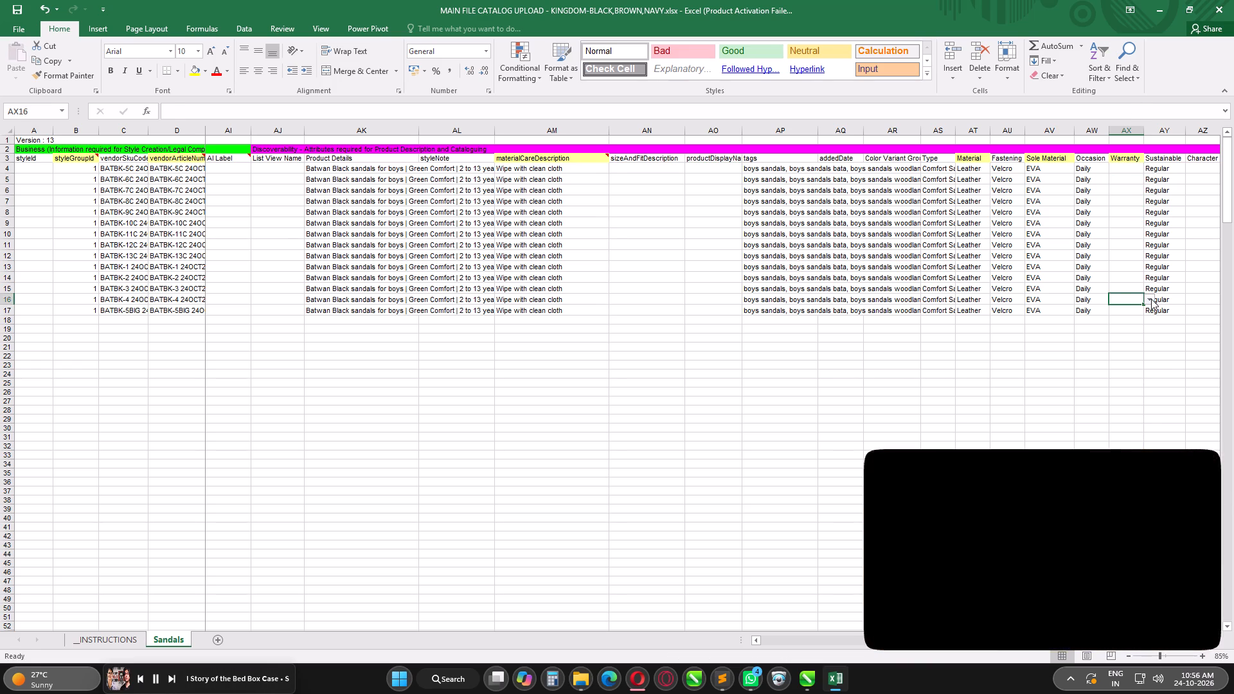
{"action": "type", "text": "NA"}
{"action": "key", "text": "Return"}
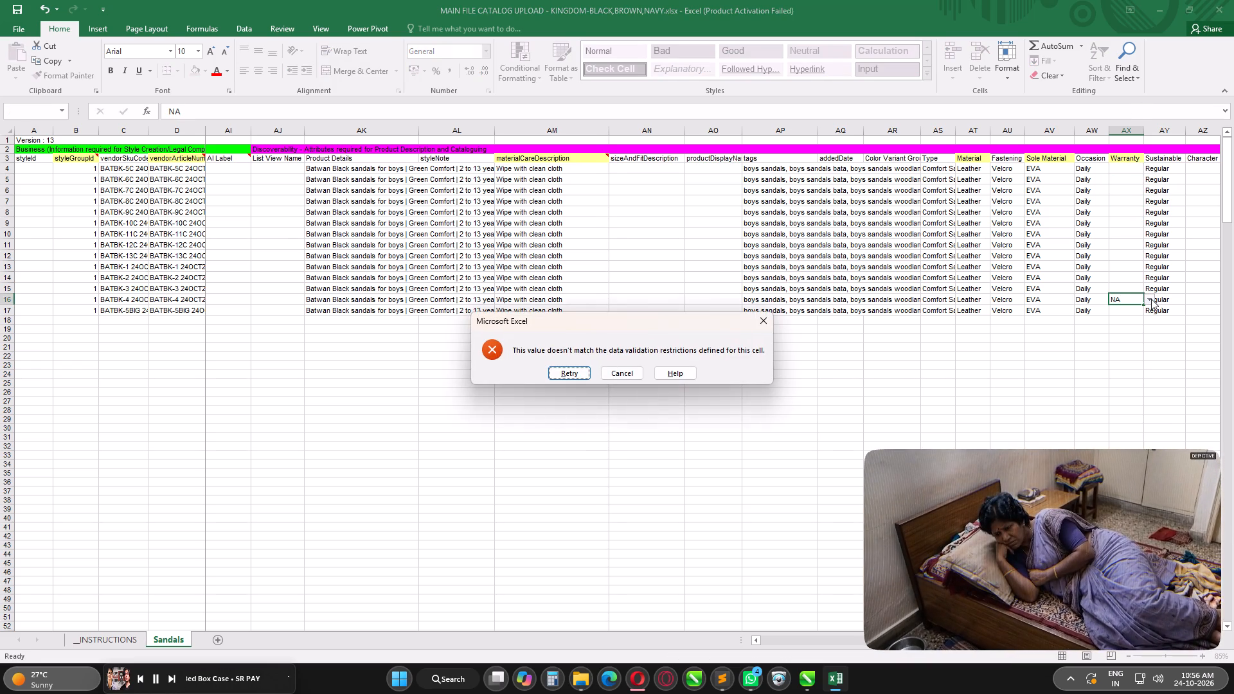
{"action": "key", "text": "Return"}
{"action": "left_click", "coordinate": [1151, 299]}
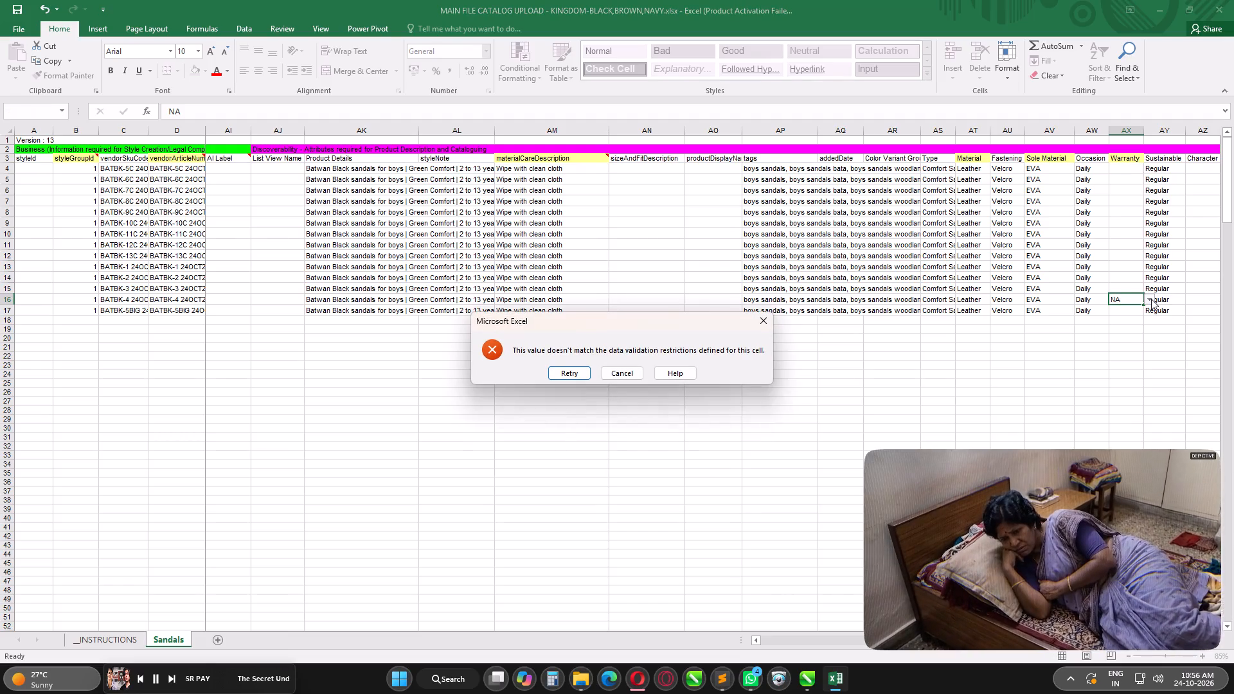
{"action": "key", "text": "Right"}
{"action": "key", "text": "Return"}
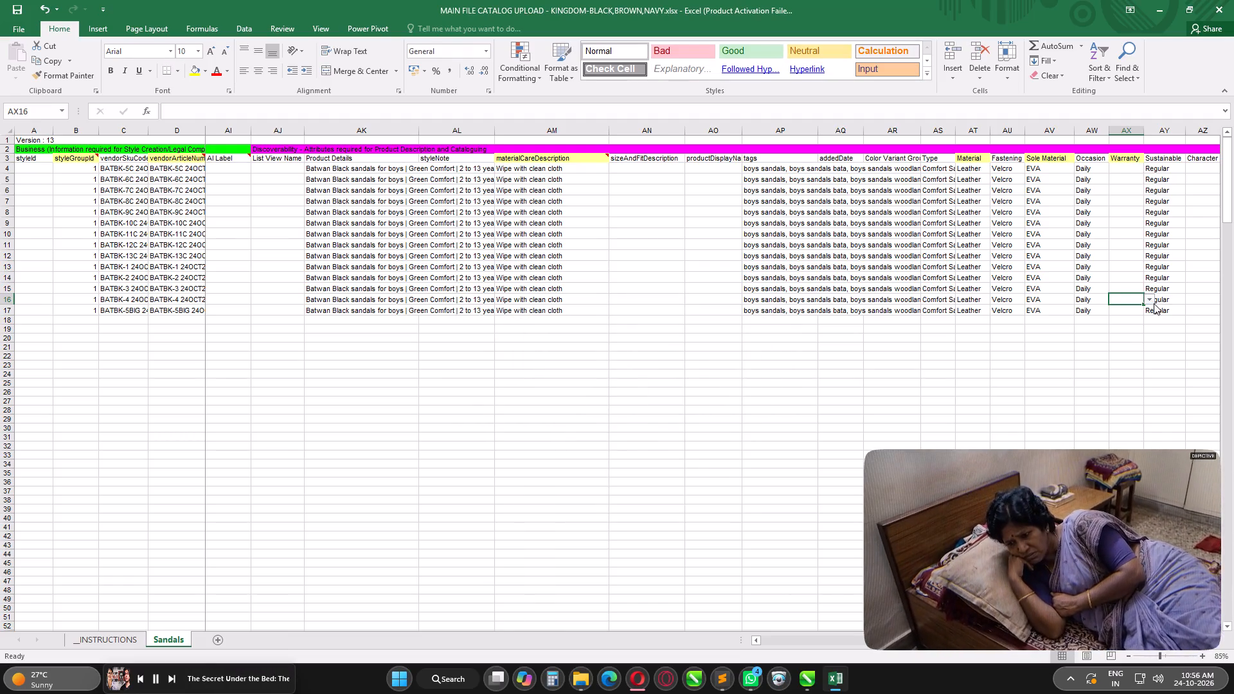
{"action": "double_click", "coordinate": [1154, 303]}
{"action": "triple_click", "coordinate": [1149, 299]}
Save and close the KINGDOM workbook, and reopen it from the 24-10-26 folder in CATALOG FILE without updating its links.
{"action": "key", "text": "ctrl+s"}
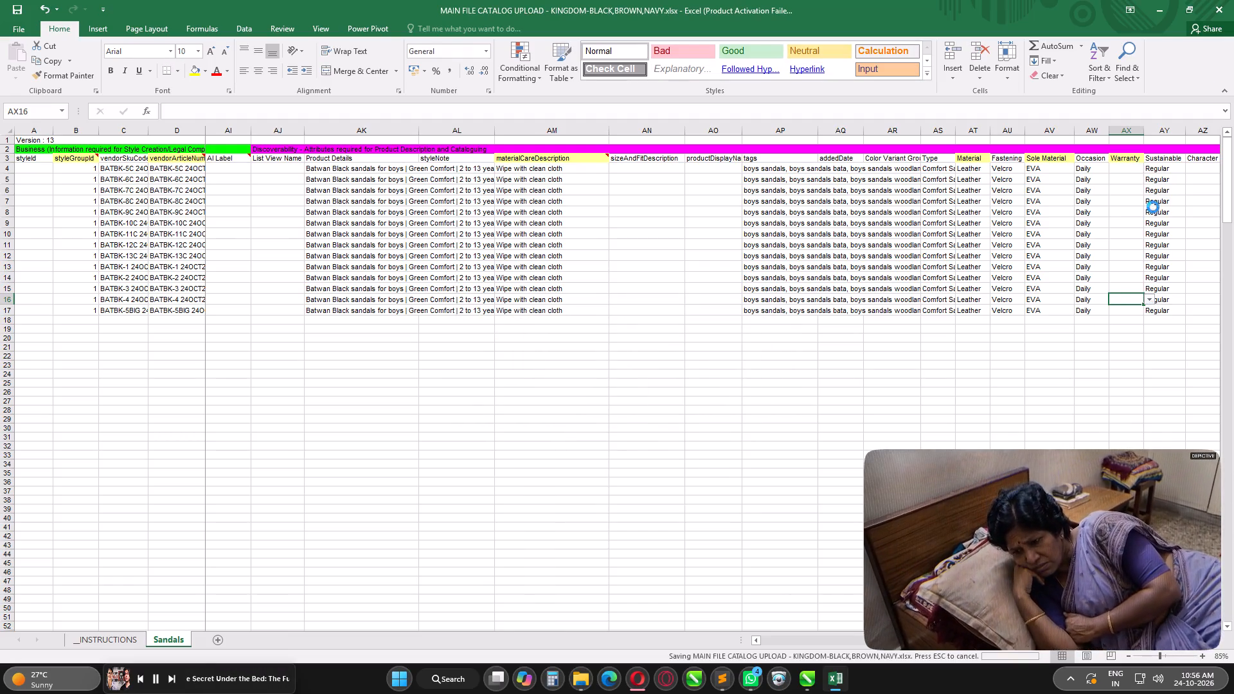
{"action": "left_click", "coordinate": [1226, 10]}
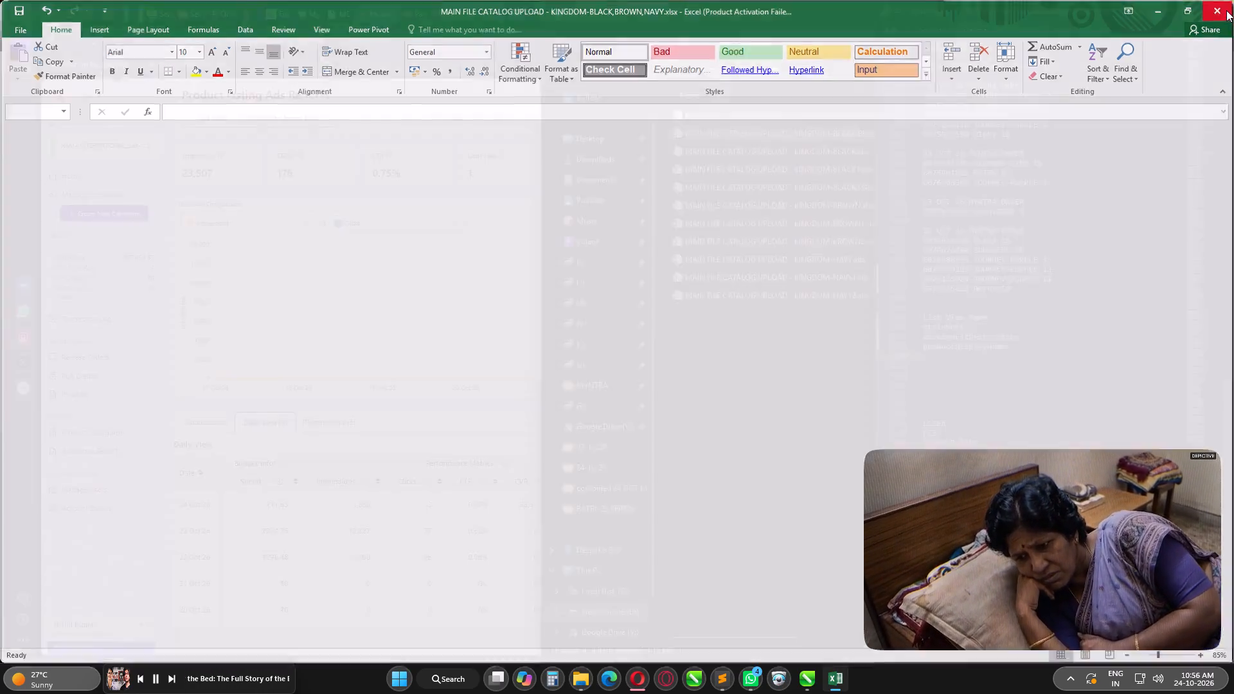
{"action": "left_click", "coordinate": [751, 416]}
{"action": "key", "text": "BackSpace"}
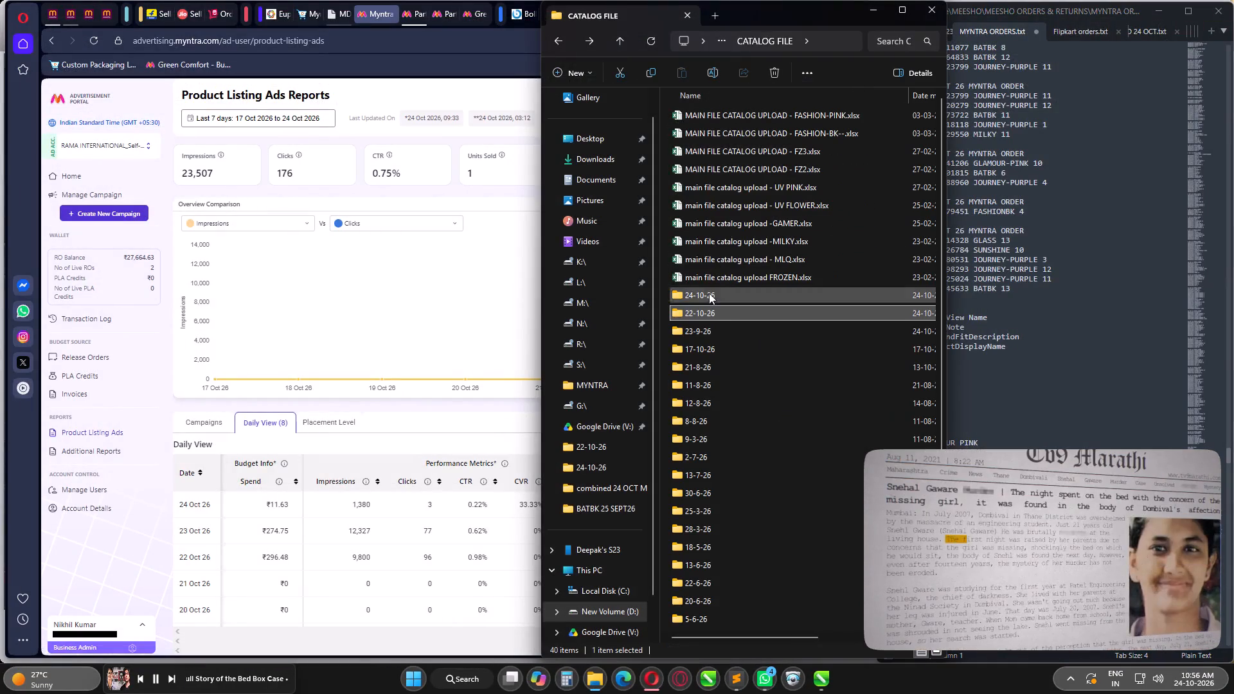
{"action": "double_click", "coordinate": [709, 293]}
{"action": "double_click", "coordinate": [749, 122]}
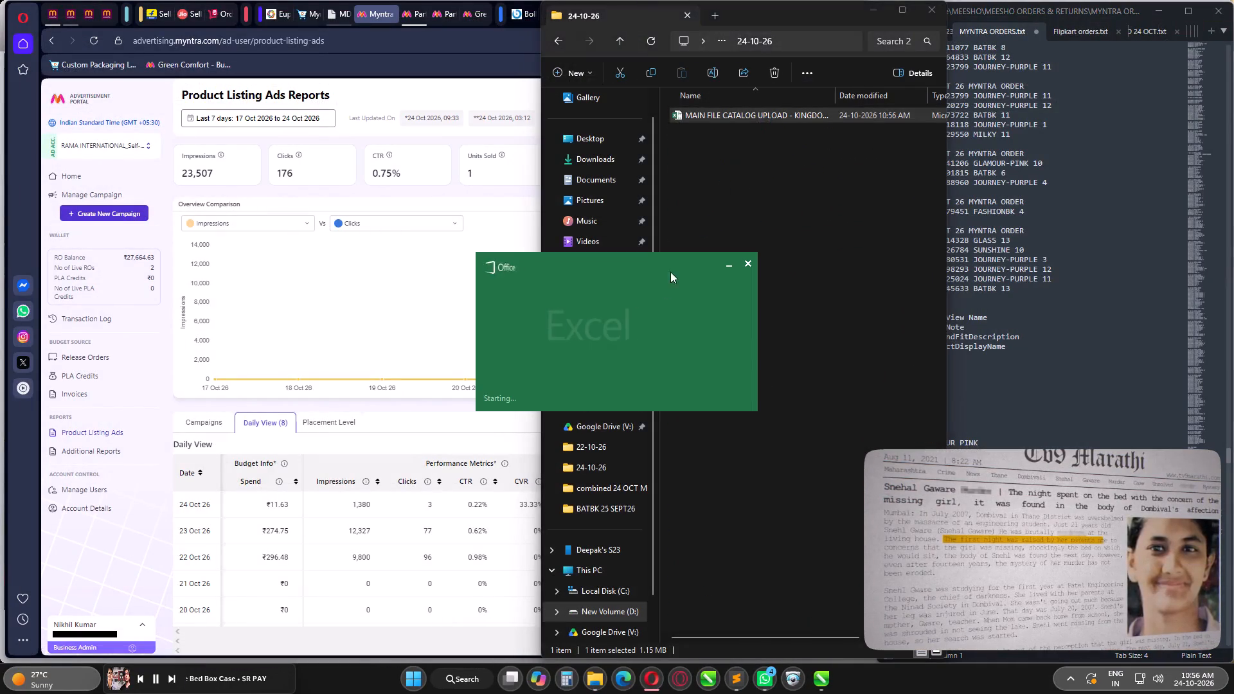
{"action": "left_click", "coordinate": [559, 377]}
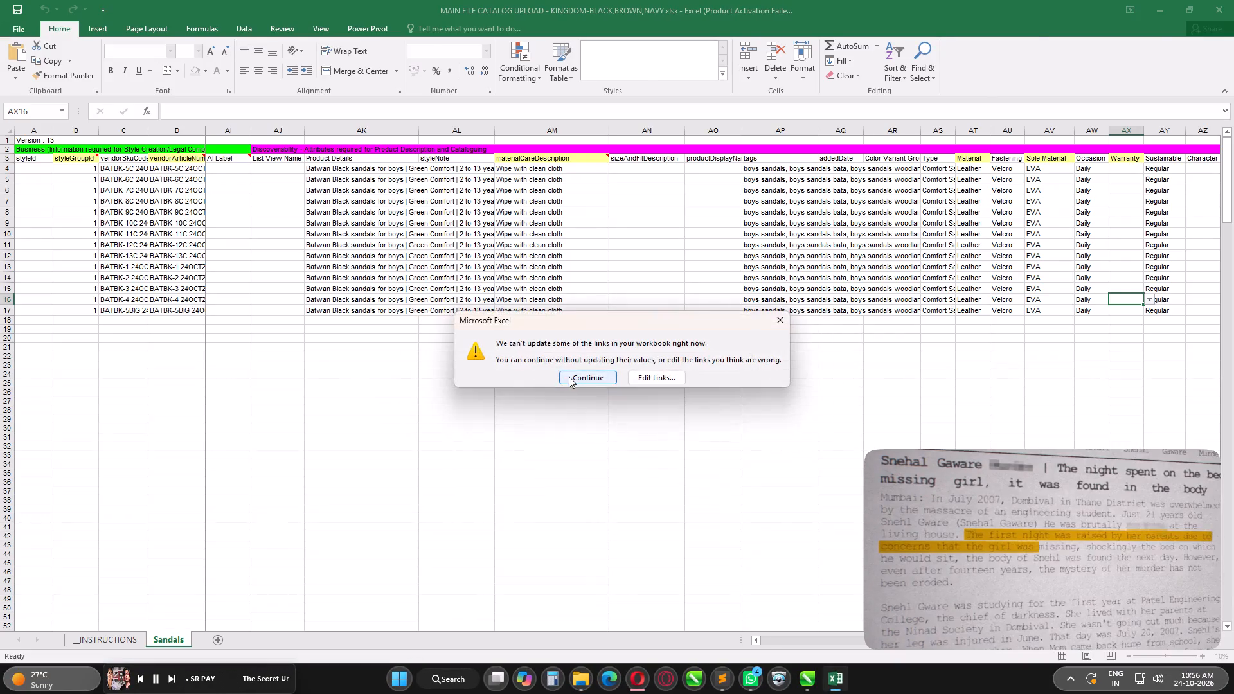
{"action": "left_click", "coordinate": [569, 377]}
{"action": "left_click", "coordinate": [739, 460]}
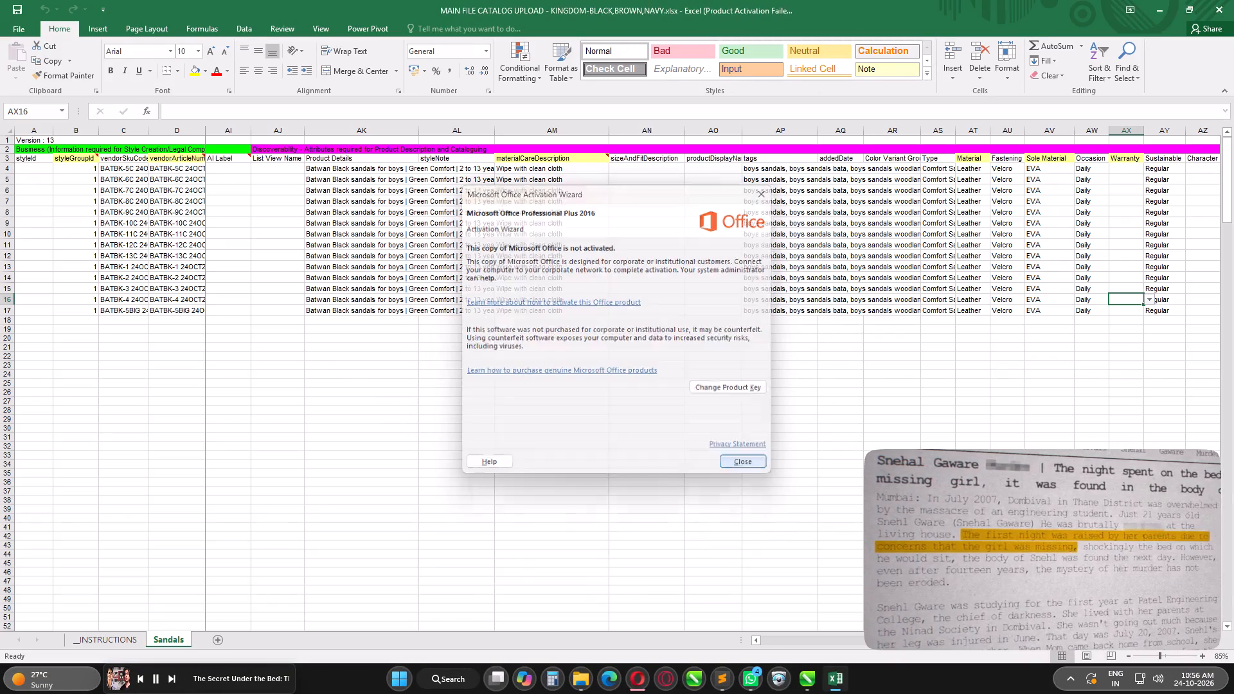
Try to bring up the allowed Warranty options in AX4 of the reopened workbook.
{"action": "left_click", "coordinate": [1126, 170]}
{"action": "left_click", "coordinate": [1149, 166]}
{"action": "left_click", "coordinate": [1149, 168]}
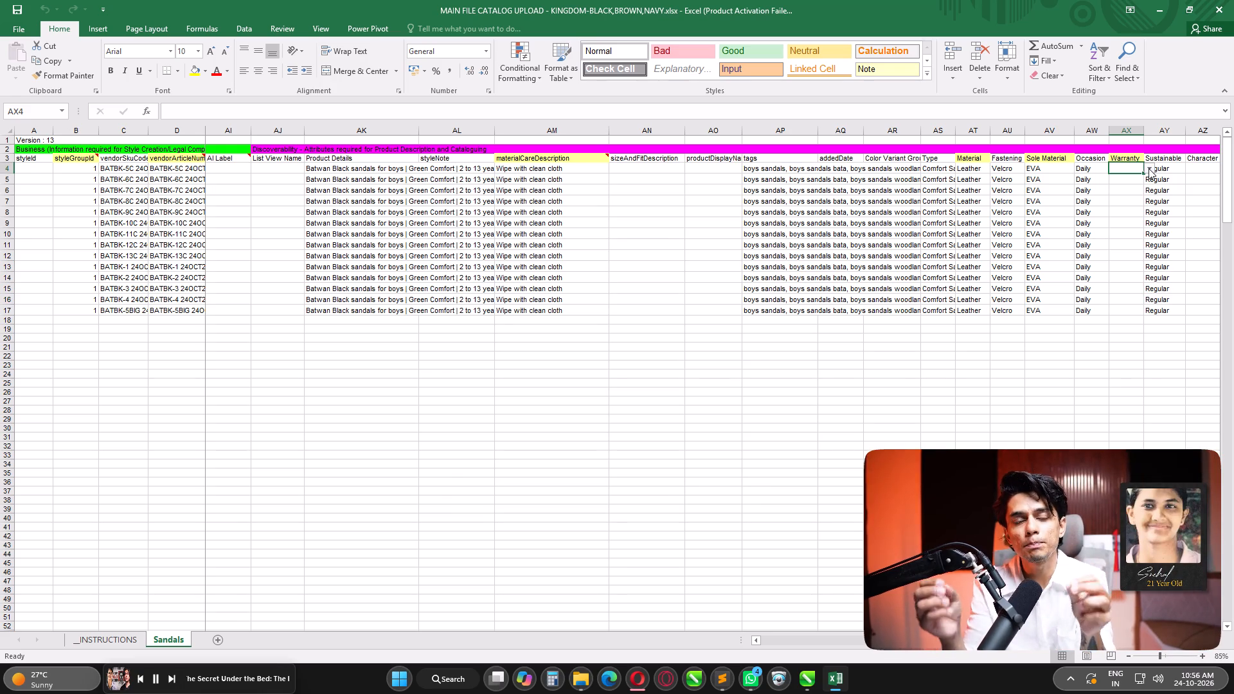
Examine row 4 from the Sustainable column through to Personalization, checking the Character column for allowed options.
{"action": "key", "text": "Right"}
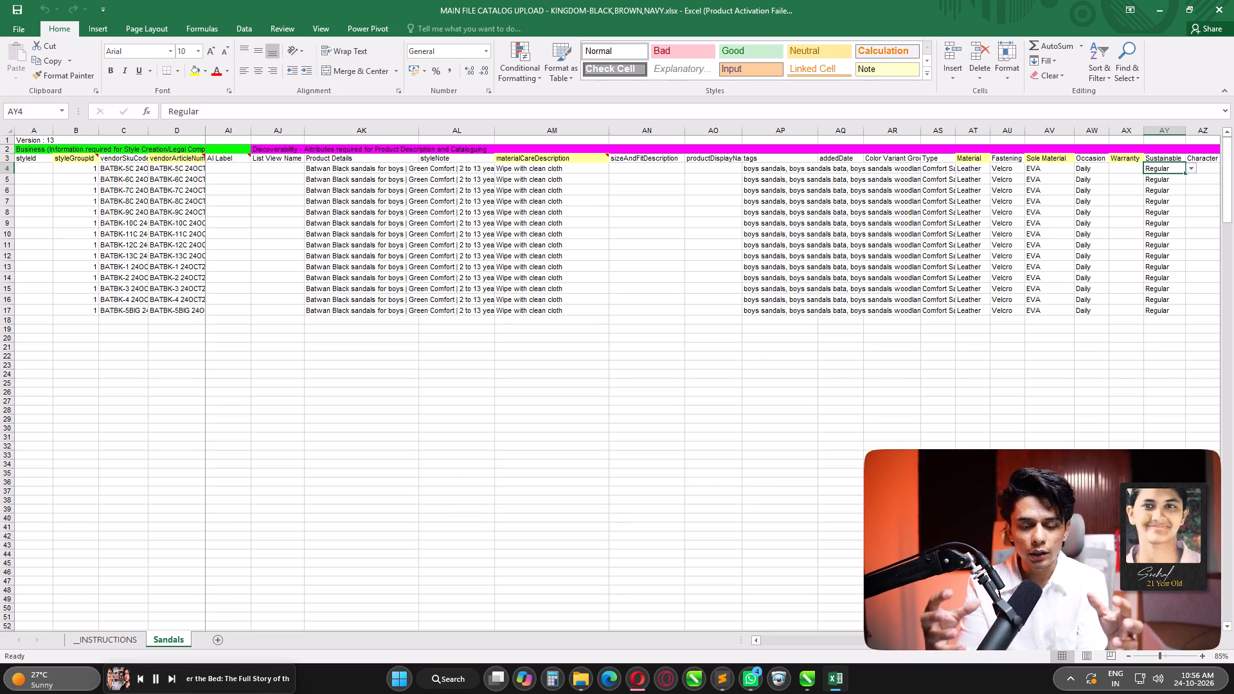
{"action": "key", "text": "Right"}
{"action": "key", "text": "Right"}
{"action": "key", "text": "Left"}
{"action": "key", "text": "Right"}
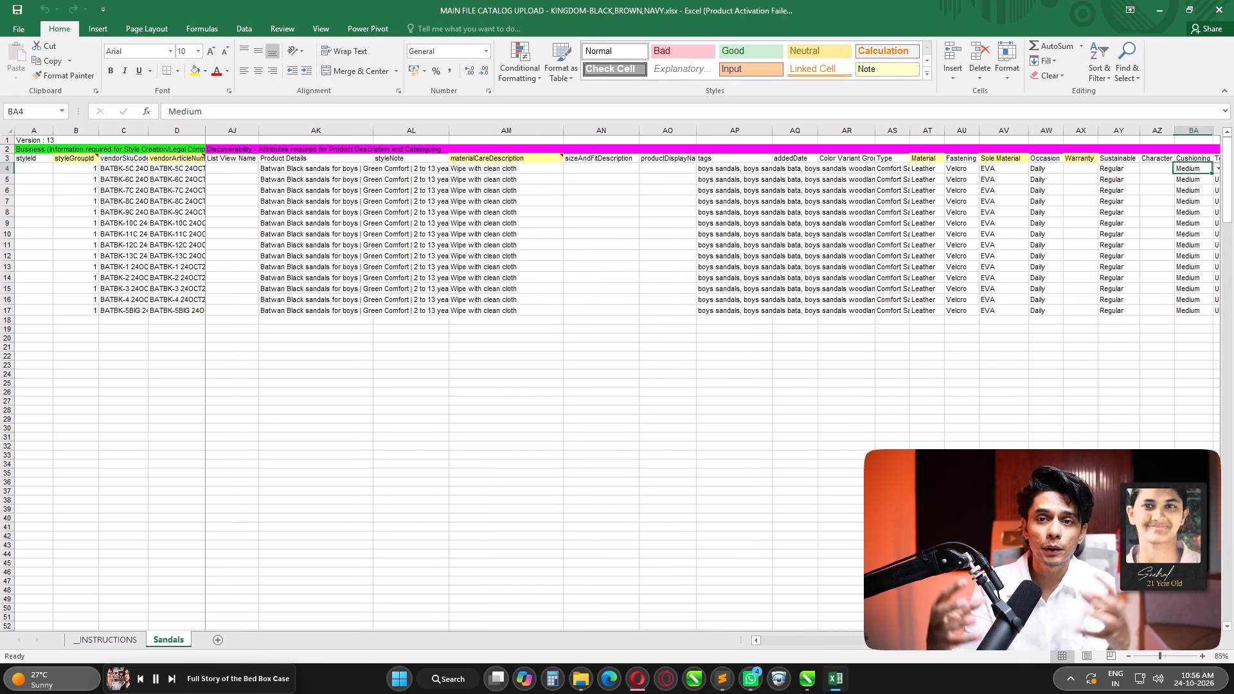
{"action": "key", "text": "Right"}
{"action": "key", "text": "Left"}
{"action": "key", "text": "Left"}
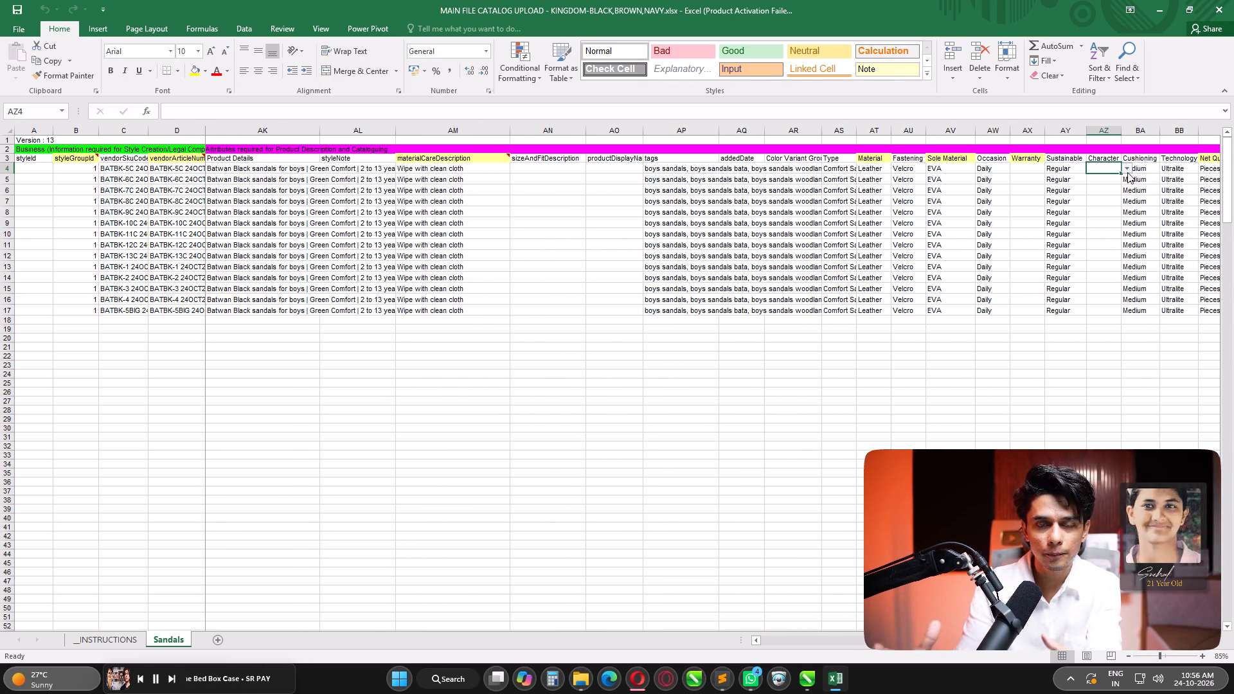
{"action": "left_click", "coordinate": [1127, 170]}
{"action": "key", "text": "Right"}
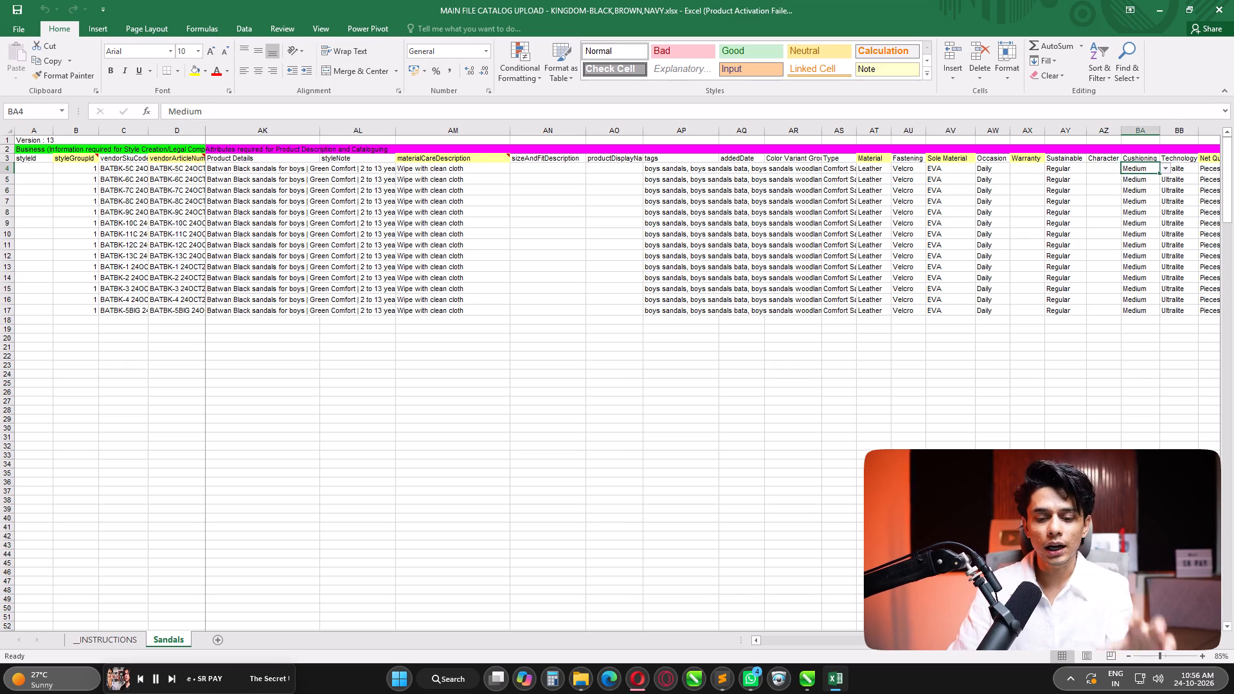
{"action": "key", "text": "Right"}
{"action": "key", "text": "Right"}
{"action": "key", "text": "Right"}
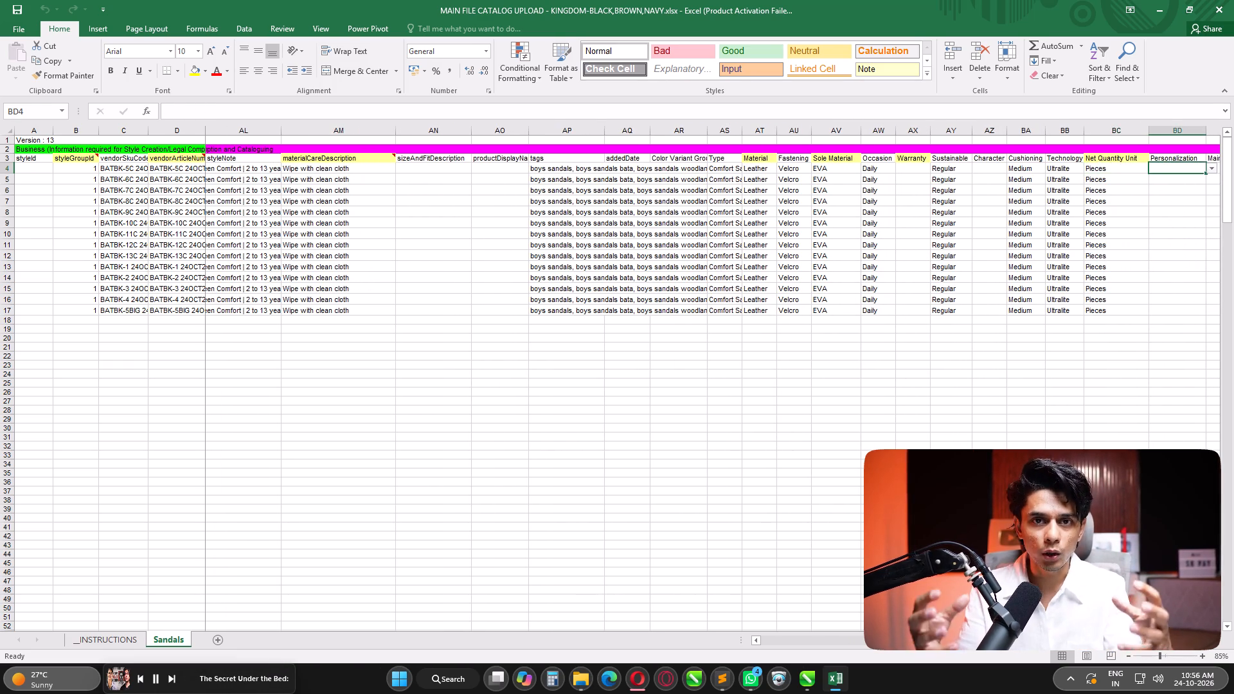
{"action": "key", "text": "Right"}
{"action": "key", "text": "Left"}
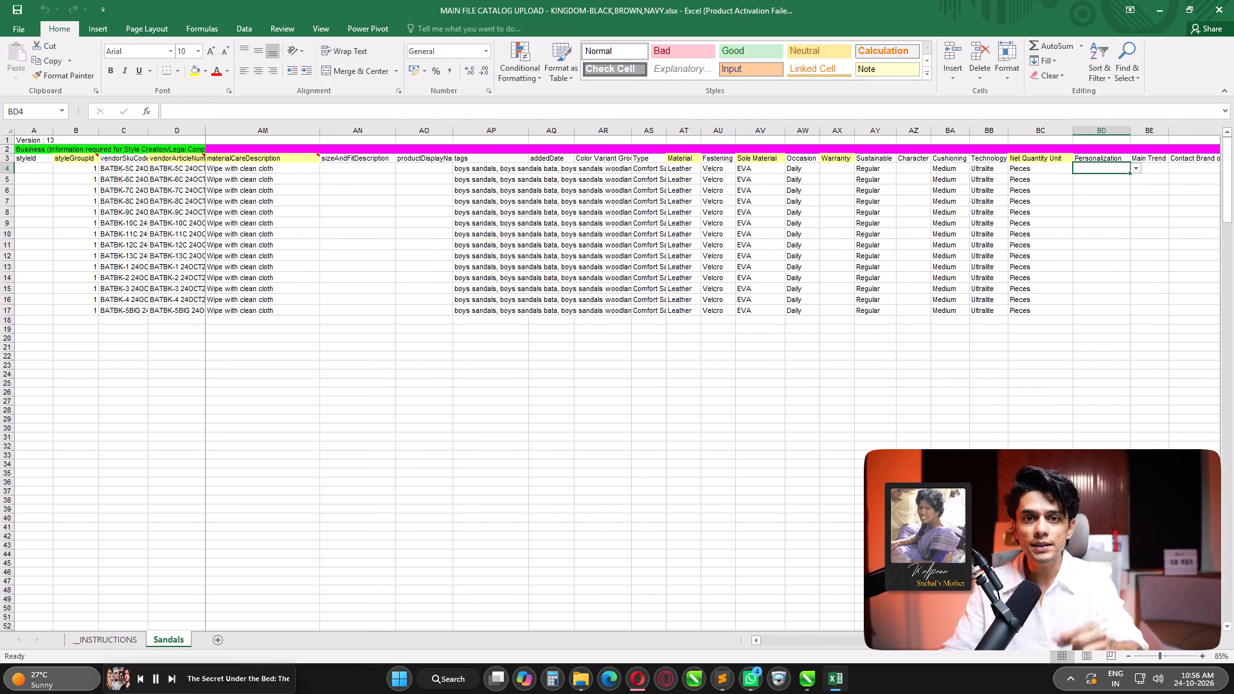
Try to bring up the allowed Personalization options in BD4, and look over the row 4 columns through BIS Certificate Image URL.
{"action": "left_click", "coordinate": [1138, 168]}
{"action": "scroll", "coordinate": [1138, 168], "scroll_direction": "up", "scroll_amount": 2, "text": "ctrl"}
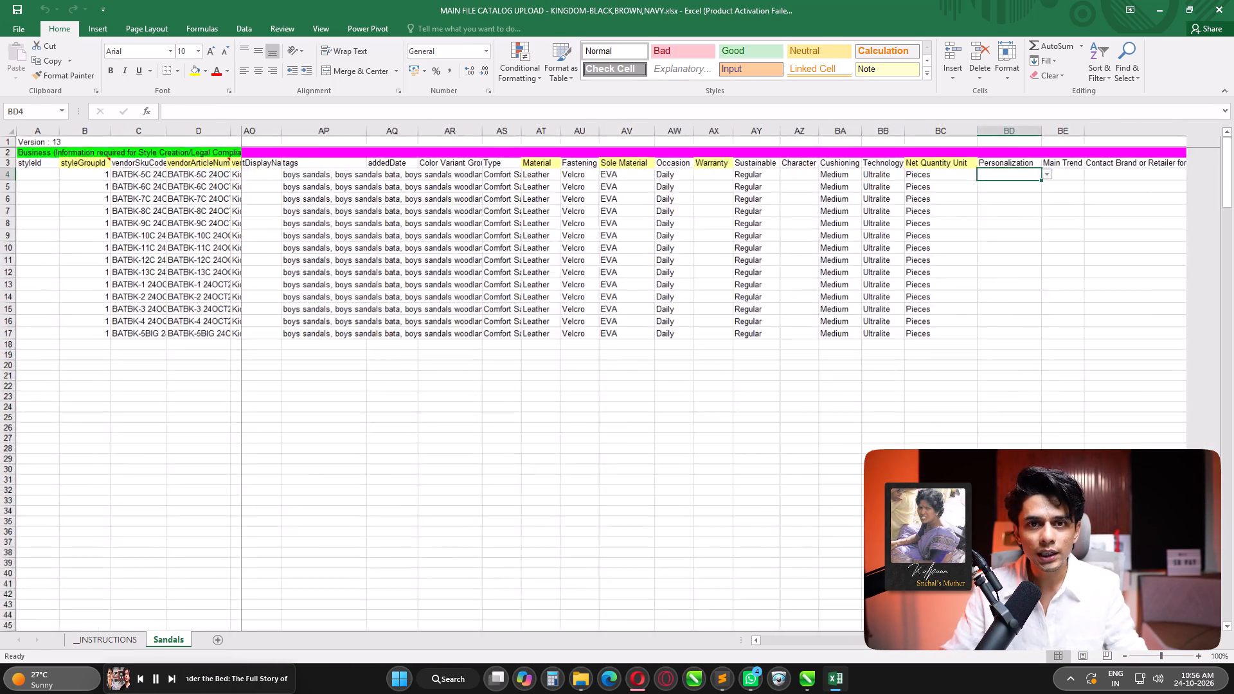
{"action": "left_click", "coordinate": [1203, 187]}
{"action": "double_click", "coordinate": [1203, 187]}
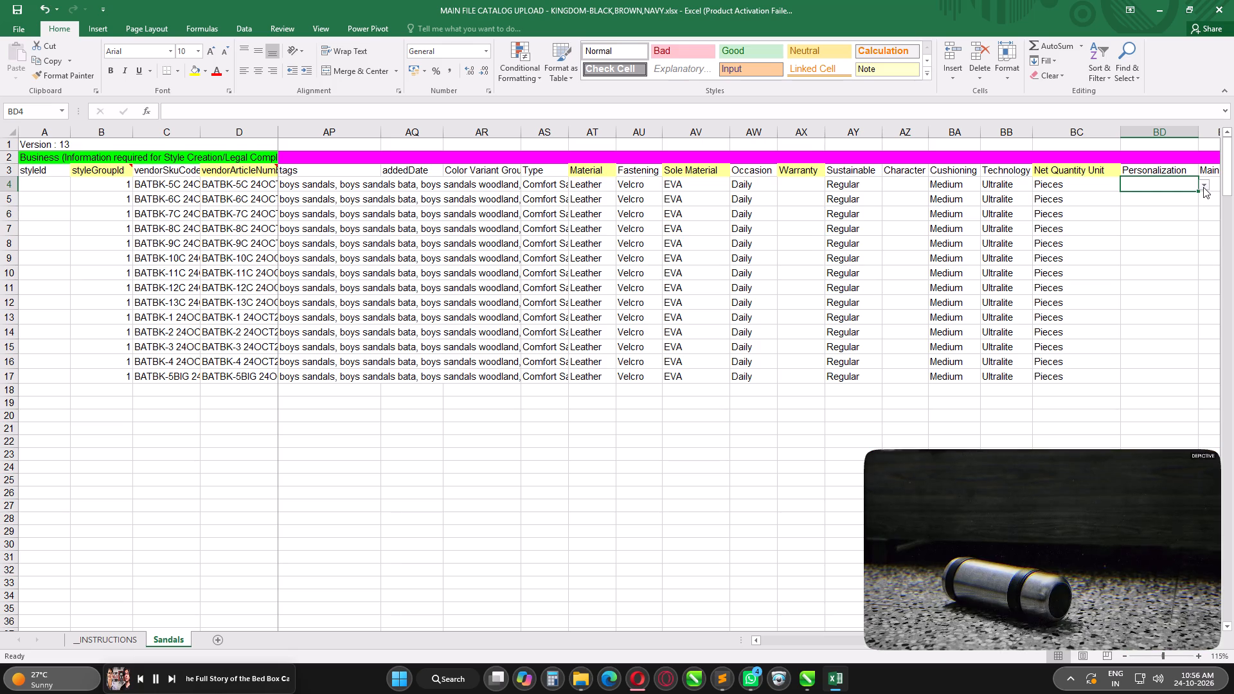
{"action": "left_click_drag", "start_coordinate": [1126, 508], "coordinate": [1125, 474]}
{"action": "left_click_drag", "start_coordinate": [1041, 641], "coordinate": [1072, 638]}
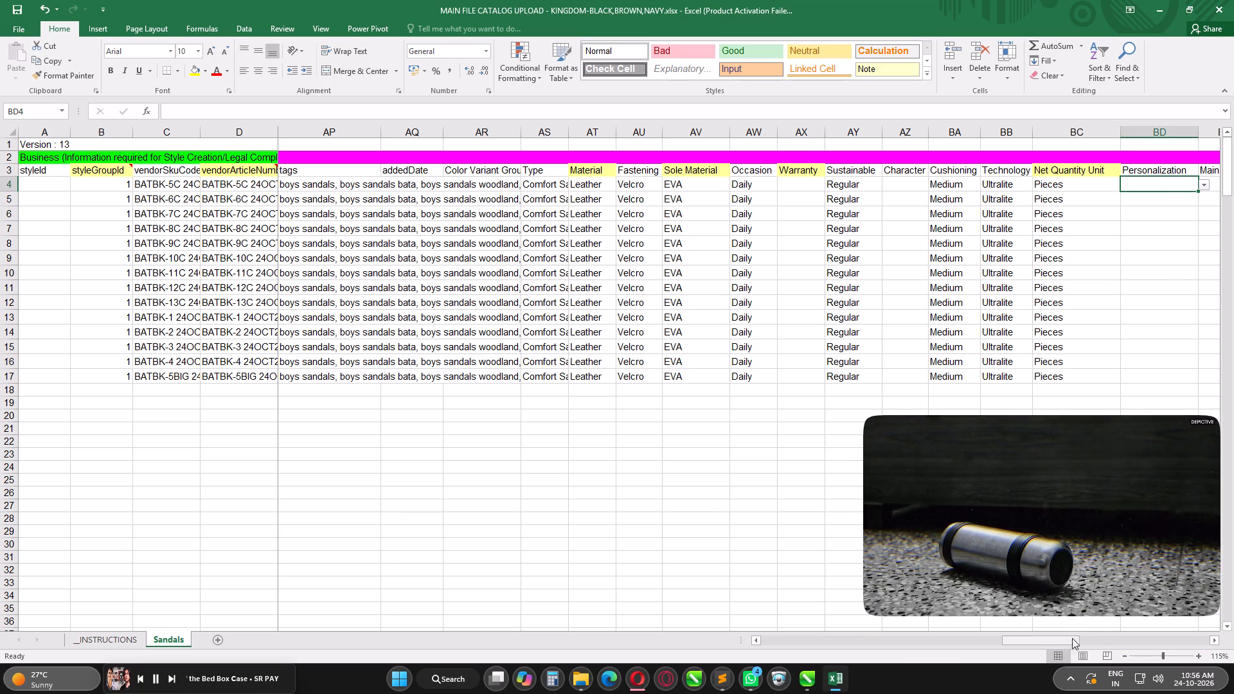
{"action": "left_click_drag", "start_coordinate": [1072, 638], "coordinate": [1105, 630]}
{"action": "key", "text": "Right"}
{"action": "key", "text": "Right"}
{"action": "key", "text": "Right"}
{"action": "key", "text": "Right"}
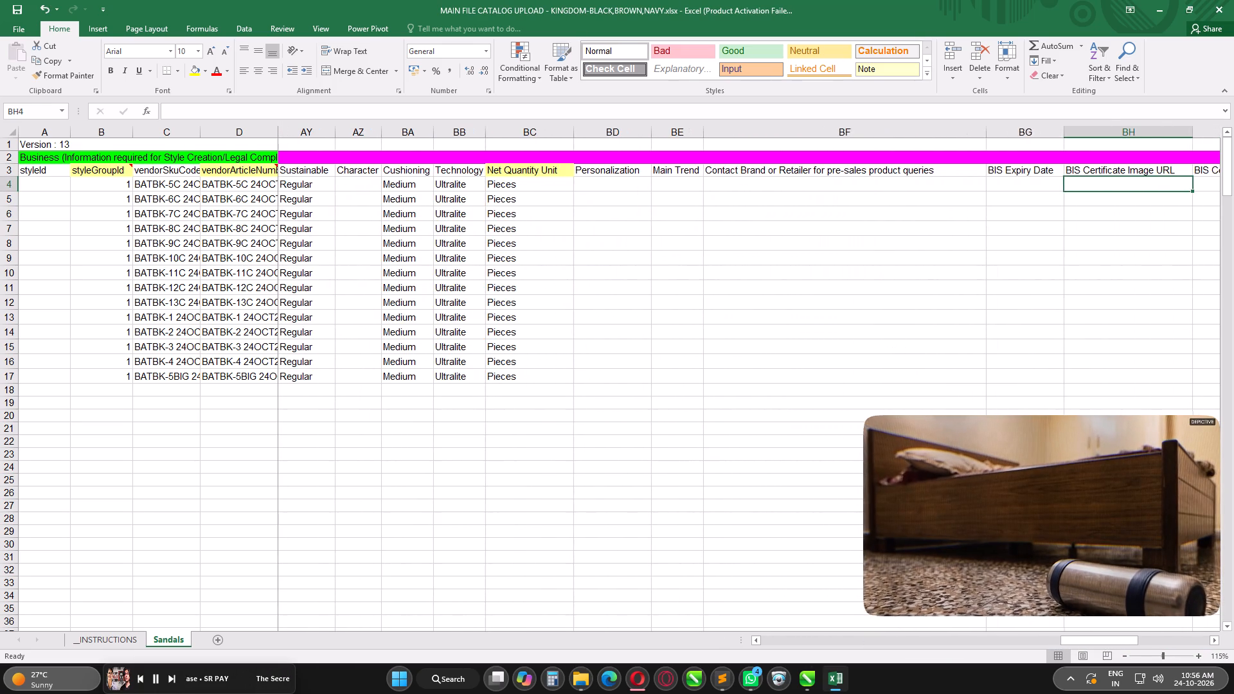
{"action": "key", "text": "Left"}
{"action": "key", "text": "Left"}
{"action": "key", "text": "Left"}
{"action": "key", "text": "Left"}
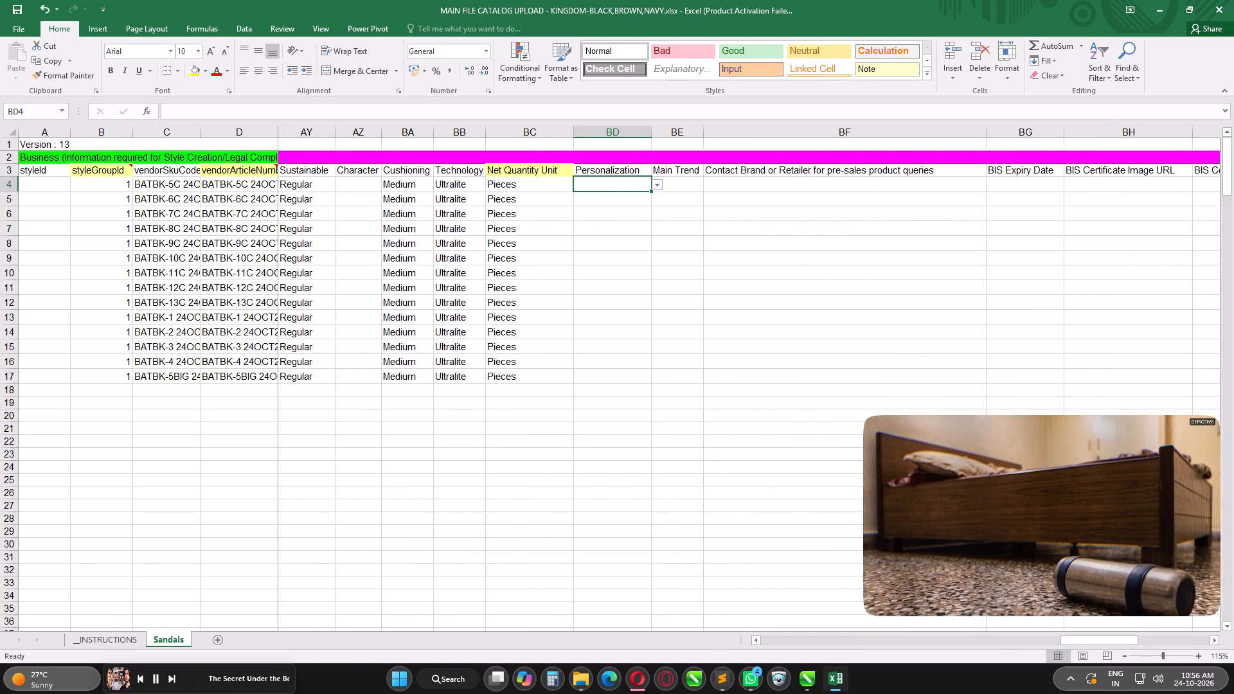
{"action": "left_click", "coordinate": [659, 187]}
{"action": "triple_click", "coordinate": [659, 186]}
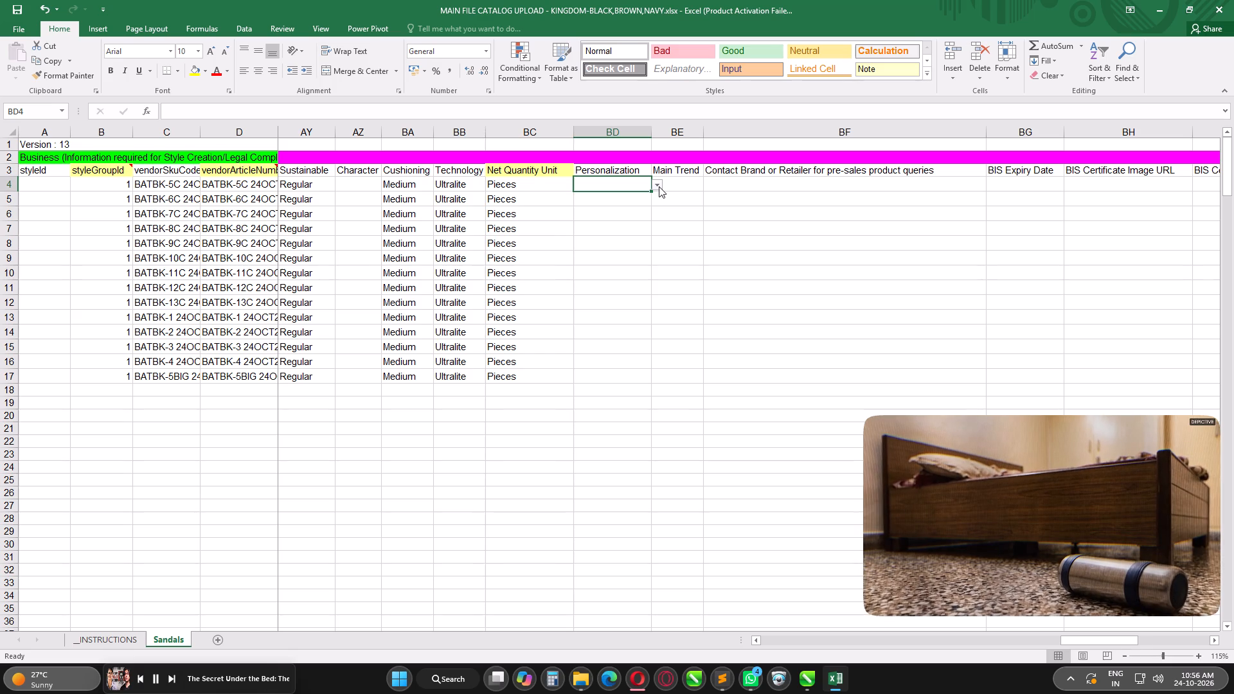
{"action": "triple_click", "coordinate": [659, 186]}
{"action": "left_click", "coordinate": [655, 183]}
{"action": "left_click", "coordinate": [648, 183]}
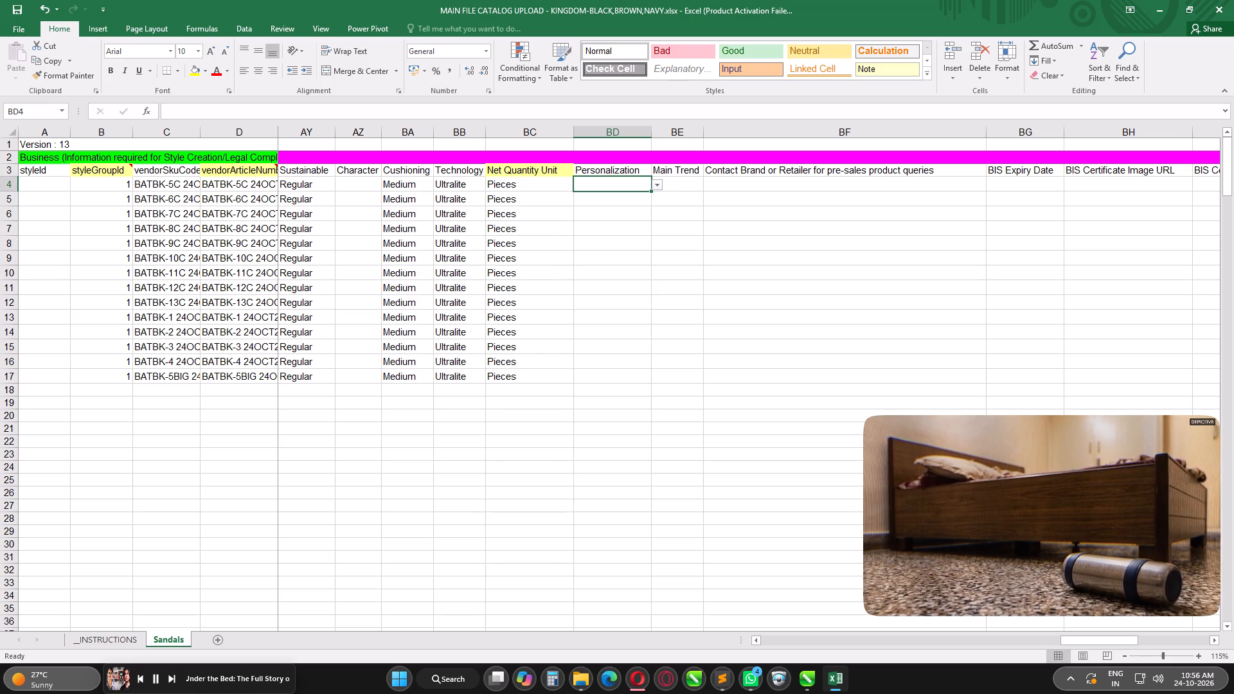
{"action": "left_click", "coordinate": [656, 186]}
{"action": "left_click", "coordinate": [658, 181]}
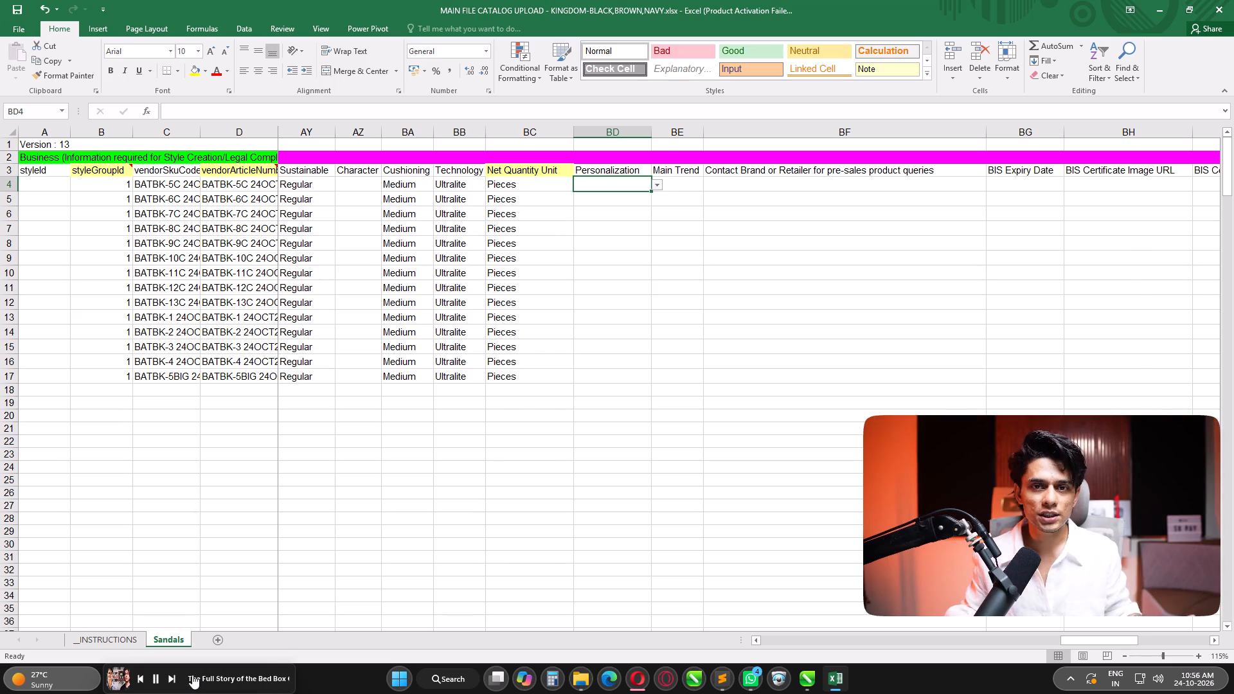
Examine the mandatory and optional attributes on the __INSTRUCTIONS sheet, and return to the Sandals sheet.
{"action": "left_click", "coordinate": [116, 640]}
{"action": "scroll", "coordinate": [195, 485], "scroll_direction": "up", "scroll_amount": 2}
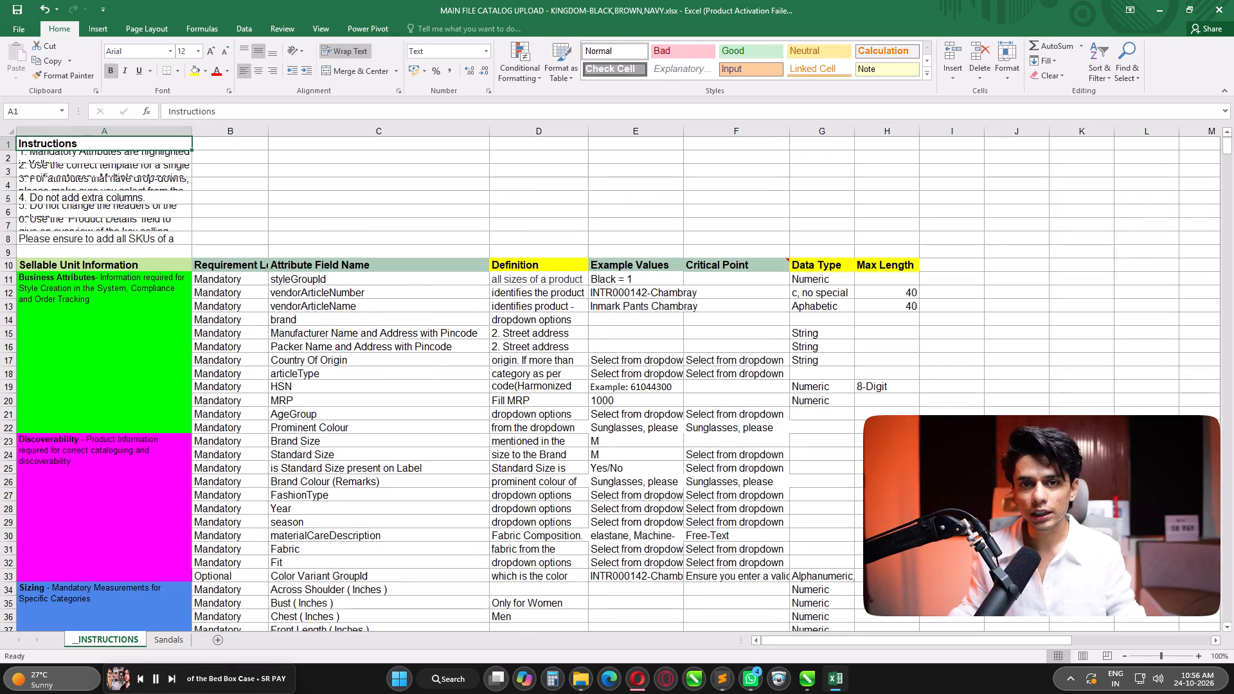
{"action": "scroll", "coordinate": [195, 485], "scroll_direction": "up", "scroll_amount": 4}
{"action": "scroll", "coordinate": [283, 431], "scroll_direction": "down", "scroll_amount": 11}
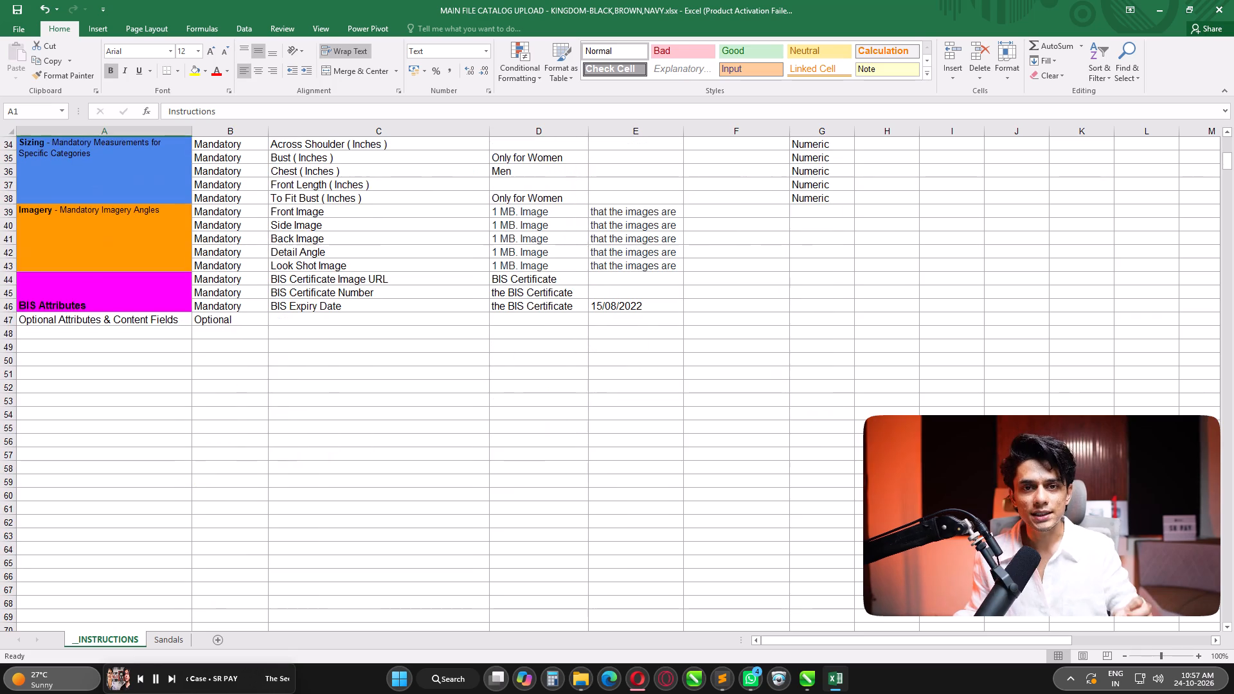
{"action": "scroll", "coordinate": [211, 488], "scroll_direction": "up", "scroll_amount": 6}
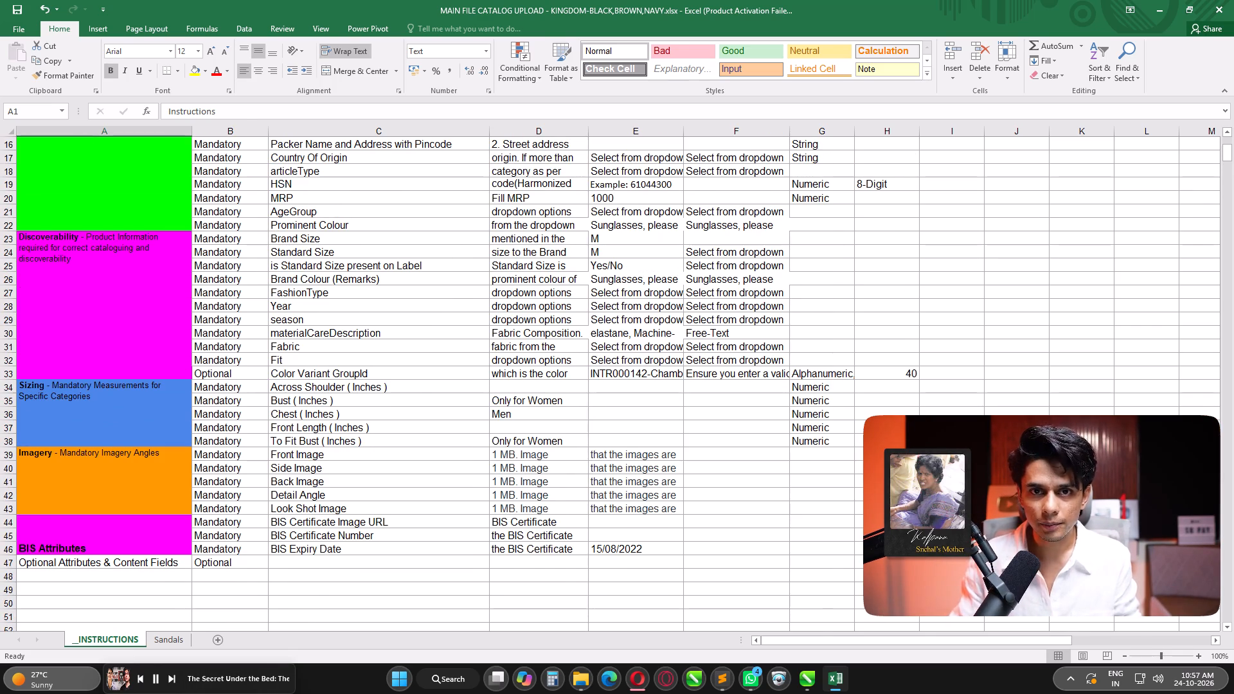
{"action": "scroll", "coordinate": [303, 508], "scroll_direction": "up", "scroll_amount": 14}
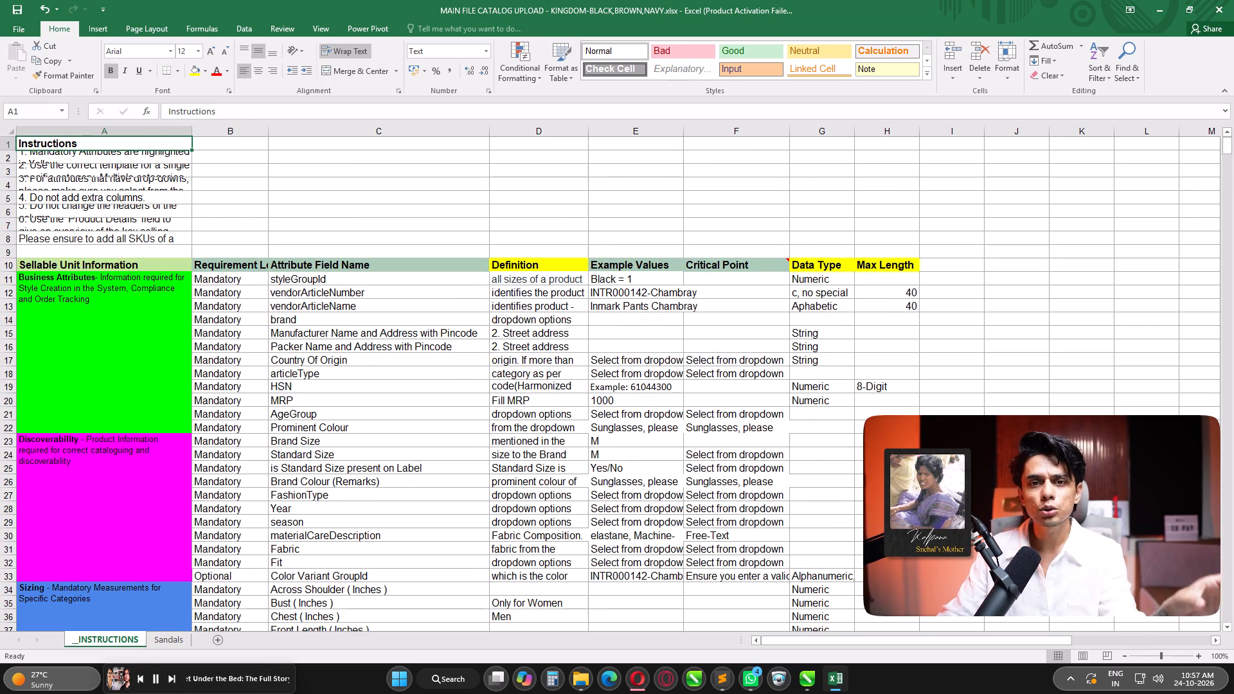
{"action": "left_click", "coordinate": [161, 640]}
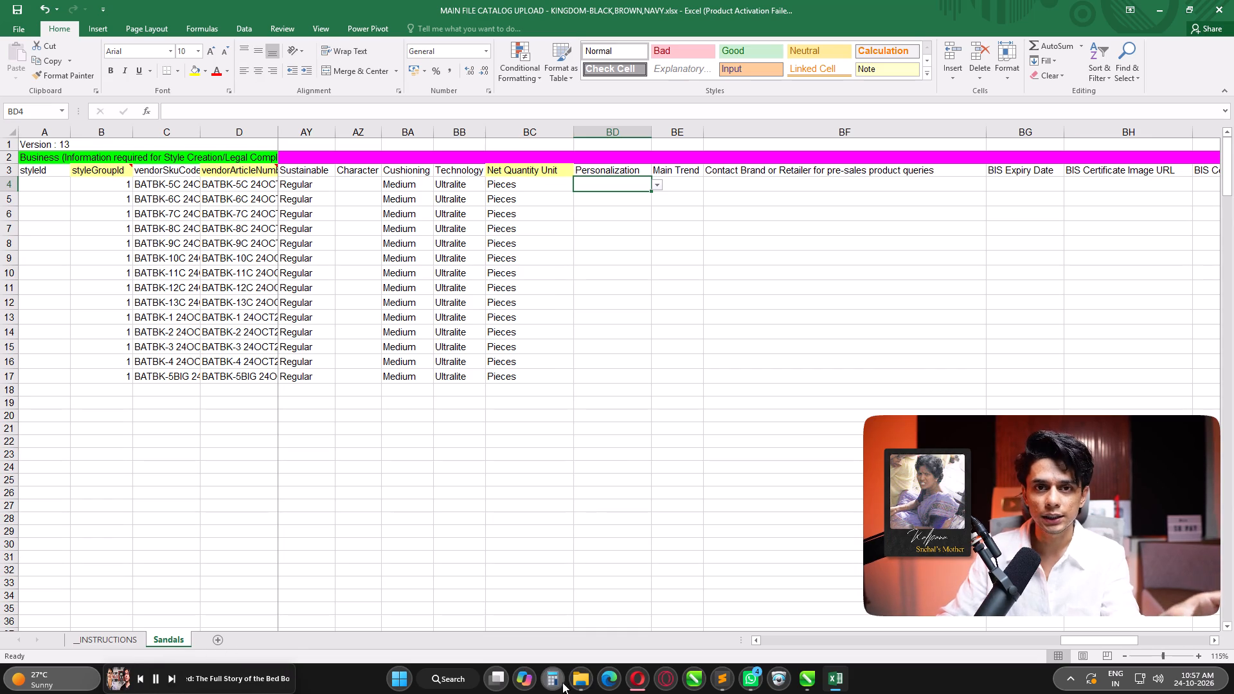
Open MAIN FILE CATALOG UPLOAD - KINGDOM-BLACK.xlsx from the 22-10-26 folder in CATALOG FILE, updating its links.
{"action": "left_click", "coordinate": [580, 632]}
{"action": "left_click", "coordinate": [797, 344]}
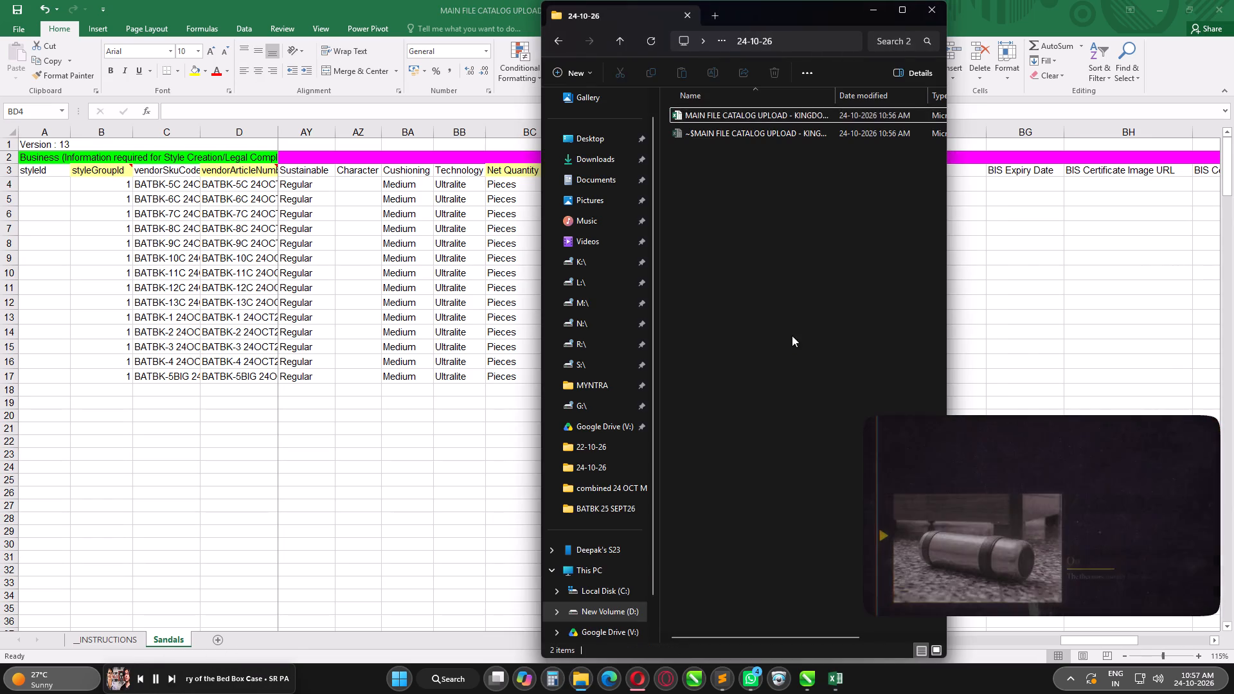
{"action": "key", "text": "BackSpace"}
{"action": "double_click", "coordinate": [732, 311]}
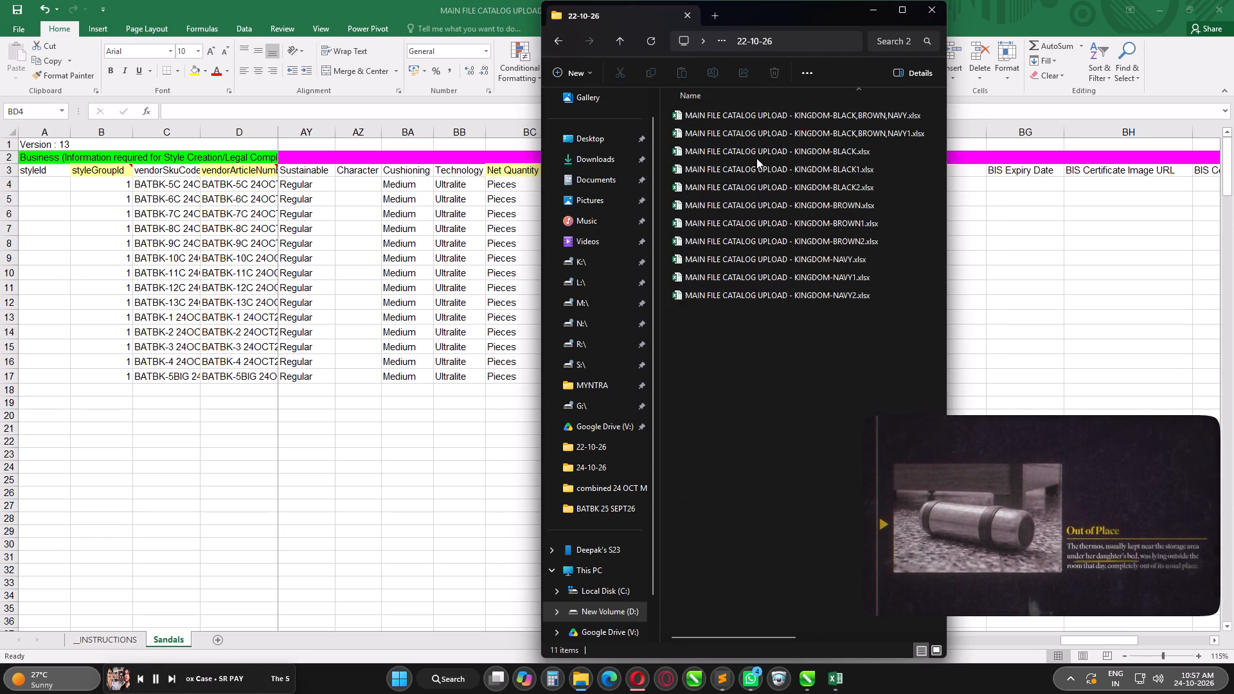
{"action": "double_click", "coordinate": [756, 158]}
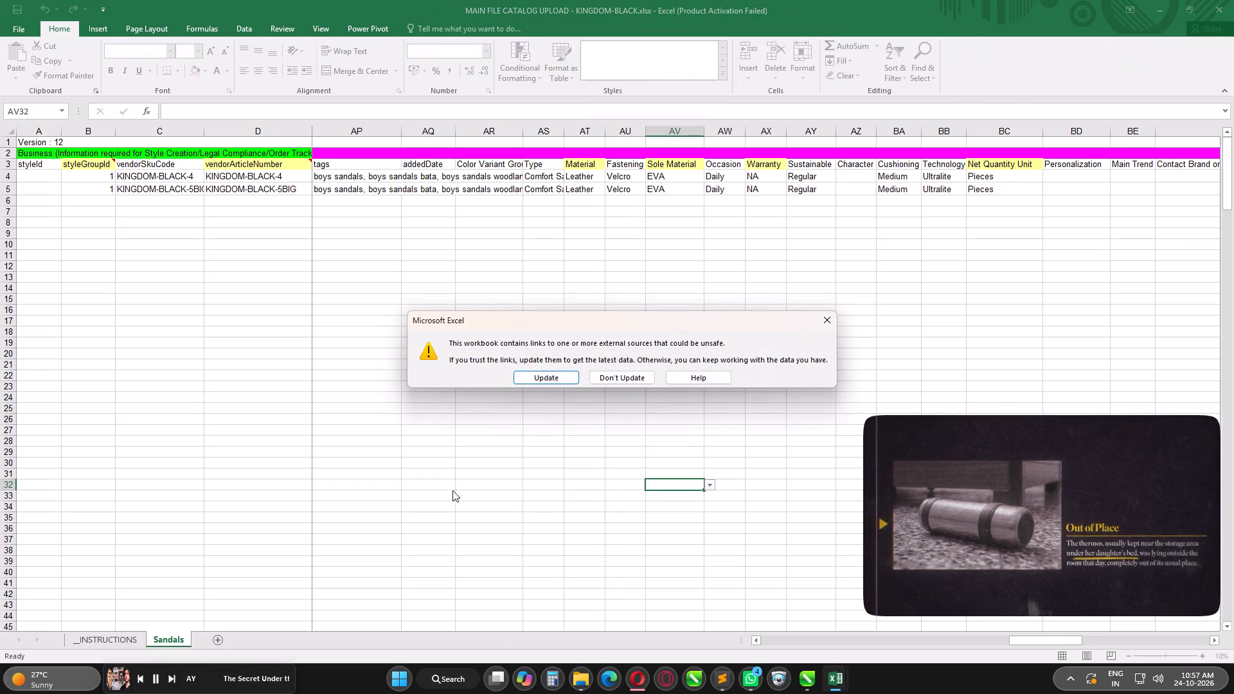
{"action": "left_click", "coordinate": [566, 372]}
{"action": "left_click", "coordinate": [570, 381]}
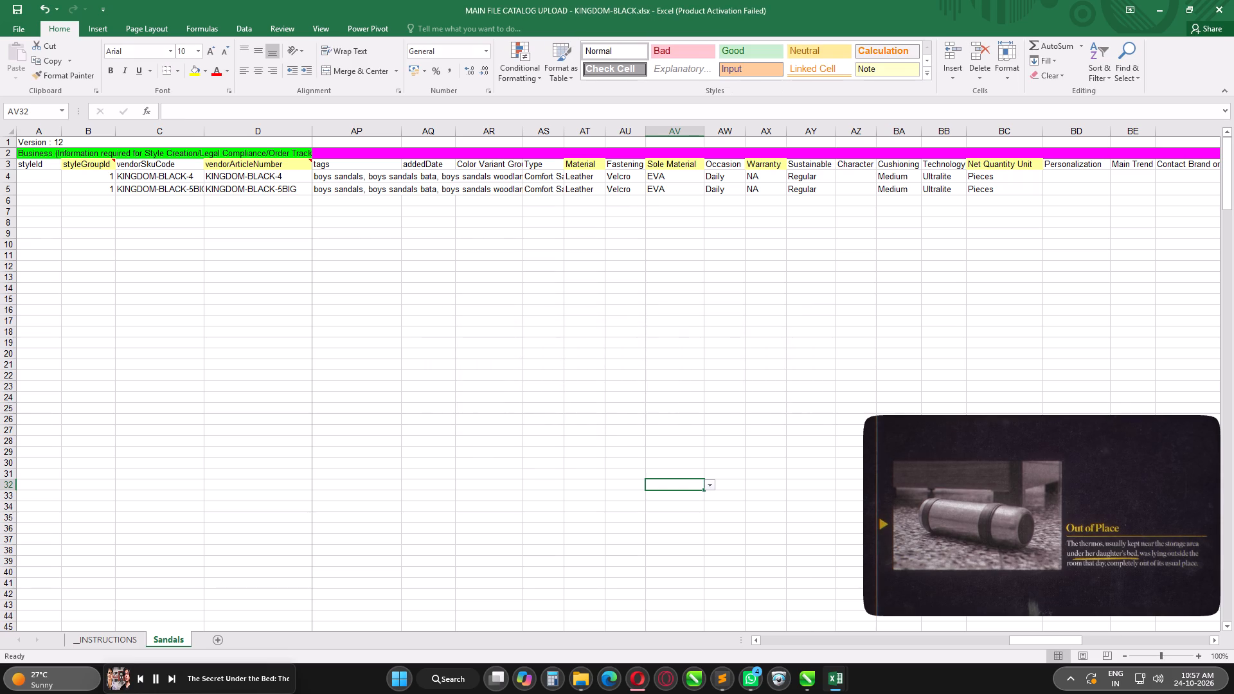
Check the allowed options for Main Trend and Personalization in row 4 of the KINGDOM-BLACK workbook.
{"action": "left_click", "coordinate": [679, 174]}
{"action": "key", "text": "ctrl+Right"}
{"action": "key", "text": "ctrl+Right"}
{"action": "key", "text": "ctrl+Left"}
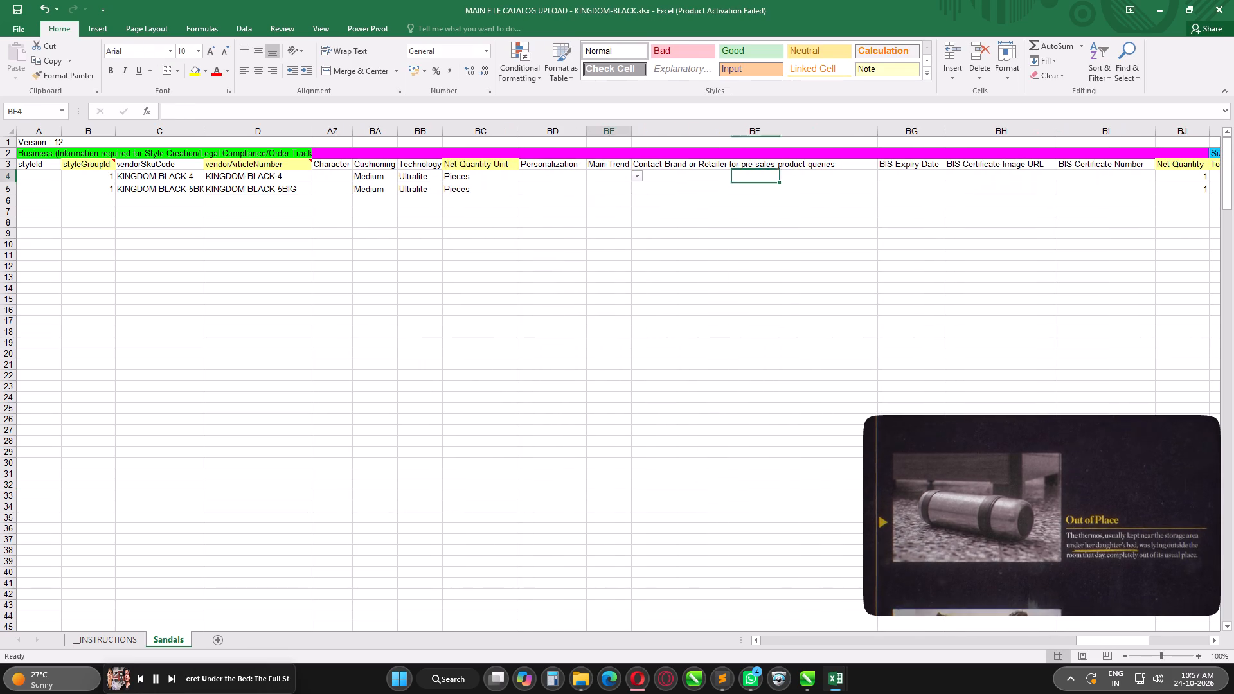
{"action": "left_click", "coordinate": [639, 173]}
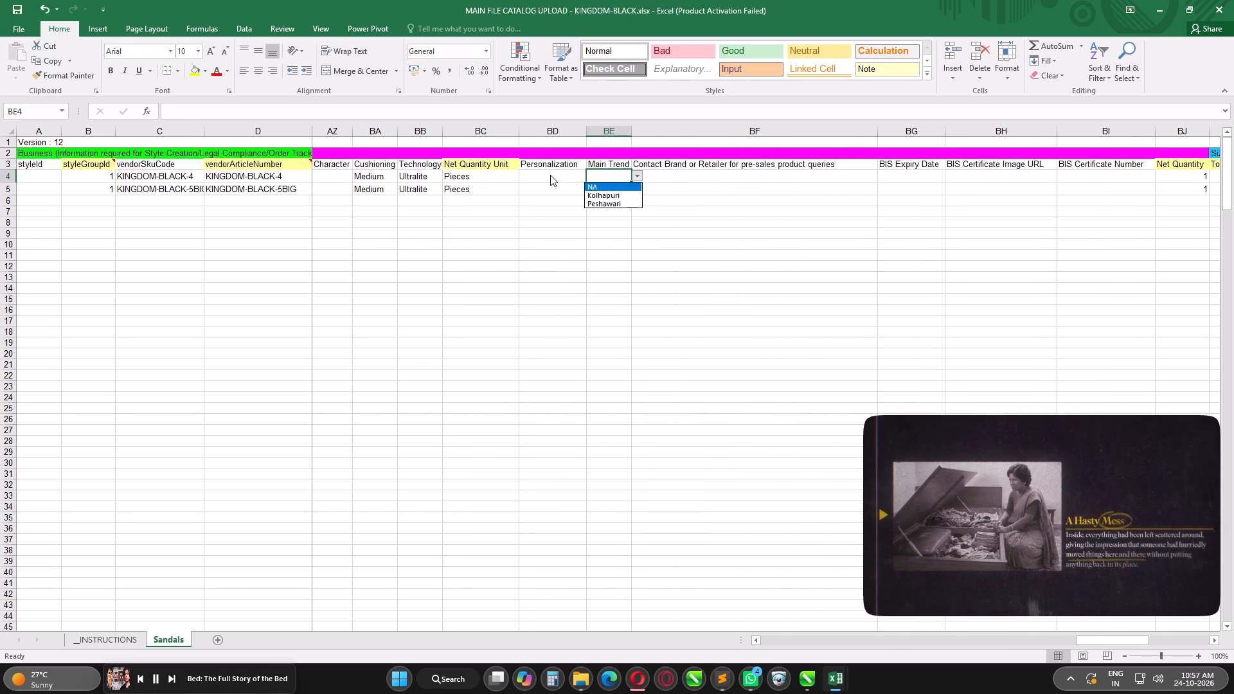
{"action": "left_click", "coordinate": [550, 175]}
{"action": "left_click", "coordinate": [563, 175]}
{"action": "left_click", "coordinate": [592, 177]}
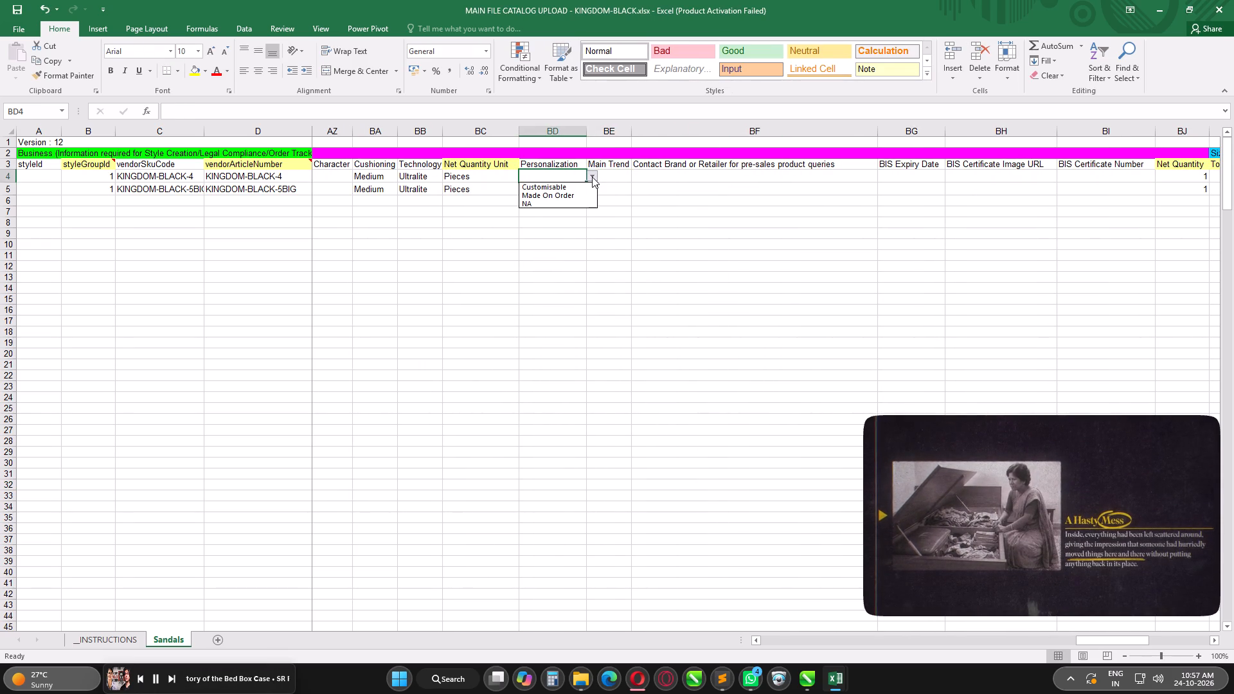
{"action": "left_click", "coordinate": [564, 316]}
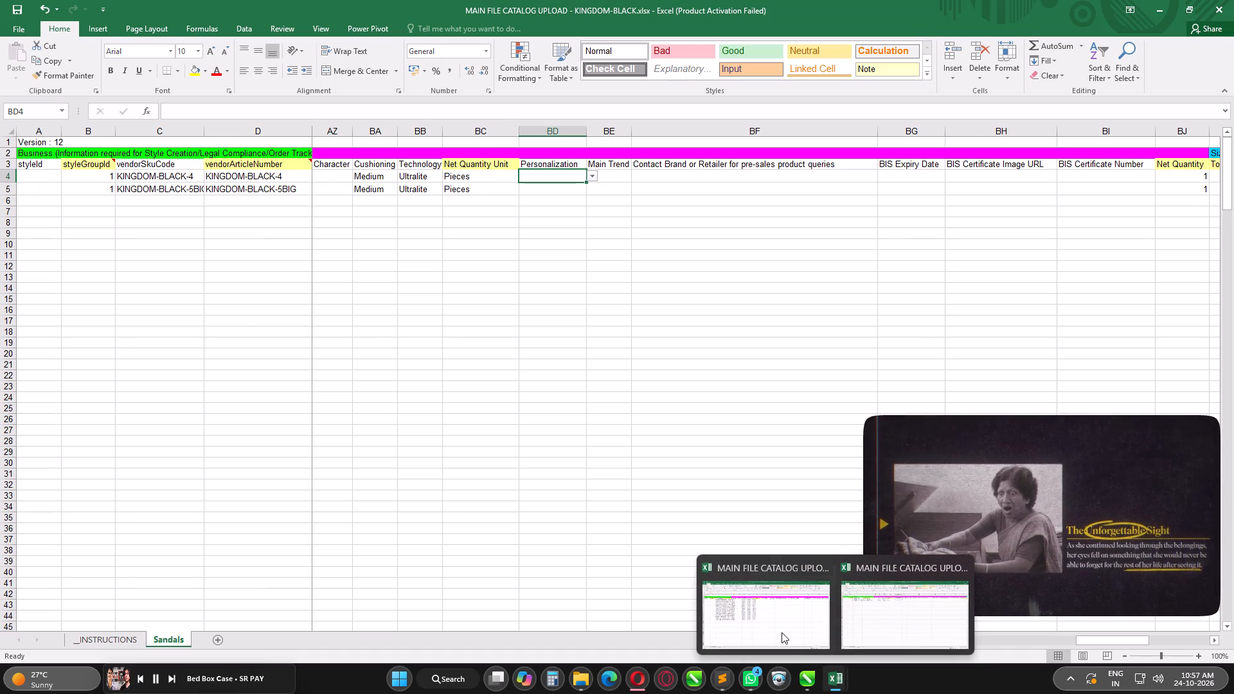
Close the KINGDOM-BLACK,BROWN,NAVY and KINGDOM-BLACK workbooks without saving either one.
{"action": "left_click", "coordinate": [763, 613]}
{"action": "left_click", "coordinate": [1233, 0]}
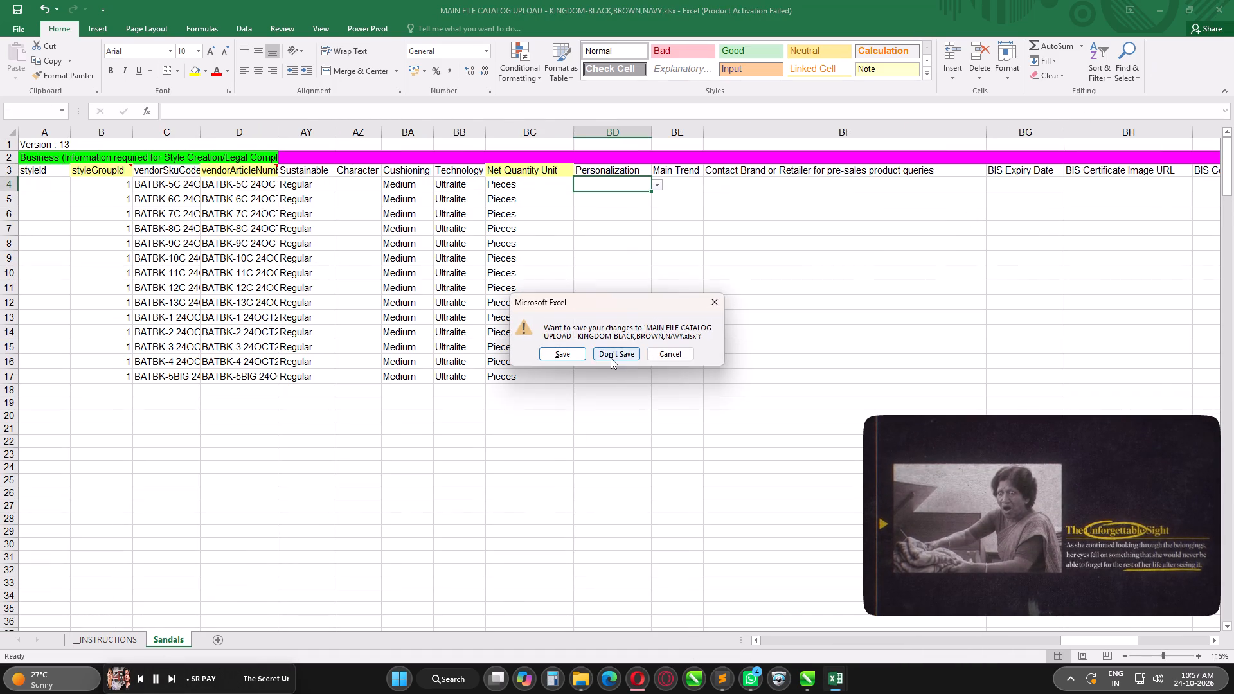
{"action": "left_click", "coordinate": [611, 358]}
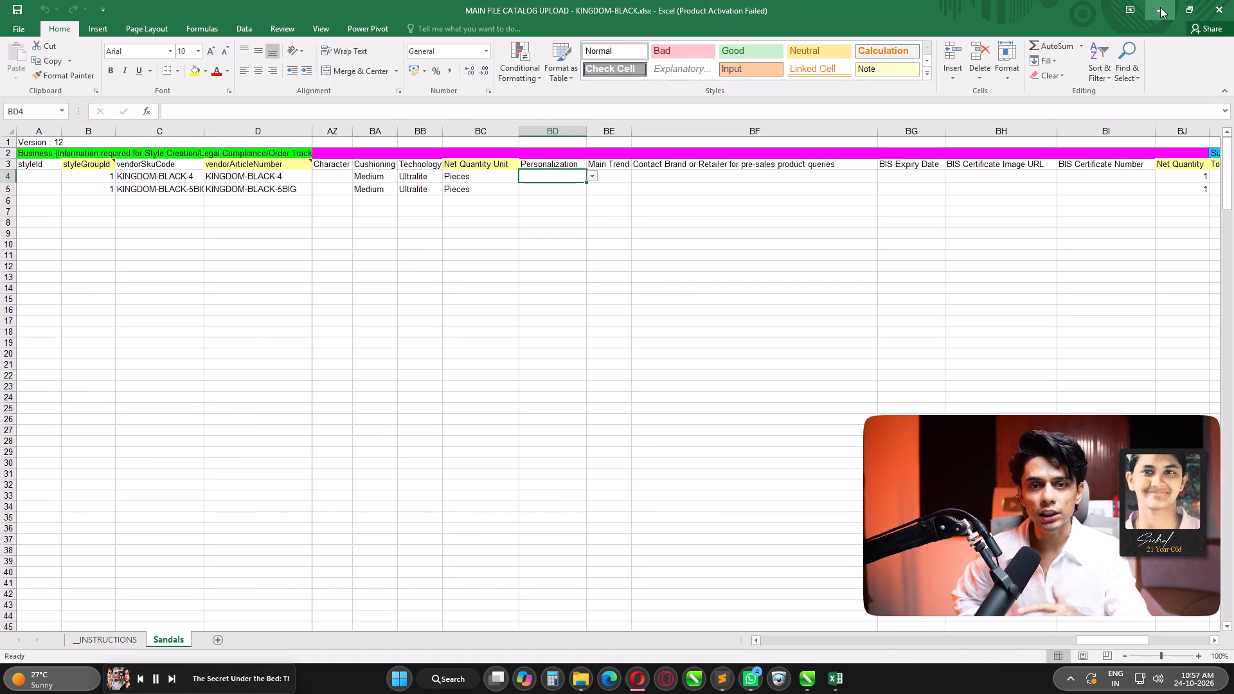
{"action": "left_click", "coordinate": [1233, 0]}
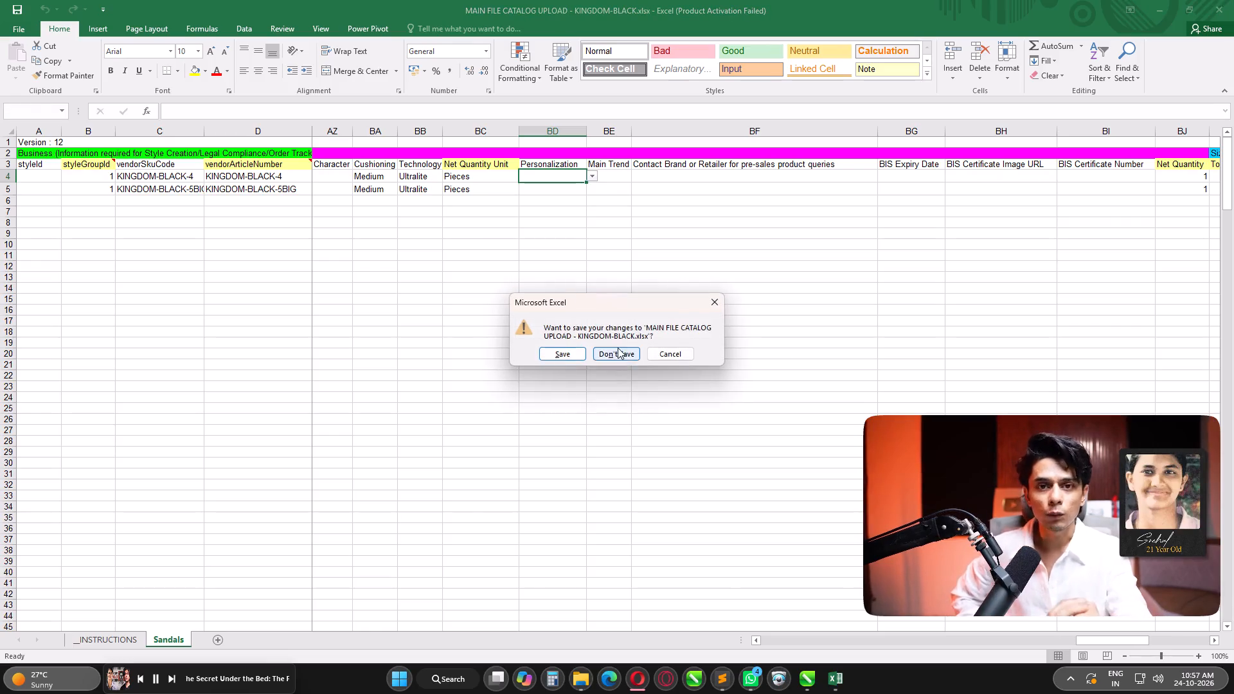
{"action": "left_click", "coordinate": [618, 348]}
Permanently delete the workbook in the 24-10-26 folder and replace it with a copy of MAIN FILE CATALOG UPLOAD - KINGDOM-BLACK,BROWN,NAVY.xlsx from 22-10-26.
{"action": "left_click", "coordinate": [778, 380]}
{"action": "key", "text": "BackSpace"}
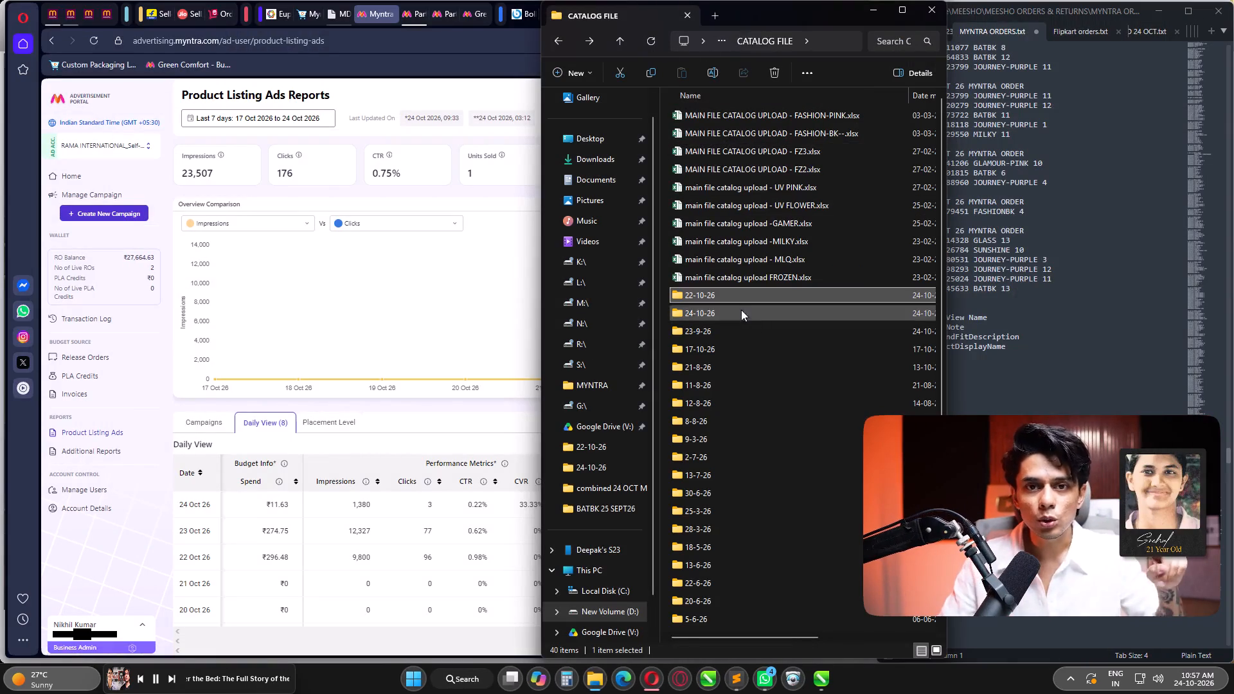
{"action": "double_click", "coordinate": [731, 296]}
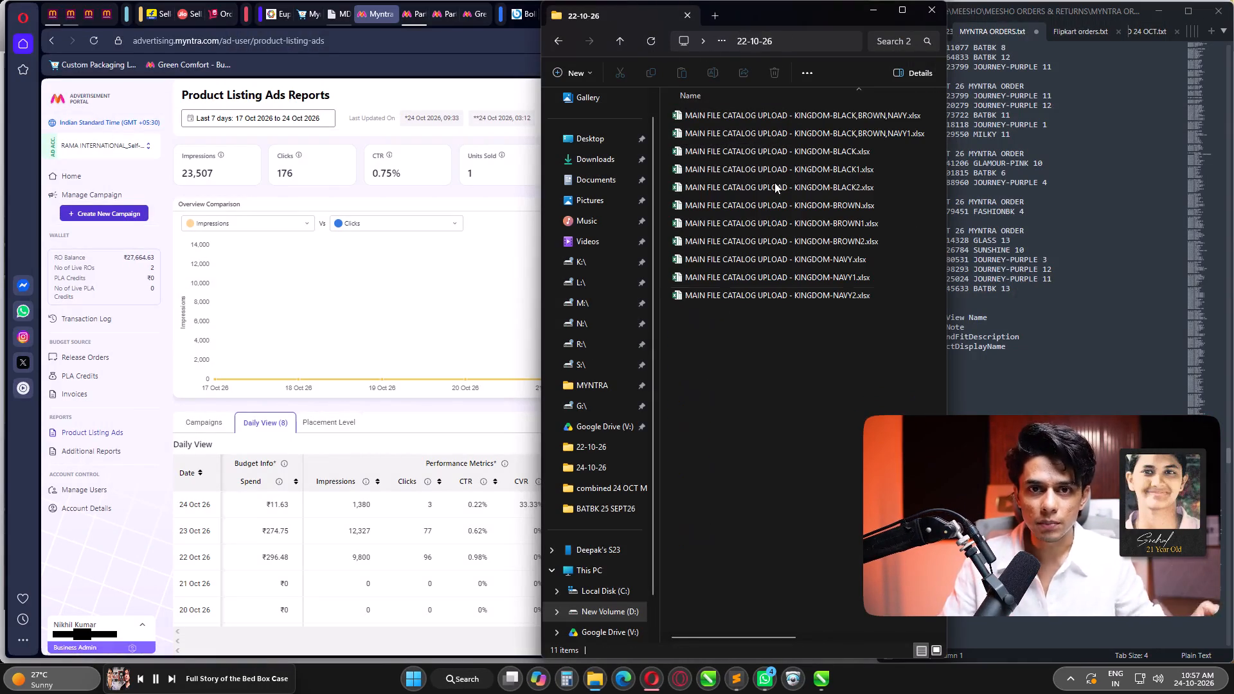
{"action": "left_click", "coordinate": [781, 113]}
{"action": "key", "text": "ctrl+c"}
{"action": "left_click", "coordinate": [763, 389]}
{"action": "key", "text": "BackSpace"}
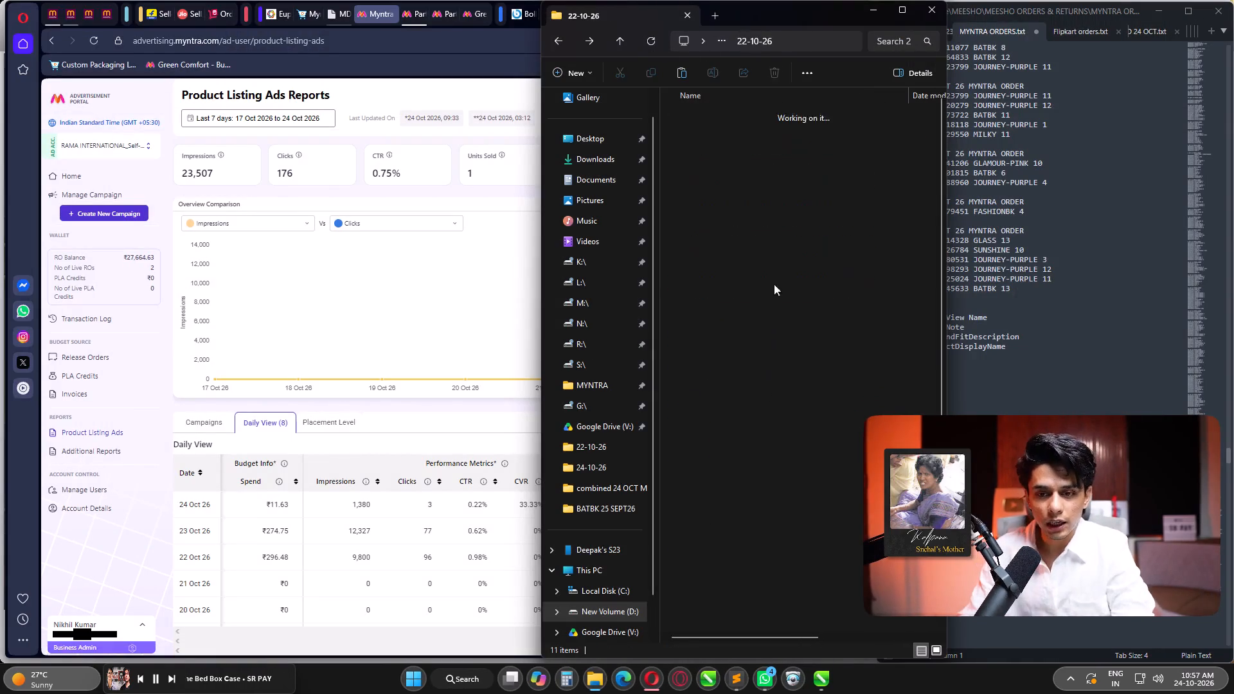
{"action": "double_click", "coordinate": [726, 312]}
{"action": "left_click", "coordinate": [763, 109]}
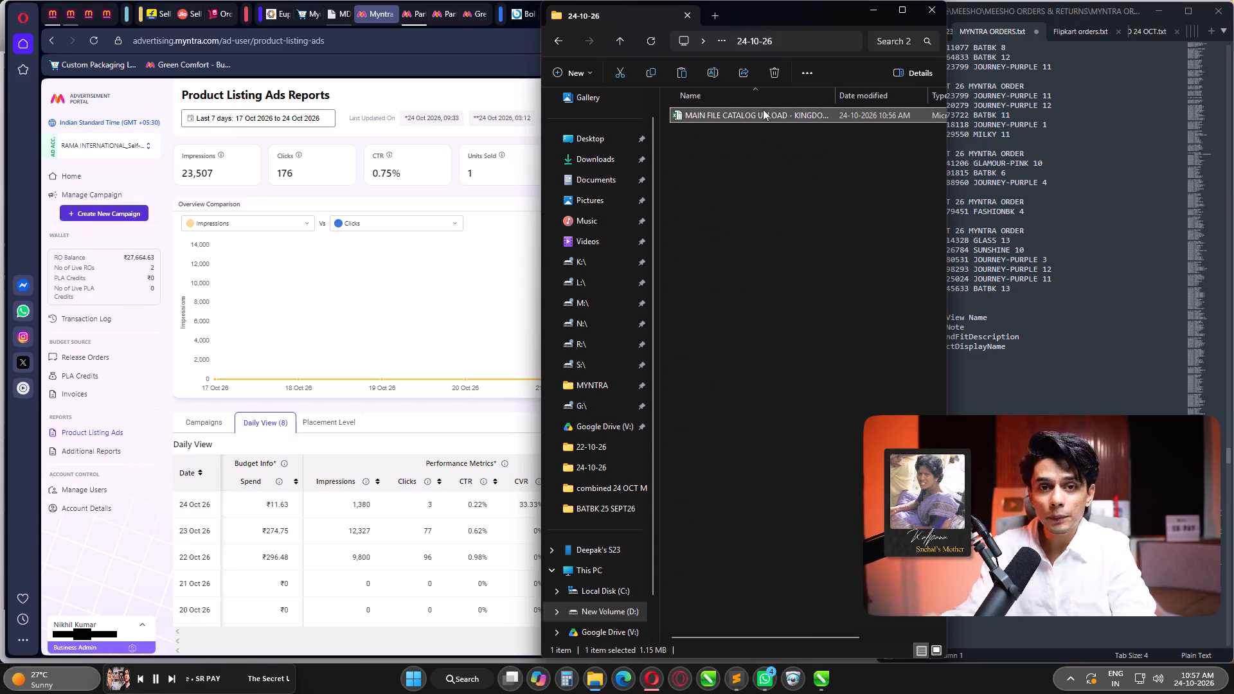
{"action": "key", "text": "shift+Delete"}
{"action": "key", "text": "Return"}
{"action": "left_click", "coordinate": [764, 262]}
{"action": "key", "text": "ctrl+v"}
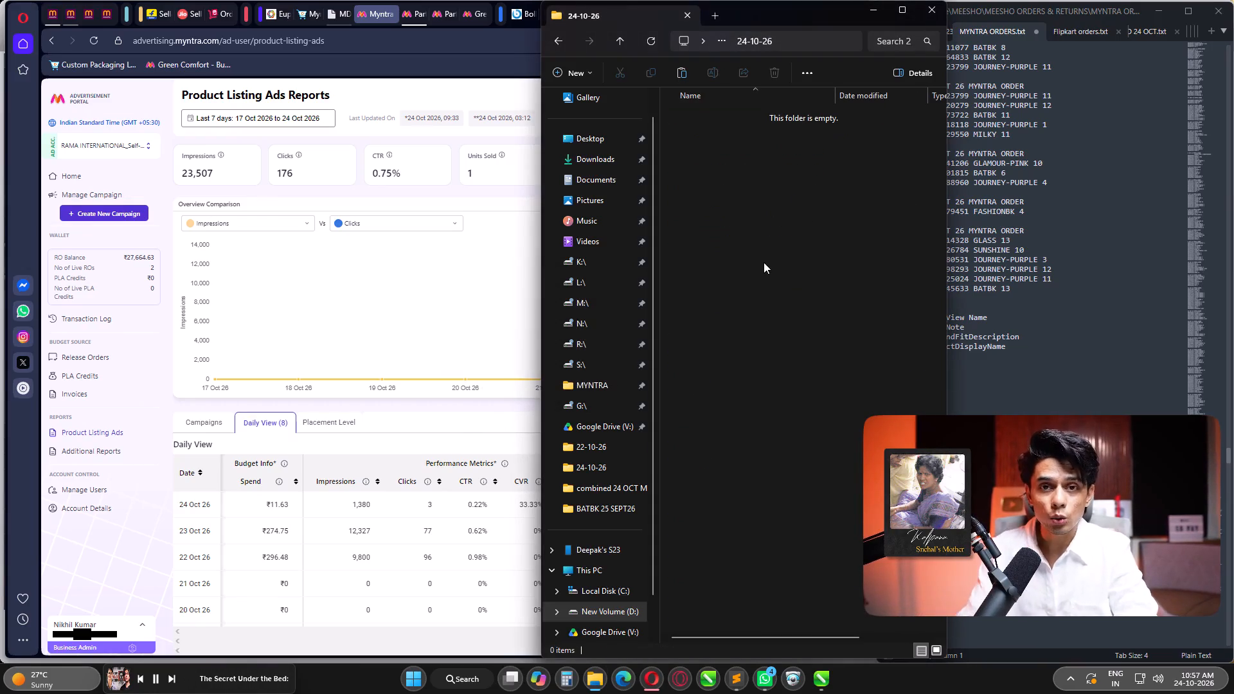
Rename the copied workbook in the 24-10-26 folder as MAIN FILE CATALOG UPLOAD - BATBK.xlsx.
{"action": "key", "text": "F2"}
{"action": "key", "text": "Right"}
{"action": "key", "text": "BackSpace"}
{"action": "key", "text": "BackSpace"}
{"action": "key", "text": "BackSpace"}
{"action": "key", "text": "BackSpace"}
{"action": "key", "text": "BackSpace"}
{"action": "key", "text": "BackSpace"}
{"action": "key", "text": "BackSpace"}
{"action": "key", "text": "BackSpace"}
{"action": "key", "text": "BackSpace"}
{"action": "key", "text": "BackSpace"}
{"action": "key", "text": "BackSpace"}
{"action": "key", "text": "BackSpace"}
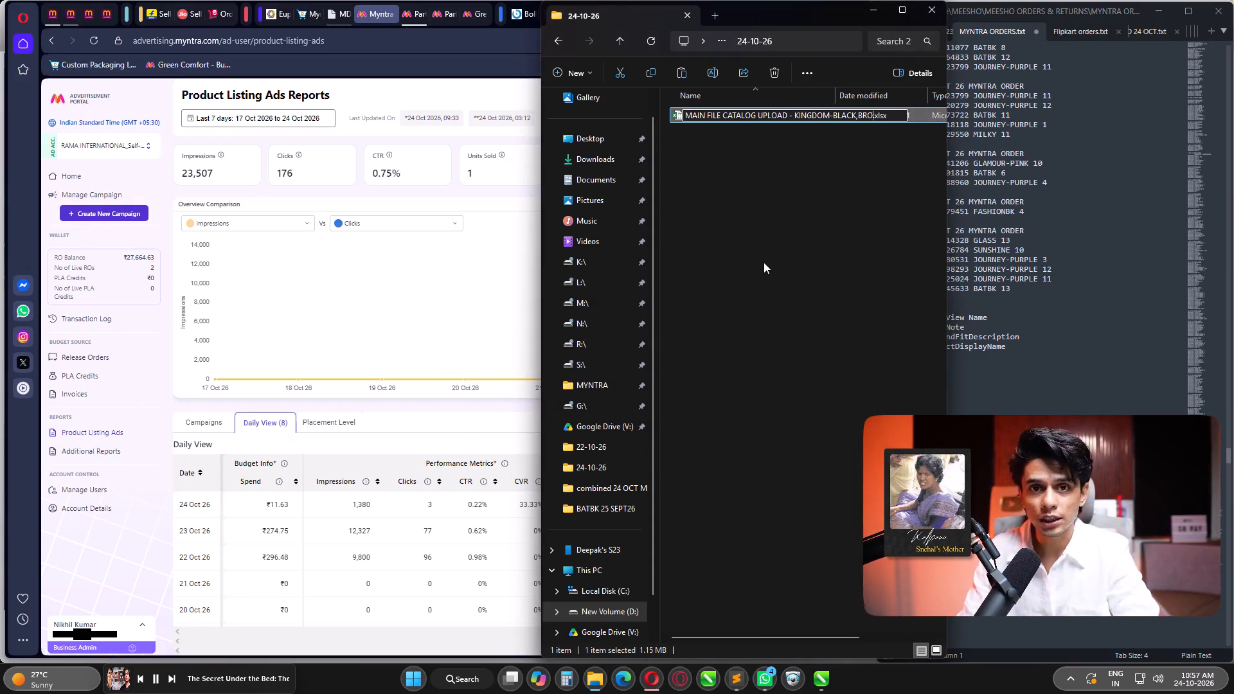
{"action": "key", "text": "BackSpace"}
{"action": "key", "text": "BackSpace"}
{"action": "key", "text": "BackSpace"}
{"action": "key", "text": "BackSpace"}
{"action": "key", "text": "BackSpace"}
{"action": "key", "text": "BackSpace"}
{"action": "key", "text": "BackSpace"}
{"action": "key", "text": "BackSpace"}
{"action": "key", "text": "BackSpace"}
{"action": "key", "text": "BackSpace"}
{"action": "key", "text": "BackSpace"}
{"action": "key", "text": "BackSpace"}
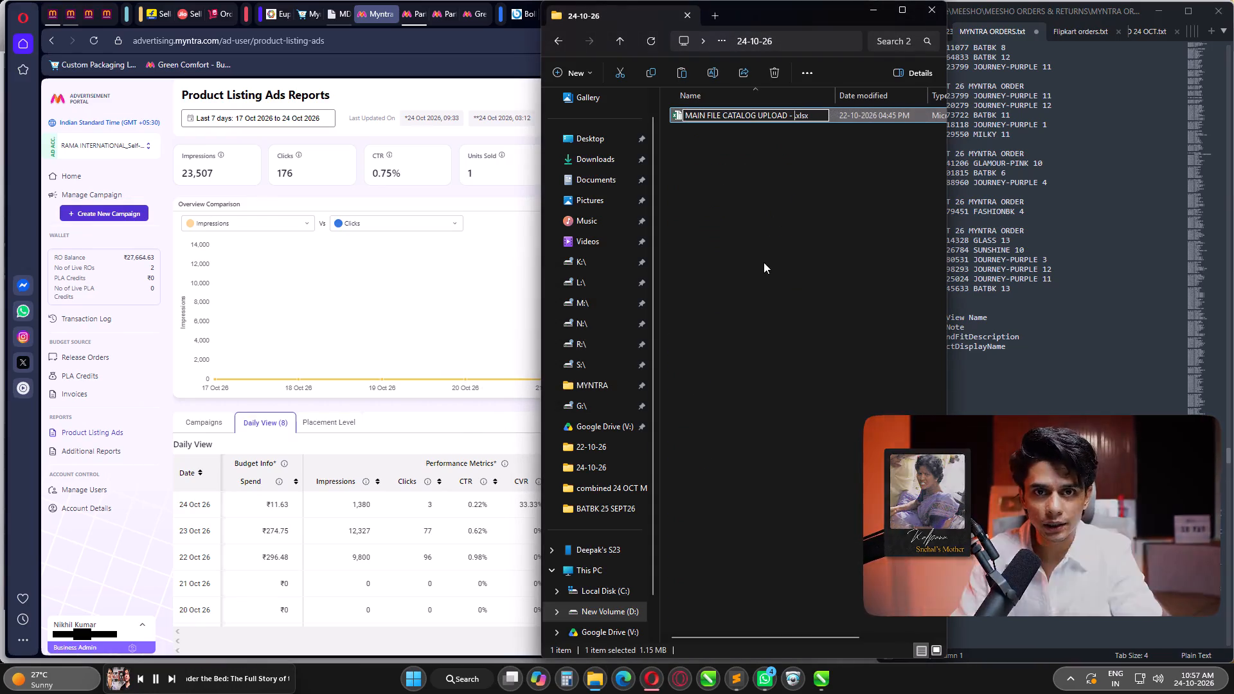
{"action": "type", "text": "BATBK"}
{"action": "key", "text": "Return"}
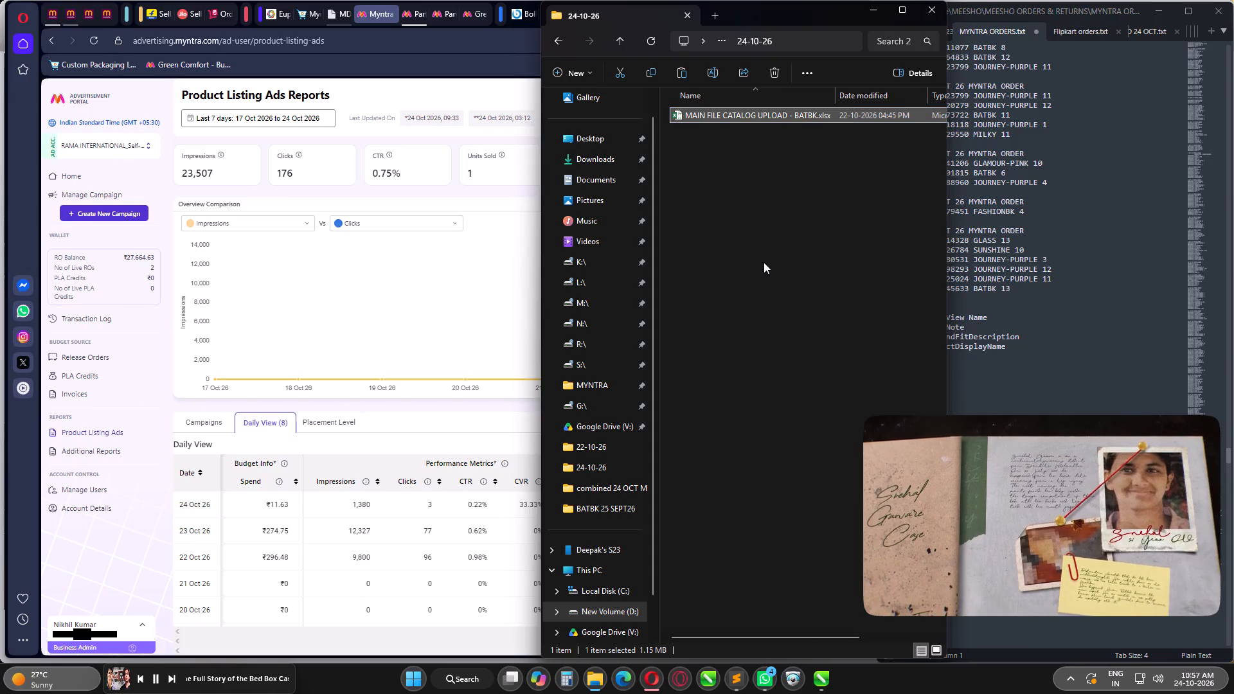
Open the MAIN FILE CATALOG UPLOAD - BATBK workbook and enable editing.
{"action": "key", "text": "Return"}
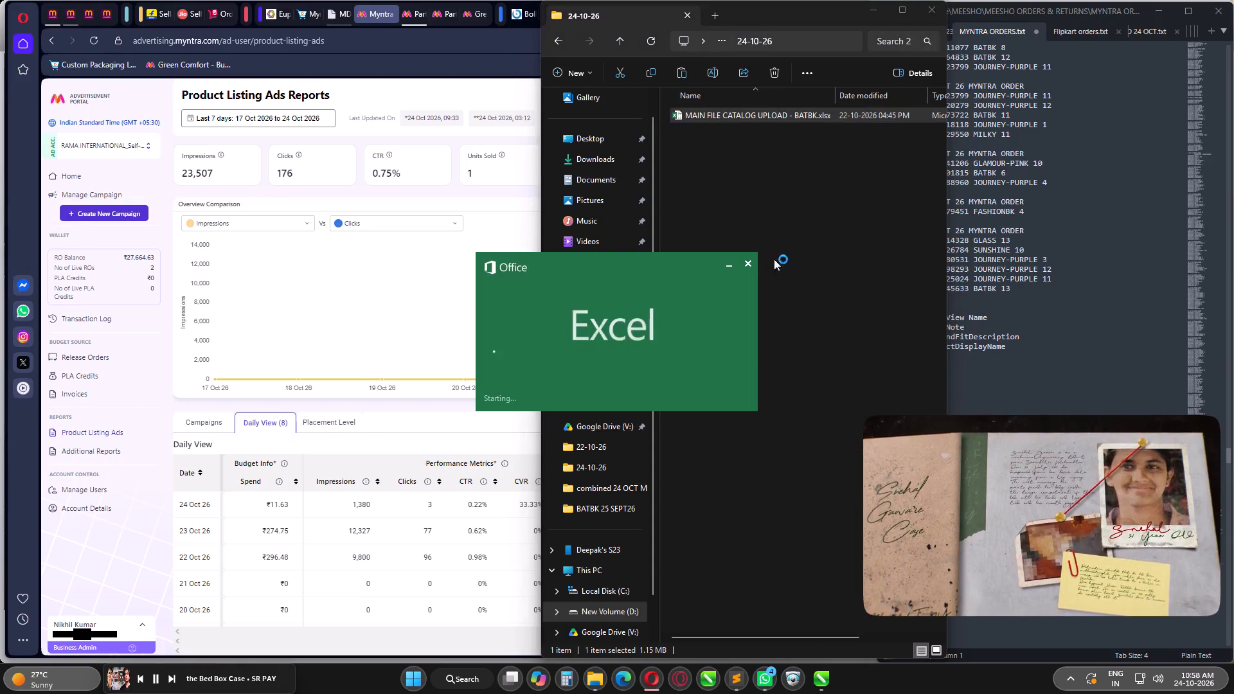
{"action": "left_click", "coordinate": [758, 194]}
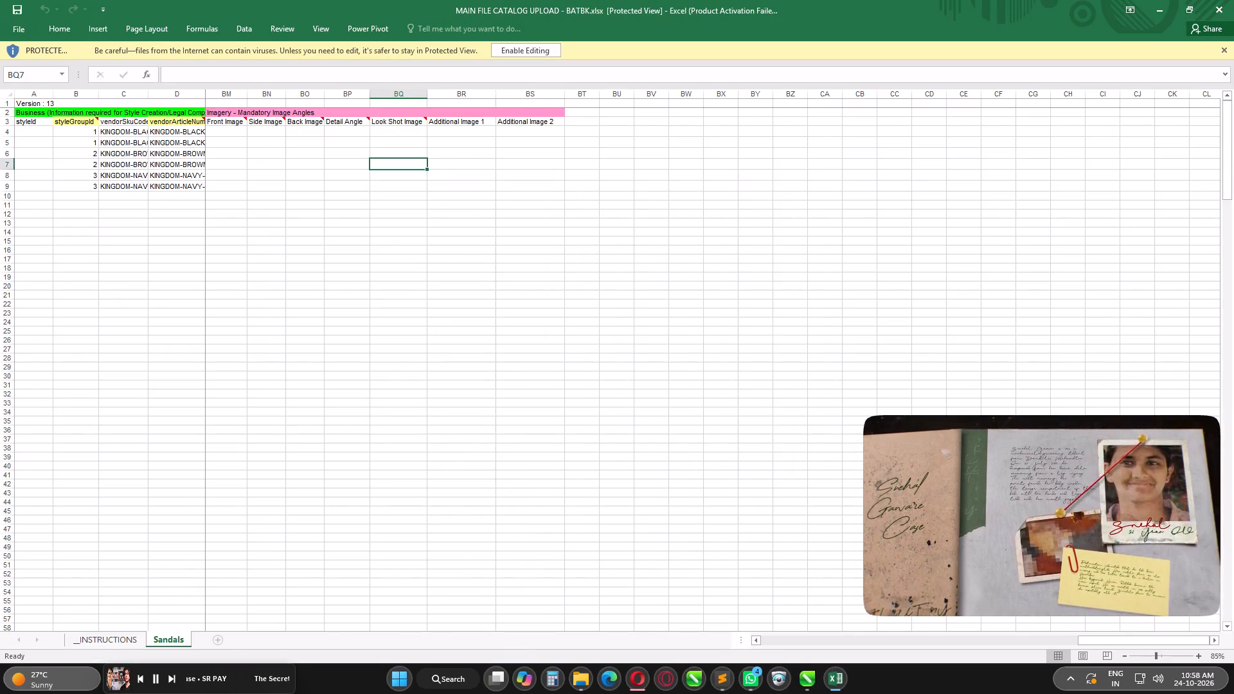
{"action": "left_click", "coordinate": [520, 46]}
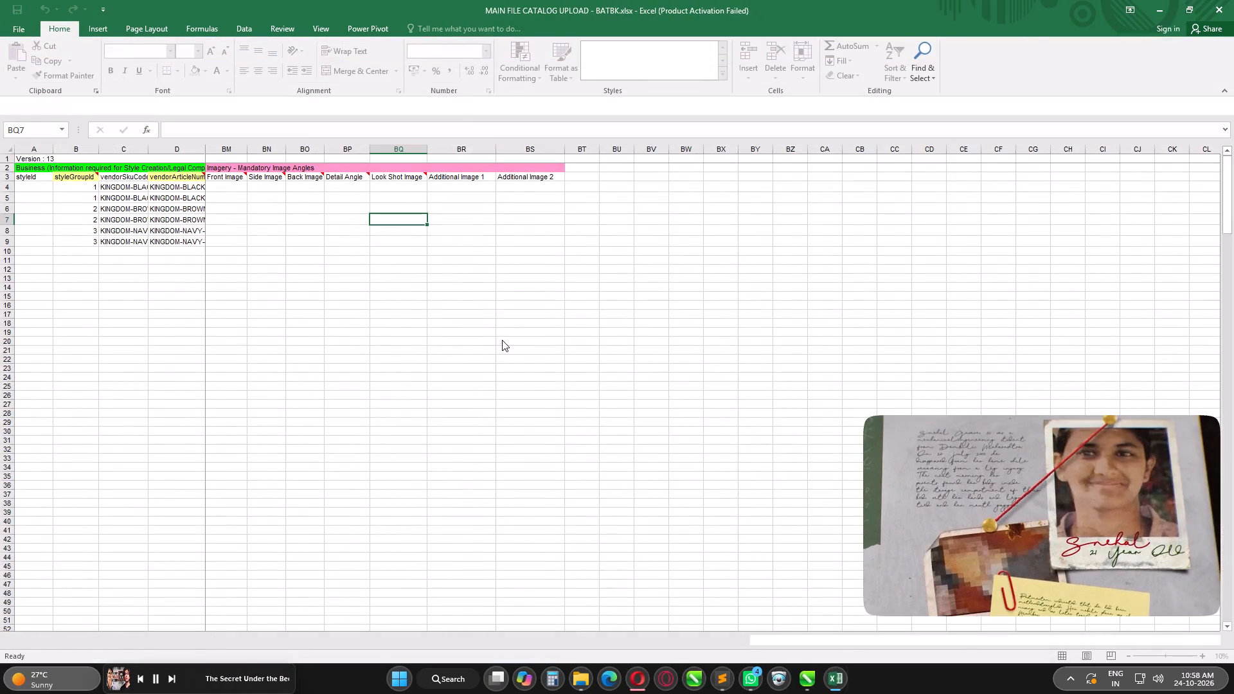
Enable the BATBK workbook's content and continue without updating its external links.
{"action": "left_click", "coordinate": [319, 105]}
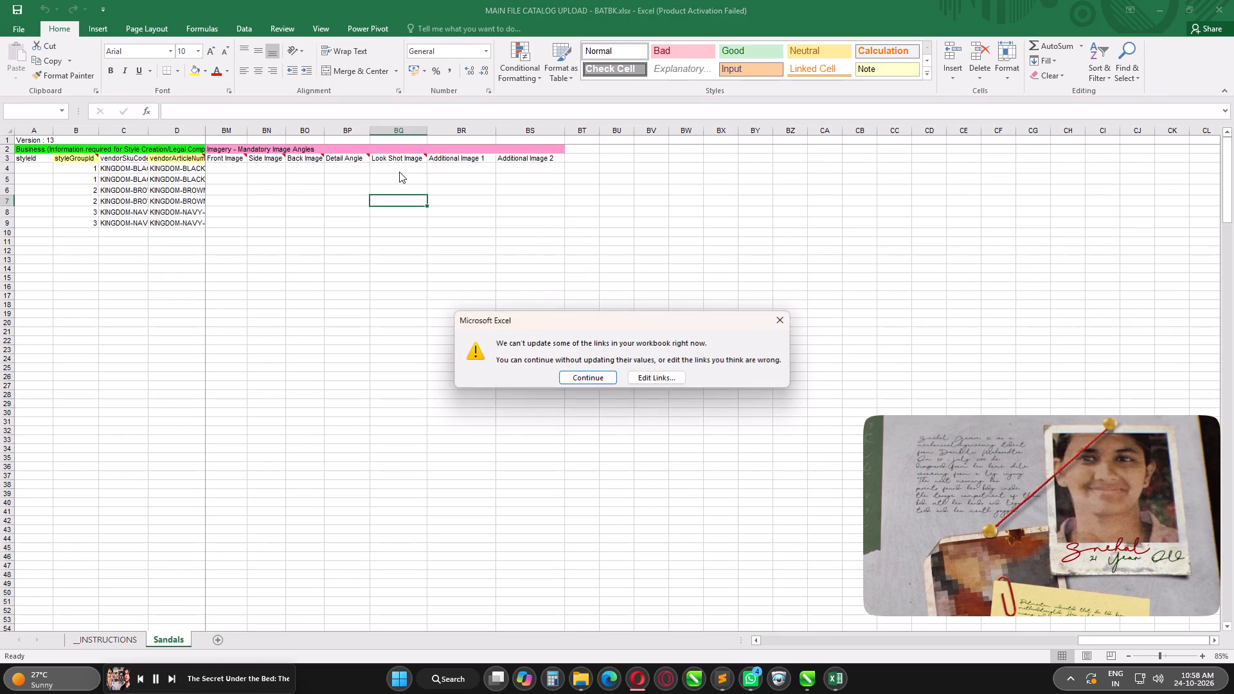
{"action": "left_click", "coordinate": [585, 375]}
Check the allowed Main Trend options for the first product row on the Sandals sheet.
{"action": "left_click", "coordinate": [380, 171]}
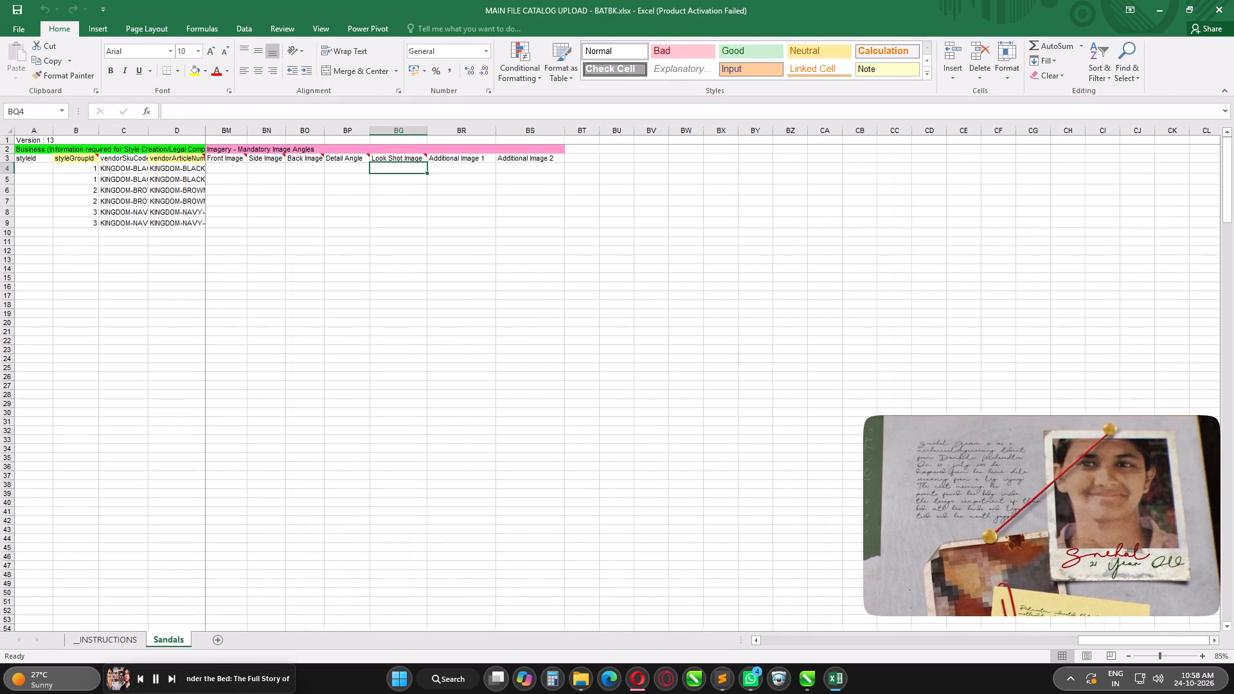
{"action": "key", "text": "ctrl+Left"}
{"action": "key", "text": "ctrl+Left"}
{"action": "key", "text": "ctrl+Left"}
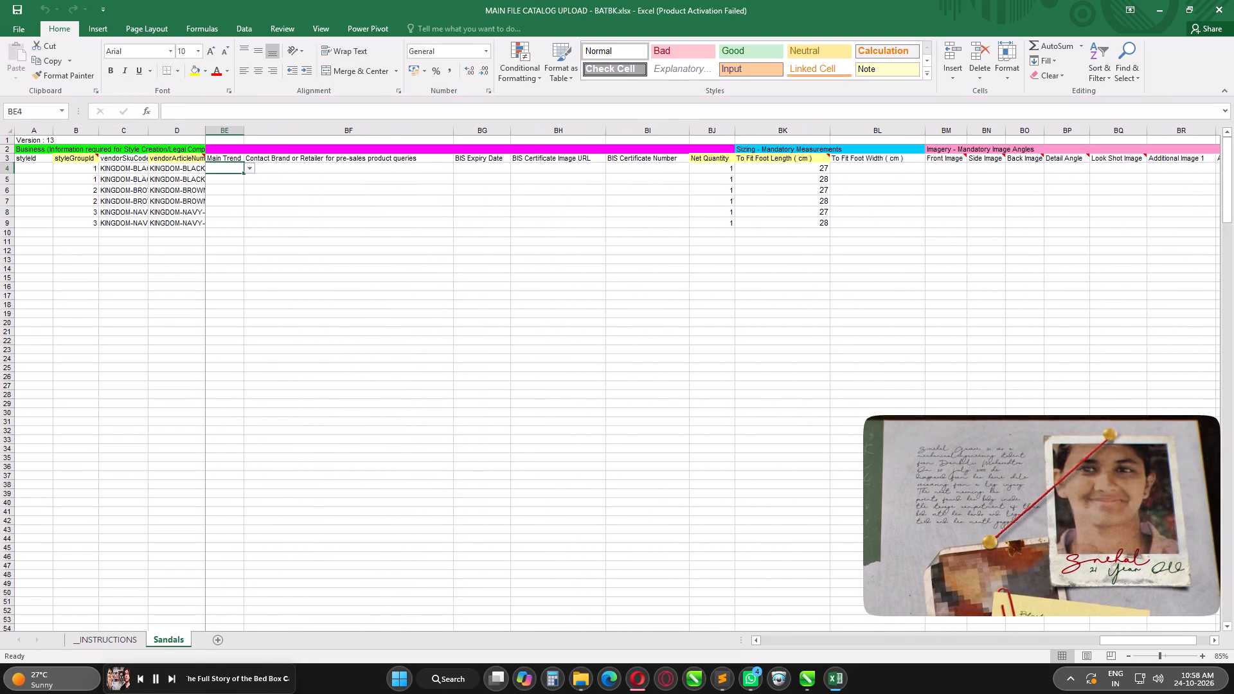
{"action": "left_click", "coordinate": [250, 169]}
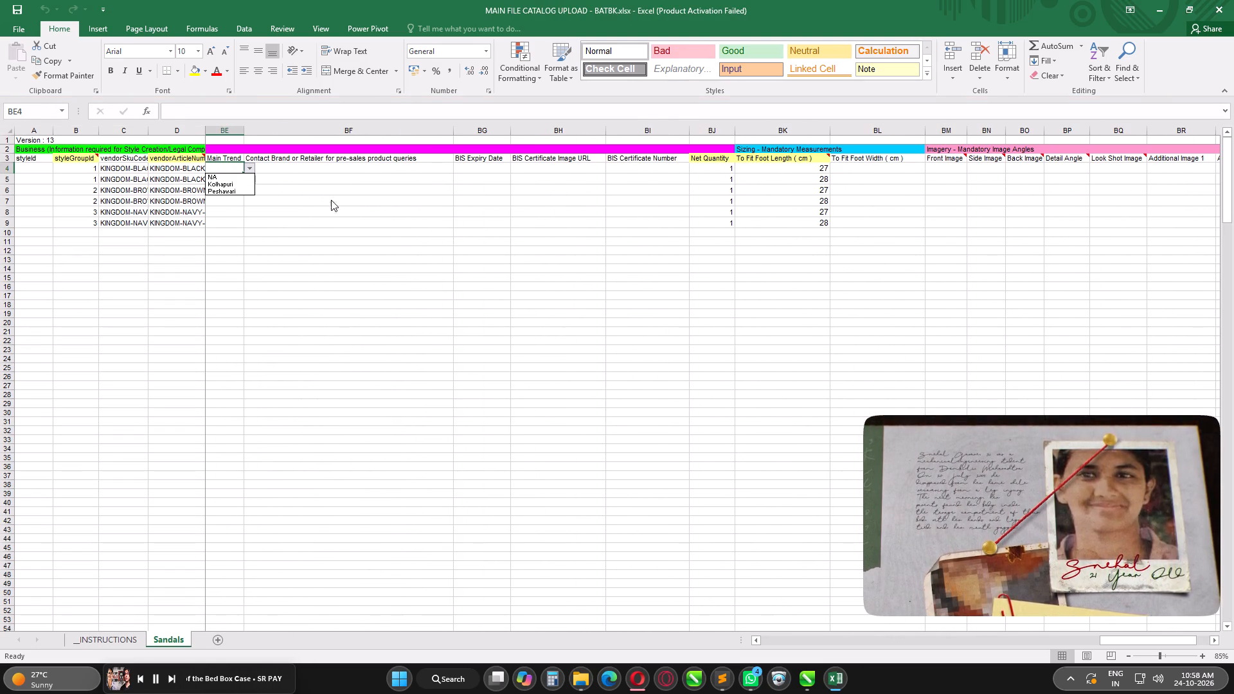
{"action": "left_click", "coordinate": [332, 179]}
Go back to the attribute columns and check the allowed Warranty options for the first product row.
{"action": "key", "text": "ctrl+Left"}
{"action": "key", "text": "ctrl+Left"}
{"action": "key", "text": "Right"}
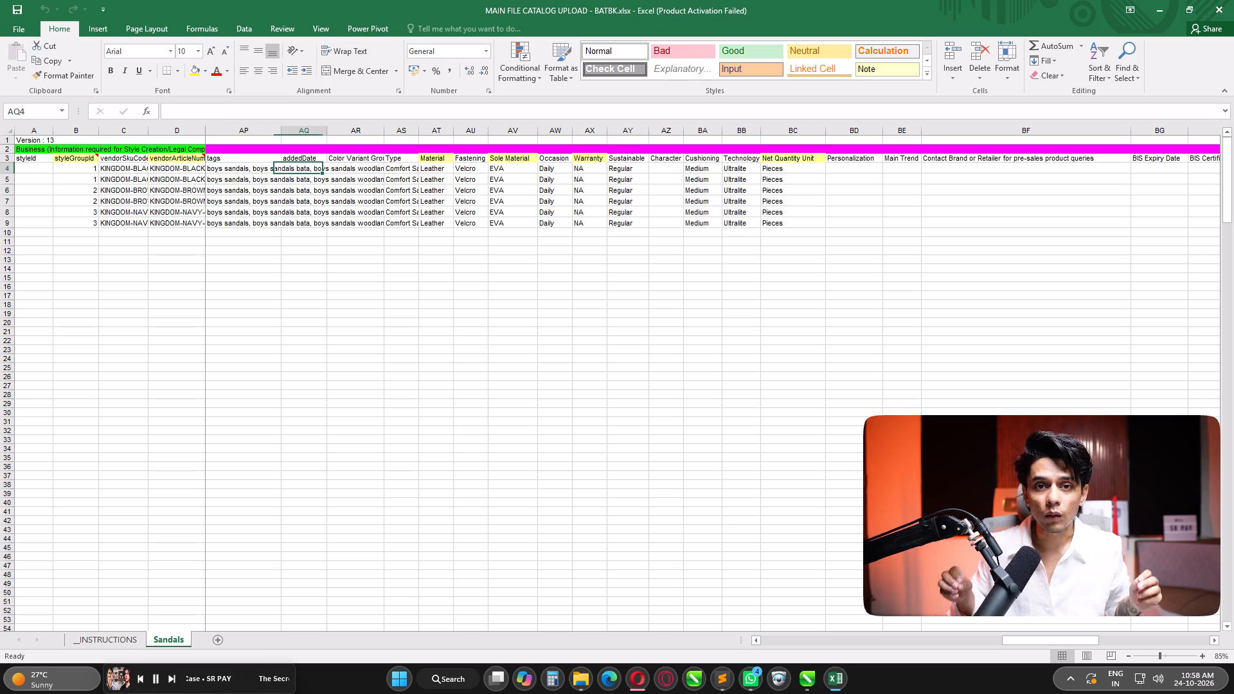
{"action": "key", "text": "Right"}
{"action": "key", "text": "Right"}
{"action": "key", "text": "Right"}
{"action": "key", "text": "Right"}
{"action": "key", "text": "Right"}
{"action": "key", "text": "Right"}
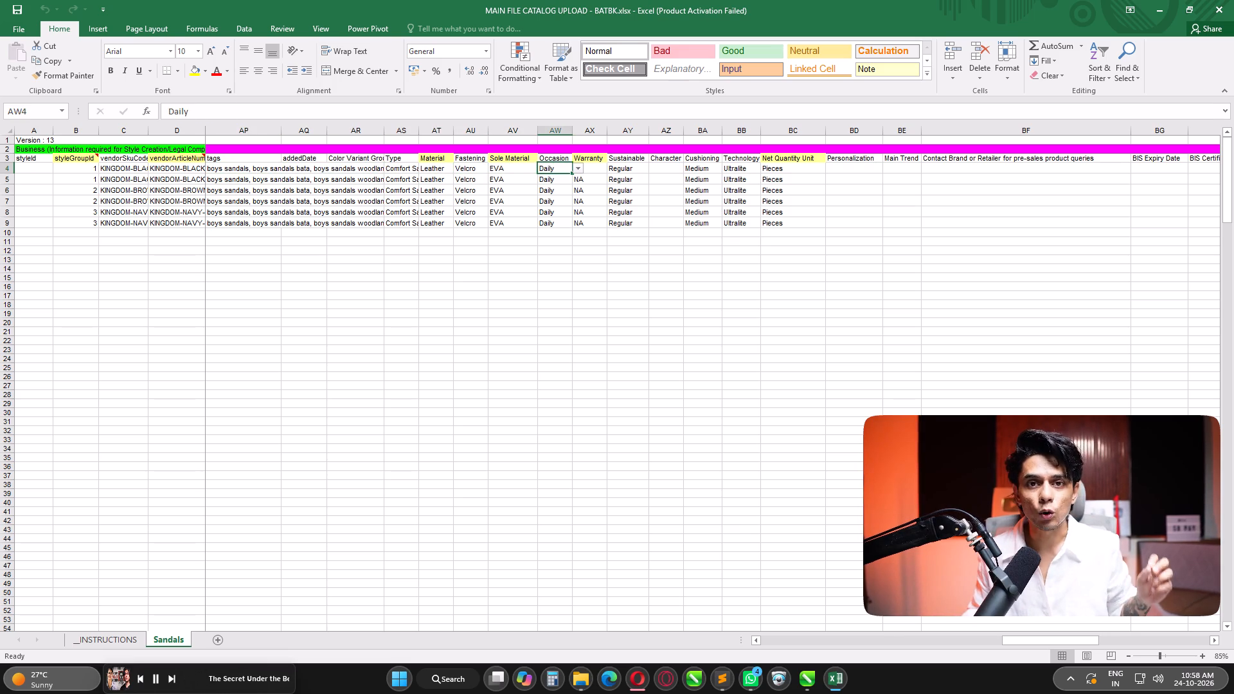
{"action": "key", "text": "Right"}
{"action": "left_click", "coordinate": [613, 168]}
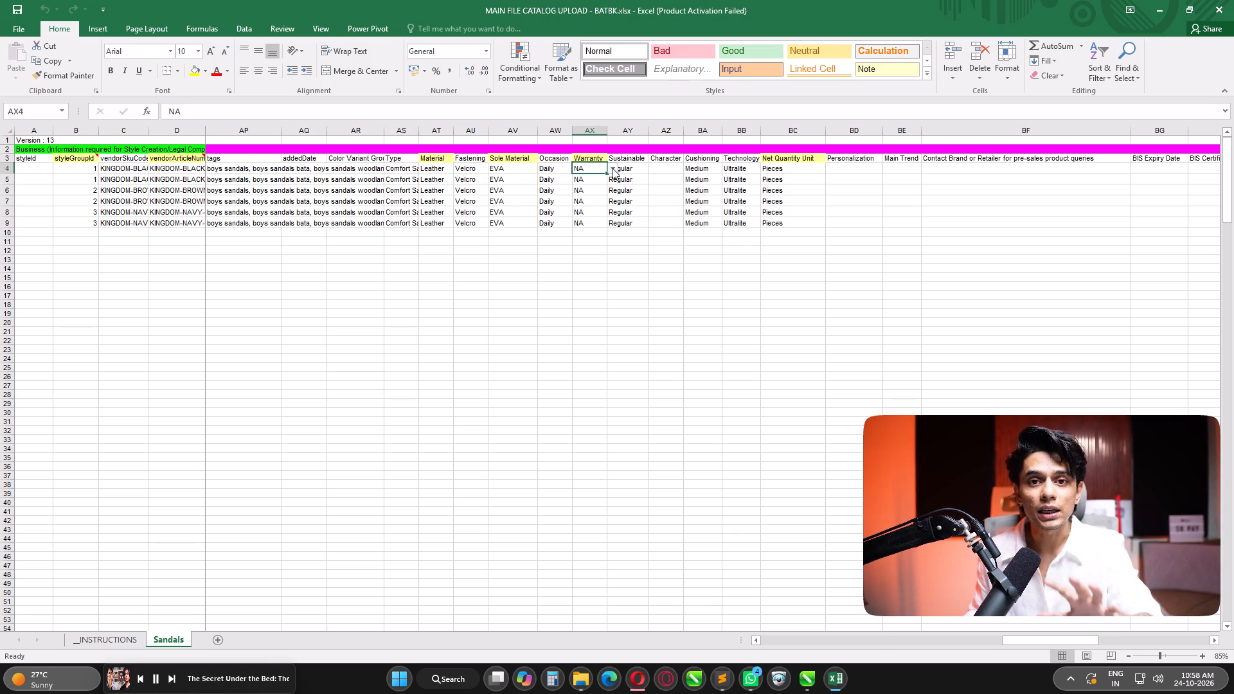
{"action": "left_click", "coordinate": [616, 169]}
{"action": "left_click", "coordinate": [615, 167]}
{"action": "left_click", "coordinate": [614, 166]}
Check the allowed Character and Personalization options in the first product row, and recheck Warranty in rows 4 and 6.
{"action": "left_click", "coordinate": [665, 168]}
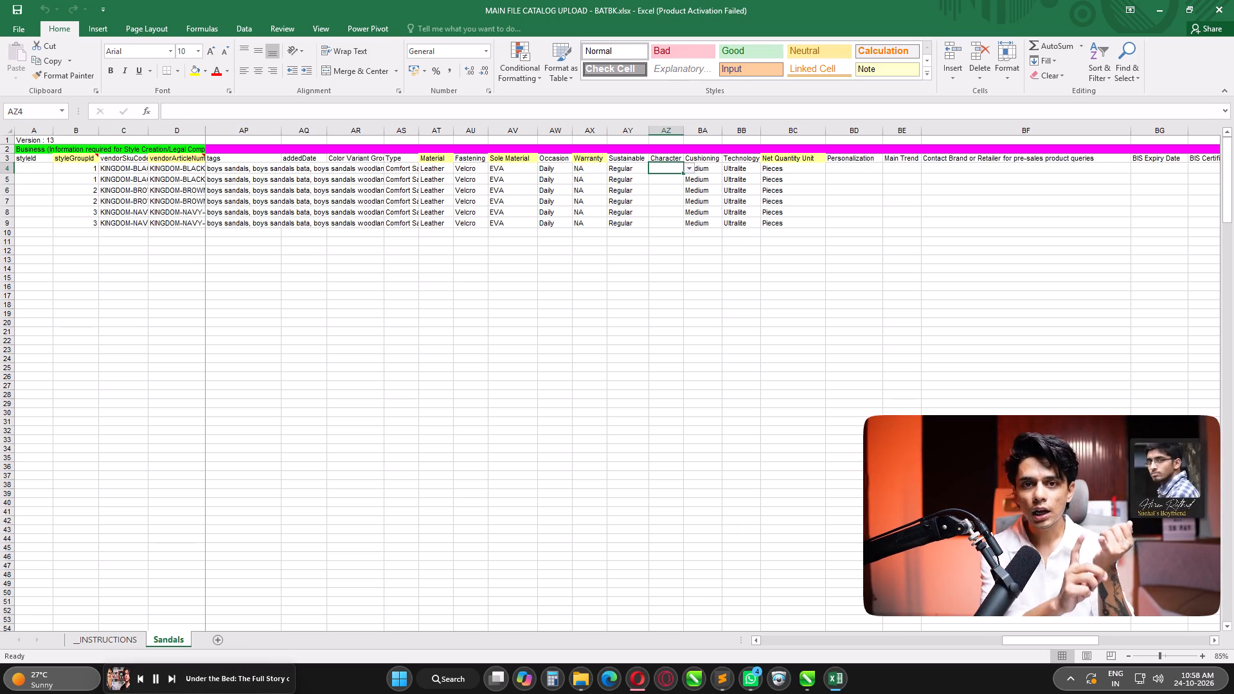
{"action": "left_click", "coordinate": [685, 170]}
{"action": "left_click", "coordinate": [690, 169]}
{"action": "left_click", "coordinate": [847, 168]}
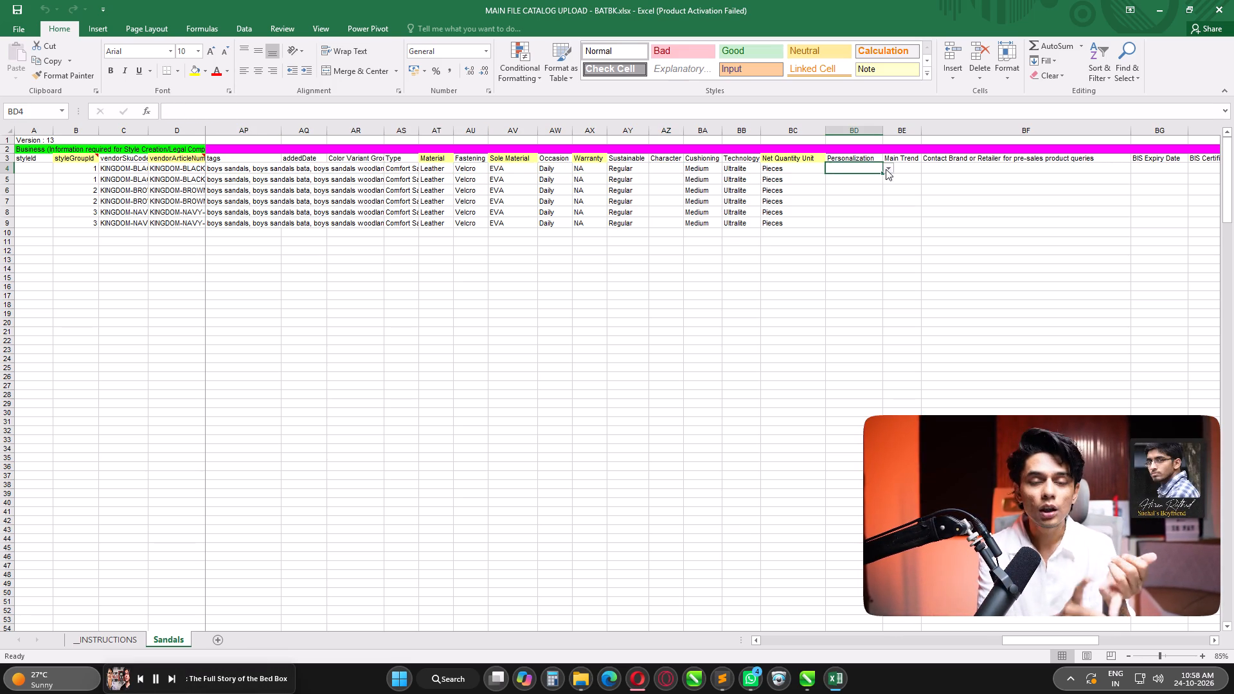
{"action": "left_click", "coordinate": [891, 169]}
{"action": "left_click", "coordinate": [639, 164]}
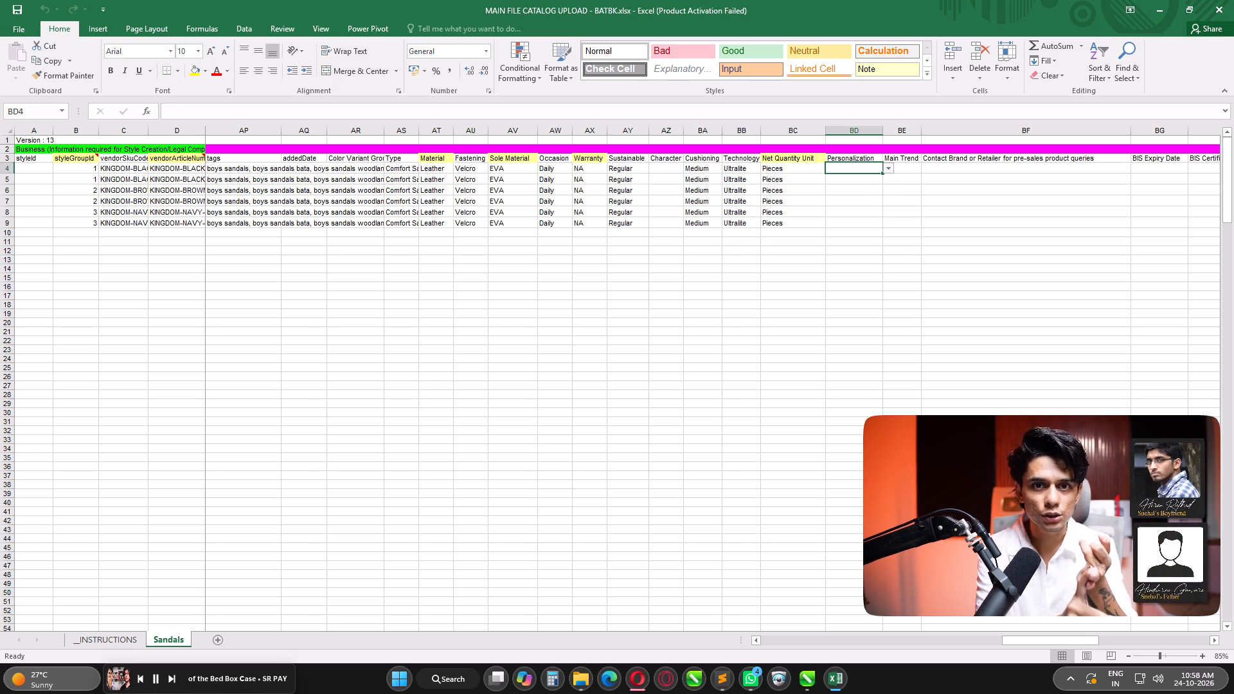
{"action": "left_click", "coordinate": [586, 165]}
{"action": "left_click", "coordinate": [613, 167]}
{"action": "left_click", "coordinate": [598, 194]}
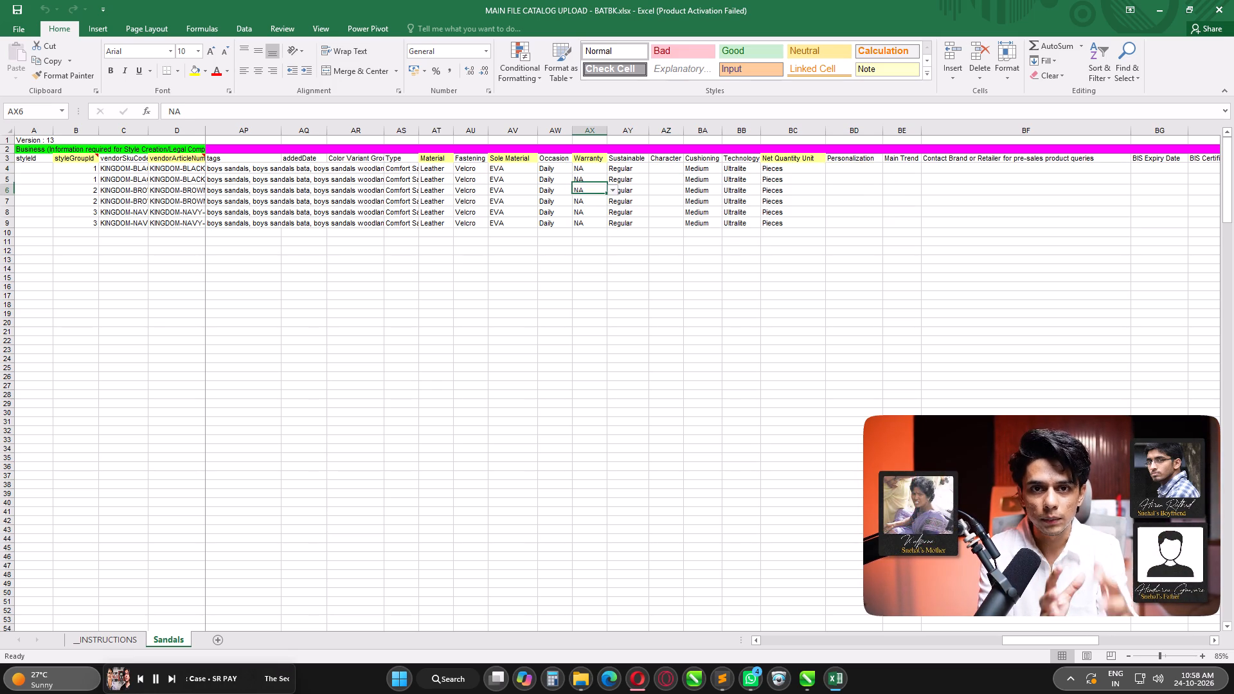
{"action": "left_click", "coordinate": [613, 190]}
{"action": "left_click", "coordinate": [586, 165]}
Check the allowed Material and Fastening options for the first product row.
{"action": "key", "text": "ctrl+Left"}
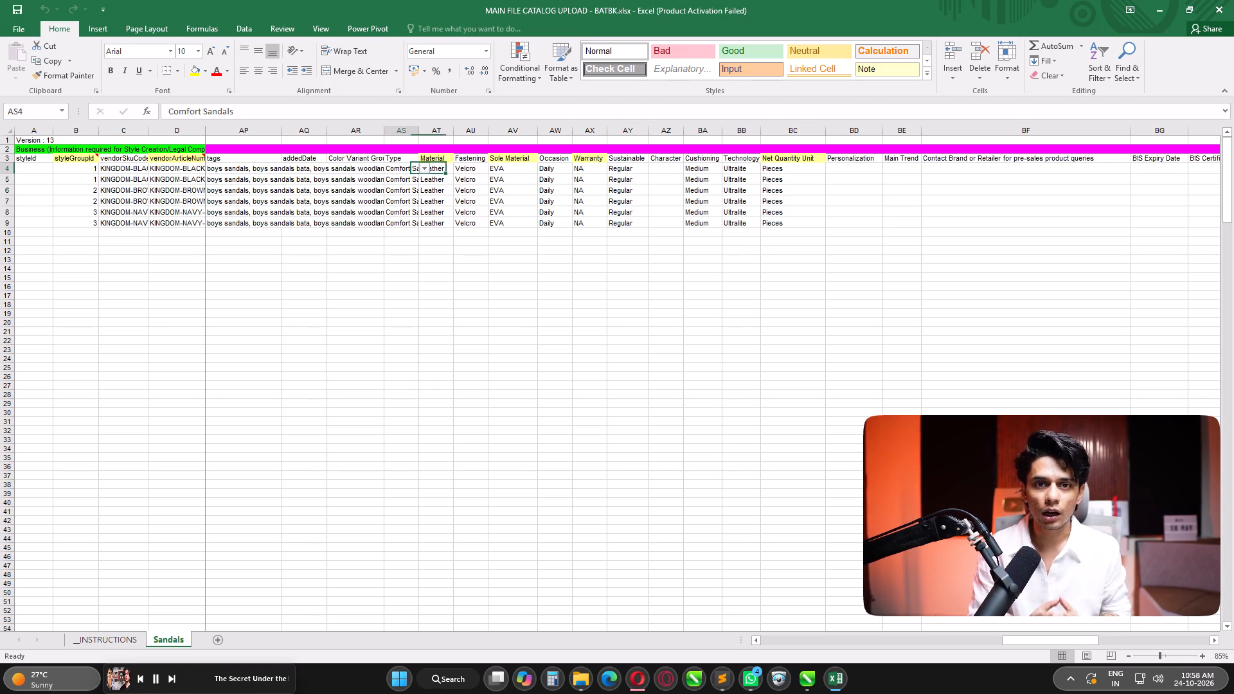
{"action": "key", "text": "ctrl+Left"}
{"action": "key", "text": "ctrl+Left"}
{"action": "key", "text": "Right"}
{"action": "key", "text": "Right"}
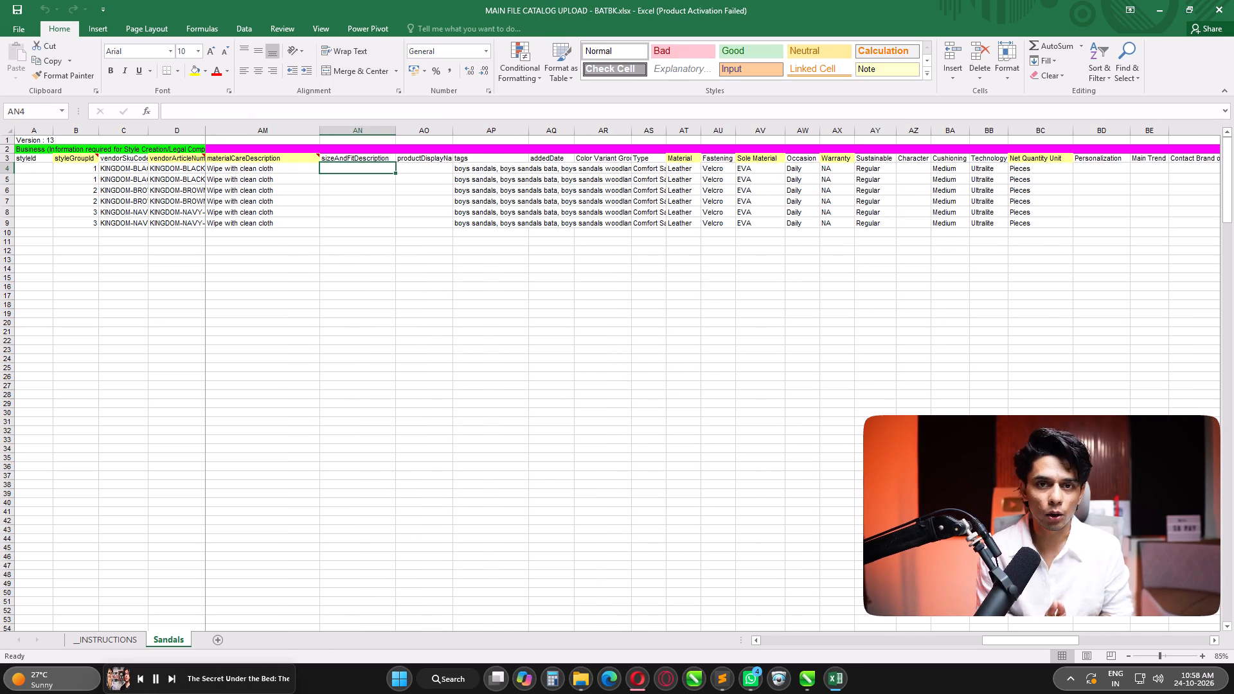
{"action": "key", "text": "Right"}
{"action": "key", "text": "Right"}
{"action": "key", "text": "Right"}
{"action": "key", "text": "Right"}
{"action": "key", "text": "Right"}
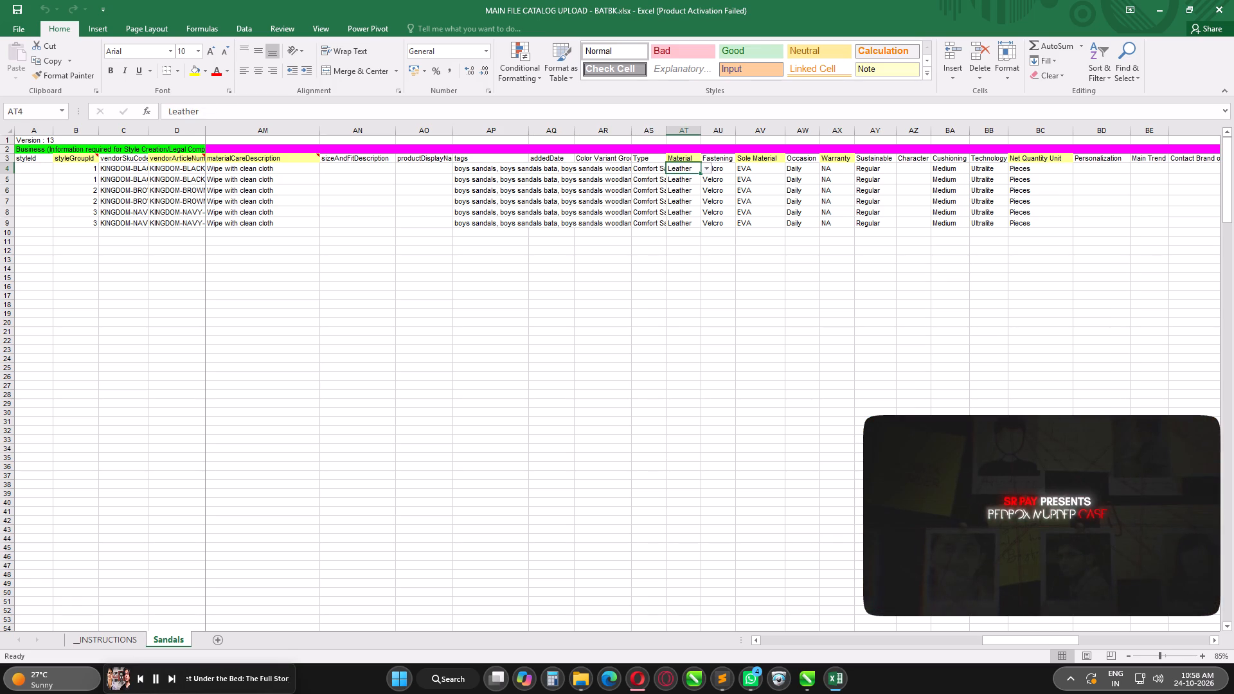
{"action": "left_click", "coordinate": [710, 168]}
{"action": "left_click", "coordinate": [704, 168]}
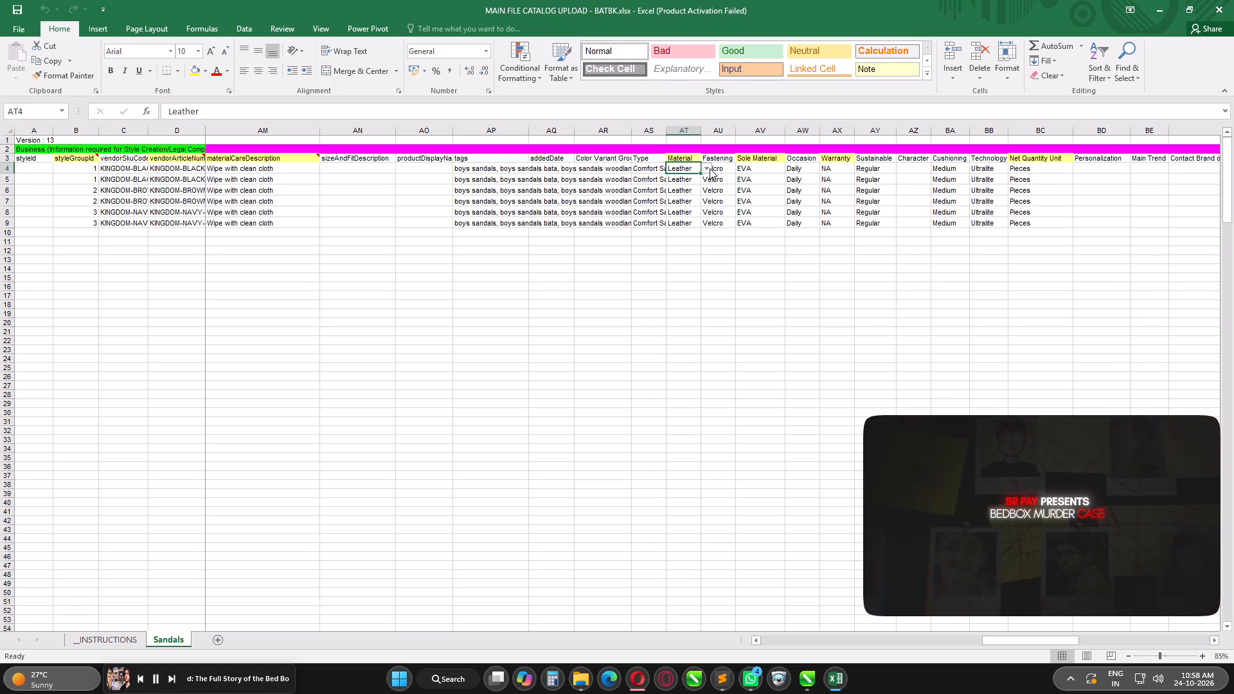
{"action": "double_click", "coordinate": [710, 168]}
{"action": "left_click", "coordinate": [694, 233]}
{"action": "left_click", "coordinate": [724, 168]}
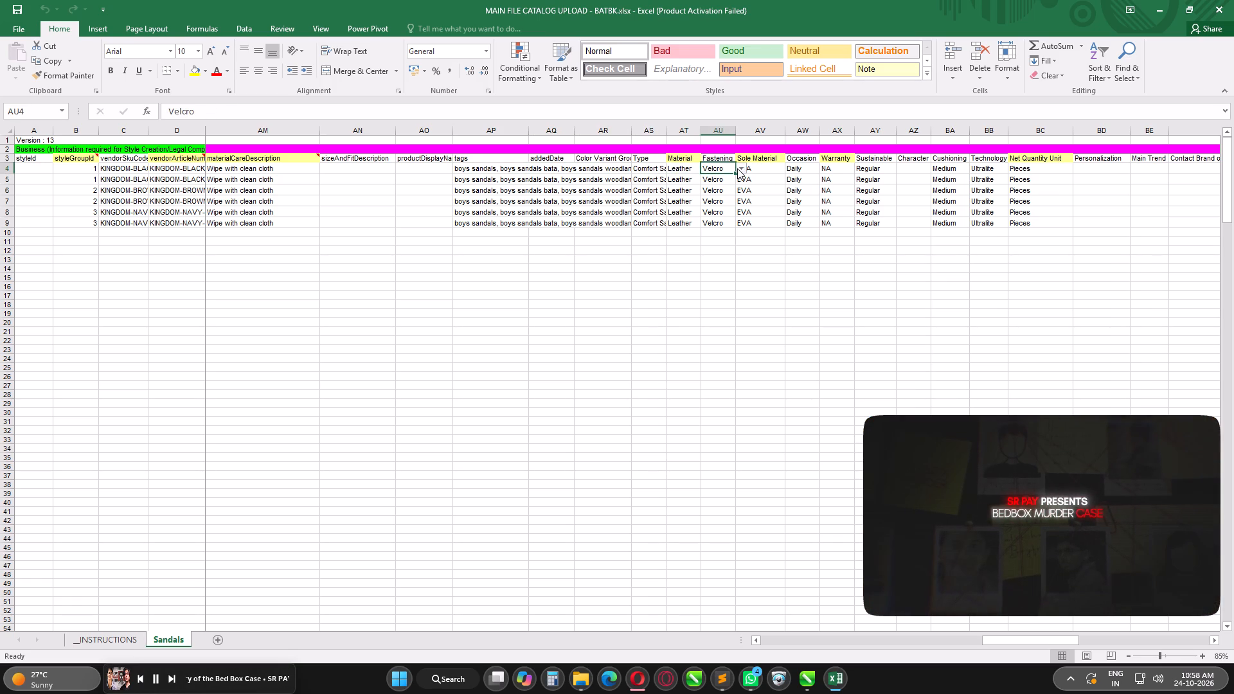
{"action": "left_click", "coordinate": [738, 168]}
Check the Material and Fastening option lists from the empty row 11 below the product data.
{"action": "left_click", "coordinate": [684, 240]}
{"action": "left_click", "coordinate": [704, 243]}
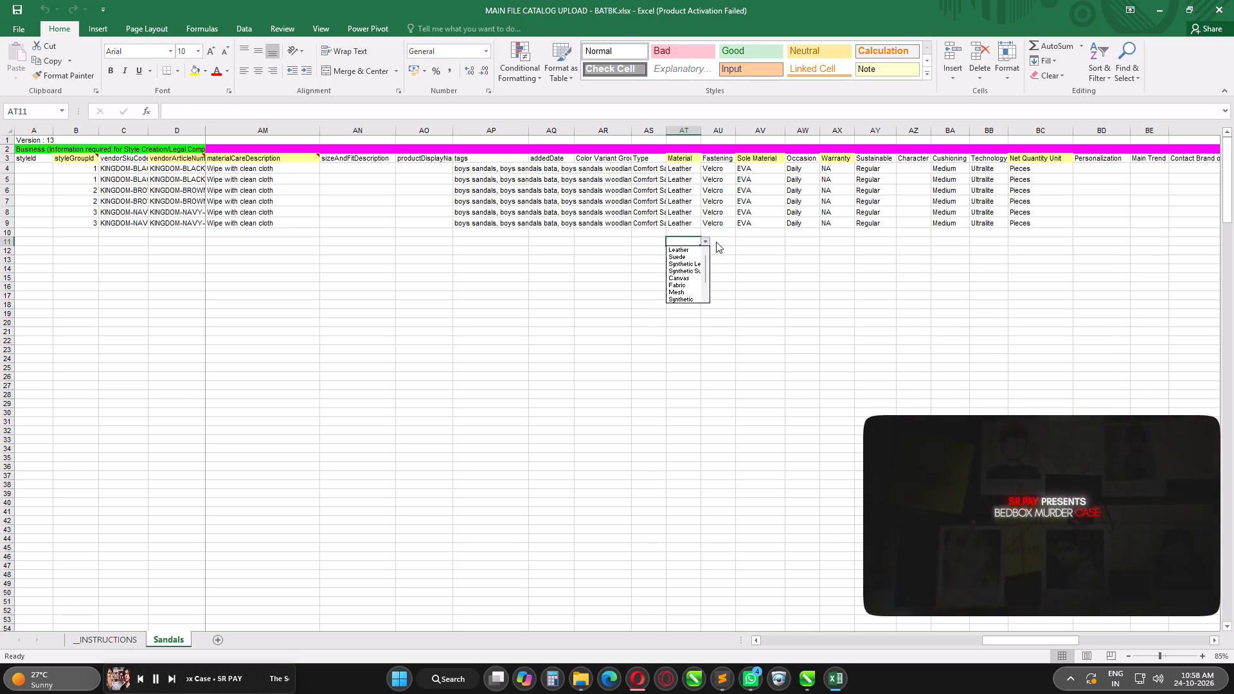
{"action": "left_click", "coordinate": [719, 241]}
{"action": "left_click", "coordinate": [731, 242]}
{"action": "left_click", "coordinate": [738, 241]}
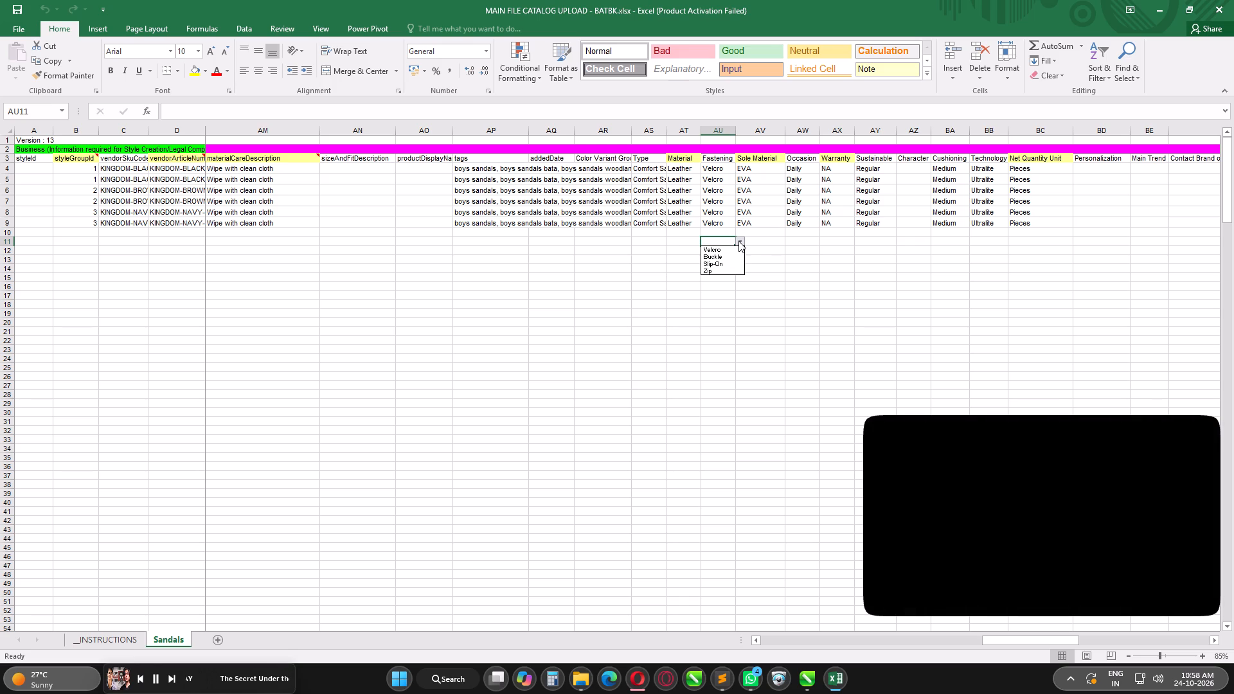
Check the Warranty and Sustainable option lists from the empty rows below the product data.
{"action": "left_click", "coordinate": [834, 233]}
{"action": "left_click", "coordinate": [846, 233]}
{"action": "left_click", "coordinate": [861, 235]}
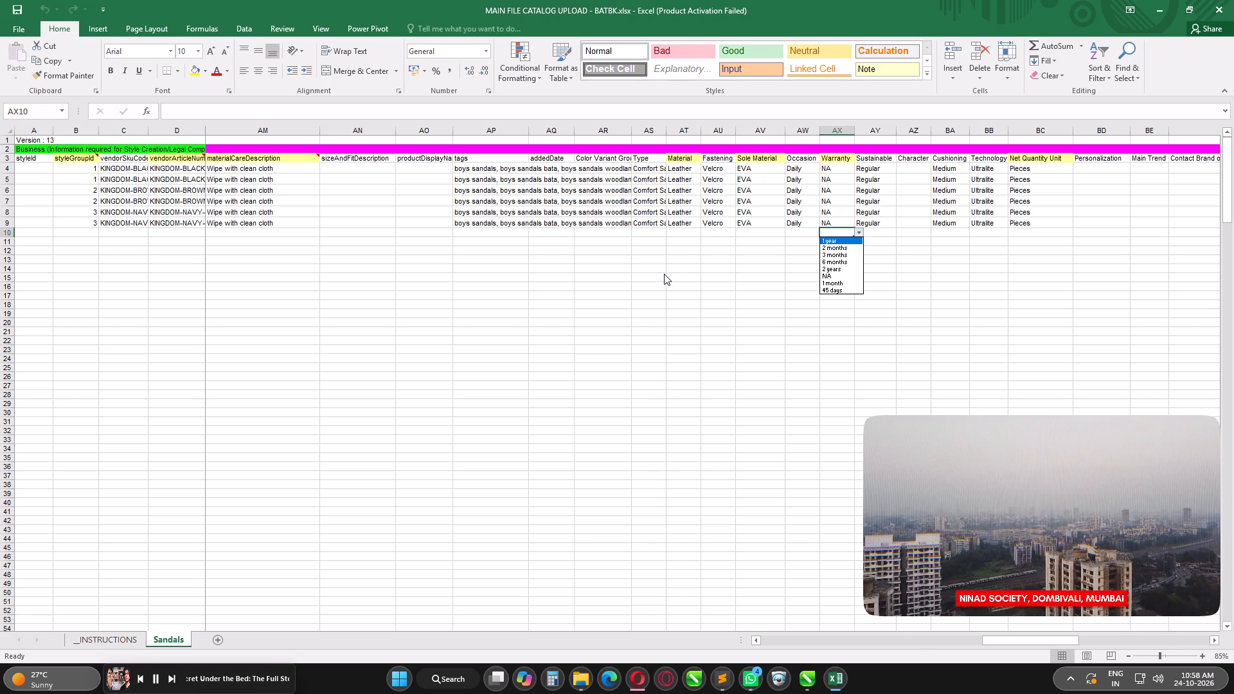
{"action": "left_click", "coordinate": [724, 282]}
{"action": "left_click", "coordinate": [850, 262]}
{"action": "left_click", "coordinate": [858, 257]}
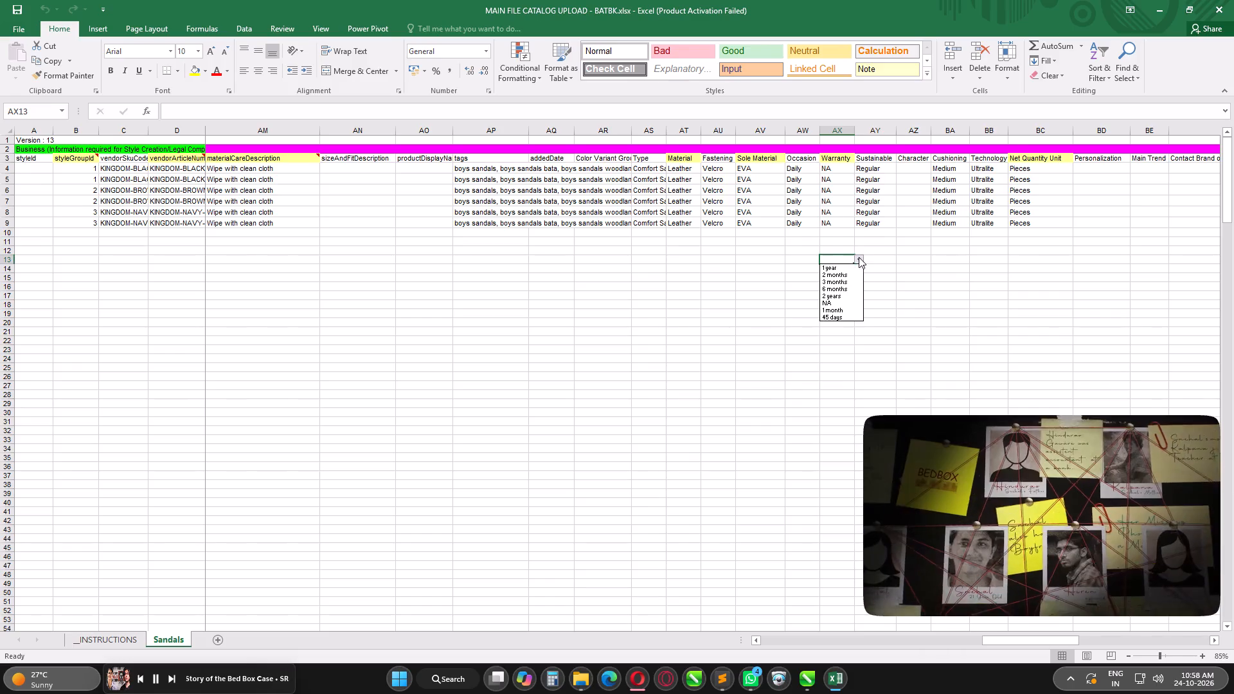
{"action": "left_click", "coordinate": [880, 242]}
{"action": "left_click", "coordinate": [885, 241]}
{"action": "left_click", "coordinate": [902, 242]}
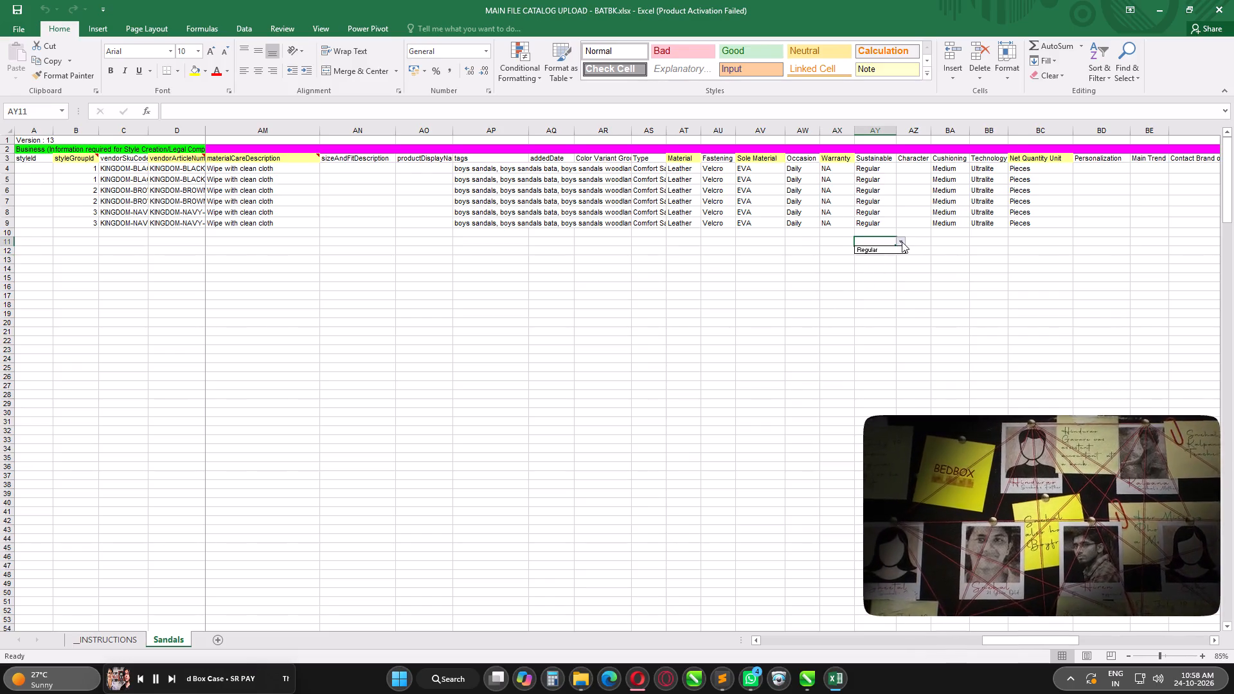
{"action": "left_click", "coordinate": [816, 274]}
Close the MAIN FILE CATALOG UPLOAD - BATBK workbook without saving the changes.
{"action": "left_click", "coordinate": [1233, 0]}
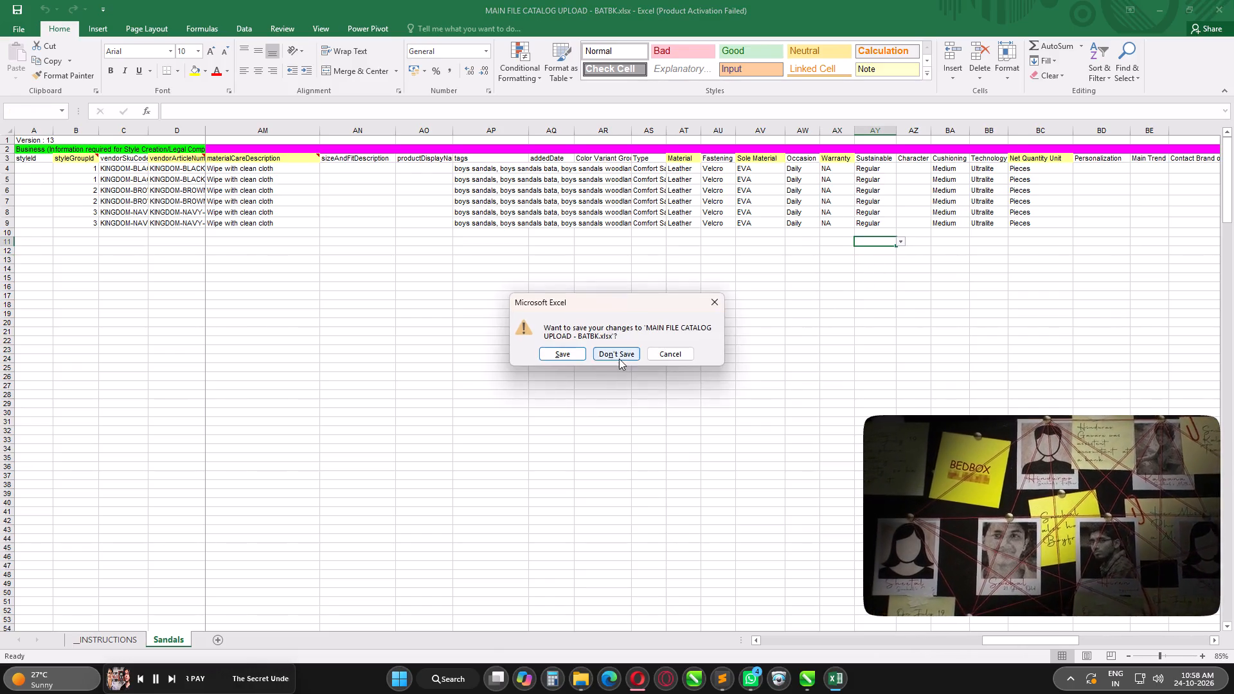
{"action": "left_click", "coordinate": [619, 359]}
Undo the workbook's renaming to BATBK and its copying into the 24-10-26 folder.
{"action": "left_click", "coordinate": [775, 285]}
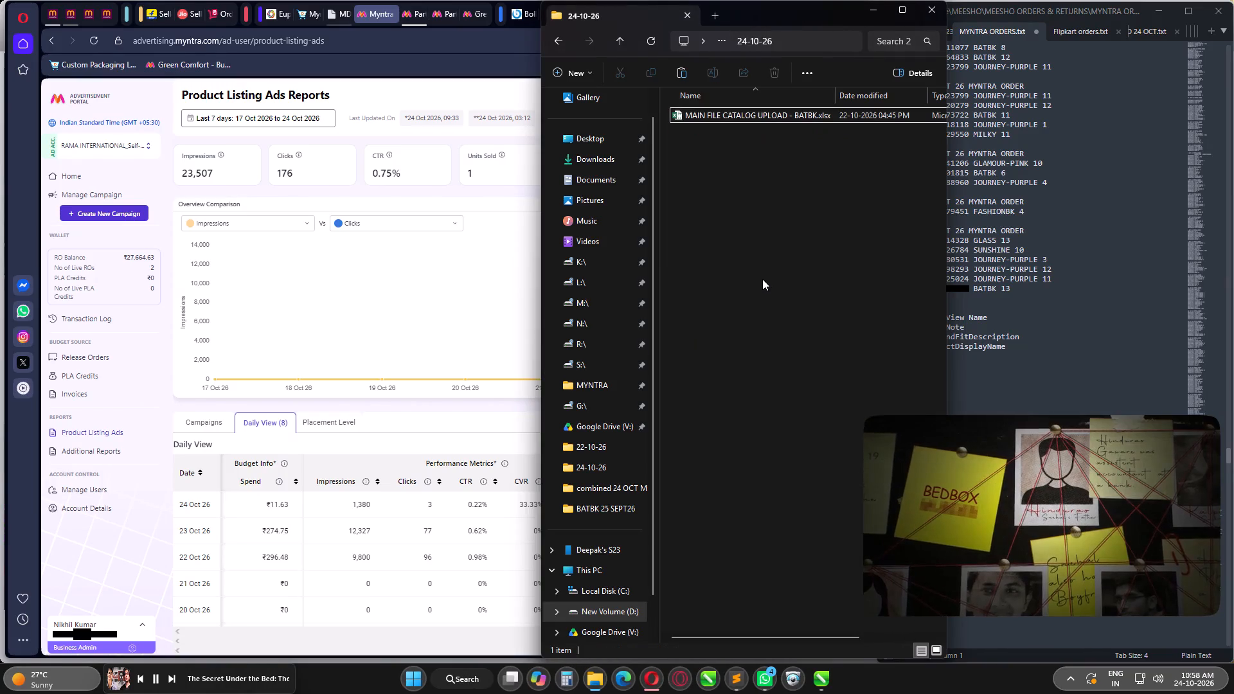
{"action": "key", "text": "ctrl+z"}
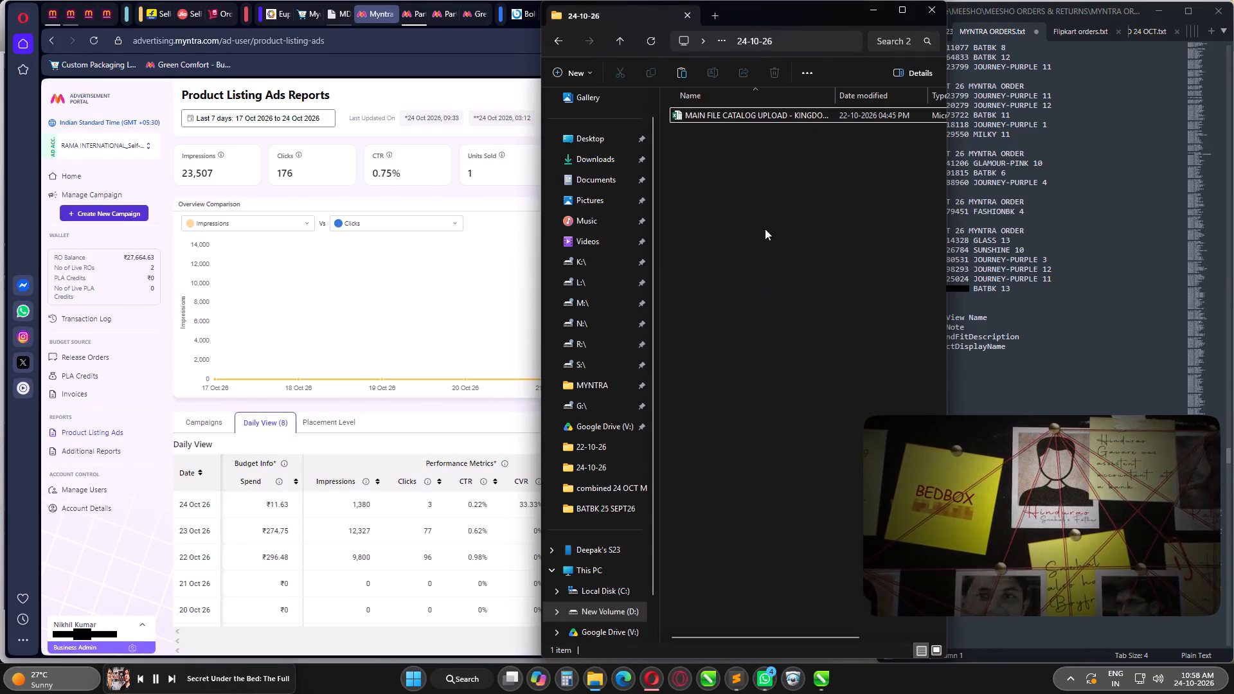
{"action": "key", "text": "ctrl+z"}
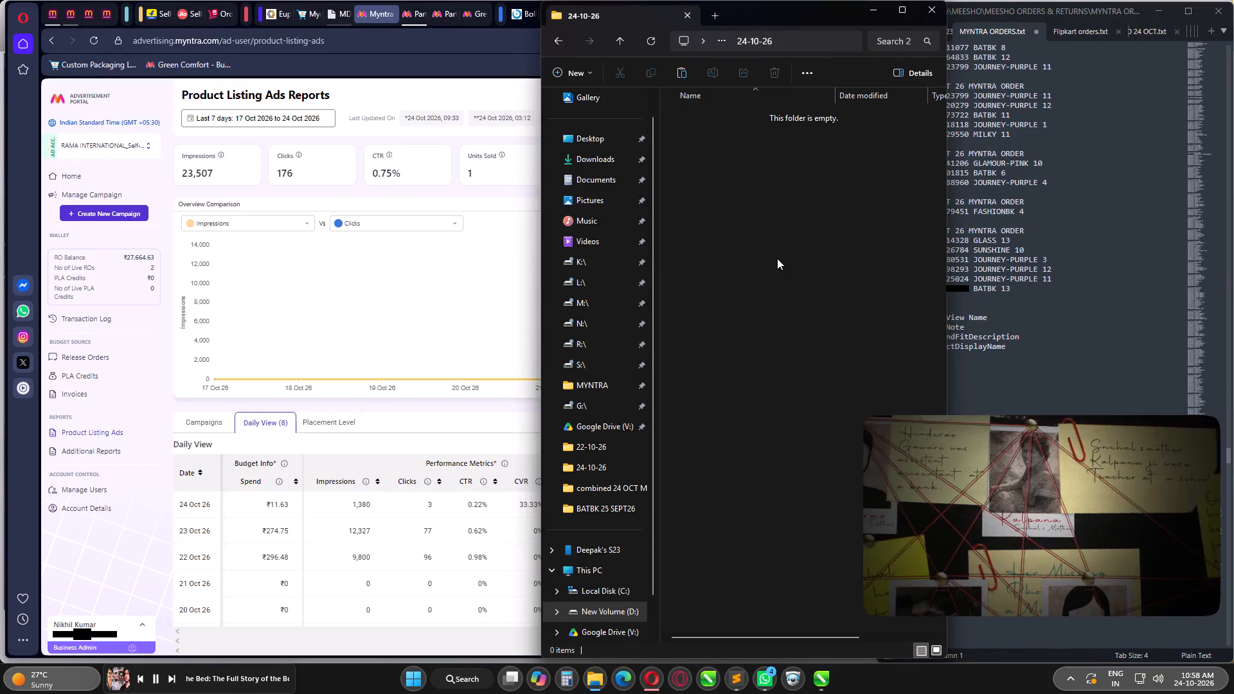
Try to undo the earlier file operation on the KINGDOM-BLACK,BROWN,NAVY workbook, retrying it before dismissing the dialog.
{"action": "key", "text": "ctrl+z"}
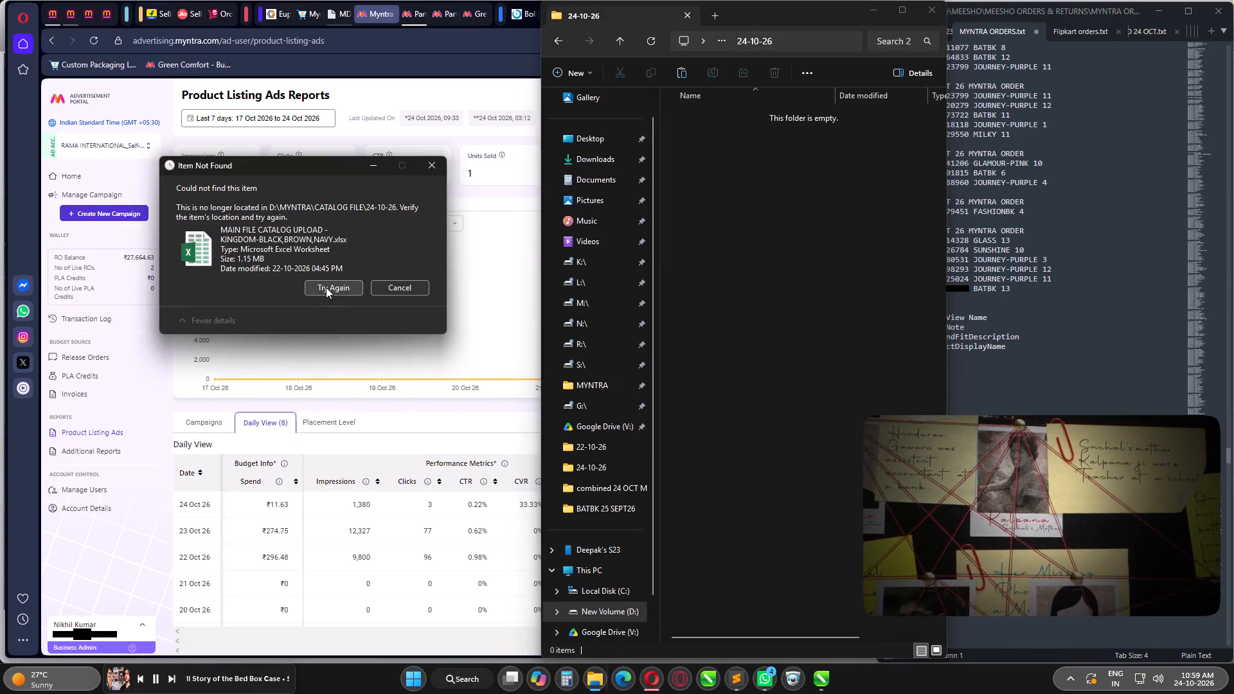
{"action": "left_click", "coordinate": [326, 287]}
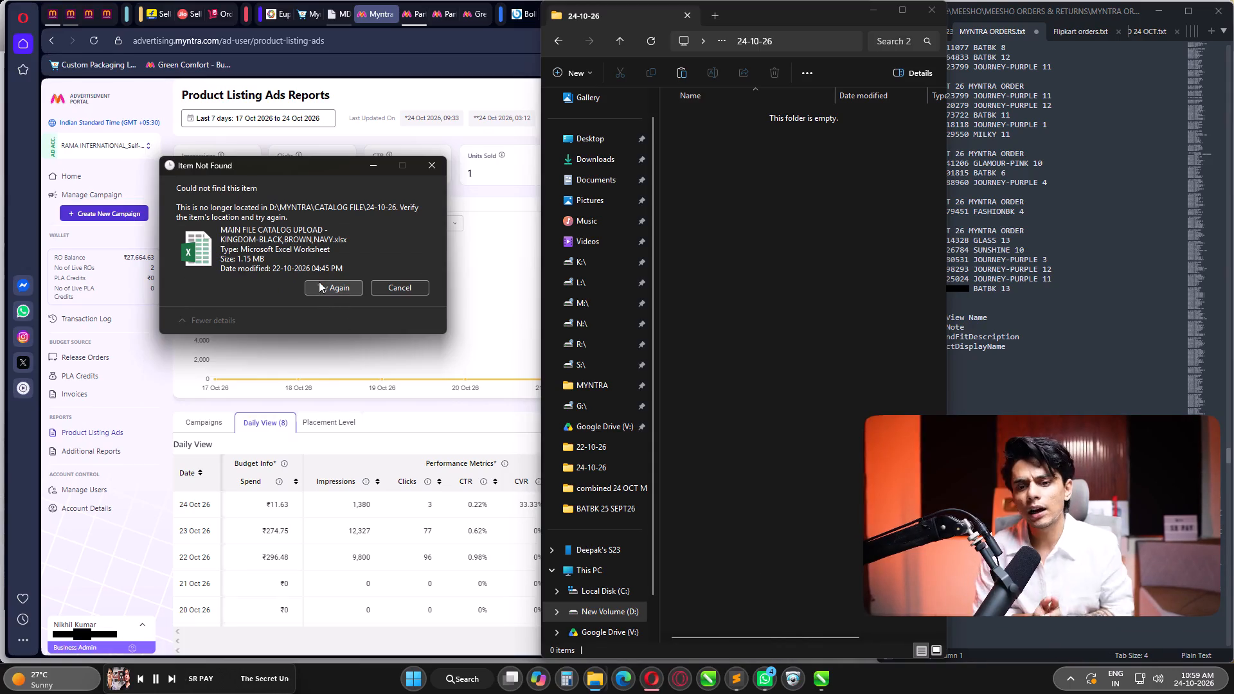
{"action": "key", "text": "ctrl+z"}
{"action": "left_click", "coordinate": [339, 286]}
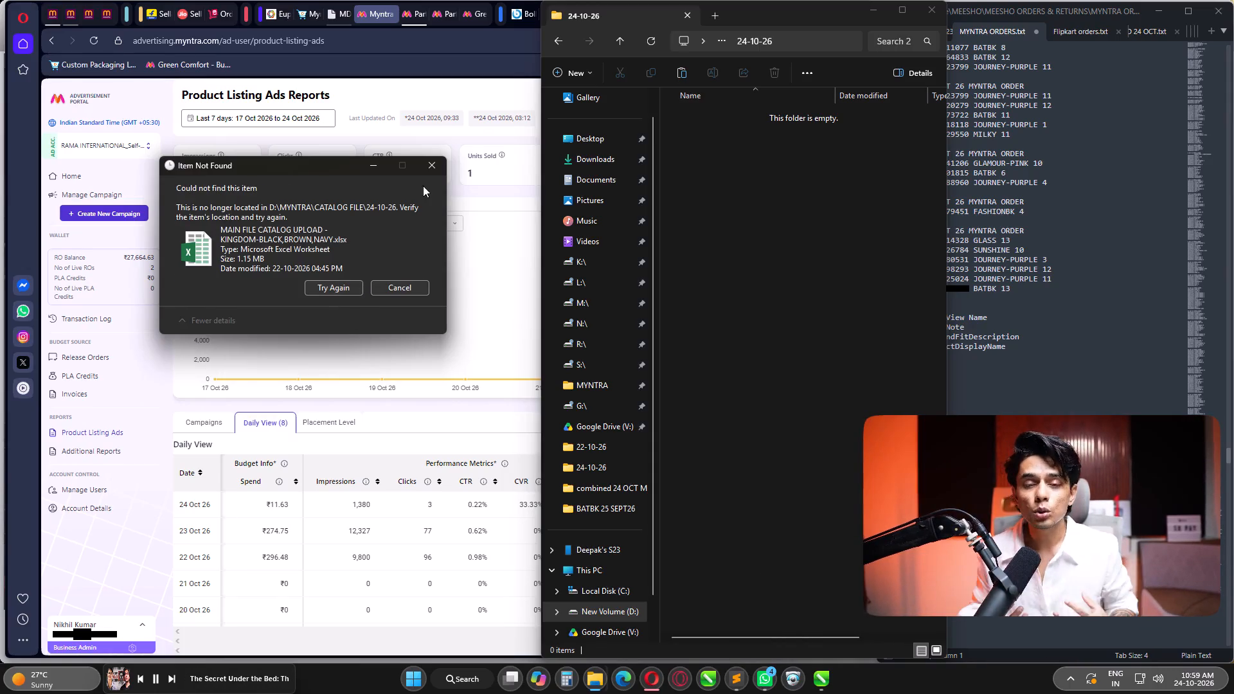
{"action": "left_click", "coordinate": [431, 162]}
Look through the files in the Desktop folder in a new tab, and close the file browsing window.
{"action": "left_click", "coordinate": [755, 226]}
{"action": "left_click", "coordinate": [730, 13]}
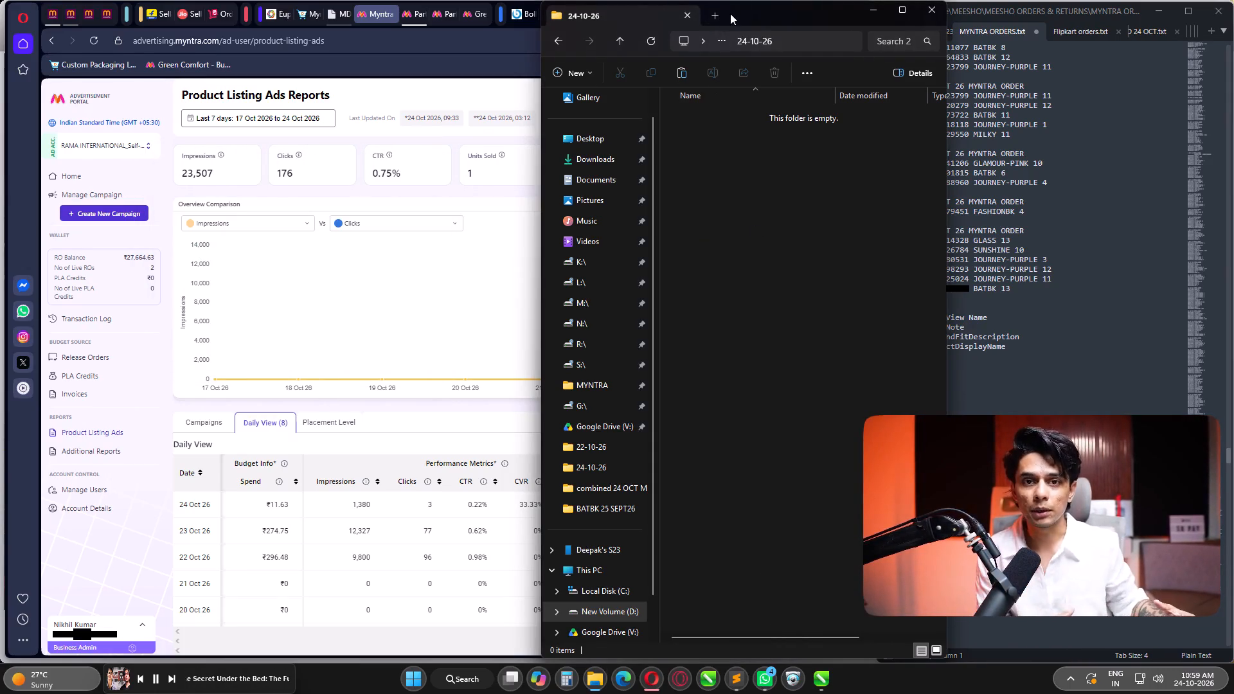
{"action": "left_click", "coordinate": [714, 16]}
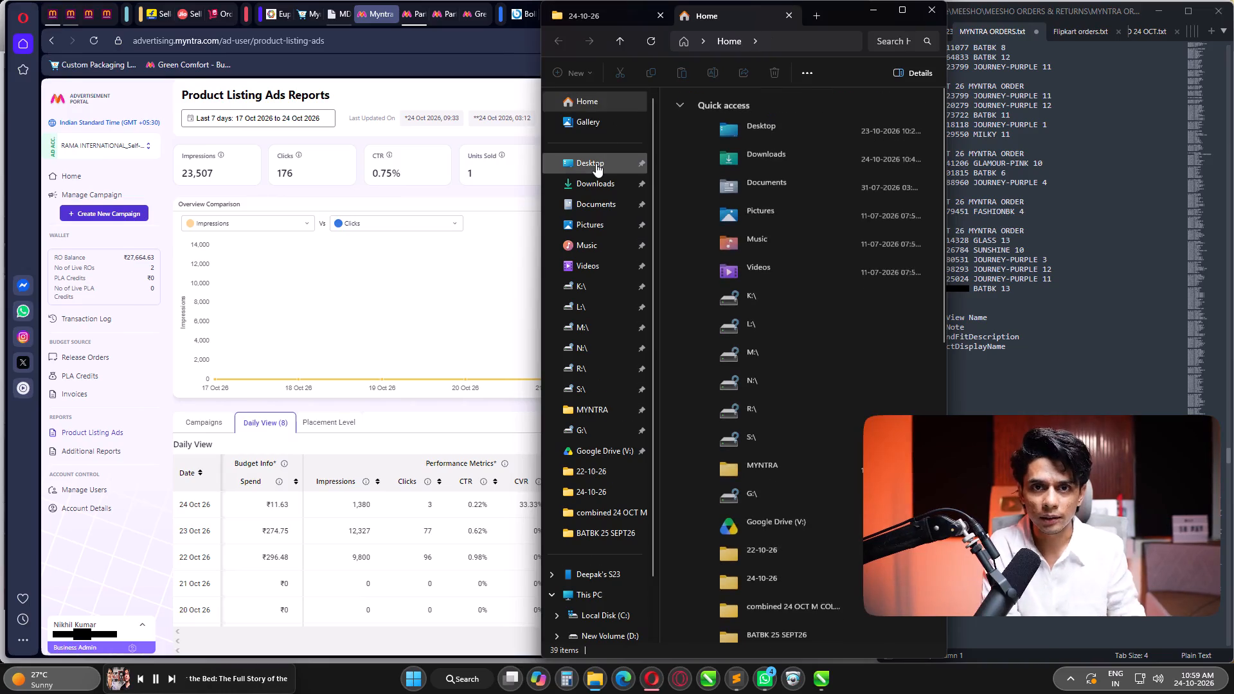
{"action": "left_click", "coordinate": [596, 163]}
{"action": "scroll", "coordinate": [753, 293], "scroll_direction": "down", "scroll_amount": 6}
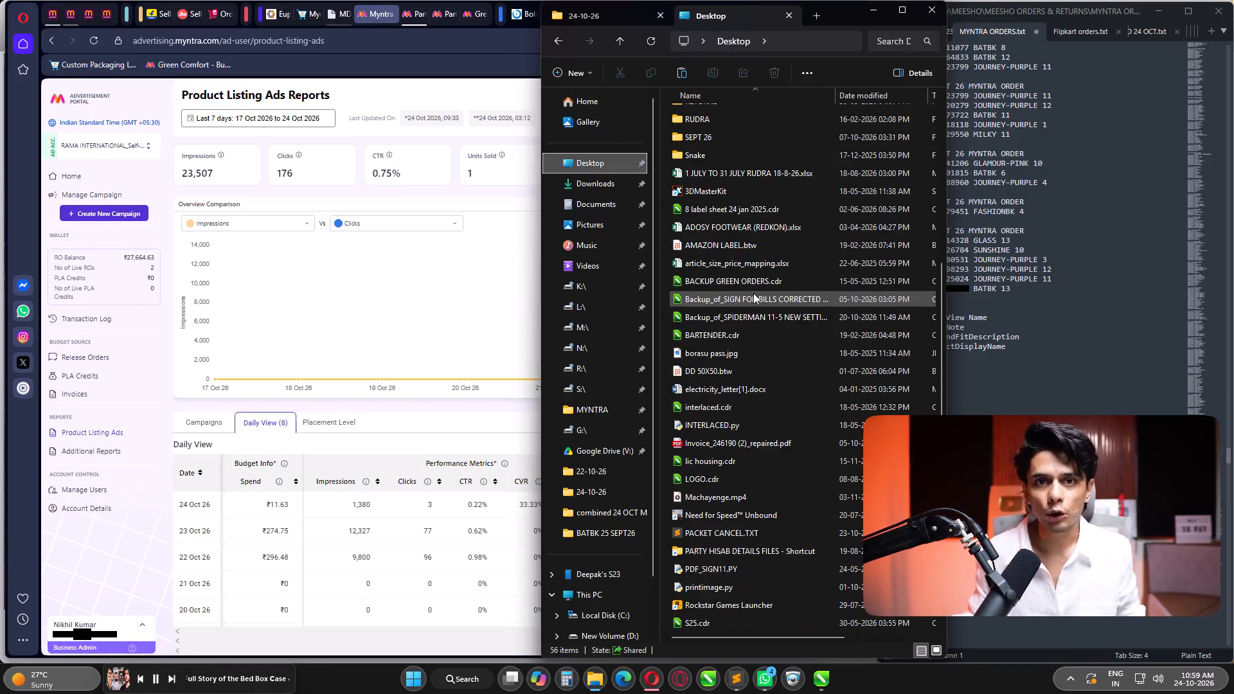
{"action": "scroll", "coordinate": [753, 293], "scroll_direction": "down", "scroll_amount": 18}
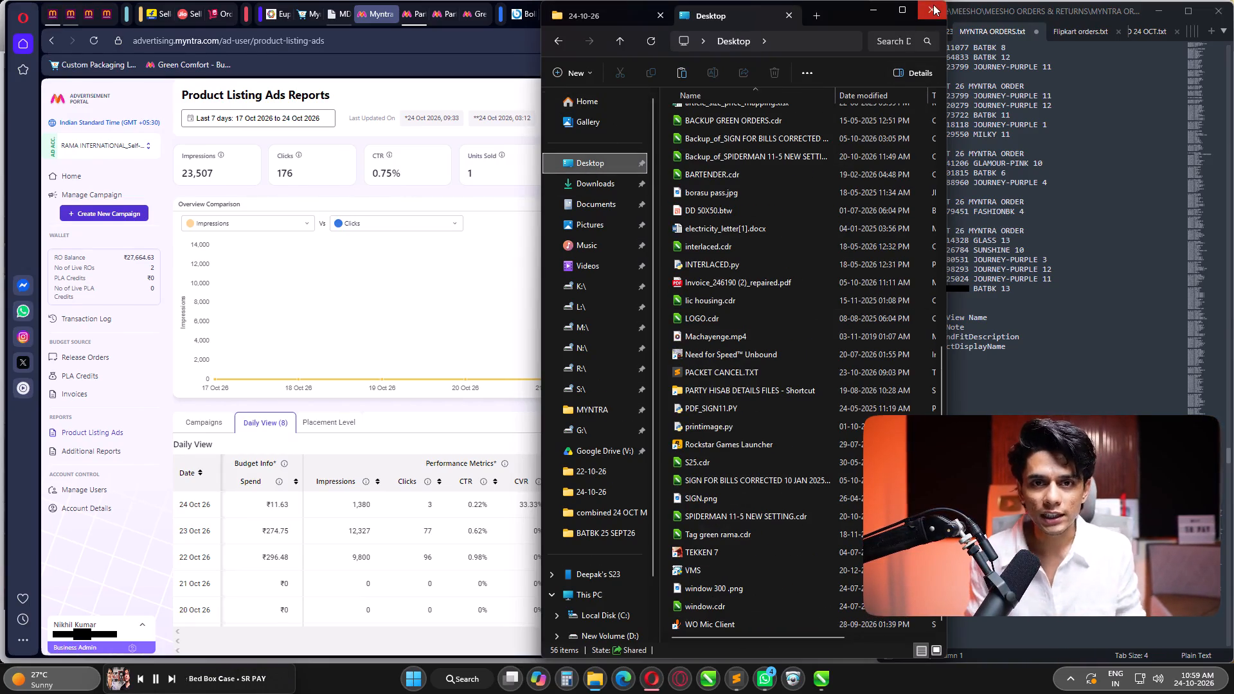
{"action": "scroll", "coordinate": [598, 292], "scroll_direction": "down", "scroll_amount": 5}
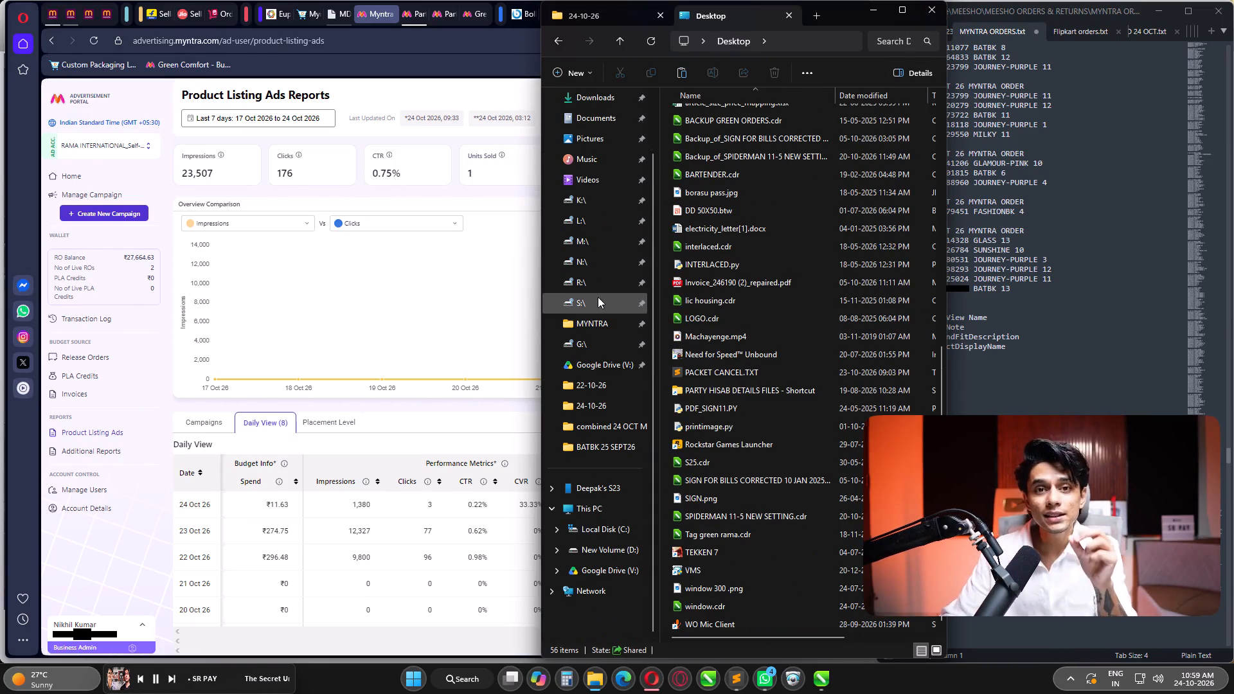
{"action": "scroll", "coordinate": [598, 297], "scroll_direction": "up", "scroll_amount": 5}
{"action": "left_click", "coordinate": [933, 7]}
Restore the deleted MAIN FILE CATALOG UPLOAD - KINGDOM-BLACK,BROWN,NAVY workbook from the Recycle Bin.
{"action": "left_click", "coordinate": [818, 17]}
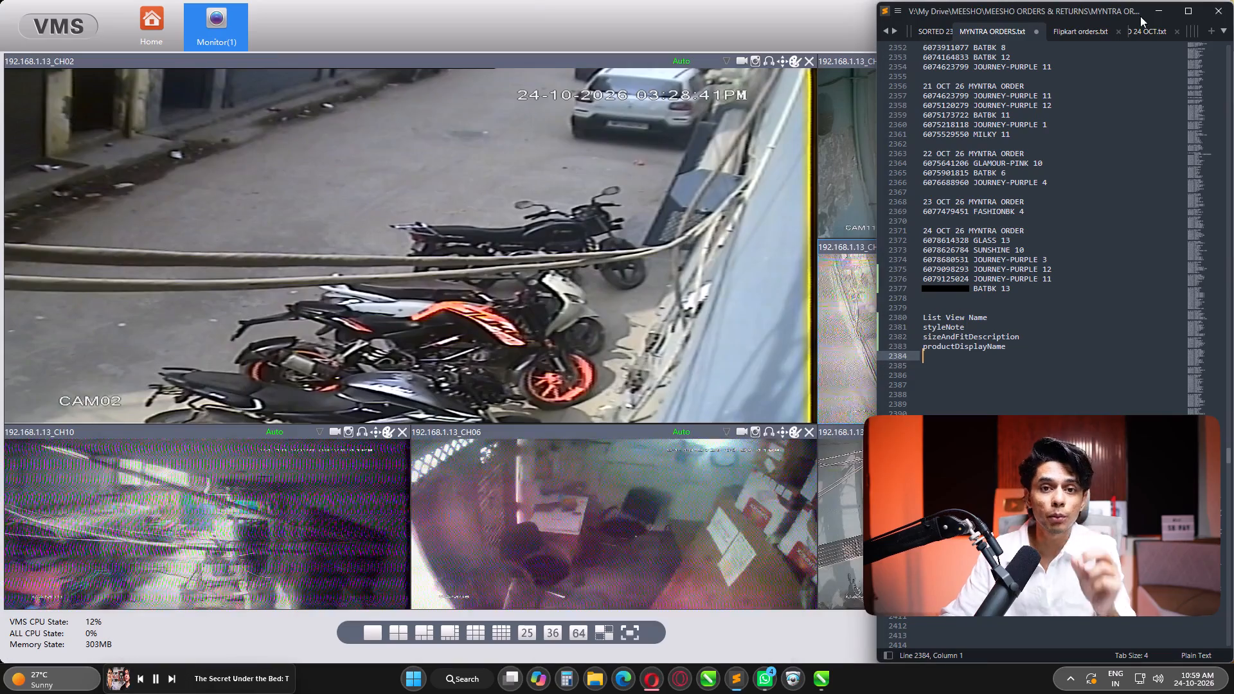
{"action": "left_click", "coordinate": [1152, 10]}
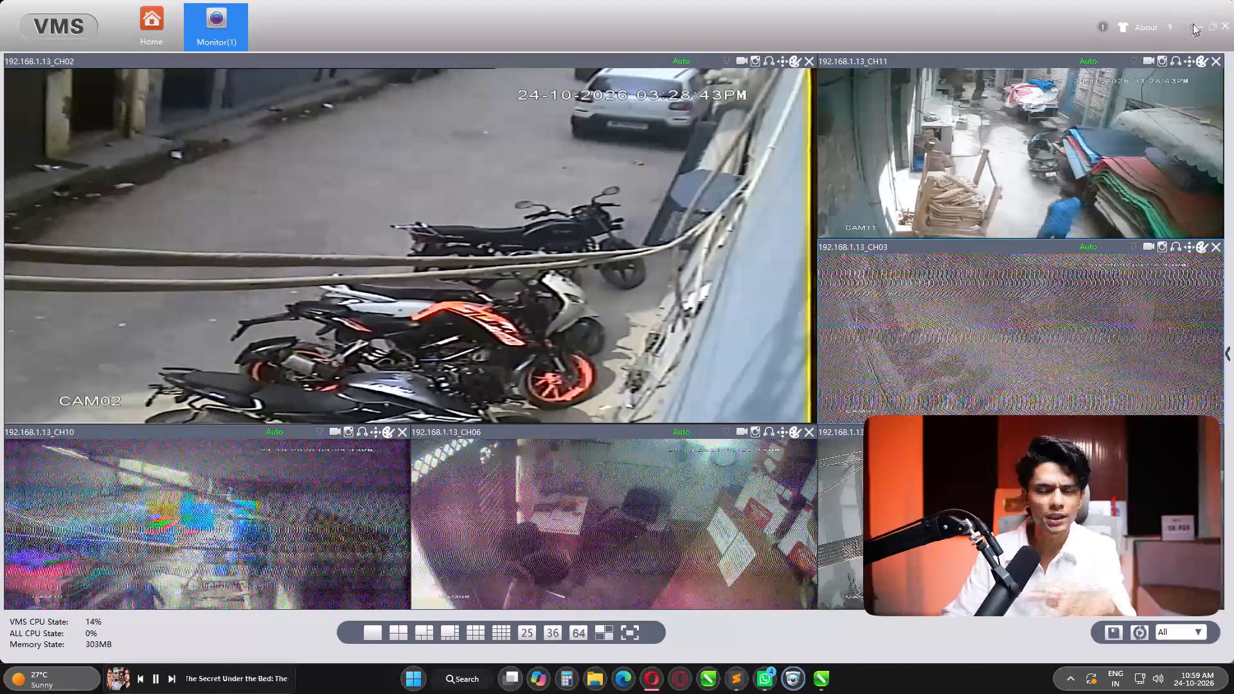
{"action": "left_click", "coordinate": [801, 14]}
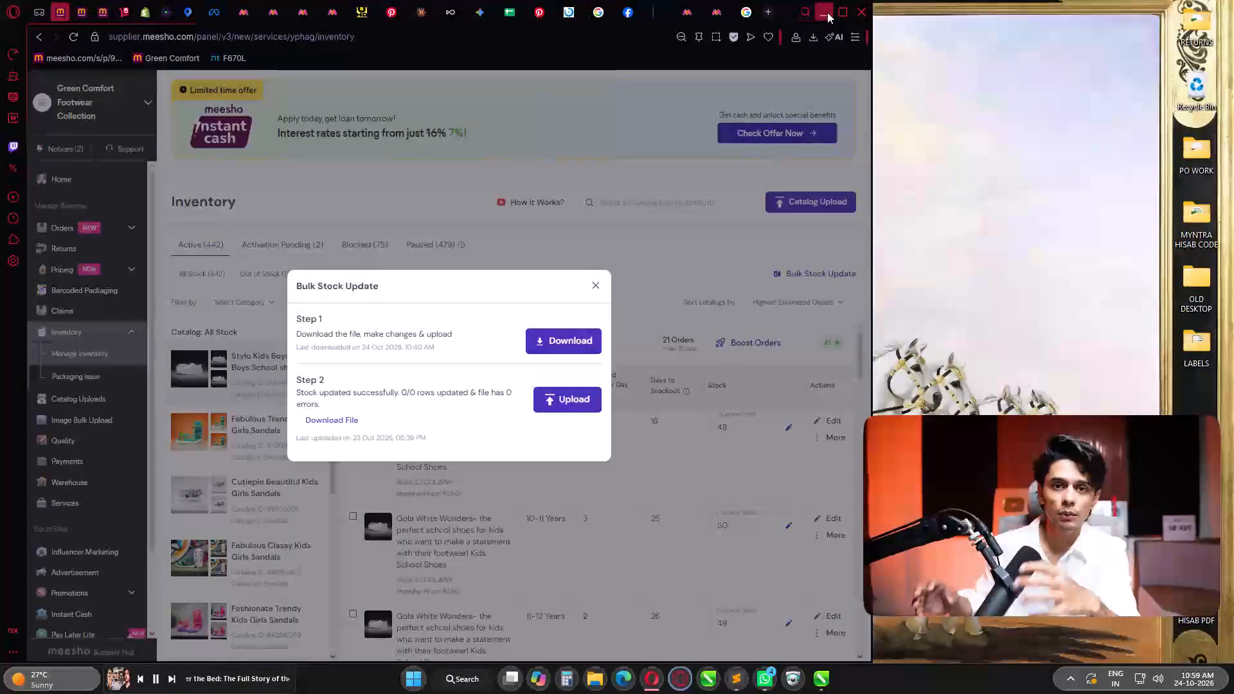
{"action": "left_click", "coordinate": [827, 12]}
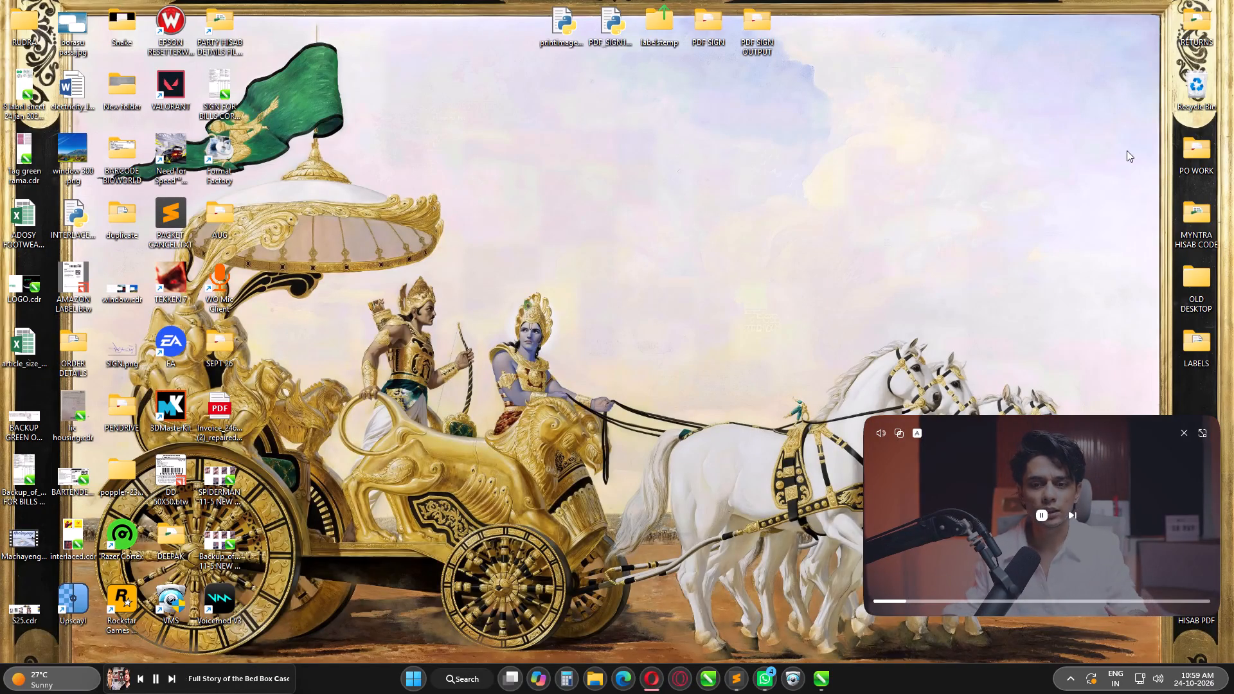
{"action": "double_click", "coordinate": [1188, 96]}
{"action": "scroll", "coordinate": [782, 295], "scroll_direction": "down", "scroll_amount": 1}
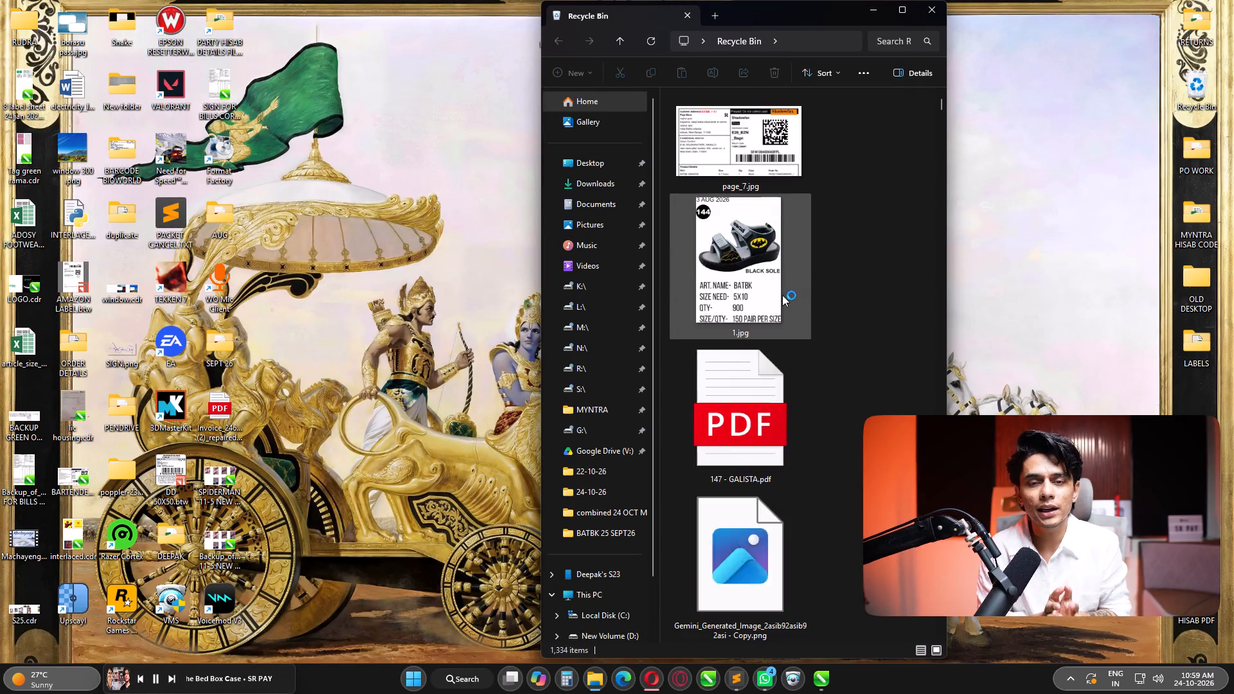
{"action": "scroll", "coordinate": [782, 295], "scroll_direction": "down", "scroll_amount": 3}
{"action": "scroll", "coordinate": [782, 295], "scroll_direction": "up", "scroll_amount": 5}
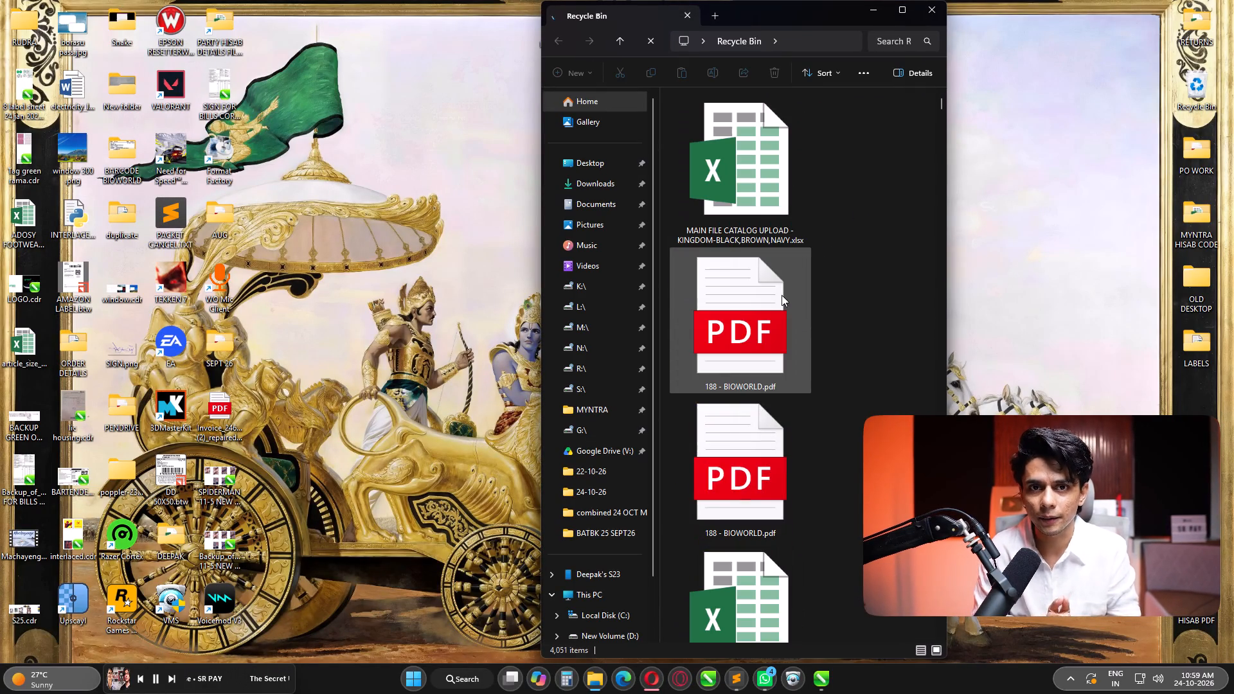
{"action": "scroll", "coordinate": [782, 295], "scroll_direction": "up", "scroll_amount": 5}
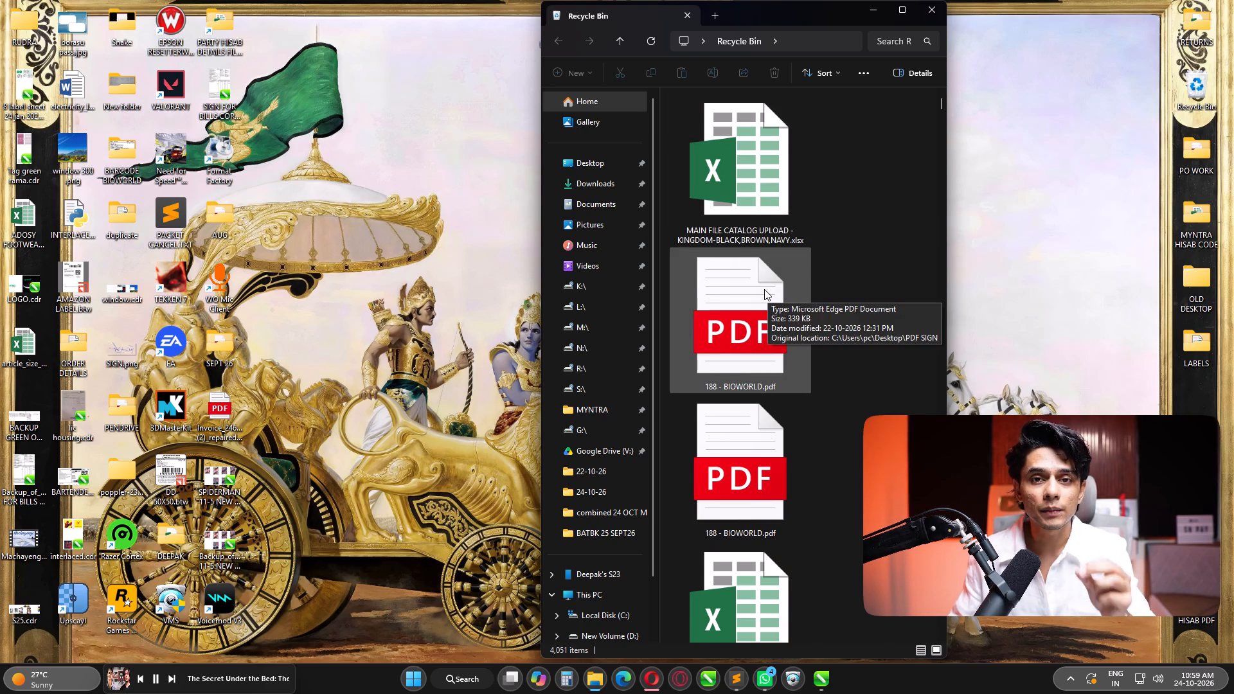
{"action": "scroll", "coordinate": [764, 289], "scroll_direction": "down", "scroll_amount": 1}
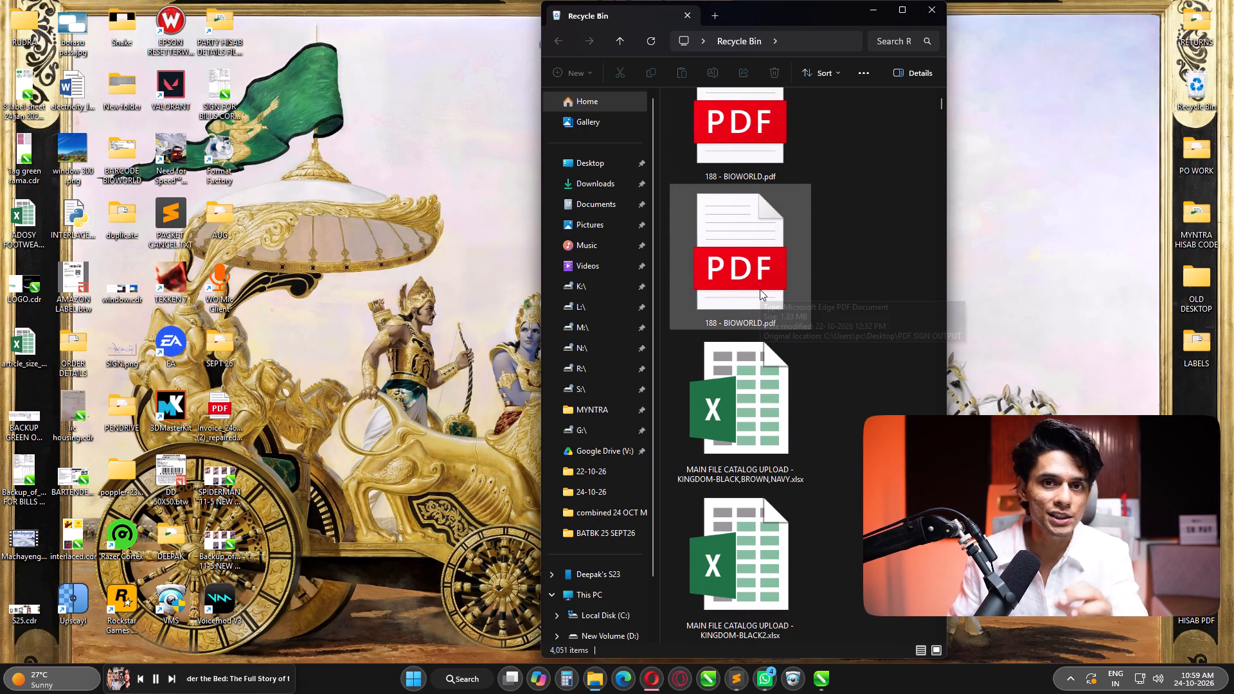
{"action": "scroll", "coordinate": [760, 289], "scroll_direction": "up", "scroll_amount": 4}
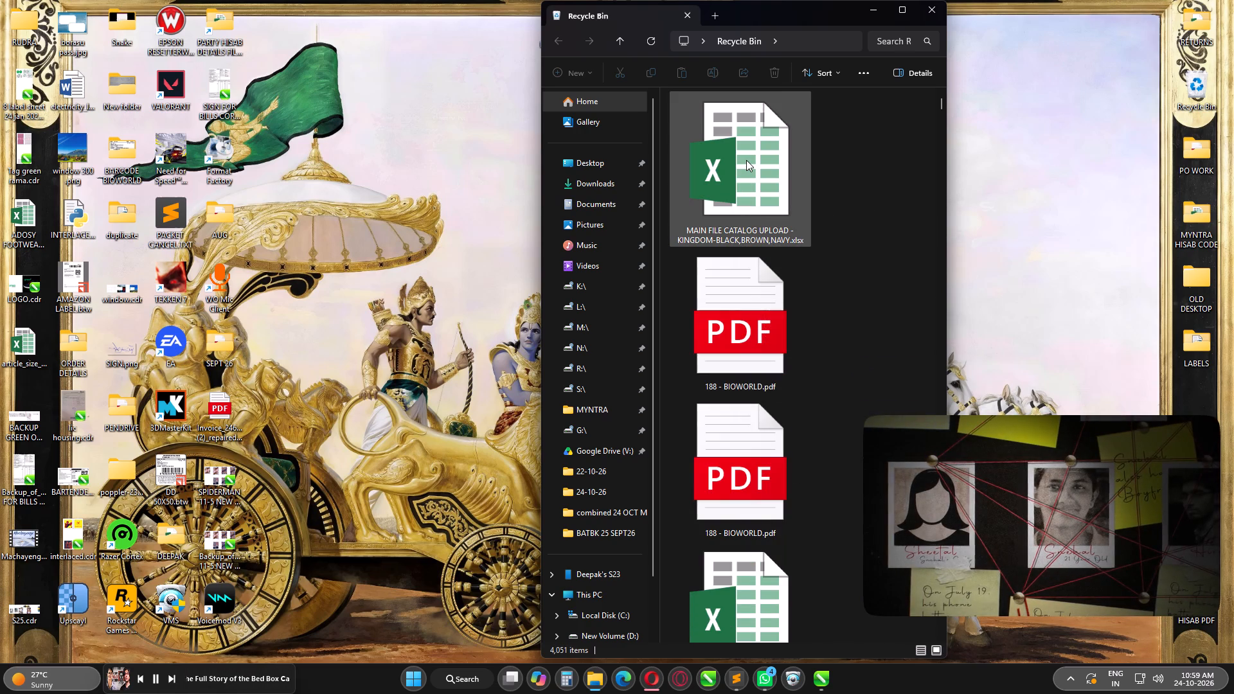
{"action": "left_click", "coordinate": [746, 160]}
{"action": "right_click", "coordinate": [744, 159]}
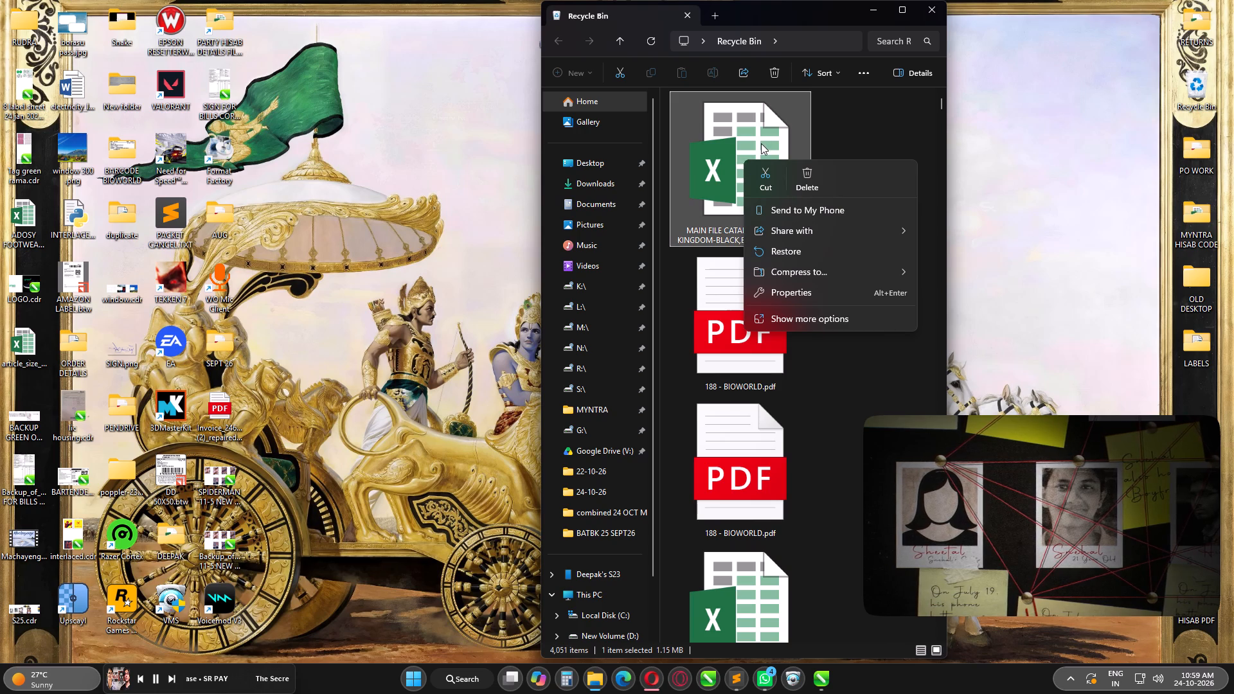
{"action": "left_click", "coordinate": [791, 249]}
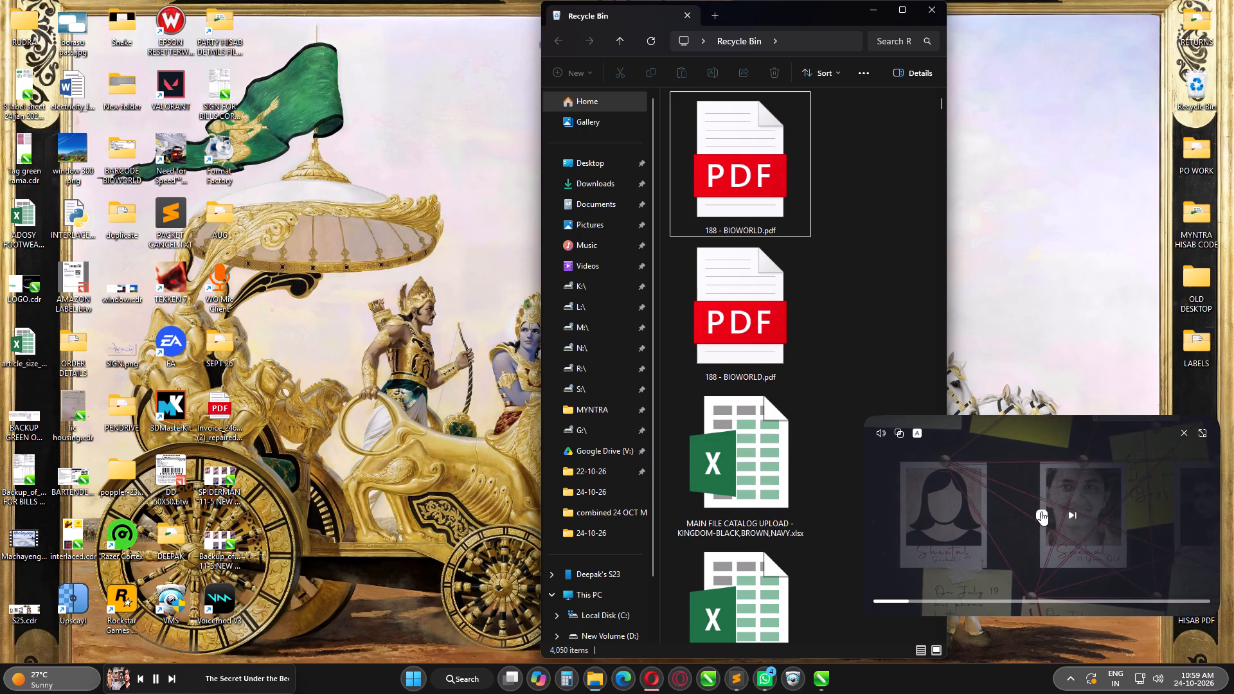
Pause the floating video.
{"action": "left_click", "coordinate": [1041, 512]}
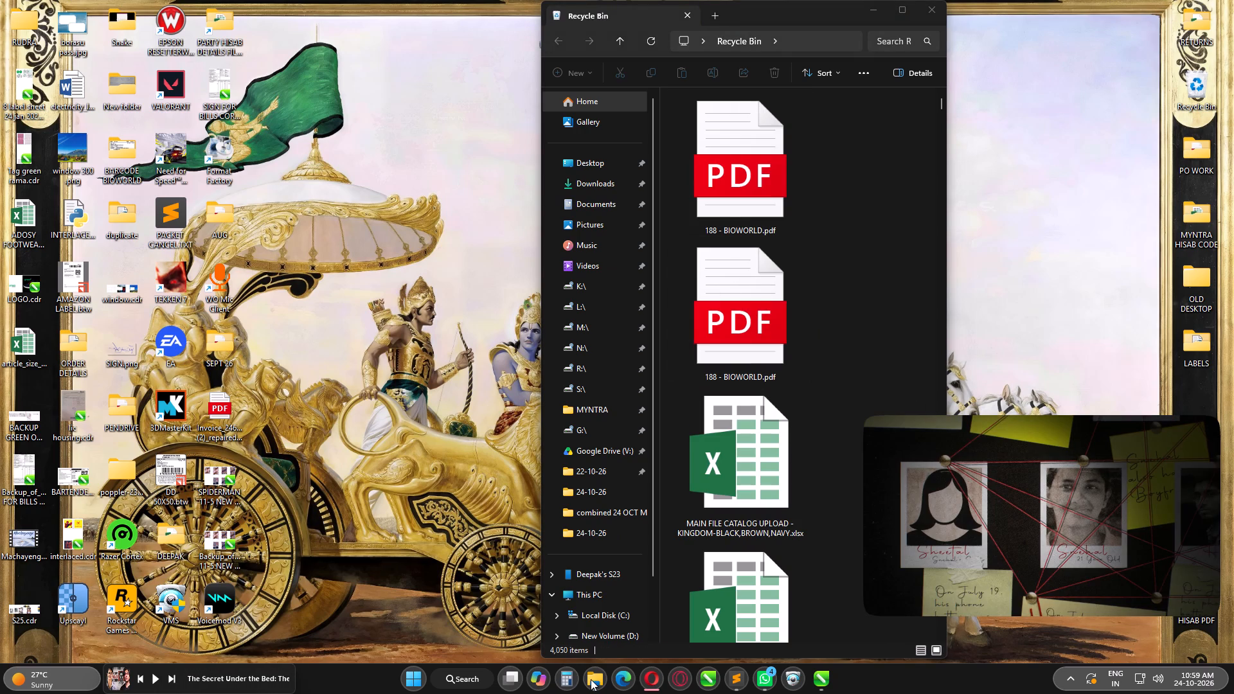
Find the restored KINGDOM-BLACK,BROWN,NAVY workbook among the recent files and open its containing 24-10-26 folder.
{"action": "left_click", "coordinate": [591, 679]}
{"action": "left_click", "coordinate": [600, 172]}
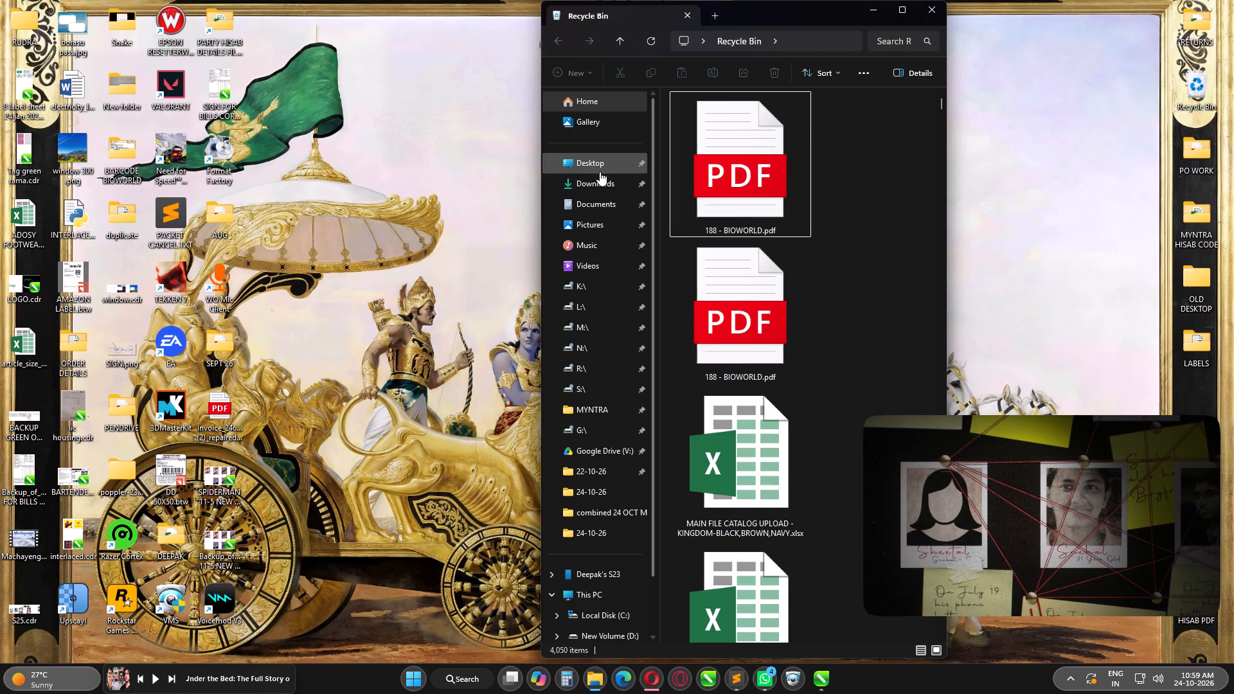
{"action": "left_click", "coordinate": [595, 103]}
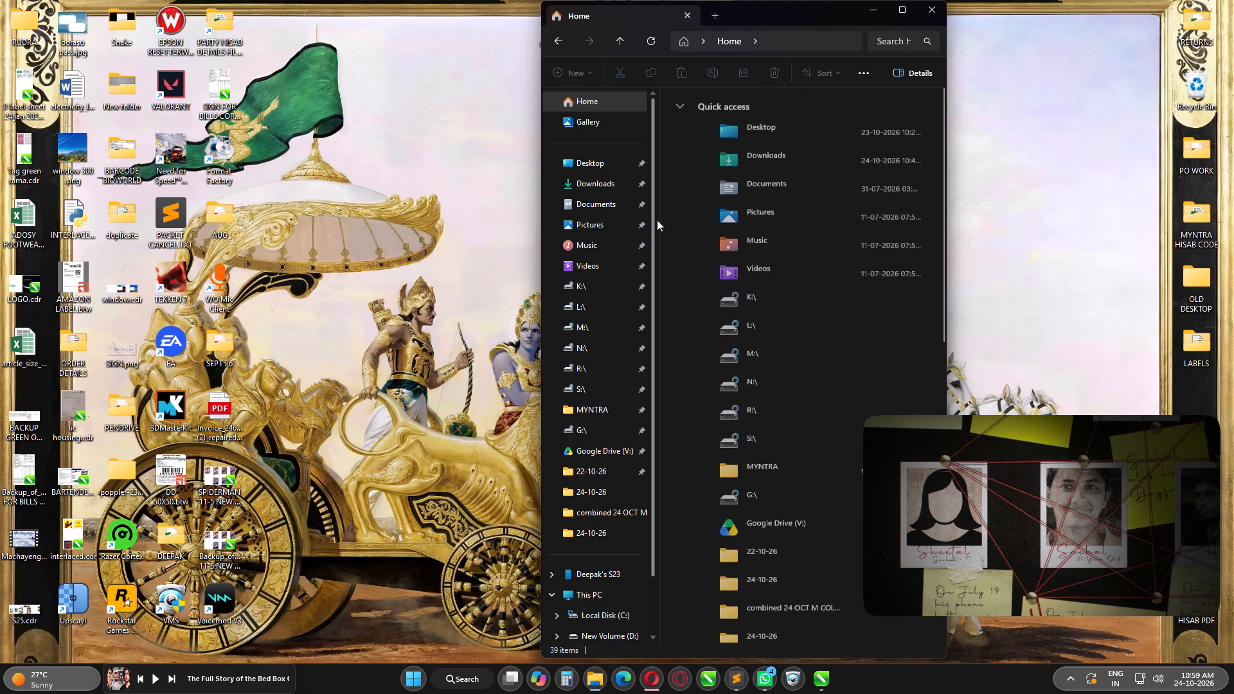
{"action": "scroll", "coordinate": [750, 278], "scroll_direction": "down", "scroll_amount": 5}
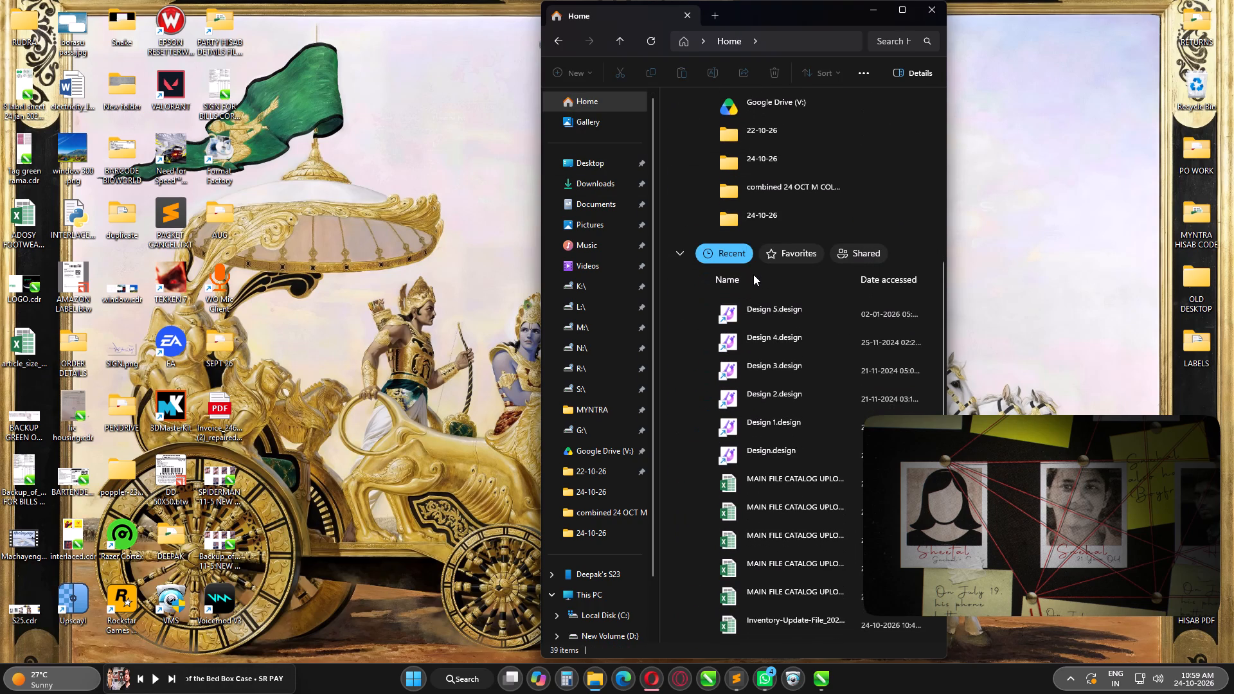
{"action": "scroll", "coordinate": [753, 274], "scroll_direction": "down", "scroll_amount": 1}
{"action": "left_click", "coordinate": [902, 15]}
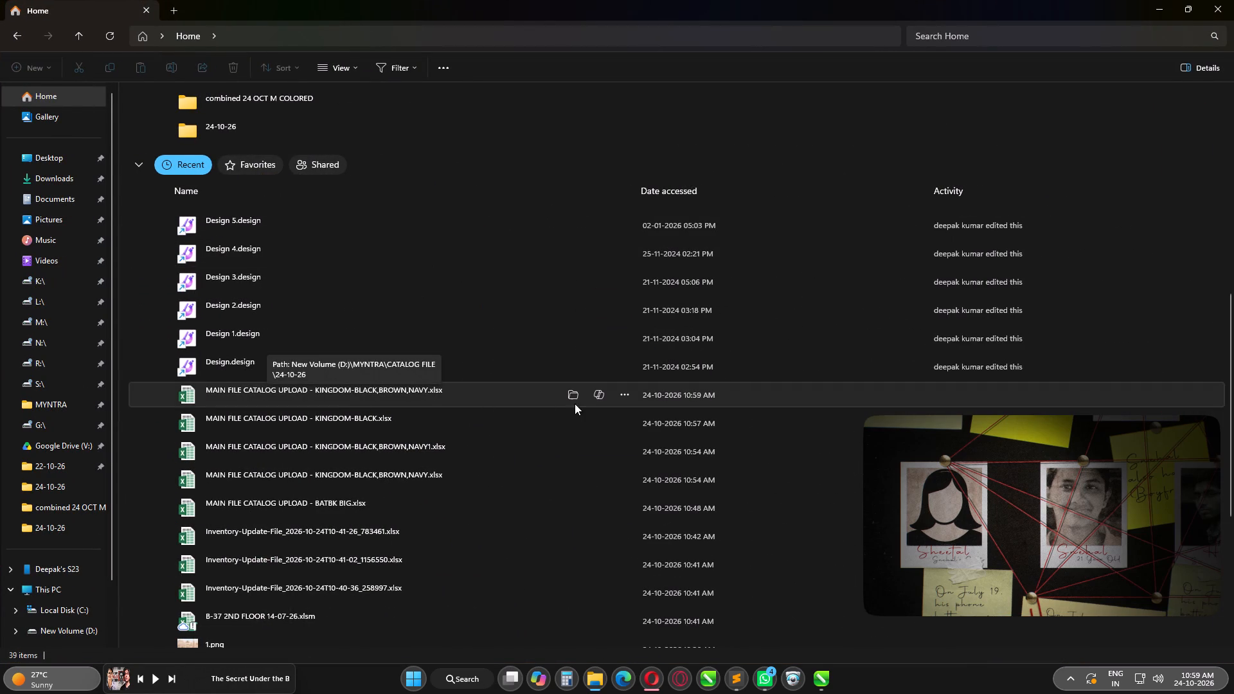
{"action": "left_click", "coordinate": [571, 393]}
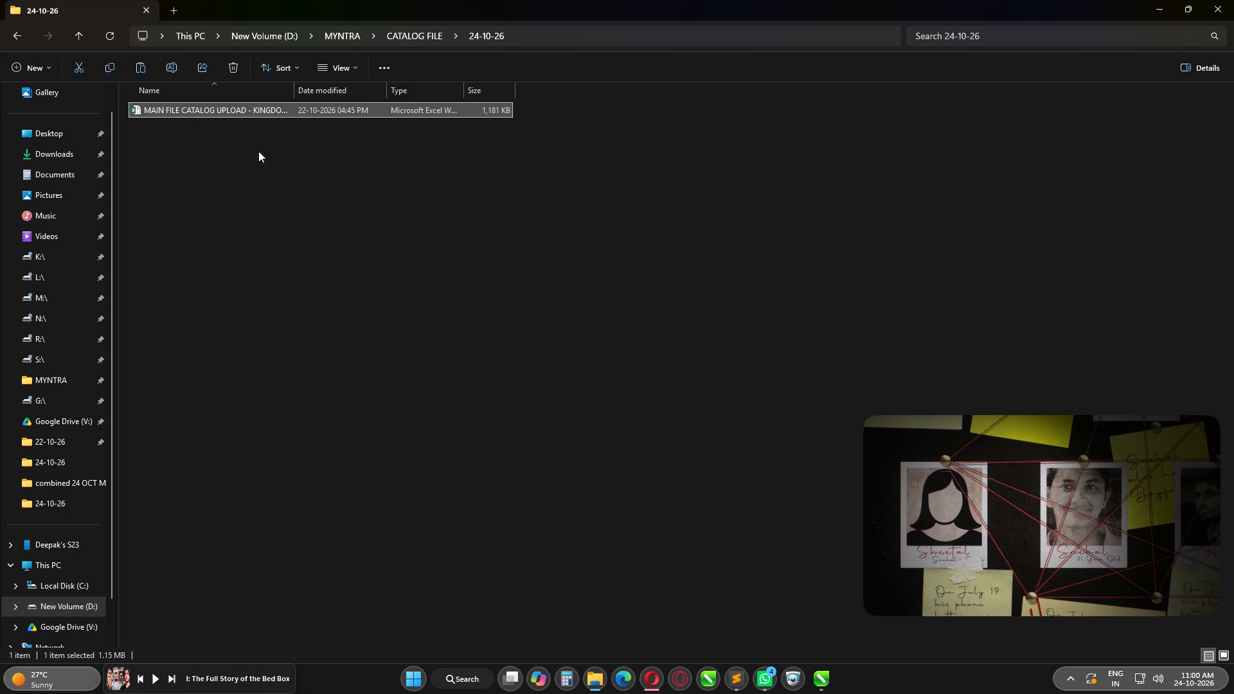
Open the restored KINGDOM-BLACK,BROWN,NAVY workbook, dismiss the activation notice, and enable editing and its linked content.
{"action": "double_click", "coordinate": [269, 112]}
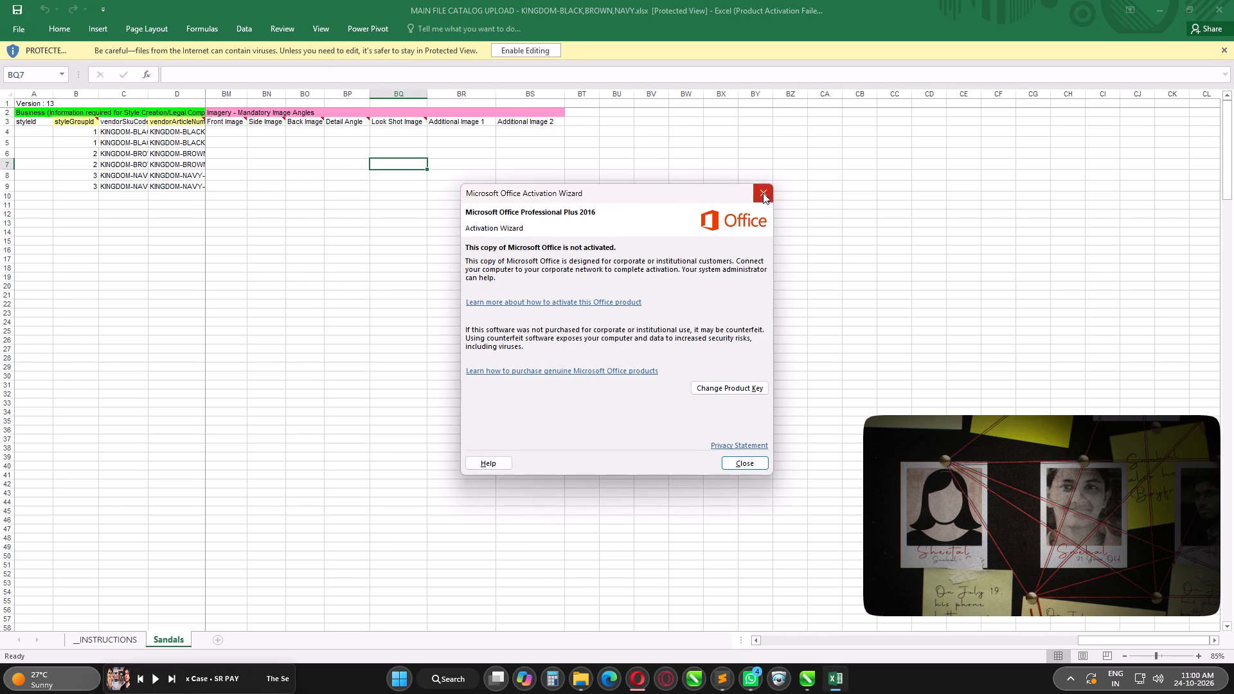
{"action": "left_click", "coordinate": [763, 193]}
{"action": "left_click", "coordinate": [528, 49]}
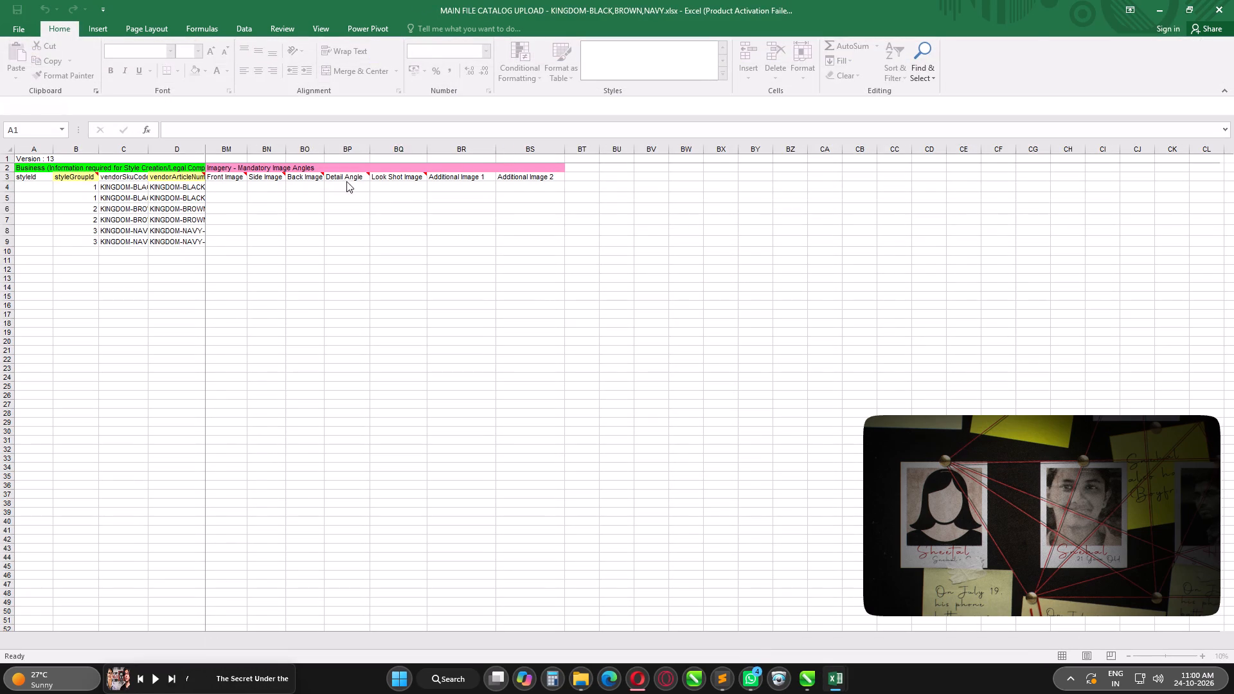
{"action": "left_click", "coordinate": [341, 179]}
{"action": "left_click", "coordinate": [294, 102]}
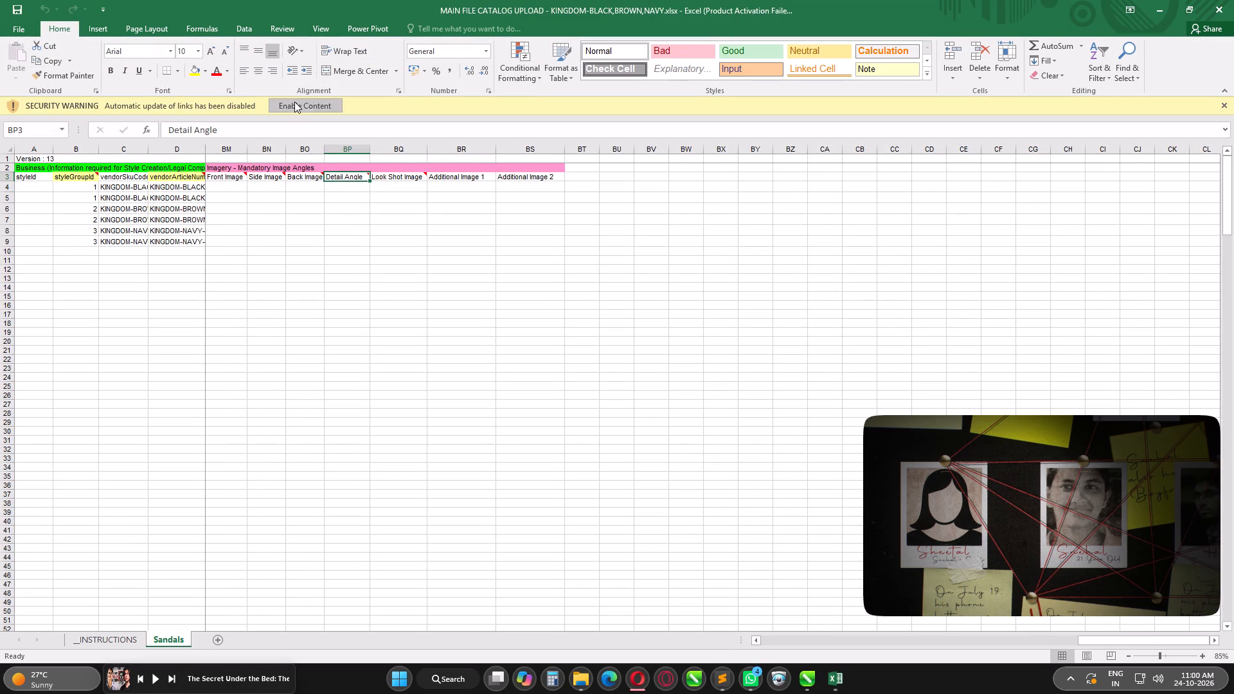
{"action": "left_click", "coordinate": [580, 375]}
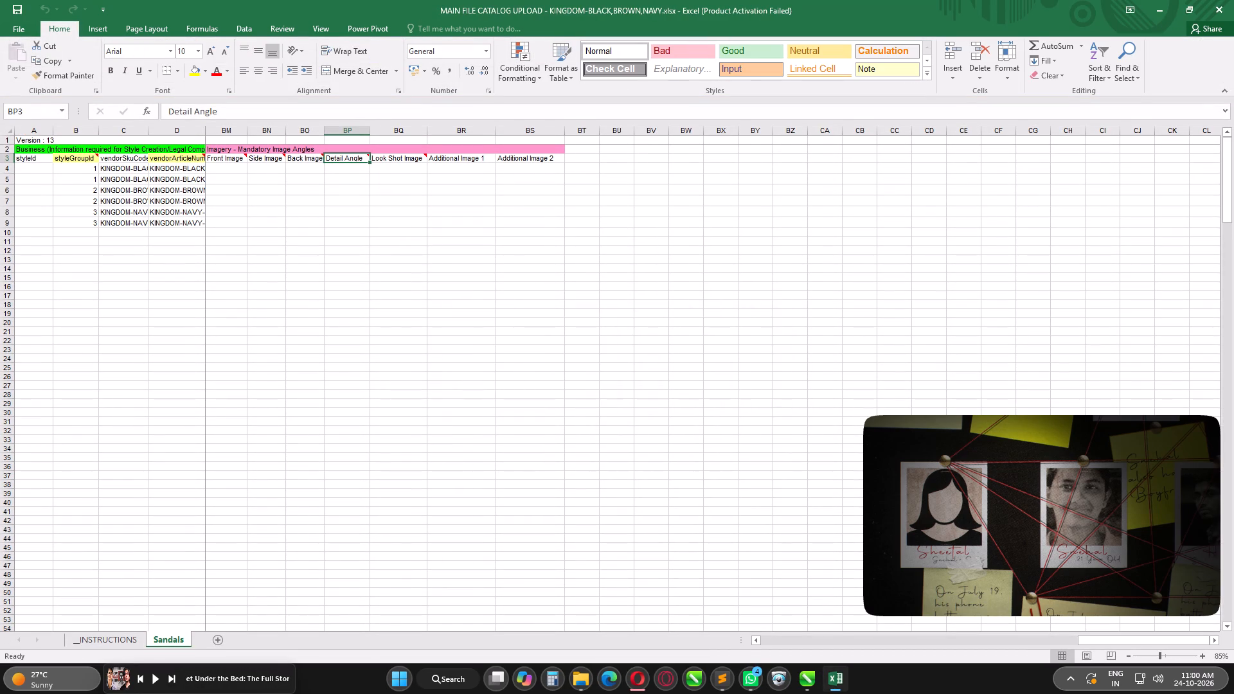
Go back along the first data row of the Sandals sheet to its styleGroupId cell, B4.
{"action": "left_click", "coordinate": [373, 170]}
{"action": "key", "text": "ctrl+Left"}
{"action": "key", "text": "ctrl+Left"}
{"action": "key", "text": "ctrl+Left"}
{"action": "key", "text": "ctrl+Left"}
{"action": "key", "text": "ctrl+Left"}
{"action": "key", "text": "ctrl+Left"}
{"action": "key", "text": "ctrl+Left"}
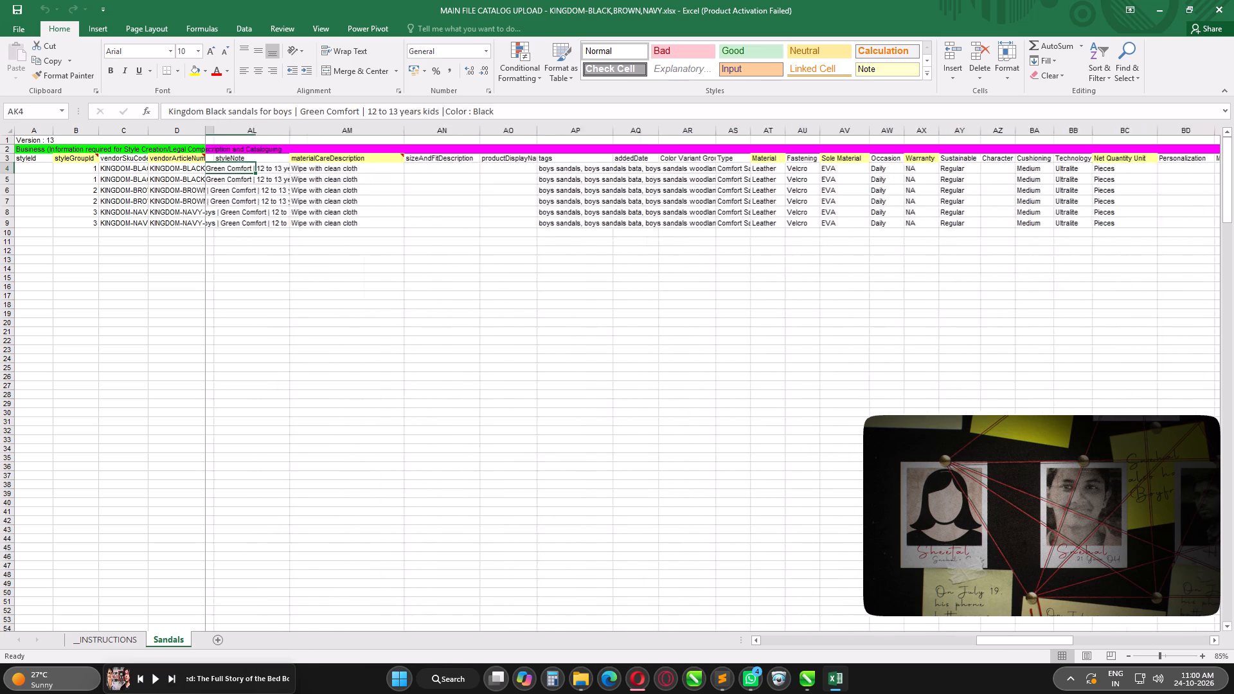
{"action": "key", "text": "ctrl+Left"}
{"action": "key", "text": "ctrl+Left"}
{"action": "key", "text": "ctrl+Left"}
{"action": "key", "text": "ctrl+Left"}
{"action": "key", "text": "ctrl+Left"}
{"action": "key", "text": "ctrl+Left"}
{"action": "key", "text": "ctrl+Left"}
{"action": "key", "text": "ctrl+Left"}
{"action": "key", "text": "ctrl+Left"}
{"action": "key", "text": "ctrl+Left"}
{"action": "key", "text": "Right"}
{"action": "key", "text": "Right"}
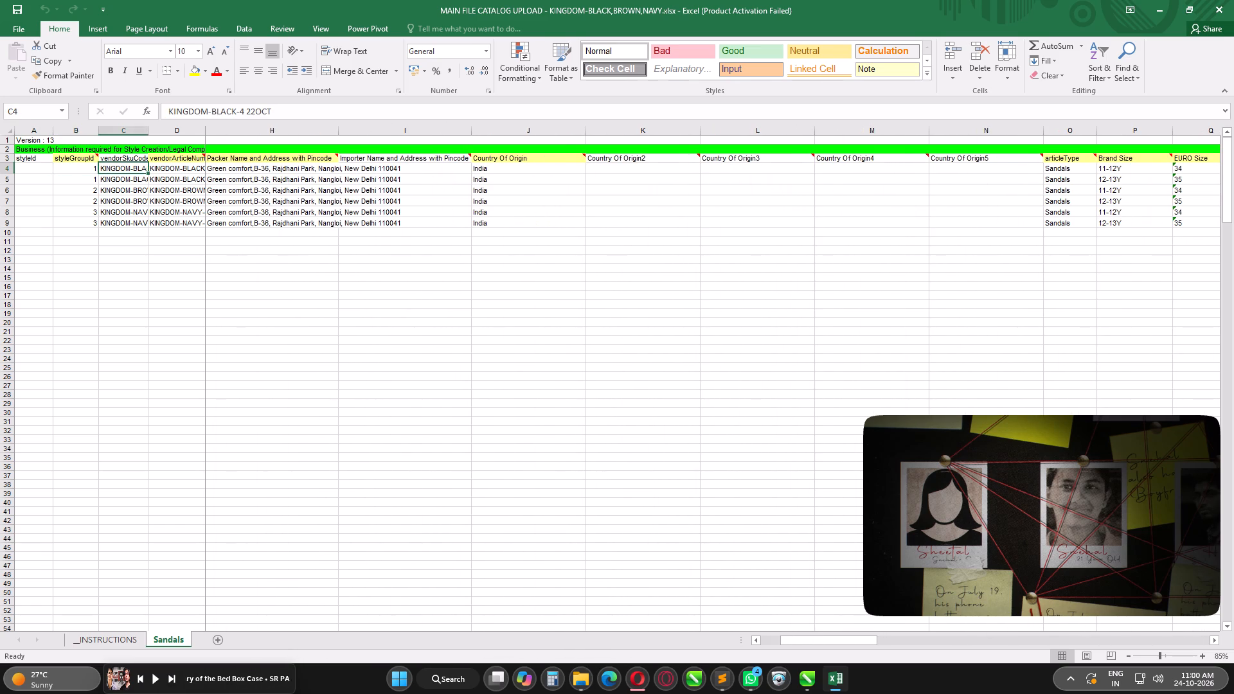
{"action": "key", "text": "Left"}
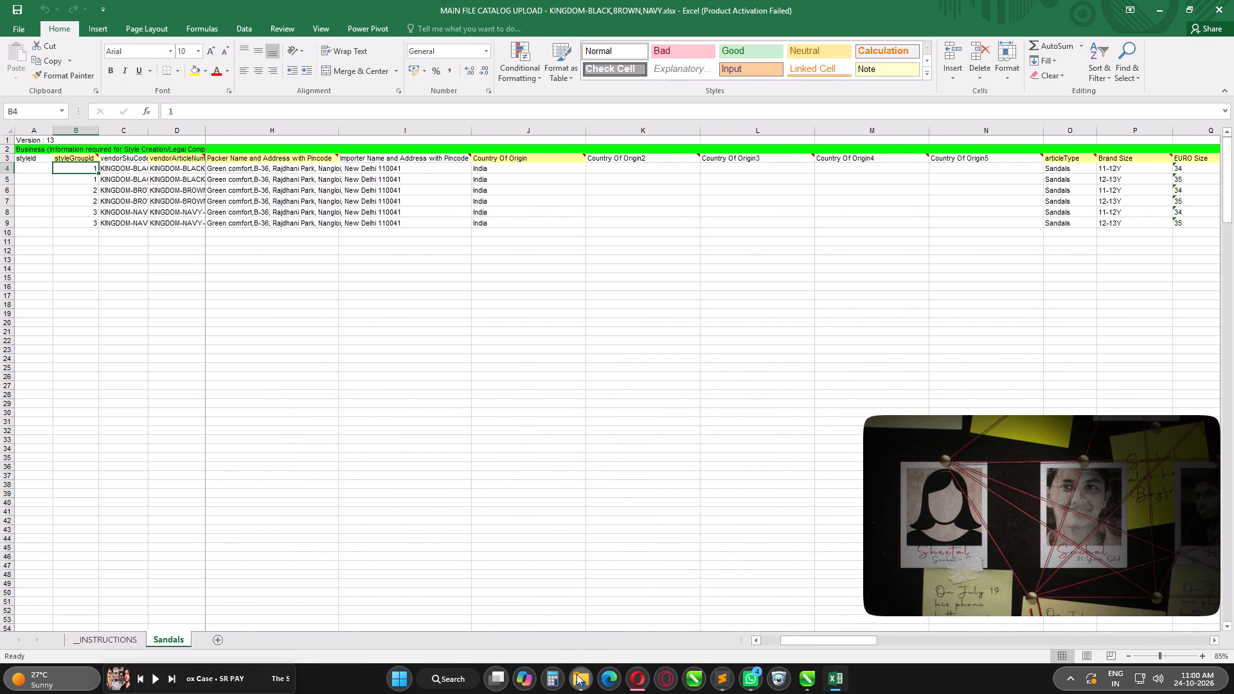
Open the MAIN FILE CATALOG UPLOAD - BATBK BIG workbook from the 23-9-26 catalog folder, continuing past the link update dialogs.
{"action": "left_click", "coordinate": [576, 674]}
{"action": "left_click", "coordinate": [1188, 9]}
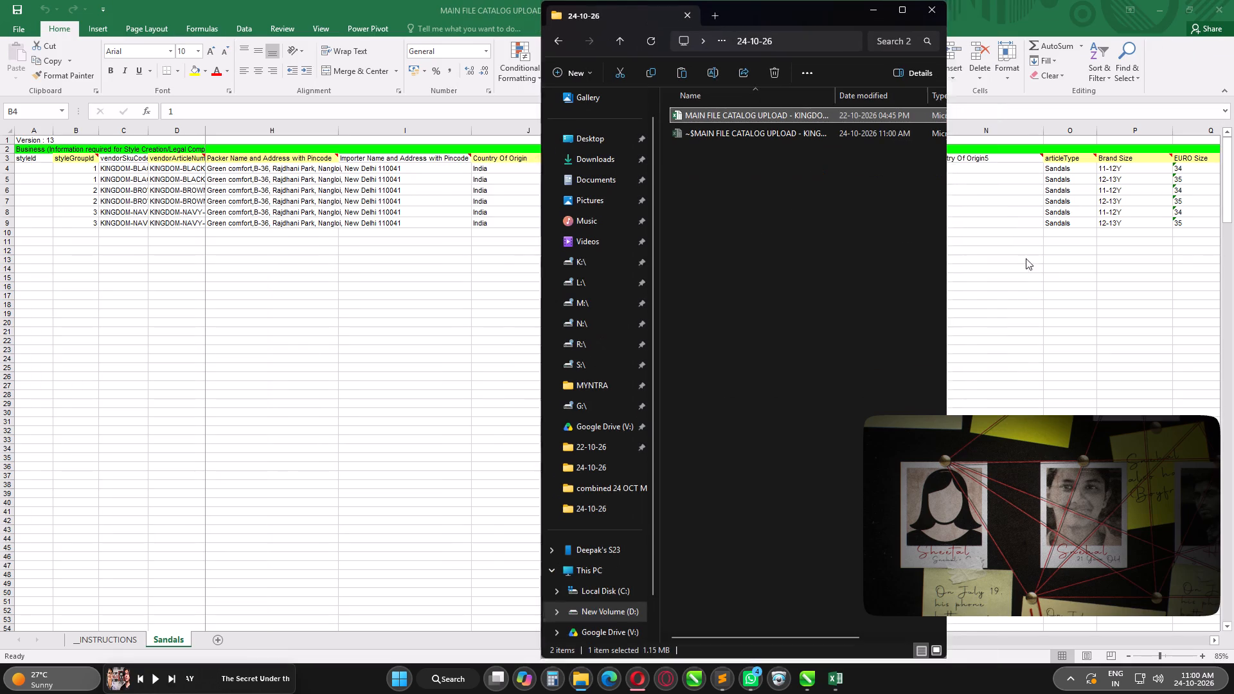
{"action": "left_click", "coordinate": [866, 332]}
{"action": "left_click", "coordinate": [594, 379]}
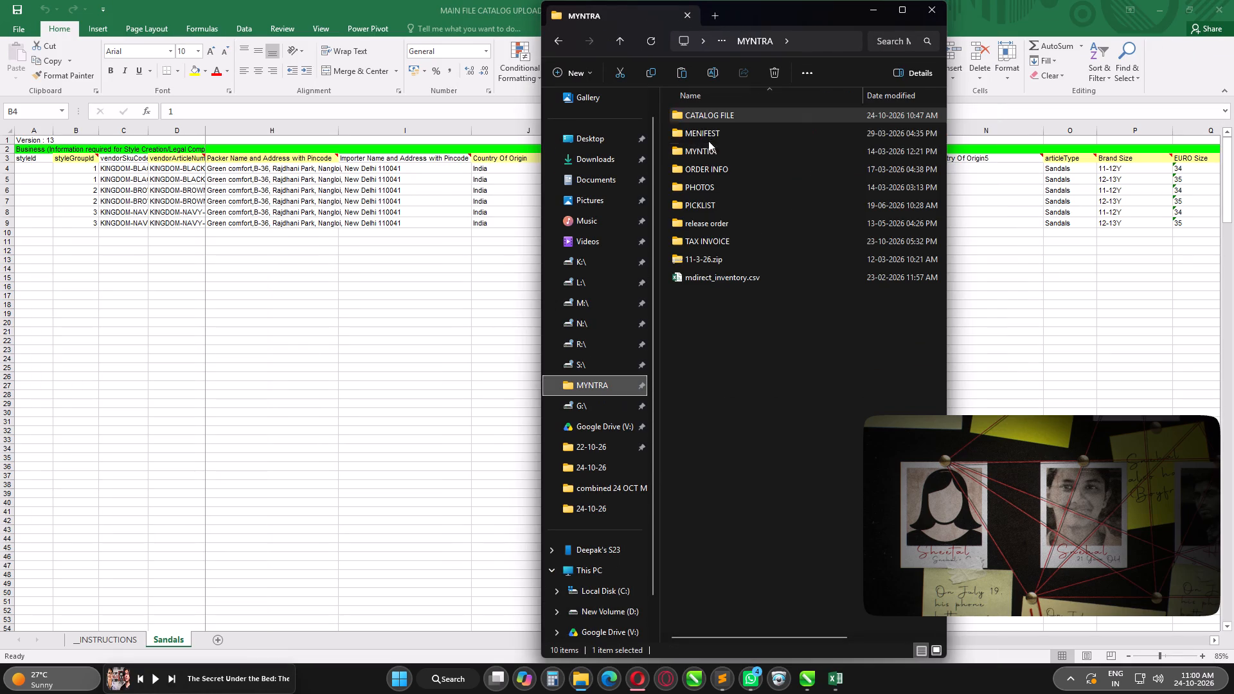
{"action": "double_click", "coordinate": [708, 116]}
{"action": "double_click", "coordinate": [704, 310]}
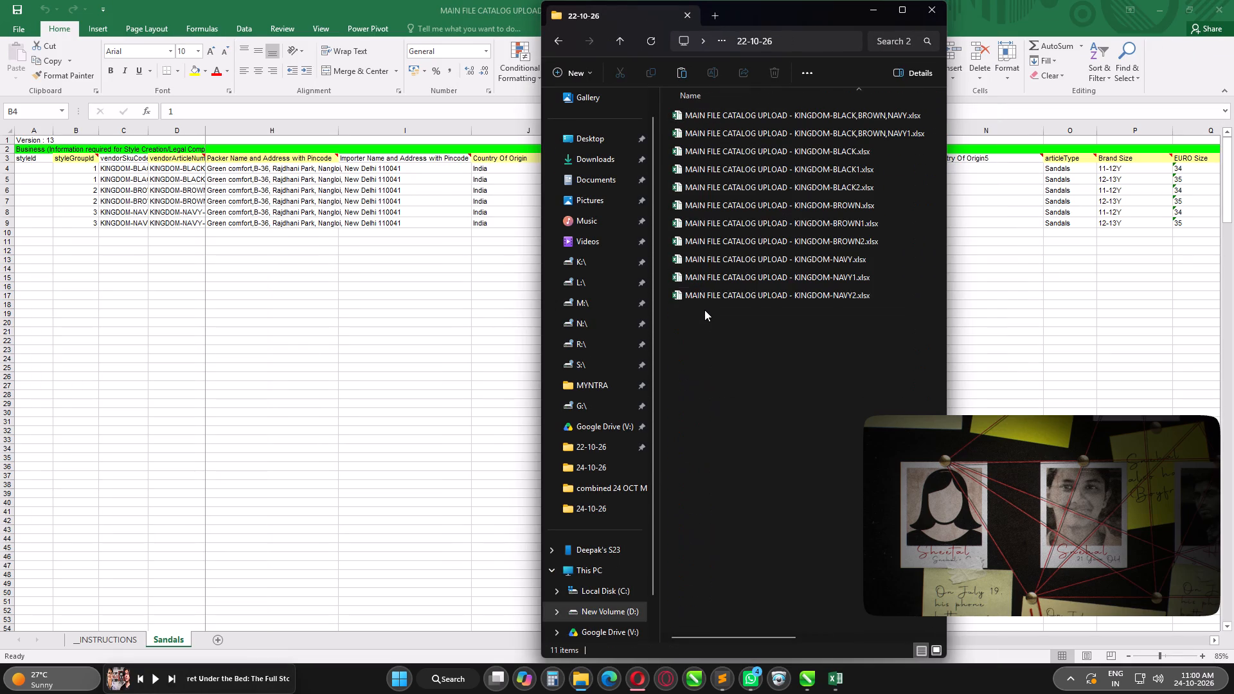
{"action": "key", "text": "BackSpace"}
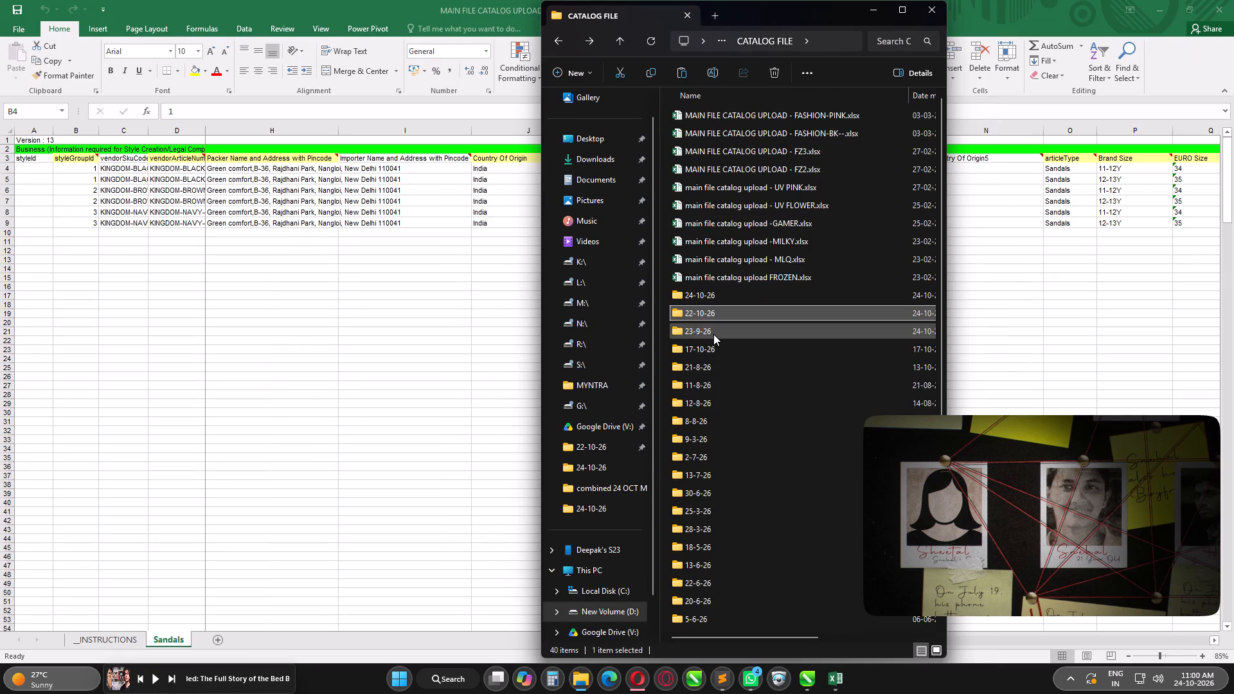
{"action": "double_click", "coordinate": [713, 334]}
{"action": "double_click", "coordinate": [789, 173]}
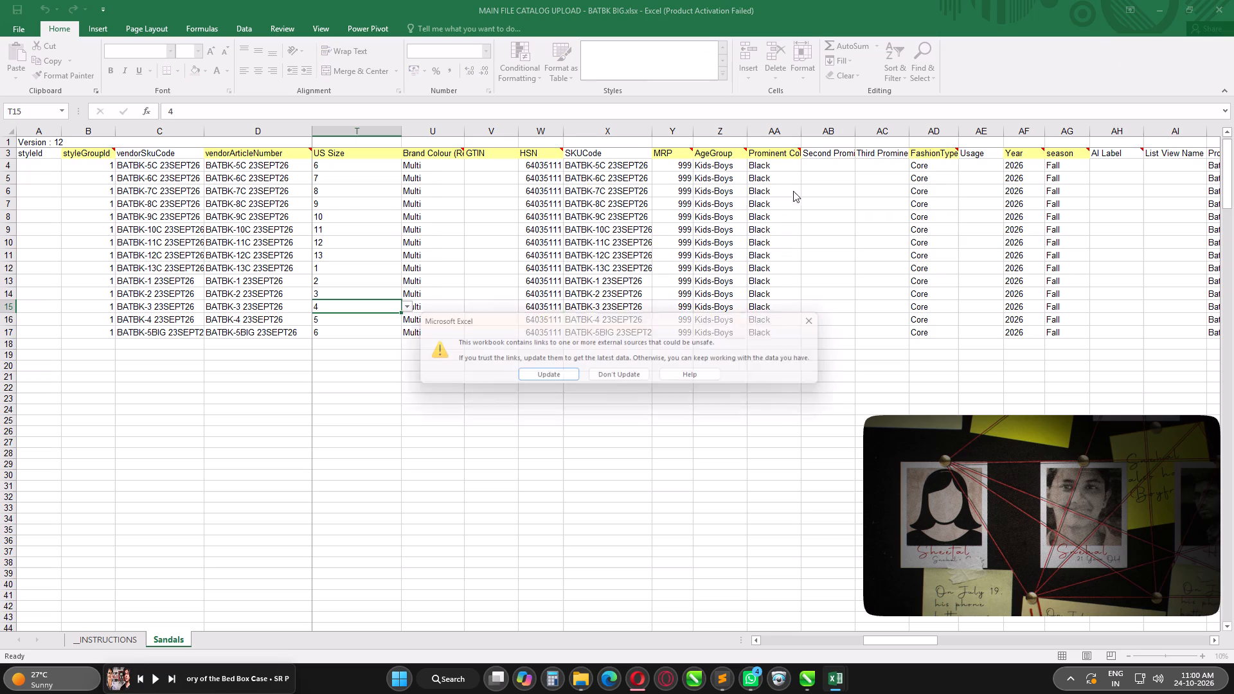
{"action": "left_click", "coordinate": [553, 382]}
{"action": "left_click", "coordinate": [597, 378]}
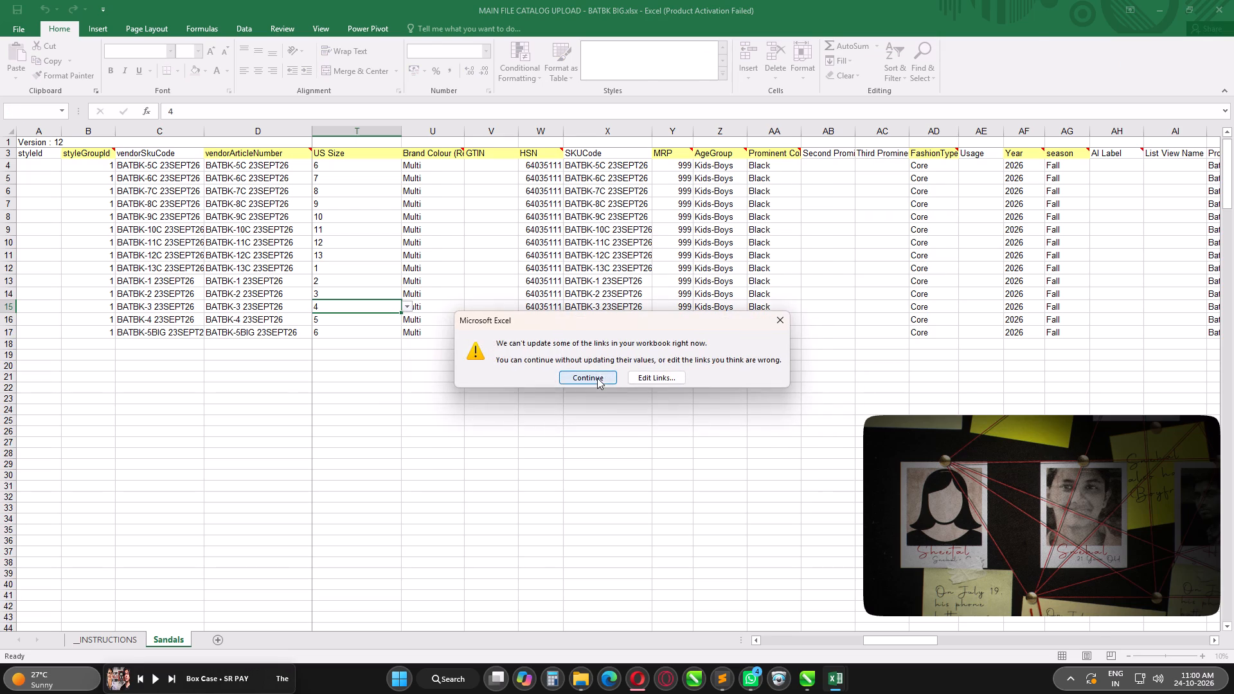
Copy the 14 data rows from styleGroupId through MRP in the BATBK BIG workbook and paste them at B4 of the KINGDOM workbook.
{"action": "left_click", "coordinate": [102, 166]}
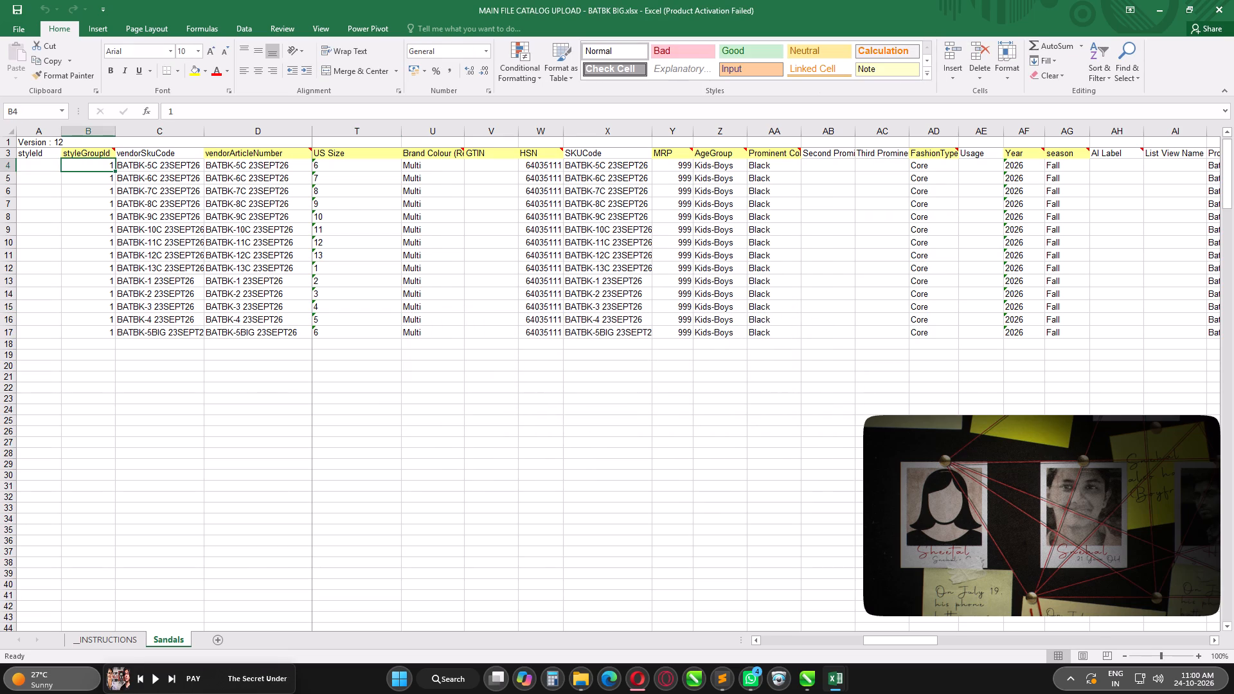
{"action": "key", "text": "ctrl+shift+Down"}
{"action": "key", "text": "ctrl+shift+Right"}
{"action": "key", "text": "ctrl+shift+Right"}
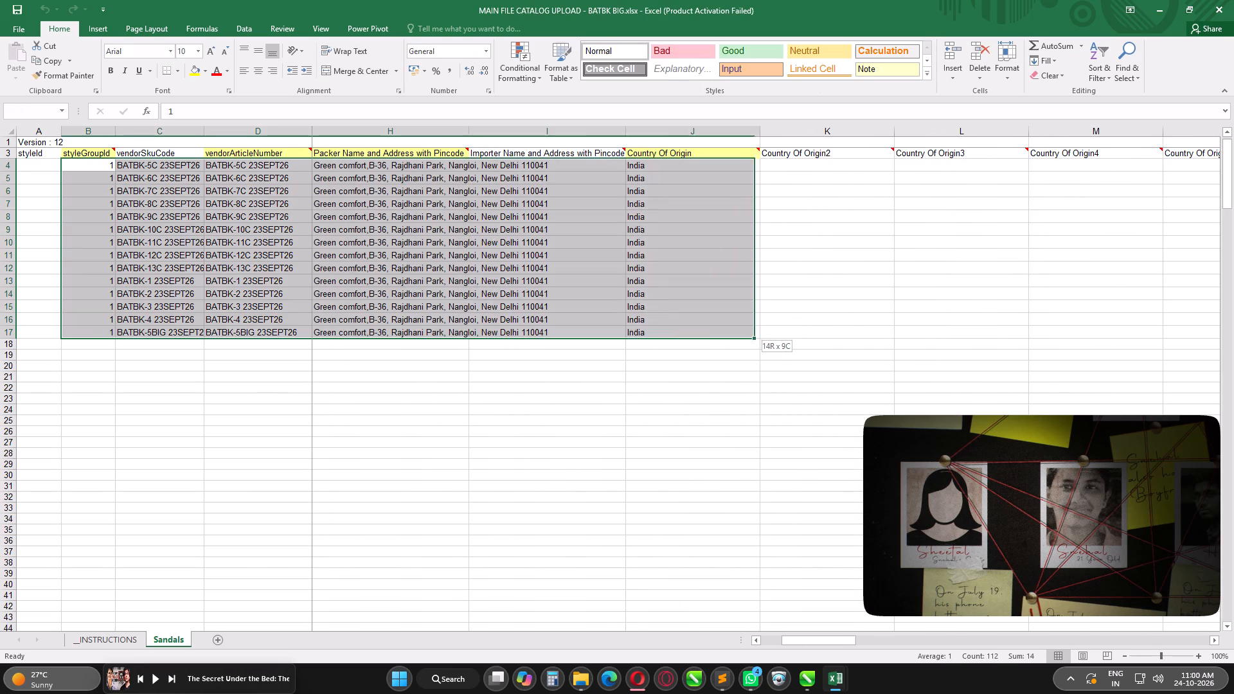
{"action": "key", "text": "ctrl+shift+Right"}
{"action": "key", "text": "ctrl+shift+Right"}
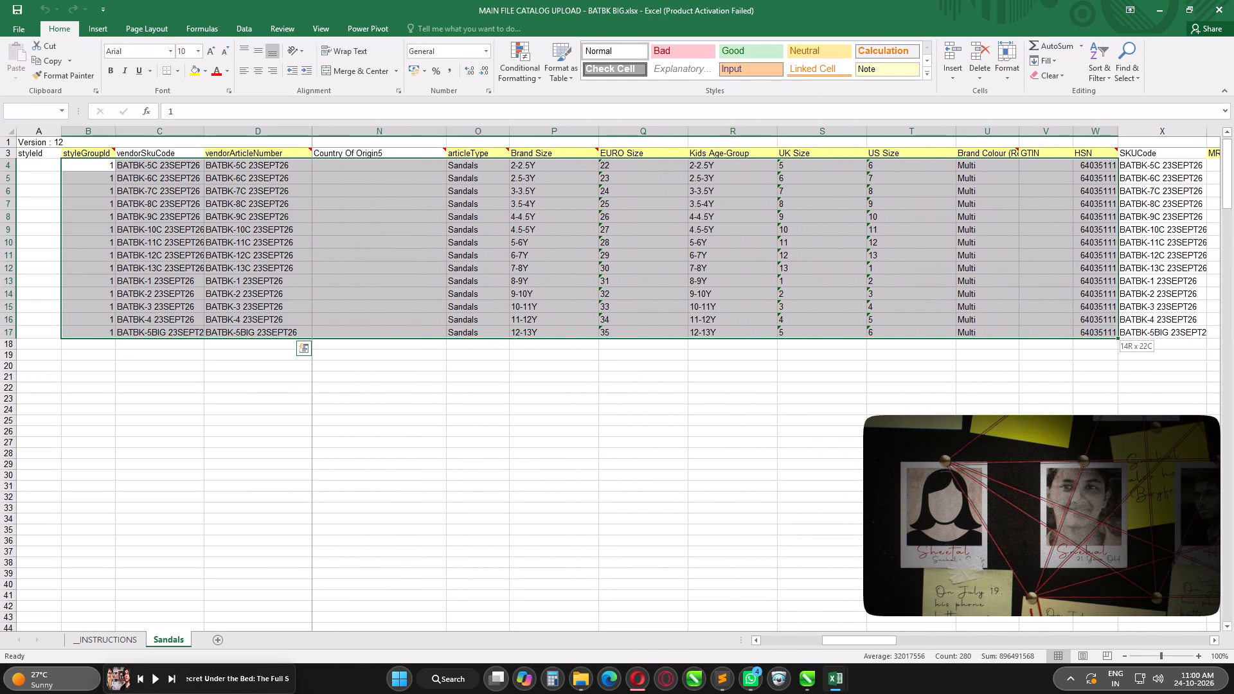
{"action": "key", "text": "shift+Right"}
{"action": "key", "text": "shift+Right"}
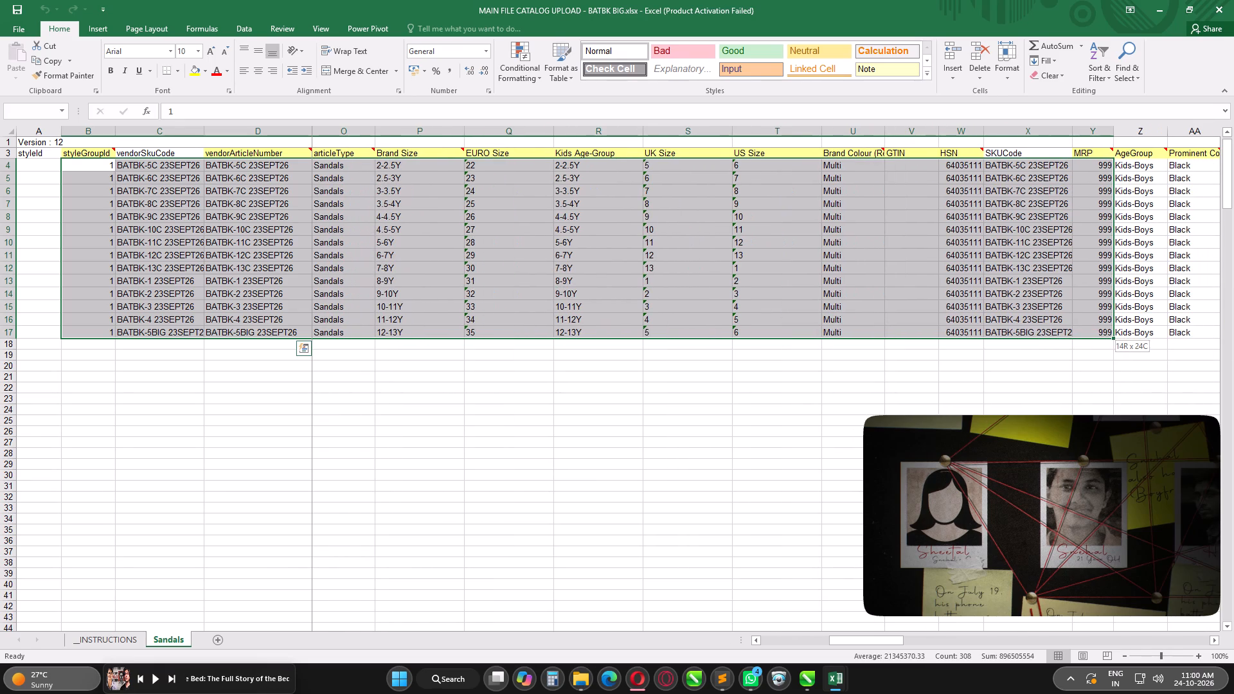
{"action": "key", "text": "ctrl+c"}
{"action": "left_click", "coordinate": [841, 679]}
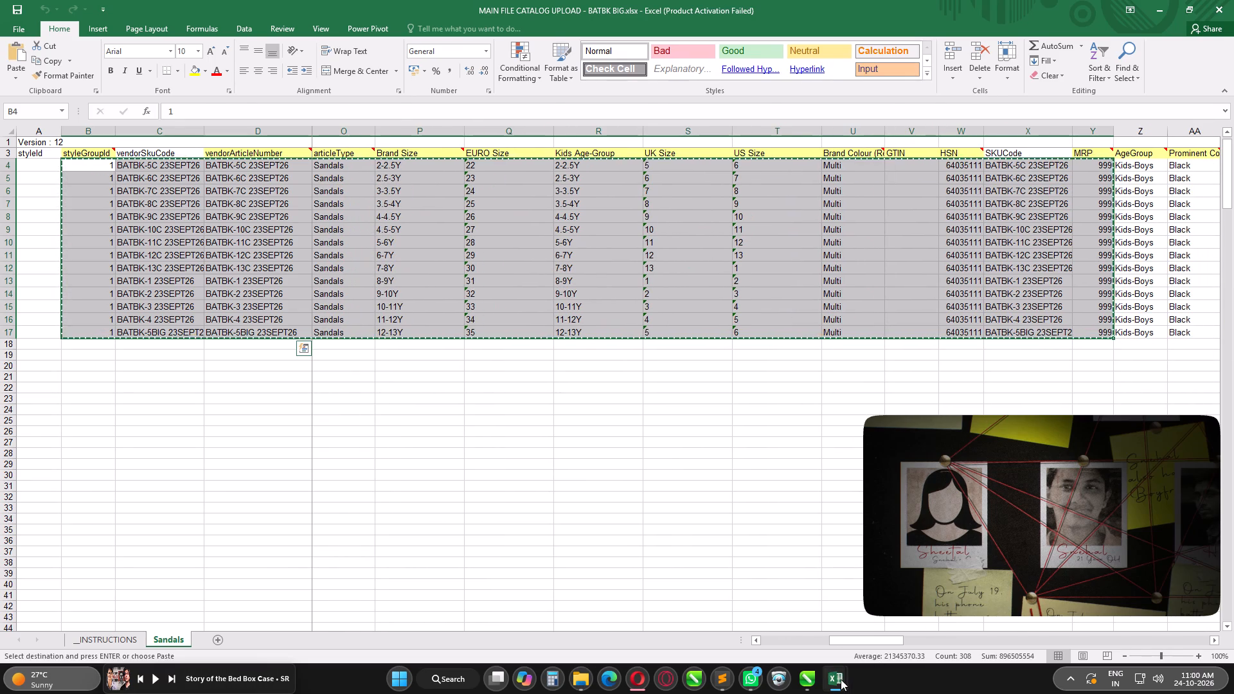
{"action": "left_click", "coordinate": [770, 620]}
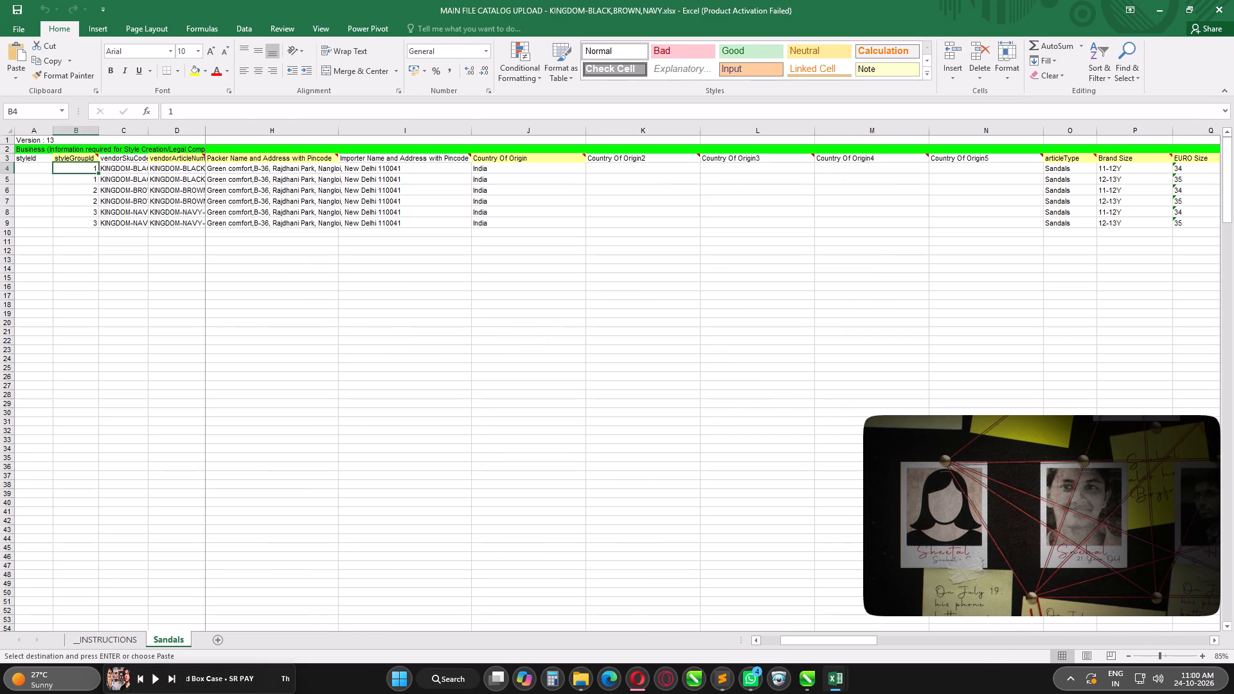
{"action": "key", "text": "ctrl+v"}
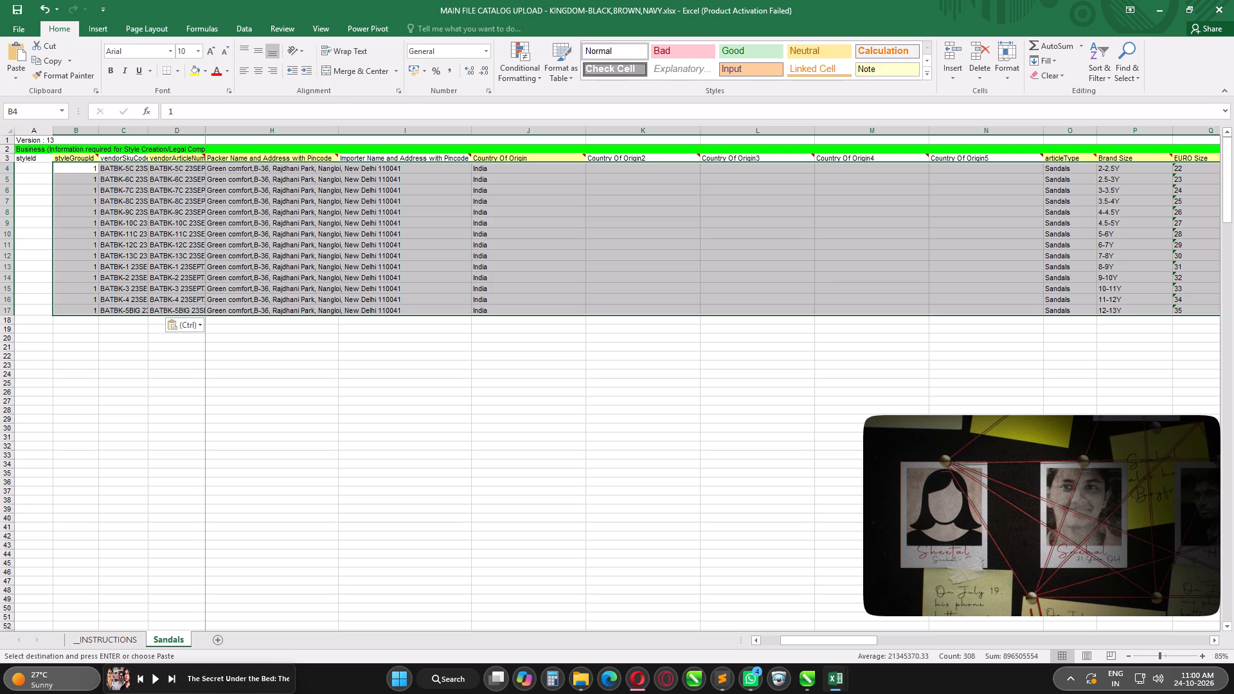
Clear the leftover KINGDOM prices from the ISP column, cells Z4 to Z9.
{"action": "key", "text": "ctrl+Right"}
{"action": "key", "text": "ctrl+Right"}
{"action": "key", "text": "ctrl+Right"}
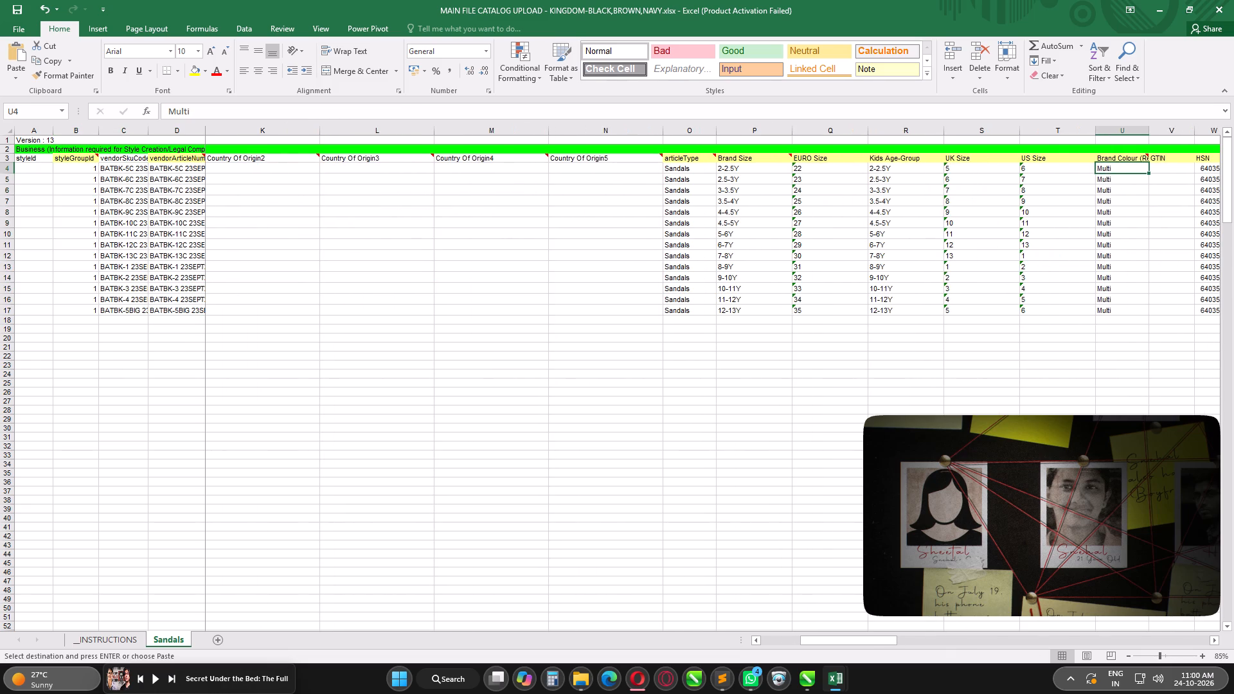
{"action": "key", "text": "Right"}
{"action": "key", "text": "Right"}
{"action": "key", "text": "Right"}
{"action": "key", "text": "Right"}
{"action": "key", "text": "Right"}
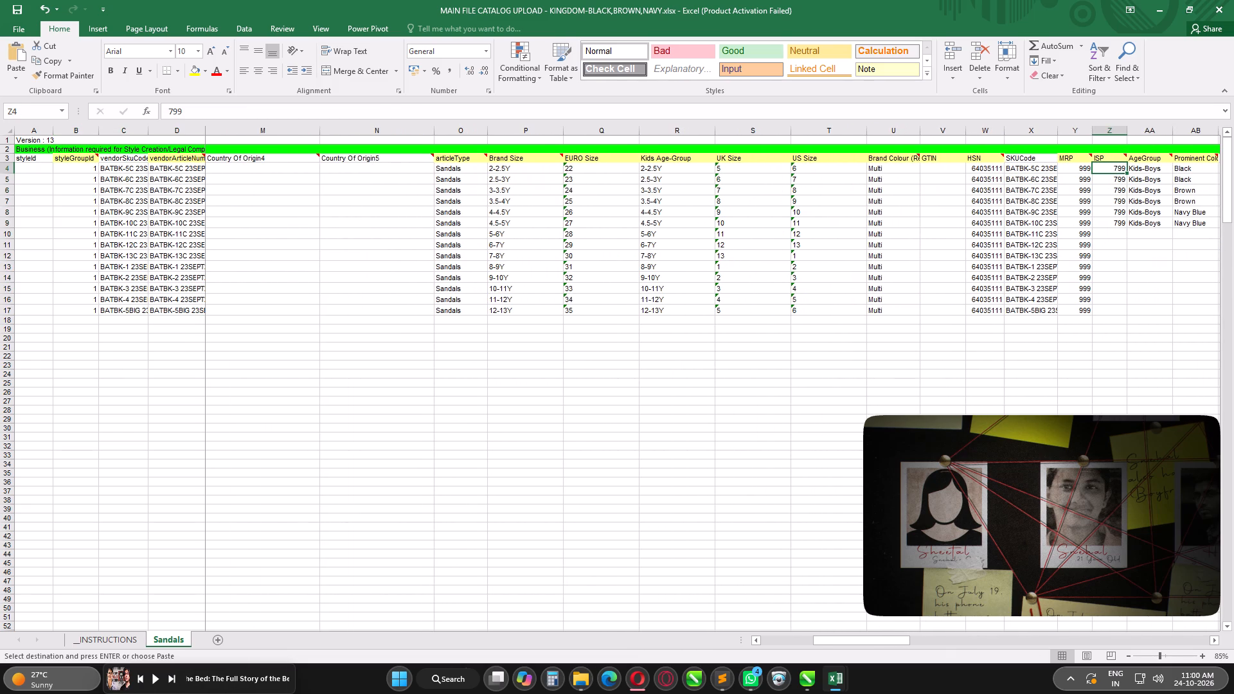
{"action": "key", "text": "ctrl+shift+Down"}
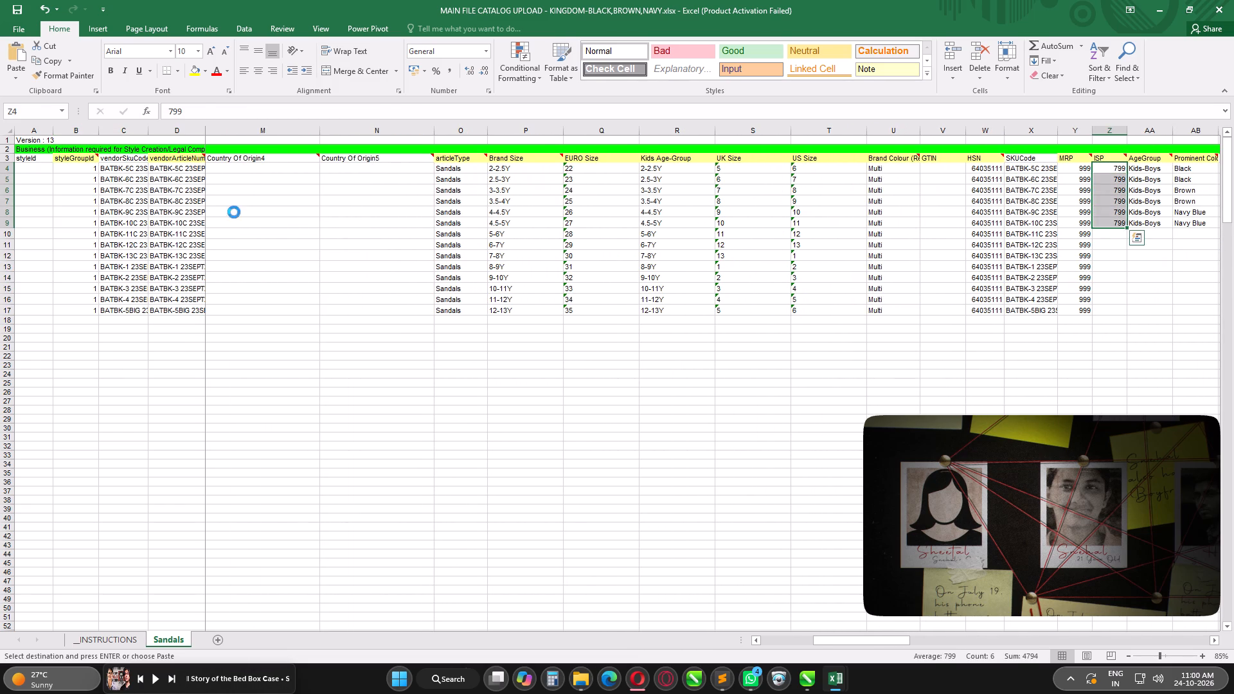
{"action": "key", "text": "Delete"}
In the BATBK BIG workbook, copy the 14 data rows from the AgeGroup column through To Fit Foot Length ( cm ).
{"action": "key", "text": "Right"}
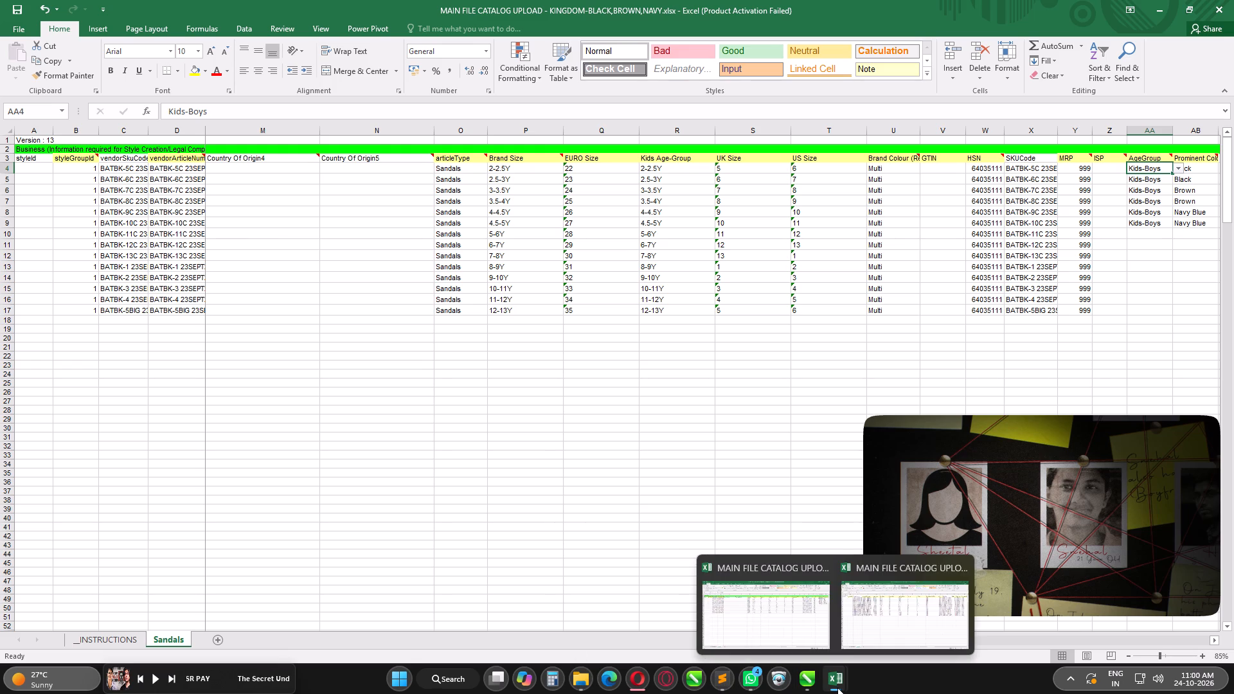
{"action": "left_click", "coordinate": [803, 639]}
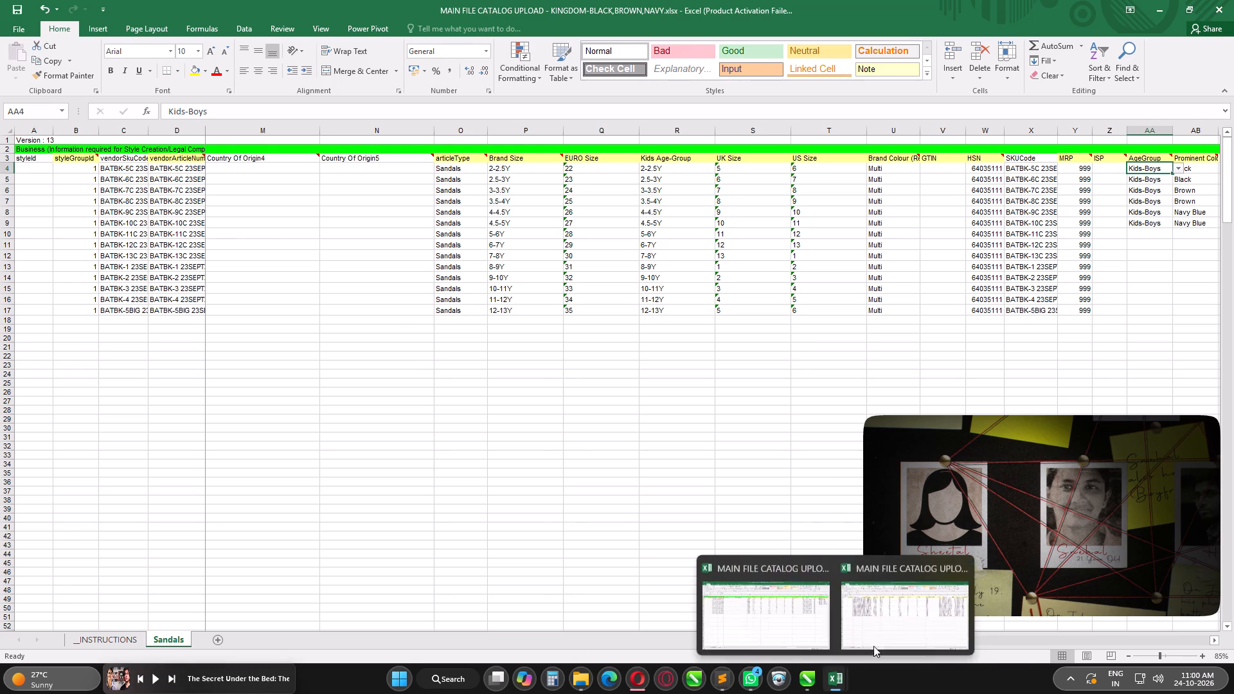
{"action": "left_click", "coordinate": [893, 623]}
{"action": "key", "text": "Right"}
{"action": "key", "text": "Right"}
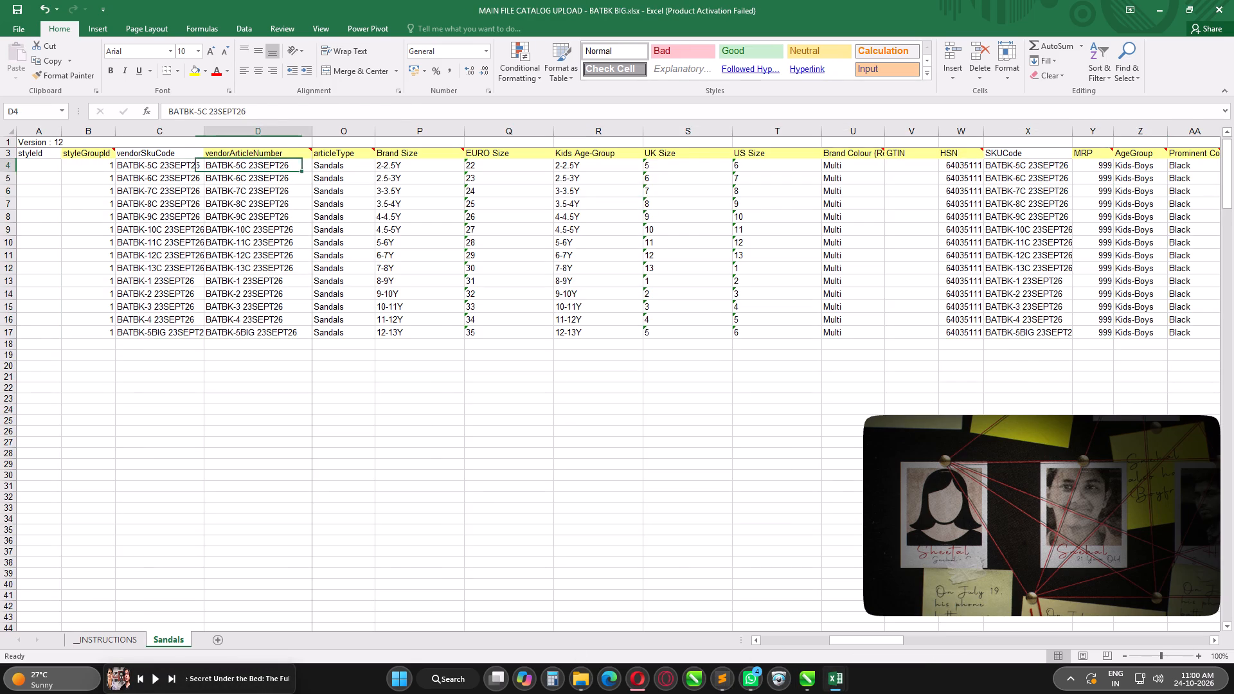
{"action": "key", "text": "ctrl+Right"}
{"action": "key", "text": "ctrl+Left"}
{"action": "key", "text": "ctrl+Right"}
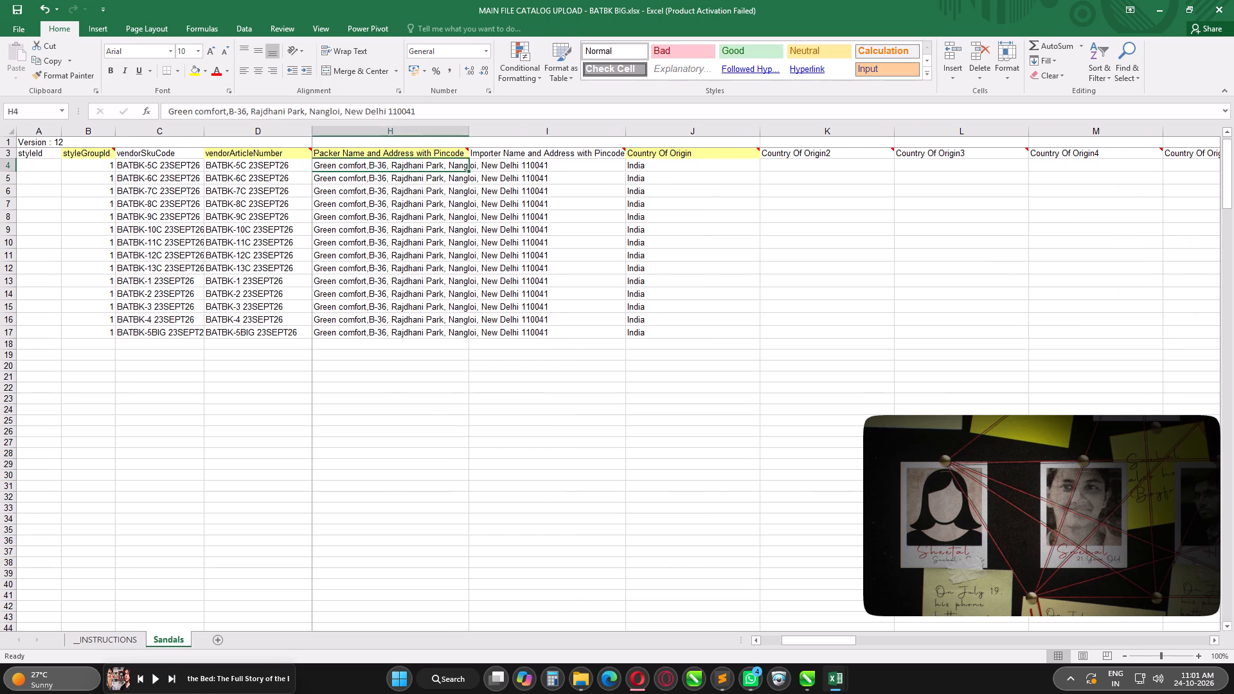
{"action": "key", "text": "ctrl+Right"}
{"action": "key", "text": "ctrl+Right"}
{"action": "key", "text": "ctrl+Right"}
{"action": "key", "text": "ctrl+Right"}
{"action": "key", "text": "ctrl+Right"}
{"action": "key", "text": "Left"}
{"action": "key", "text": "Left"}
{"action": "key", "text": "Left"}
{"action": "key", "text": "Left"}
{"action": "key", "text": "Left"}
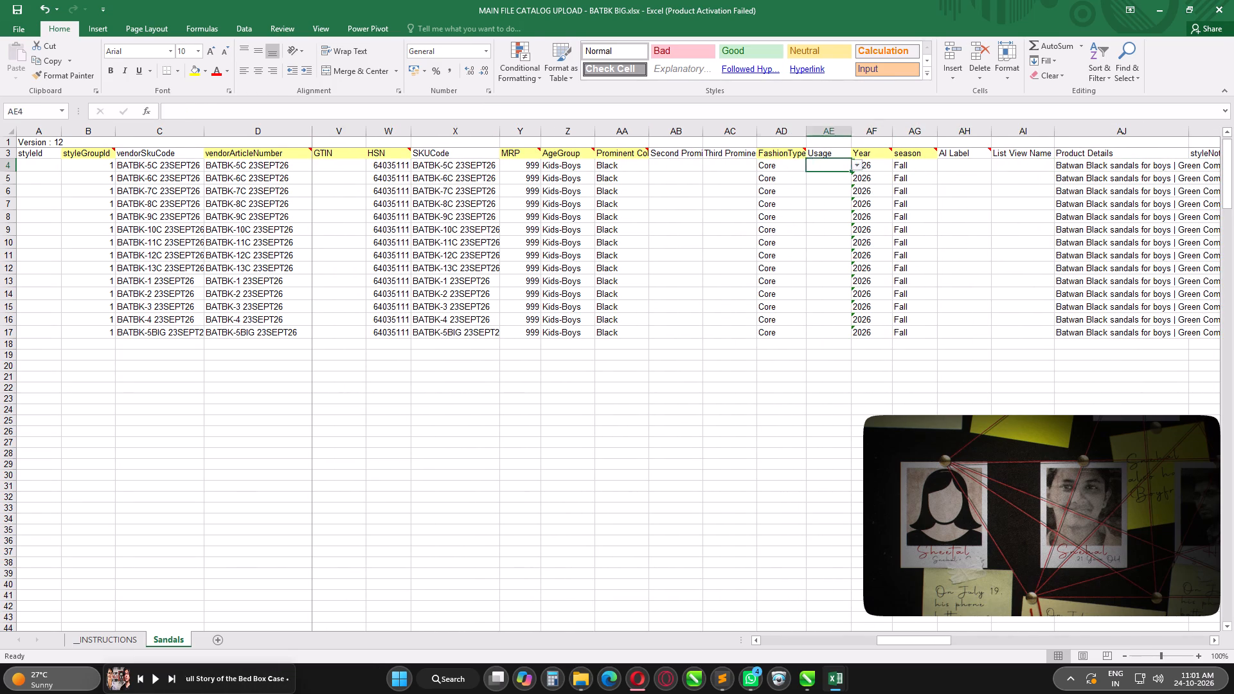
{"action": "key", "text": "Left"}
{"action": "key", "text": "Left"}
{"action": "key", "text": "Left"}
{"action": "key", "text": "Left"}
{"action": "key", "text": "Left"}
{"action": "key", "text": "shift+Down"}
{"action": "key", "text": "shift+Down"}
{"action": "key", "text": "shift+Down"}
{"action": "key", "text": "shift+Down"}
{"action": "key", "text": "shift+Down"}
{"action": "key", "text": "shift+Down"}
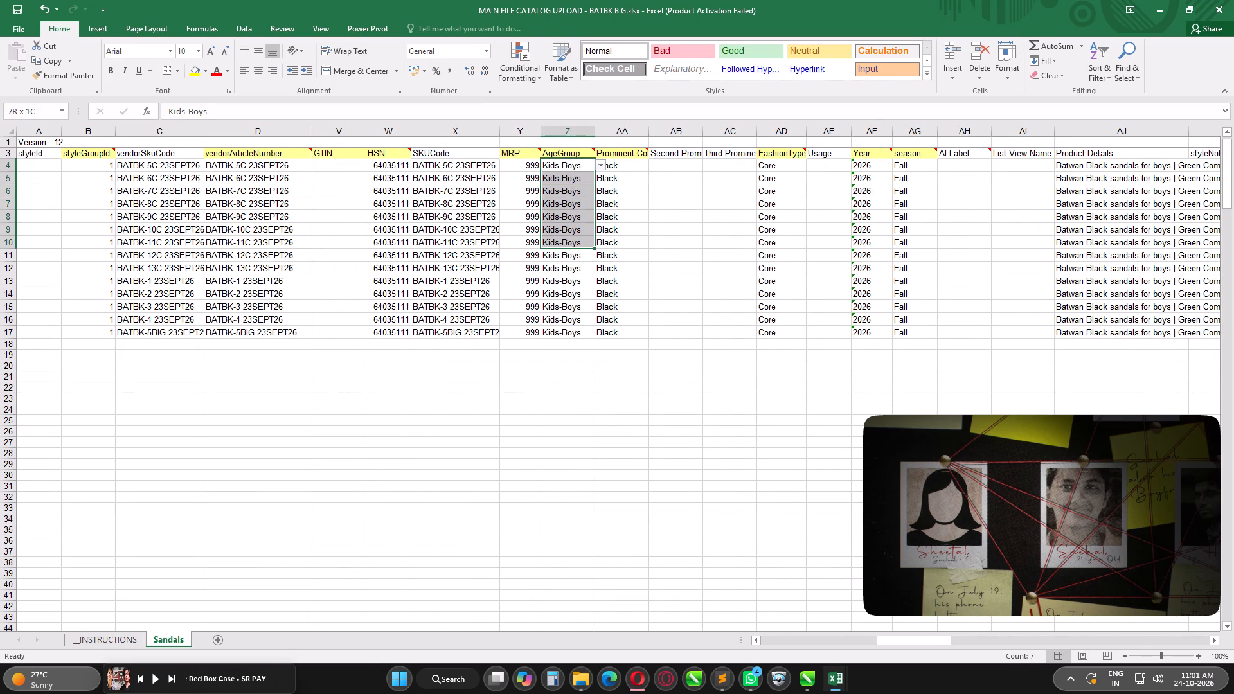
{"action": "key", "text": "shift+Down"}
{"action": "key", "text": "shift+Down"}
{"action": "key", "text": "shift+Down"}
{"action": "key", "text": "shift+Down"}
{"action": "key", "text": "shift+Down"}
{"action": "key", "text": "shift+Down"}
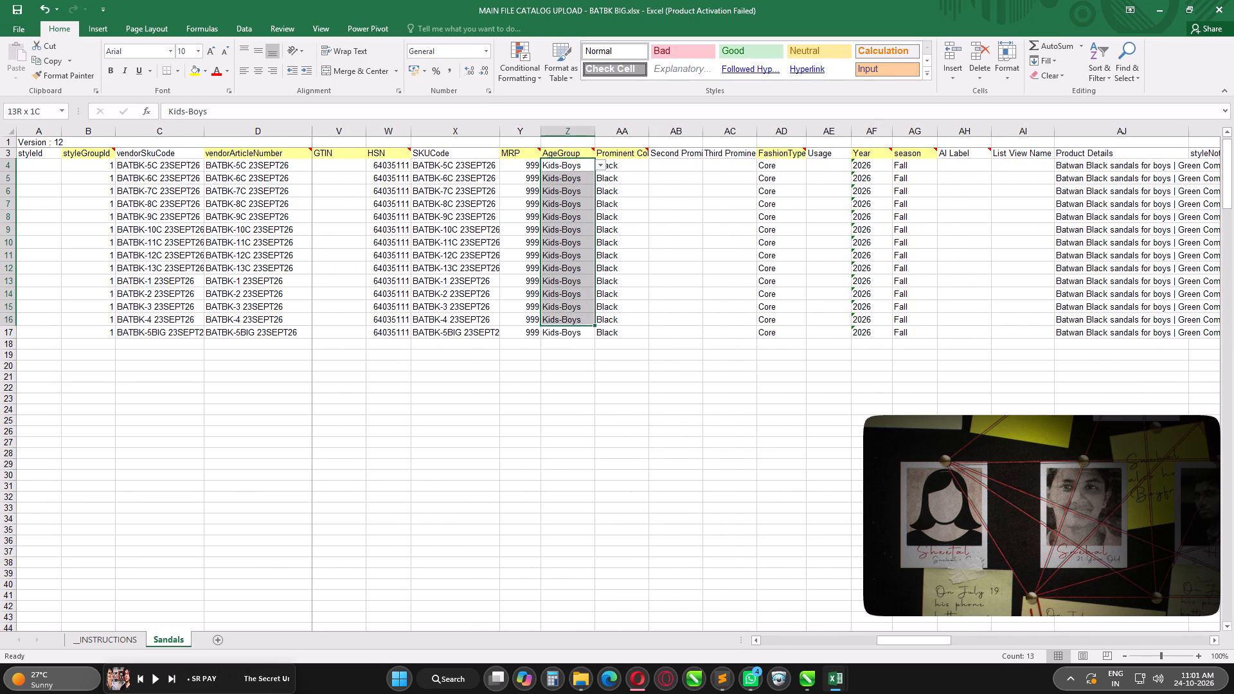
{"action": "key", "text": "shift+Down"}
{"action": "key", "text": "ctrl+shift+Right"}
{"action": "key", "text": "ctrl+shift+Right"}
{"action": "key", "text": "ctrl+shift+Right"}
{"action": "key", "text": "ctrl+shift+Right"}
{"action": "key", "text": "ctrl+shift+Right"}
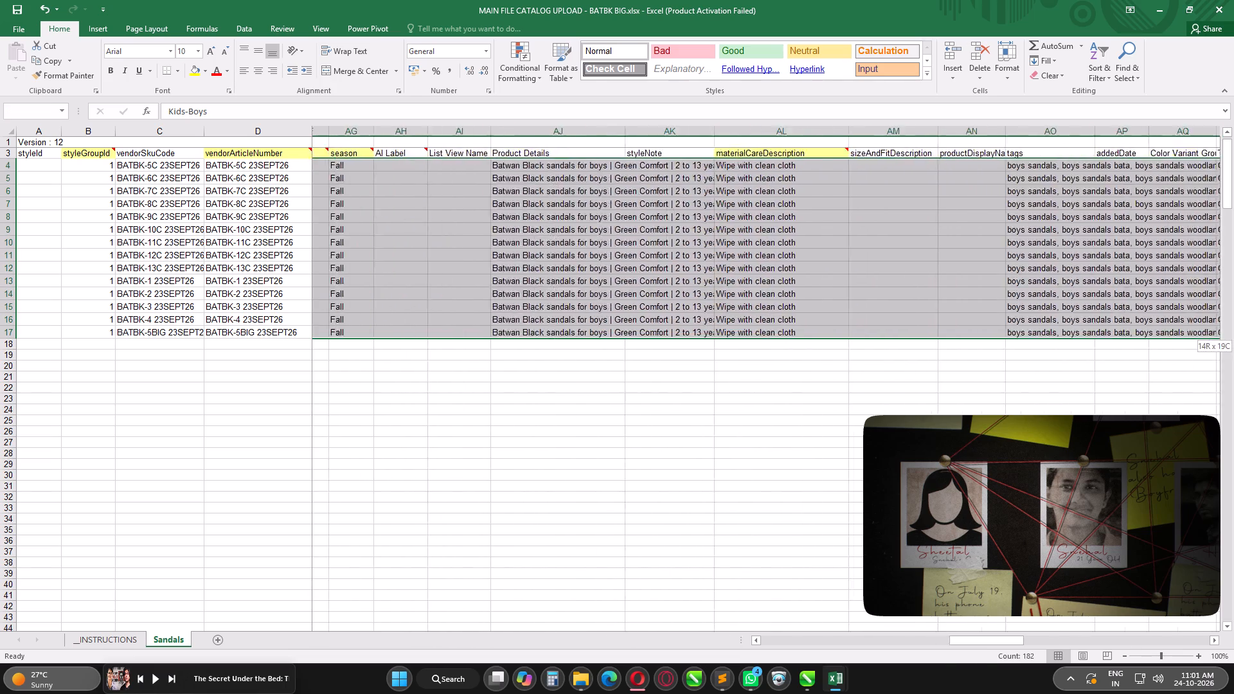
{"action": "key", "text": "ctrl+shift+Right"}
{"action": "key", "text": "ctrl+shift+Right"}
{"action": "key", "text": "ctrl+shift+Right"}
{"action": "key", "text": "ctrl+shift+Right"}
{"action": "key", "text": "ctrl+shift+Left"}
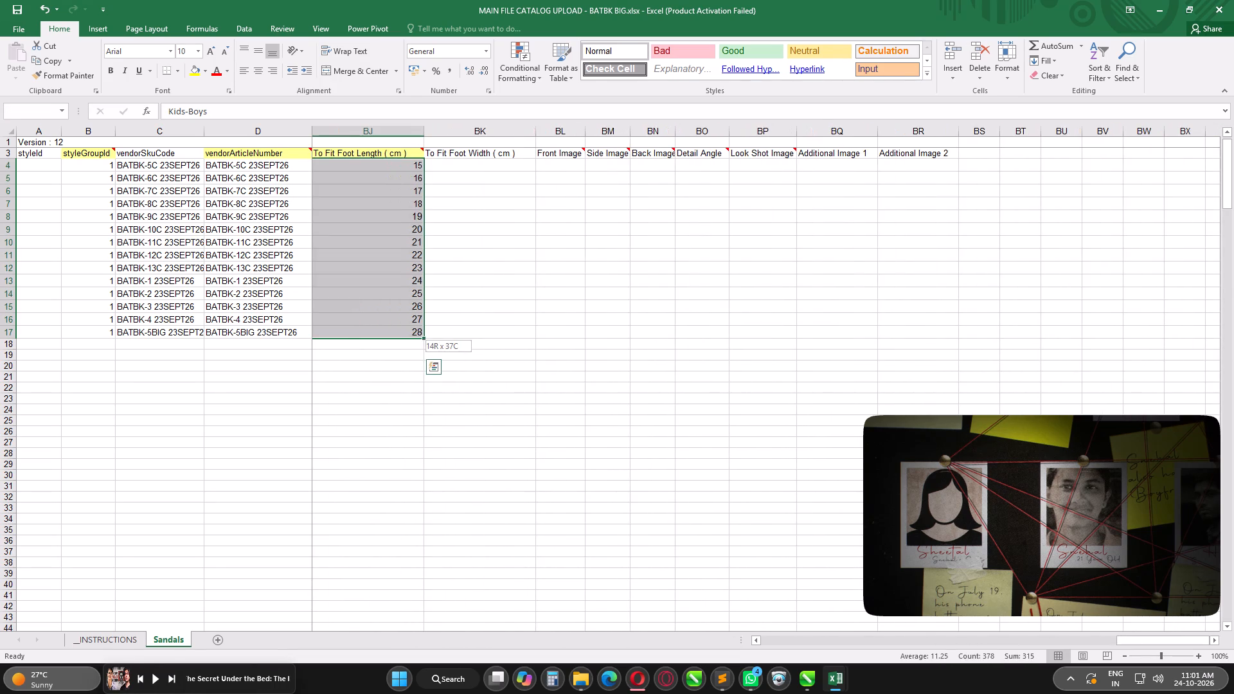
{"action": "key", "text": "ctrl+c"}
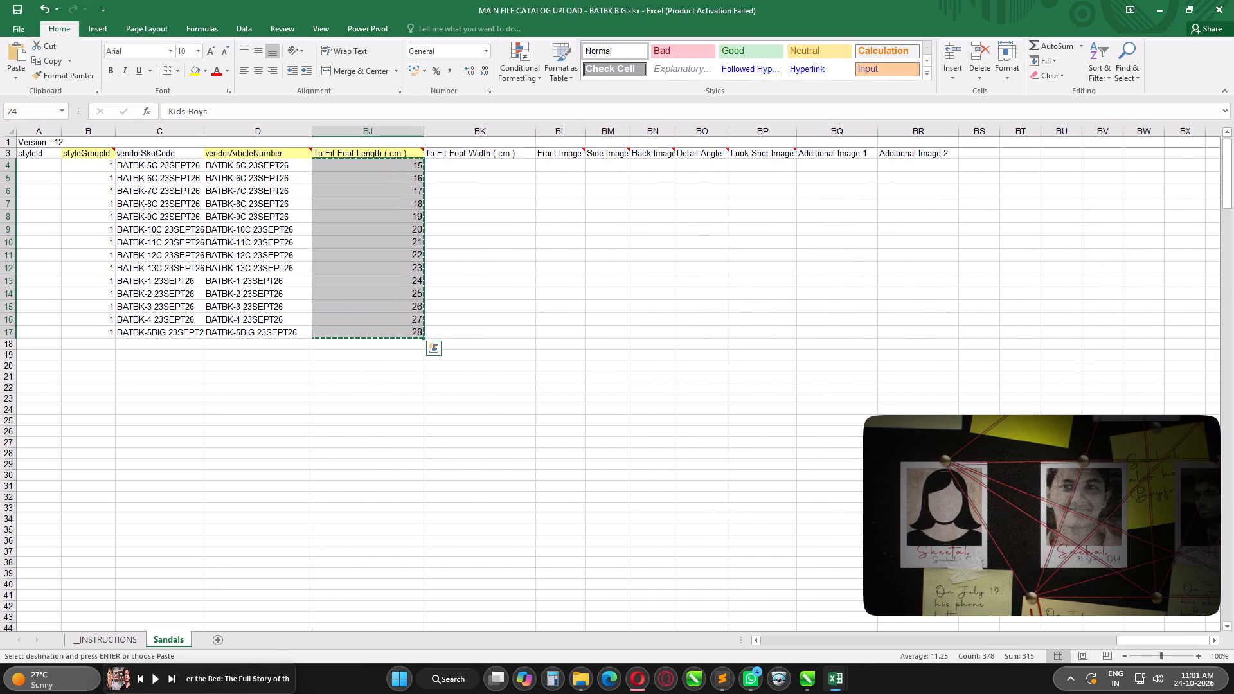
Paste the copied block into the KINGDOM workbook starting at the first AgeGroup cell, AA4, and deselect it.
{"action": "left_click", "coordinate": [763, 614]}
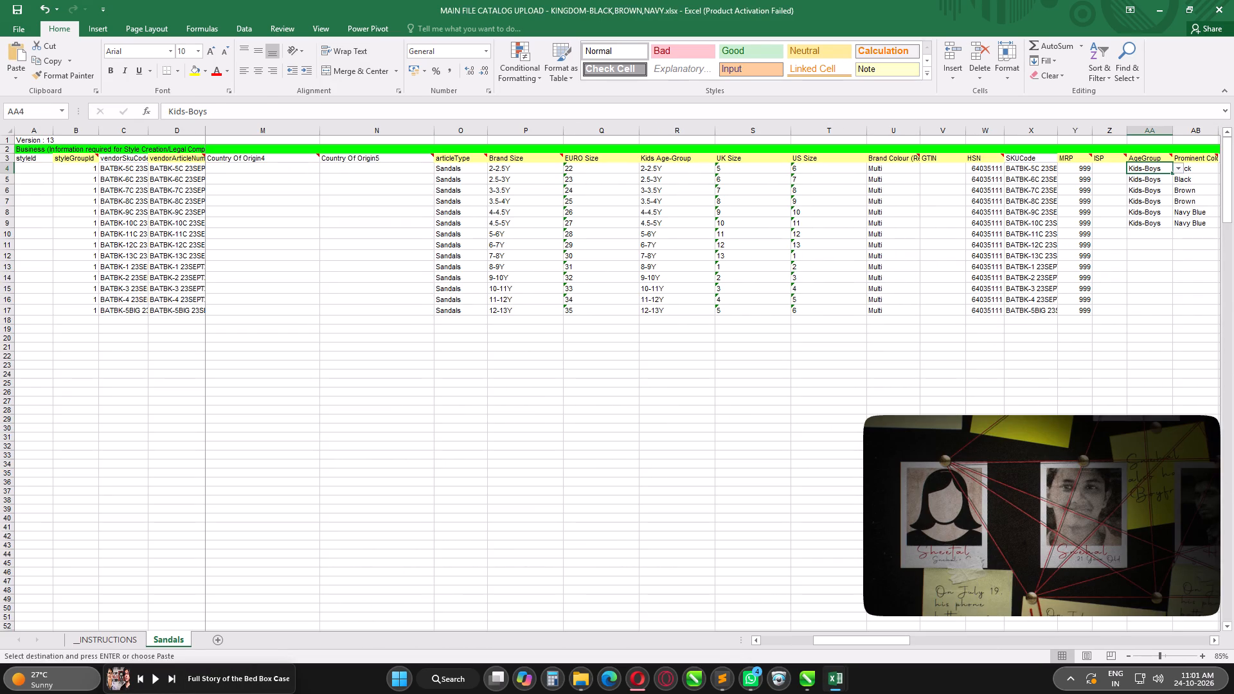
{"action": "key", "text": "ctrl+v"}
{"action": "left_click", "coordinate": [1117, 193]}
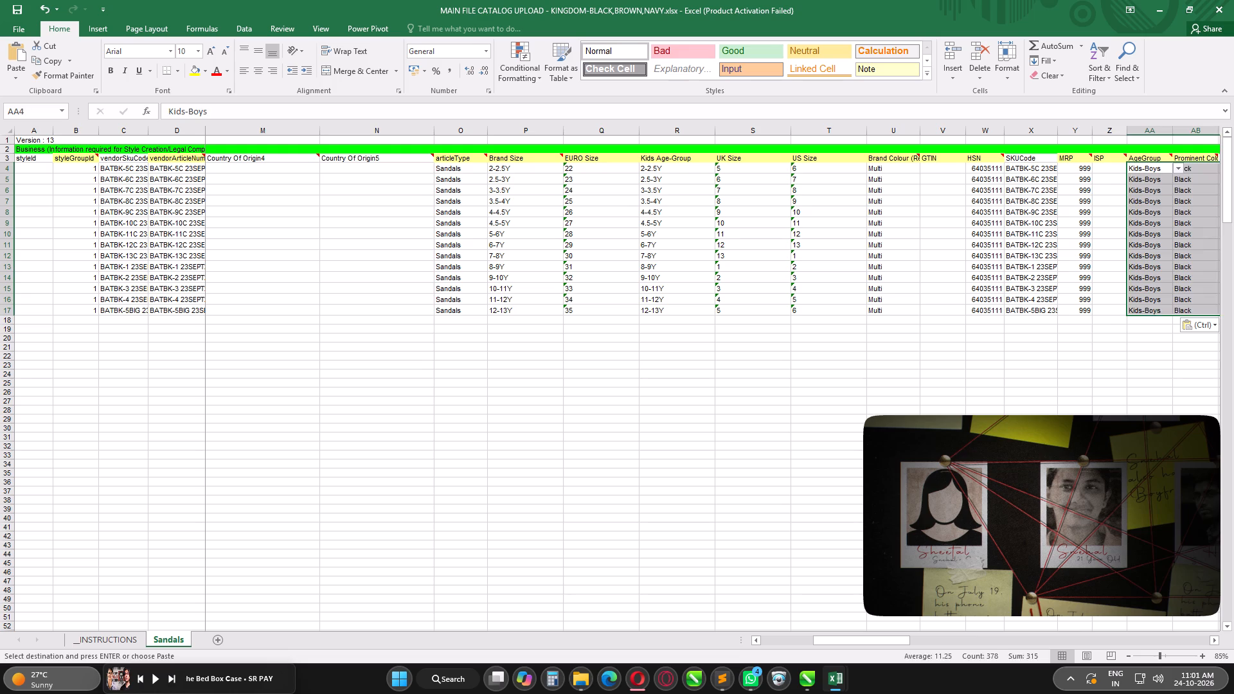
{"action": "left_click", "coordinate": [1158, 342]}
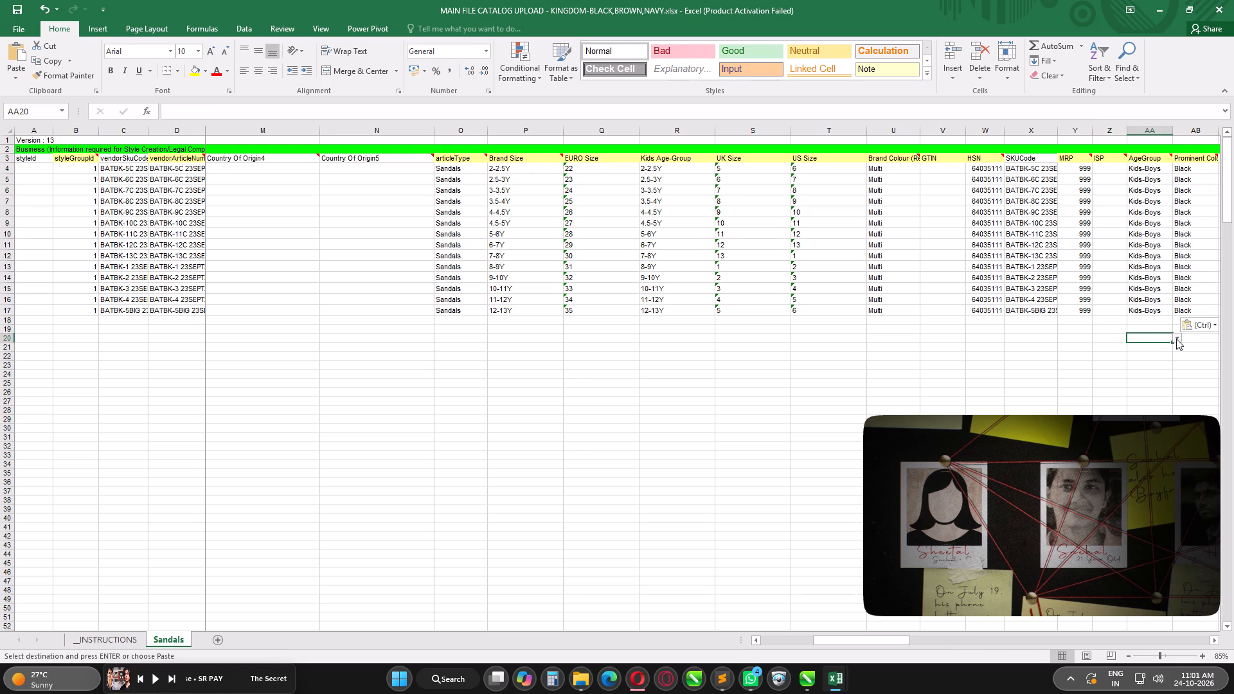
{"action": "left_click", "coordinate": [1176, 339]}
{"action": "left_click", "coordinate": [1084, 344]}
Switch to the VMS camera monitor and move the floating video window off the CH04 camera view.
{"action": "left_click", "coordinate": [778, 679]}
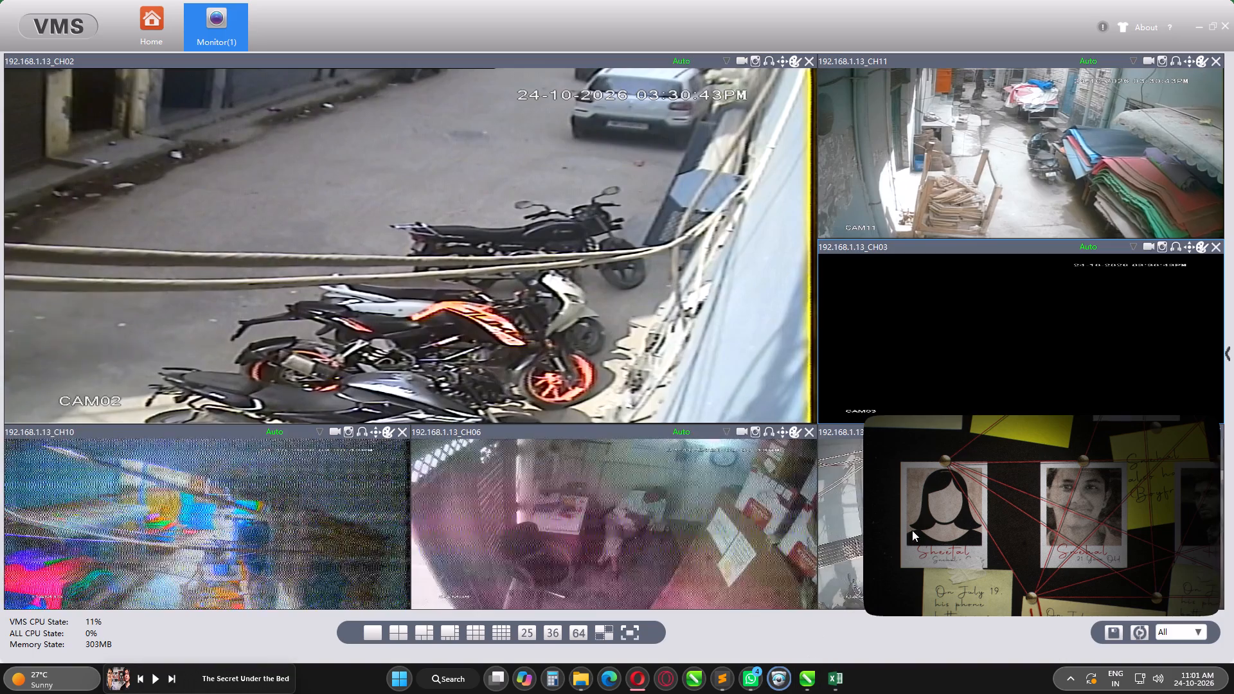
{"action": "left_click_drag", "start_coordinate": [1026, 465], "coordinate": [890, 209]}
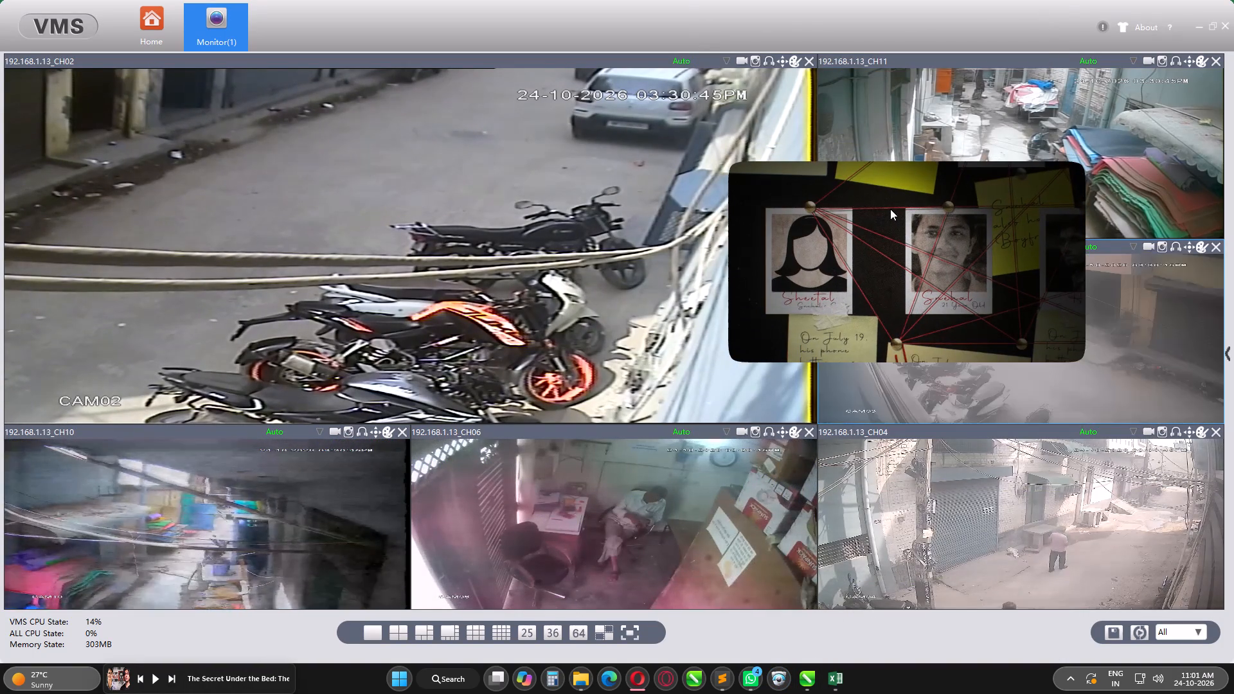
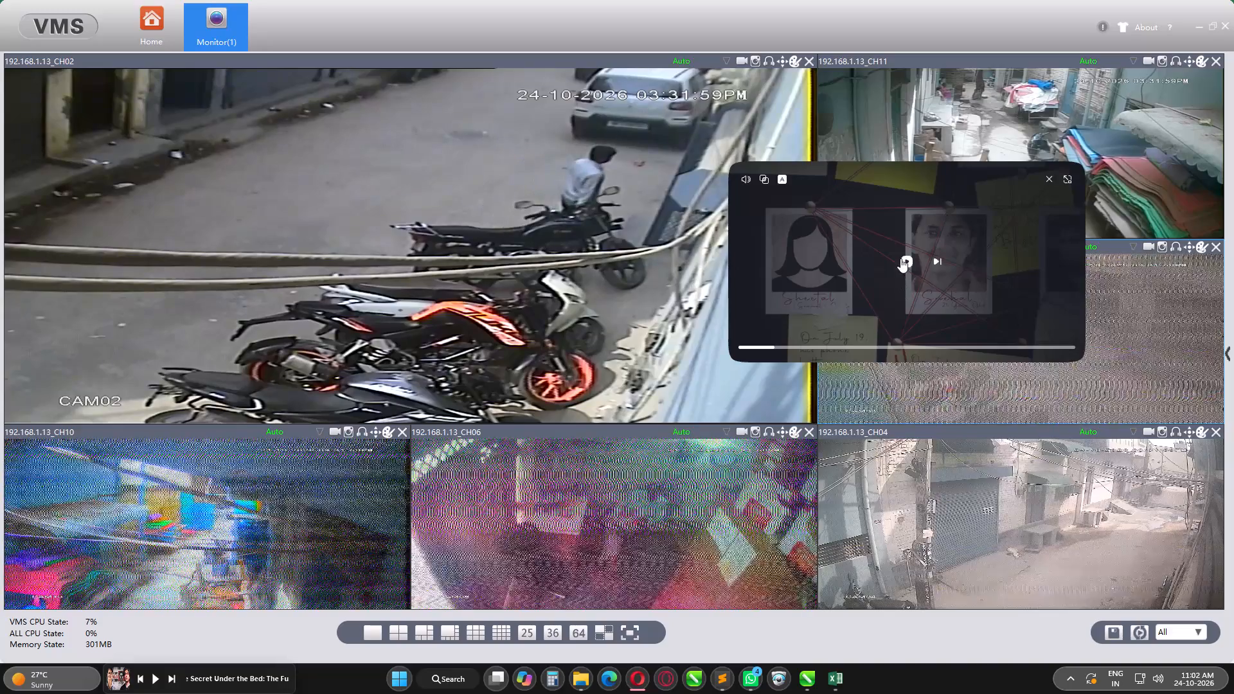
Resume playback in the floating video and move its window over the camera view below CH11.
{"action": "left_click", "coordinate": [906, 262]}
{"action": "left_click_drag", "start_coordinate": [934, 191], "coordinate": [1065, 256]}
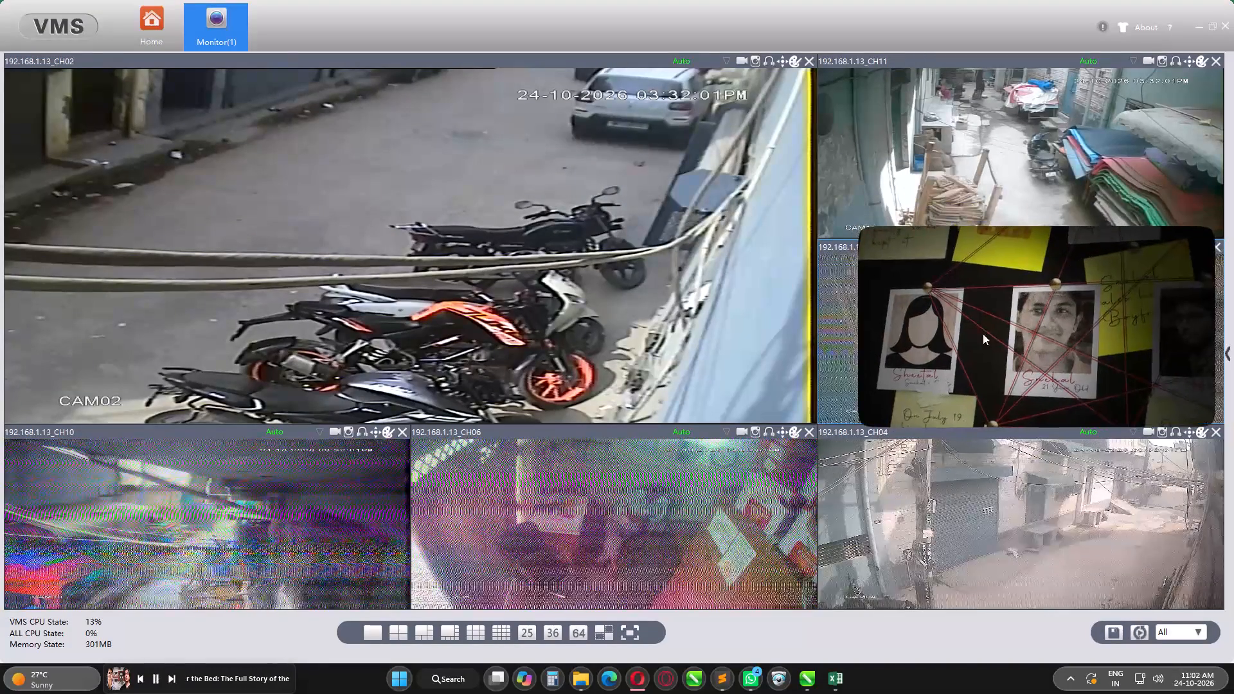
Switch to the KINGDOM workbook and enter 699 as the ISP price in the first data row, cell Z4.
{"action": "left_click", "coordinate": [842, 679]}
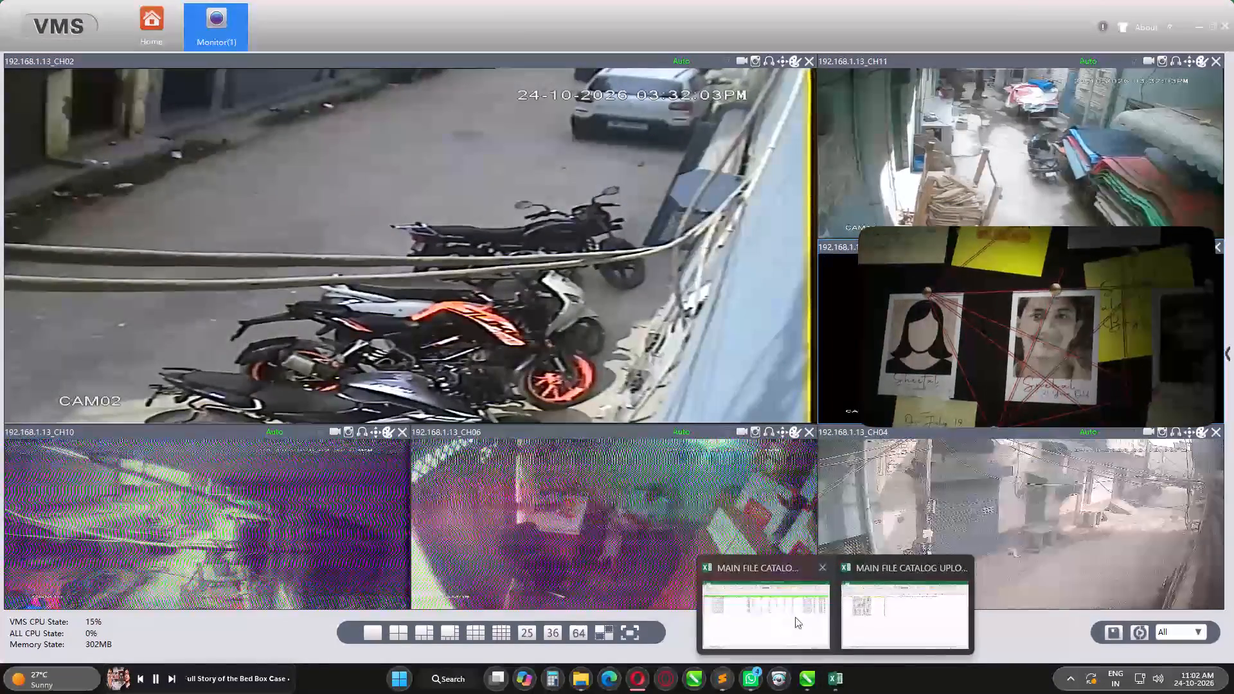
{"action": "left_click", "coordinate": [782, 617]}
{"action": "left_click", "coordinate": [711, 183]}
{"action": "left_click", "coordinate": [726, 165]}
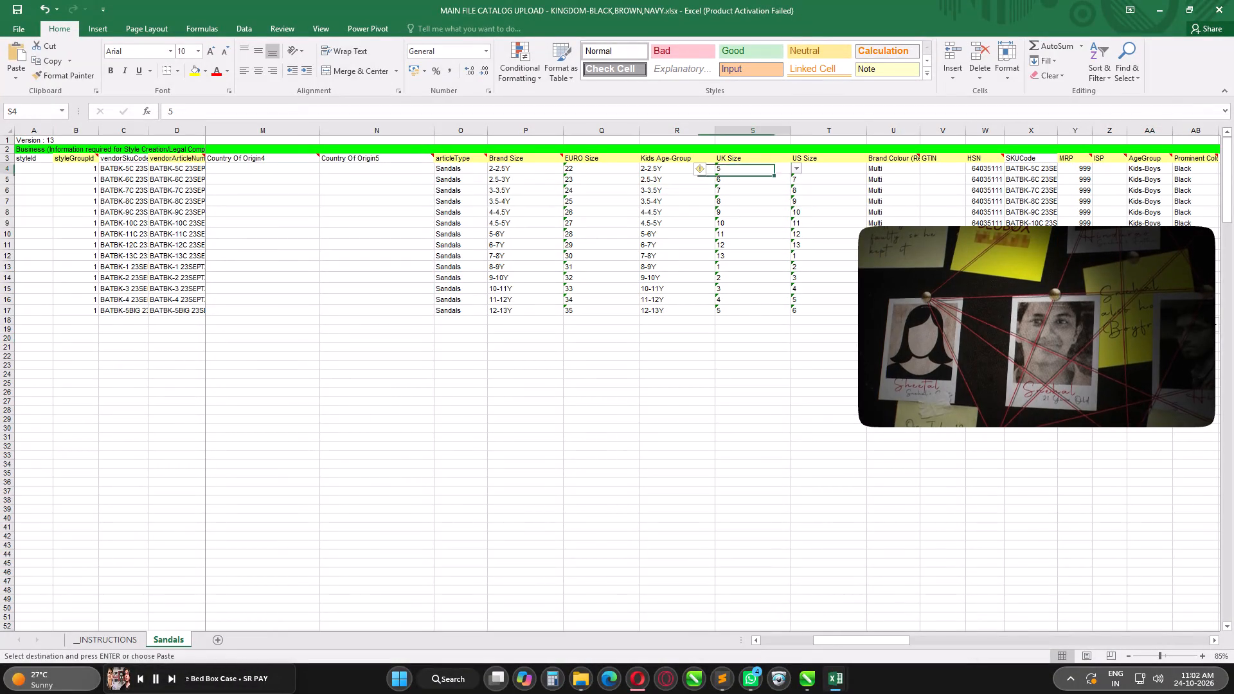
{"action": "key", "text": "ctrl+Right"}
{"action": "key", "text": "ctrl+Right"}
{"action": "key", "text": "Right"}
{"action": "key", "text": "Right"}
{"action": "key", "text": "Right"}
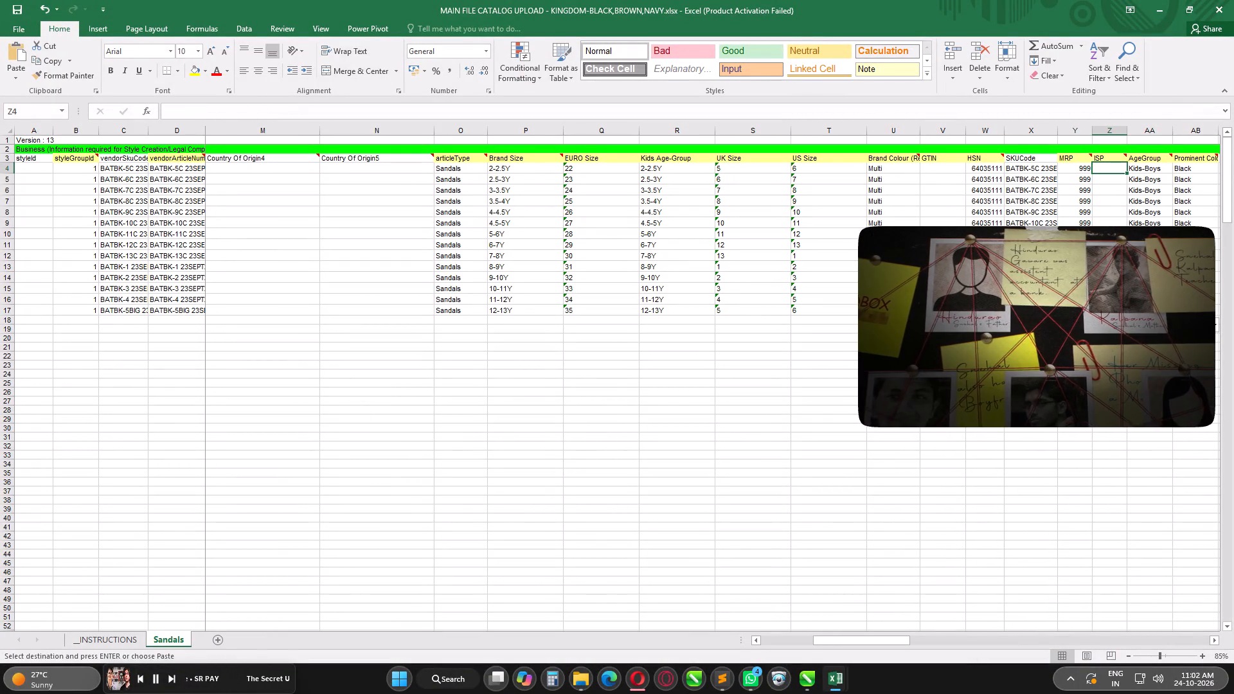
{"action": "type", "text": "799"}
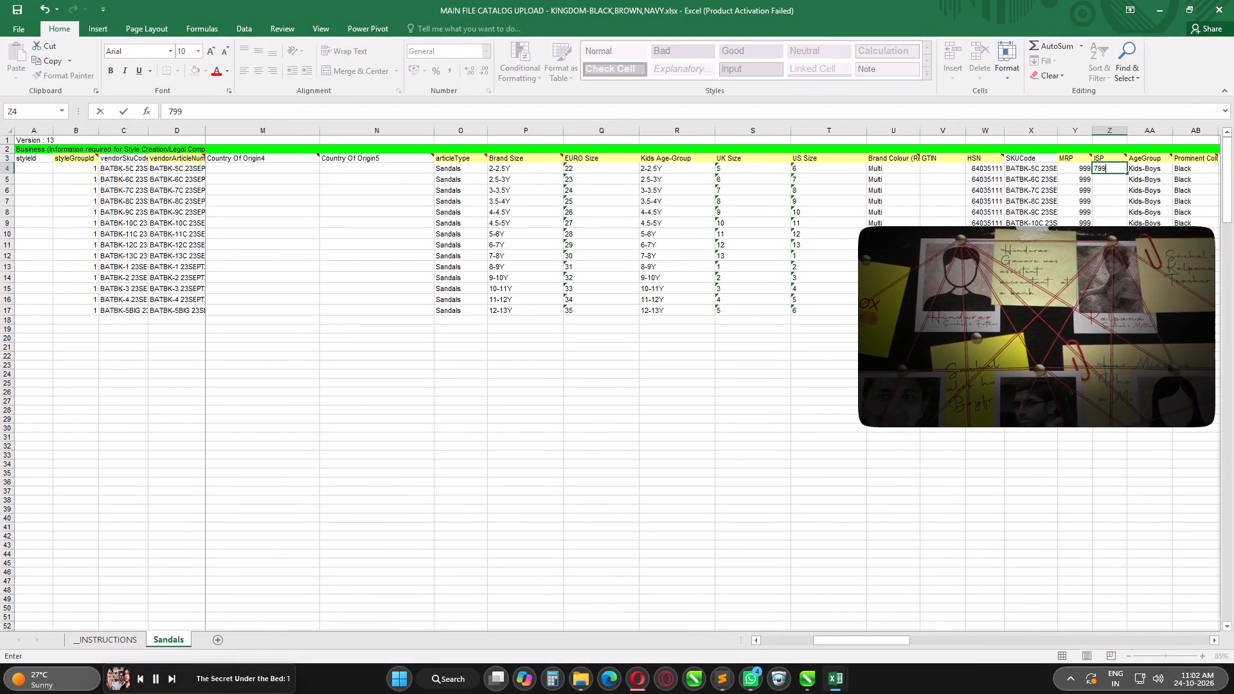
{"action": "key", "text": "BackSpace"}
{"action": "key", "text": "BackSpace"}
{"action": "key", "text": "BackSpace"}
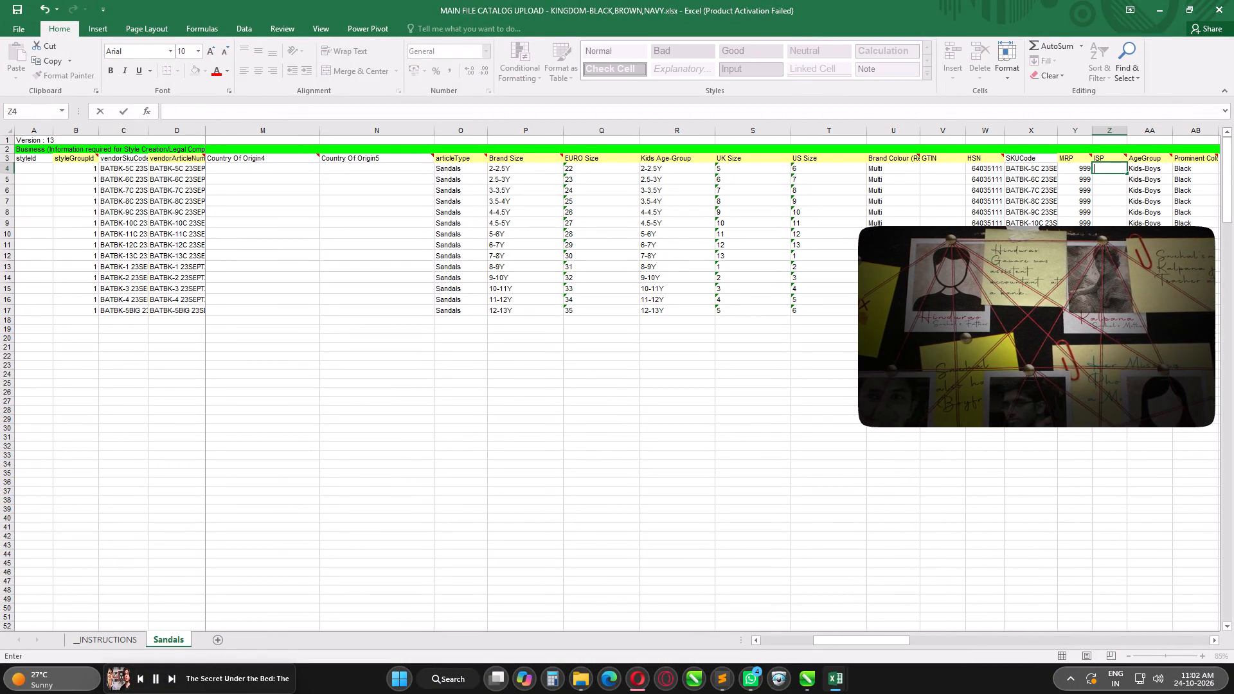
{"action": "left_click", "coordinate": [782, 676]}
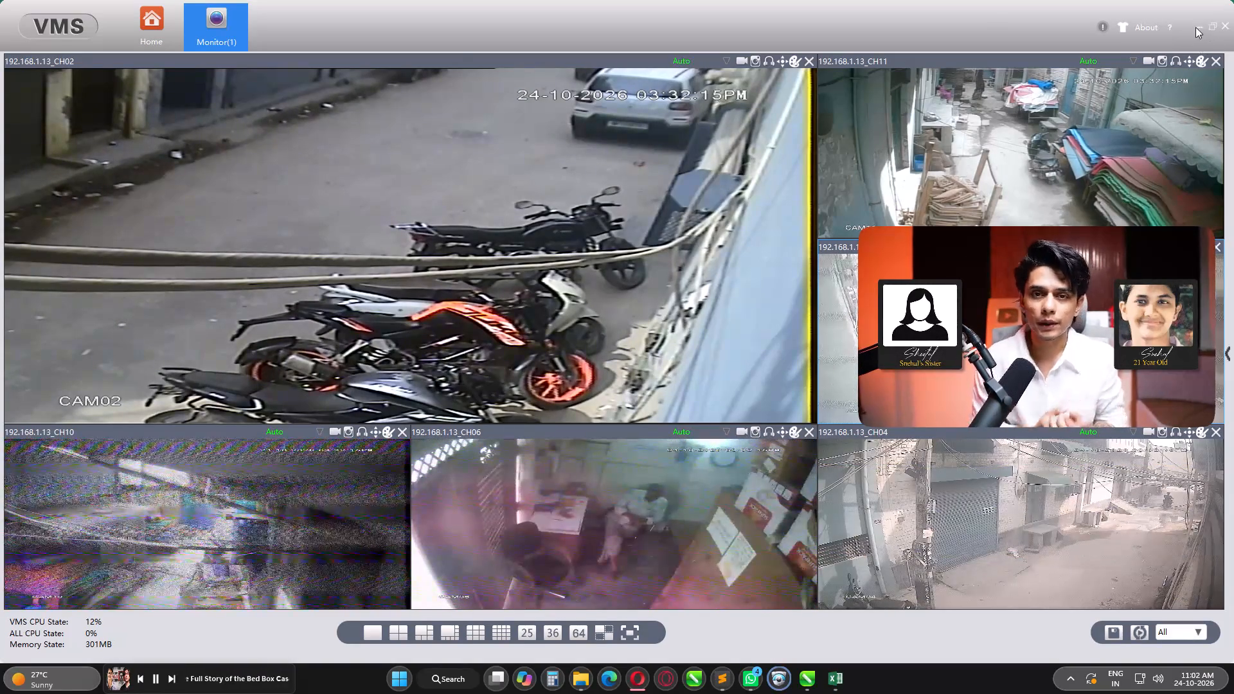
{"action": "type", "text": "699"}
{"action": "key", "text": "Return"}
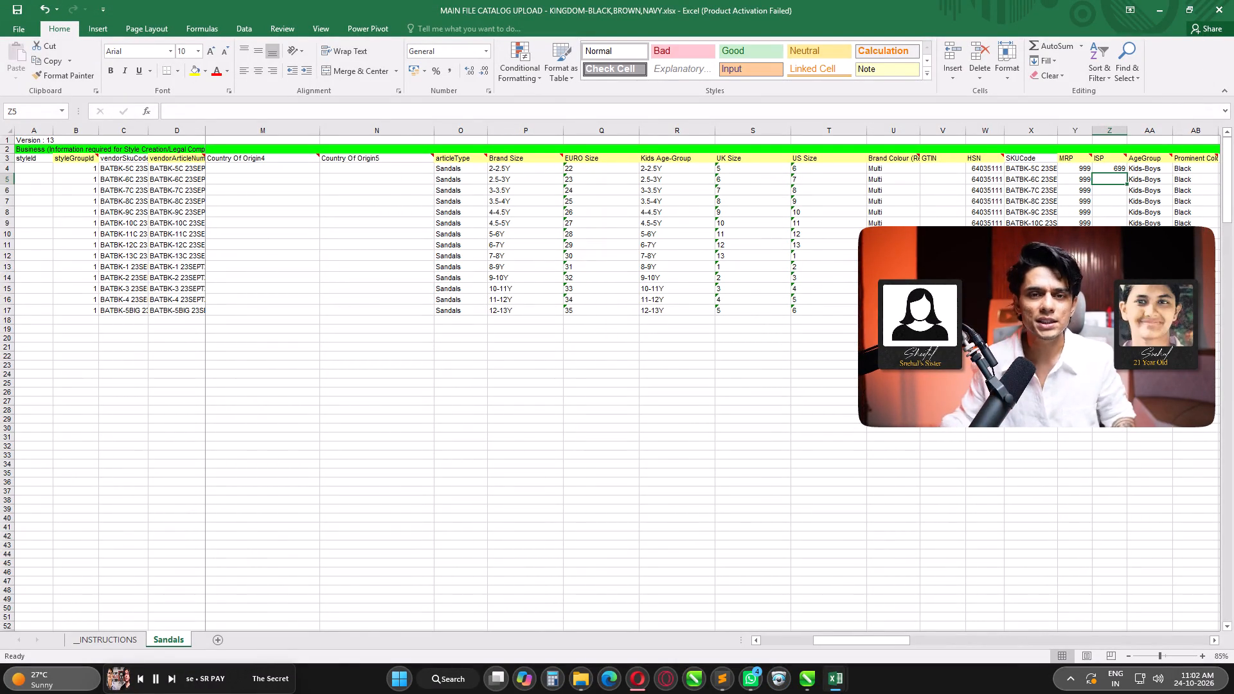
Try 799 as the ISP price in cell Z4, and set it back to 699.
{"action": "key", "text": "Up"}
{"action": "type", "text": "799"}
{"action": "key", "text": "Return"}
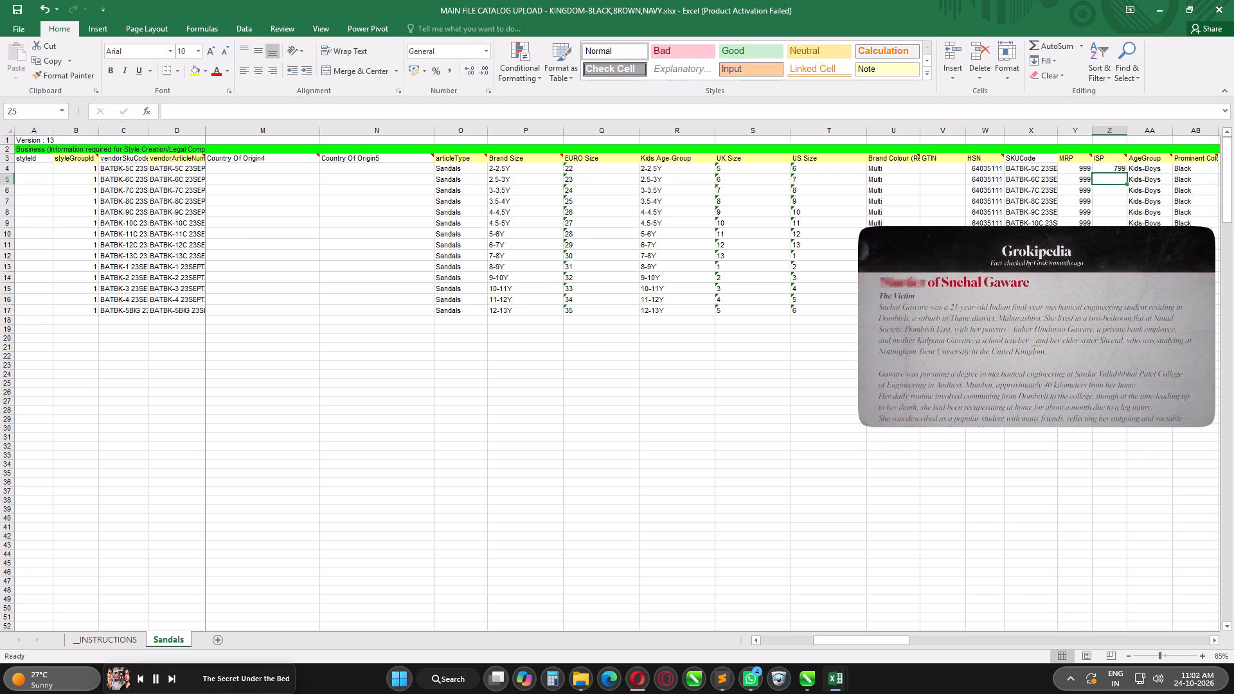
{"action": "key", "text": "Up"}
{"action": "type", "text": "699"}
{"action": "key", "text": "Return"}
Copy the 699 ISP price from Z4 down through Z17 for all 14 data rows and save the workbook.
{"action": "key", "text": "Up"}
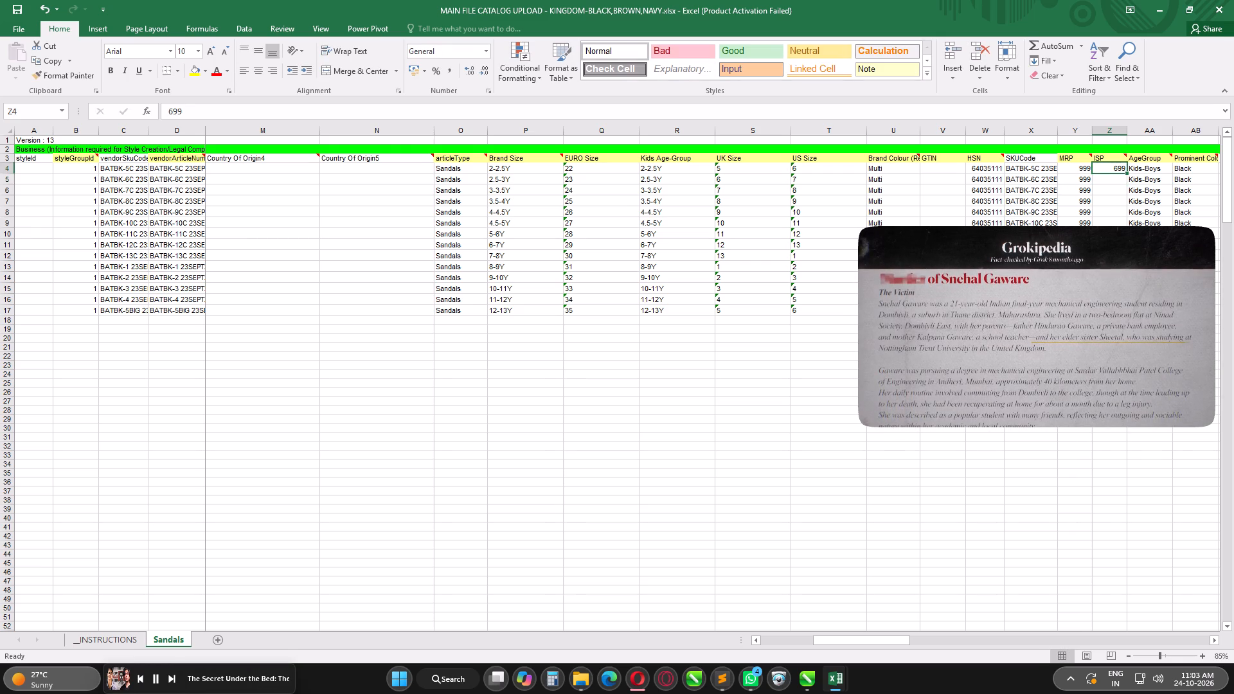
{"action": "key", "text": "ctrl+c"}
{"action": "key", "text": "shift+Down"}
{"action": "key", "text": "shift+Down"}
{"action": "scroll", "coordinate": [1134, 175], "scroll_direction": "down", "scroll_amount": 1}
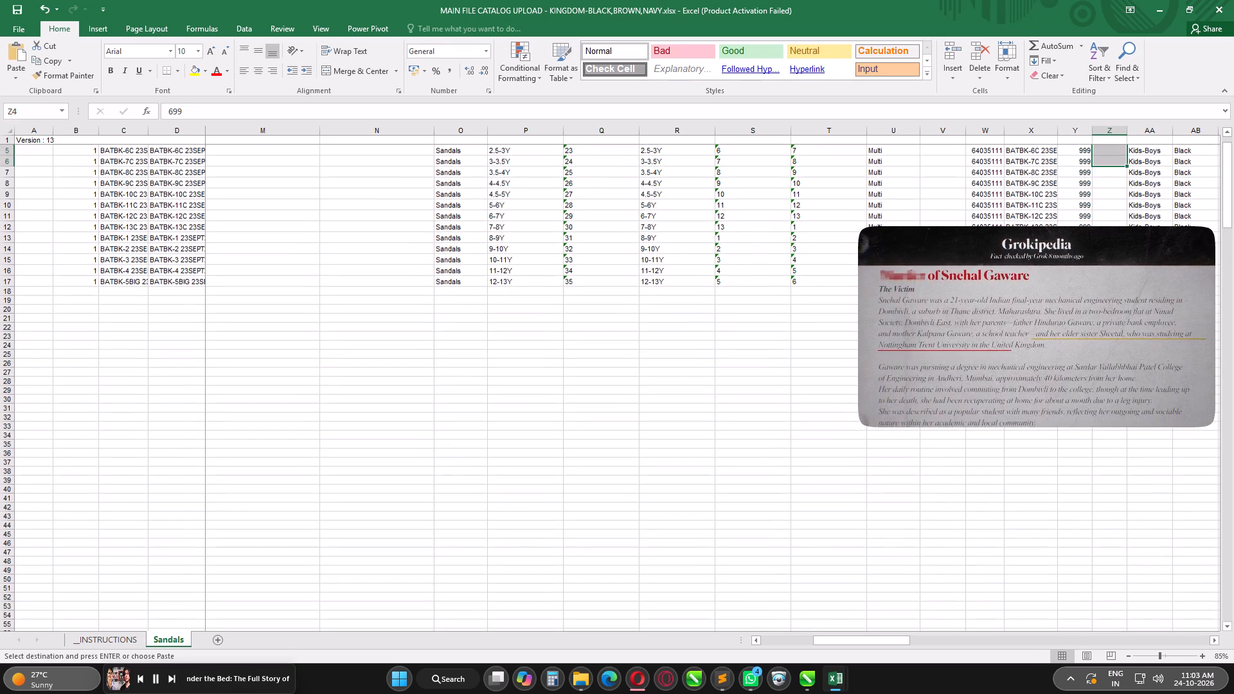
{"action": "scroll", "coordinate": [1134, 175], "scroll_direction": "down", "scroll_amount": 2}
{"action": "key", "text": "shift+Down"}
{"action": "key", "text": "shift+Down"}
{"action": "key", "text": "shift+Down"}
{"action": "key", "text": "shift+Down"}
{"action": "key", "text": "shift+Down"}
{"action": "key", "text": "shift+Down"}
{"action": "key", "text": "shift+Down"}
{"action": "key", "text": "shift+Down"}
{"action": "key", "text": "shift+Down"}
{"action": "key", "text": "shift+Down"}
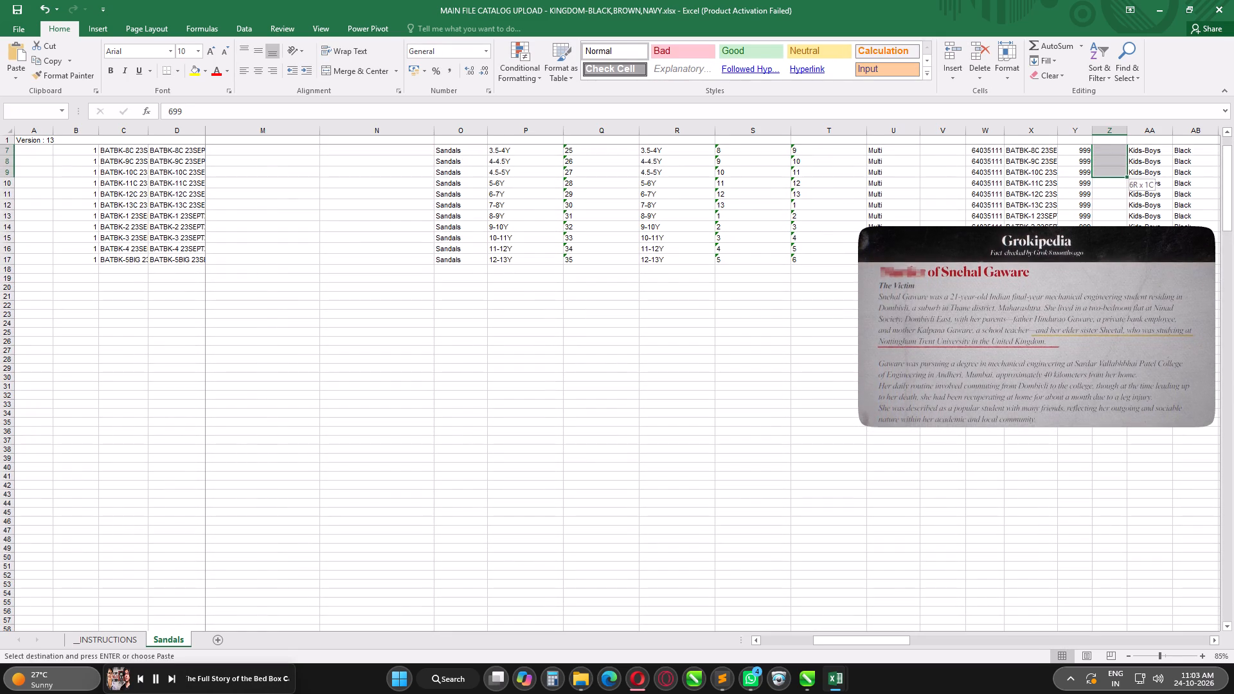
{"action": "key", "text": "shift+Down"}
{"action": "key", "text": "shift+Down"}
{"action": "key", "text": "shift+Up"}
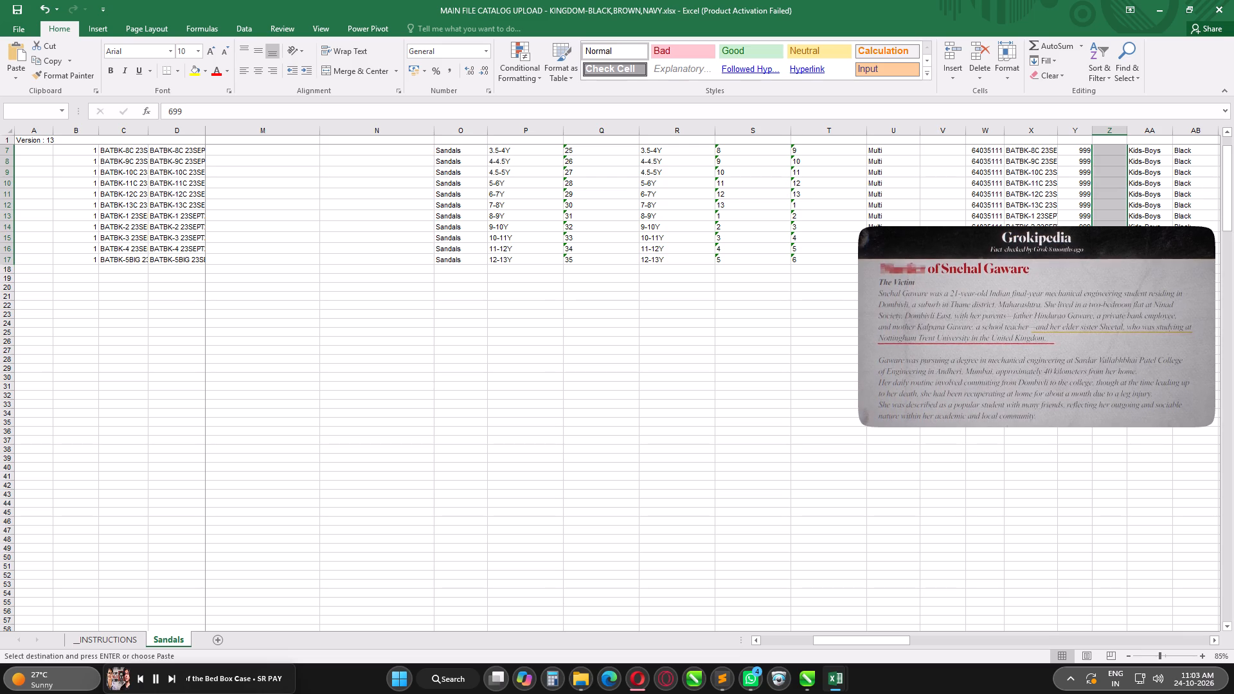
{"action": "key", "text": "ctrl+v"}
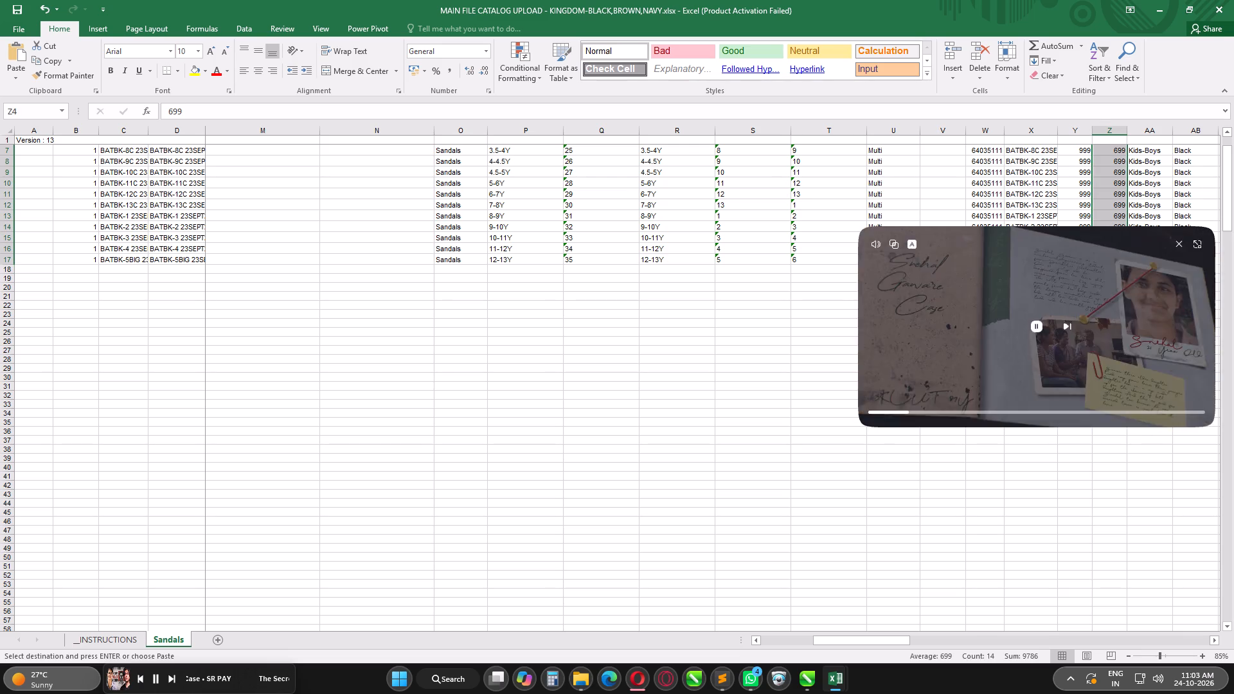
{"action": "left_click", "coordinate": [730, 274]}
{"action": "key", "text": "ctrl+s"}
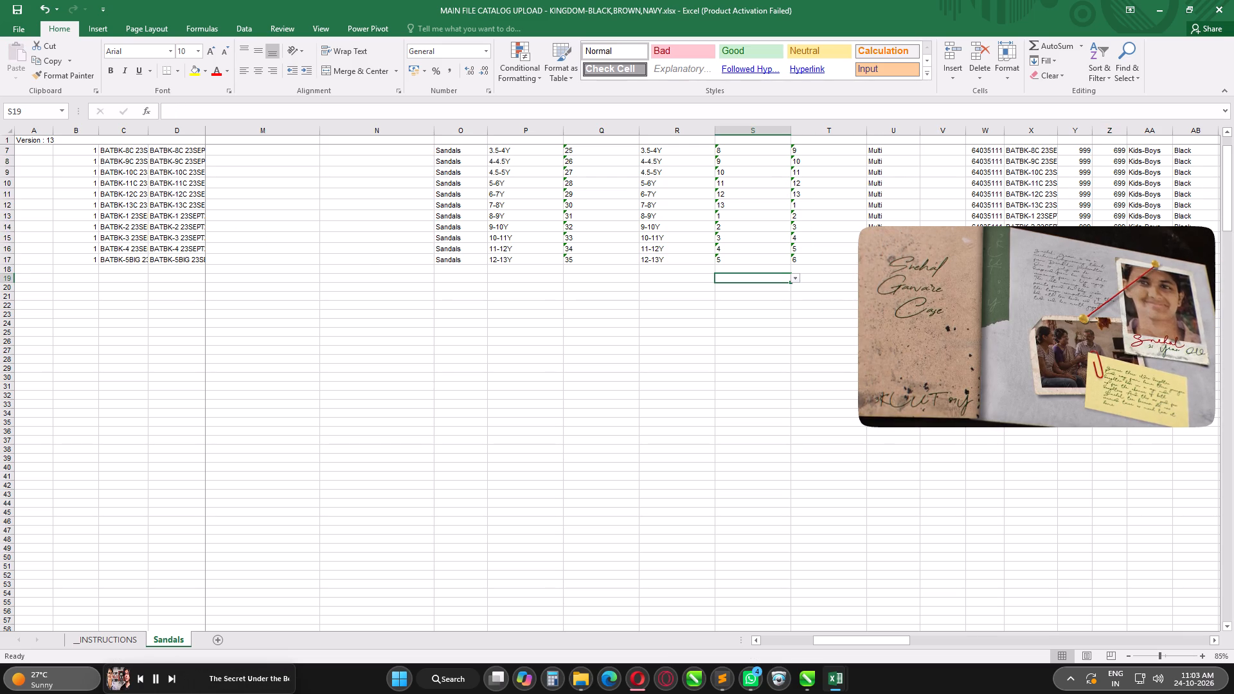
Replace the date code in vendorSkuCode cell C4 so it reads BATBK-5C 24OCT26, and copy the new code.
{"action": "scroll", "coordinate": [1099, 184], "scroll_direction": "down", "scroll_amount": 4}
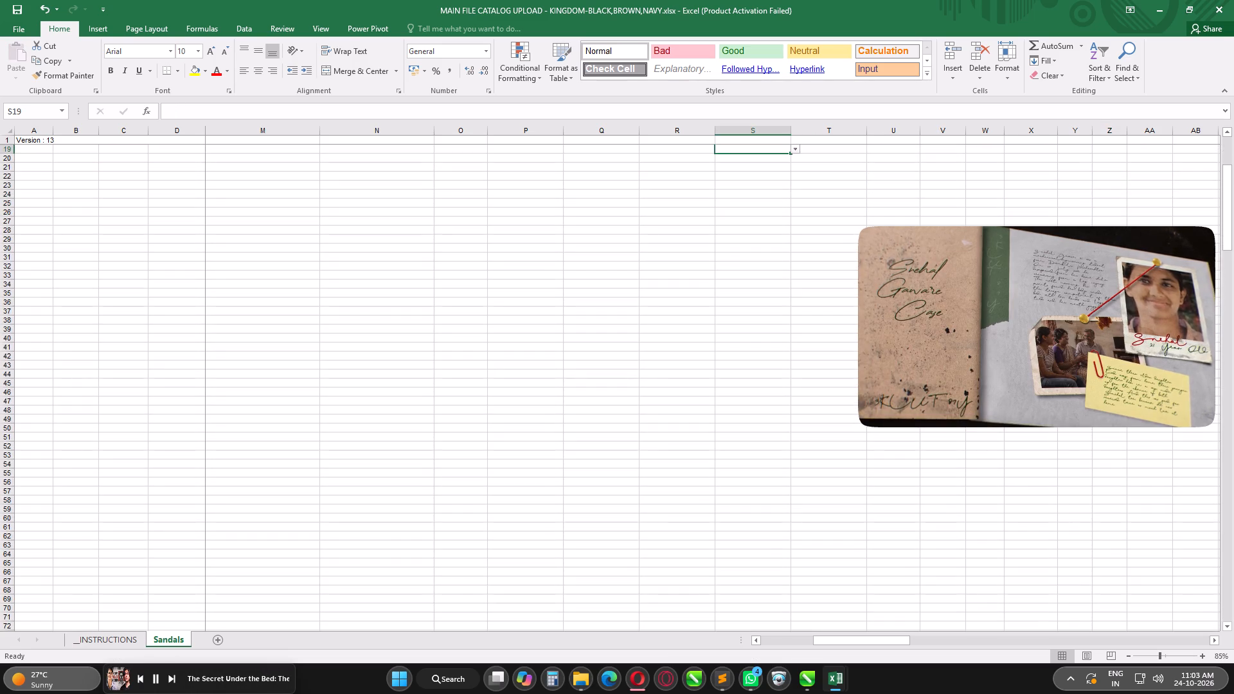
{"action": "scroll", "coordinate": [1105, 192], "scroll_direction": "up", "scroll_amount": 1}
{"action": "scroll", "coordinate": [170, 222], "scroll_direction": "up", "scroll_amount": 11}
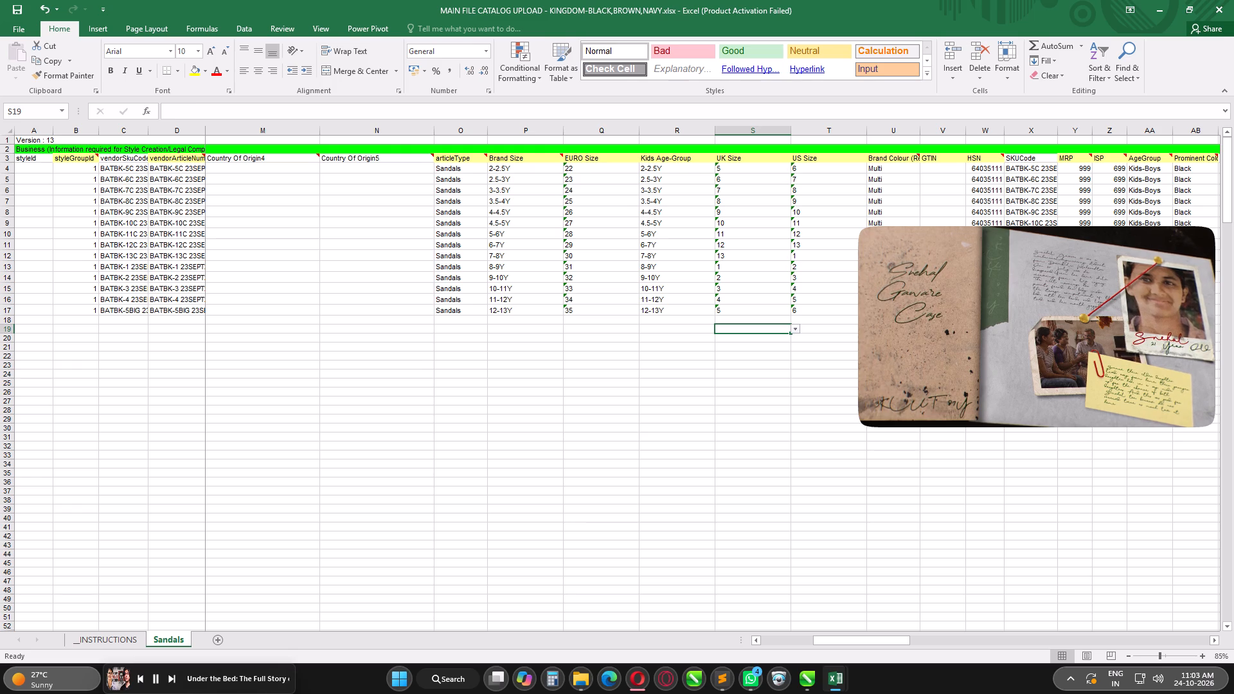
{"action": "left_click", "coordinate": [135, 167]}
{"action": "left_click_drag", "start_coordinate": [256, 110], "coordinate": [210, 107]}
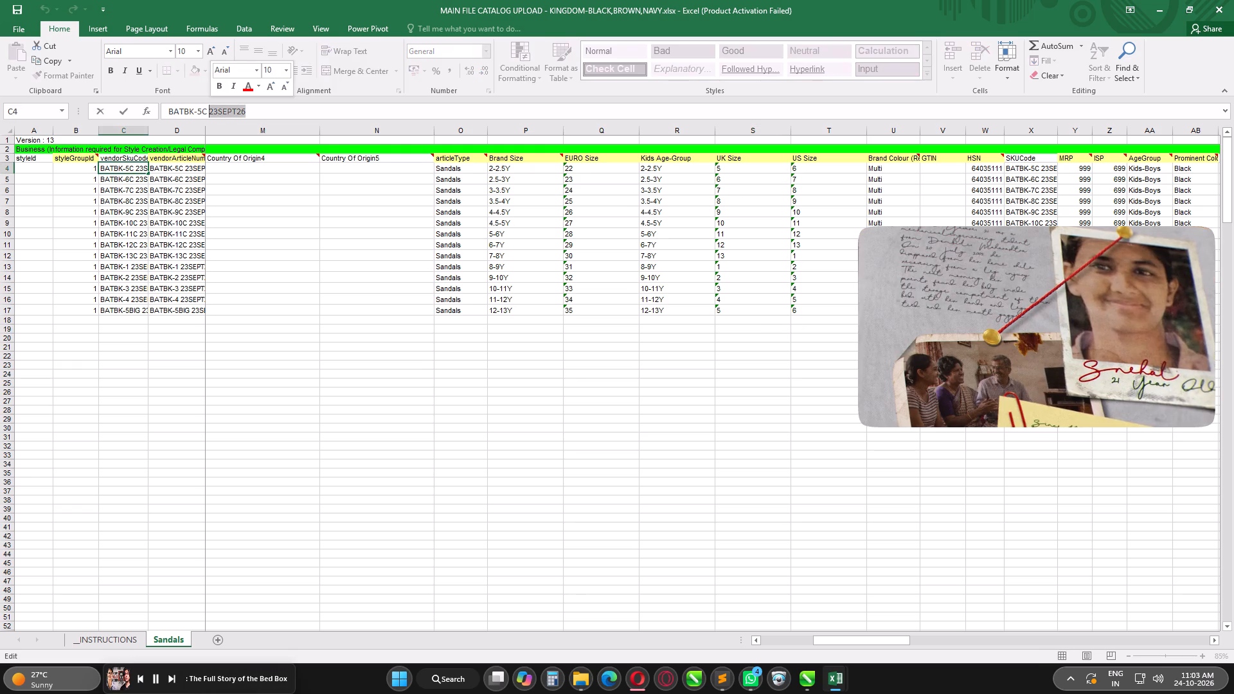
{"action": "type", "text": "24OCT26"}
{"action": "key", "text": "shift+Left"}
{"action": "key", "text": "shift+Left"}
{"action": "key", "text": "shift+Left"}
{"action": "key", "text": "shift+Left"}
{"action": "key", "text": "shift+Left"}
{"action": "key", "text": "shift+Left"}
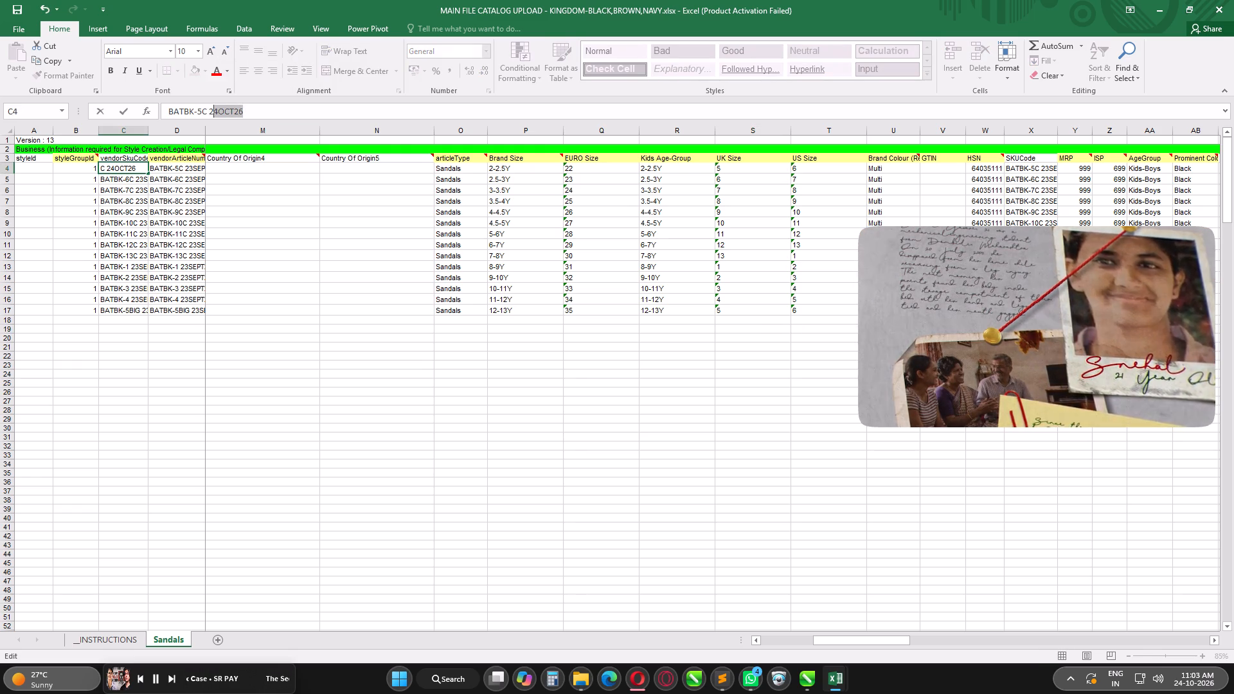
{"action": "key", "text": "shift+Left"}
{"action": "key", "text": "ctrl+c"}
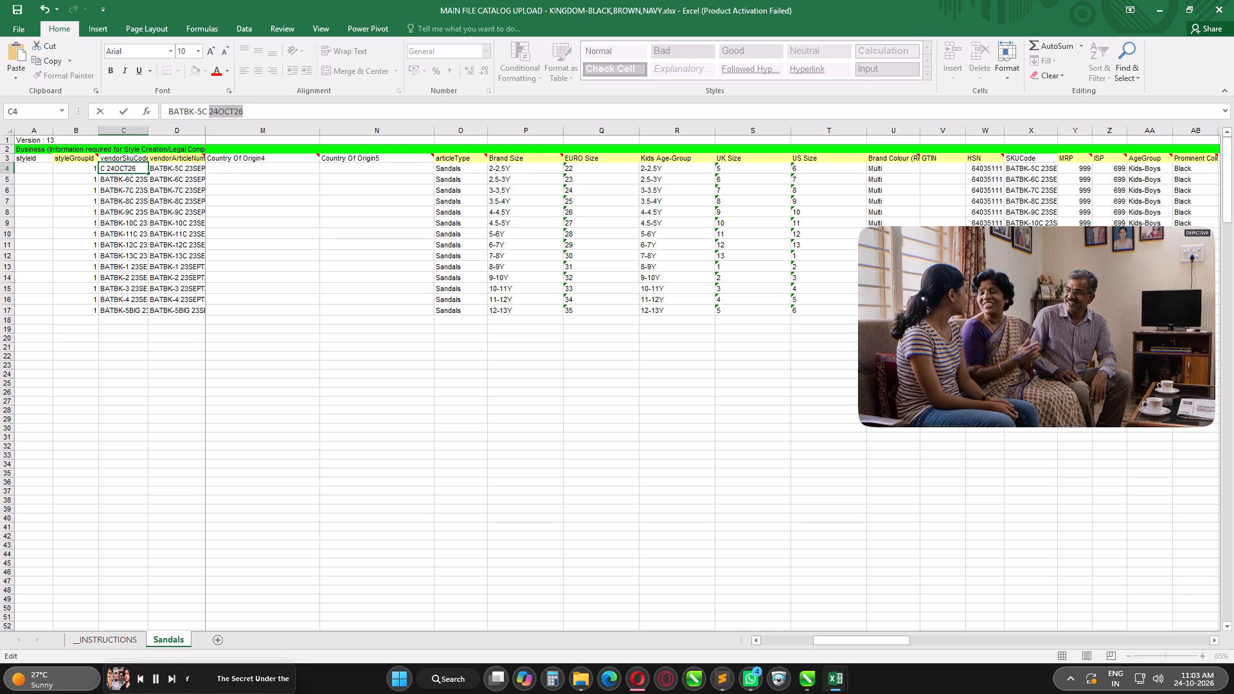
{"action": "key", "text": "Return"}
Replace the date code of the BATBK-6C entry in vendorSkuCode cell C5 with the copied 24OCT26.
{"action": "key", "text": "F2"}
{"action": "key", "text": "BackSpace"}
{"action": "key", "text": "BackSpace"}
{"action": "key", "text": "BackSpace"}
{"action": "key", "text": "BackSpace"}
{"action": "key", "text": "BackSpace"}
{"action": "key", "text": "BackSpace"}
{"action": "key", "text": "BackSpace"}
{"action": "key", "text": "BackSpace"}
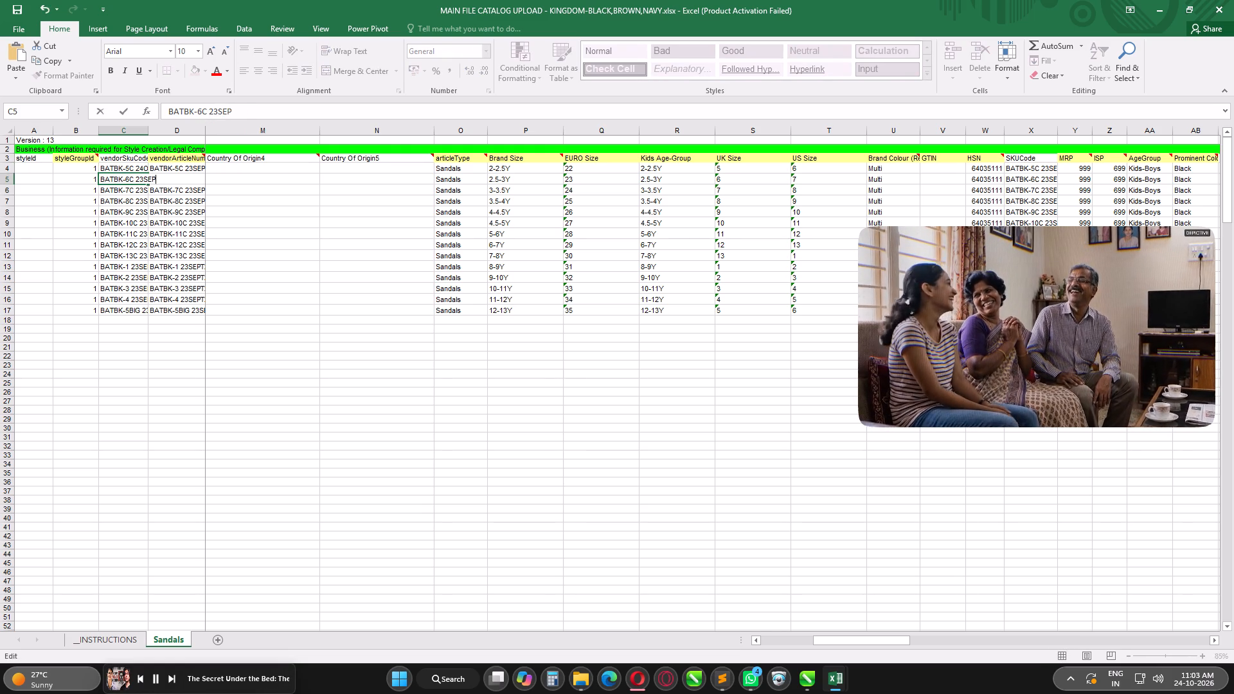
{"action": "key", "text": "ctrl+v"}
{"action": "key", "text": "Return"}
Replace the date code of the BATBK-7C entry in vendorSkuCode cell C6 with 24OCT26.
{"action": "key", "text": "F2"}
{"action": "key", "text": "BackSpace"}
{"action": "key", "text": "BackSpace"}
{"action": "key", "text": "BackSpace"}
{"action": "key", "text": "BackSpace"}
{"action": "key", "text": "BackSpace"}
{"action": "key", "text": "BackSpace"}
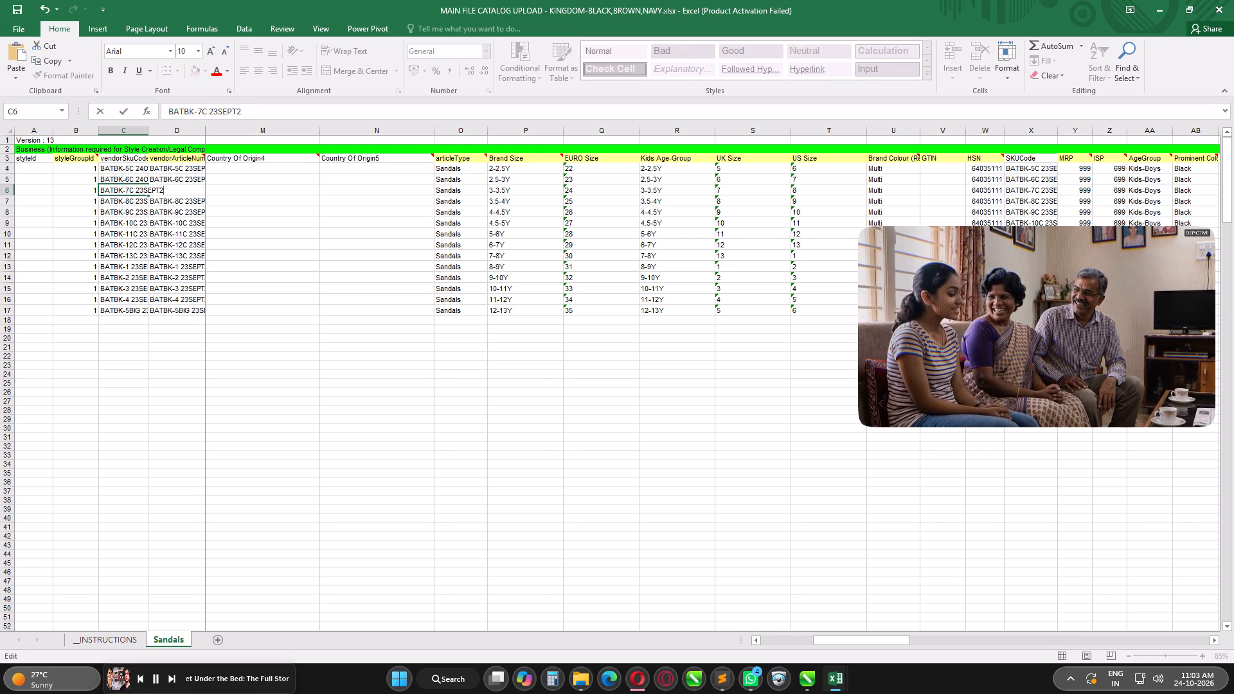
{"action": "key", "text": "BackSpace"}
{"action": "key", "text": "BackSpace"}
{"action": "key", "text": "ctrl+v"}
{"action": "key", "text": "Return"}
Replace the date code of the BATBK-8C entry in vendorSkuCode cell C7 with 24OCT26.
{"action": "key", "text": "F2"}
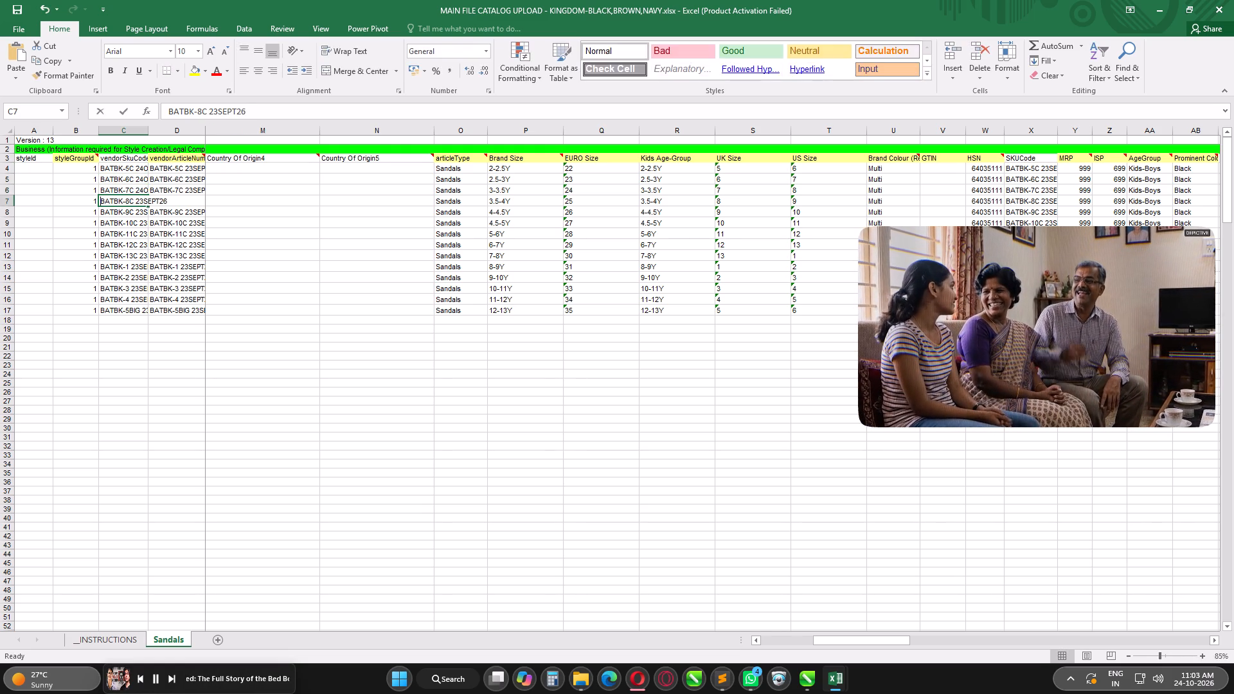
{"action": "key", "text": "BackSpace"}
{"action": "key", "text": "BackSpace"}
{"action": "key", "text": "BackSpace"}
{"action": "key", "text": "BackSpace"}
{"action": "key", "text": "BackSpace"}
{"action": "key", "text": "BackSpace"}
{"action": "key", "text": "BackSpace"}
{"action": "key", "text": "BackSpace"}
{"action": "key", "text": "ctrl+v"}
{"action": "key", "text": "Return"}
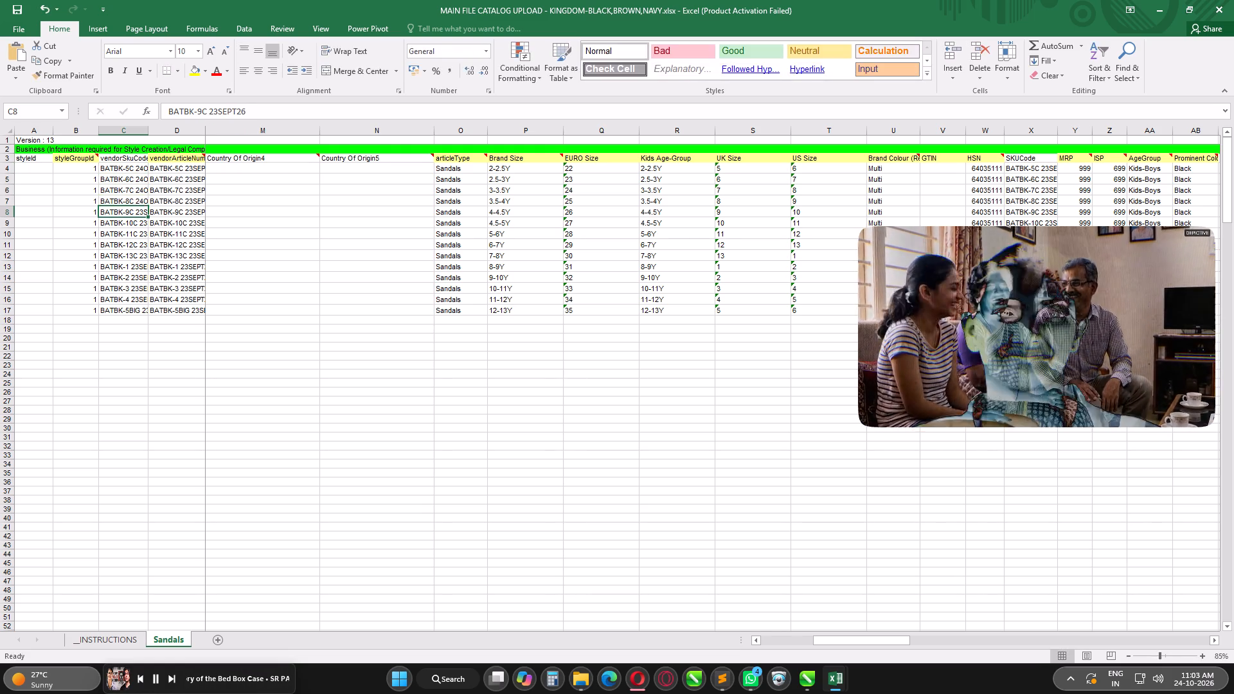
Replace the date code of the BATBK-9C entry in vendorSkuCode cell C8 with 24OCT26.
{"action": "key", "text": "F2"}
{"action": "key", "text": "BackSpace"}
{"action": "key", "text": "BackSpace"}
{"action": "key", "text": "BackSpace"}
{"action": "key", "text": "BackSpace"}
{"action": "key", "text": "BackSpace"}
{"action": "key", "text": "BackSpace"}
{"action": "key", "text": "BackSpace"}
{"action": "key", "text": "BackSpace"}
{"action": "key", "text": "ctrl+v"}
{"action": "key", "text": "Return"}
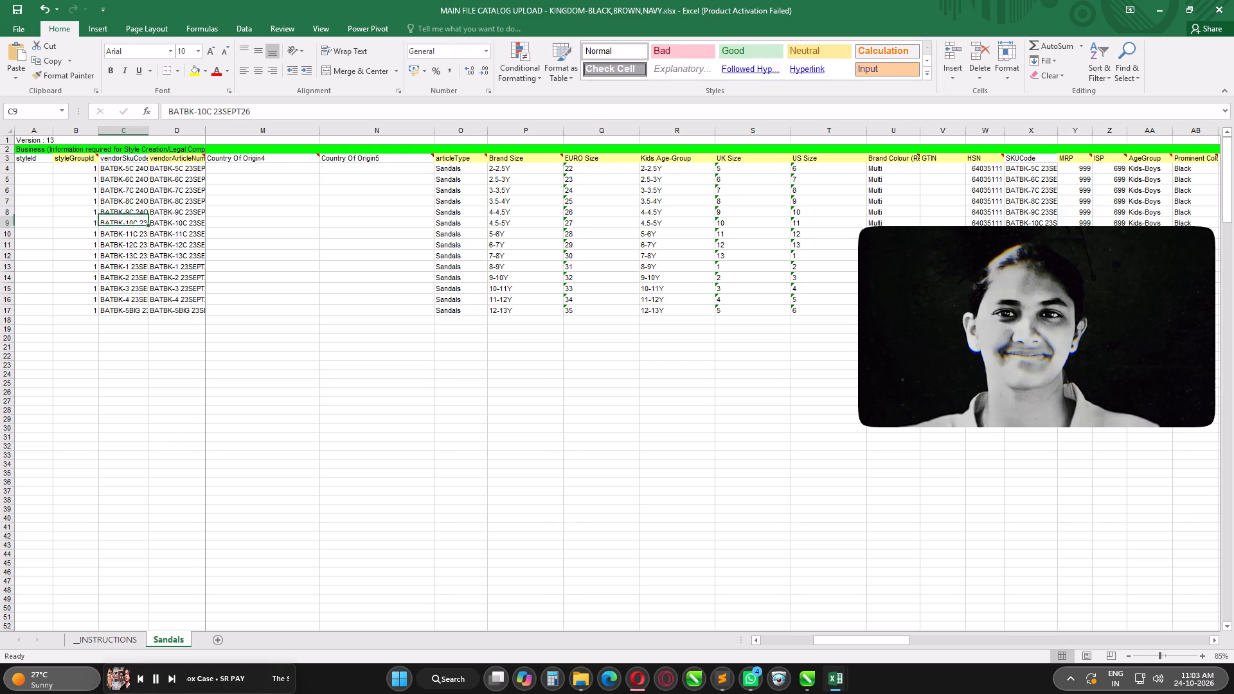
Replace the date code of the BATBK-10C entry in vendorSkuCode cell C9 with 24OCT26.
{"action": "key", "text": "F2"}
{"action": "key", "text": "BackSpace"}
{"action": "key", "text": "BackSpace"}
{"action": "key", "text": "BackSpace"}
{"action": "key", "text": "BackSpace"}
{"action": "key", "text": "BackSpace"}
{"action": "key", "text": "BackSpace"}
{"action": "key", "text": "BackSpace"}
{"action": "key", "text": "BackSpace"}
{"action": "key", "text": "ctrl+v"}
{"action": "key", "text": "Return"}
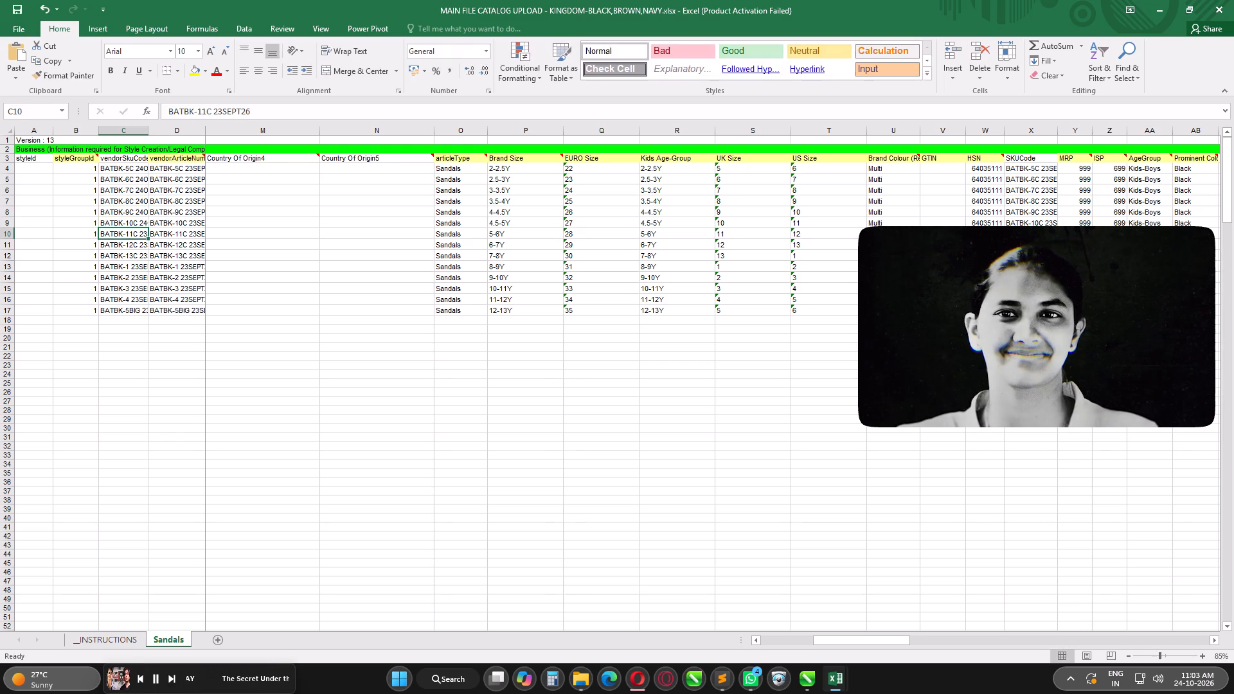
Replace the date code of the BATBK-11C entry in vendorSkuCode cell C10 with 24OCT26.
{"action": "key", "text": "F2"}
{"action": "key", "text": "BackSpace"}
{"action": "key", "text": "BackSpace"}
{"action": "key", "text": "BackSpace"}
{"action": "key", "text": "BackSpace"}
{"action": "key", "text": "BackSpace"}
{"action": "key", "text": "BackSpace"}
{"action": "key", "text": "BackSpace"}
{"action": "key", "text": "BackSpace"}
{"action": "key", "text": "ctrl+v"}
{"action": "key", "text": "Return"}
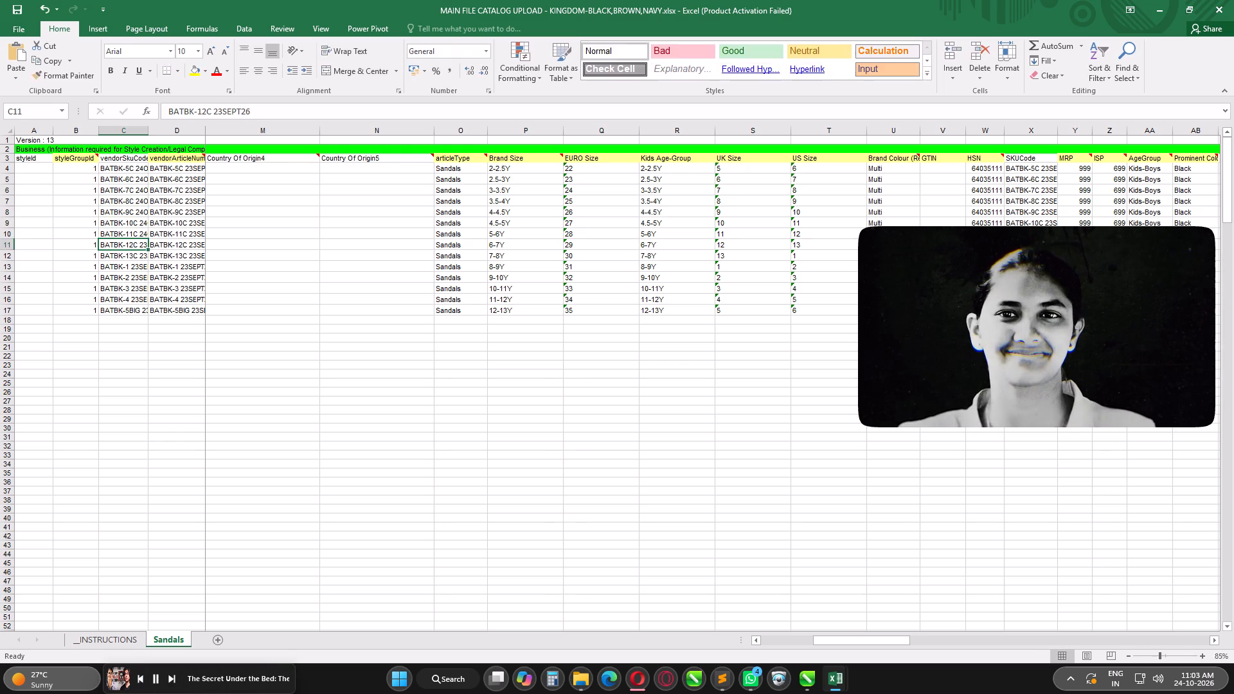
Replace the date code of the BATBK-12C entry in vendorSkuCode cell C11 with 24OCT26.
{"action": "key", "text": "F2"}
{"action": "key", "text": "BackSpace"}
{"action": "key", "text": "BackSpace"}
{"action": "key", "text": "BackSpace"}
{"action": "key", "text": "BackSpace"}
{"action": "key", "text": "BackSpace"}
{"action": "key", "text": "BackSpace"}
{"action": "key", "text": "BackSpace"}
{"action": "key", "text": "BackSpace"}
{"action": "key", "text": "ctrl+v"}
{"action": "key", "text": "Return"}
Replace the date code of the BATBK-13C entry in vendorSkuCode cell C12 with 24OCT26.
{"action": "key", "text": "F2"}
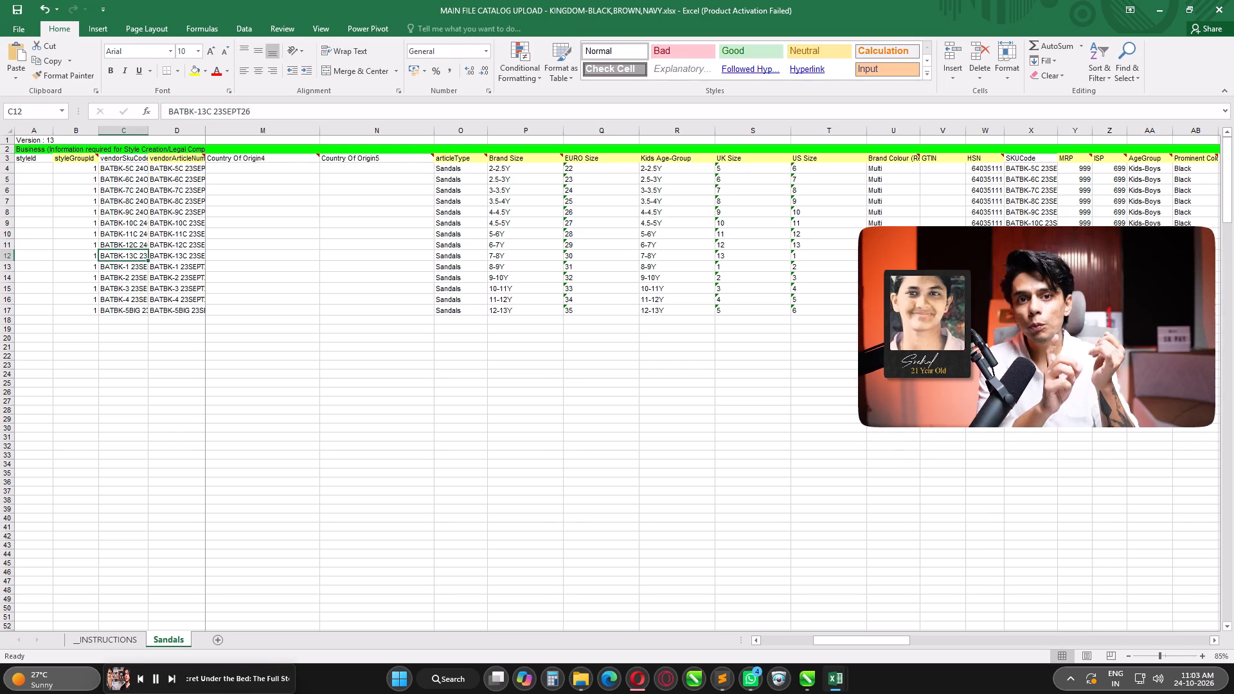
{"action": "key", "text": "BackSpace"}
{"action": "key", "text": "BackSpace"}
{"action": "key", "text": "BackSpace"}
{"action": "key", "text": "BackSpace"}
{"action": "key", "text": "BackSpace"}
{"action": "key", "text": "BackSpace"}
{"action": "key", "text": "BackSpace"}
{"action": "key", "text": "BackSpace"}
{"action": "key", "text": "ctrl+v"}
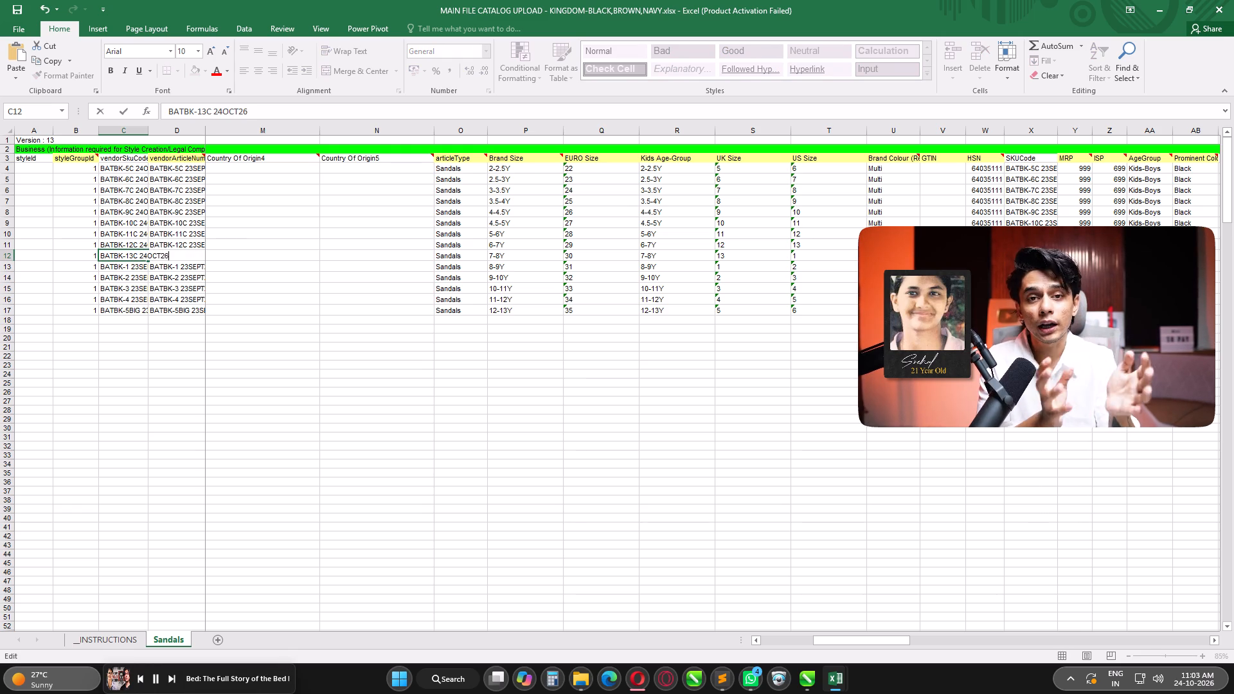
{"action": "key", "text": "Return"}
Replace the date code of the BATBK-1 entry in vendorSkuCode cell C13 with 24OCT26.
{"action": "key", "text": "F2"}
{"action": "key", "text": "BackSpace"}
{"action": "key", "text": "BackSpace"}
{"action": "key", "text": "BackSpace"}
{"action": "key", "text": "BackSpace"}
{"action": "key", "text": "BackSpace"}
{"action": "key", "text": "BackSpace"}
{"action": "key", "text": "BackSpace"}
{"action": "key", "text": "BackSpace"}
{"action": "key", "text": "ctrl+v"}
{"action": "key", "text": "Return"}
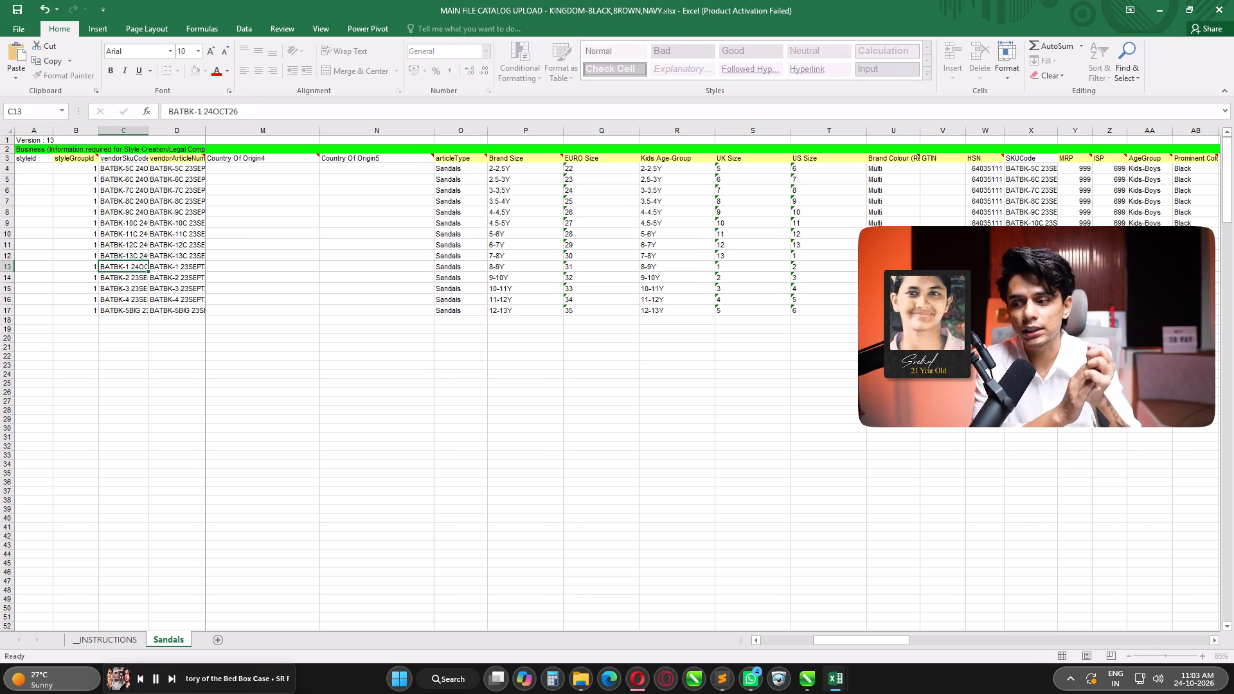
Replace the date code of the BATBK-2 entry in vendorSkuCode cell C14 with 24OCT26.
{"action": "key", "text": "F2"}
{"action": "key", "text": "BackSpace"}
{"action": "key", "text": "BackSpace"}
{"action": "key", "text": "BackSpace"}
{"action": "key", "text": "BackSpace"}
{"action": "key", "text": "BackSpace"}
{"action": "key", "text": "BackSpace"}
{"action": "key", "text": "BackSpace"}
{"action": "key", "text": "BackSpace"}
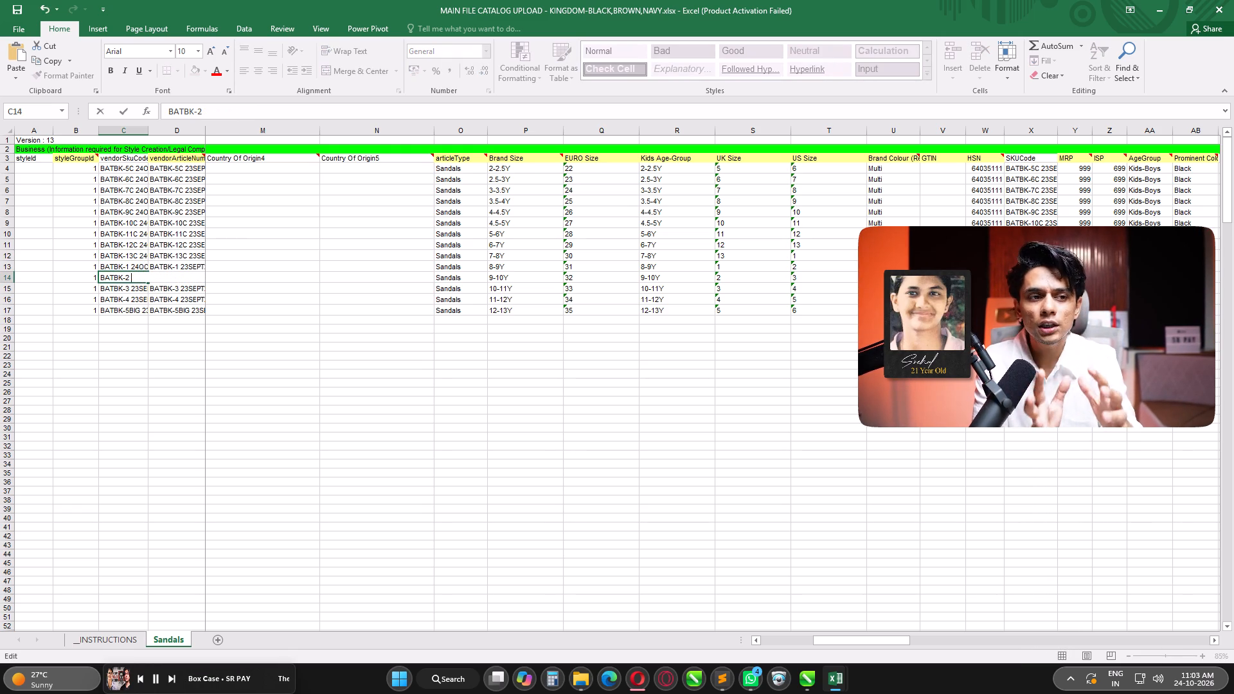
{"action": "key", "text": "BackSpace"}
{"action": "key", "text": "space"}
{"action": "key", "text": "ctrl+v"}
{"action": "key", "text": "Return"}
Replace the date code of the BATBK-3 entry in vendorSkuCode cell C15 with 24OCT26.
{"action": "key", "text": "F2"}
{"action": "key", "text": "BackSpace"}
{"action": "key", "text": "BackSpace"}
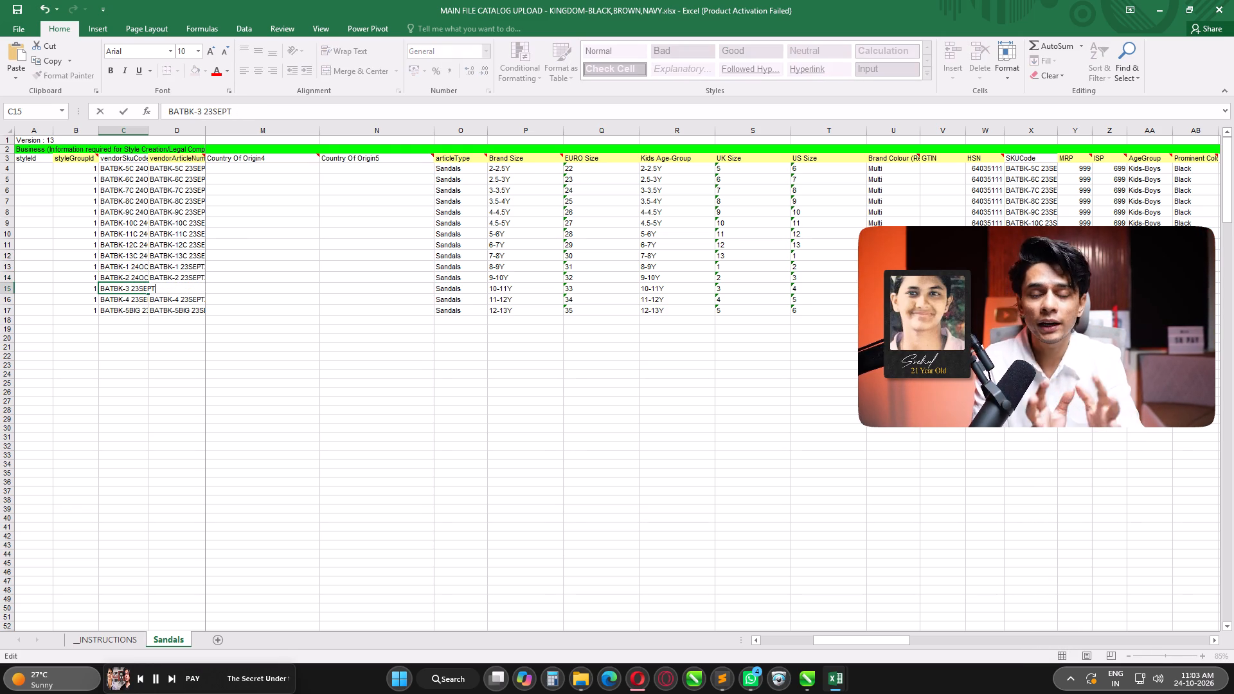
{"action": "key", "text": "BackSpace"}
{"action": "key", "text": "BackSpace"}
{"action": "key", "text": "BackSpace"}
{"action": "key", "text": "BackSpace"}
{"action": "key", "text": "BackSpace"}
{"action": "key", "text": "BackSpace"}
{"action": "key", "text": "ctrl+v"}
{"action": "key", "text": "Return"}
Replace the date code of the BATBK-4 entry in vendorSkuCode cell C16 with 24OCT26.
{"action": "key", "text": "F2"}
{"action": "key", "text": "BackSpace"}
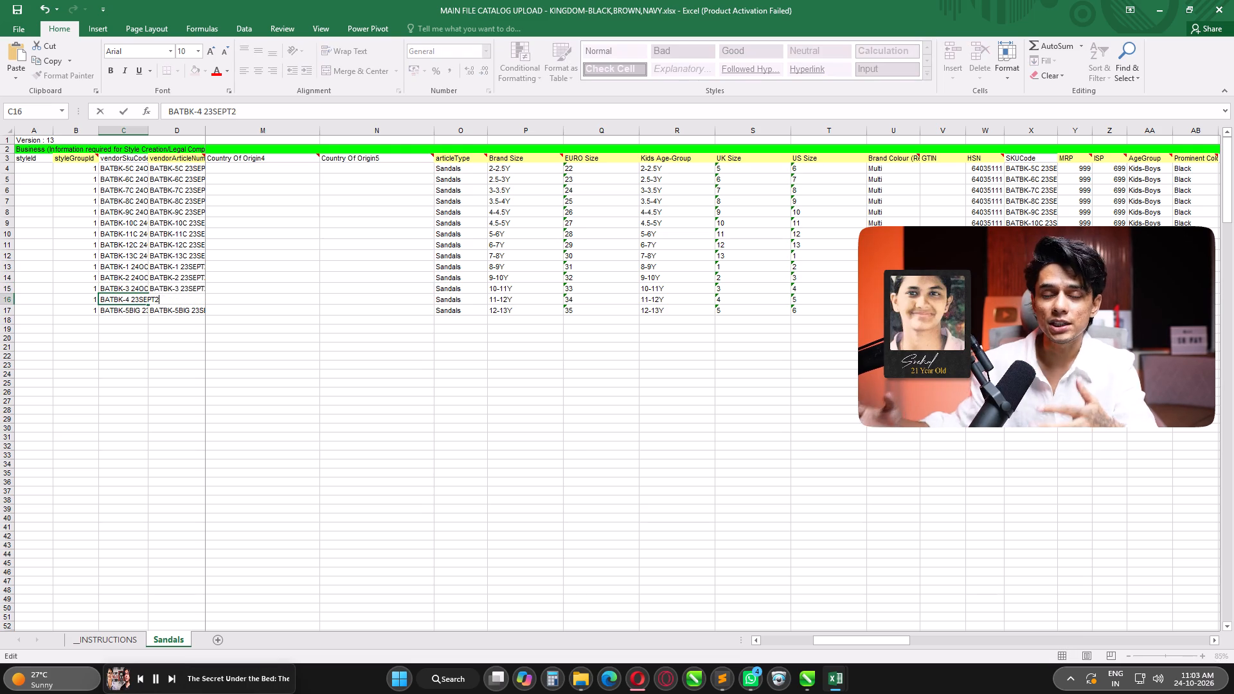
{"action": "key", "text": "BackSpace"}
{"action": "key", "text": "BackSpace"}
{"action": "key", "text": "BackSpace"}
{"action": "key", "text": "BackSpace"}
{"action": "key", "text": "BackSpace"}
{"action": "key", "text": "BackSpace"}
{"action": "key", "text": "BackSpace"}
{"action": "key", "text": "ctrl+v"}
{"action": "key", "text": "Return"}
Replace the date code of the BATBK-5BIG entry in vendorSkuCode cell C17 with 24OCT26.
{"action": "key", "text": "F2"}
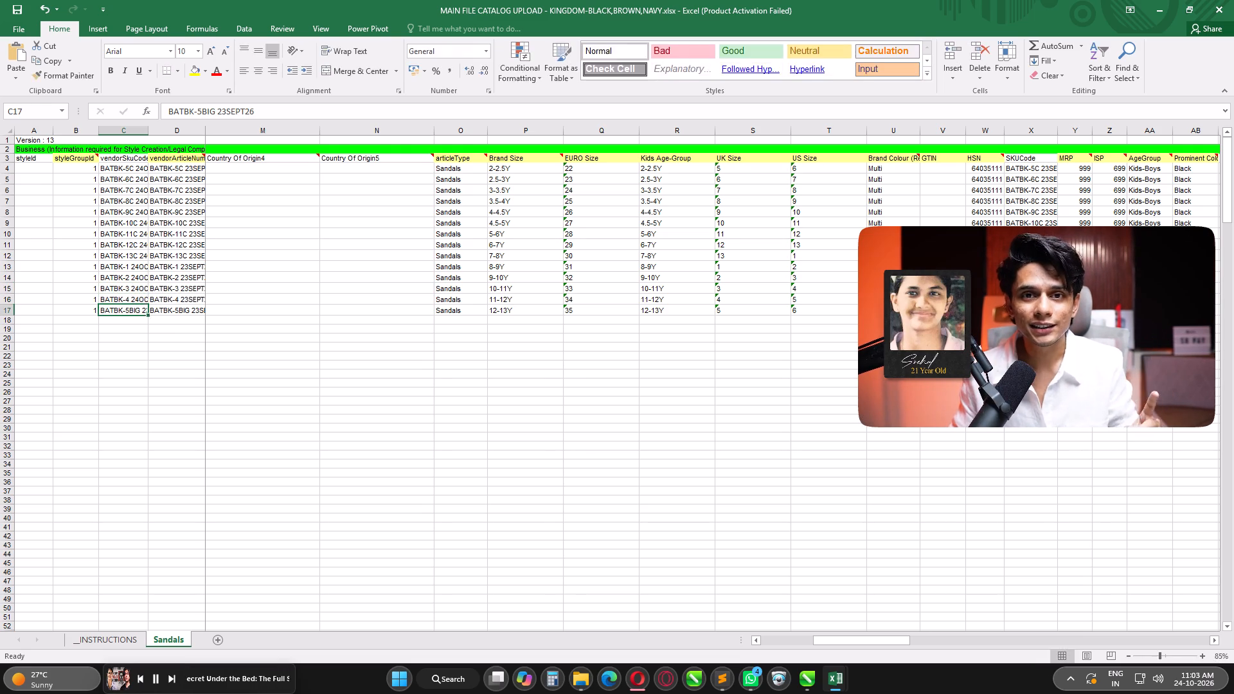
{"action": "key", "text": "BackSpace"}
{"action": "key", "text": "BackSpace"}
{"action": "key", "text": "BackSpace"}
{"action": "key", "text": "BackSpace"}
{"action": "key", "text": "BackSpace"}
{"action": "key", "text": "BackSpace"}
{"action": "key", "text": "BackSpace"}
{"action": "key", "text": "BackSpace"}
{"action": "key", "text": "ctrl+v"}
{"action": "key", "text": "Return"}
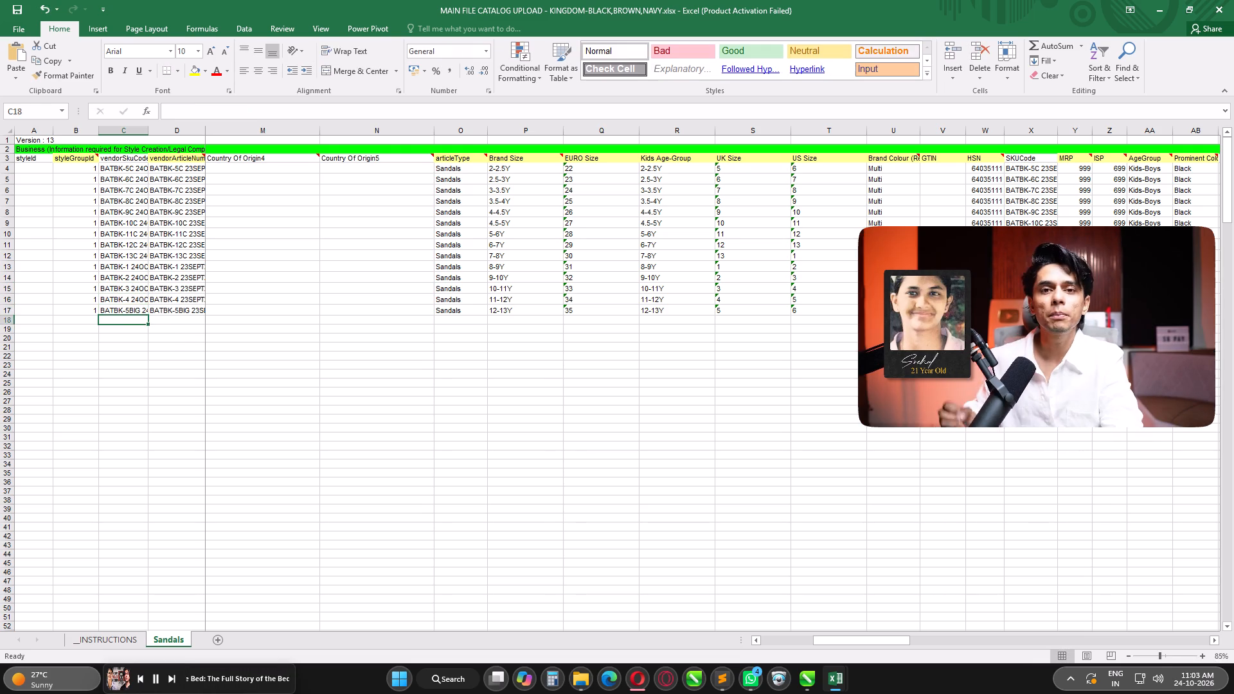
Copy the vendorSkuCode entries in C4:C17 over the vendorArticleNumber entries starting at D4.
{"action": "key", "text": "Up"}
{"action": "key", "text": "ctrl+Up"}
{"action": "key", "text": "Down"}
{"action": "key", "text": "ctrl+shift+Down"}
{"action": "key", "text": "ctrl+c"}
{"action": "key", "text": "Right"}
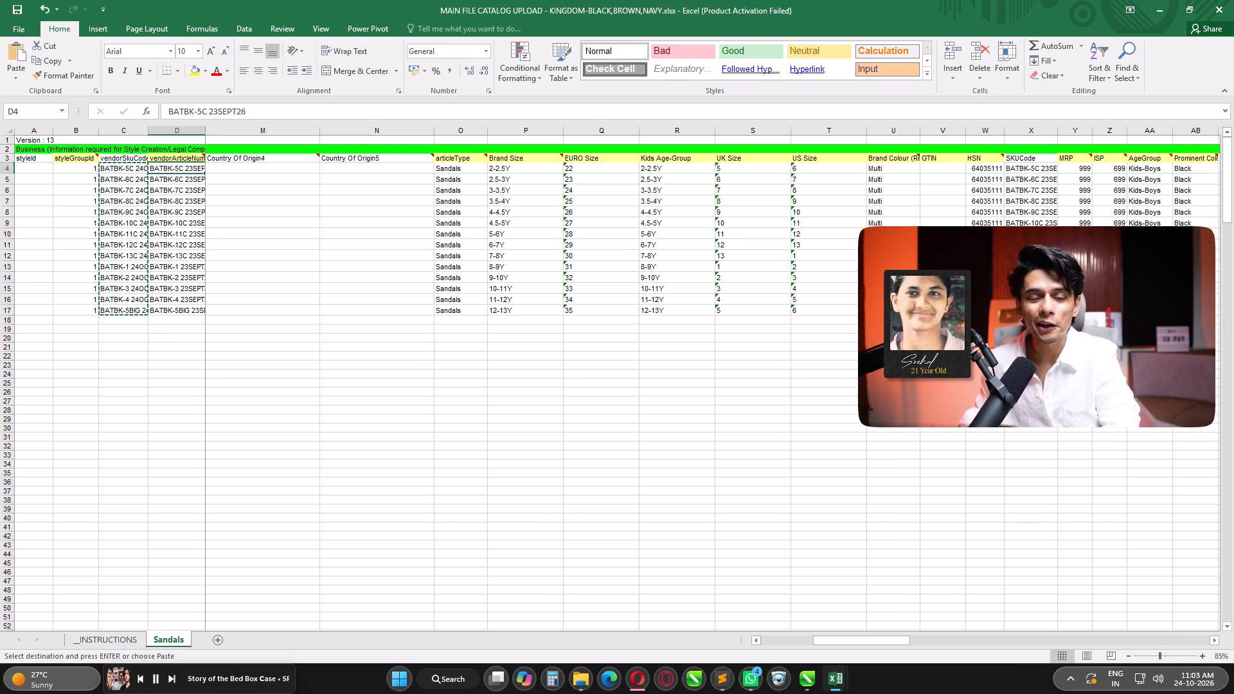
{"action": "key", "text": "ctrl+v"}
Go along row 4 to the SKUCode column, keeping the vendorSkuCode entries copied for pasting there.
{"action": "key", "text": "Right"}
{"action": "key", "text": "Right"}
{"action": "key", "text": "Right"}
{"action": "key", "text": "Right"}
{"action": "key", "text": "Right"}
{"action": "key", "text": "Right"}
{"action": "key", "text": "Right"}
{"action": "key", "text": "Right"}
{"action": "key", "text": "Right"}
{"action": "key", "text": "Right"}
{"action": "key", "text": "Right"}
{"action": "key", "text": "Right"}
{"action": "key", "text": "Right"}
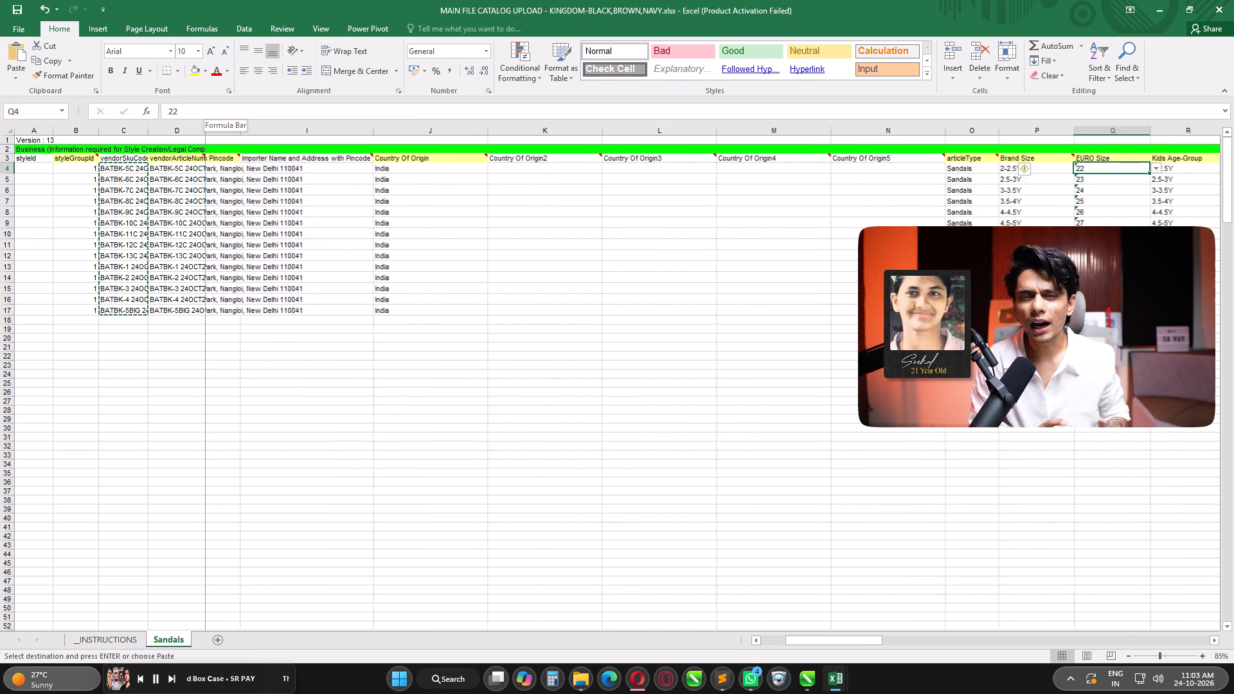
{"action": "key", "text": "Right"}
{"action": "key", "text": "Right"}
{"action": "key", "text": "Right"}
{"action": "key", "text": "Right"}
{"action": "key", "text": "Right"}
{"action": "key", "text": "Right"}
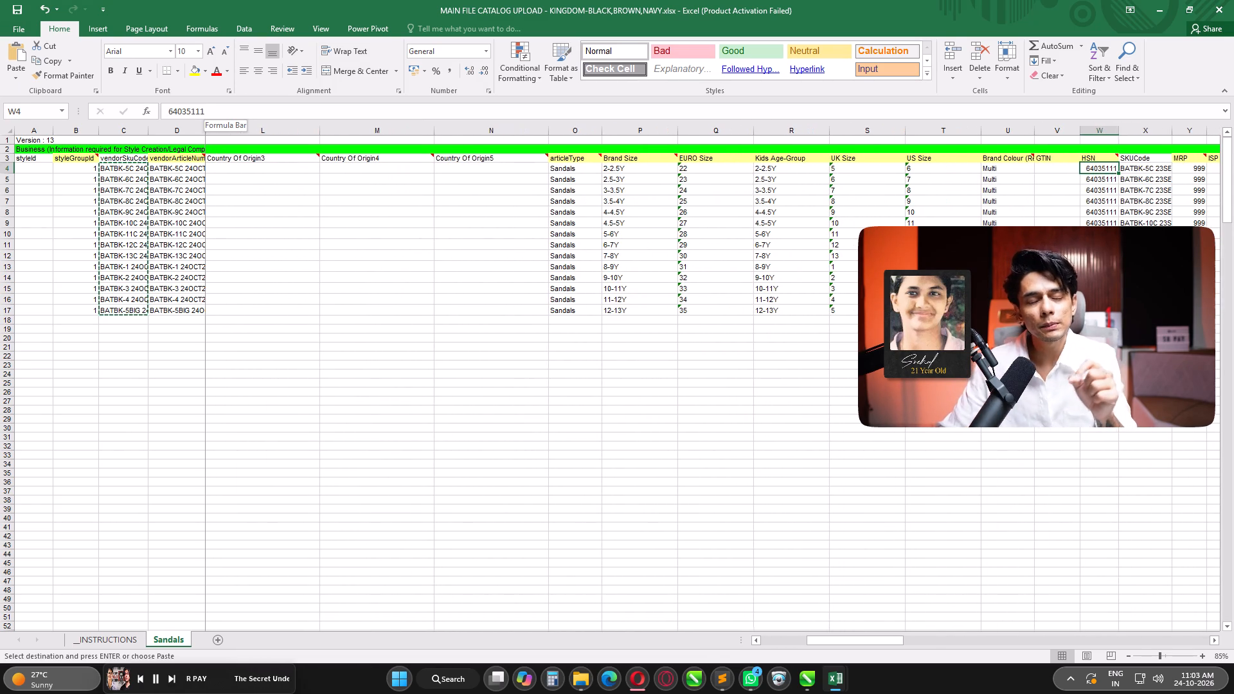
Paste the copied vendorSkuCode entries over the SKUCode entries starting at X4, and save the KINGDOM-BLACK,BROWN,NAVY catalog workbook.
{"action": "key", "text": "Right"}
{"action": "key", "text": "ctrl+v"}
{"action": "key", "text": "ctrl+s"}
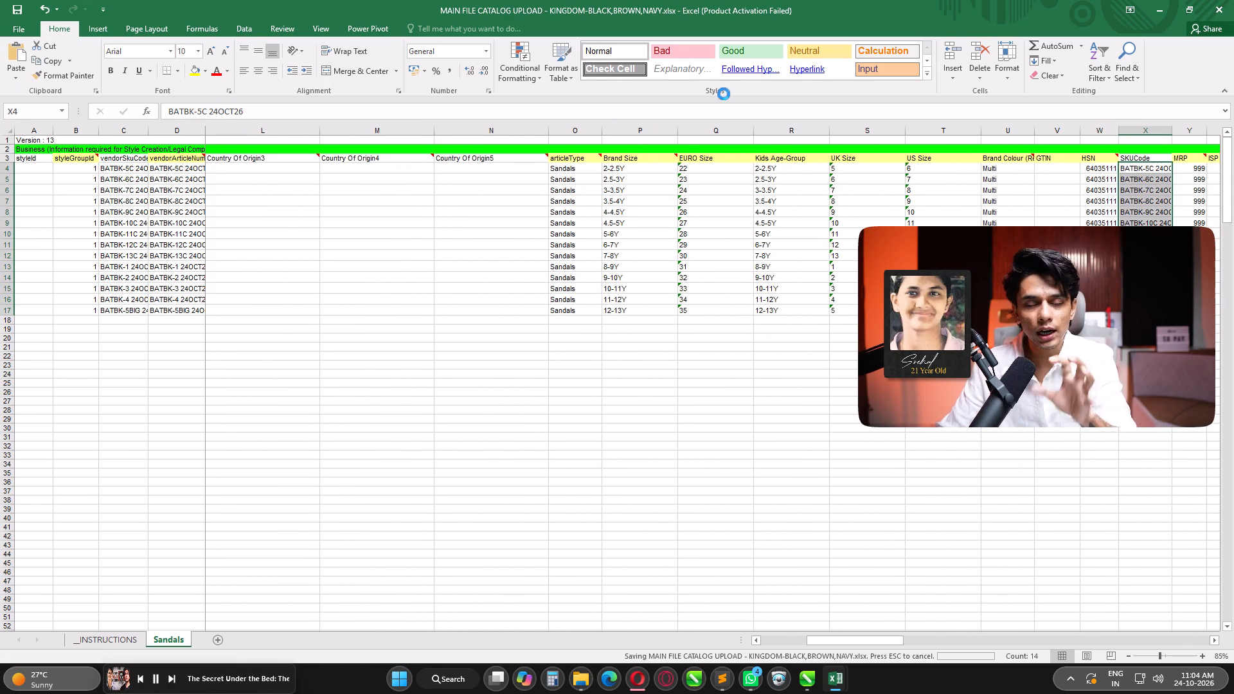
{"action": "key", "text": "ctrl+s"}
Minimize the KINGDOM workbook and close the BATBK BIG catalog upload workbook.
{"action": "left_click", "coordinate": [1160, 13]}
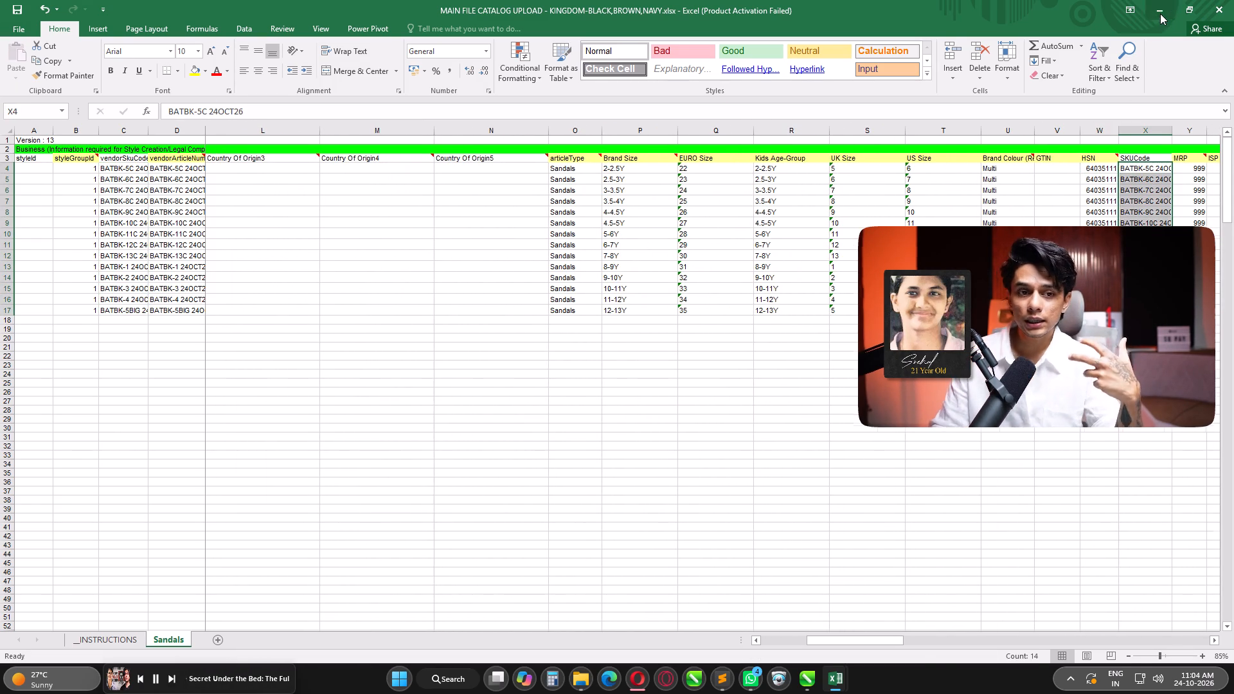
{"action": "left_click", "coordinate": [553, 398]}
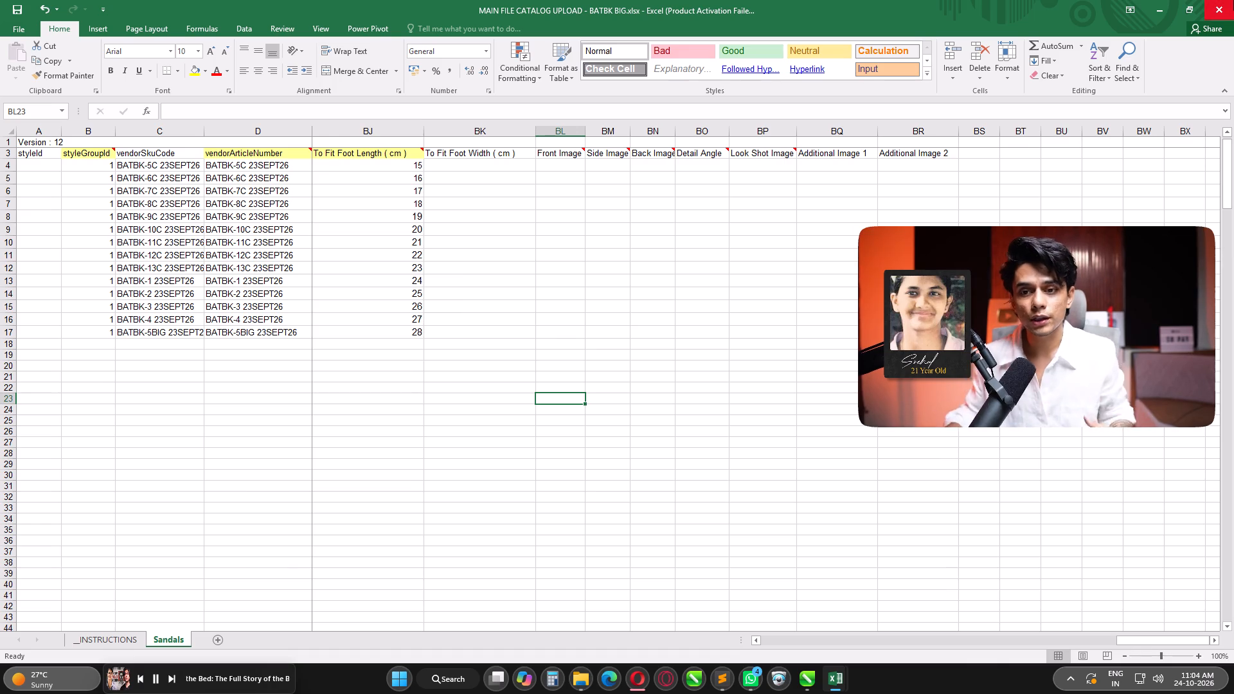
{"action": "left_click", "coordinate": [1233, 0]}
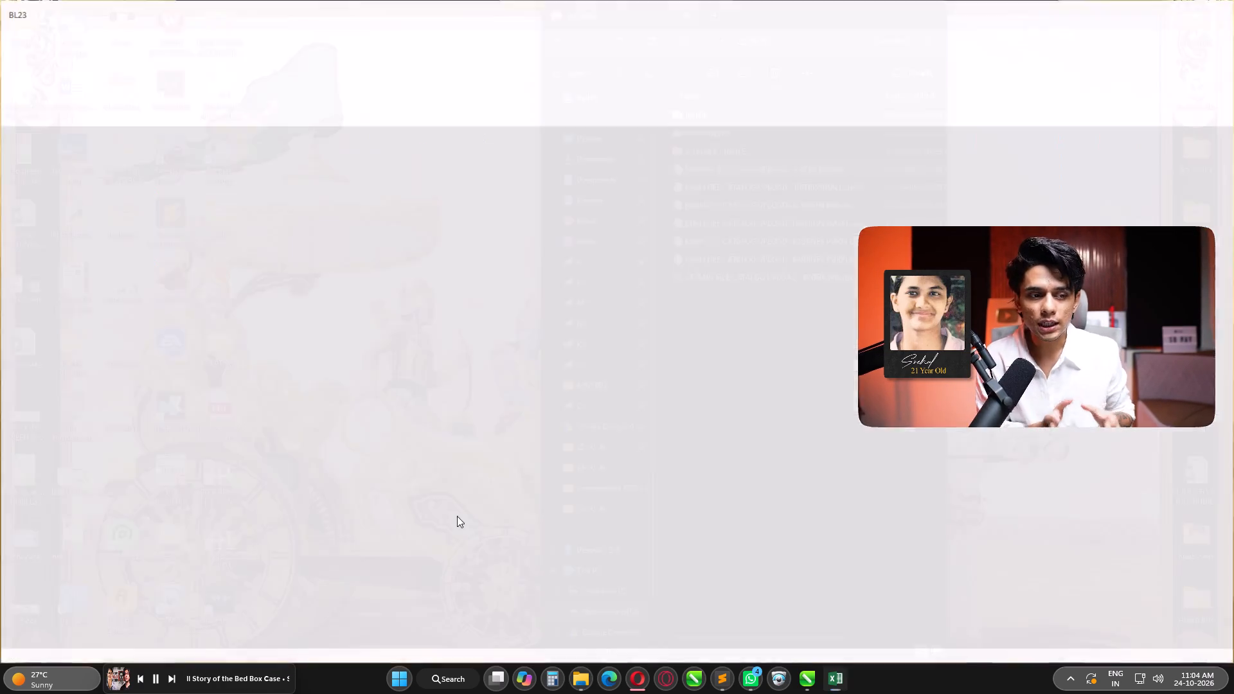
Go back up to the CATALOG FILE folder in File Explorer and open its 24-10-26 subfolder.
{"action": "left_click", "coordinate": [737, 429]}
{"action": "key", "text": "BackSpace"}
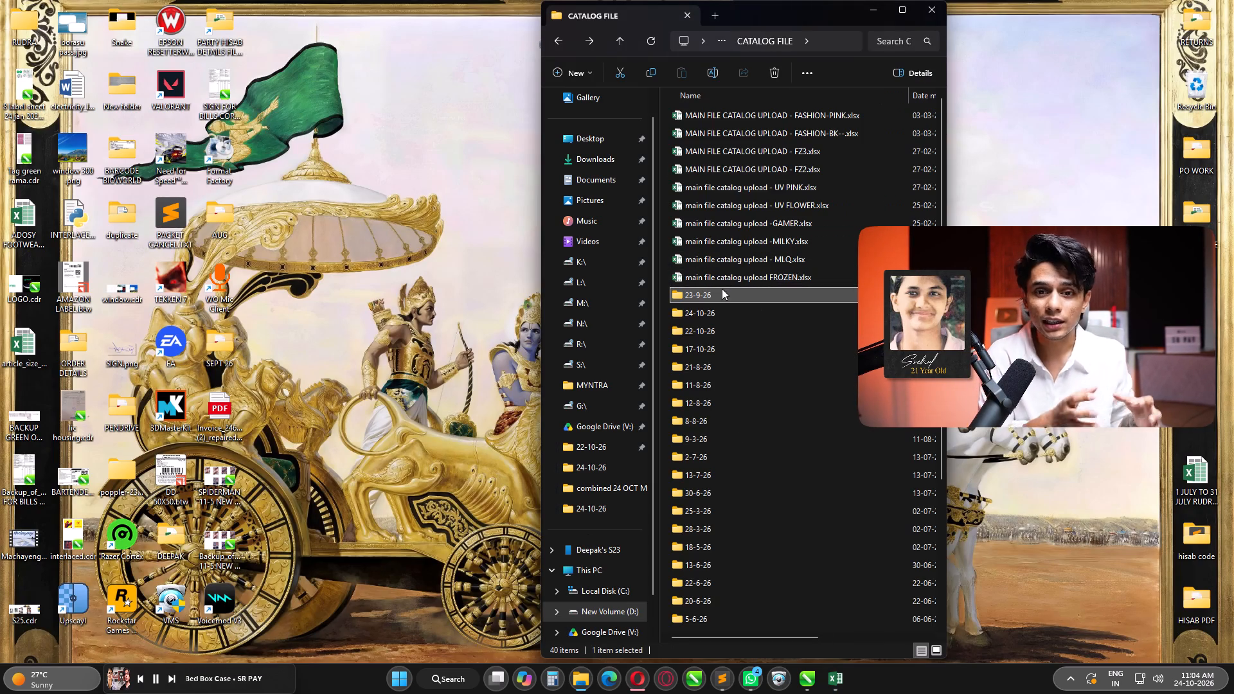
{"action": "double_click", "coordinate": [705, 314]}
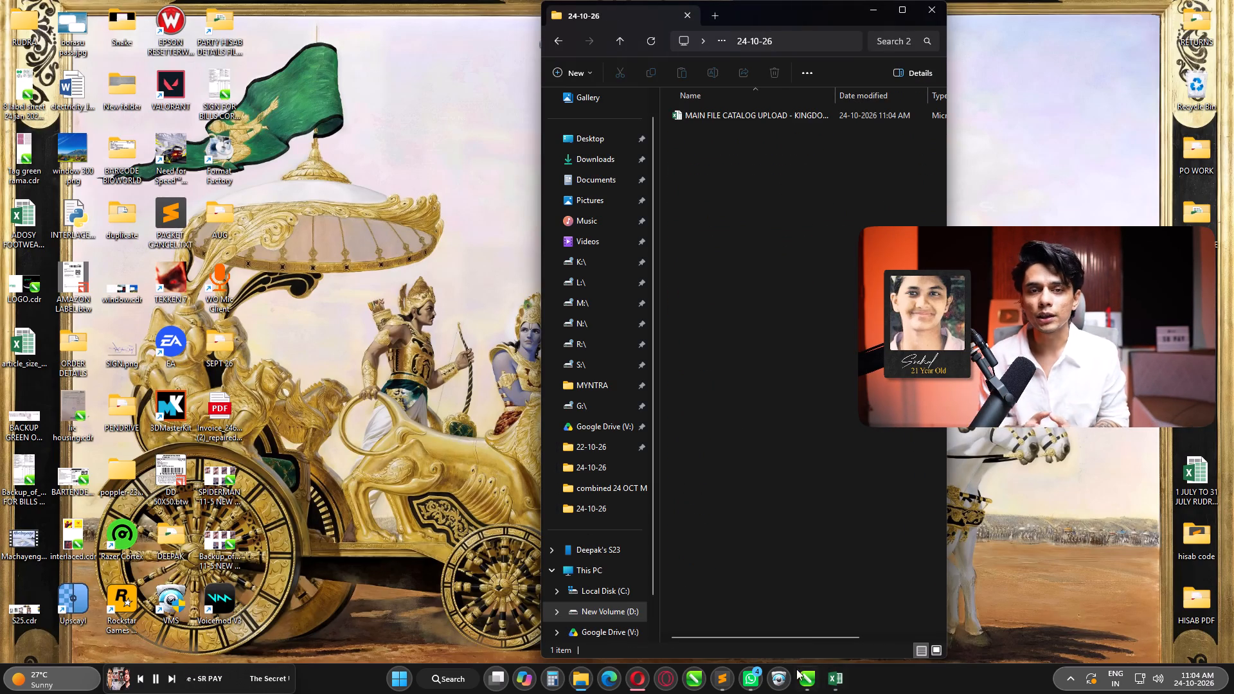
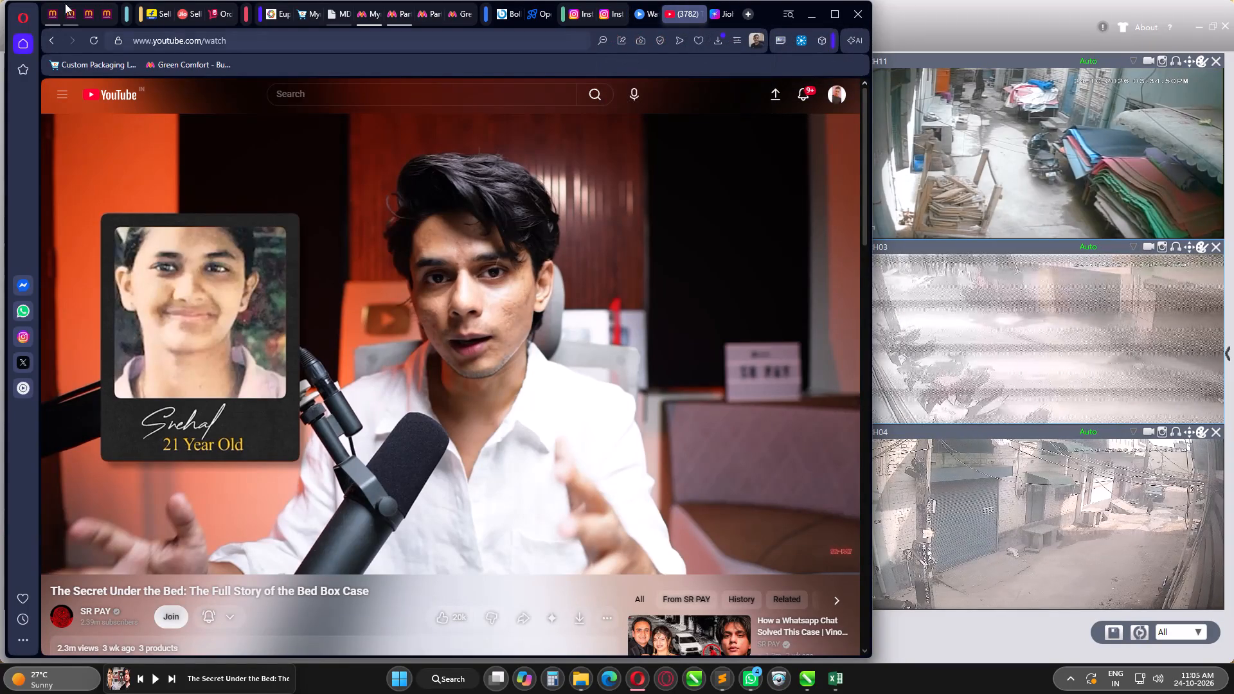
Switch to the Meesho supplier panel for Green Comfort and open its Inventory page from the pending orders page.
{"action": "left_click", "coordinate": [52, 16]}
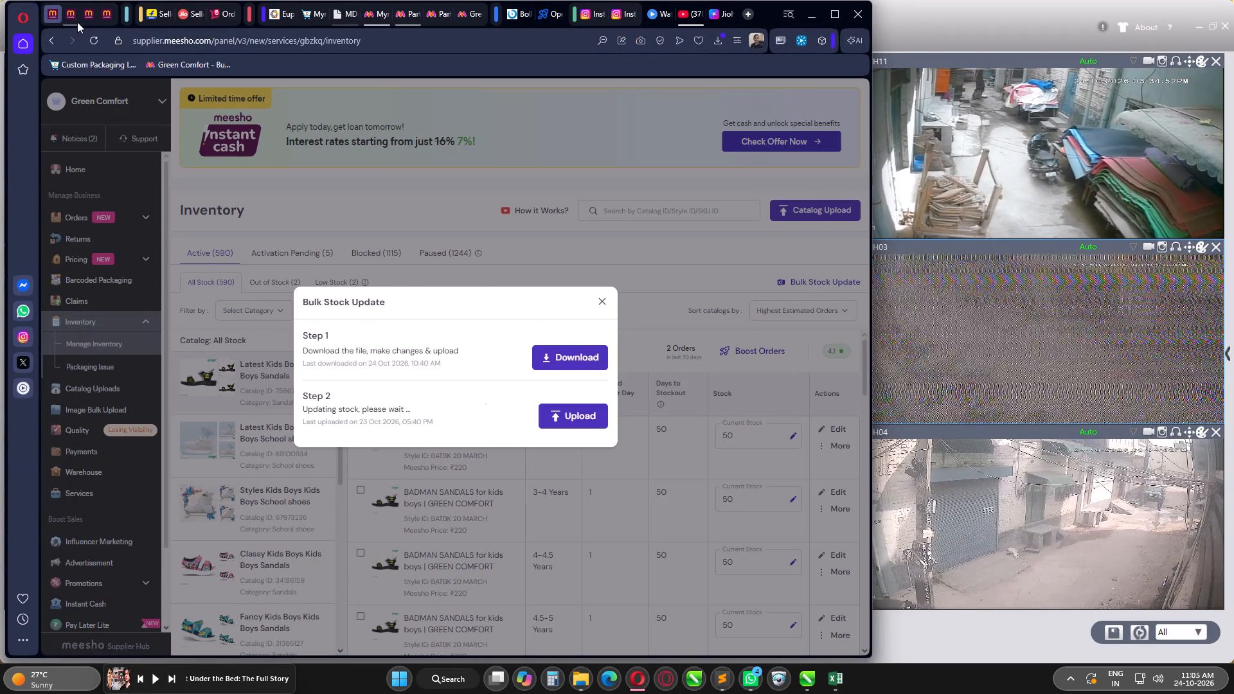
{"action": "left_click", "coordinate": [75, 13]}
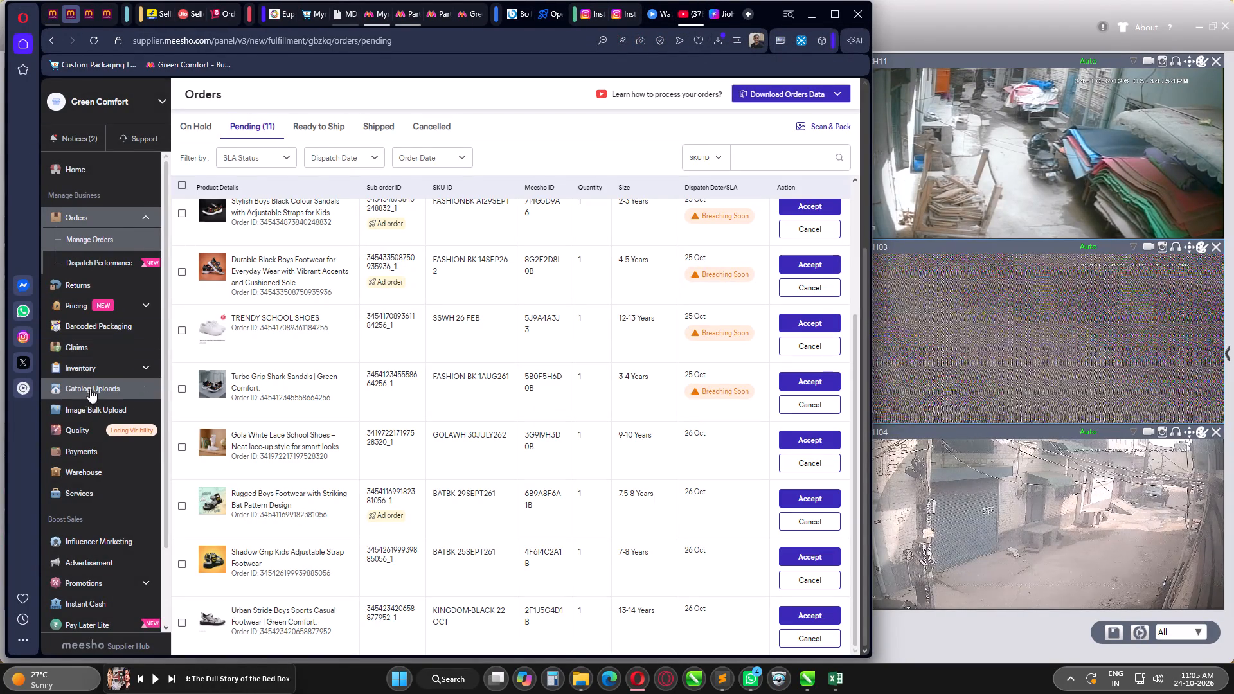
{"action": "left_click", "coordinate": [98, 372]}
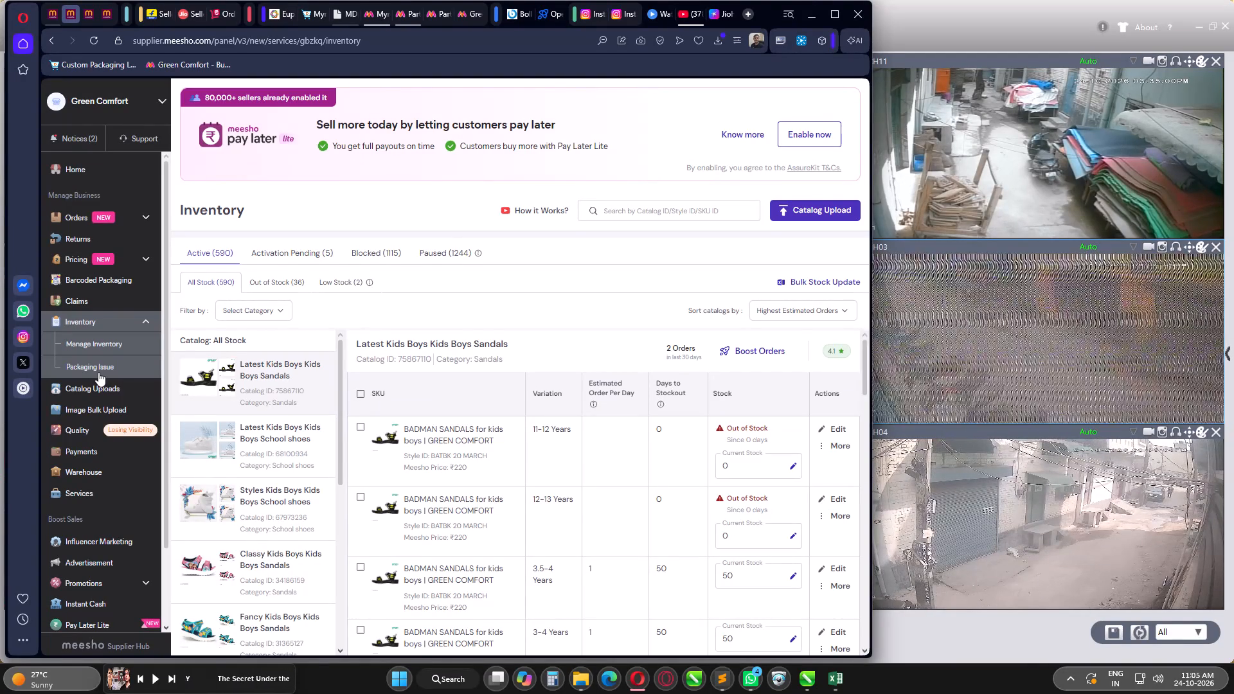
Check the out-of-stock and low-stock catalogs among the active listings in the Meesho inventory.
{"action": "left_click", "coordinate": [285, 290]}
{"action": "left_click", "coordinate": [353, 279]}
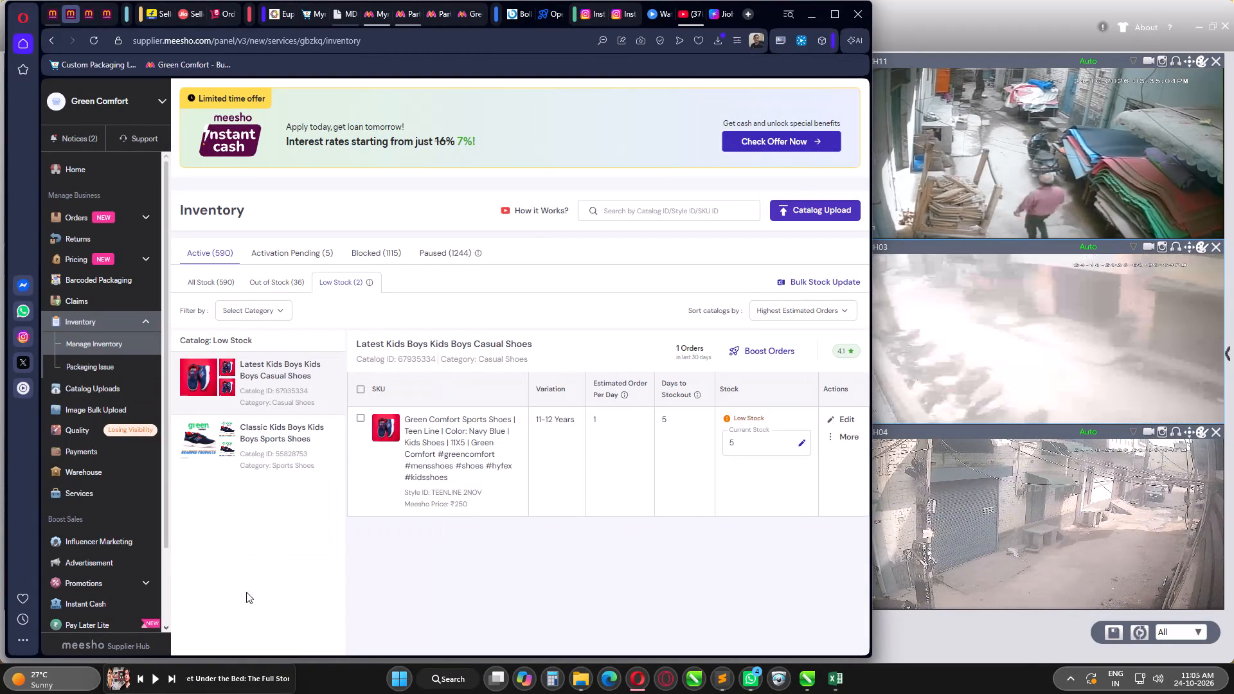
Open the pending orders of the Green Comfort supplier account.
{"action": "left_click", "coordinate": [117, 219]}
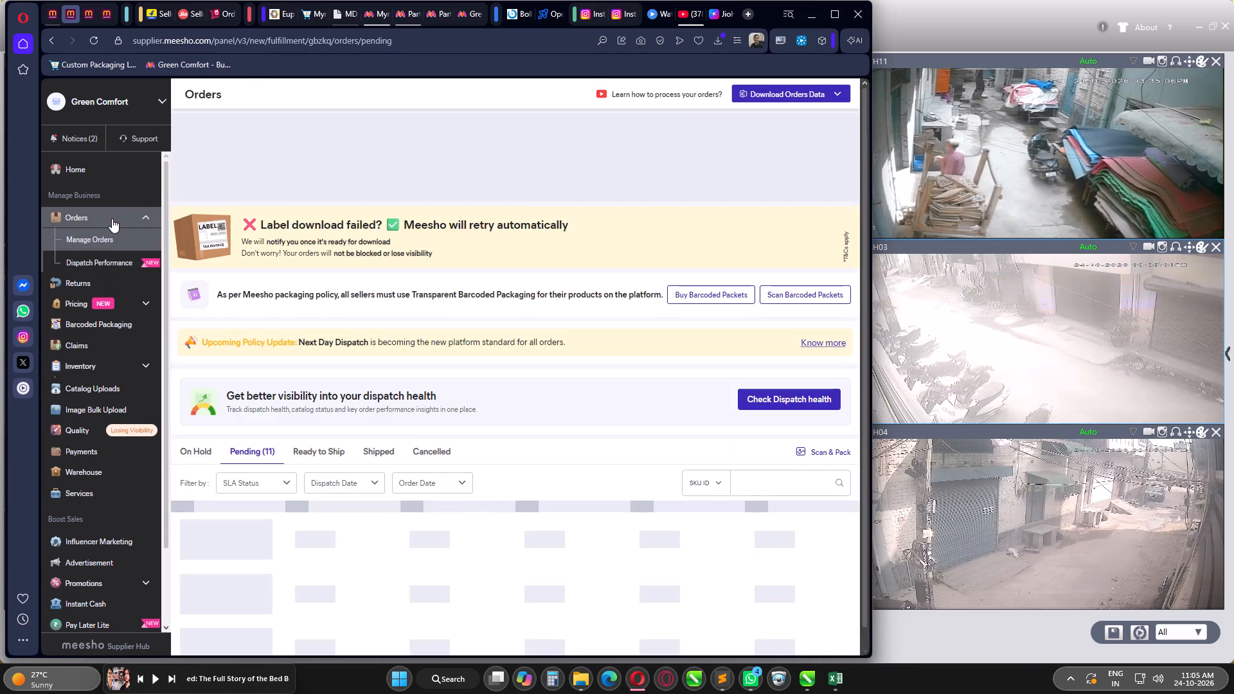
Switch to YouTube and resume the video The Secret Under the Bed.
{"action": "left_click", "coordinate": [692, 13]}
{"action": "left_click", "coordinate": [512, 298]}
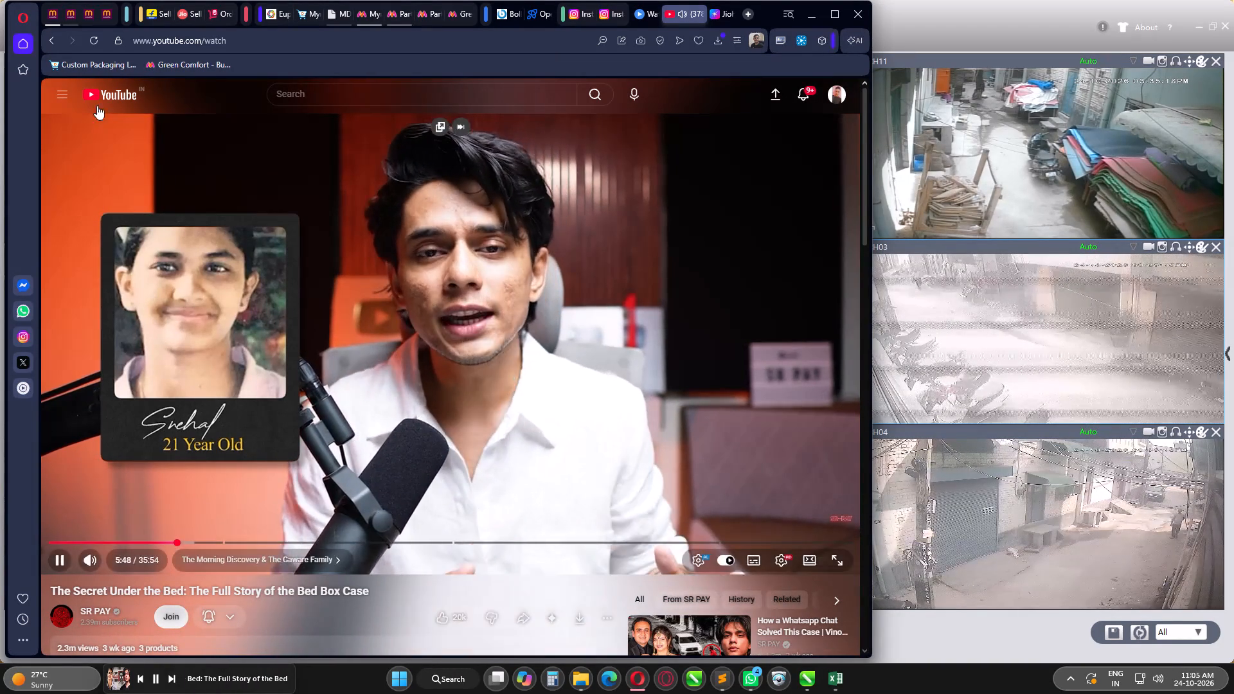
From the YouTube home feed, open the Short about Europe's drought and French fries, browse the following Shorts, and pause playback.
{"action": "left_click", "coordinate": [103, 94]}
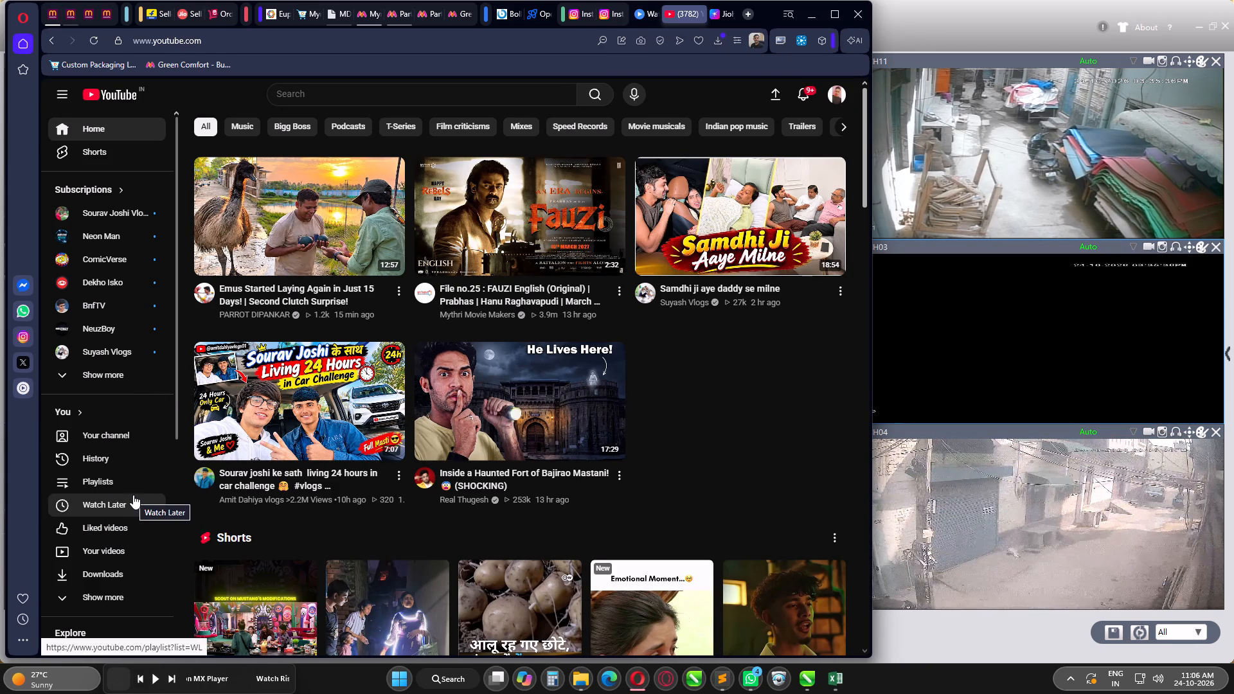
{"action": "scroll", "coordinate": [536, 381], "scroll_direction": "down", "scroll_amount": 3}
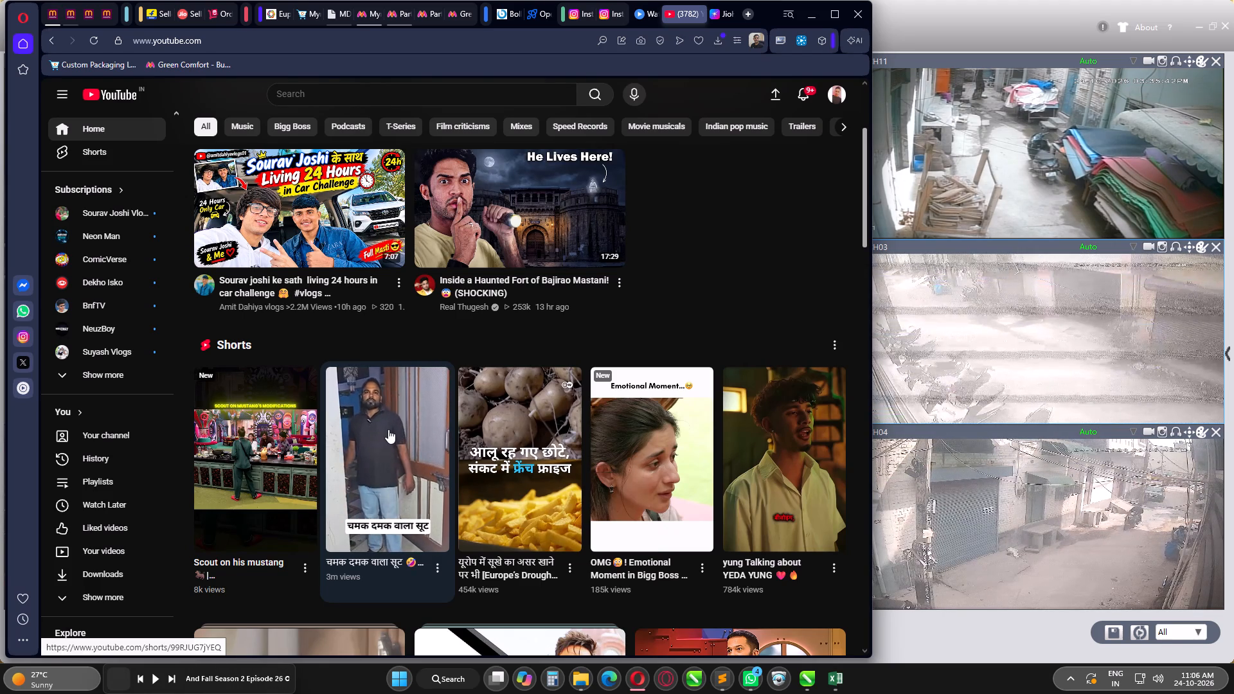
{"action": "left_click", "coordinate": [521, 454]}
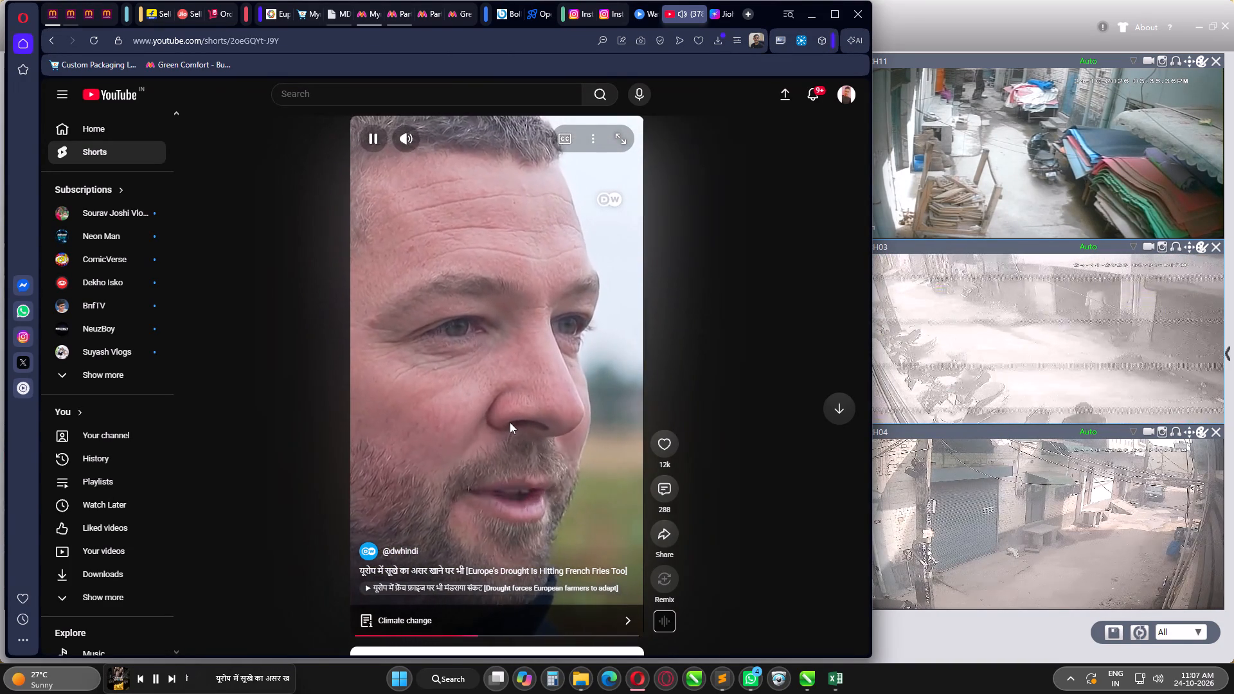
{"action": "scroll", "coordinate": [510, 422], "scroll_direction": "down", "scroll_amount": 5}
{"action": "scroll", "coordinate": [376, 693], "scroll_direction": "down", "scroll_amount": 2}
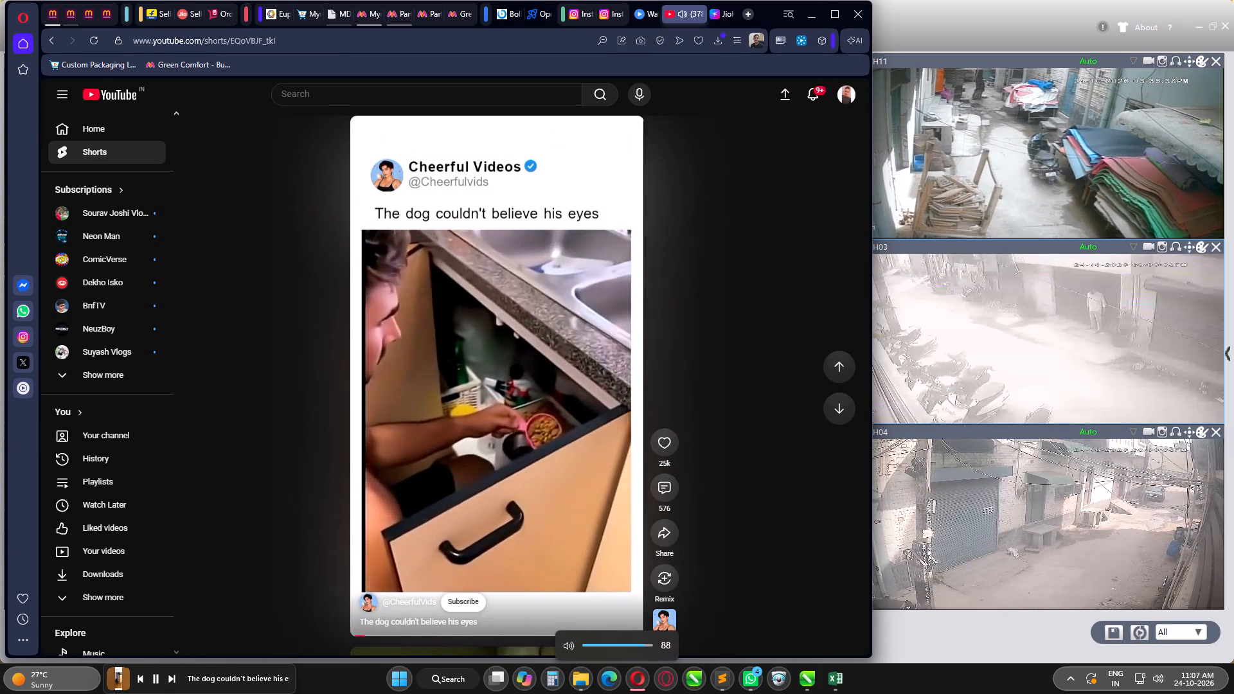
{"action": "scroll", "coordinate": [376, 693], "scroll_direction": "down", "scroll_amount": 3}
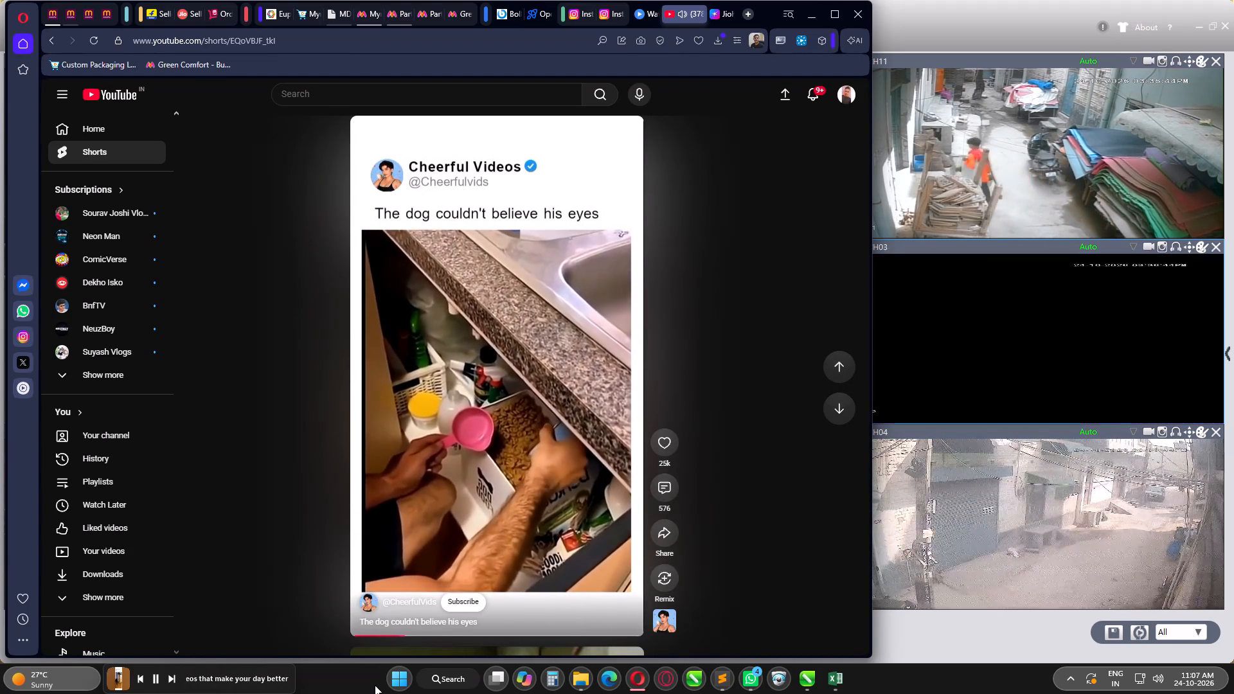
{"action": "scroll", "coordinate": [375, 685], "scroll_direction": "down", "scroll_amount": 1}
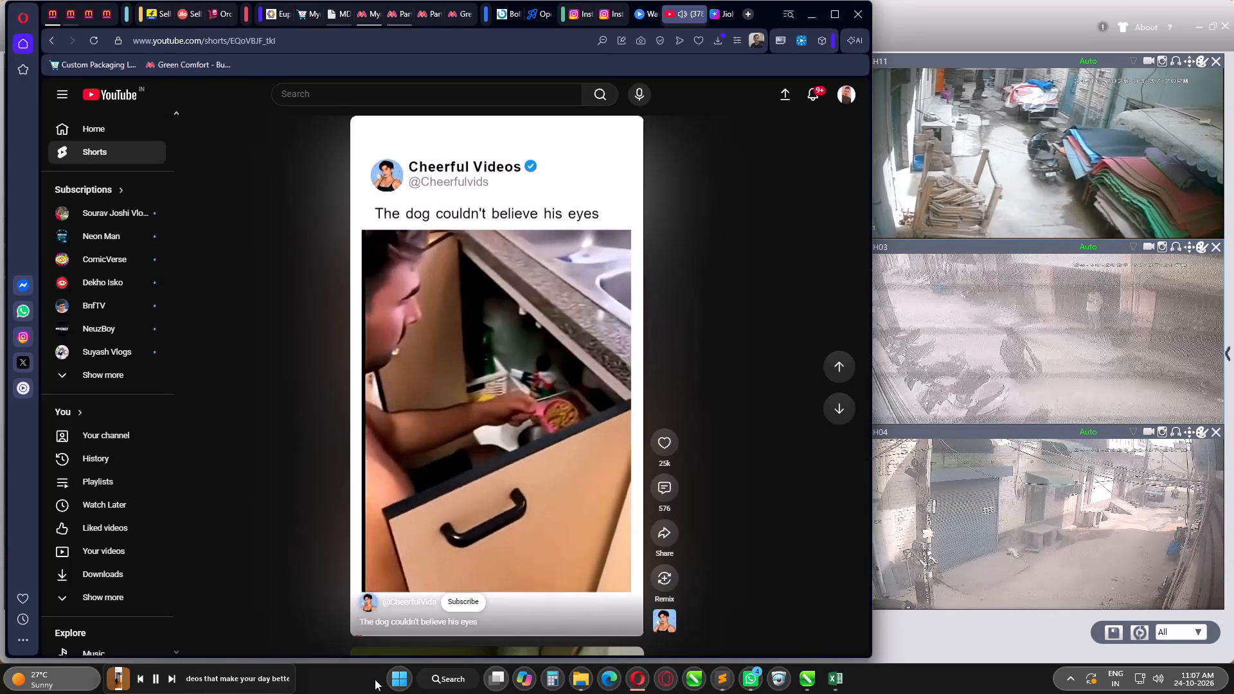
{"action": "scroll", "coordinate": [388, 625], "scroll_direction": "down", "scroll_amount": 5}
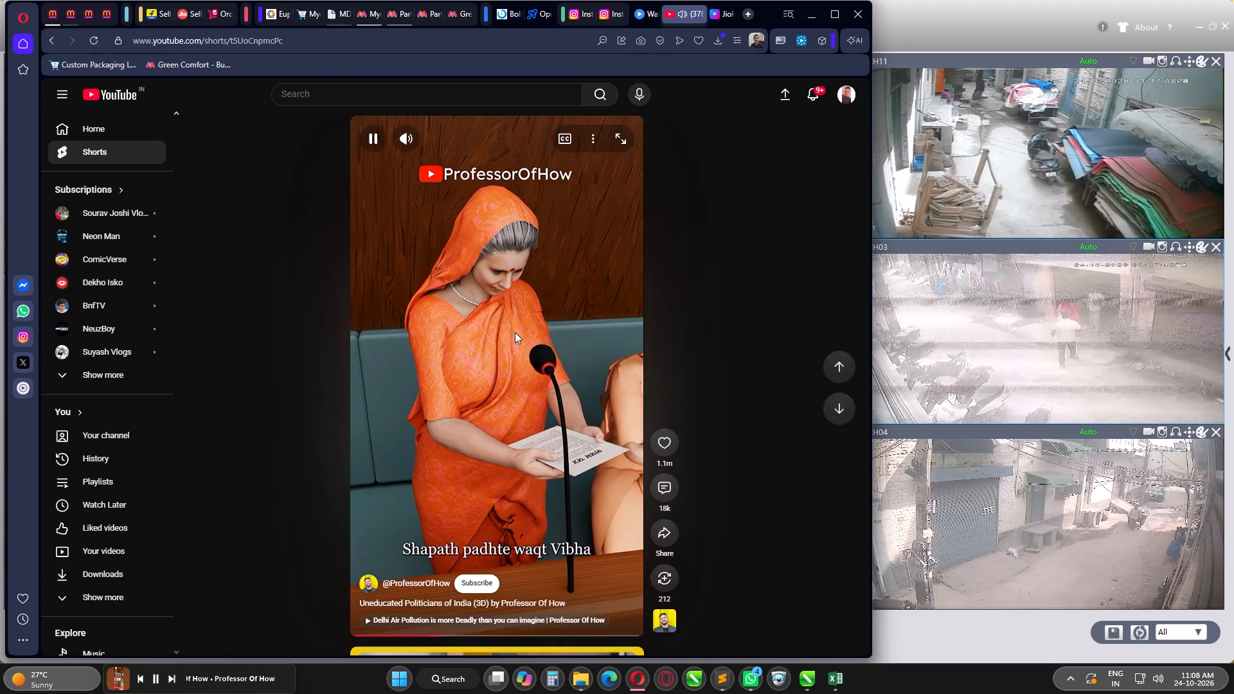
{"action": "left_click", "coordinate": [515, 332]}
Return to the Meesho inventory page where the bulk stock update is open.
{"action": "left_click", "coordinate": [48, 18]}
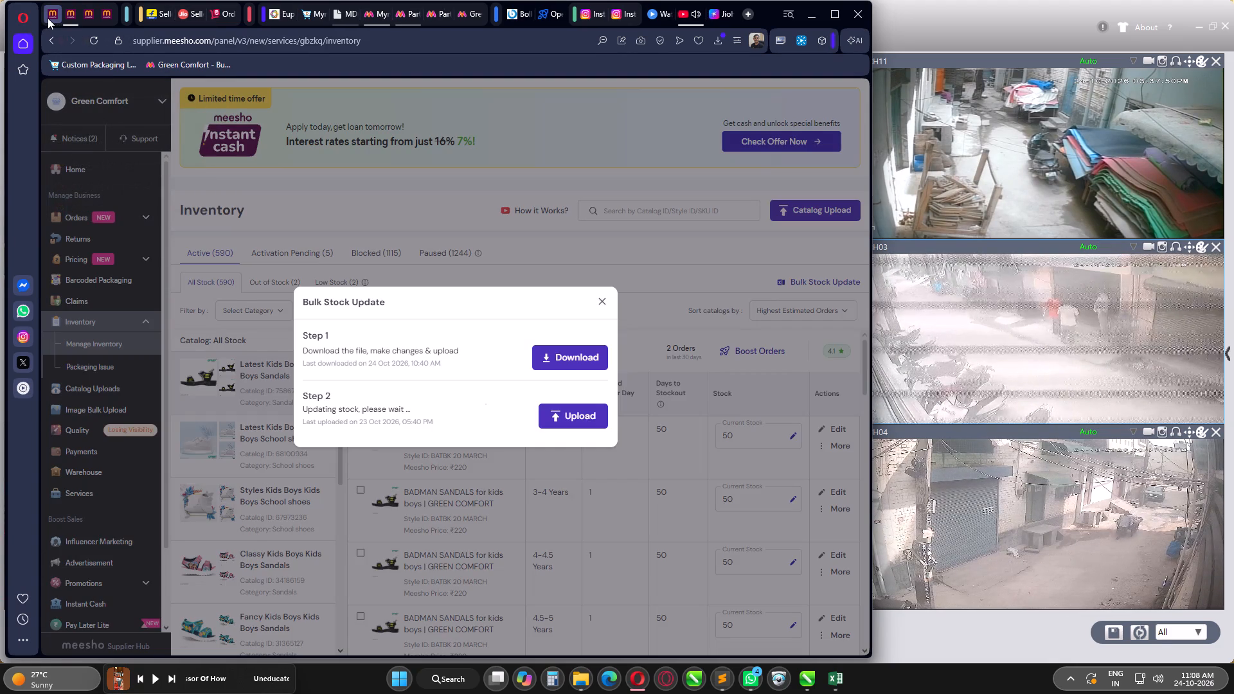
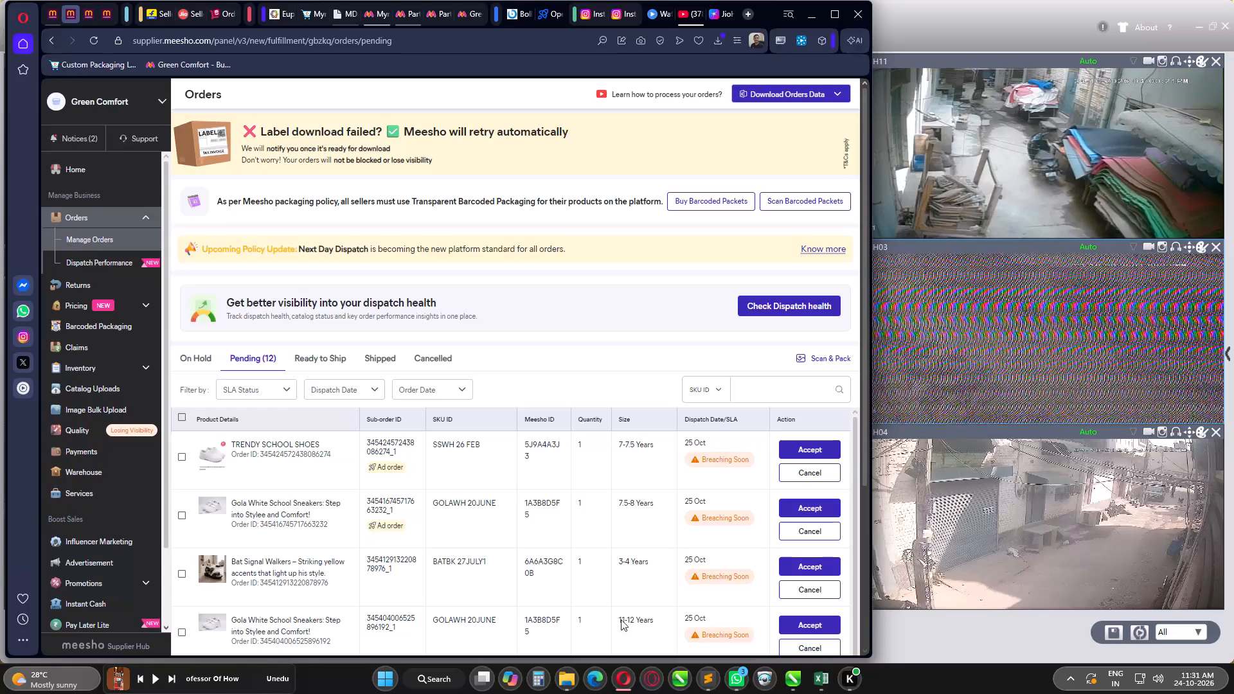
Switch to the Excel workbook MAIN FILE CATALOG UPLOAD - KINGDOM-BLACK,BROWN,NAVY and save it.
{"action": "left_click", "coordinate": [566, 676]}
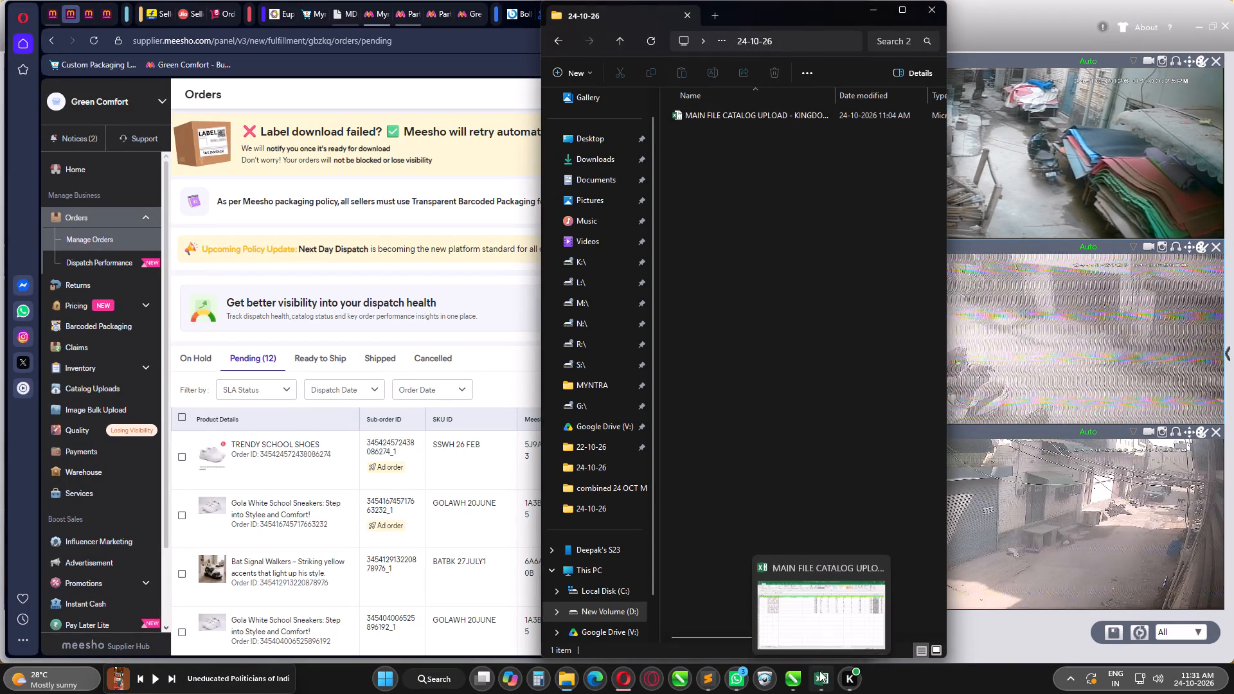
{"action": "left_click", "coordinate": [825, 598]}
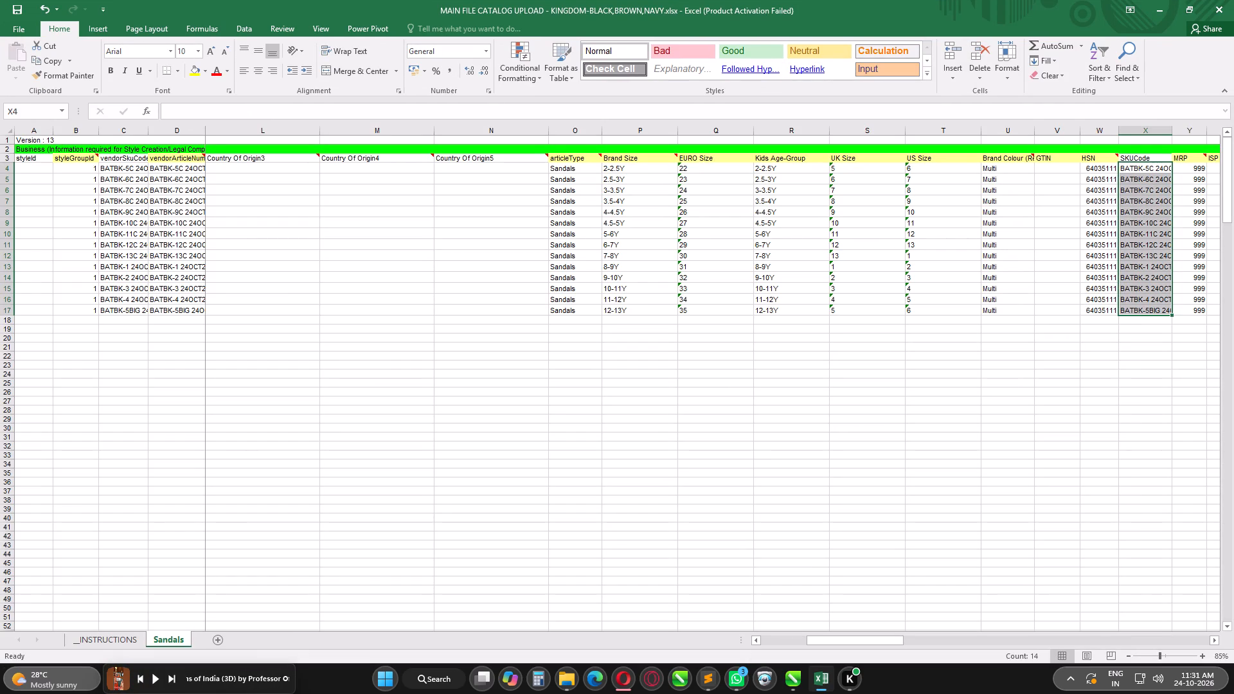
{"action": "left_click", "coordinate": [273, 374]}
{"action": "key", "text": "ctrl+s"}
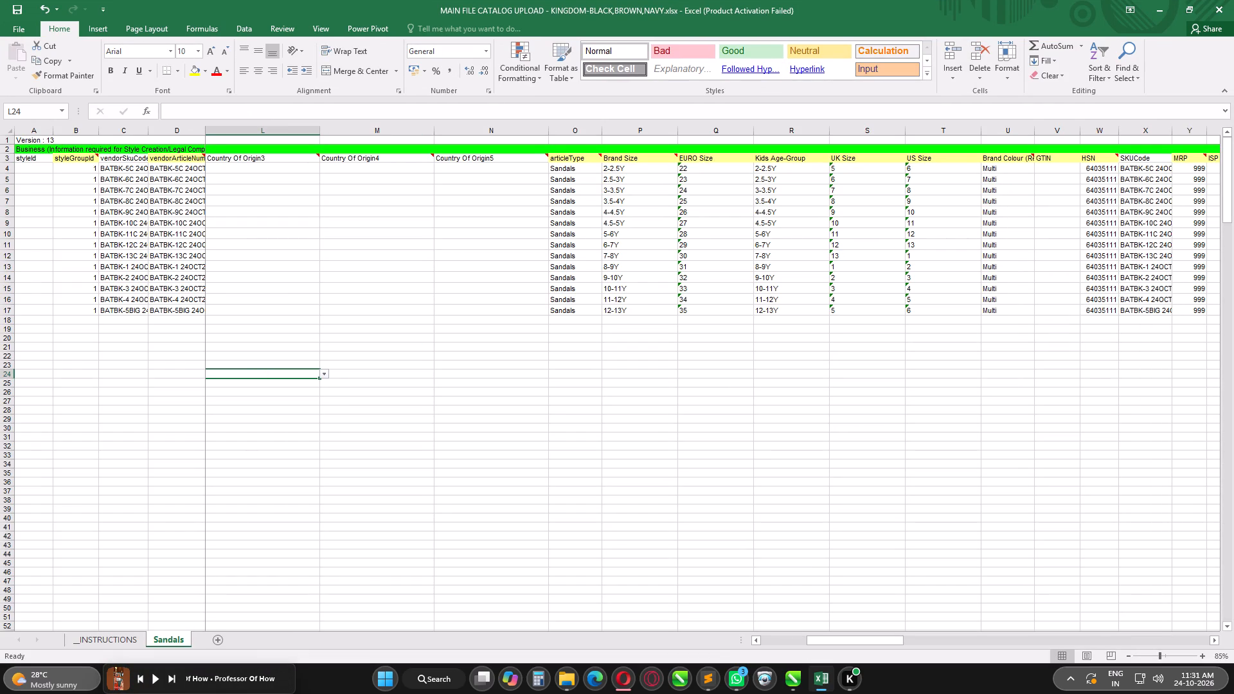
{"action": "left_click", "coordinate": [130, 316]}
{"action": "key", "text": "Up"}
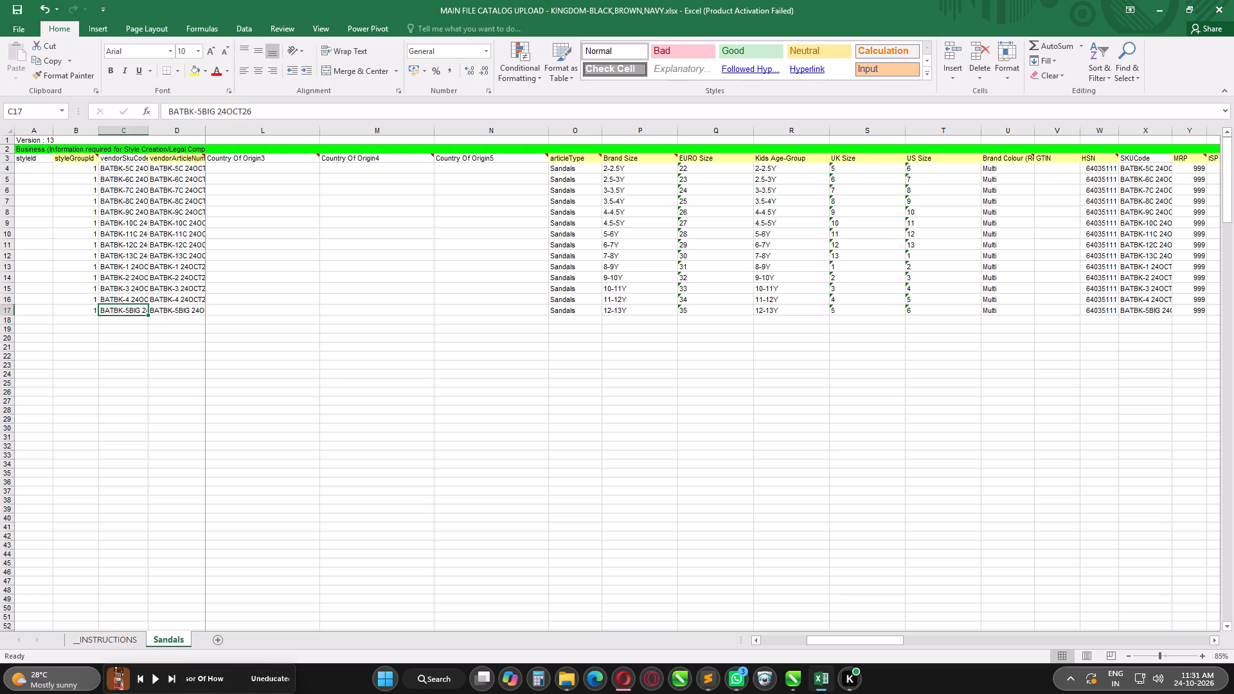
{"action": "key", "text": "ctrl+Up"}
{"action": "key", "text": "Down"}
{"action": "key", "text": "ctrl+s"}
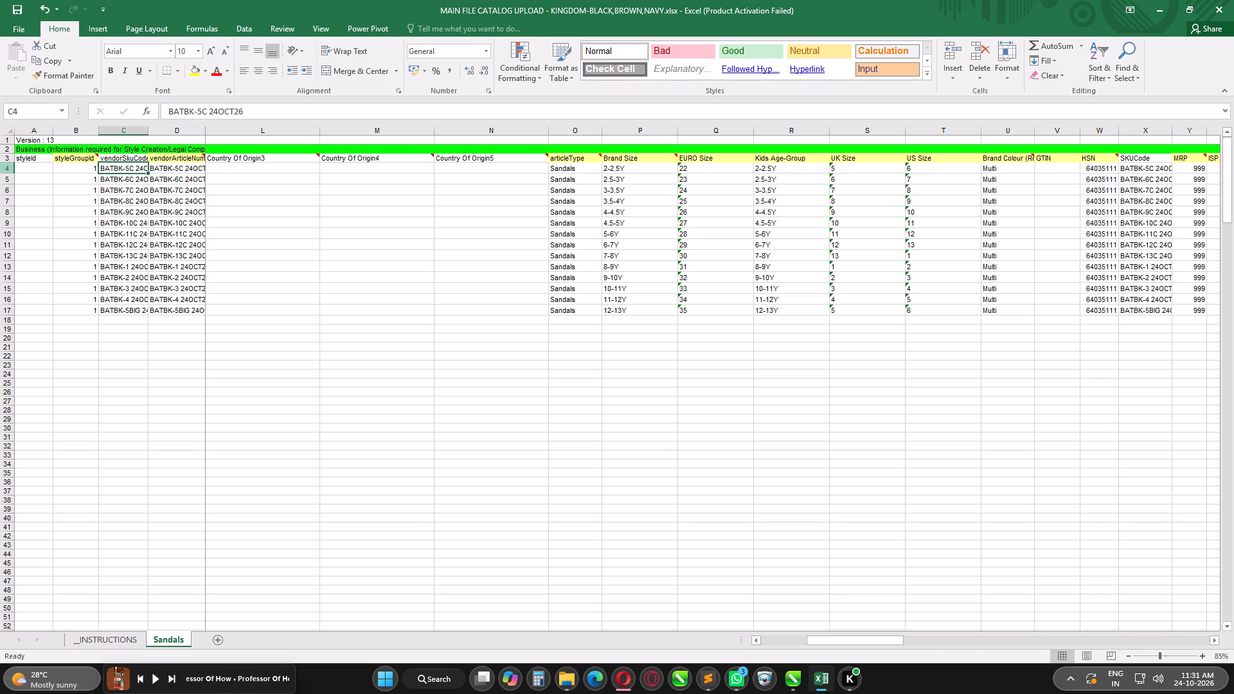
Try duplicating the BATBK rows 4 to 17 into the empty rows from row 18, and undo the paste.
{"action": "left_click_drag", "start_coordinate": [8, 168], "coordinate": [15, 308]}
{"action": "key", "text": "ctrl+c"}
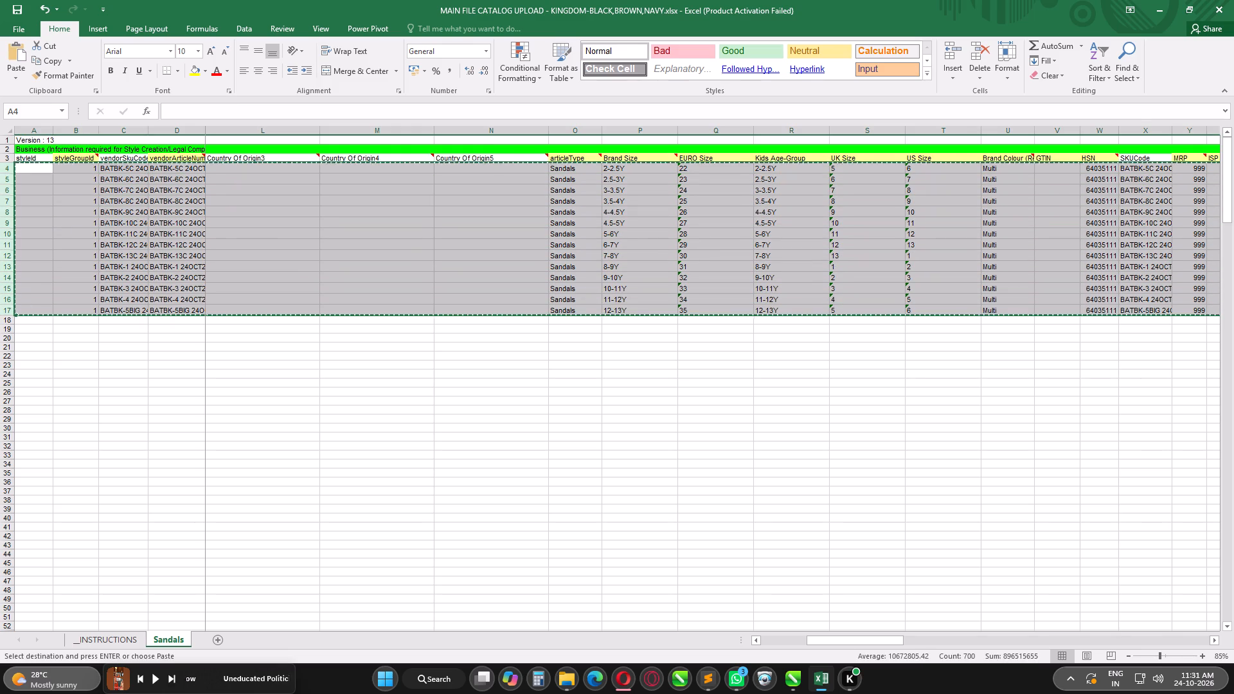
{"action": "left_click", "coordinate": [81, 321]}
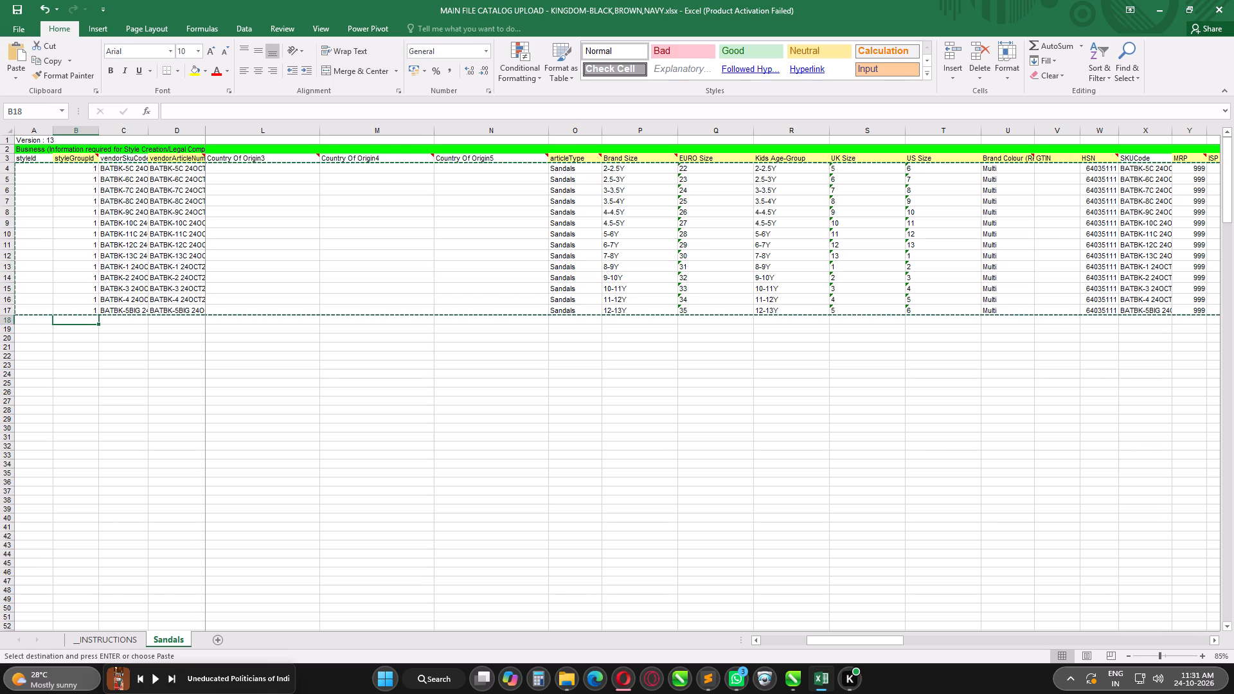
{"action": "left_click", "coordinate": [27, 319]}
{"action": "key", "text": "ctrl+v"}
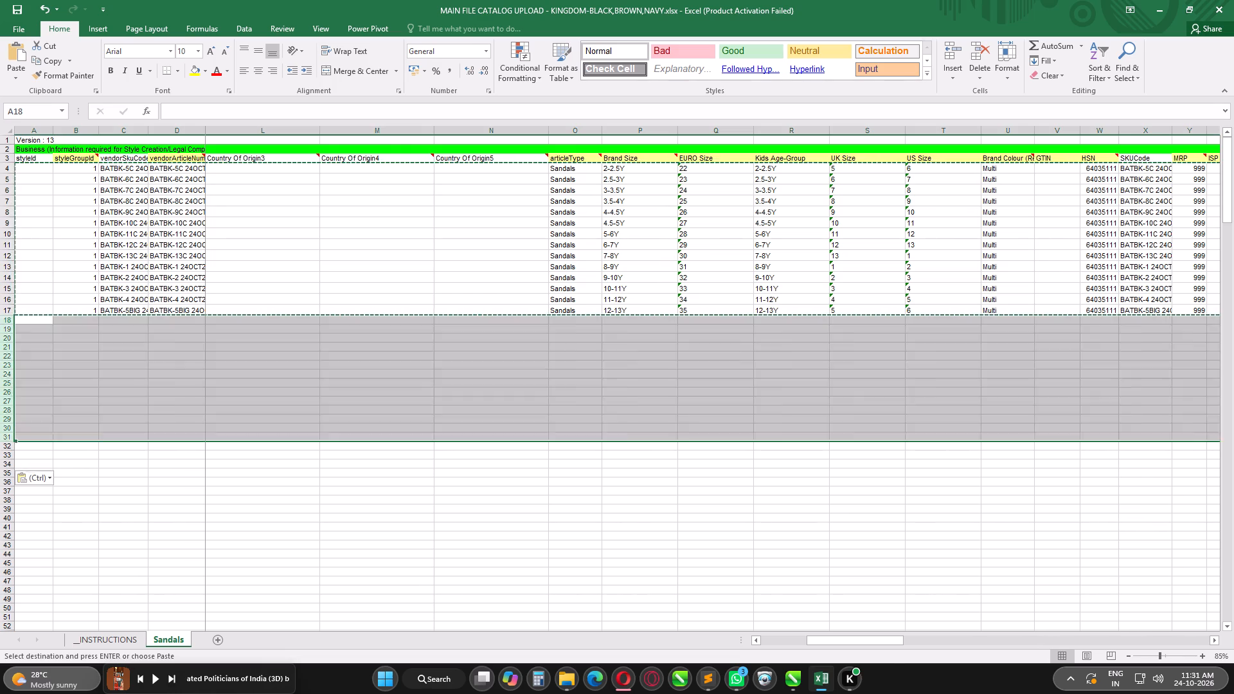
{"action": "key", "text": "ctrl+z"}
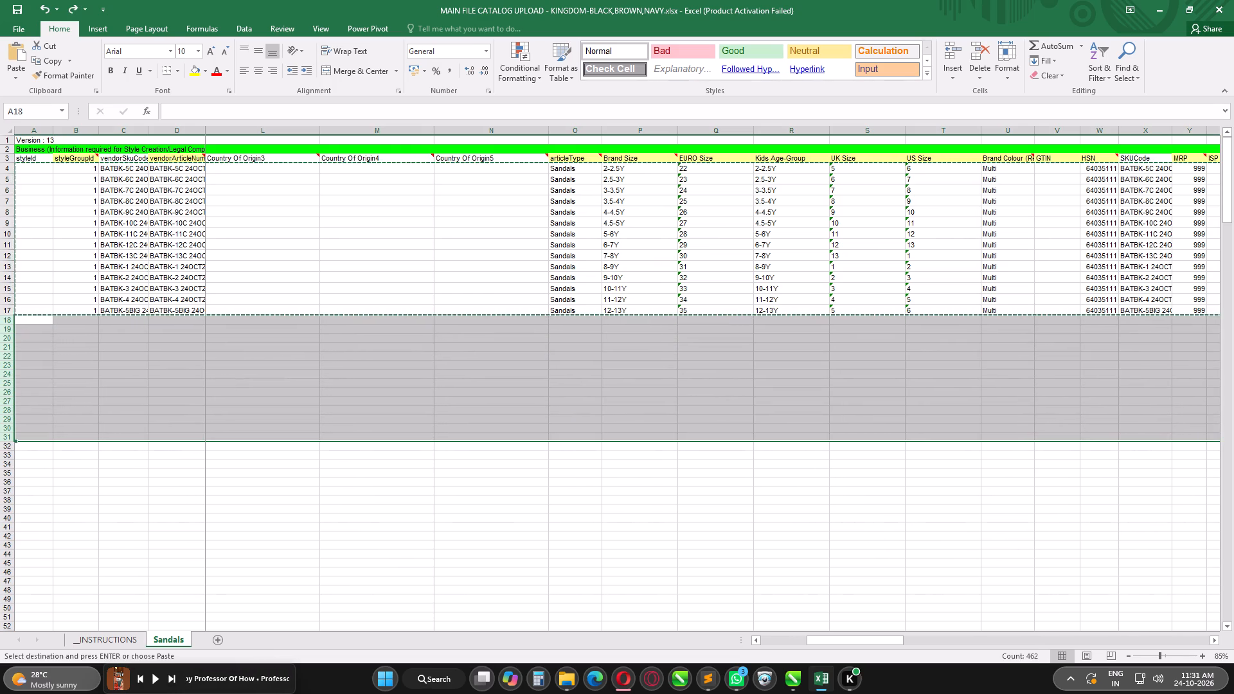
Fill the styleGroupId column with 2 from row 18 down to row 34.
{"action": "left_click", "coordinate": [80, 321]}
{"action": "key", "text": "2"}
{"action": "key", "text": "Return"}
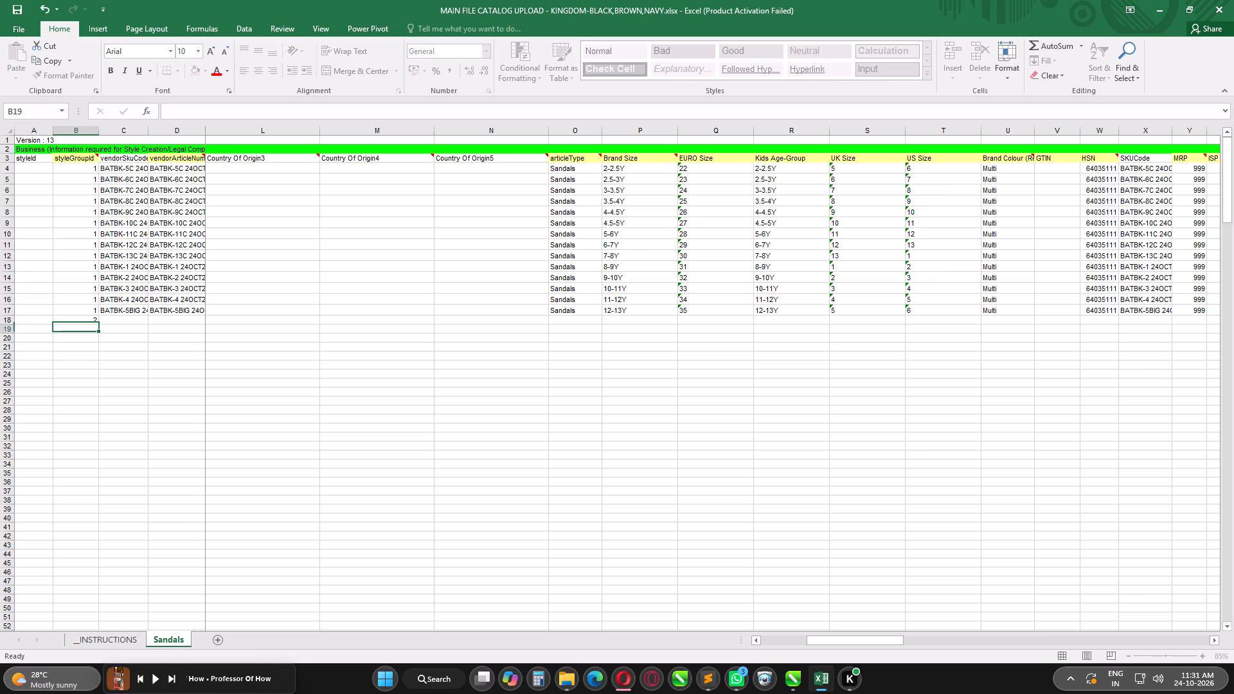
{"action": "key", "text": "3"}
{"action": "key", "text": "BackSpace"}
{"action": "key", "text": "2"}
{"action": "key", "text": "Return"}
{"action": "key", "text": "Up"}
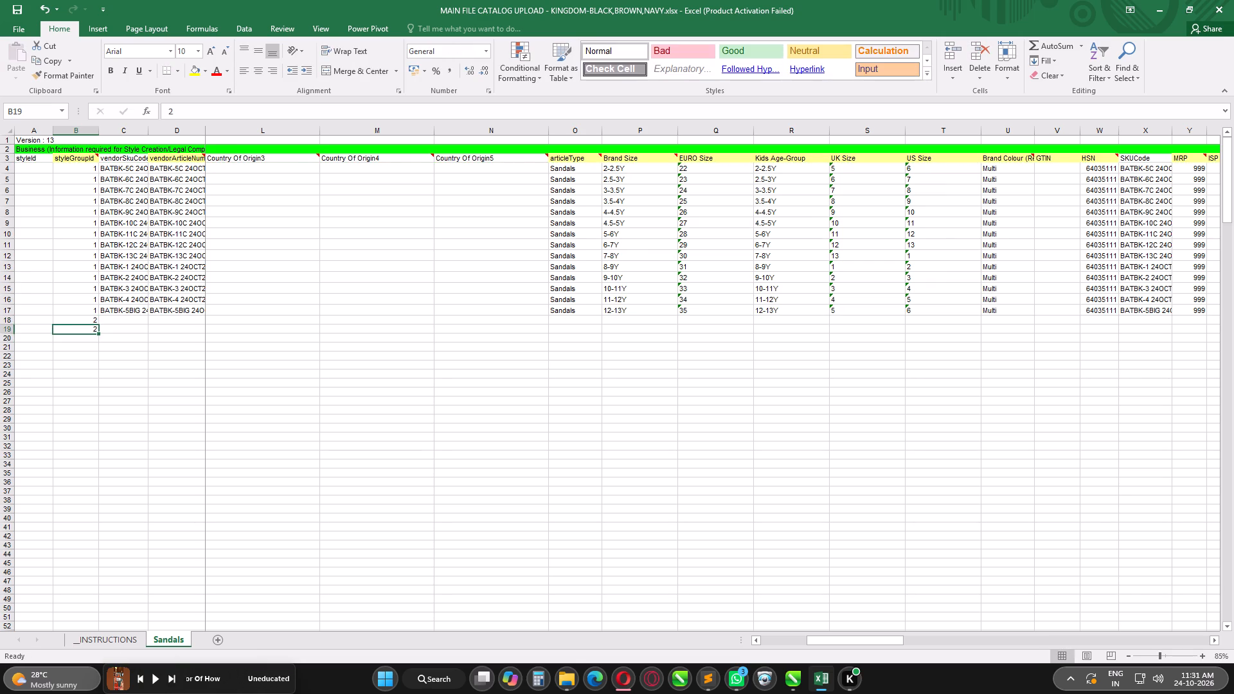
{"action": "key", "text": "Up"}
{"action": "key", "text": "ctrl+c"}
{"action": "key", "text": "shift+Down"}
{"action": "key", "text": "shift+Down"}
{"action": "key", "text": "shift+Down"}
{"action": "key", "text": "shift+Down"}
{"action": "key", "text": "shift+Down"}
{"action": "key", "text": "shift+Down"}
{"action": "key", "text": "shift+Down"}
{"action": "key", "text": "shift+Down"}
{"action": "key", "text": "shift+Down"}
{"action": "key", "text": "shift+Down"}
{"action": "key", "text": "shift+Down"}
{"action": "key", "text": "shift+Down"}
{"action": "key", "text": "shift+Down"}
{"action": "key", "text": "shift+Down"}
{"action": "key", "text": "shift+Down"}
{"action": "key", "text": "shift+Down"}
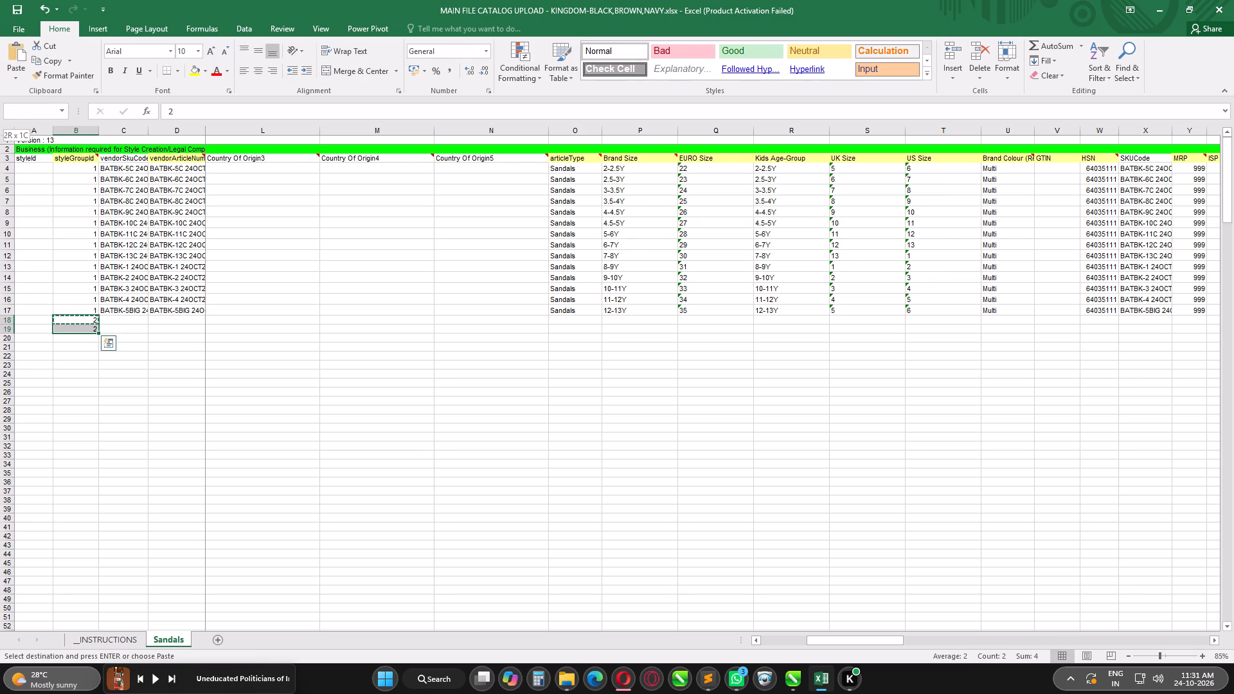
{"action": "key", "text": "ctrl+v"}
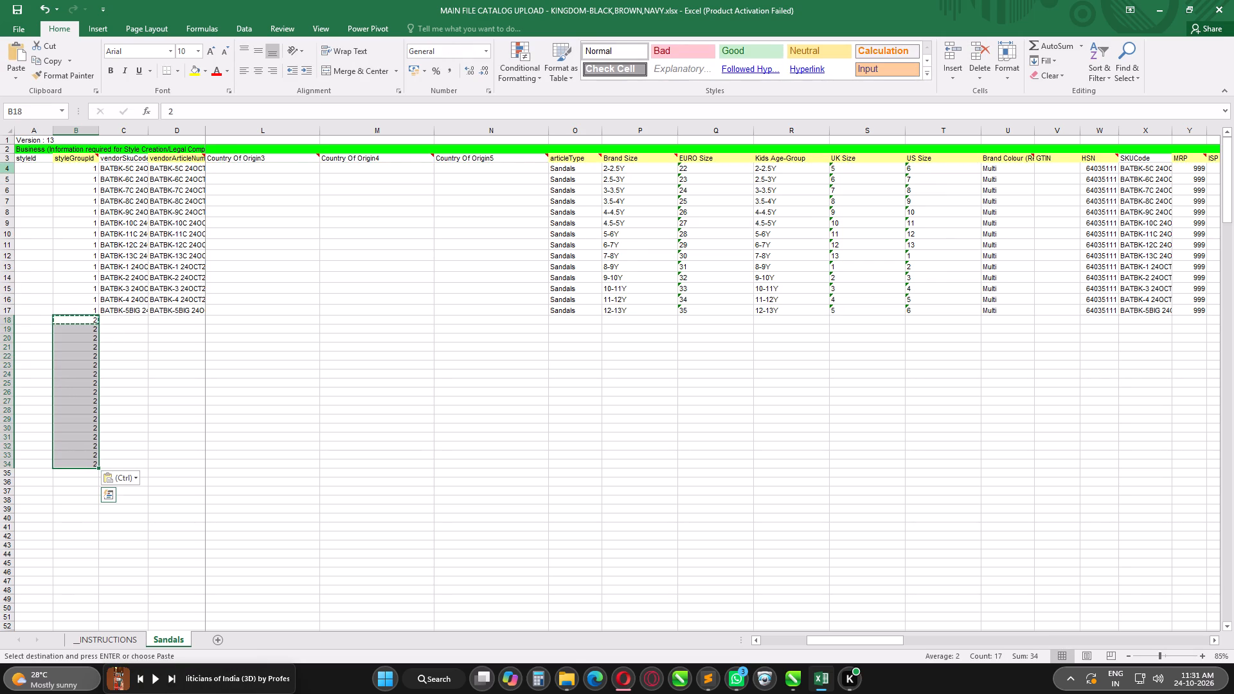
Copy the complete BATBK rows 4 to 17 into the sheet starting at row 18.
{"action": "left_click_drag", "start_coordinate": [5, 168], "coordinate": [0, 310]}
{"action": "key", "text": "ctrl+c"}
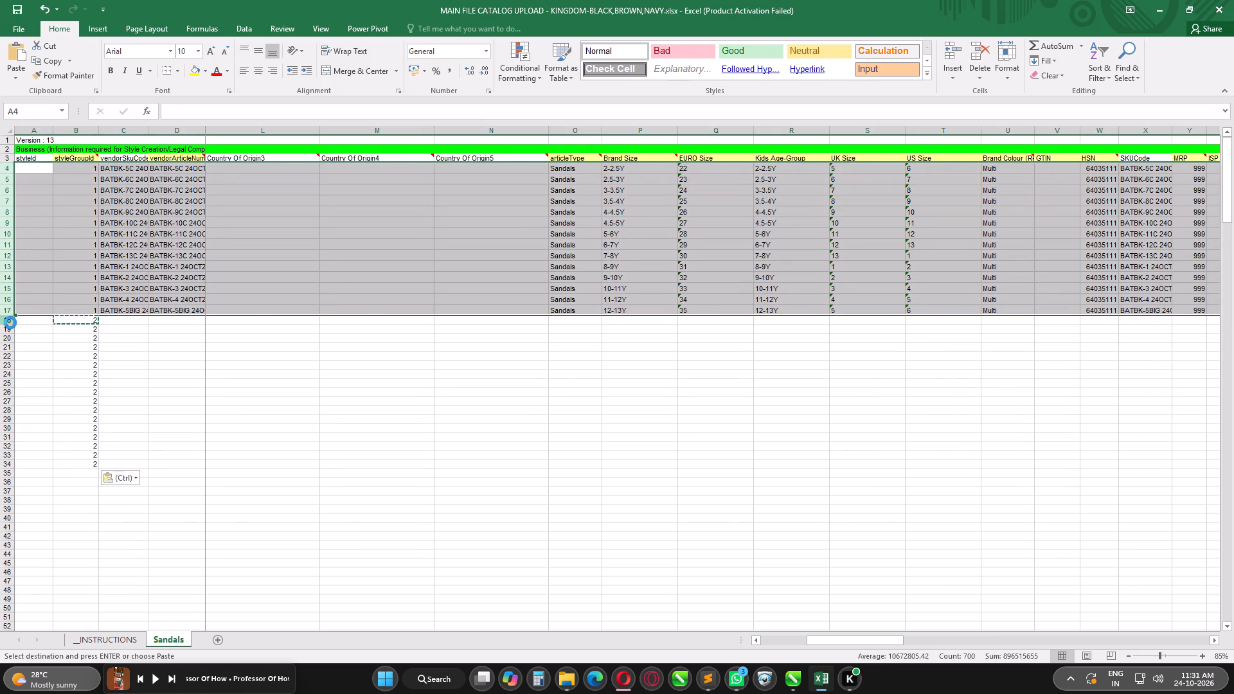
{"action": "left_click", "coordinate": [6, 319]}
{"action": "key", "text": "ctrl+v"}
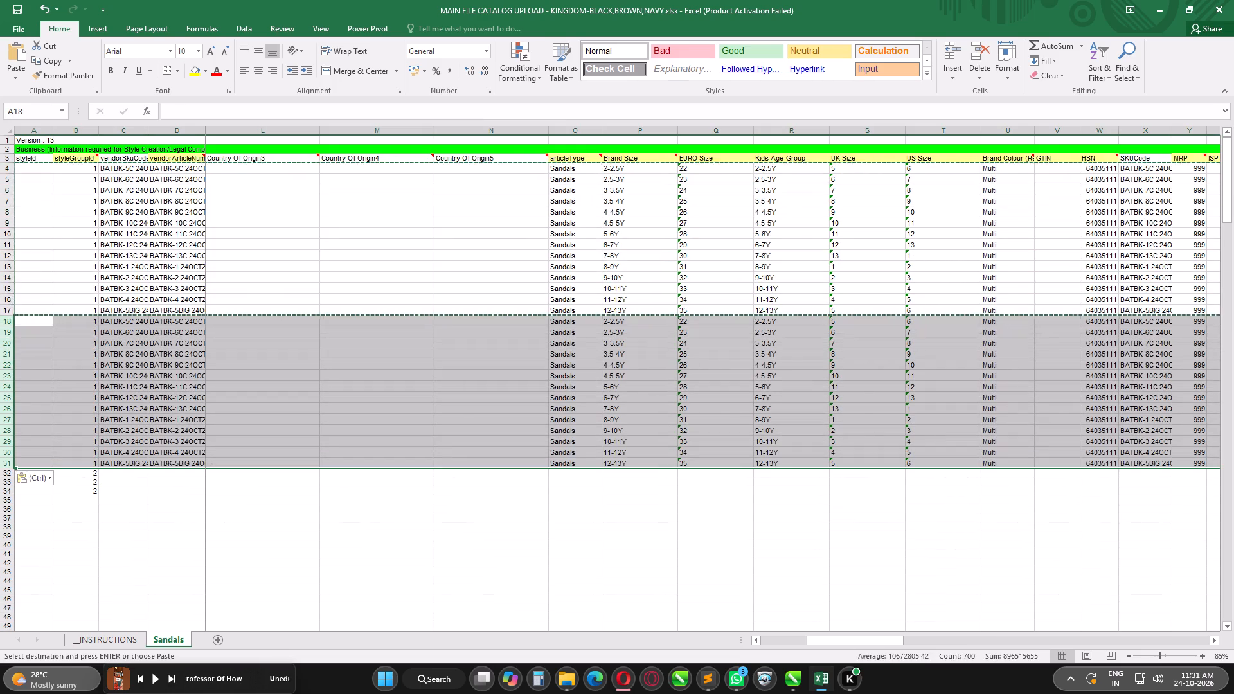
Set styleGroupId to 2 for the copied rows, filling it down the column from row 18.
{"action": "left_click", "coordinate": [91, 319]}
{"action": "key", "text": "2"}
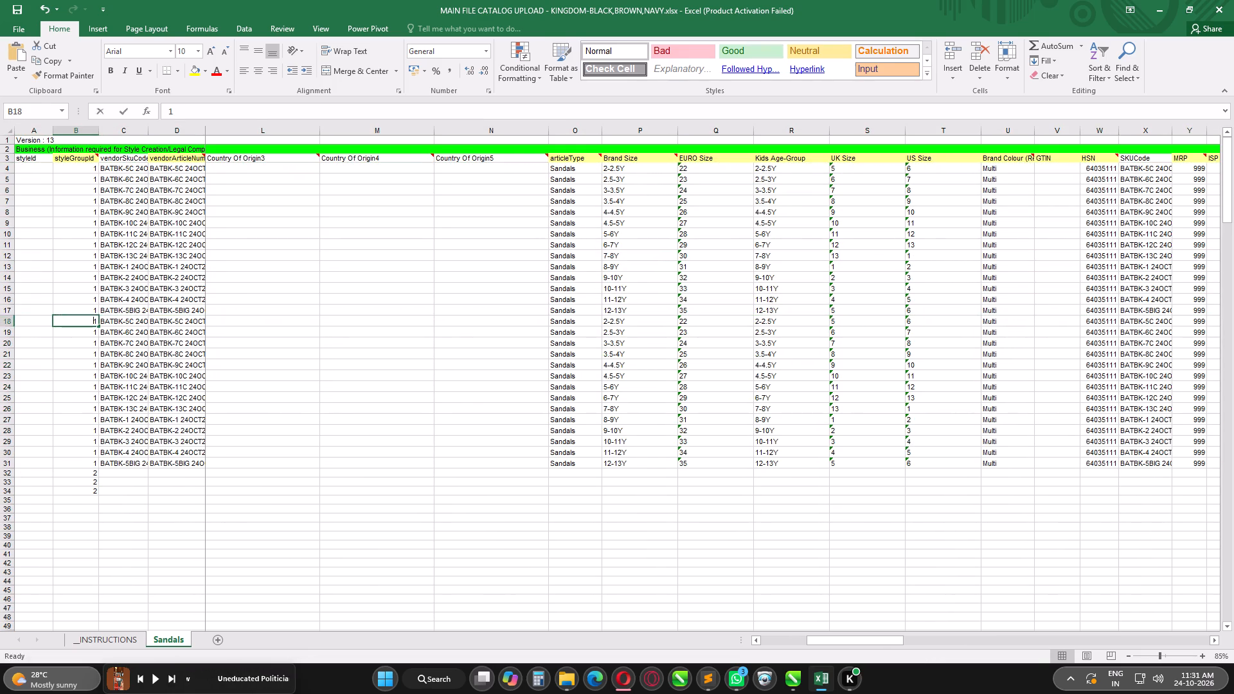
{"action": "key", "text": "Return"}
{"action": "key", "text": "Up"}
{"action": "key", "text": "ctrl+c"}
{"action": "key", "text": "ctrl+shift+Down"}
{"action": "key", "text": "ctrl+v"}
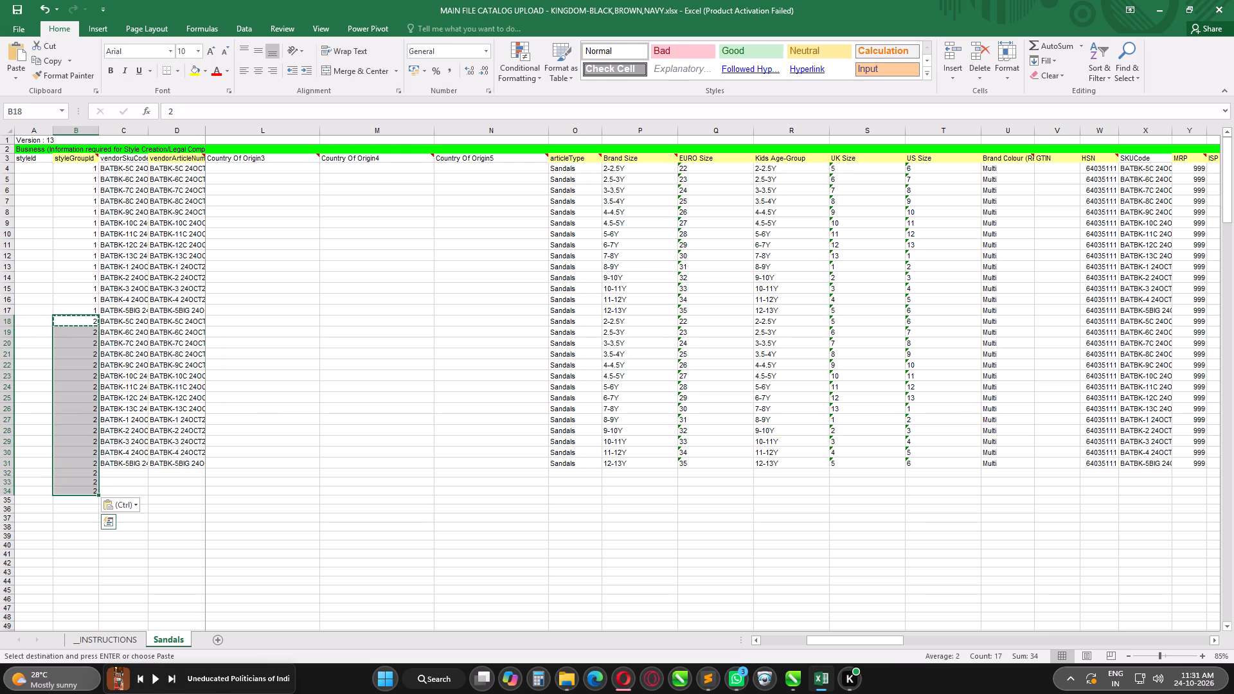
Clear the surplus styleGroupId values below row 31 and save the workbook.
{"action": "left_click", "coordinate": [83, 518]}
{"action": "left_click_drag", "start_coordinate": [89, 504], "coordinate": [91, 476]}
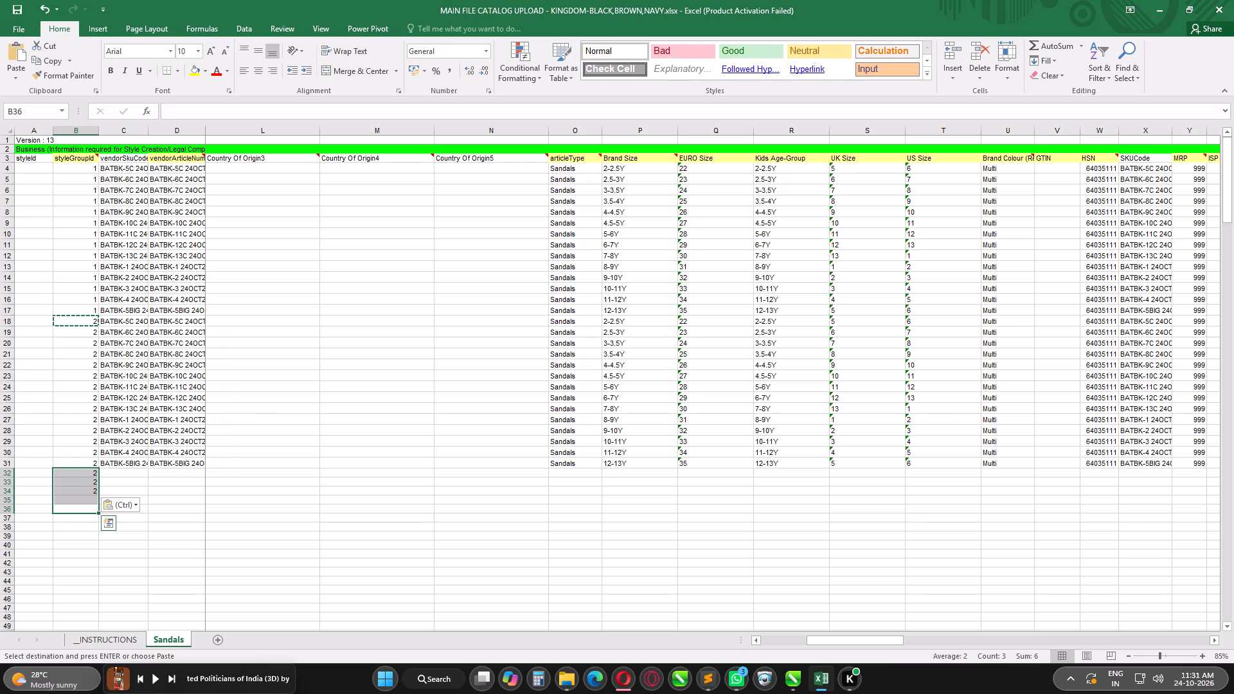
{"action": "key", "text": "Delete"}
{"action": "left_click", "coordinate": [162, 507]}
{"action": "key", "text": "ctrl+s"}
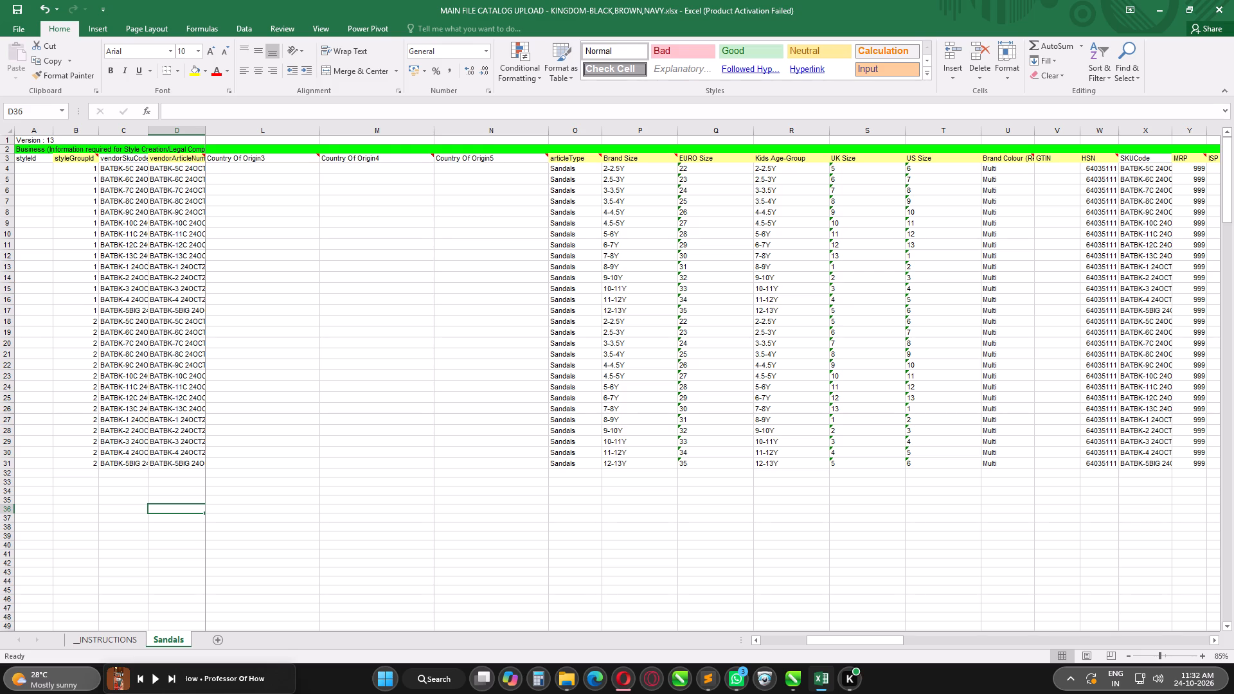
Append 1 to the vendorSkuCode of the group 2 sizes 5C to 9C in rows 18 to 22, making them end in 24OCT261.
{"action": "left_click", "coordinate": [138, 321]}
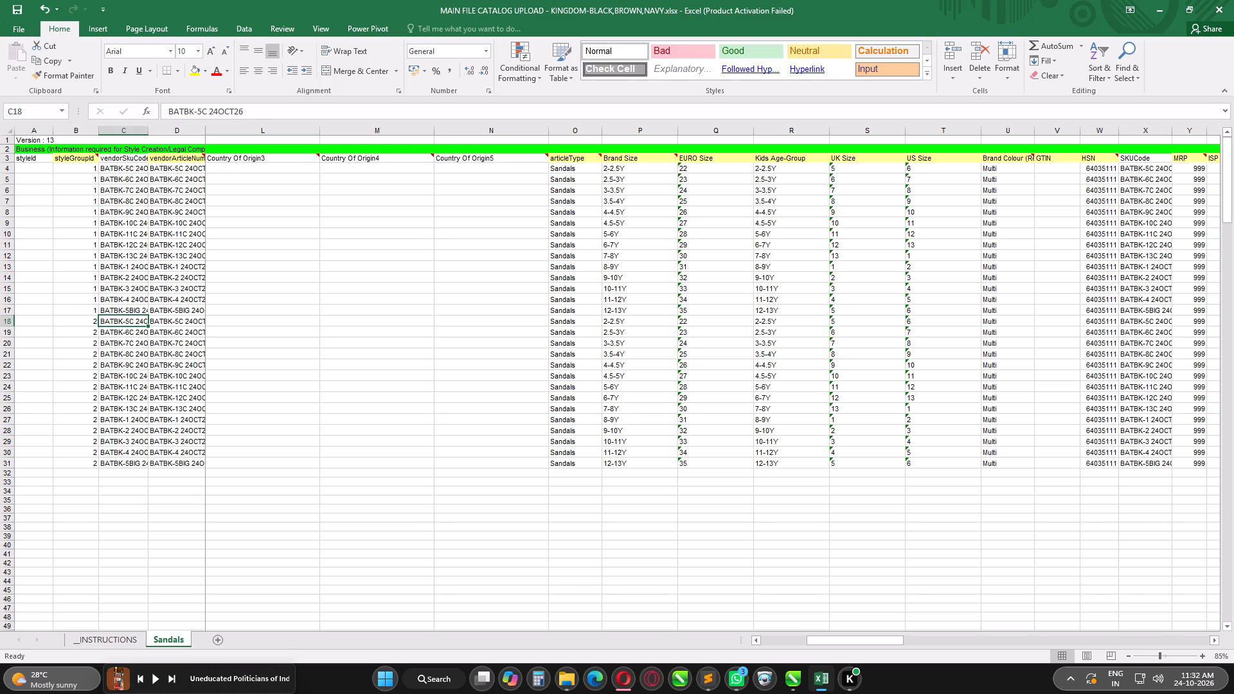
{"action": "left_click", "coordinate": [248, 112]}
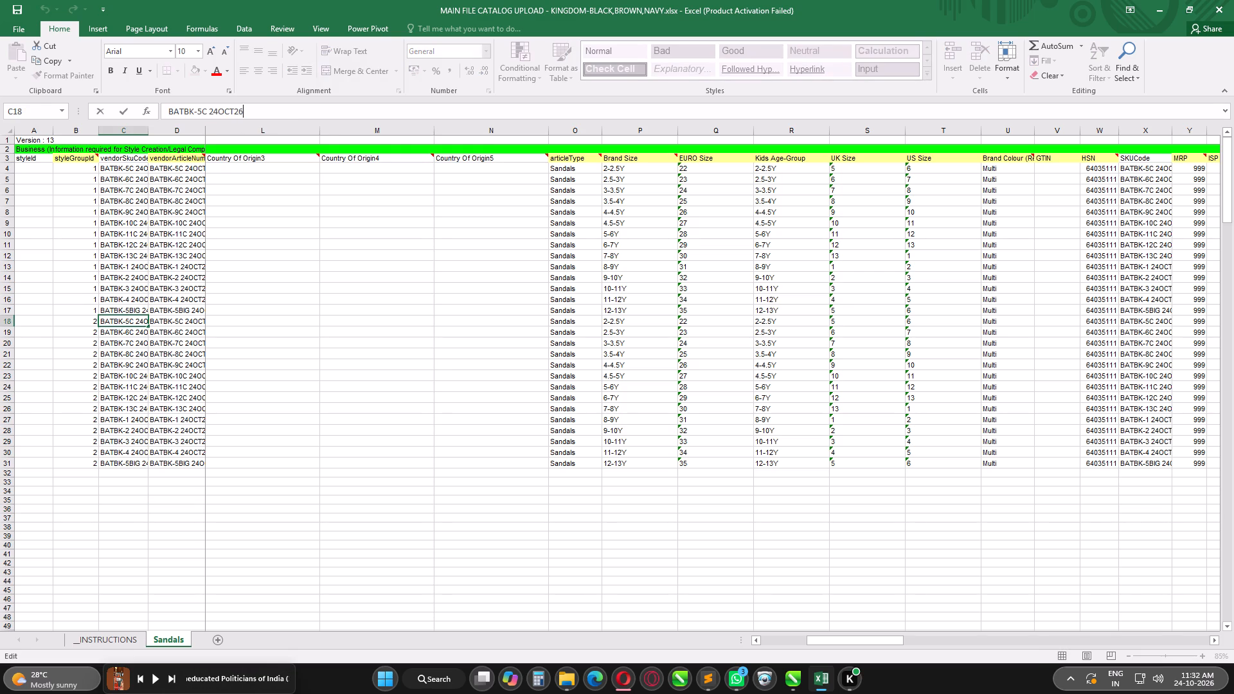
{"action": "key", "text": "1"}
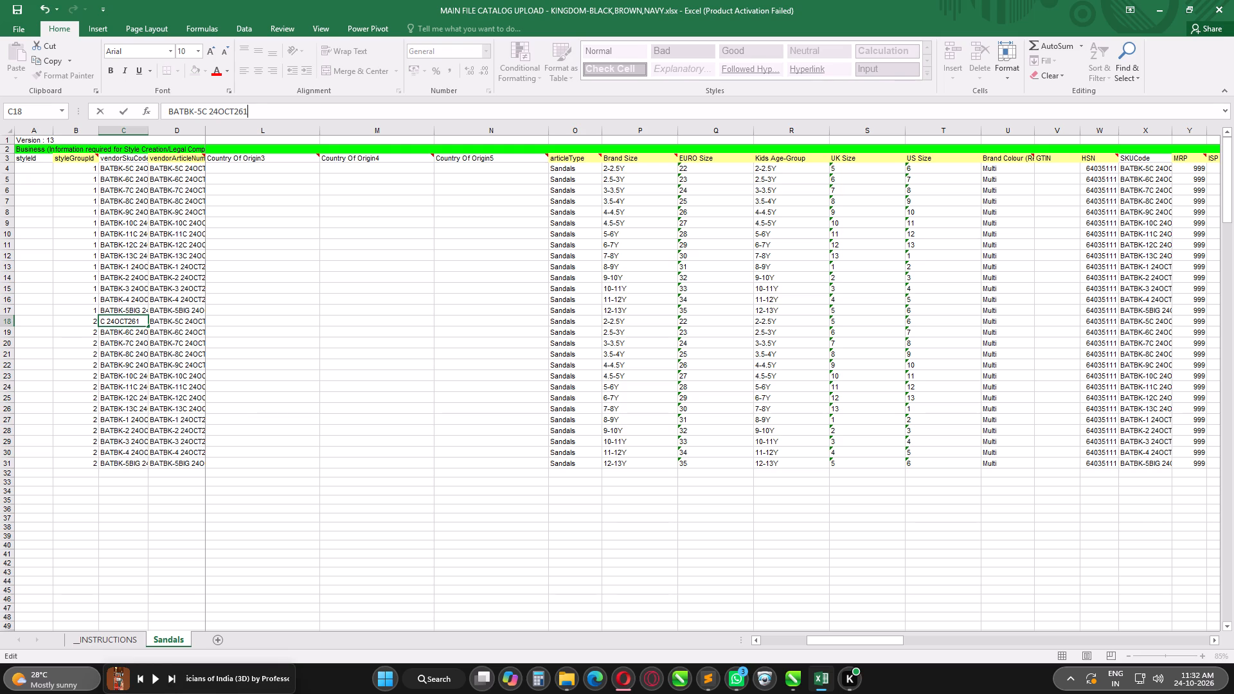
{"action": "key", "text": "Return"}
{"action": "key", "text": "F2"}
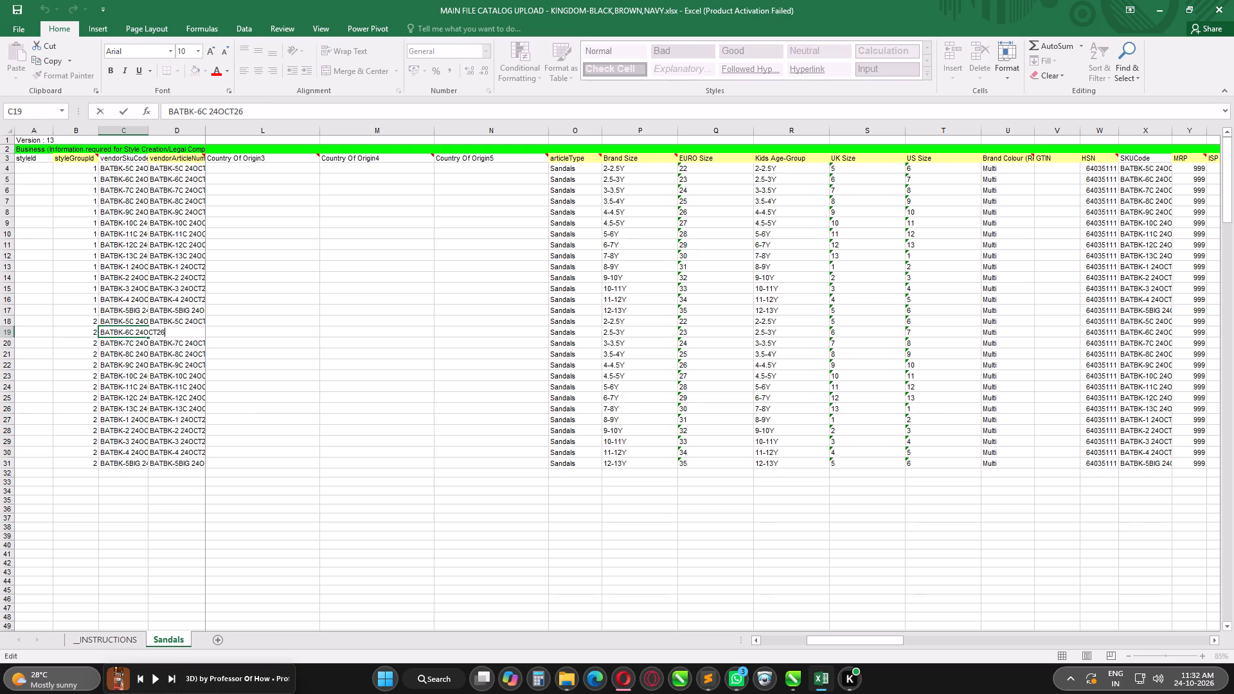
{"action": "key", "text": "1"}
{"action": "key", "text": "Return"}
{"action": "key", "text": "F2"}
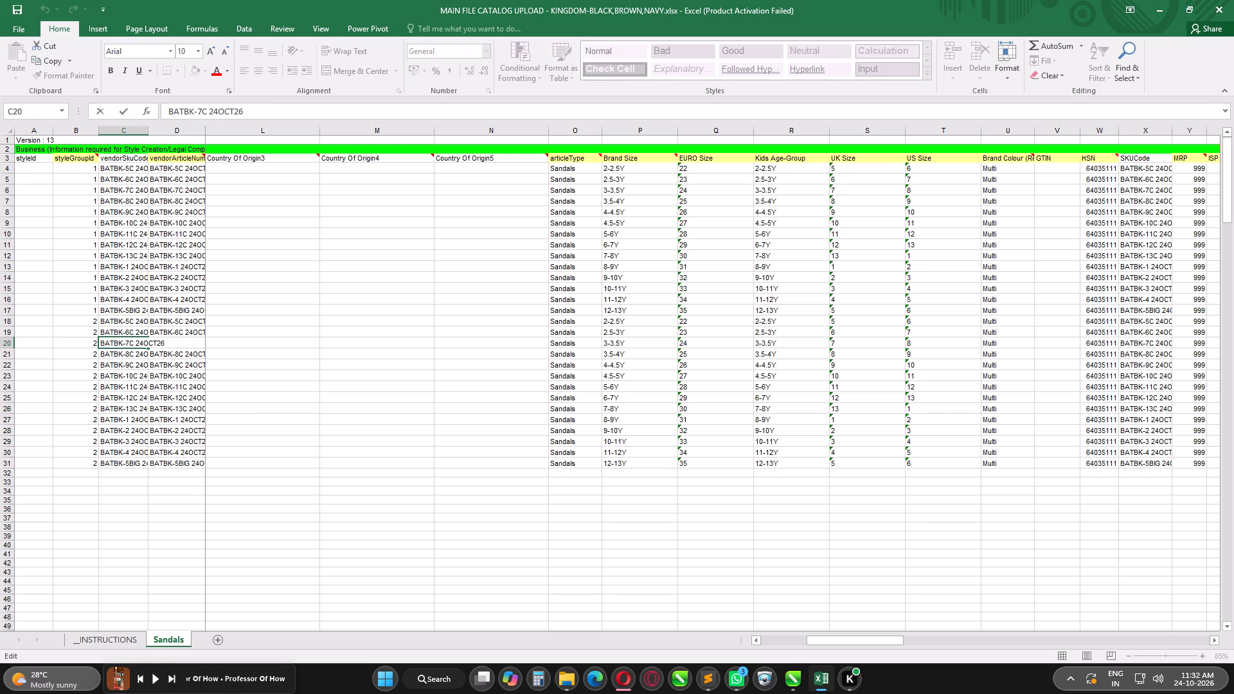
{"action": "key", "text": "1"}
{"action": "key", "text": "Return"}
{"action": "key", "text": "F2"}
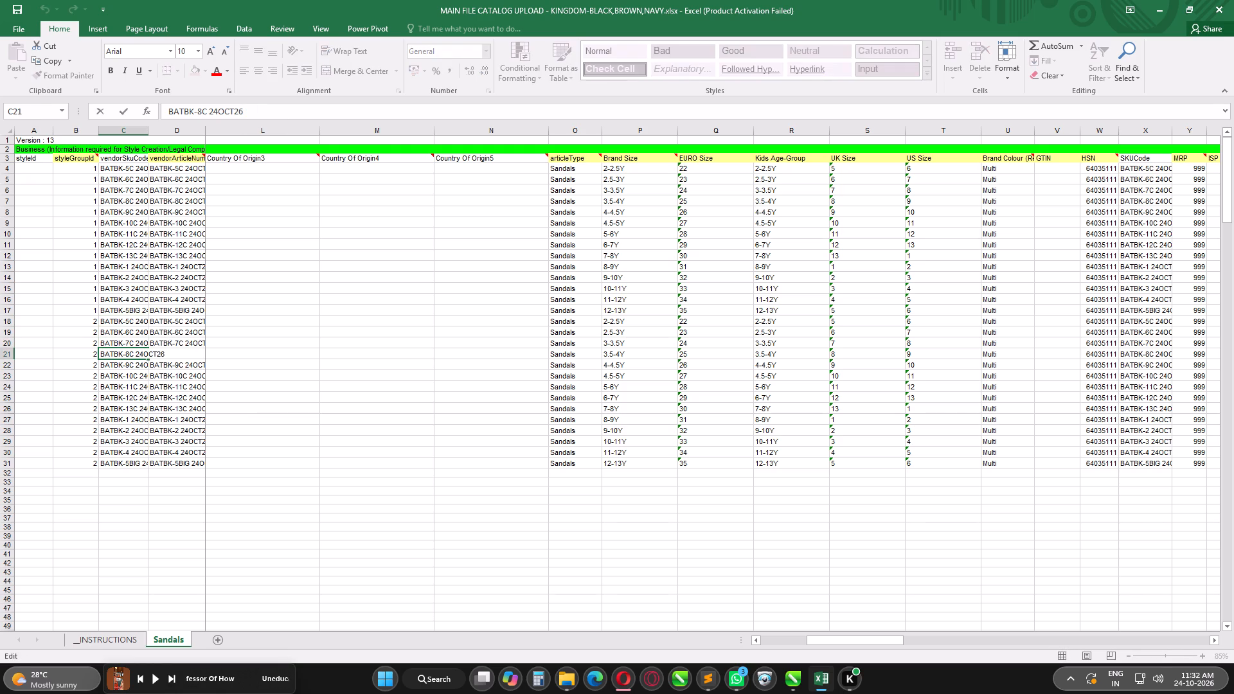
{"action": "key", "text": "1"}
{"action": "key", "text": "Return"}
{"action": "key", "text": "F2"}
{"action": "key", "text": "1"}
{"action": "key", "text": "Return"}
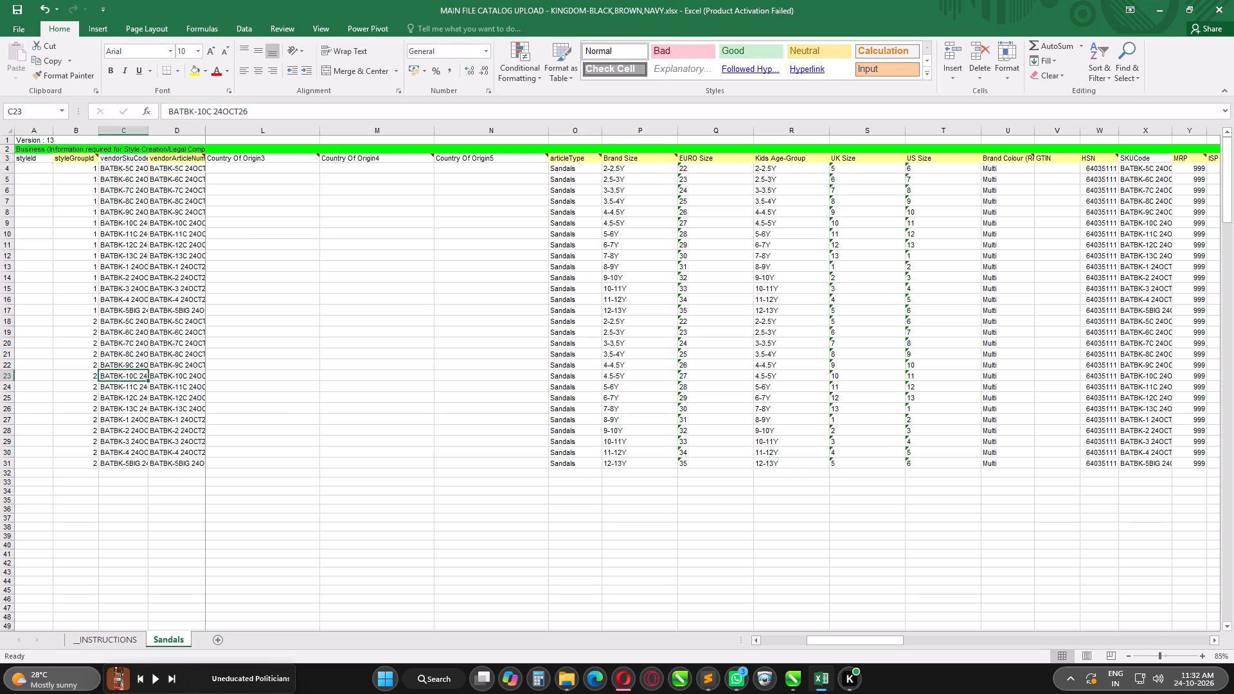
Append 1 to the vendorSkuCode of the group 2 sizes 10C to 13C in rows 23 to 26, giving the ending 24OCT261.
{"action": "key", "text": "F2"}
{"action": "key", "text": "1"}
{"action": "key", "text": "Return"}
{"action": "key", "text": "F2"}
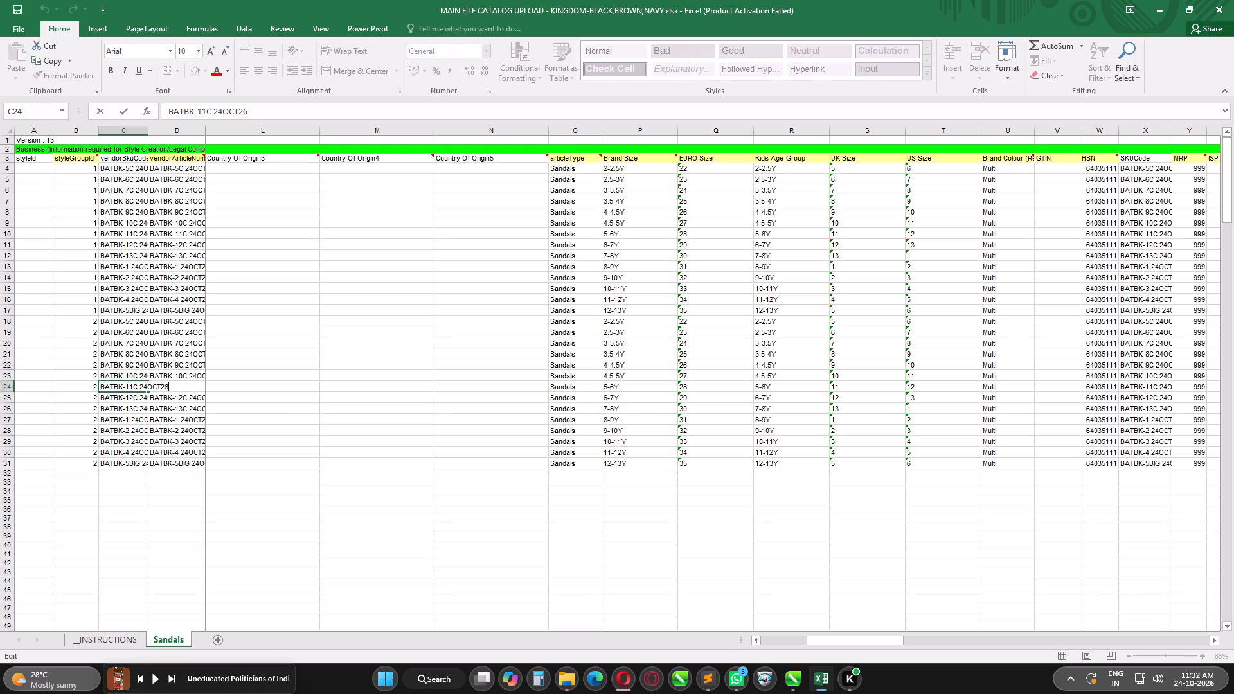
{"action": "key", "text": "1"}
{"action": "key", "text": "Return"}
{"action": "key", "text": "F2"}
{"action": "key", "text": "1"}
{"action": "key", "text": "Return"}
{"action": "key", "text": "F2"}
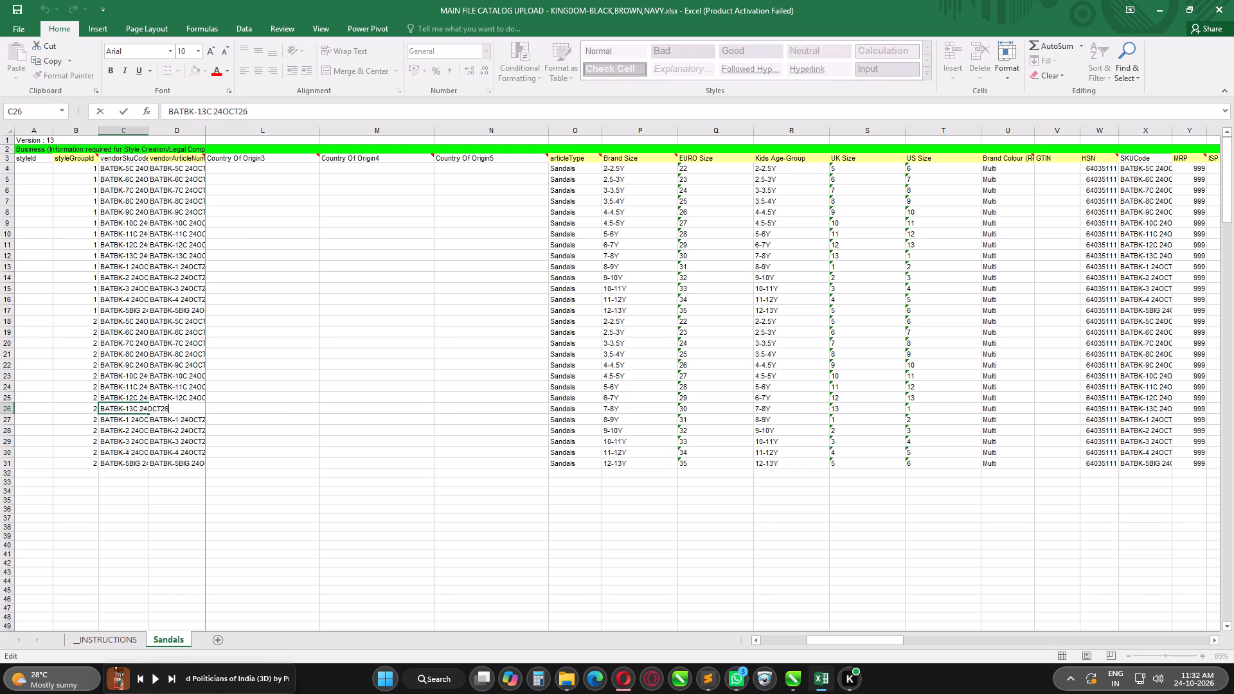
{"action": "key", "text": "1"}
{"action": "key", "text": "Return"}
Append 1 to the vendorSkuCode of the group 2 sizes 1 to 5BIG in rows 27 to 31, giving the ending 24OCT261.
{"action": "key", "text": "F2"}
{"action": "key", "text": "1"}
{"action": "key", "text": "Return"}
{"action": "key", "text": "F2"}
{"action": "key", "text": "1"}
{"action": "key", "text": "Return"}
{"action": "key", "text": "F2"}
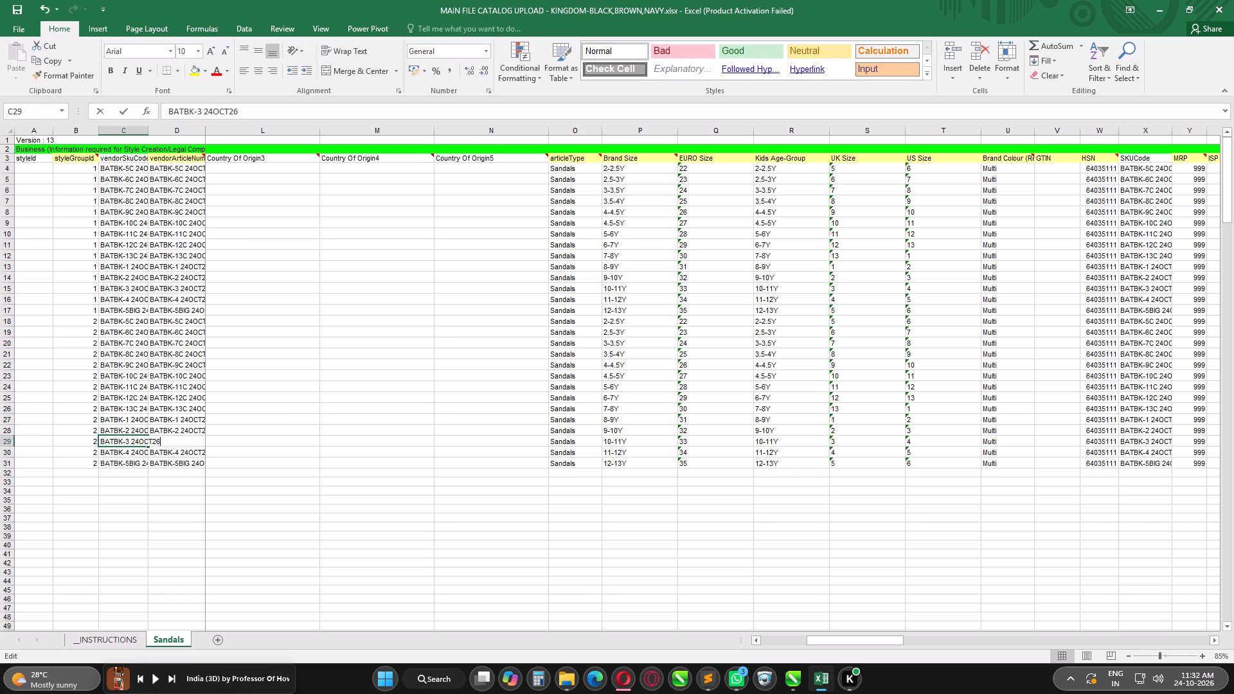
{"action": "key", "text": "Return"}
{"action": "key", "text": "Up"}
{"action": "key", "text": "F2"}
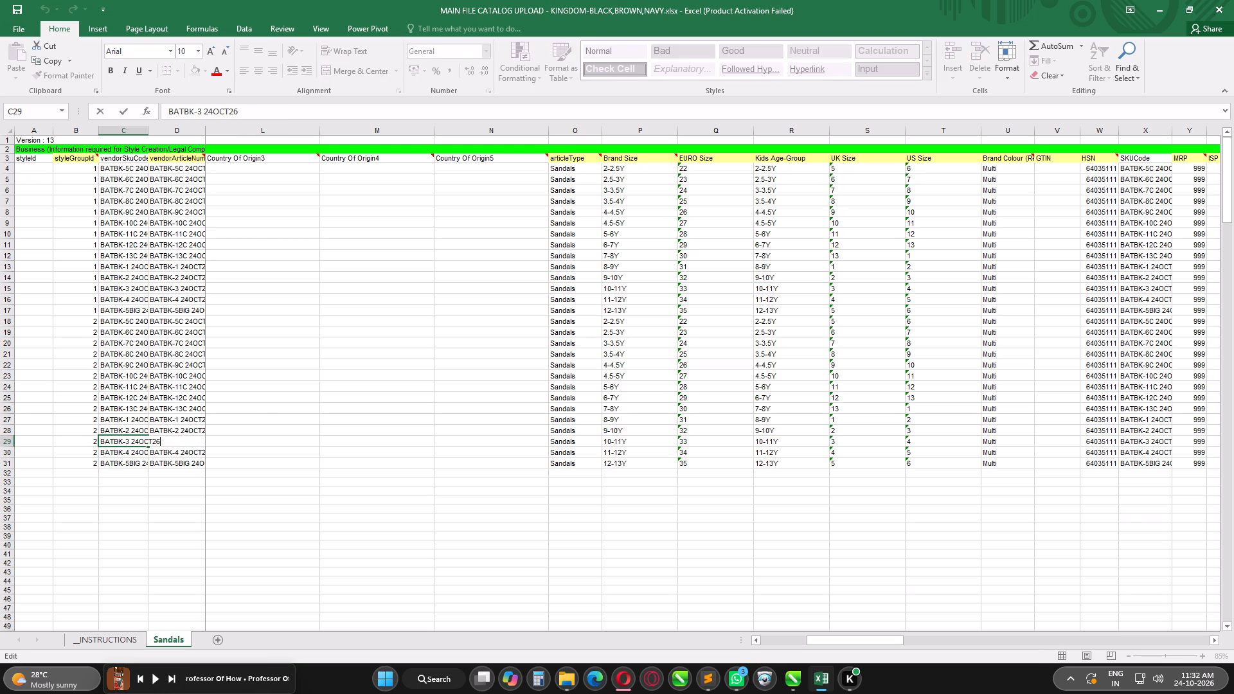
{"action": "key", "text": "1"}
{"action": "key", "text": "Return"}
{"action": "key", "text": "F2"}
{"action": "key", "text": "1"}
{"action": "key", "text": "Return"}
{"action": "key", "text": "F2"}
{"action": "key", "text": "1"}
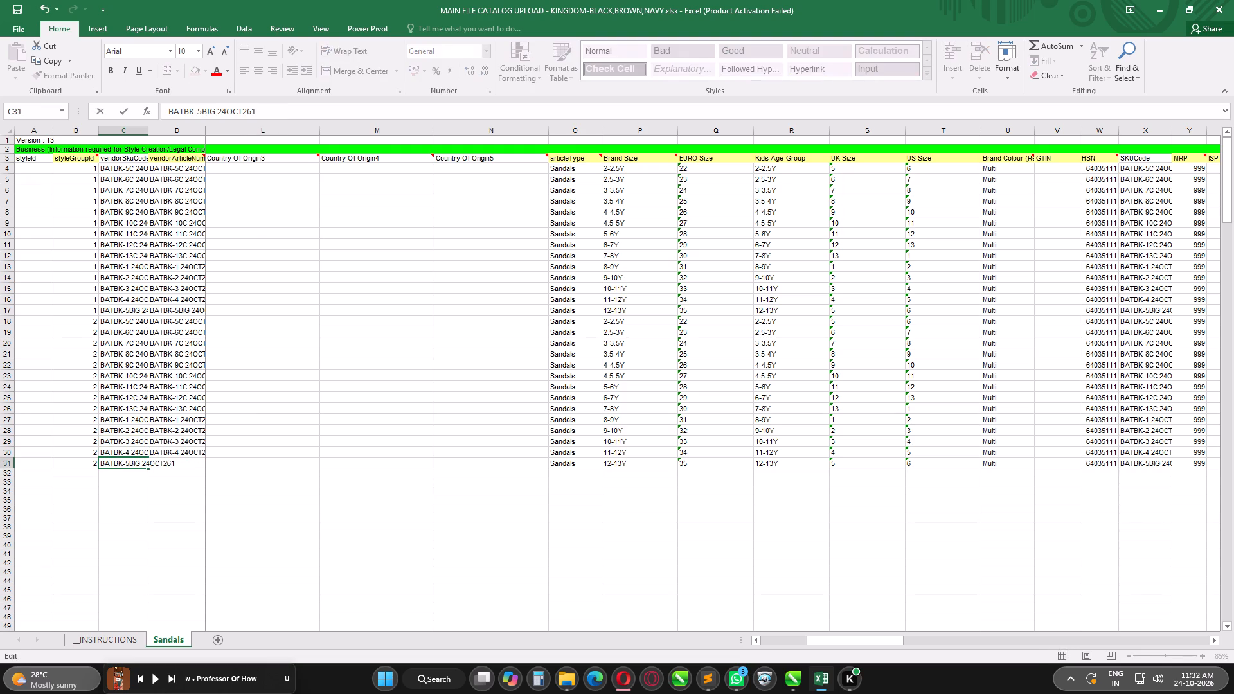
{"action": "key", "text": "Return"}
Review the edited vendorSkuCode values one by one, going from row 31 back up to row 17.
{"action": "key", "text": "Up"}
{"action": "key", "text": "Up"}
{"action": "key", "text": "Up"}
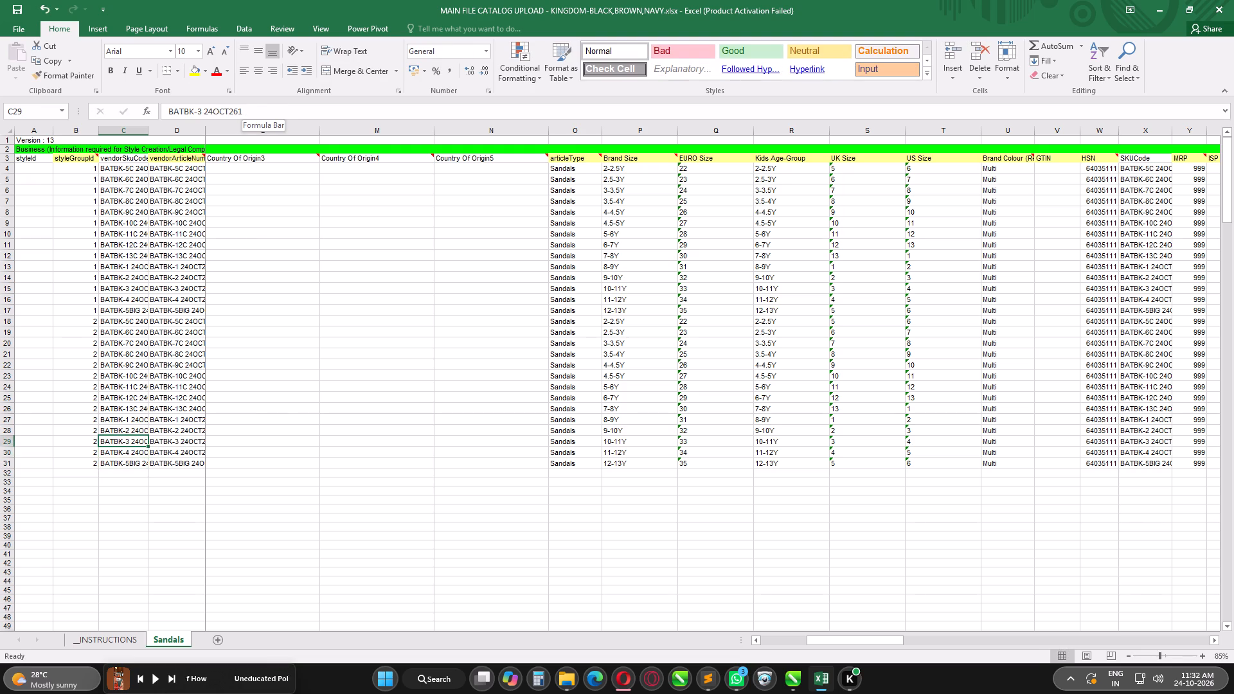
{"action": "key", "text": "Up"}
{"action": "key", "text": "Up"}
{"action": "key", "text": "Up"}
{"action": "key", "text": "Up"}
{"action": "key", "text": "Up"}
{"action": "key", "text": "Up"}
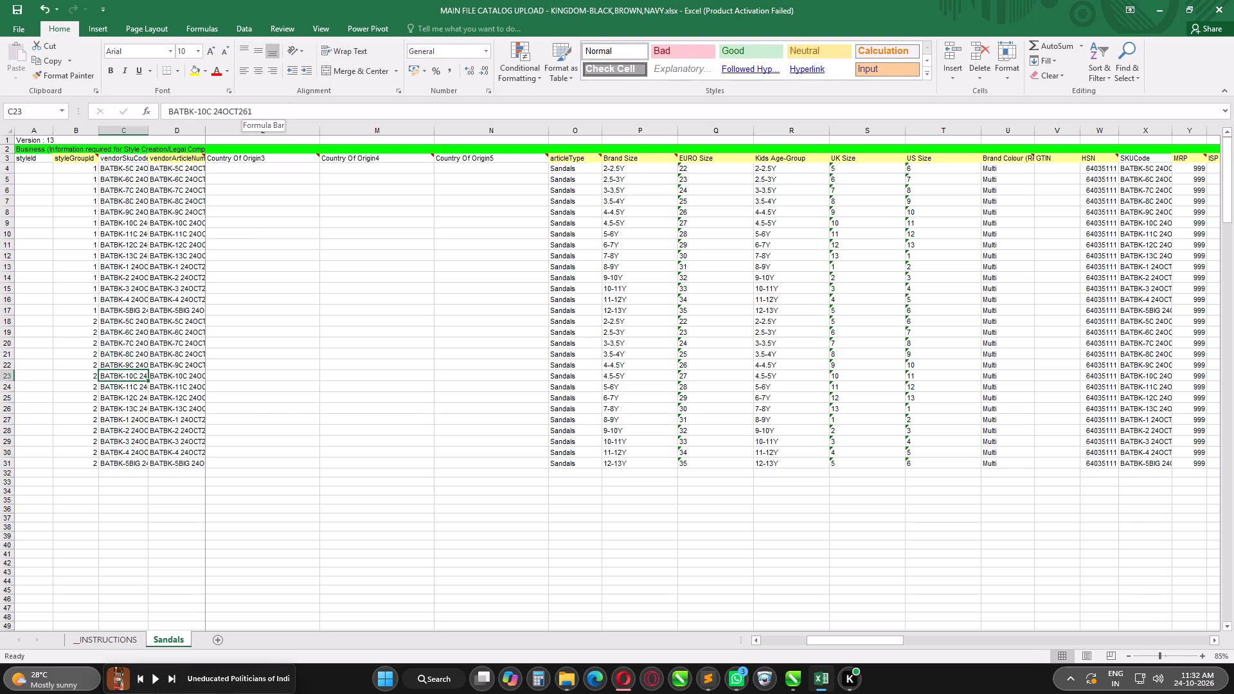
{"action": "key", "text": "Up"}
{"action": "key", "text": "Up"}
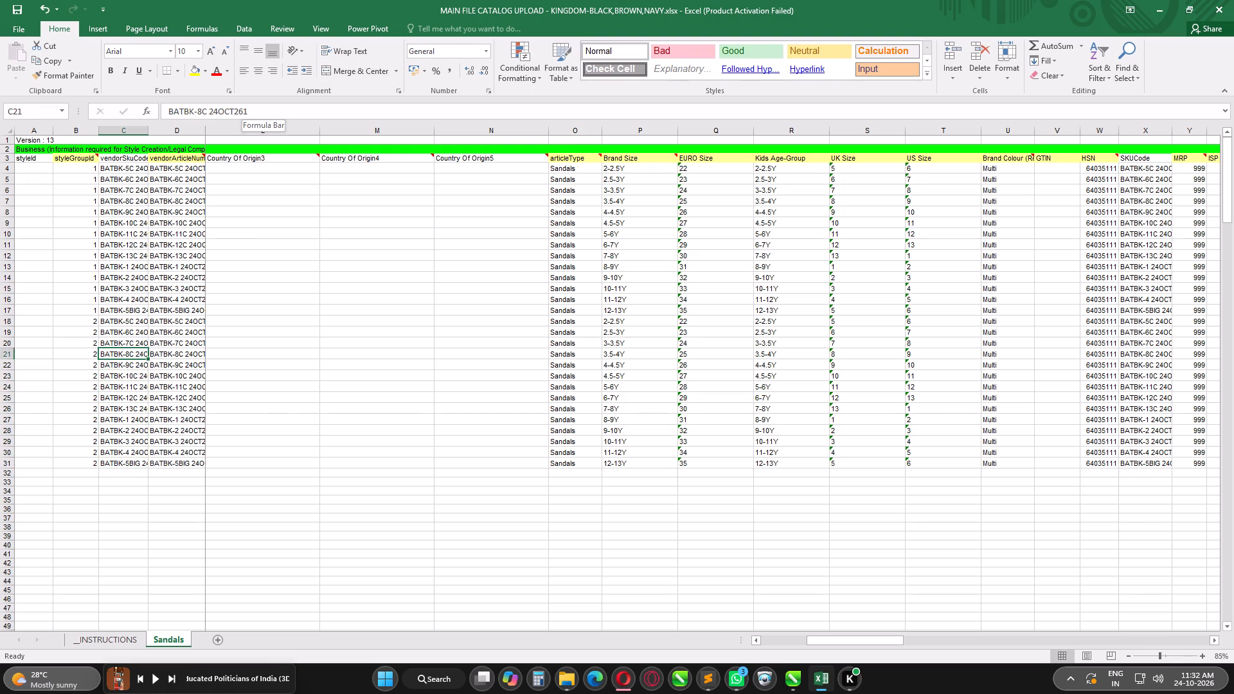
{"action": "key", "text": "Up"}
{"action": "key", "text": "Up"}
{"action": "key", "text": "Up"}
{"action": "key", "text": "Up"}
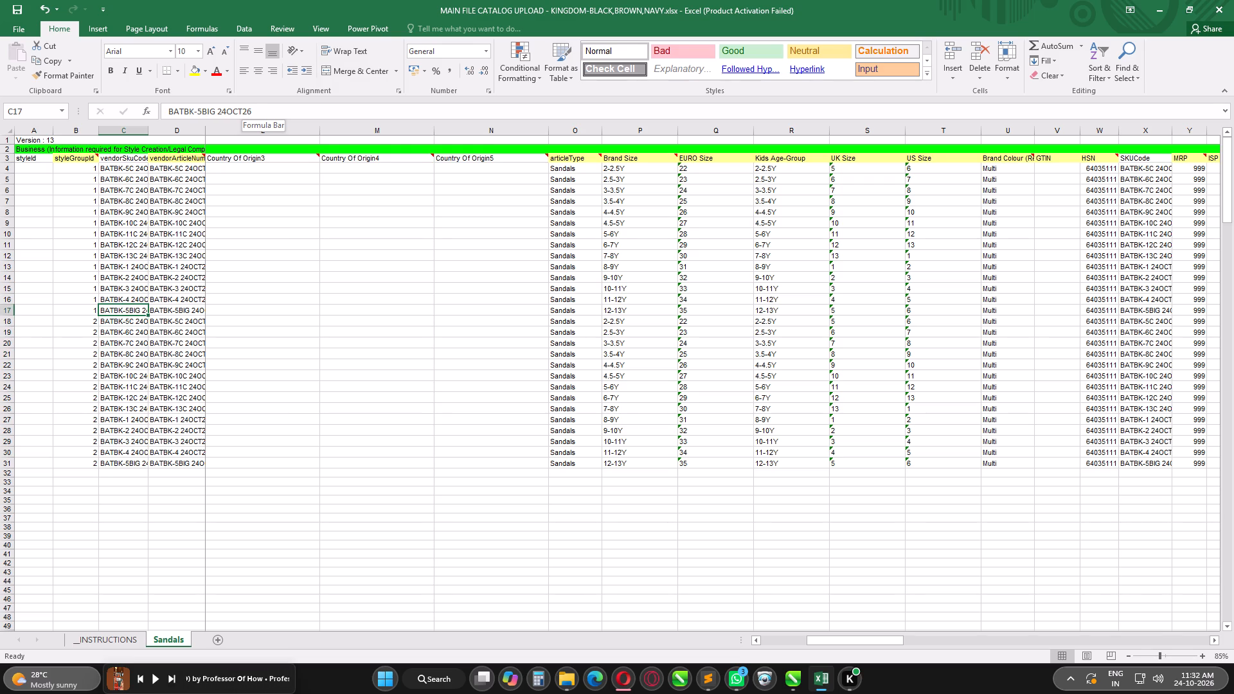
Copy the group 2 vendorSkuCode values in rows 18 to 31 into the adjacent vendorArticleNumber column.
{"action": "key", "text": "Down"}
{"action": "key", "text": "ctrl+shift+Down"}
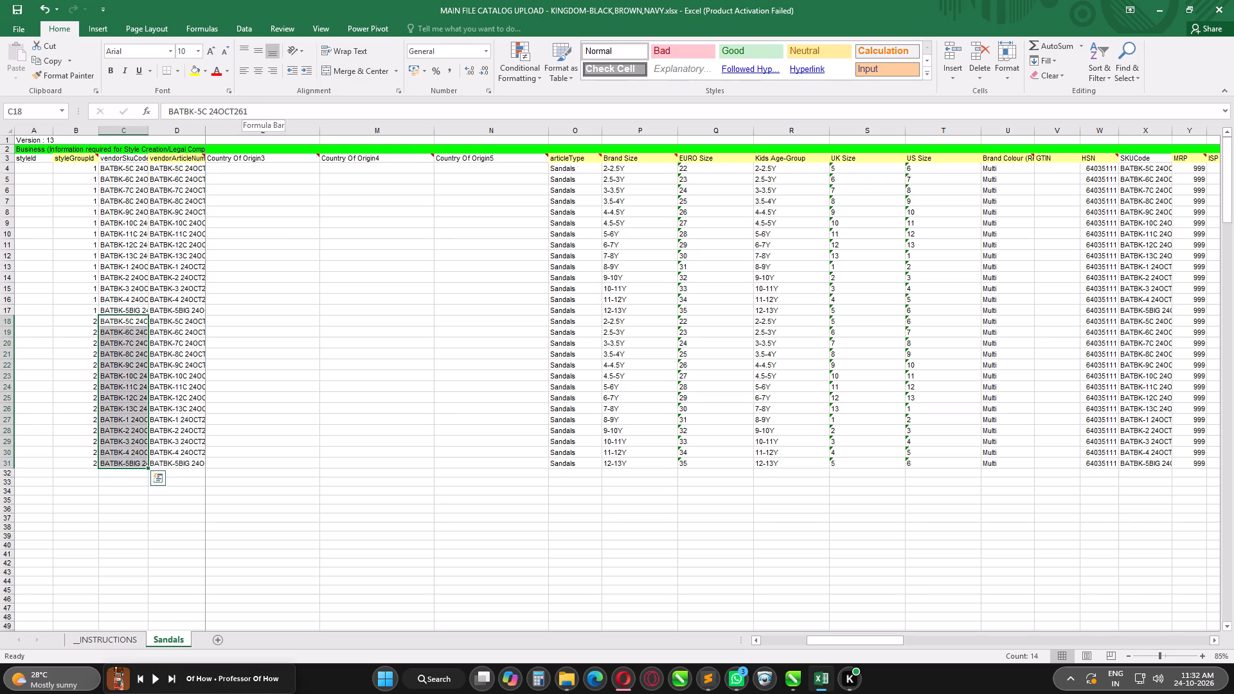
{"action": "key", "text": "ctrl+c"}
{"action": "key", "text": "Right"}
{"action": "key", "text": "ctrl+v"}
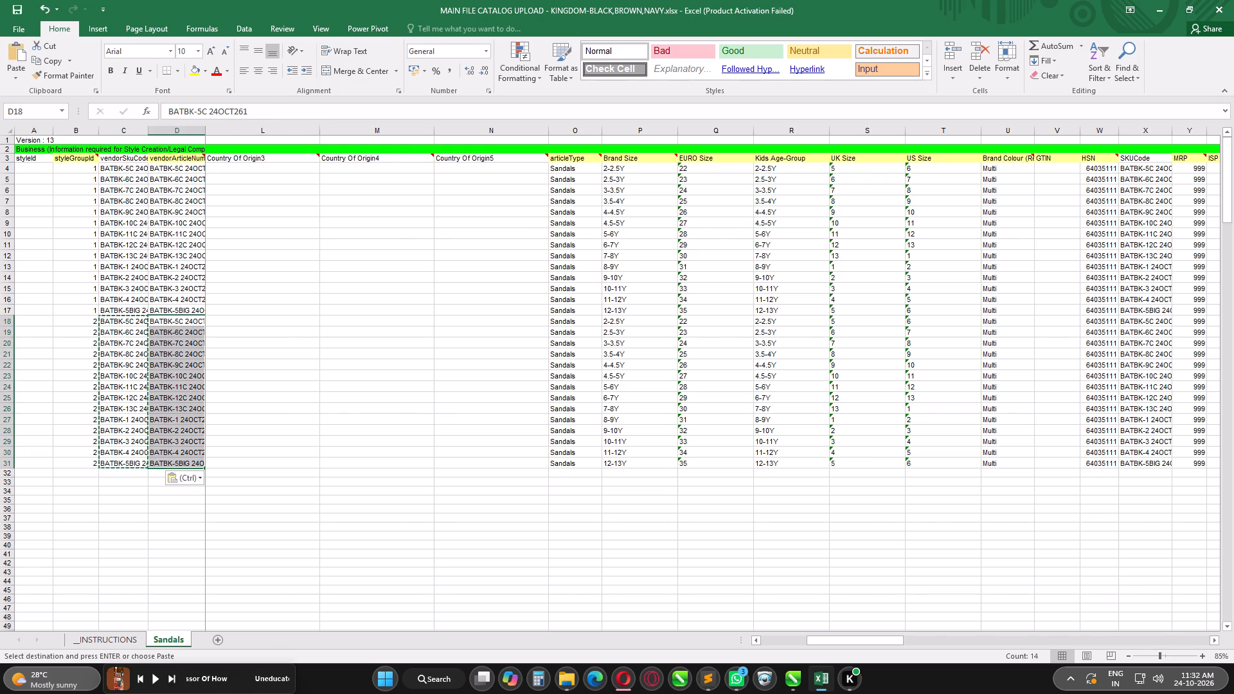
Paste the copied group 2 codes into the SKUCode column for rows 18 to 31.
{"action": "key", "text": "Right"}
{"action": "key", "text": "Right"}
{"action": "key", "text": "Right"}
{"action": "key", "text": "Right"}
{"action": "key", "text": "Right"}
{"action": "key", "text": "Right"}
{"action": "key", "text": "Right"}
{"action": "key", "text": "Right"}
{"action": "key", "text": "Right"}
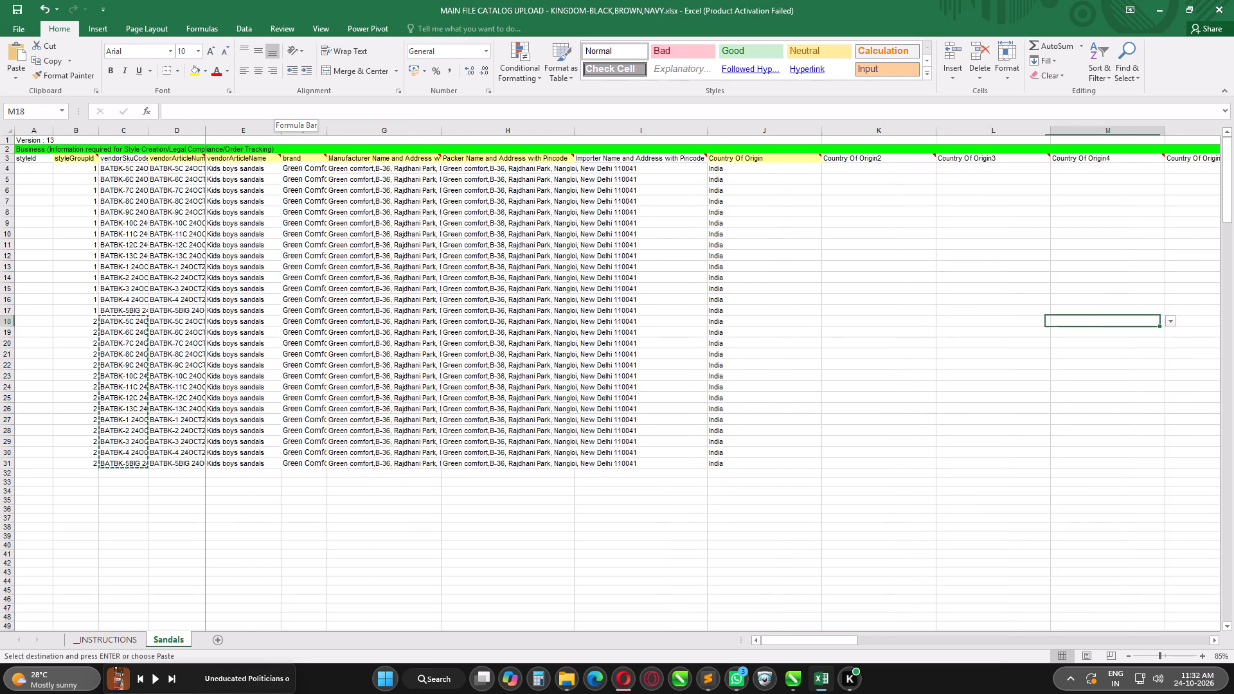
{"action": "key", "text": "Right"}
{"action": "key", "text": "Right"}
{"action": "key", "text": "Right"}
{"action": "key", "text": "Right"}
{"action": "key", "text": "Right"}
{"action": "key", "text": "Right"}
{"action": "key", "text": "Right"}
{"action": "key", "text": "Right"}
{"action": "key", "text": "Right"}
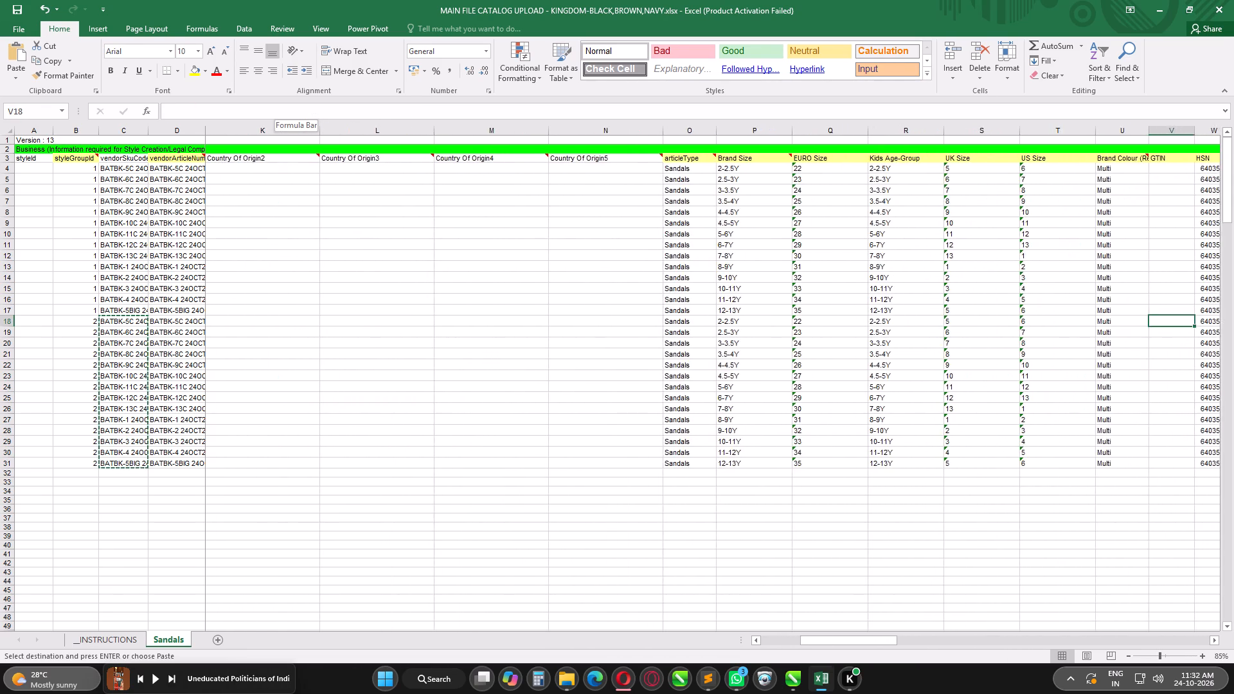
{"action": "key", "text": "Right"}
{"action": "key", "text": "Right"}
{"action": "key", "text": "ctrl+v"}
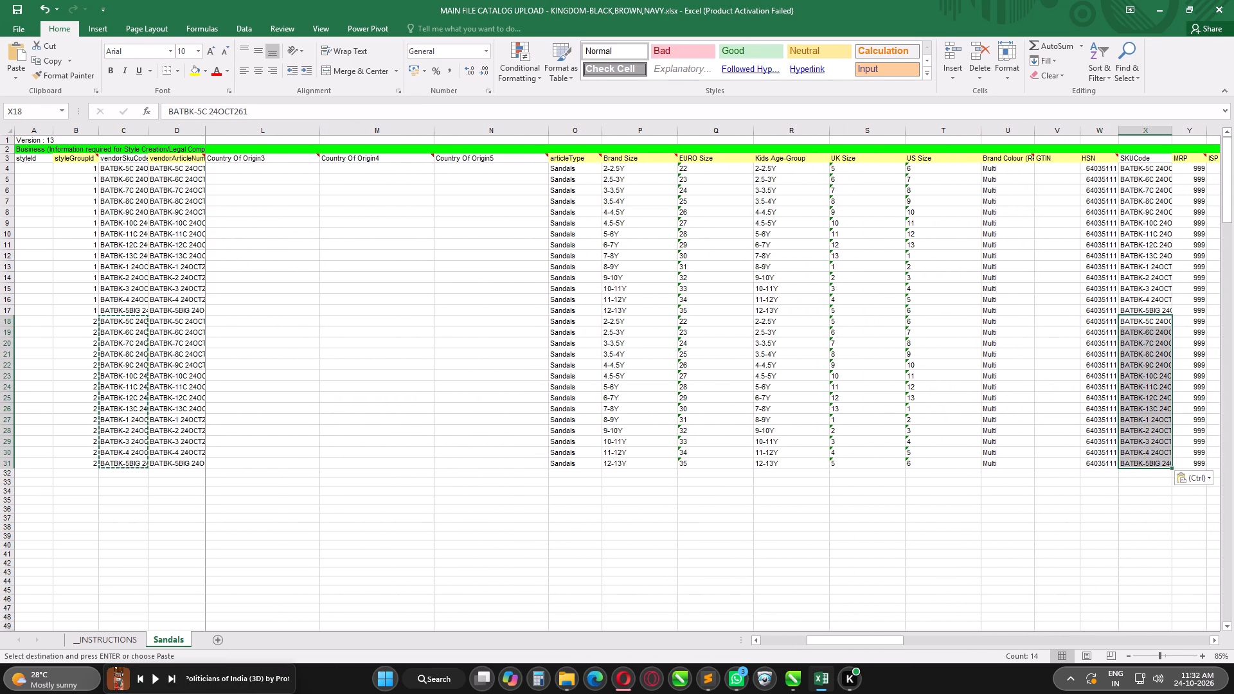
{"action": "key", "text": "Up"}
{"action": "key", "text": "Down"}
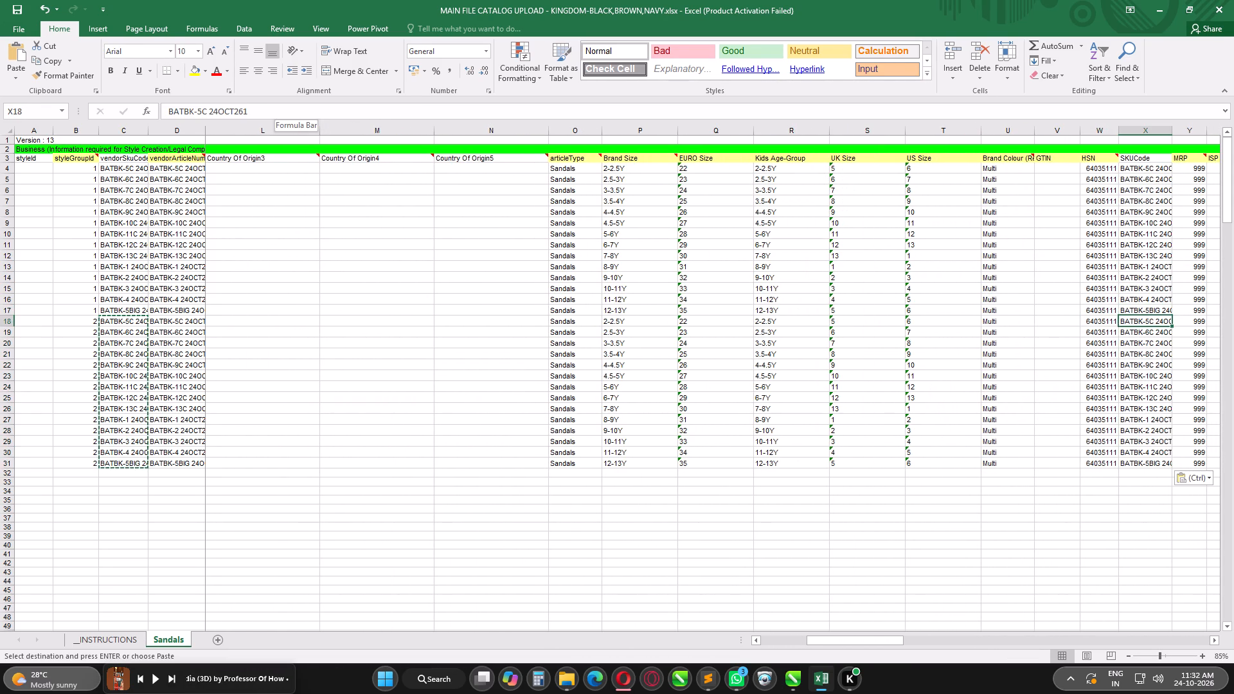
Return to the styleGroupId column of row 18 and save the catalog workbook.
{"action": "key", "text": "ctrl+Left"}
{"action": "key", "text": "ctrl+Left"}
{"action": "key", "text": "ctrl+Left"}
{"action": "key", "text": "ctrl+Left"}
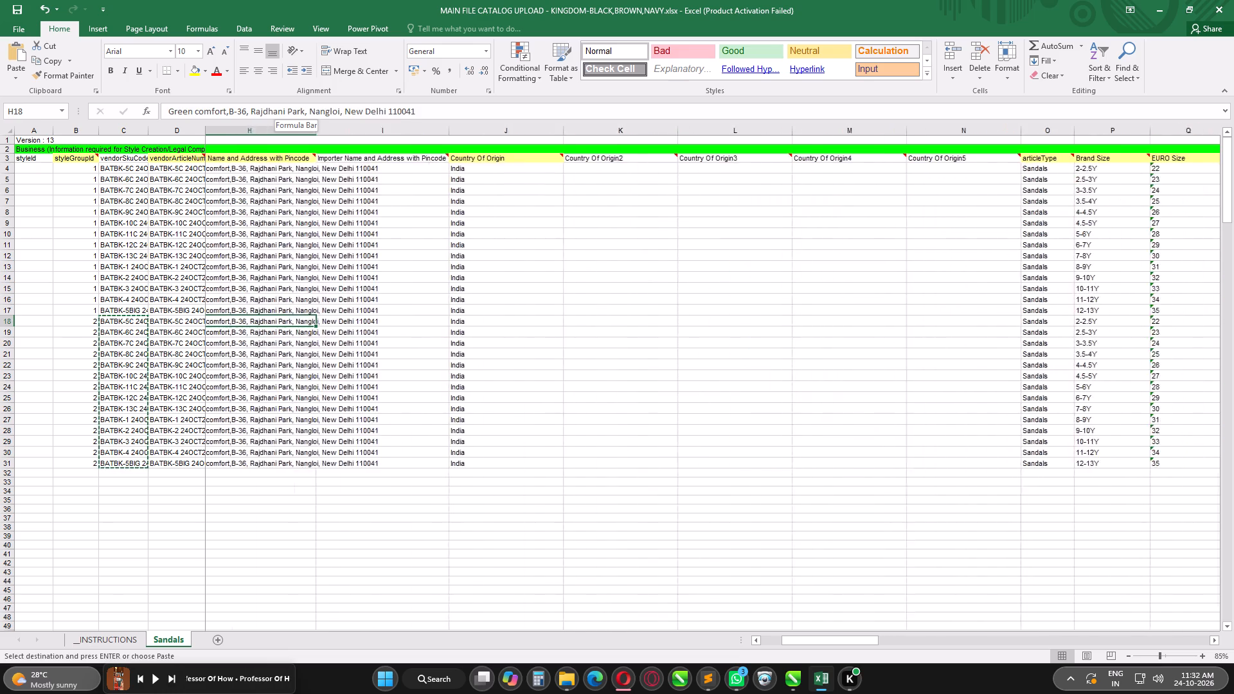
{"action": "key", "text": "Left"}
{"action": "key", "text": "ctrl+Left"}
{"action": "key", "text": "ctrl+Left"}
{"action": "key", "text": "ctrl+Left"}
{"action": "key", "text": "Right"}
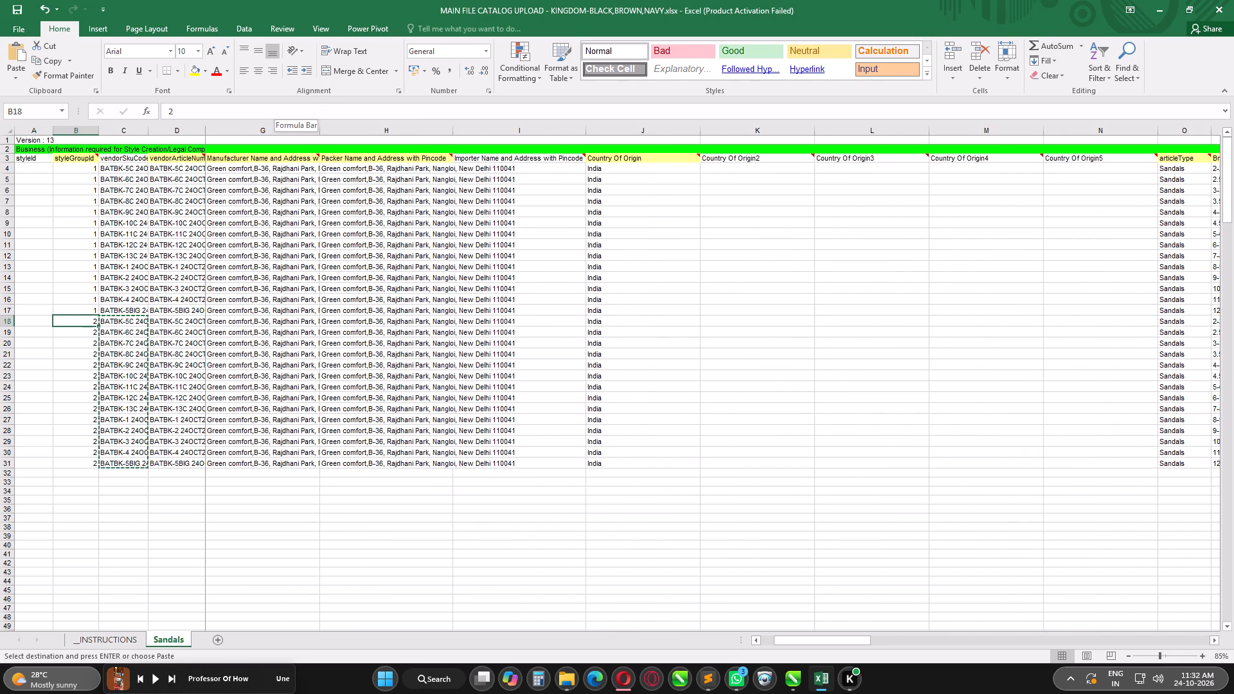
{"action": "key", "text": "ctrl+s"}
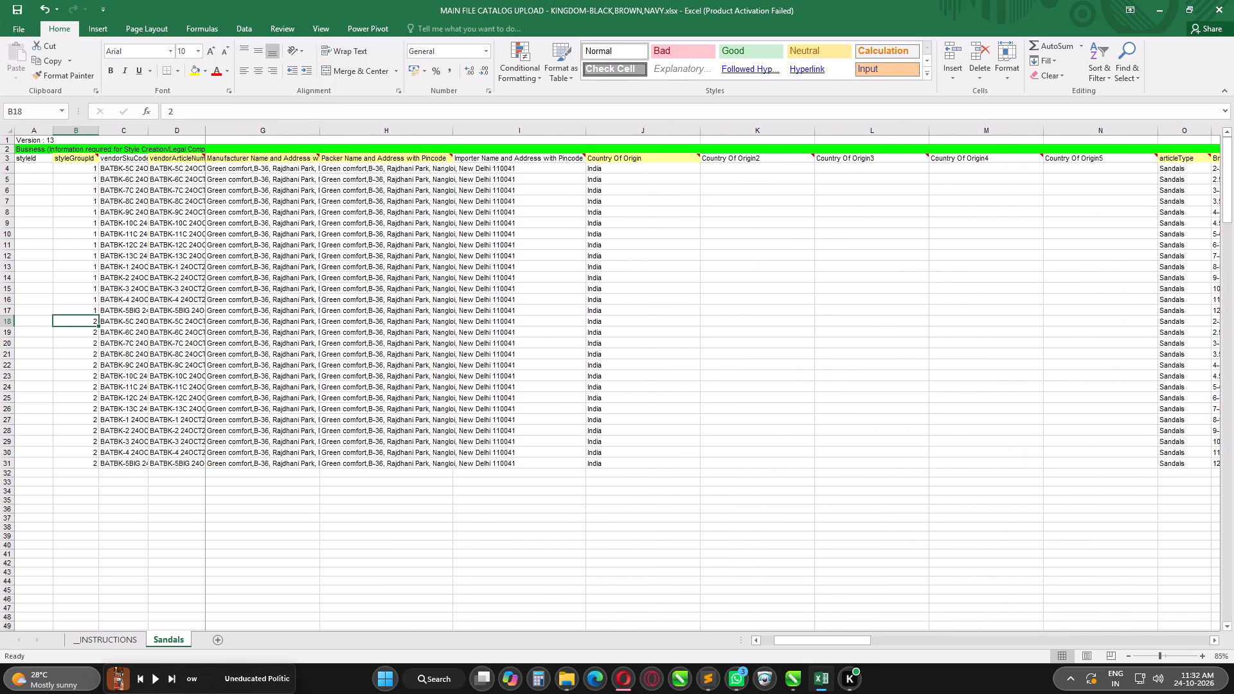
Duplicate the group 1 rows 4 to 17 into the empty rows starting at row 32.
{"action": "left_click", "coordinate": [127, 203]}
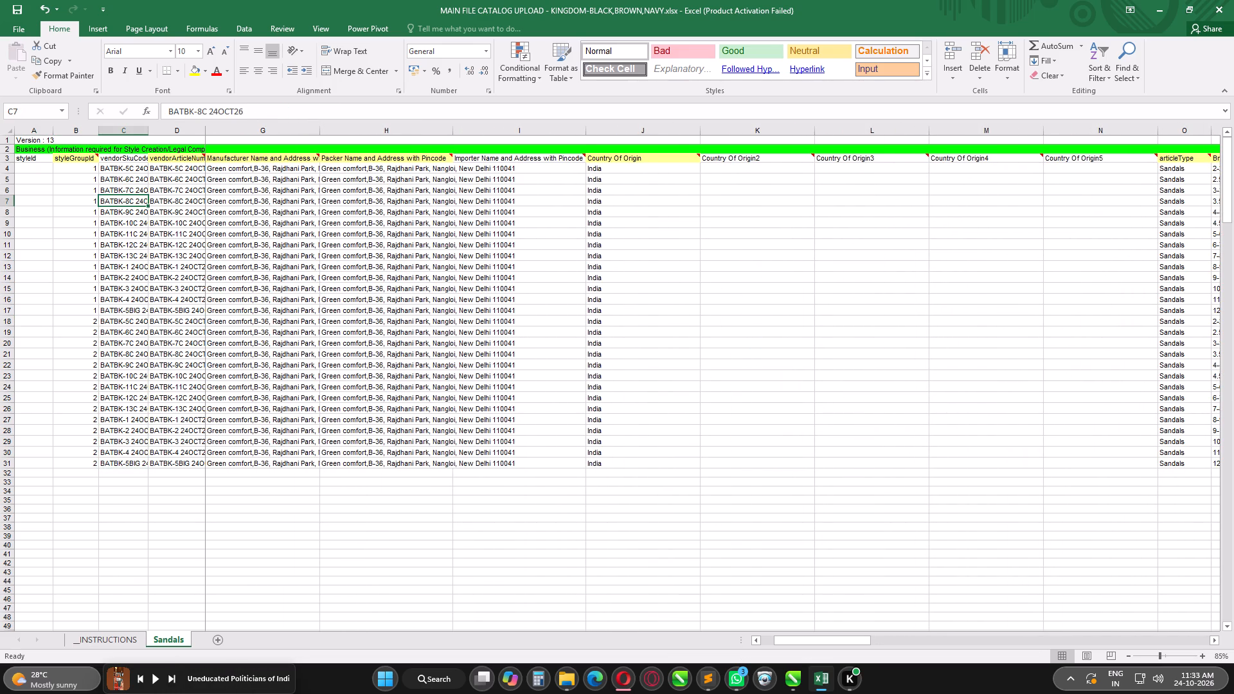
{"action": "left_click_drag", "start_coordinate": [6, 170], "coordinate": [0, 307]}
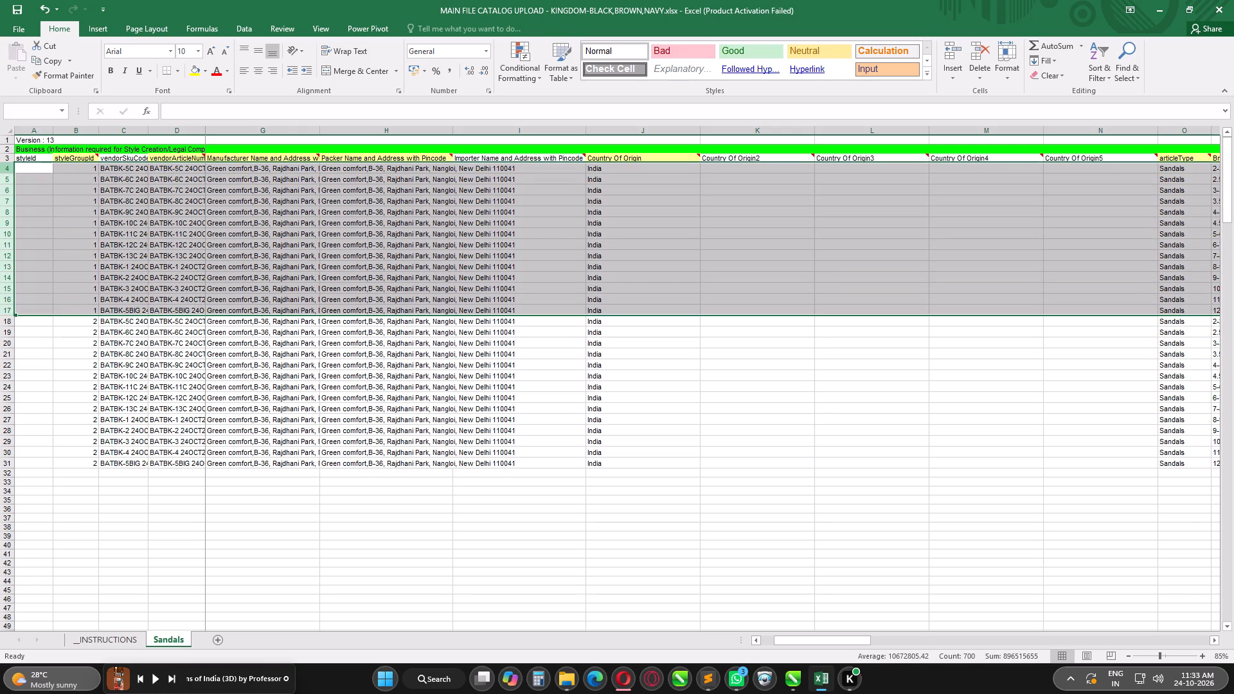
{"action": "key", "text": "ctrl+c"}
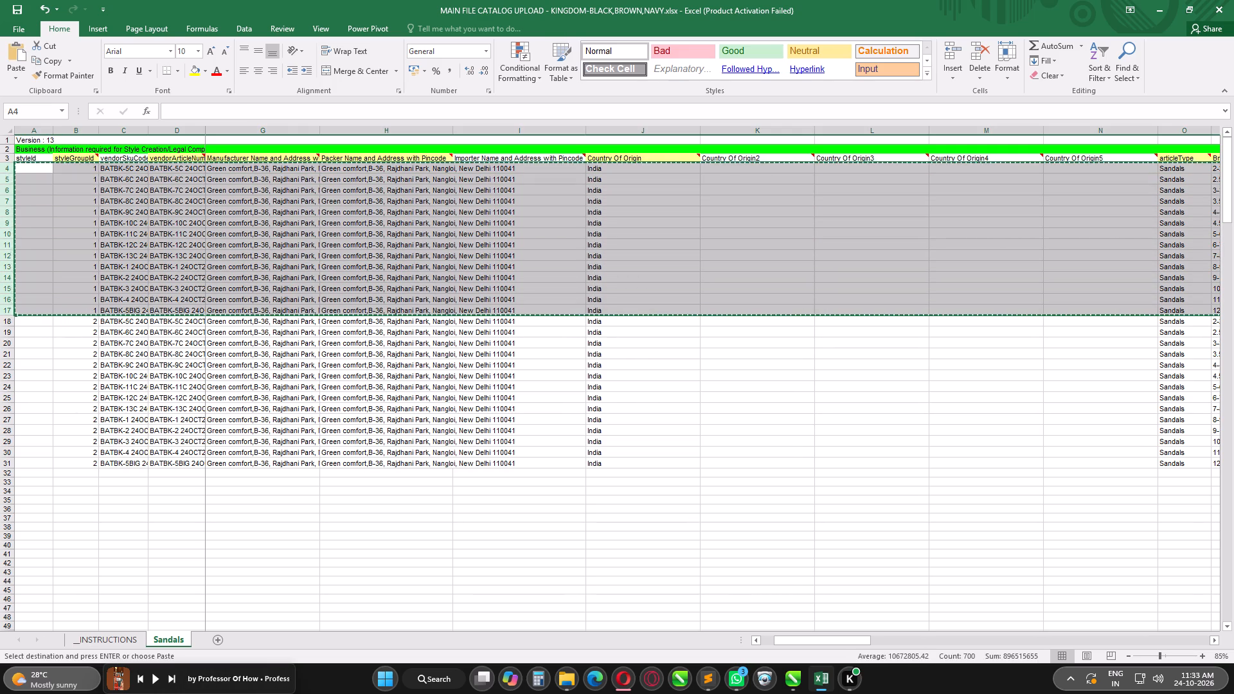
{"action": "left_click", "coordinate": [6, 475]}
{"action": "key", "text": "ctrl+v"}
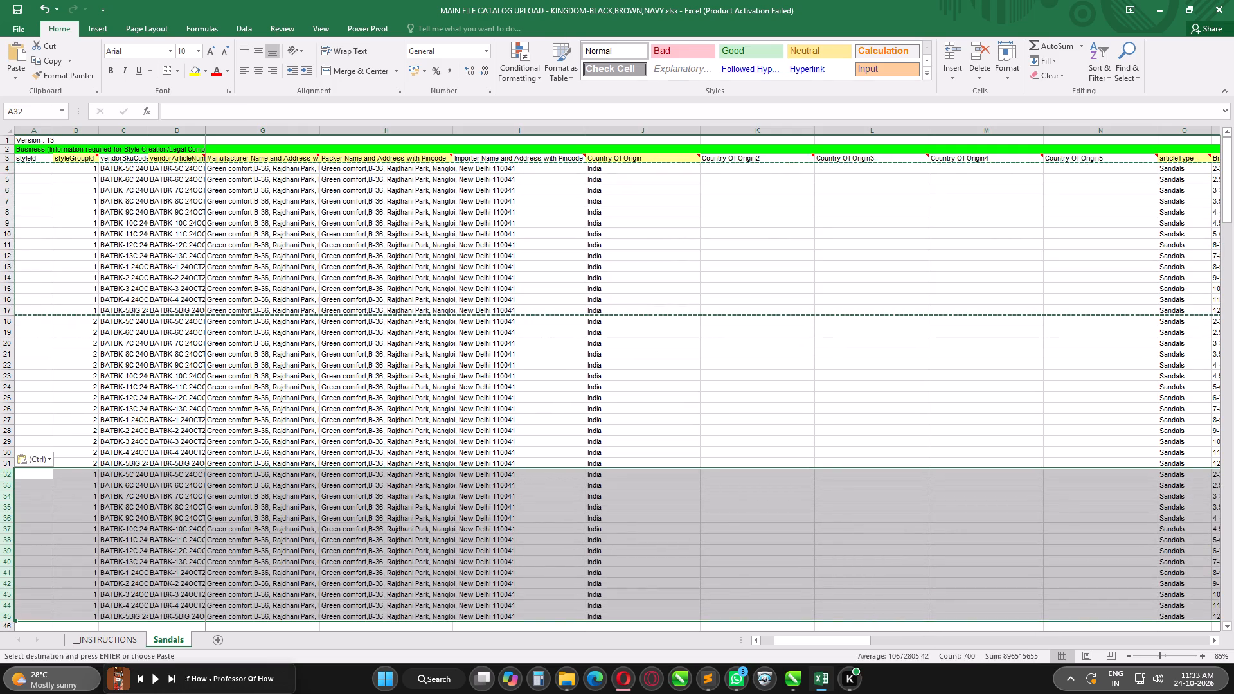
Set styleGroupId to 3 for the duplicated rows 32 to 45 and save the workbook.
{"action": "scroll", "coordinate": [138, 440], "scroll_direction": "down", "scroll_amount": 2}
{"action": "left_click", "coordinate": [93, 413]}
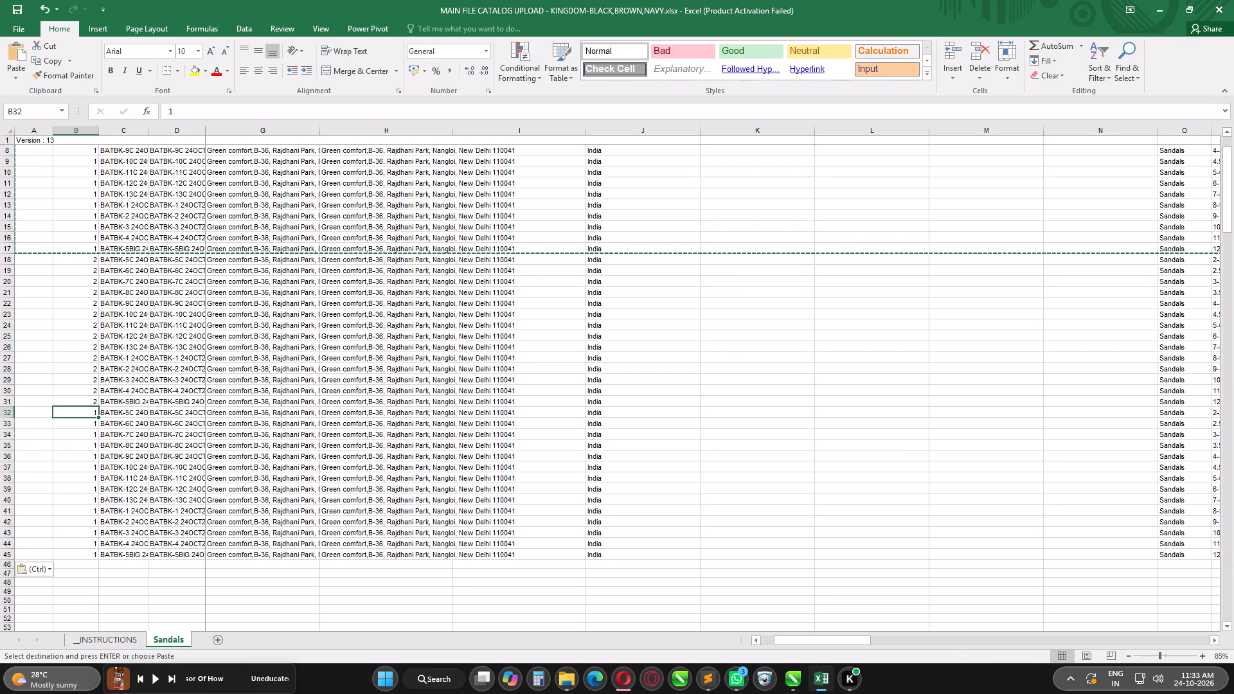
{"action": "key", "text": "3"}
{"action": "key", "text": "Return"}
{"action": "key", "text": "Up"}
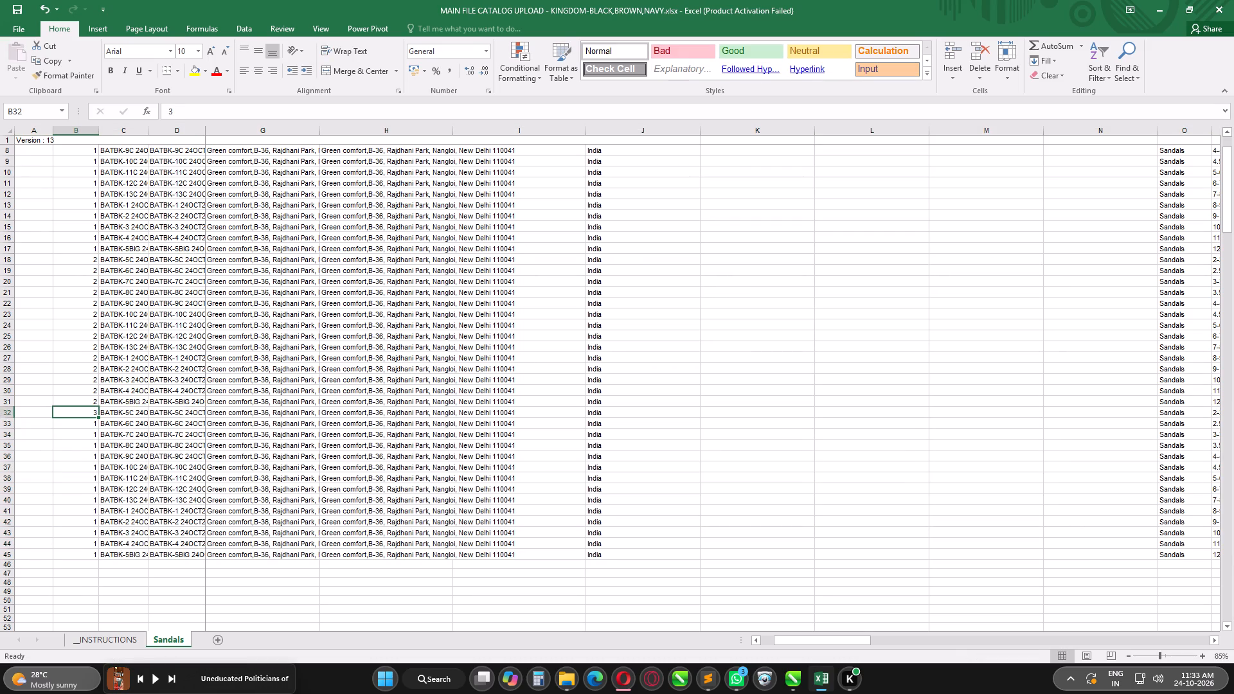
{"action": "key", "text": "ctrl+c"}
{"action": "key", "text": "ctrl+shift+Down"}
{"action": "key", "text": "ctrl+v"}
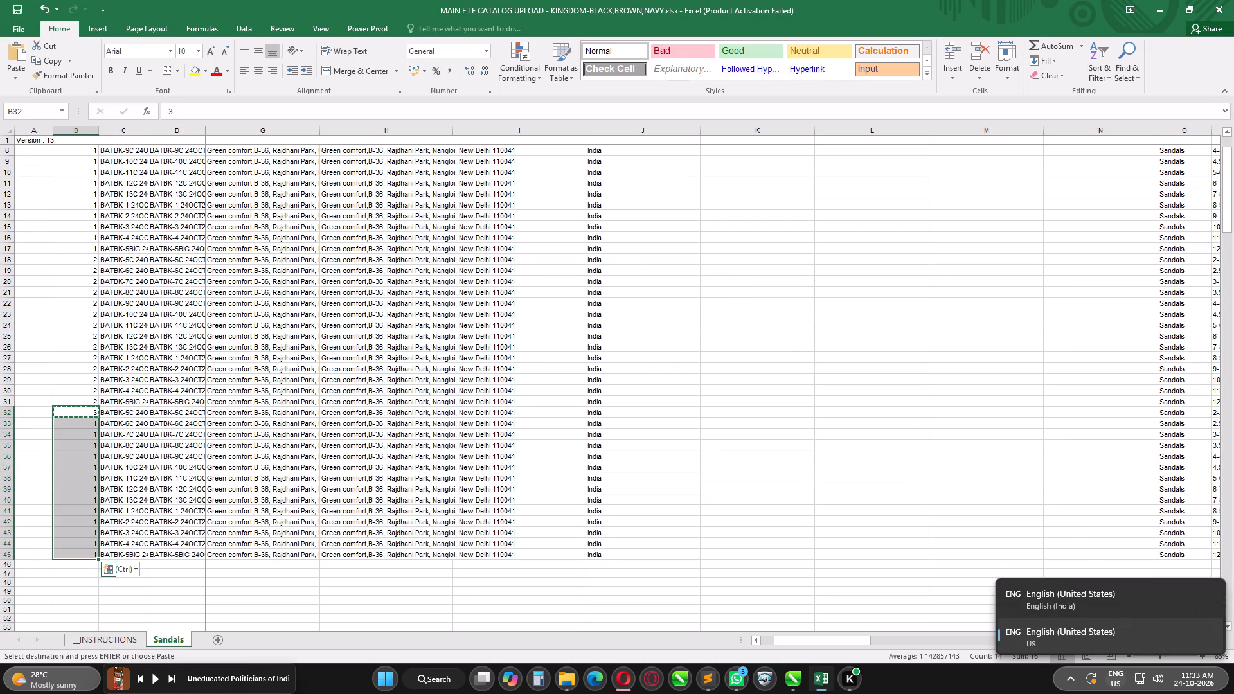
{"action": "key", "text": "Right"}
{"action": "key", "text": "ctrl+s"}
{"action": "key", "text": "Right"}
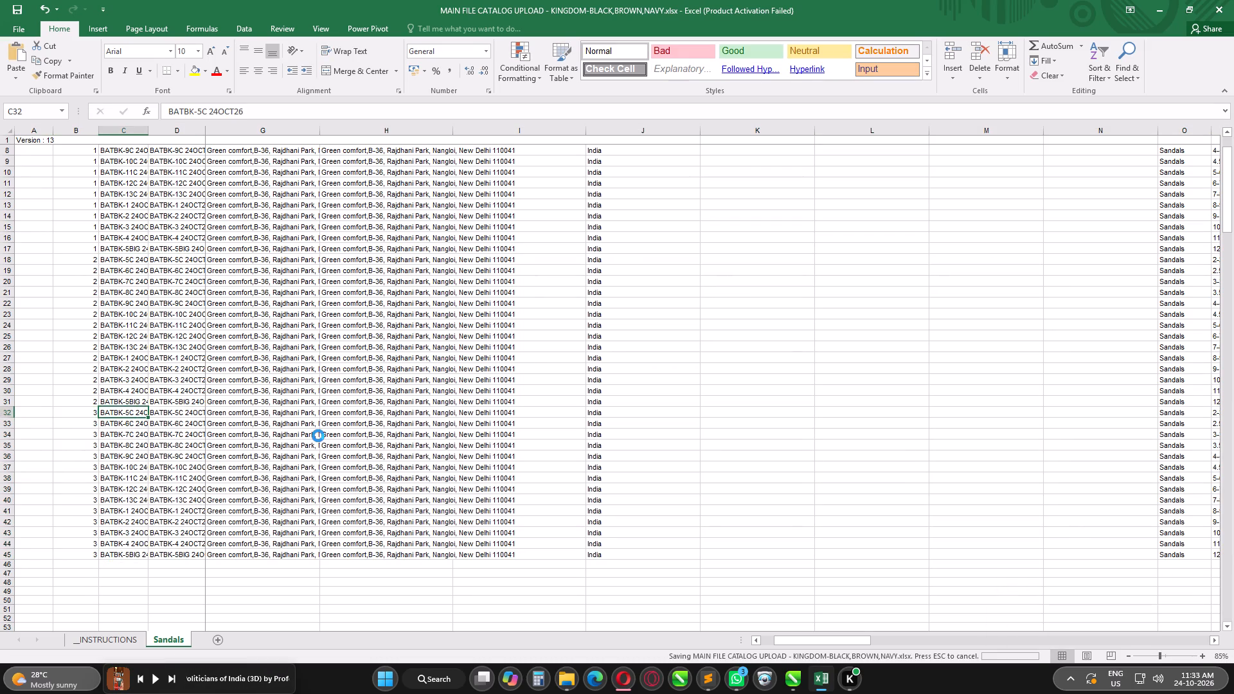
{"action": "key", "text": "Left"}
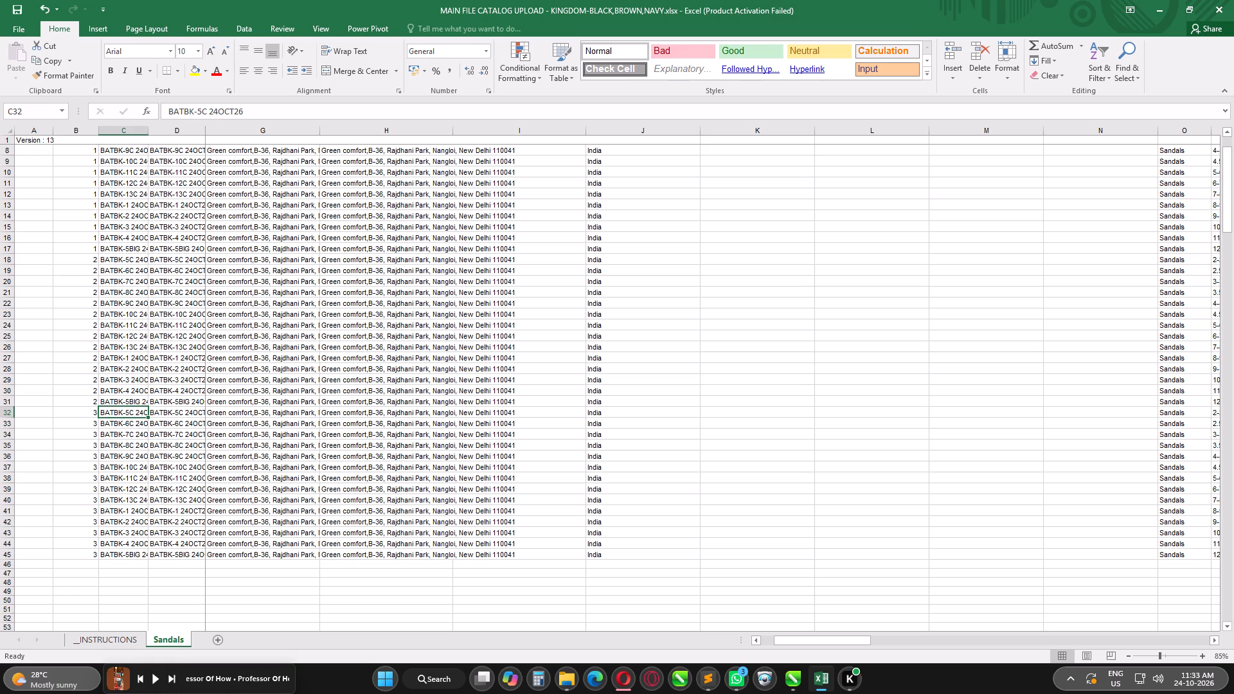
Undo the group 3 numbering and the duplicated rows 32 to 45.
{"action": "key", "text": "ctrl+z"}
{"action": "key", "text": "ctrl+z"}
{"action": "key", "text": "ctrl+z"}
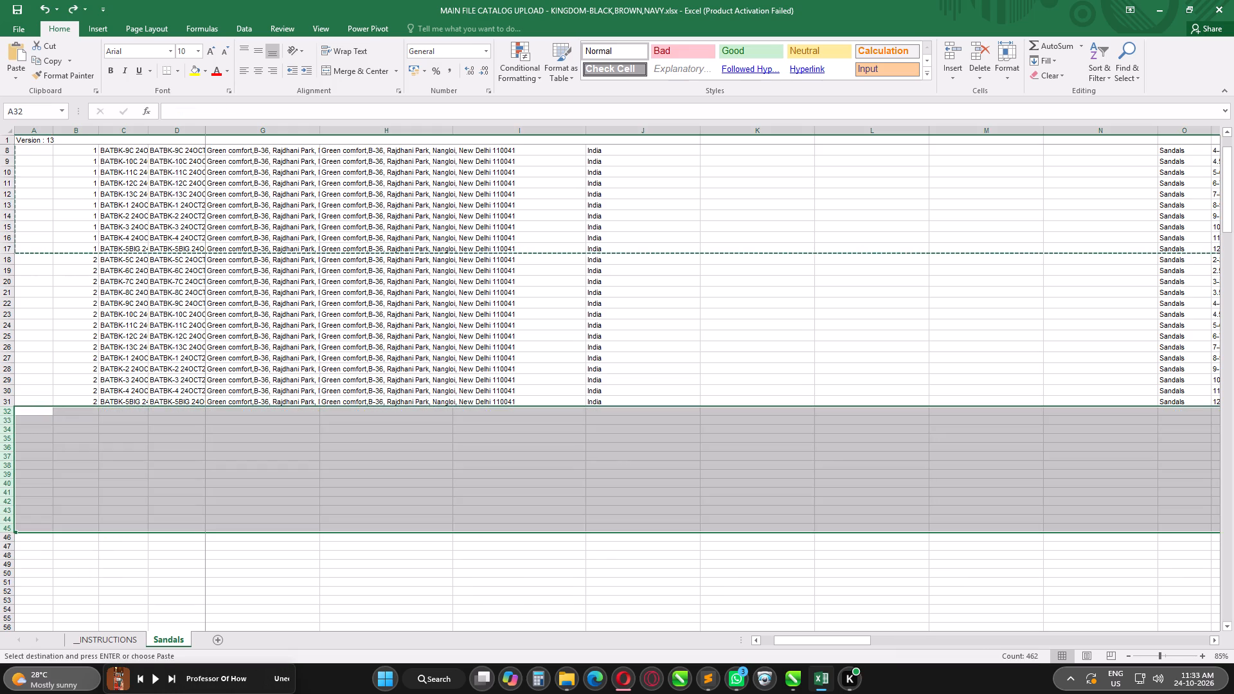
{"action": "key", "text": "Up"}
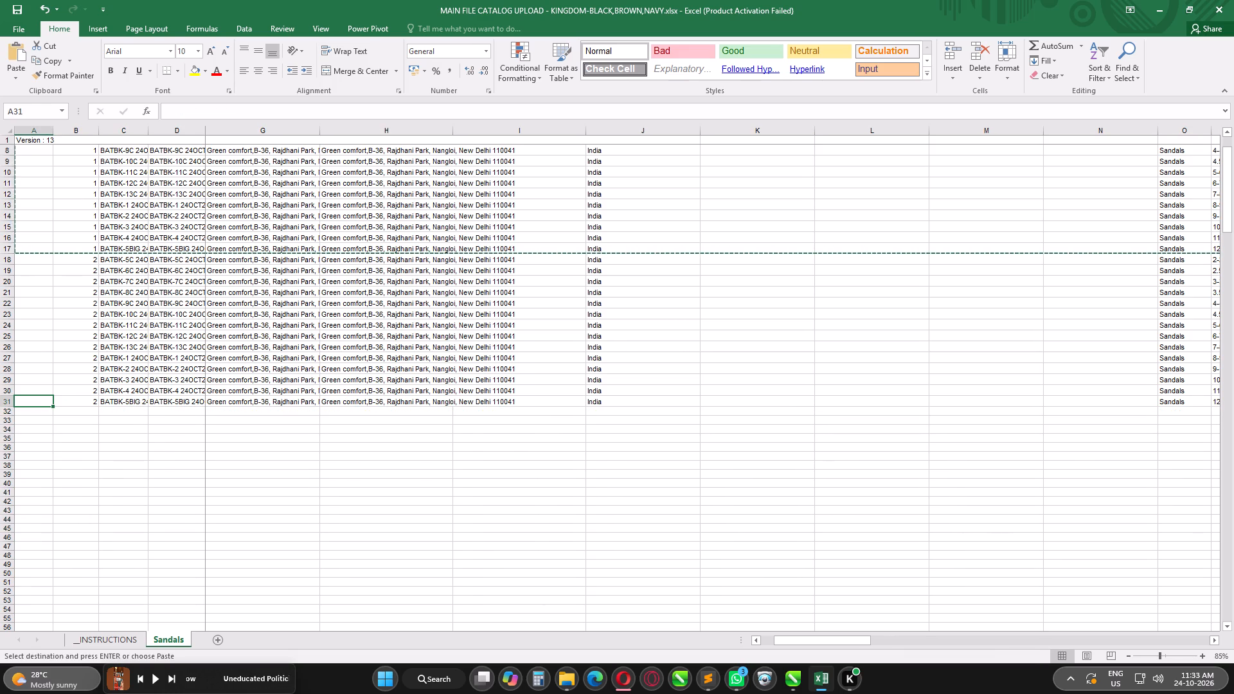
Copy the group 2 vendorSkuCode values in rows 18 to 31 into vendorArticleNumber again.
{"action": "left_click", "coordinate": [132, 265]}
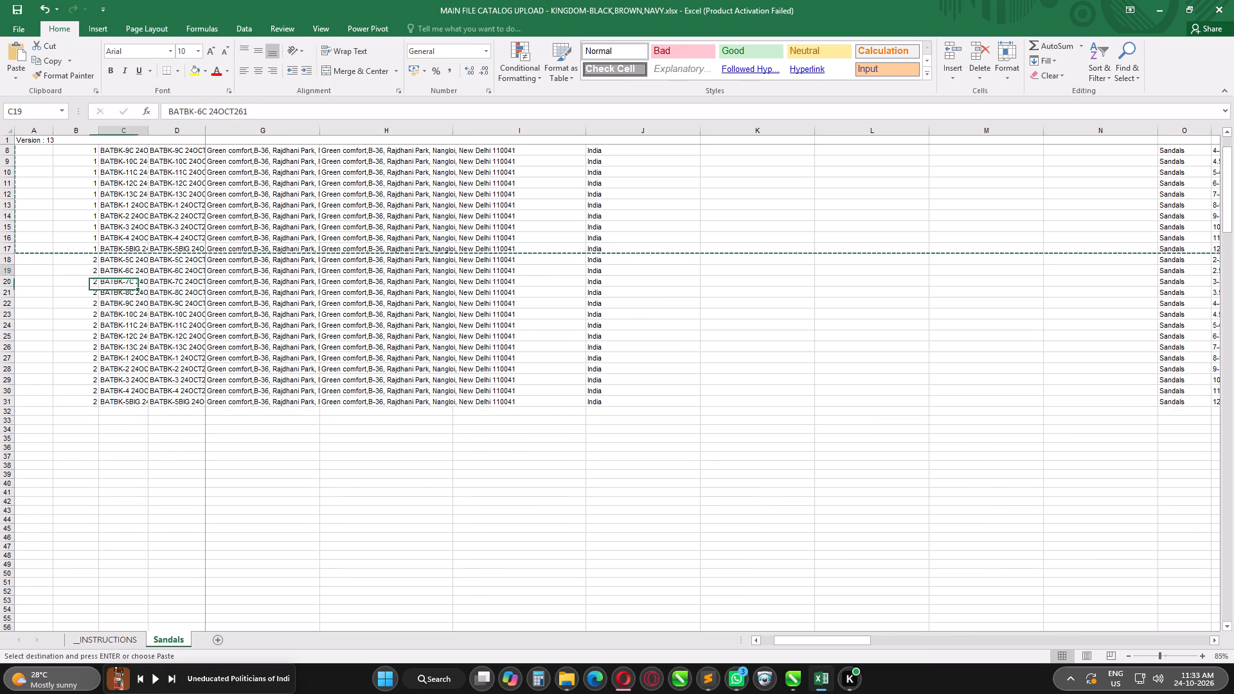
{"action": "key", "text": "Up"}
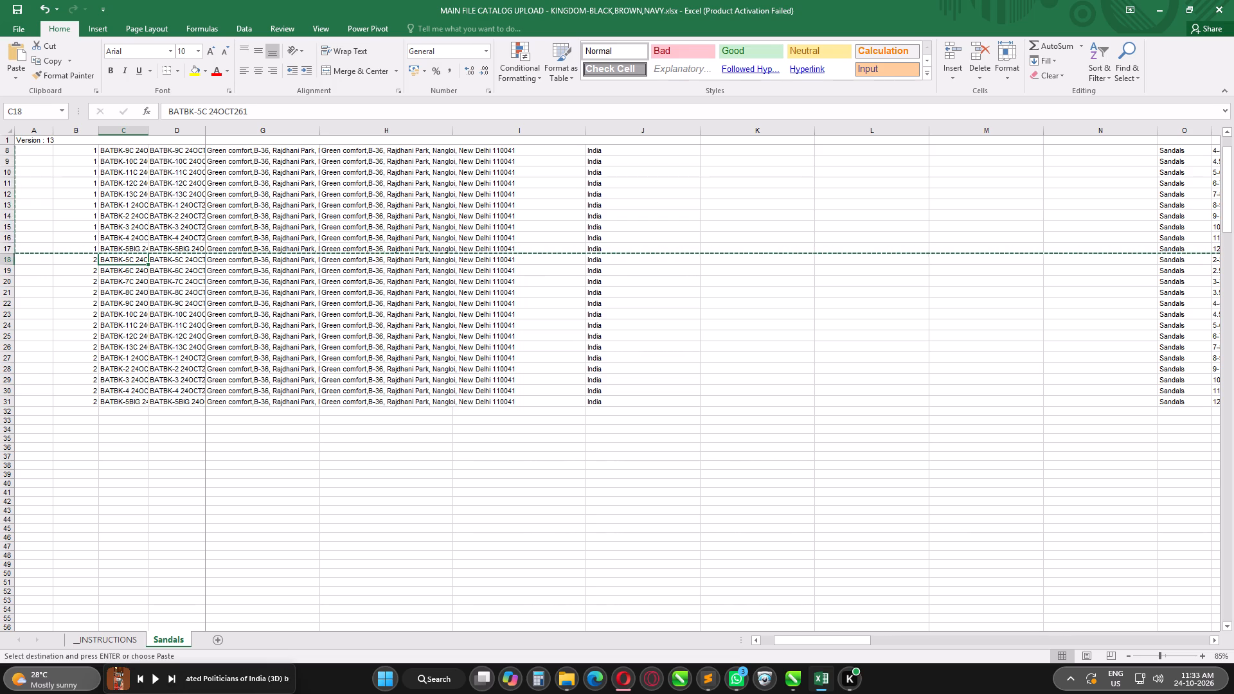
{"action": "key", "text": "ctrl+shift+Down"}
{"action": "key", "text": "ctrl+c"}
{"action": "key", "text": "Right"}
{"action": "key", "text": "ctrl+v"}
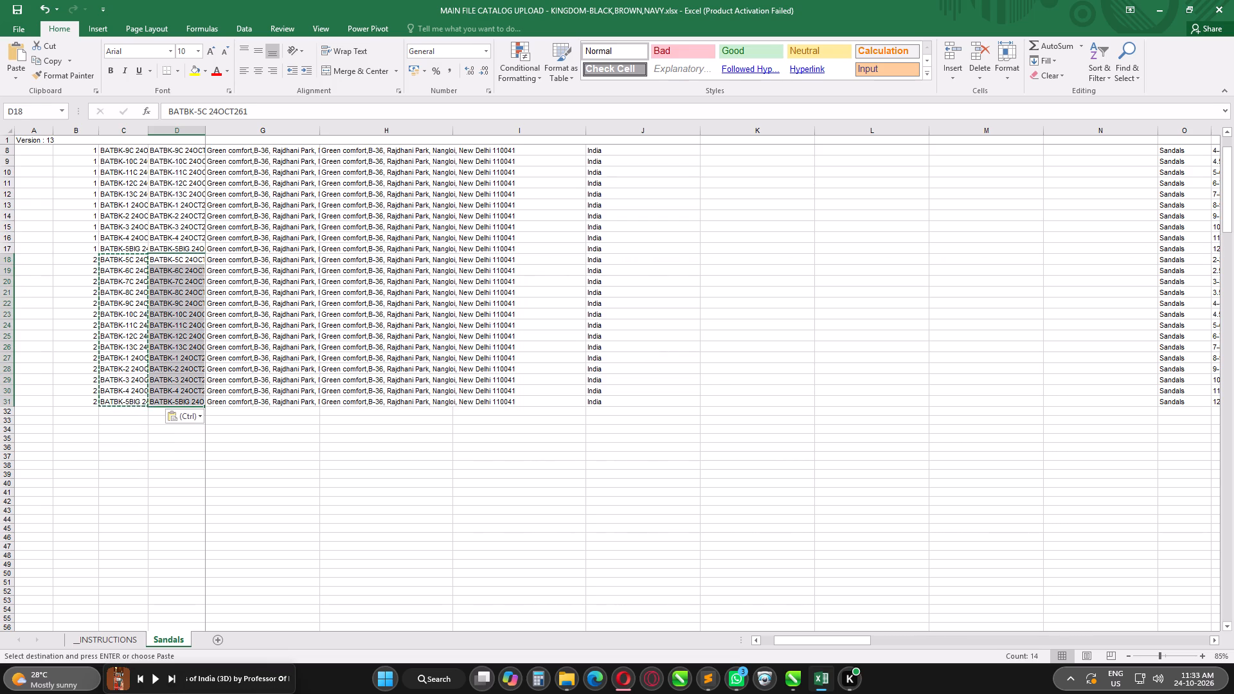
Paste the same group 2 codes into the SKUCode column again, filling rows 18 to 31.
{"action": "key", "text": "Right"}
{"action": "key", "text": "Right"}
{"action": "key", "text": "Right"}
{"action": "key", "text": "Right"}
{"action": "key", "text": "Right"}
{"action": "key", "text": "Right"}
{"action": "key", "text": "Right"}
{"action": "key", "text": "Right"}
{"action": "key", "text": "Right"}
{"action": "key", "text": "Right"}
{"action": "key", "text": "Right"}
{"action": "key", "text": "Right"}
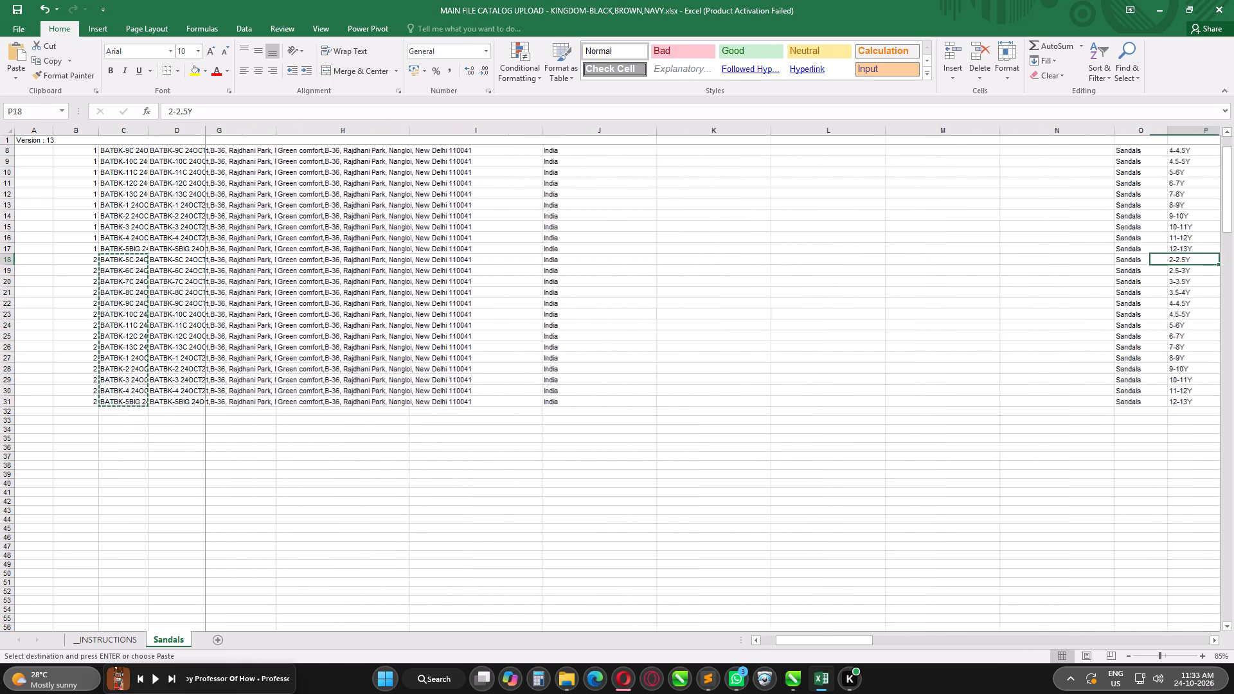
{"action": "key", "text": "Right"}
{"action": "key", "text": "Right"}
{"action": "key", "text": "Right"}
{"action": "key", "text": "Right"}
{"action": "key", "text": "Right"}
{"action": "key", "text": "Right"}
{"action": "key", "text": "Right"}
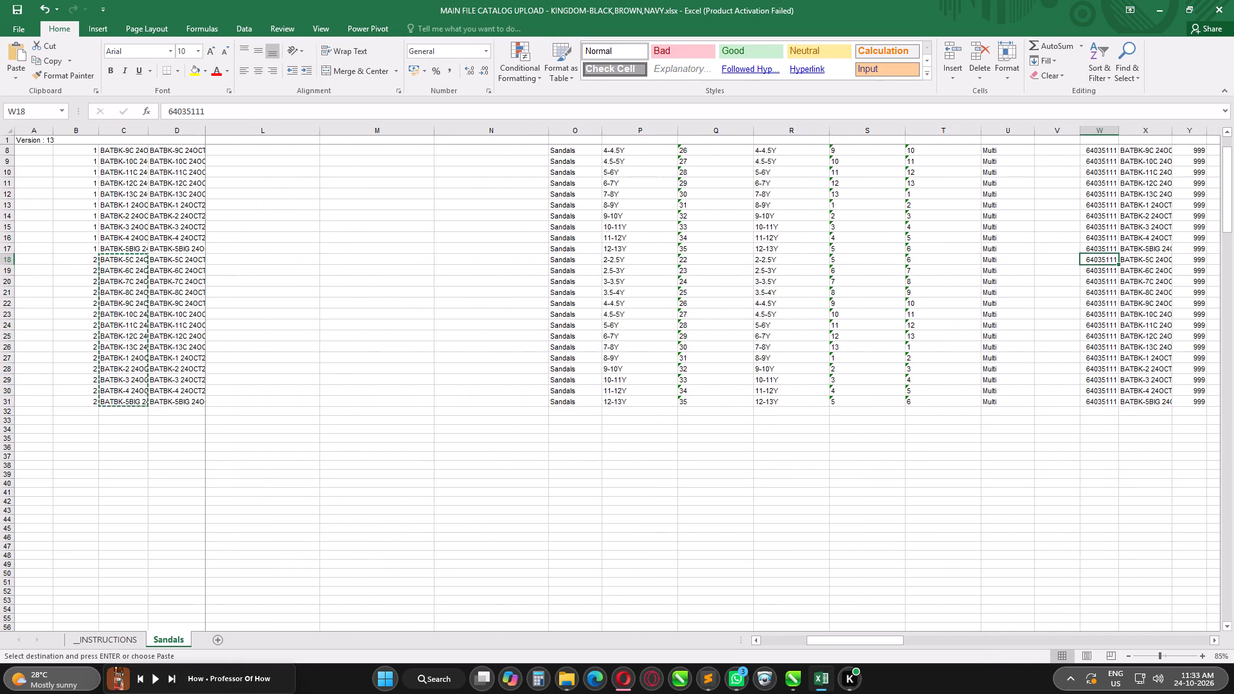
{"action": "key", "text": "Right"}
{"action": "key", "text": "ctrl+v"}
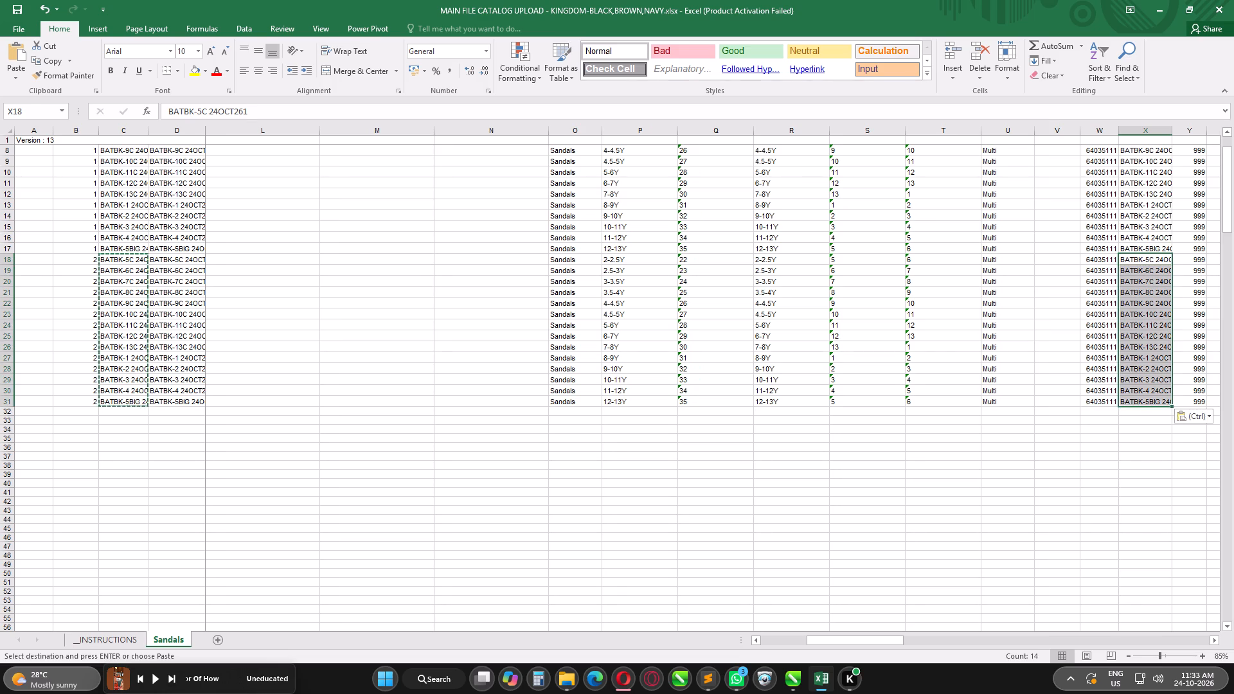
Go back to the start of row 18 and save the catalog workbook.
{"action": "key", "text": "ctrl+Left"}
{"action": "key", "text": "ctrl+Left"}
{"action": "key", "text": "ctrl+Left"}
{"action": "key", "text": "ctrl+Left"}
{"action": "key", "text": "ctrl+Left"}
{"action": "key", "text": "ctrl+Left"}
{"action": "key", "text": "ctrl+Left"}
{"action": "key", "text": "ctrl+s"}
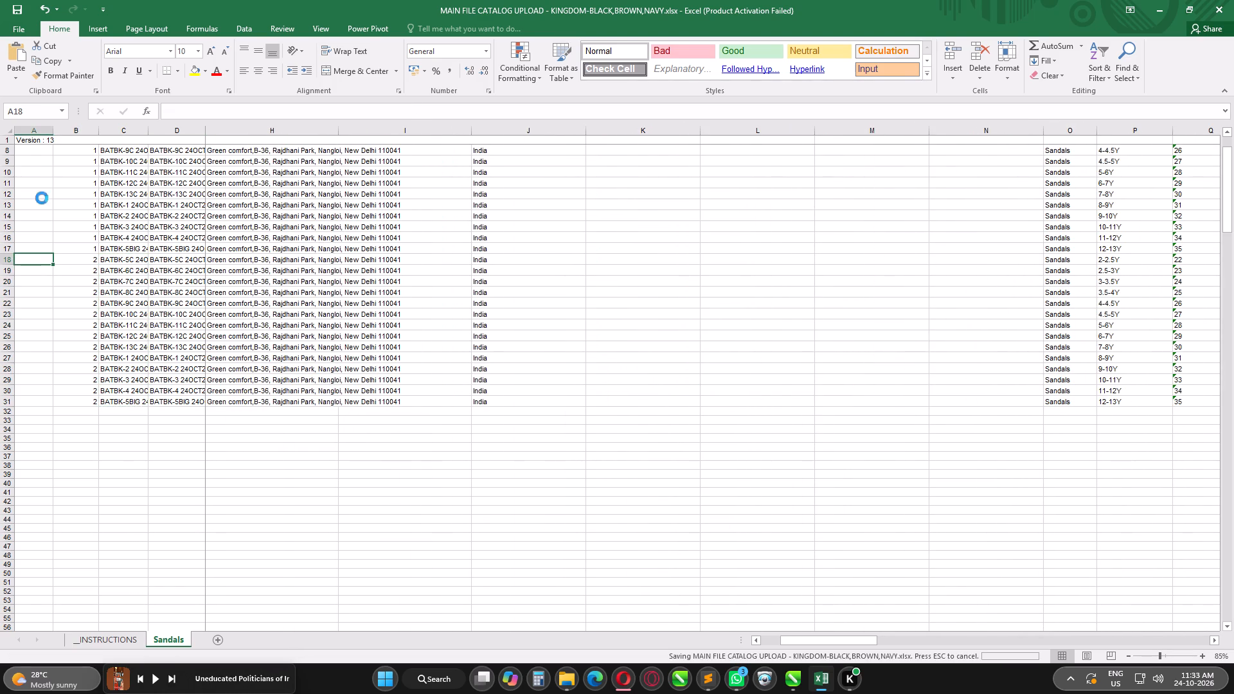
Copy the complete group 1 rows 4 to 17 and paste them from row 32 to row 45.
{"action": "scroll", "coordinate": [8, 154], "scroll_direction": "up", "scroll_amount": 4}
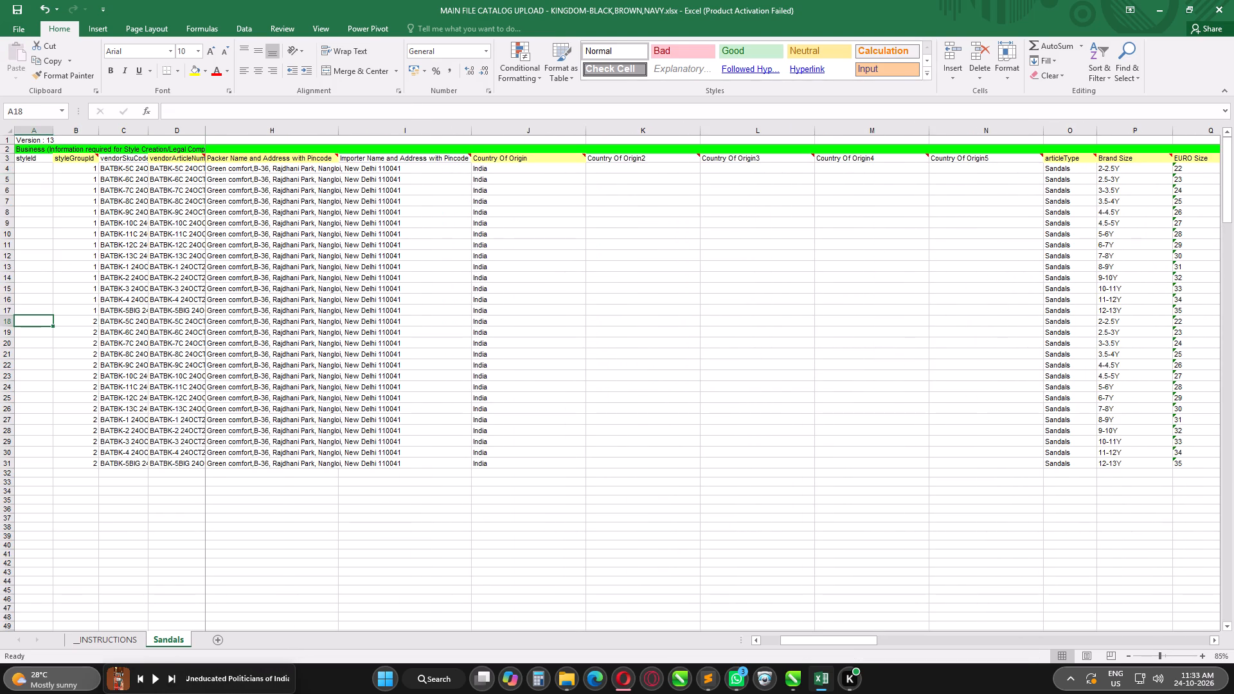
{"action": "left_click_drag", "start_coordinate": [8, 169], "coordinate": [8, 312]}
{"action": "key", "text": "ctrl+c"}
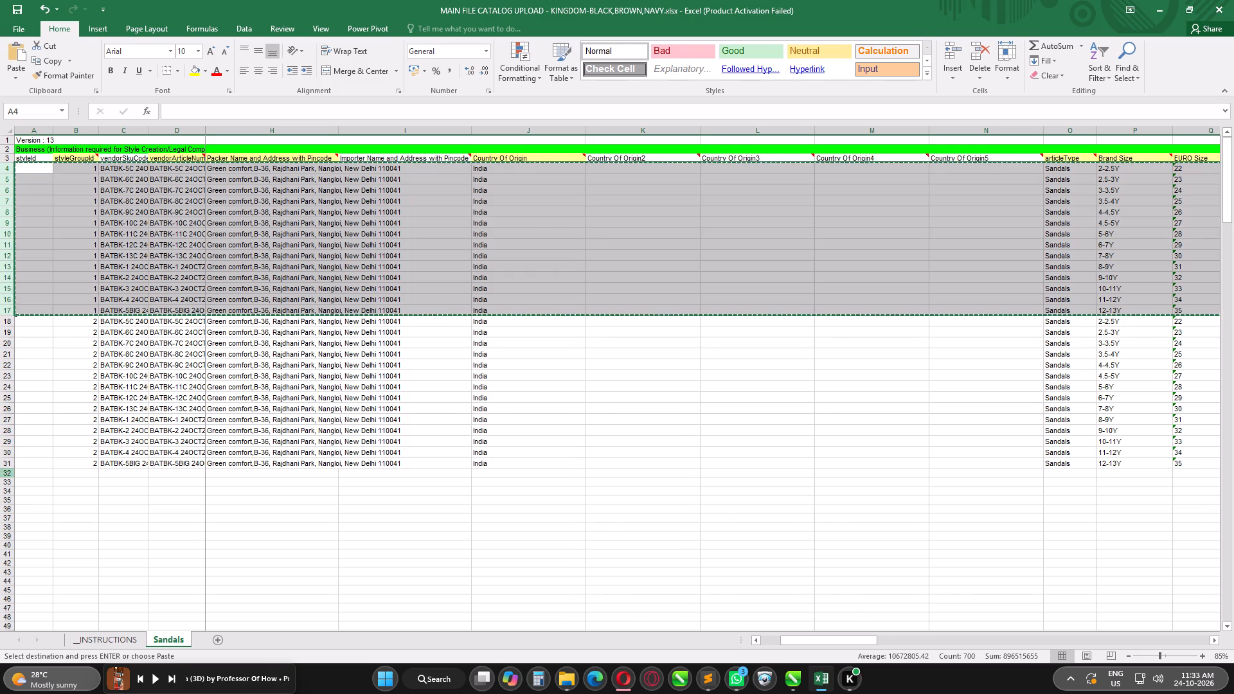
{"action": "left_click", "coordinate": [4, 473]}
{"action": "key", "text": "ctrl+v"}
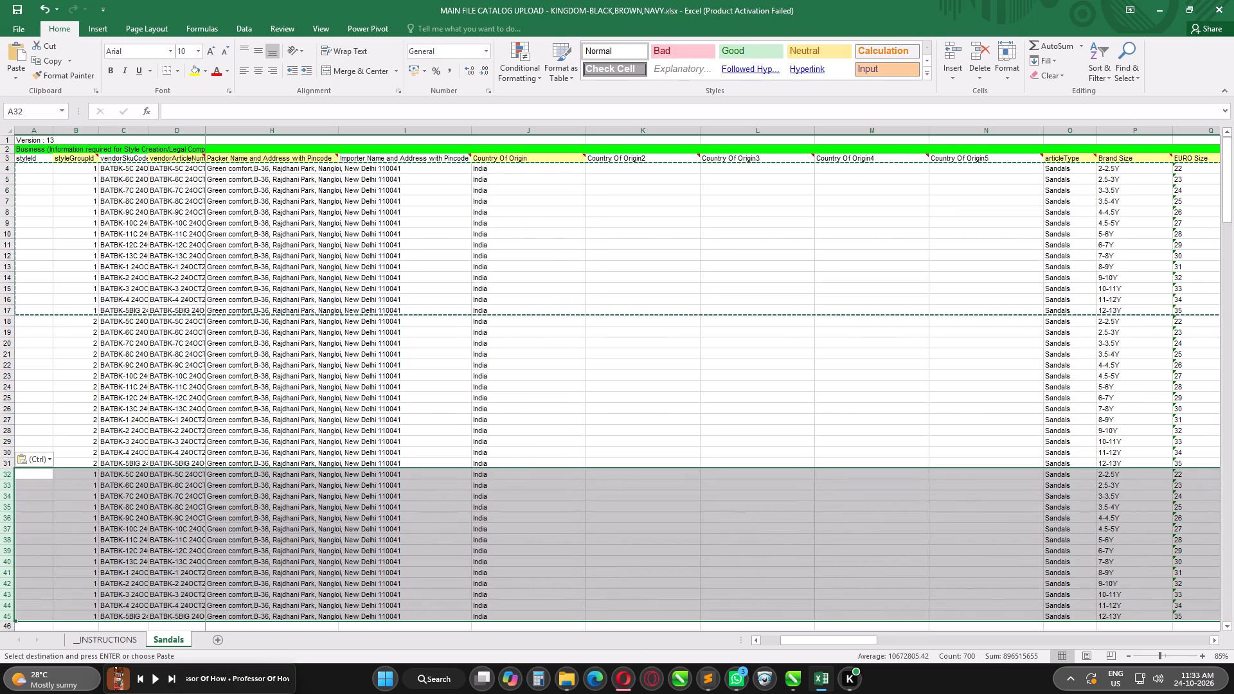
Append 3 to the vendorSkuCode of sizes 5C and 6C in rows 32 and 33, making them end in 24OCT263.
{"action": "left_click", "coordinate": [122, 475]}
{"action": "key", "text": "F2"}
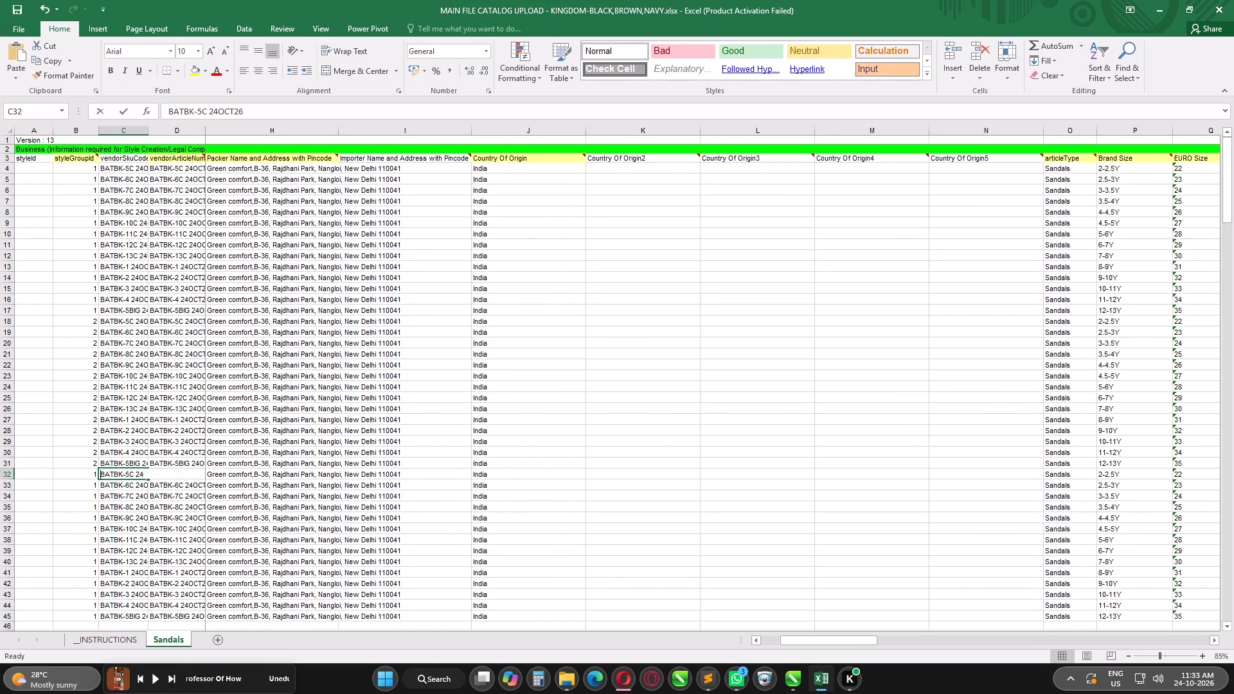
{"action": "key", "text": "3"}
{"action": "key", "text": "Return"}
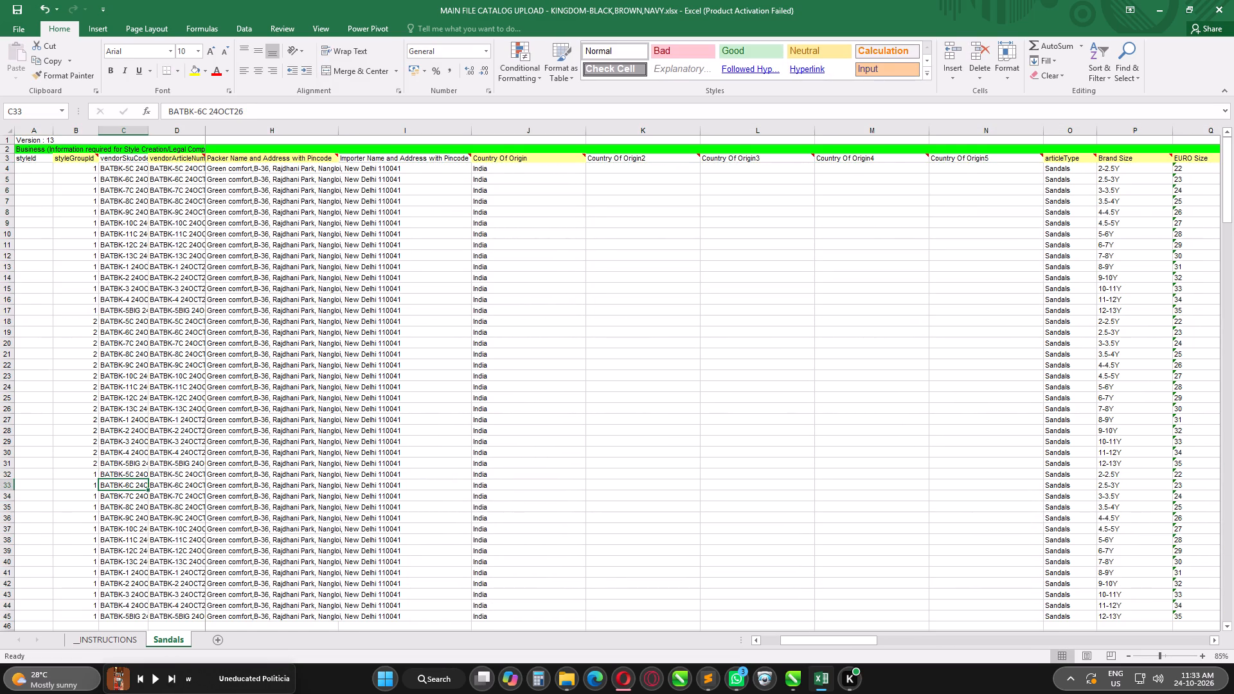
{"action": "key", "text": "F2"}
{"action": "key", "text": "3"}
{"action": "key", "text": "Return"}
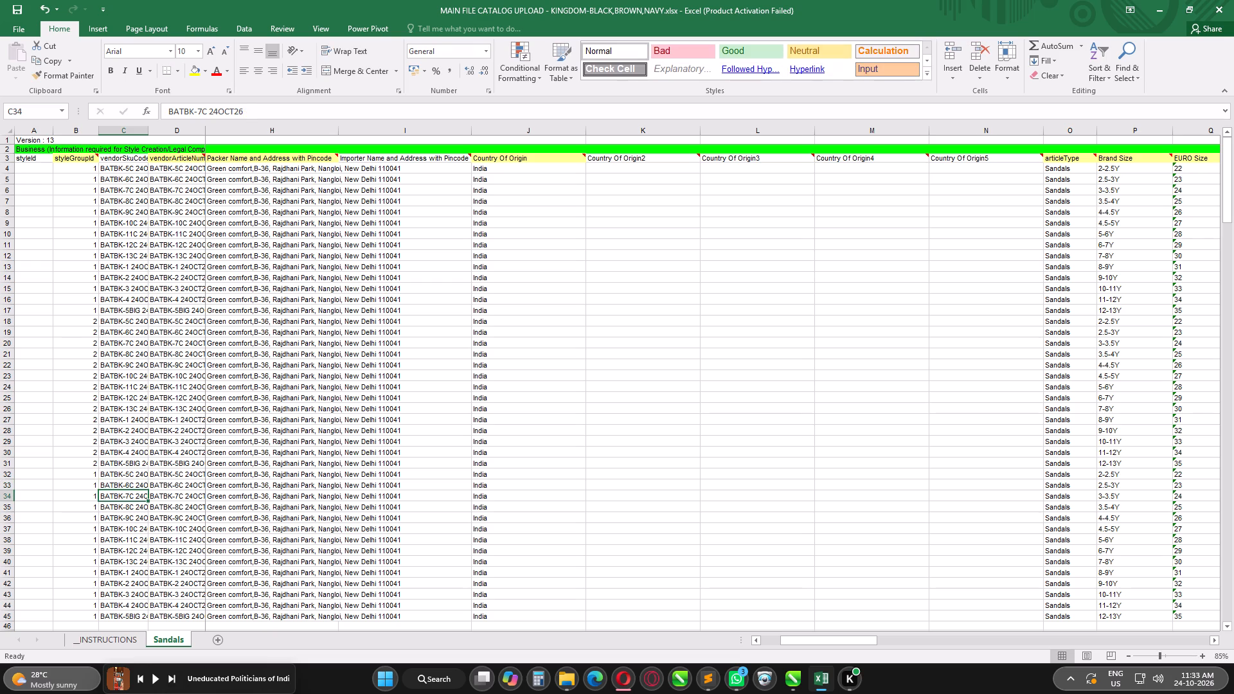
Compare the vendorSkuCode endings of the last group 2 rows with those of the newly edited rows 32 and 33.
{"action": "key", "text": "Up"}
{"action": "key", "text": "Up"}
{"action": "key", "text": "Up"}
{"action": "key", "text": "Up"}
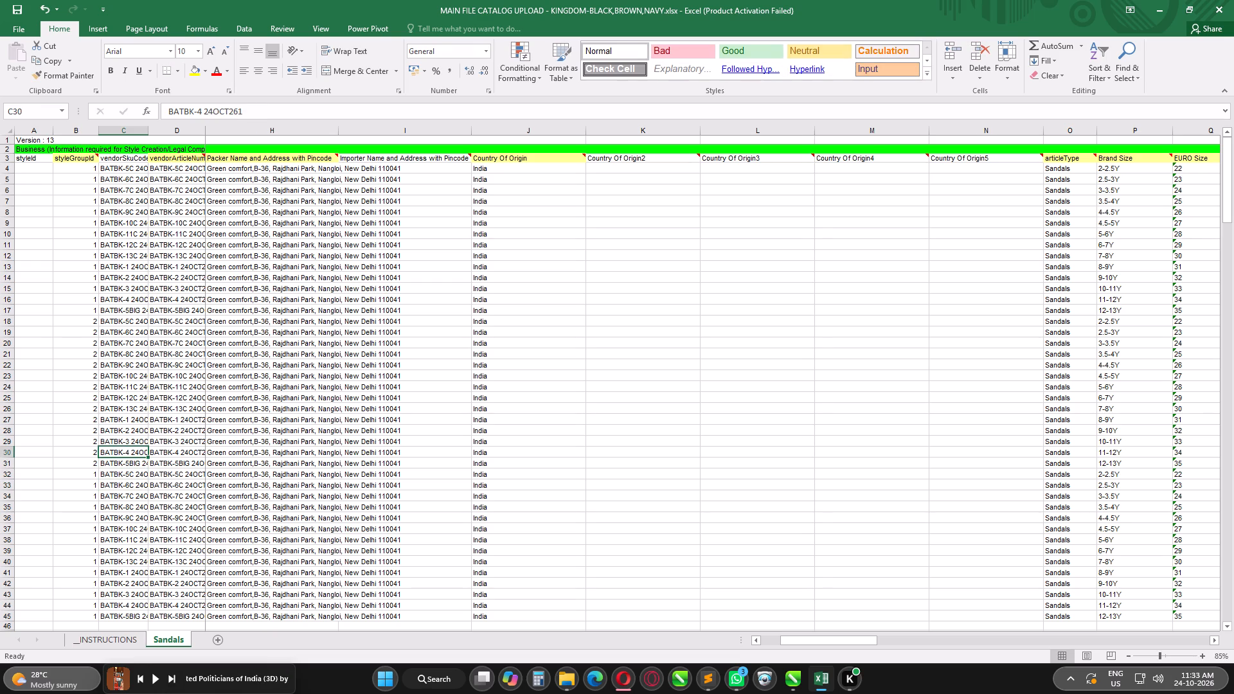
{"action": "key", "text": "Down"}
{"action": "key", "text": "Down"}
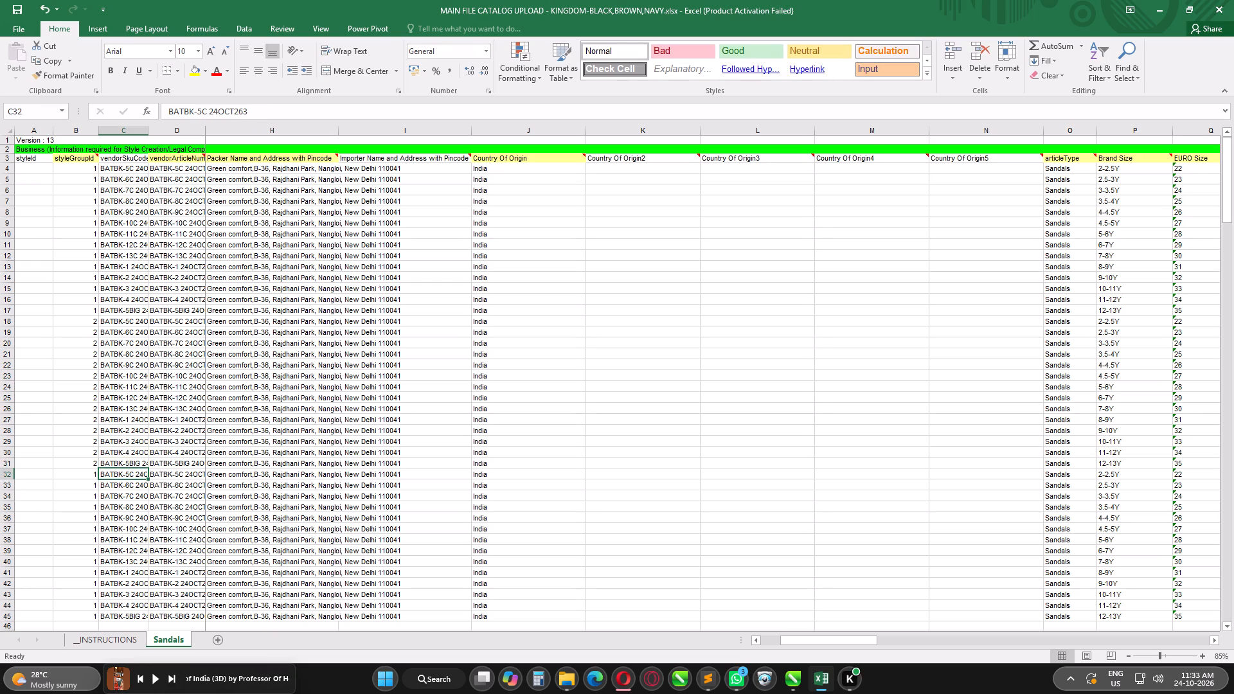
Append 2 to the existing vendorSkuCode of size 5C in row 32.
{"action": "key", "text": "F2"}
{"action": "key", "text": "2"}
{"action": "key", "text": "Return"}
Make the vendorSkuCodes of sizes 6C to 9C in rows 33 to 36 end in 24OCT262.
{"action": "key", "text": "F2"}
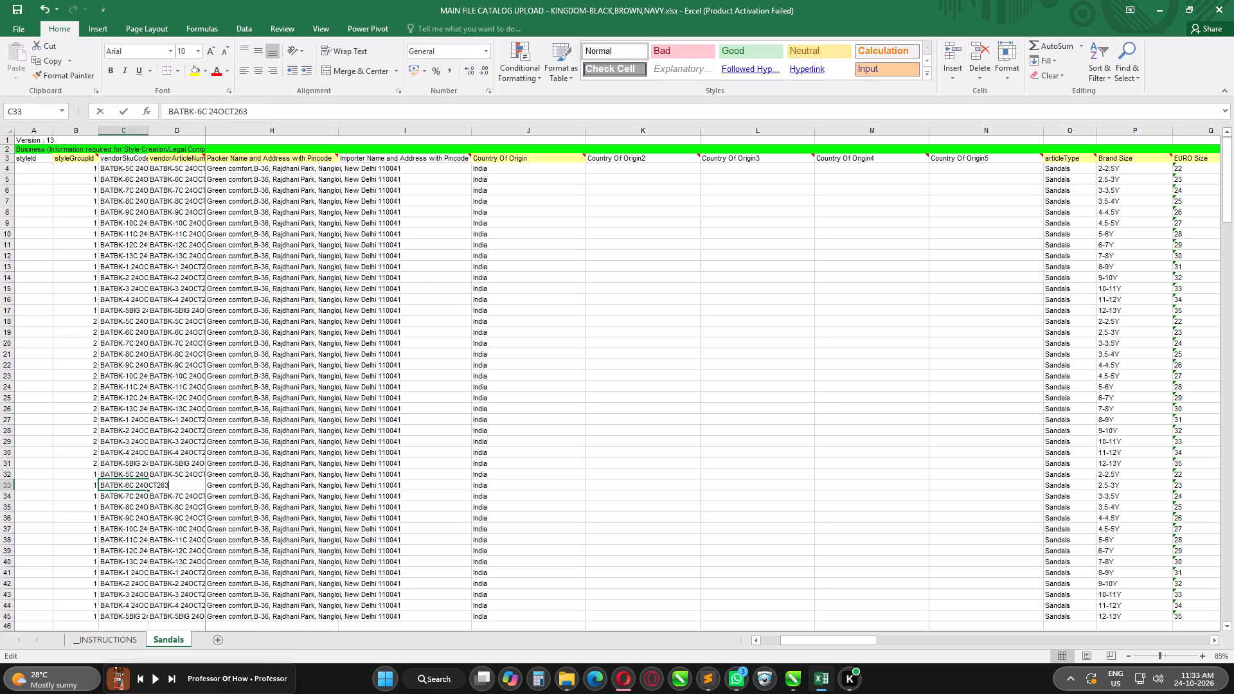
{"action": "key", "text": "2"}
{"action": "key", "text": "BackSpace"}
{"action": "key", "text": "BackSpace"}
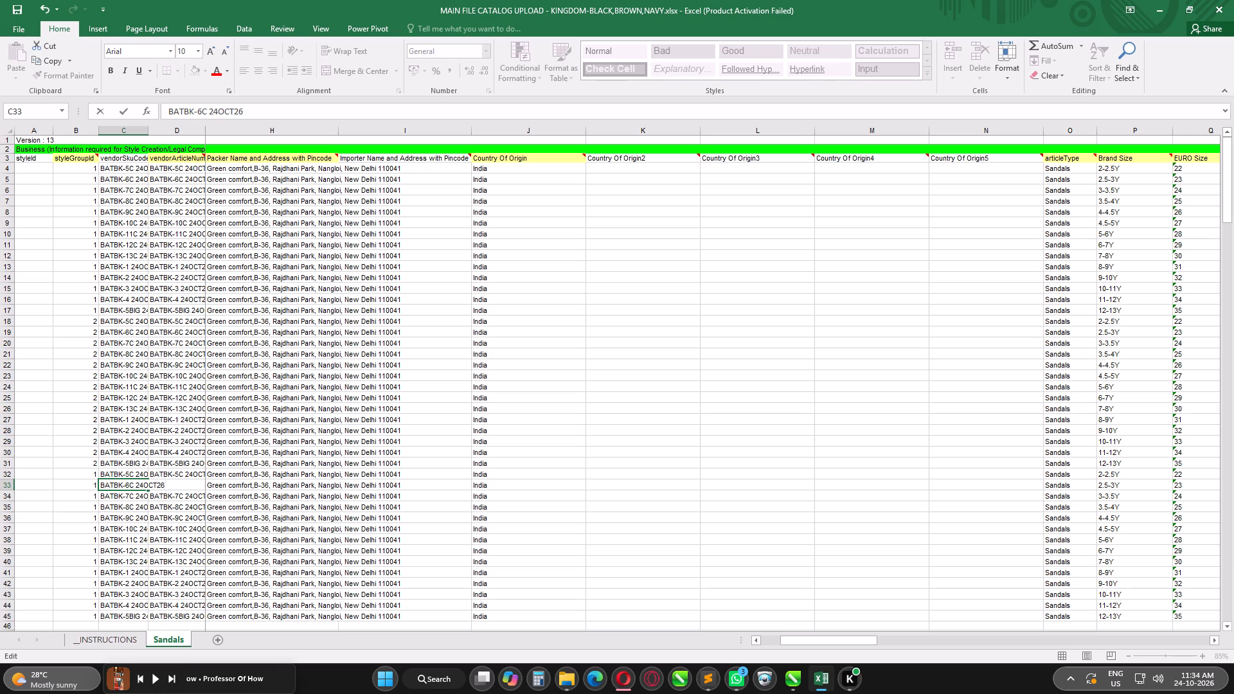
{"action": "key", "text": "2"}
{"action": "key", "text": "Return"}
{"action": "key", "text": "F2"}
{"action": "key", "text": "2"}
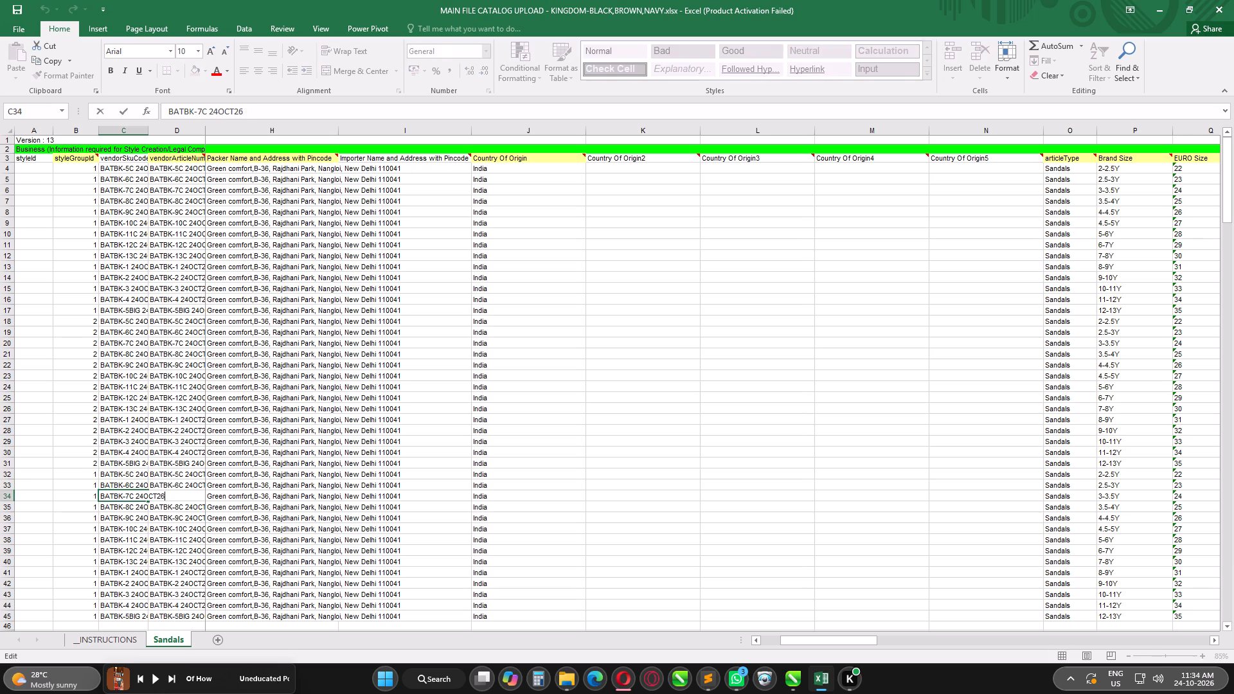
{"action": "key", "text": "Return"}
{"action": "key", "text": "F2"}
{"action": "key", "text": "2"}
{"action": "key", "text": "Return"}
{"action": "key", "text": "F2"}
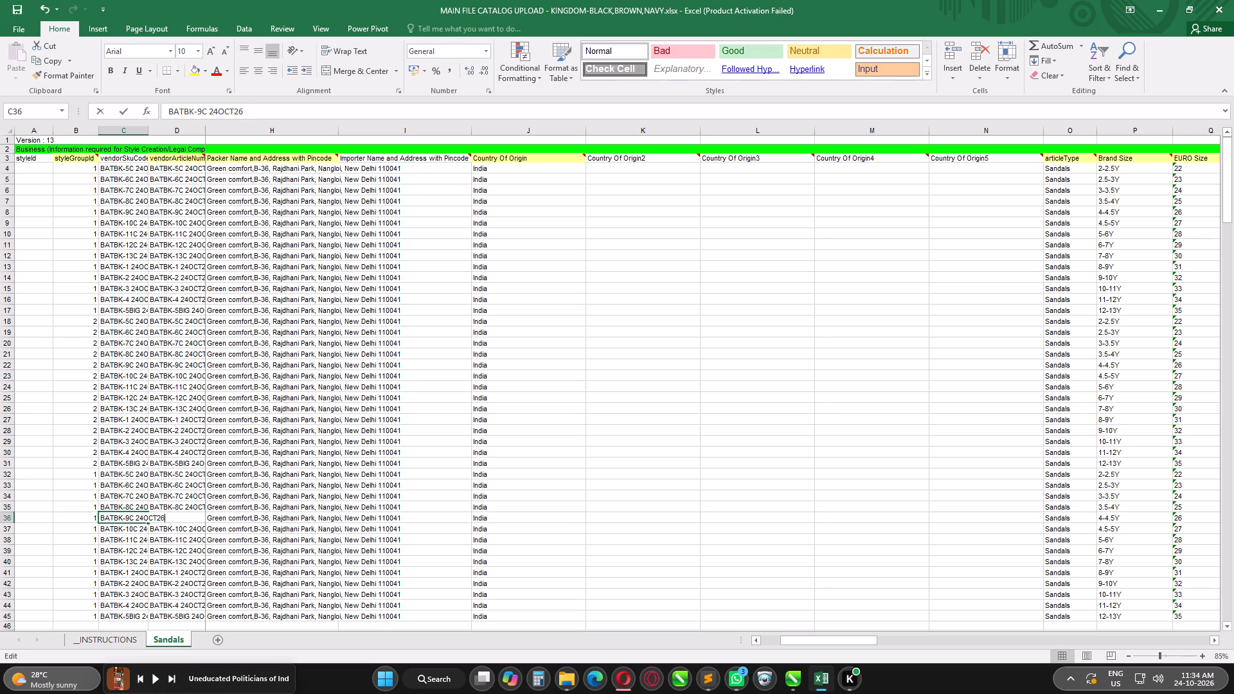
{"action": "key", "text": "2"}
{"action": "key", "text": "Return"}
Append 2 to the vendorSkuCodes of sizes 10C to 13C in rows 37 to 40, making them end in 24OCT262.
{"action": "key", "text": "F2"}
{"action": "key", "text": "2"}
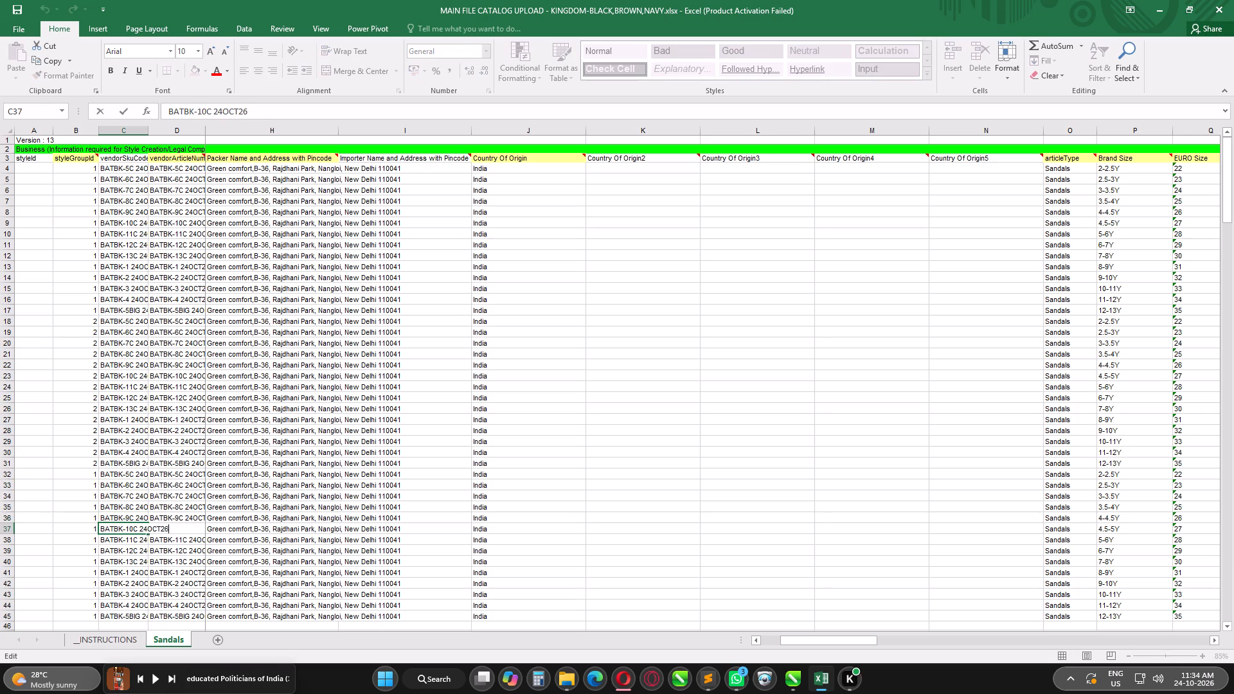
{"action": "key", "text": "Return"}
{"action": "key", "text": "F2"}
{"action": "key", "text": "2"}
{"action": "key", "text": "Return"}
{"action": "key", "text": "F2"}
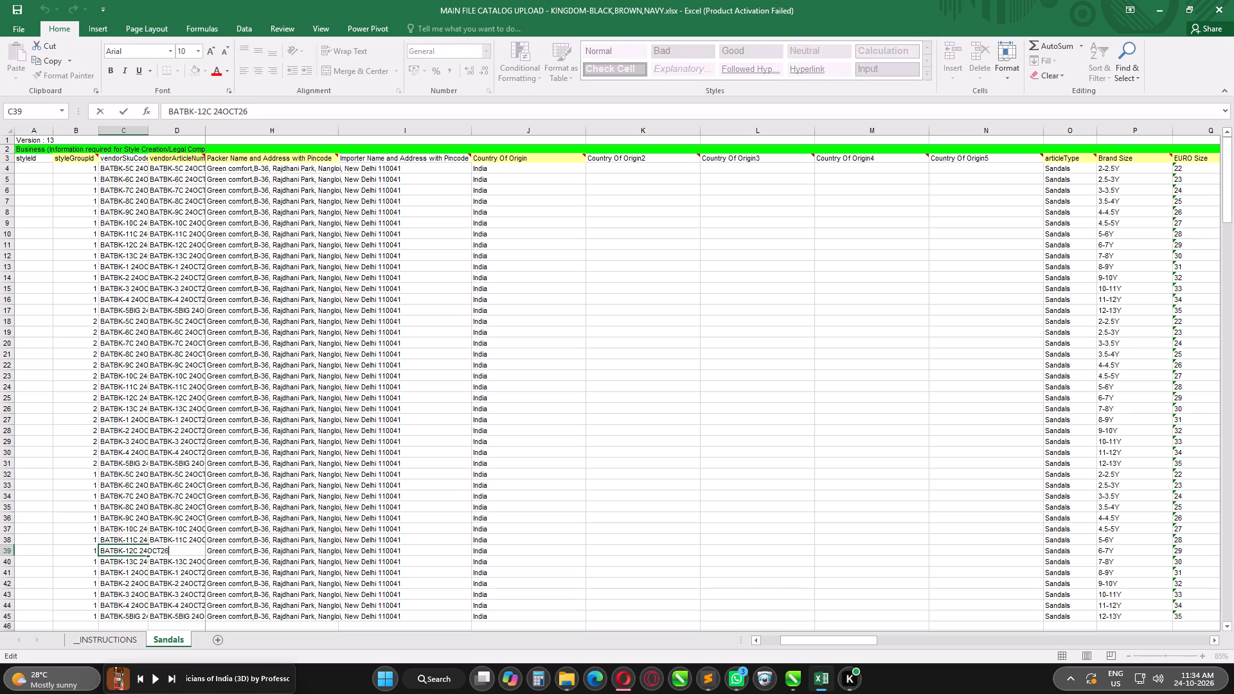
{"action": "key", "text": "2"}
{"action": "key", "text": "Return"}
{"action": "key", "text": "F2"}
{"action": "key", "text": "2"}
{"action": "key", "text": "Return"}
Append 2 to the vendorSkuCodes of sizes 1 to 5BIG in rows 41 to 45, making them end in 24OCT262.
{"action": "key", "text": "F2"}
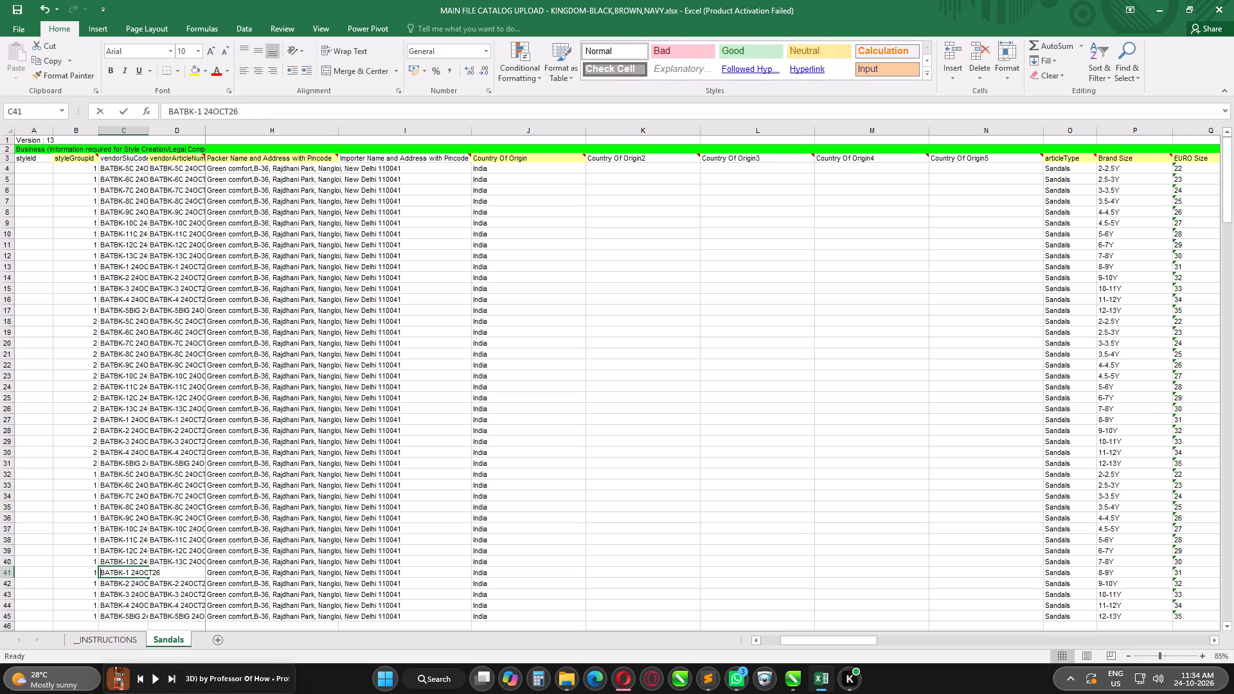
{"action": "key", "text": "2"}
{"action": "key", "text": "Return"}
{"action": "key", "text": "F2"}
{"action": "key", "text": "2"}
{"action": "key", "text": "Return"}
{"action": "key", "text": "F2"}
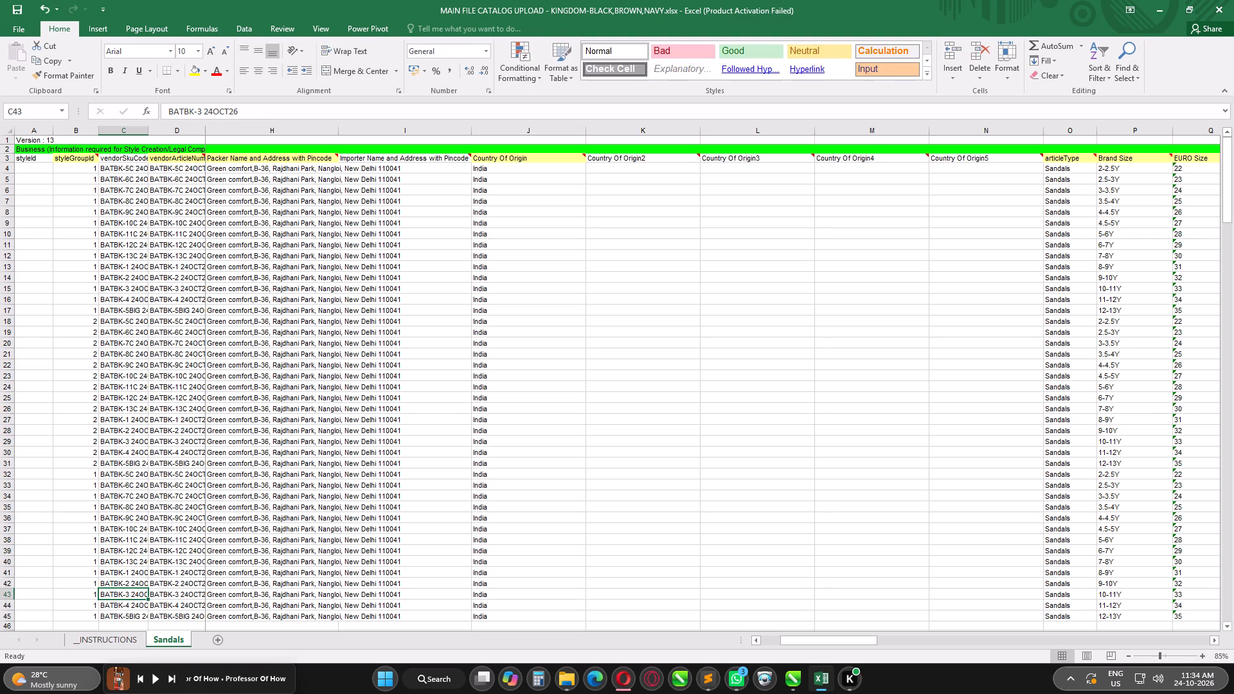
{"action": "key", "text": "2"}
{"action": "key", "text": "Return"}
{"action": "key", "text": "F2"}
{"action": "key", "text": "2"}
{"action": "key", "text": "Return"}
{"action": "key", "text": "F2"}
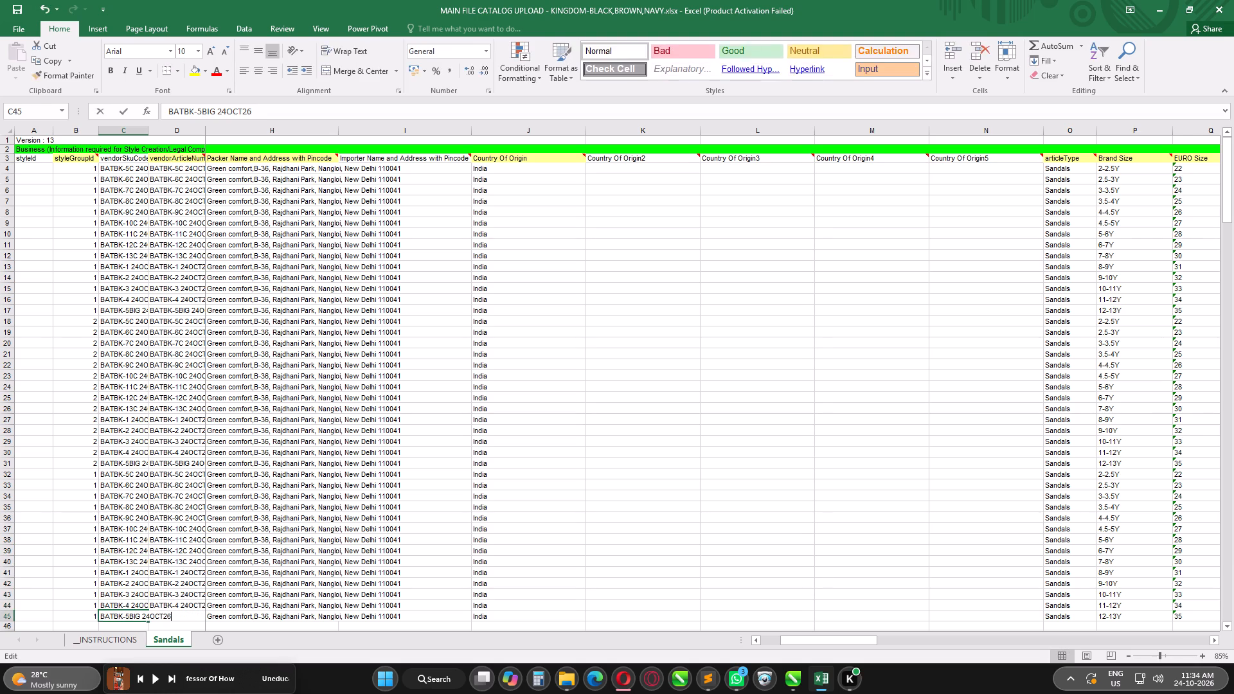
{"action": "key", "text": "2"}
{"action": "key", "text": "Return"}
{"action": "key", "text": "F2"}
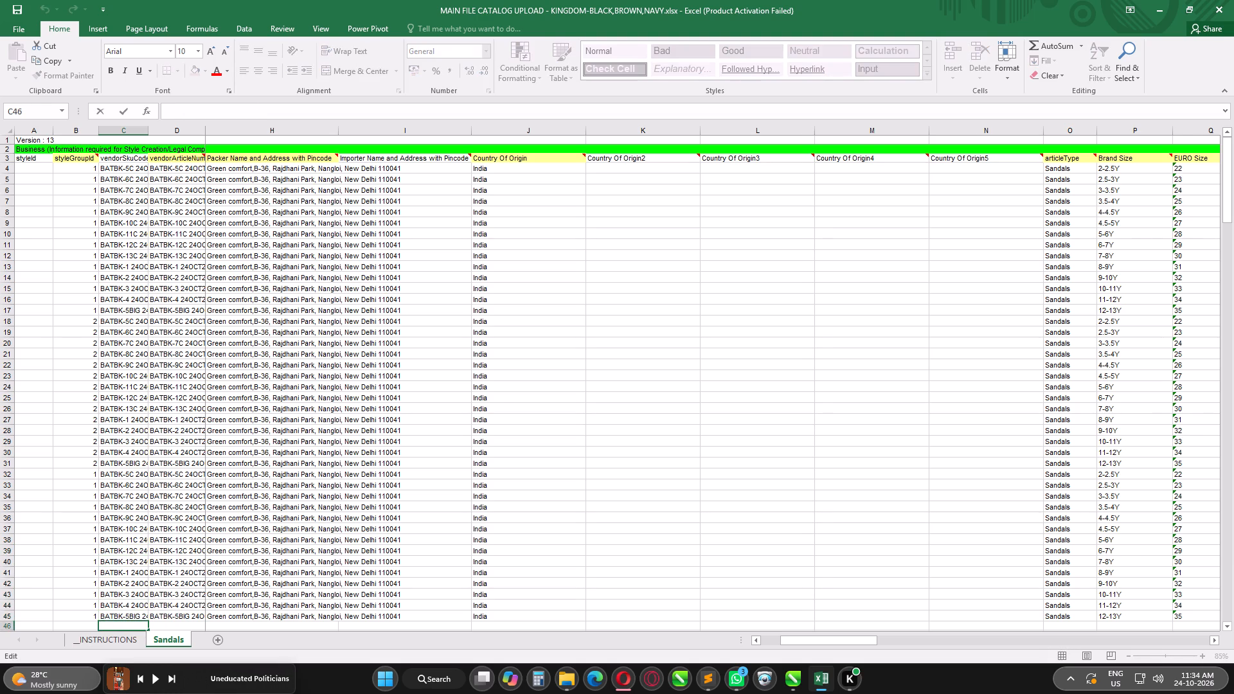
{"action": "key", "text": "Return"}
Correct the vendorSkuCode of size 5C in row 32 to BATBK-5C 24OCT262.
{"action": "key", "text": "Up"}
{"action": "key", "text": "Up"}
{"action": "key", "text": "Up"}
{"action": "key", "text": "Up"}
{"action": "key", "text": "Up"}
{"action": "key", "text": "Up"}
{"action": "key", "text": "Up"}
{"action": "key", "text": "Up"}
{"action": "key", "text": "Up"}
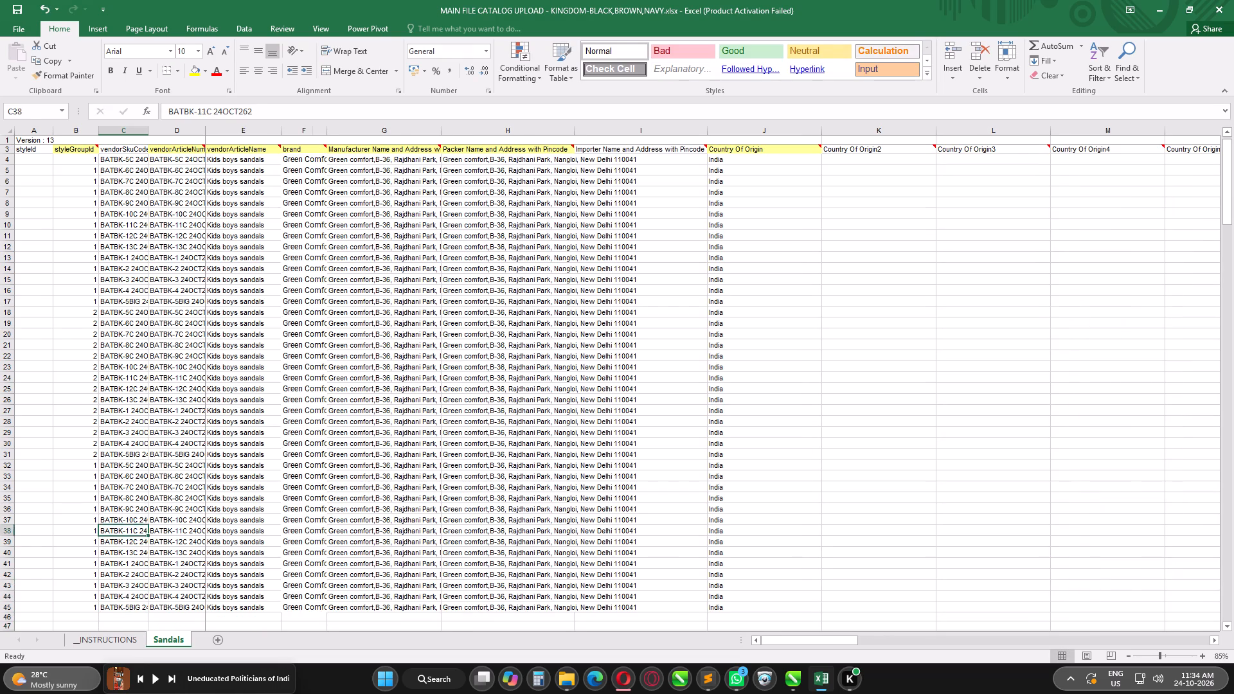
{"action": "key", "text": "Up"}
{"action": "key", "text": "Up"}
{"action": "key", "text": "Up"}
{"action": "key", "text": "Up"}
{"action": "key", "text": "Up"}
{"action": "key", "text": "Up"}
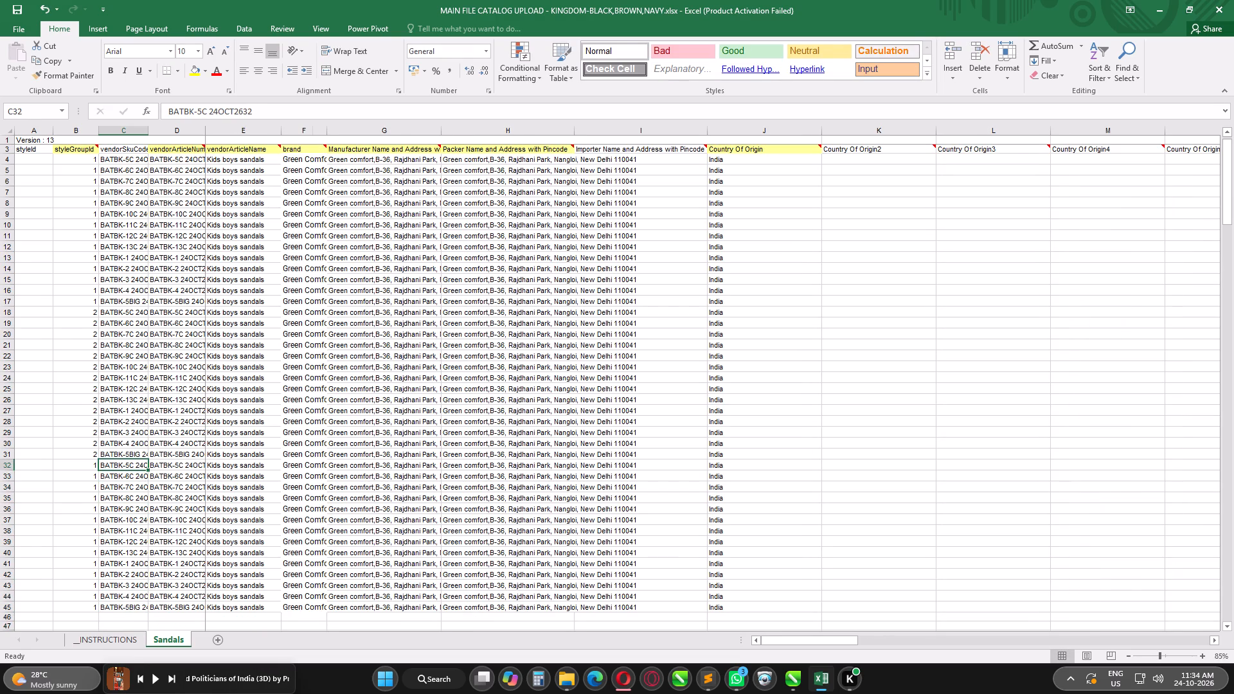
{"action": "key", "text": "F2"}
{"action": "key", "text": "BackSpace"}
{"action": "key", "text": "BackSpace"}
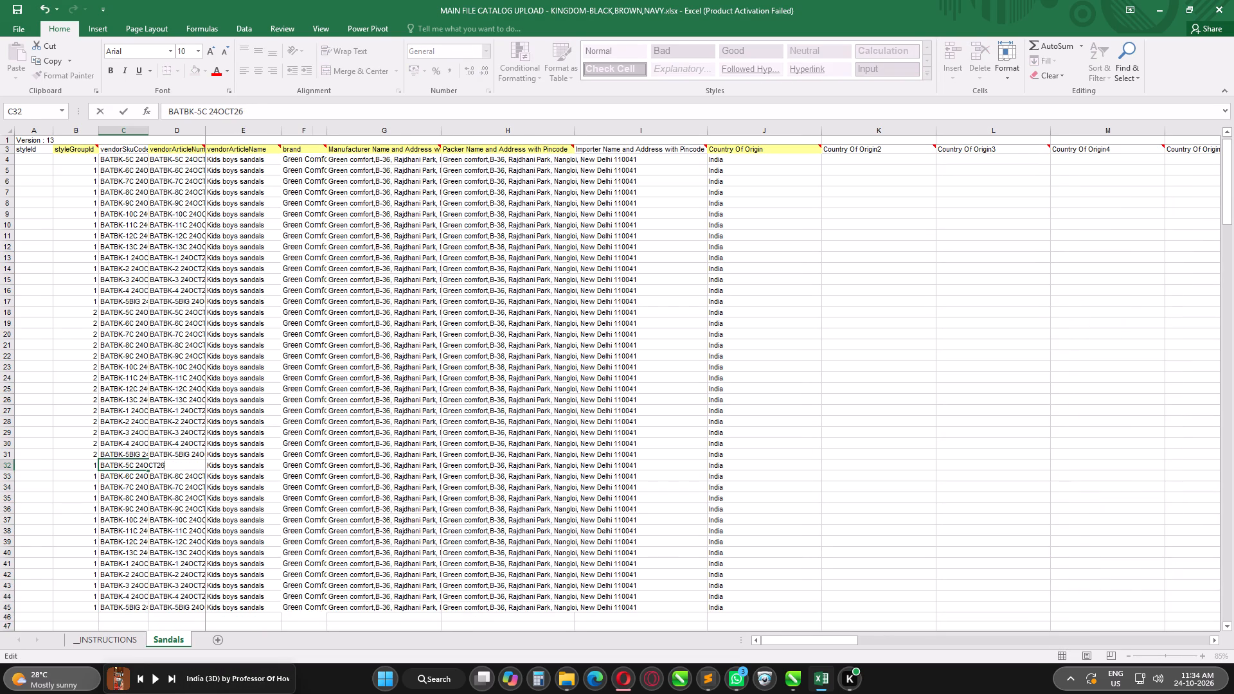
{"action": "key", "text": "2"}
{"action": "key", "text": "Return"}
Set the styleGroupId to 3 in row 32 and copy it down through row 45.
{"action": "key", "text": "Up"}
{"action": "key", "text": "Left"}
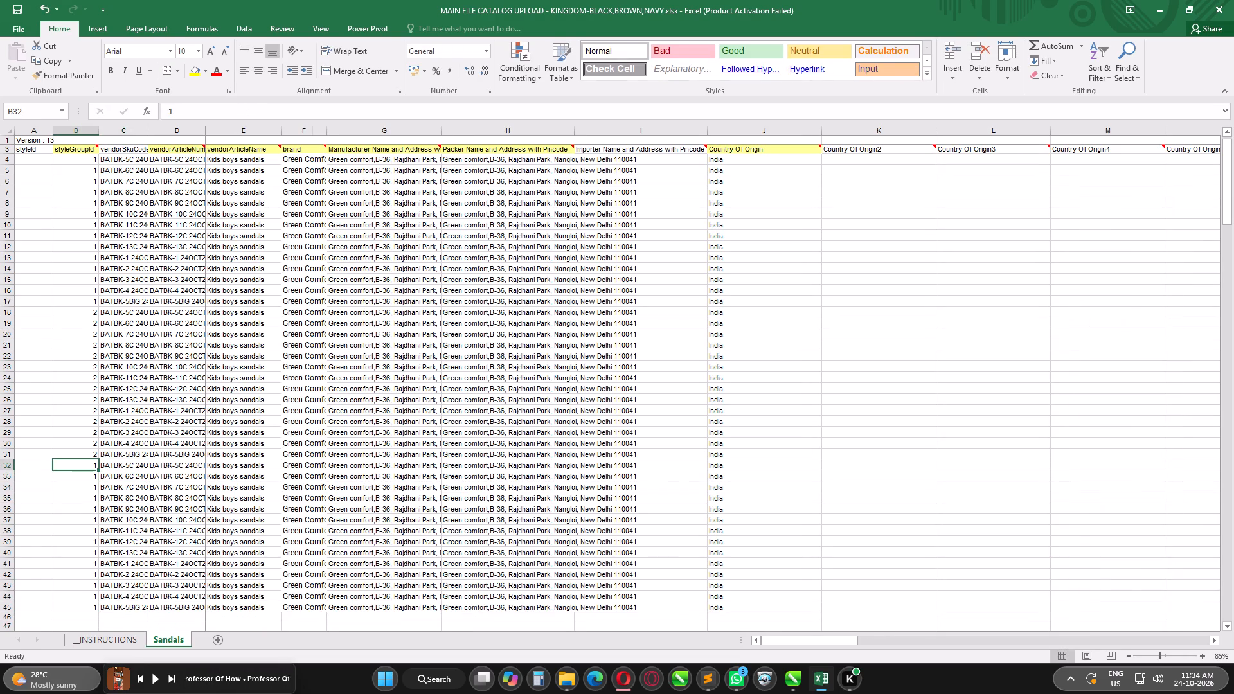
{"action": "key", "text": "3"}
{"action": "key", "text": "Return"}
{"action": "key", "text": "Up"}
{"action": "key", "text": "ctrl+c"}
{"action": "key", "text": "ctrl+shift+Down"}
{"action": "key", "text": "ctrl+v"}
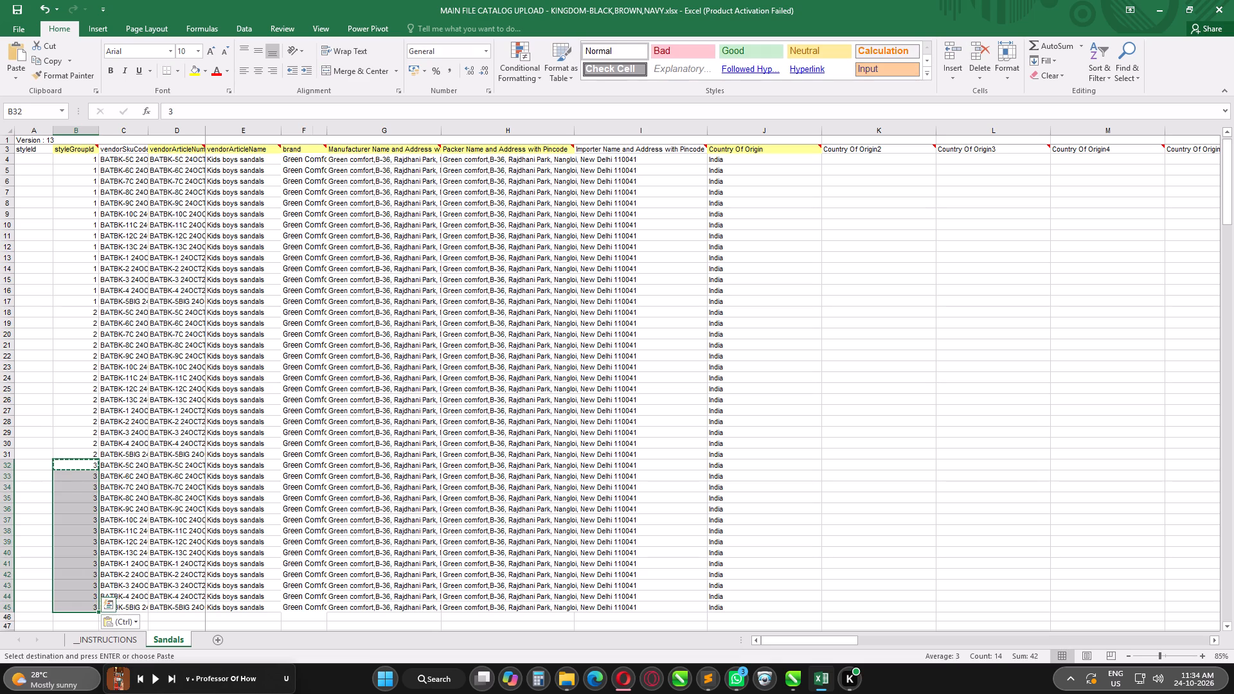
Copy the group 3 vendorSkuCodes in rows 32 to 45 into the adjacent vendorArticleNumber column.
{"action": "key", "text": "Right"}
{"action": "key", "text": "ctrl+shift+Down"}
{"action": "key", "text": "ctrl+c"}
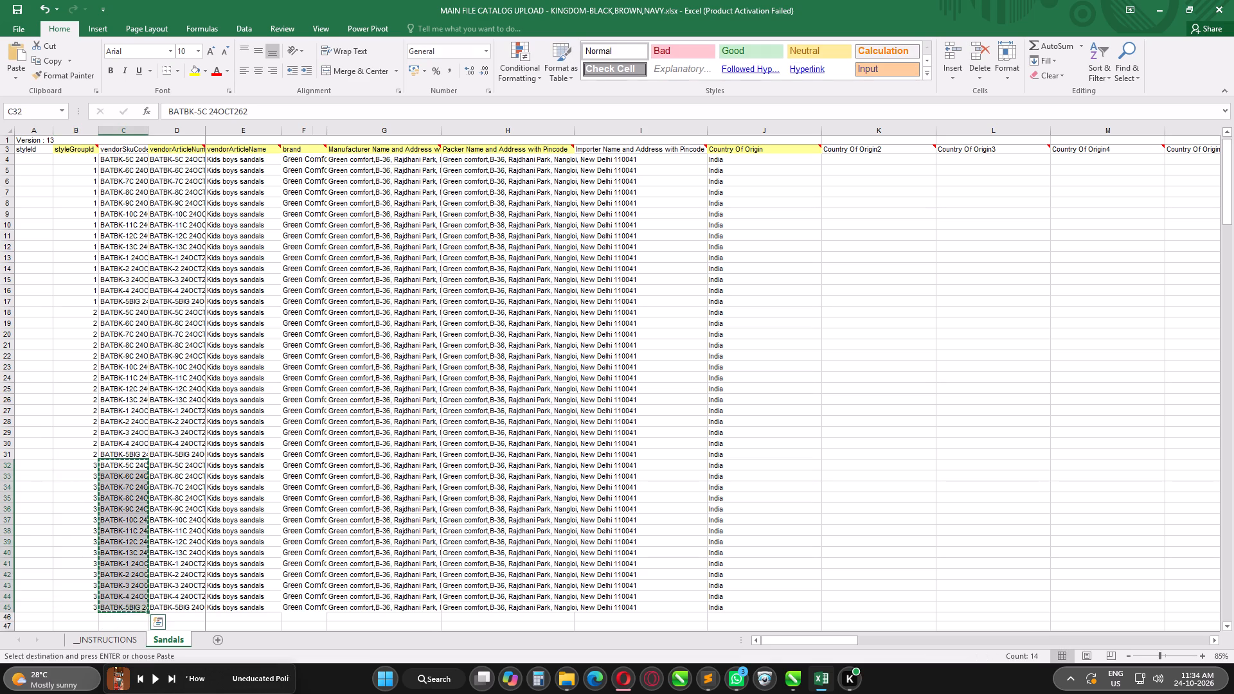
{"action": "key", "text": "Right"}
{"action": "key", "text": "ctrl+v"}
Paste the copied group 3 codes into the SKUCode column for rows 32 to 45.
{"action": "key", "text": "Right"}
{"action": "key", "text": "Right"}
{"action": "key", "text": "Right"}
{"action": "key", "text": "Right"}
{"action": "key", "text": "Right"}
{"action": "key", "text": "Right"}
{"action": "key", "text": "Right"}
{"action": "key", "text": "Right"}
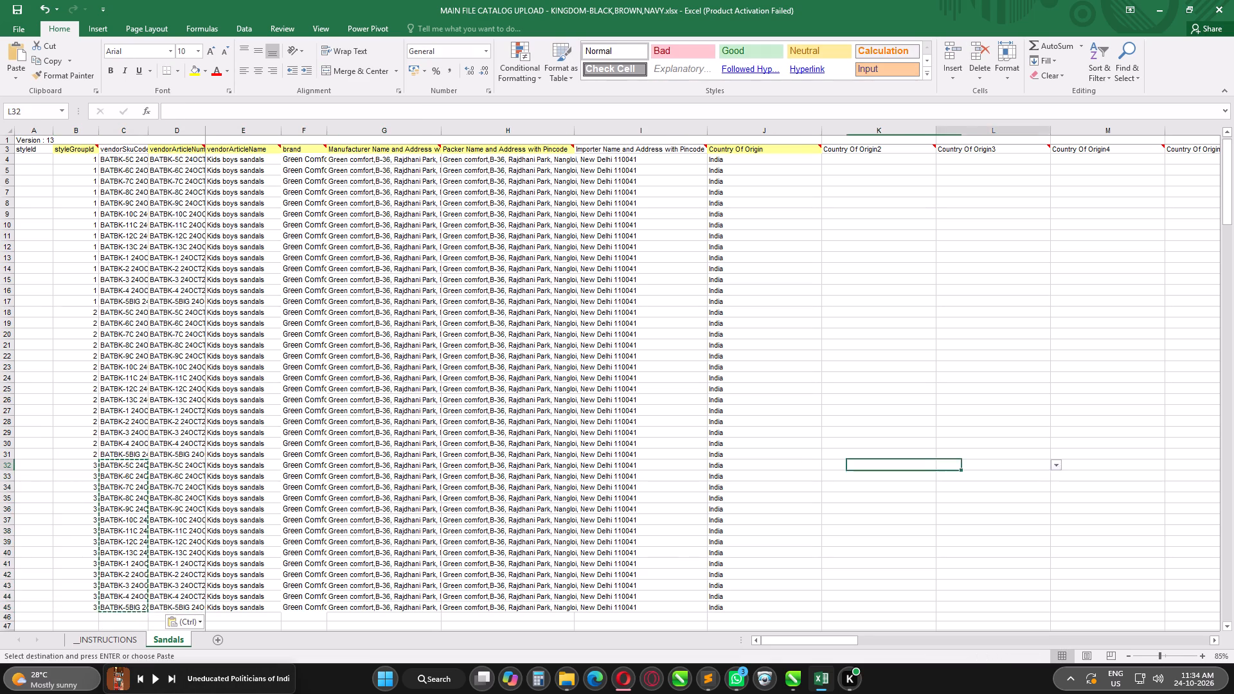
{"action": "key", "text": "Right"}
{"action": "key", "text": "Right"}
{"action": "key", "text": "Right"}
{"action": "key", "text": "Right"}
{"action": "key", "text": "Right"}
{"action": "key", "text": "Right"}
{"action": "key", "text": "Right"}
{"action": "key", "text": "Right"}
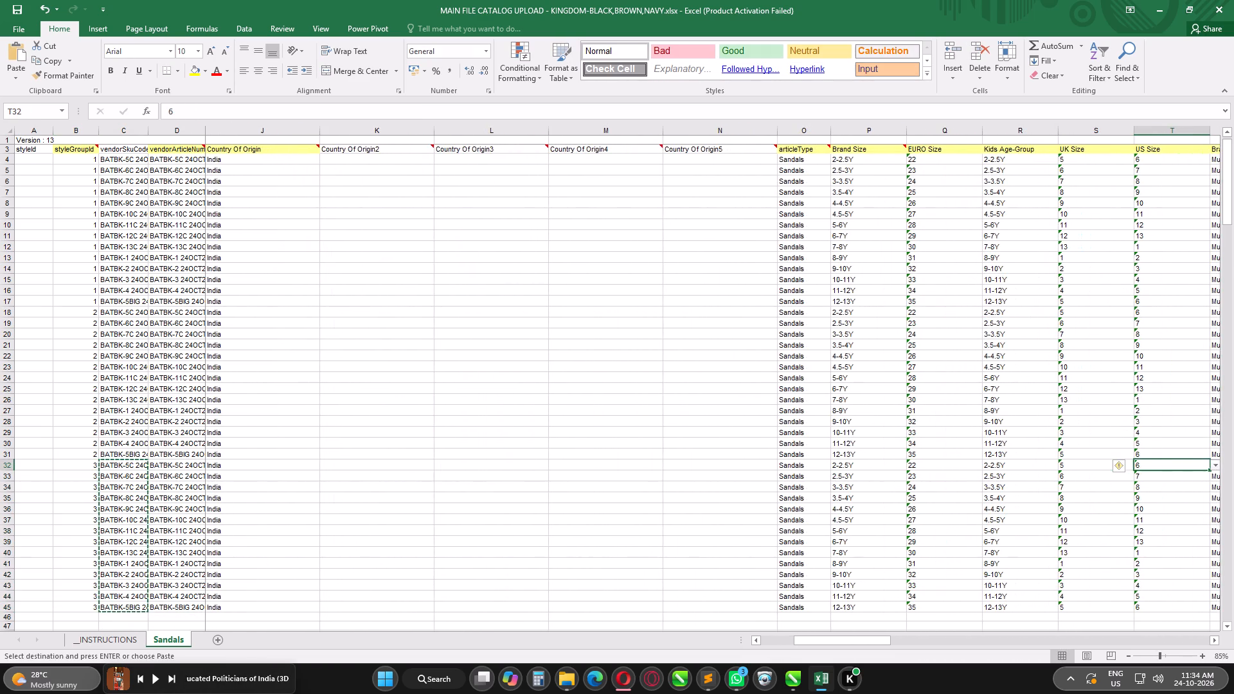
{"action": "key", "text": "Right"}
{"action": "key", "text": "Right"}
{"action": "key", "text": "Right"}
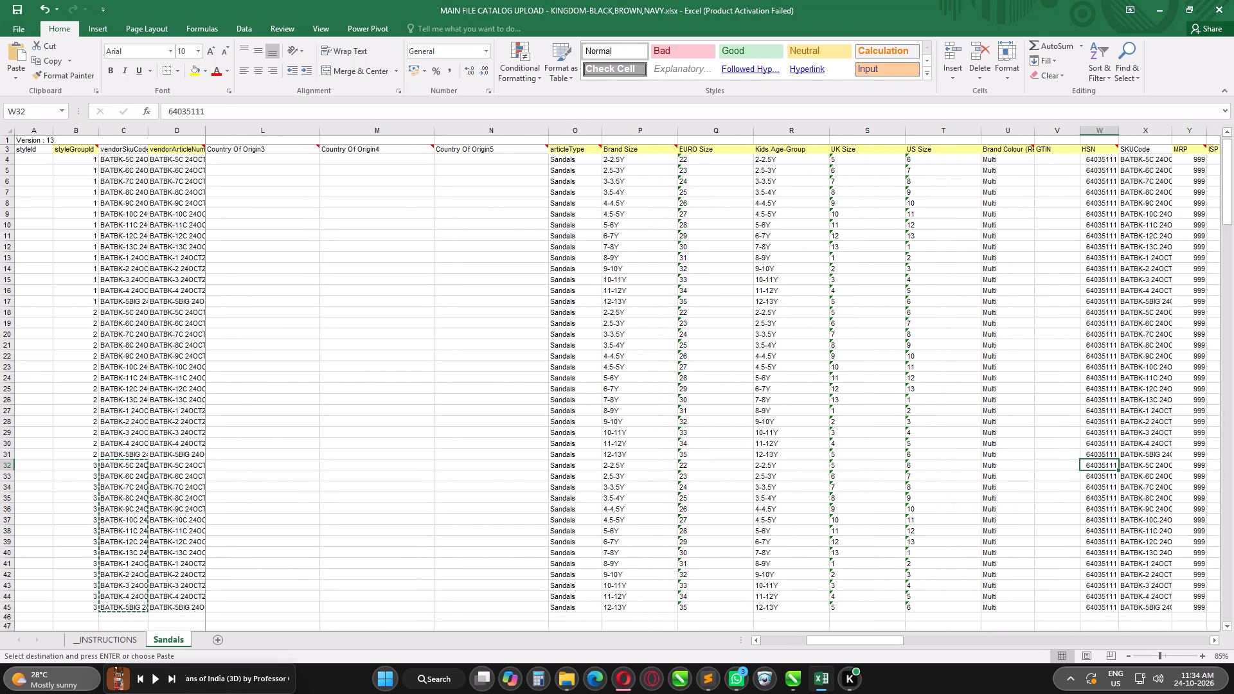
{"action": "key", "text": "Right"}
{"action": "key", "text": "ctrl+v"}
Go back to the start of row 32 and save the catalog workbook.
{"action": "key", "text": "Right"}
{"action": "key", "text": "Right"}
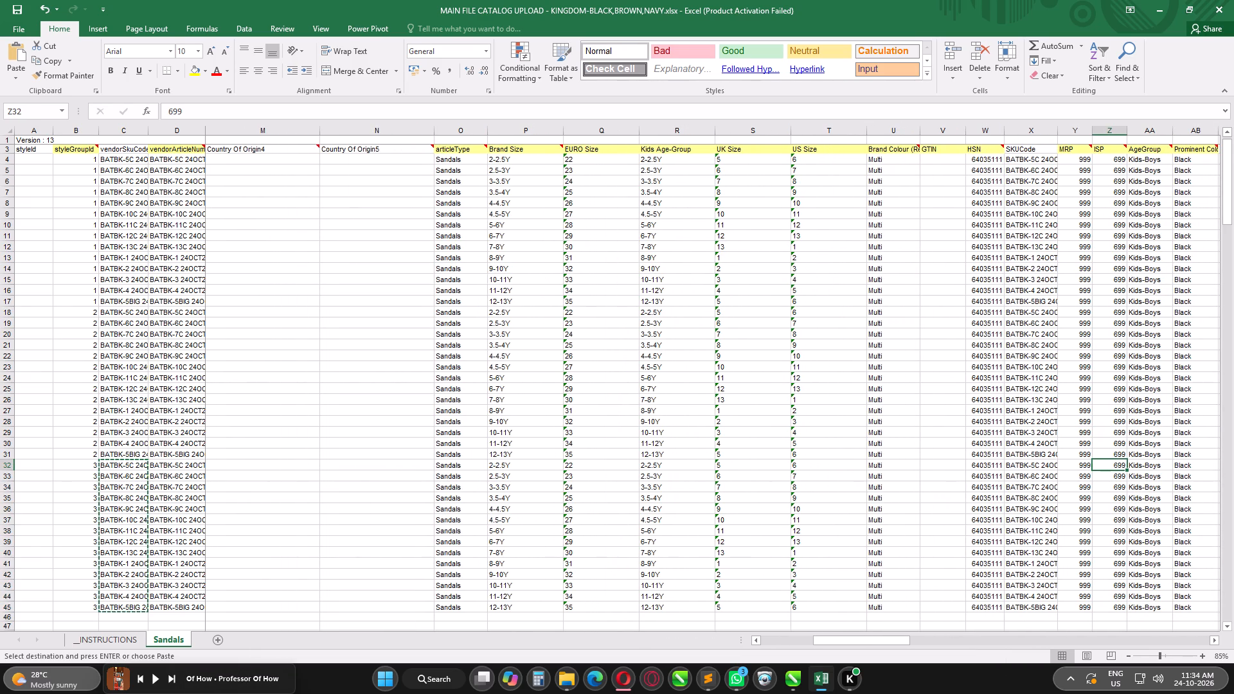
{"action": "key", "text": "ctrl+Left"}
{"action": "key", "text": "ctrl+Left"}
{"action": "key", "text": "ctrl+Left"}
{"action": "key", "text": "ctrl+Left"}
{"action": "key", "text": "ctrl+Left"}
{"action": "key", "text": "ctrl+Left"}
{"action": "key", "text": "ctrl+Left"}
{"action": "key", "text": "ctrl+Left"}
{"action": "key", "text": "ctrl+Left"}
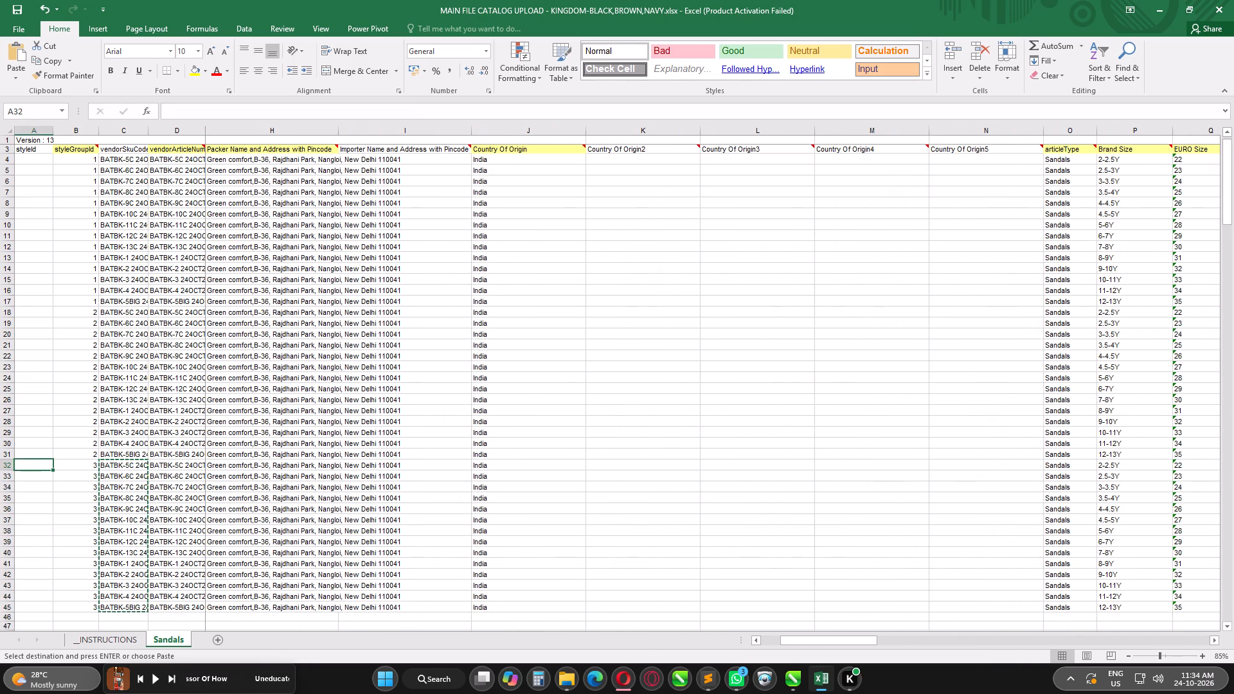
{"action": "key", "text": "ctrl+s"}
Copy the complete group 1 rows 4 to 17 and paste them starting at row 46.
{"action": "scroll", "coordinate": [156, 453], "scroll_direction": "down", "scroll_amount": 1}
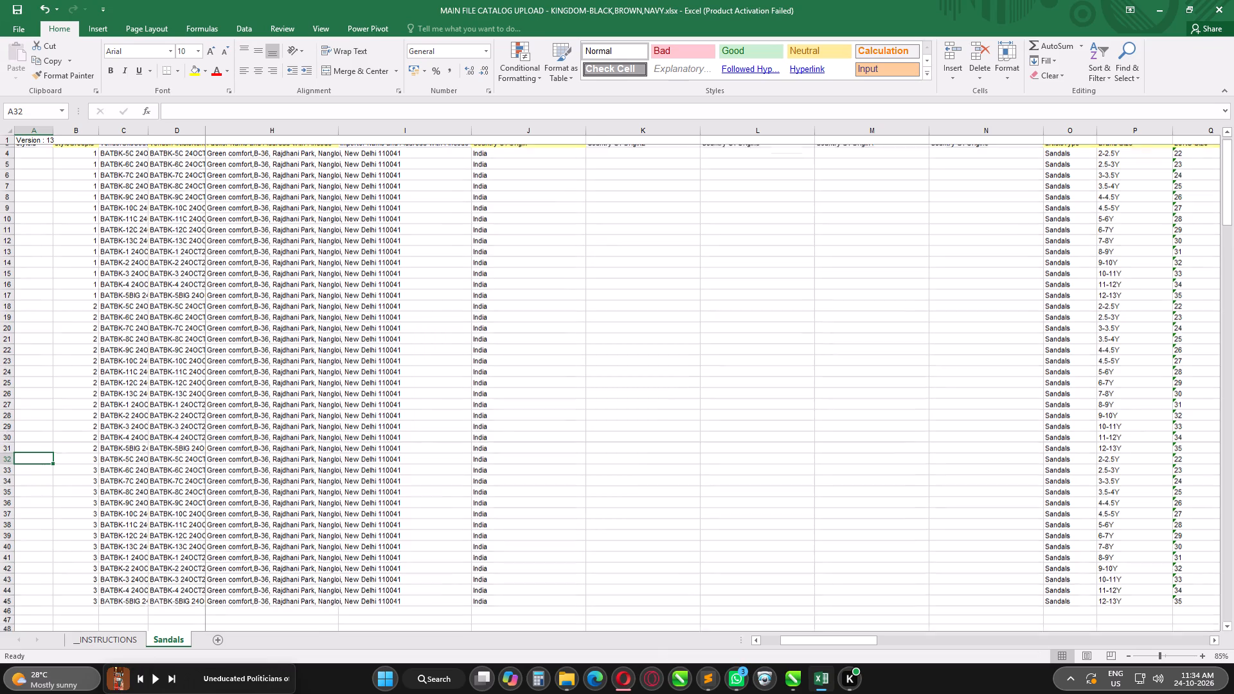
{"action": "scroll", "coordinate": [156, 453], "scroll_direction": "down", "scroll_amount": 1}
{"action": "scroll", "coordinate": [57, 410], "scroll_direction": "up", "scroll_amount": 5}
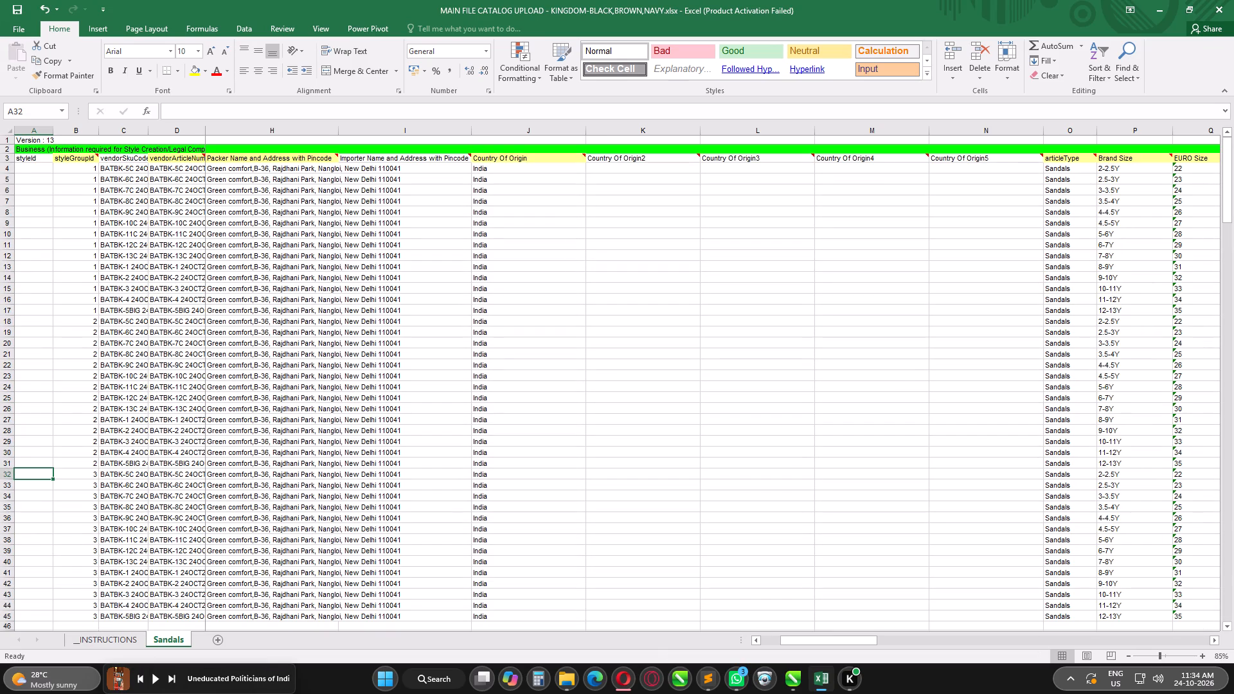
{"action": "left_click_drag", "start_coordinate": [8, 170], "coordinate": [0, 310]}
{"action": "key", "text": "ctrl+c"}
{"action": "scroll", "coordinate": [202, 402], "scroll_direction": "down", "scroll_amount": 1}
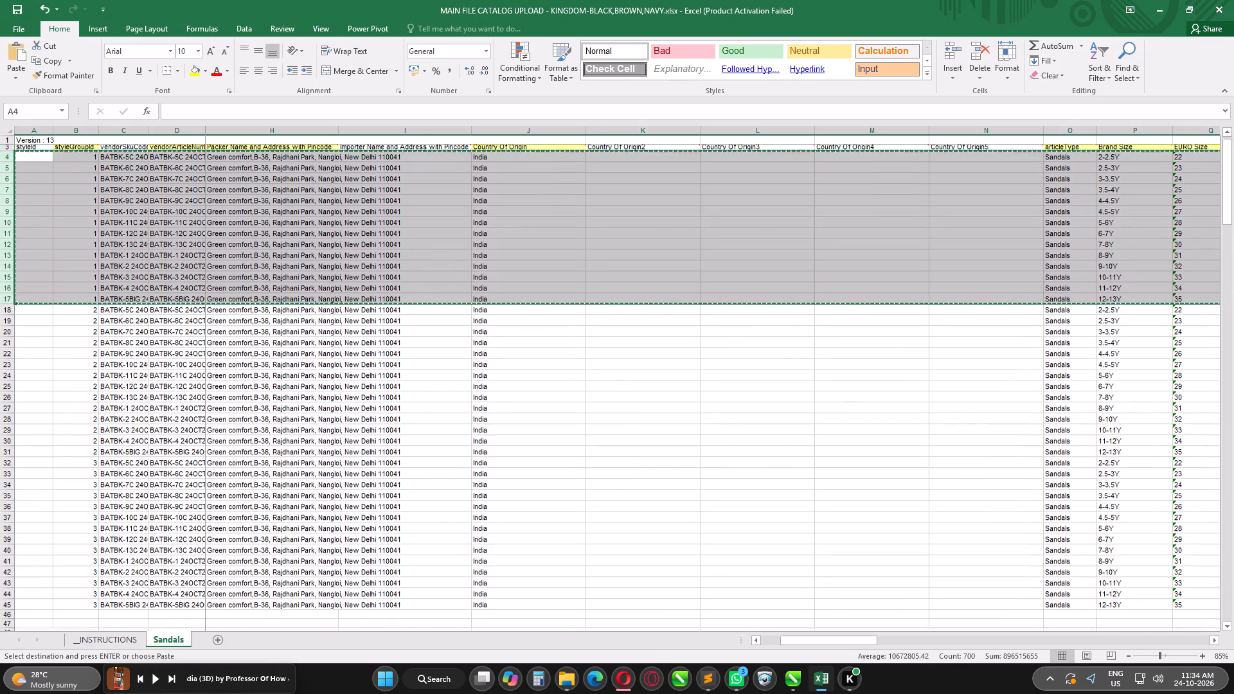
{"action": "scroll", "coordinate": [202, 402], "scroll_direction": "down", "scroll_amount": 3}
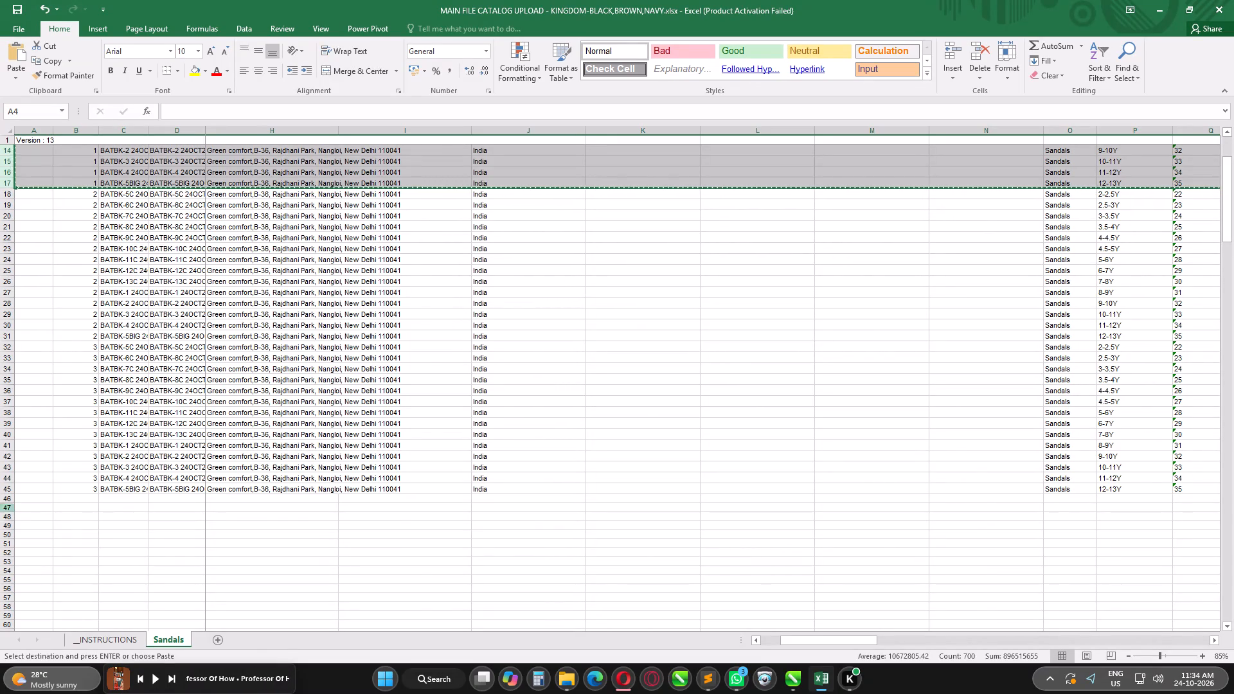
{"action": "left_click", "coordinate": [8, 499]}
{"action": "key", "text": "ctrl+v"}
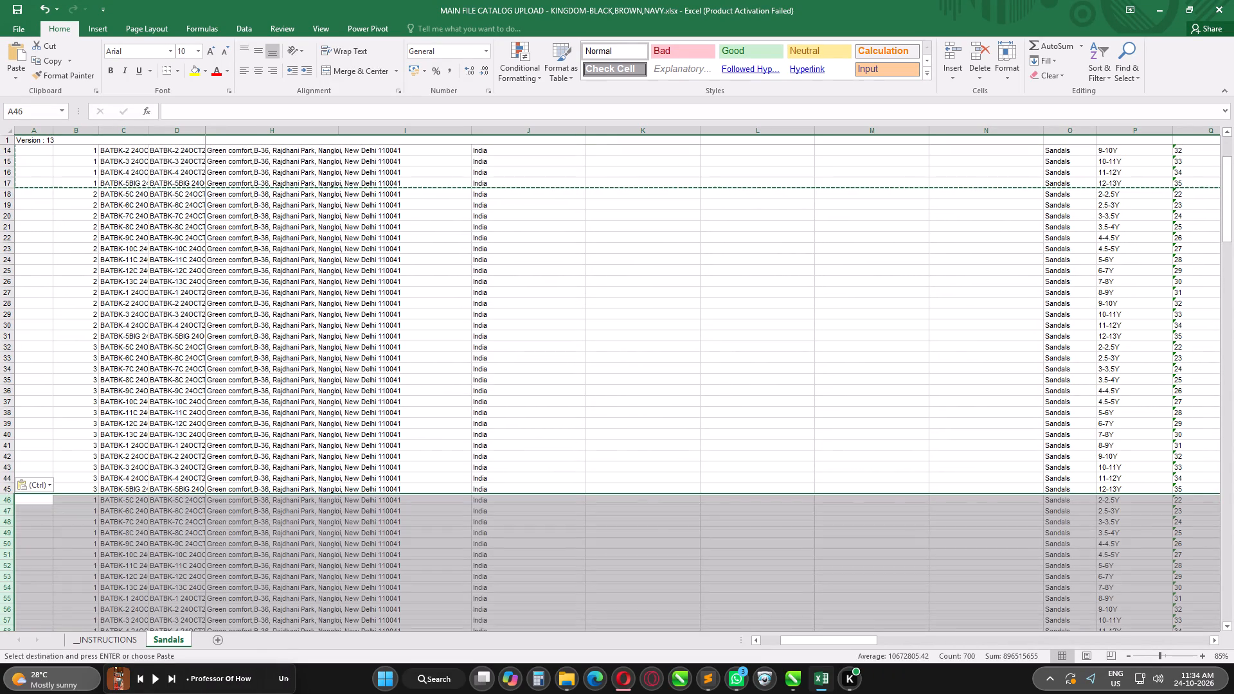
Append 3 to the vendorSkuCodes of sizes 5C to 9C in rows 46 to 50, making them end in 24OCT263.
{"action": "key", "text": "Right"}
{"action": "key", "text": "Right"}
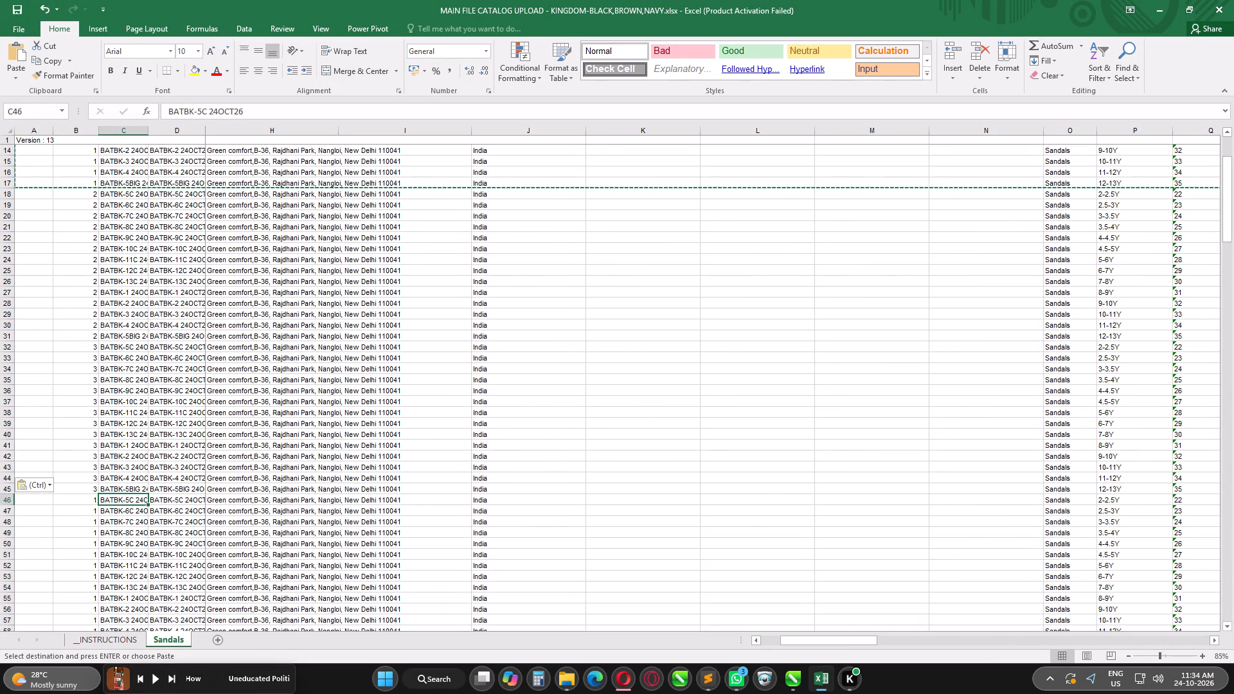
{"action": "key", "text": "Left"}
{"action": "key", "text": "Right"}
{"action": "key", "text": "F2"}
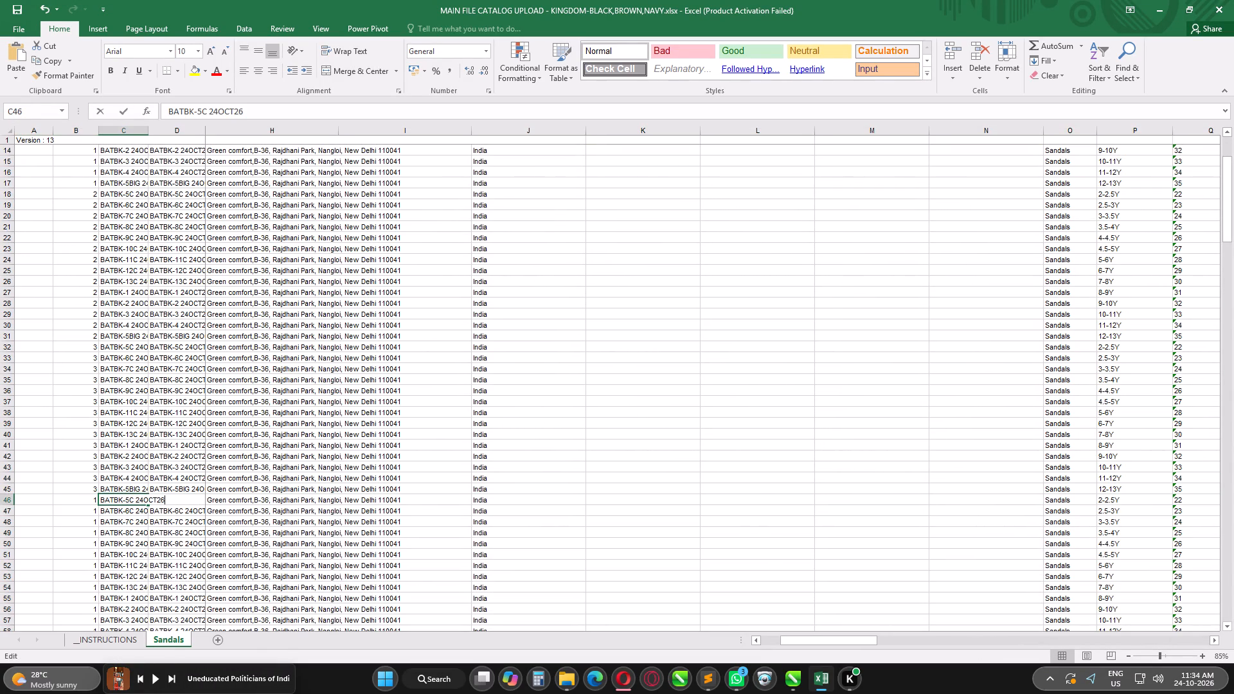
{"action": "key", "text": "3"}
{"action": "key", "text": "Return"}
{"action": "key", "text": "F2"}
{"action": "key", "text": "3"}
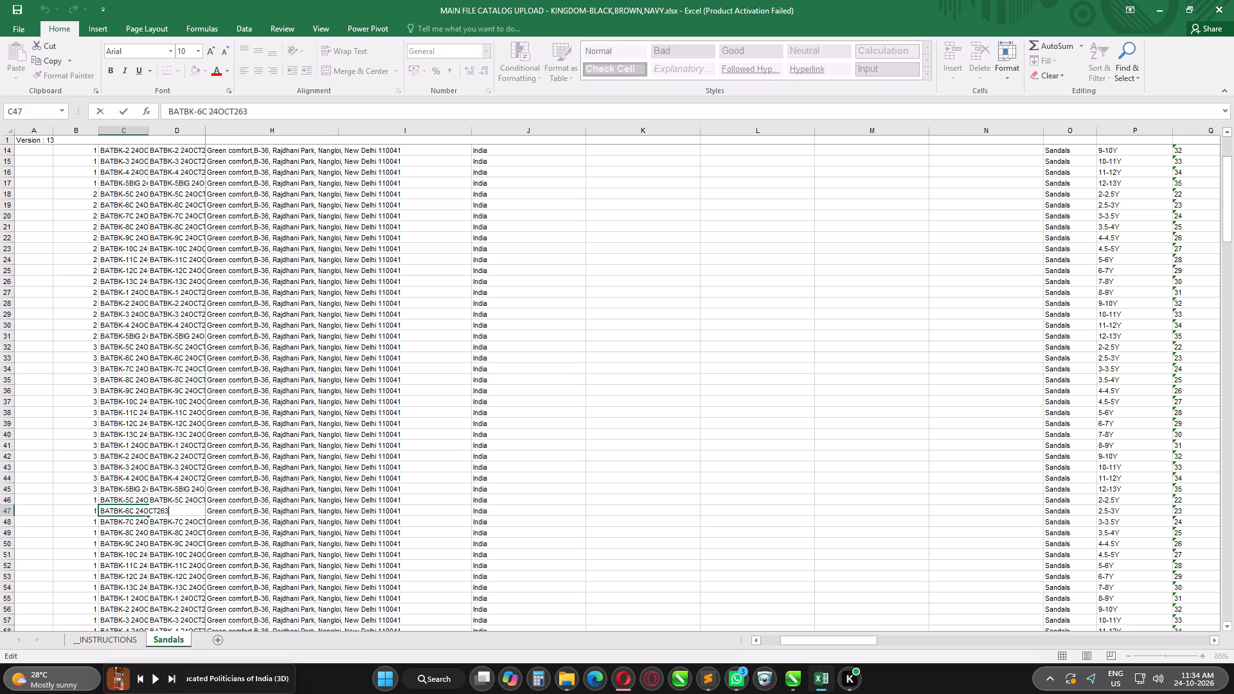
{"action": "key", "text": "Return"}
{"action": "key", "text": "F2"}
{"action": "key", "text": "3"}
{"action": "key", "text": "Return"}
{"action": "key", "text": "F2"}
{"action": "key", "text": "3"}
{"action": "key", "text": "Return"}
{"action": "key", "text": "F2"}
{"action": "key", "text": "3"}
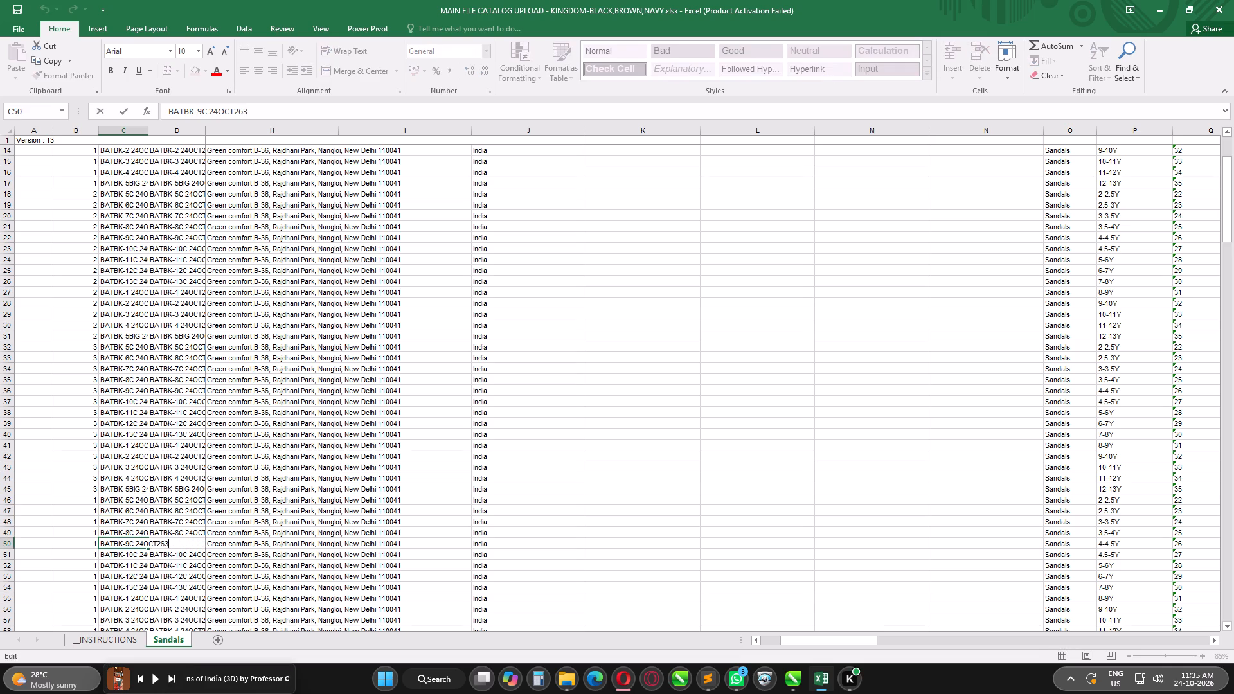
{"action": "key", "text": "Return"}
Append 3 to the vendorSkuCodes of sizes 10C to 13C in rows 51 to 54, making them end in 24OCT263.
{"action": "key", "text": "F2"}
{"action": "key", "text": "3"}
{"action": "key", "text": "F2"}
{"action": "key", "text": "Return"}
{"action": "key", "text": "F2"}
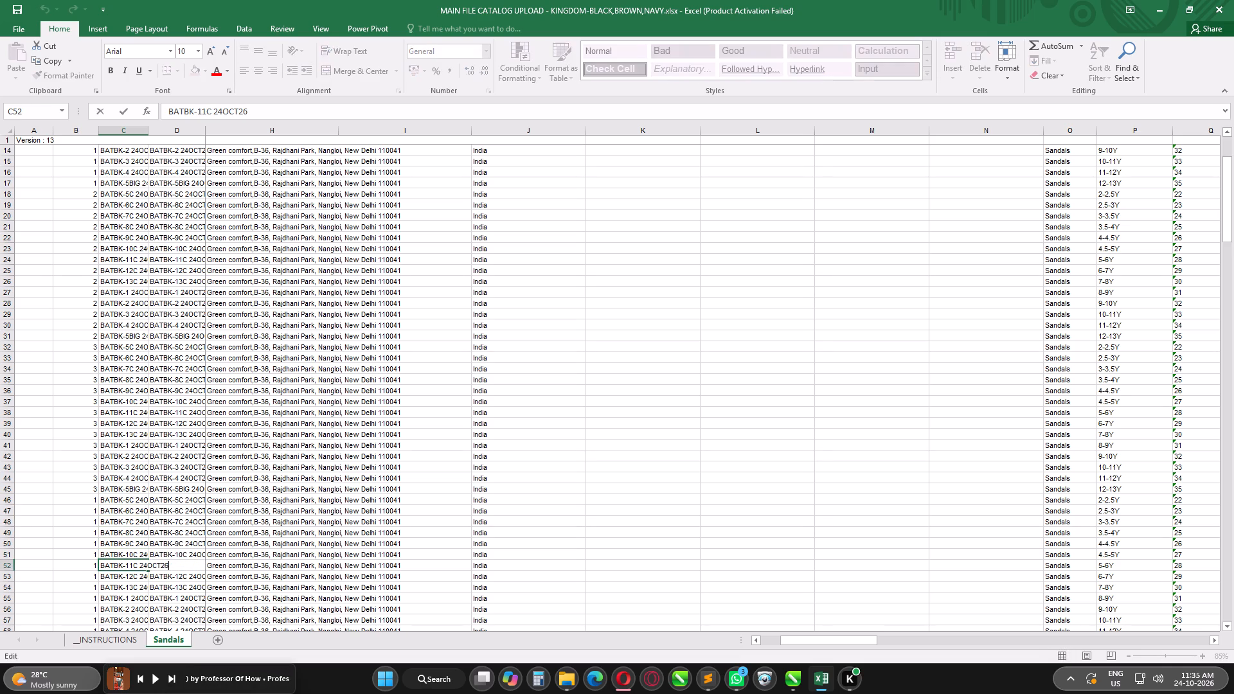
{"action": "key", "text": "3"}
{"action": "key", "text": "Return"}
{"action": "key", "text": "F2"}
{"action": "key", "text": "3"}
{"action": "key", "text": "Return"}
{"action": "key", "text": "F2"}
{"action": "key", "text": "3"}
{"action": "key", "text": "Return"}
Append 3 to the vendorSkuCodes of sizes 1 to 5BIG in rows 55 to 59, making them end in 24OCT263.
{"action": "key", "text": "F2"}
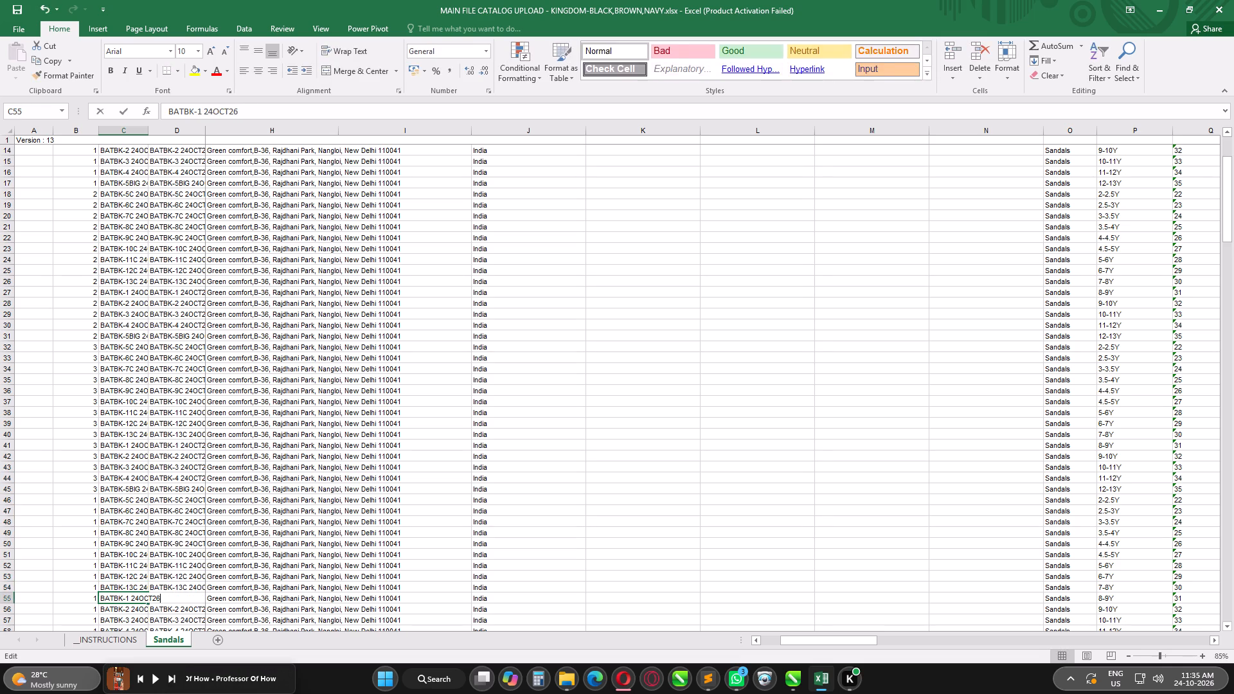
{"action": "key", "text": "3"}
{"action": "key", "text": "Return"}
{"action": "key", "text": "F2"}
{"action": "key", "text": "3"}
{"action": "key", "text": "Return"}
{"action": "key", "text": "F2"}
{"action": "key", "text": "3"}
{"action": "key", "text": "Return"}
{"action": "key", "text": "F2"}
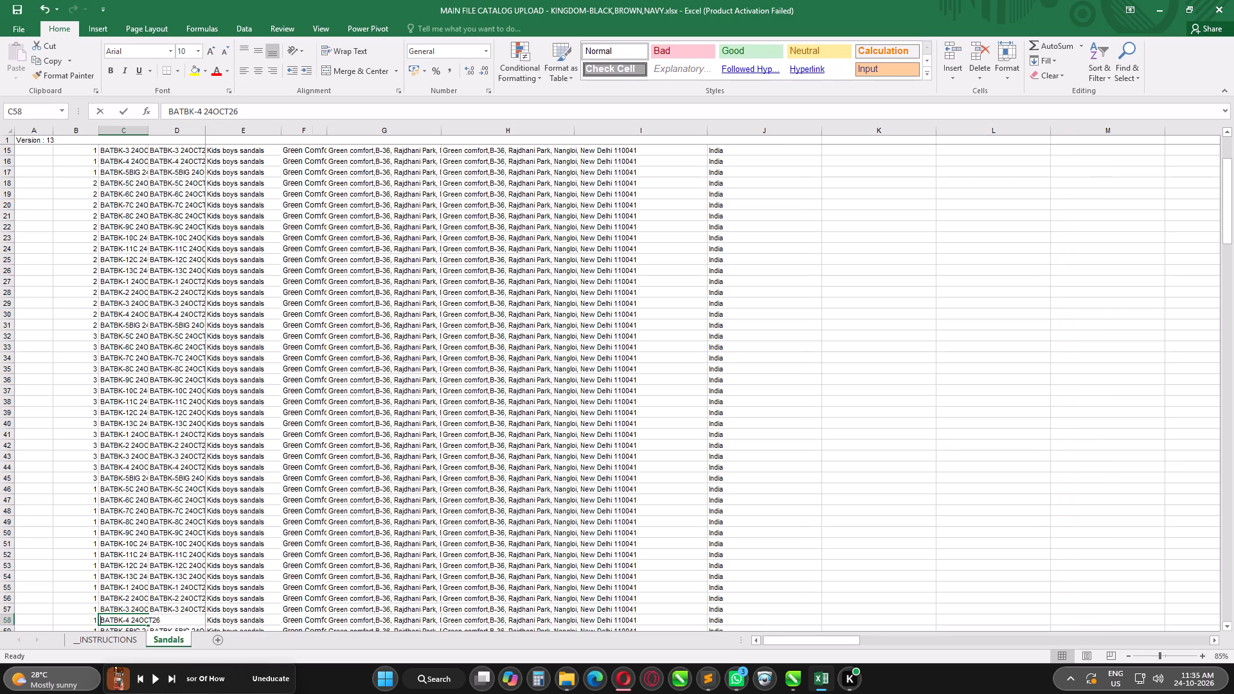
{"action": "key", "text": "3"}
{"action": "key", "text": "Return"}
{"action": "key", "text": "F2"}
{"action": "key", "text": "3"}
{"action": "key", "text": "Return"}
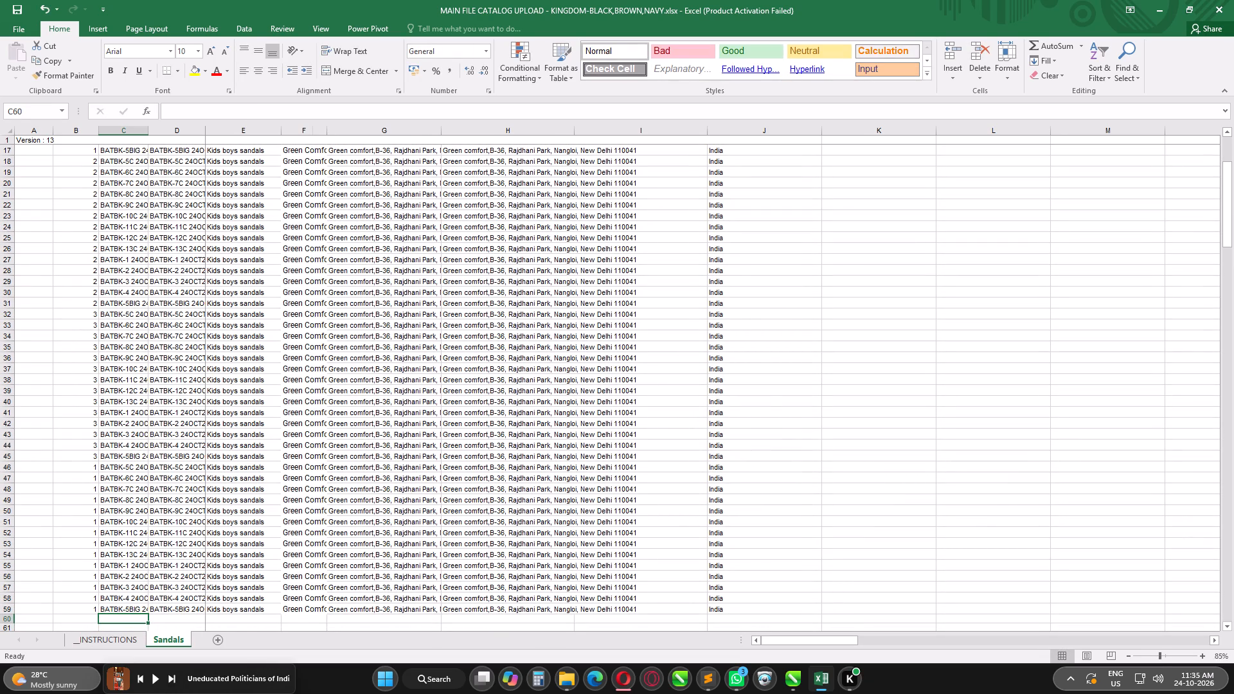
Set the styleGroupId of row 46, the first row of the pasted block, to 4.
{"action": "key", "text": "Up"}
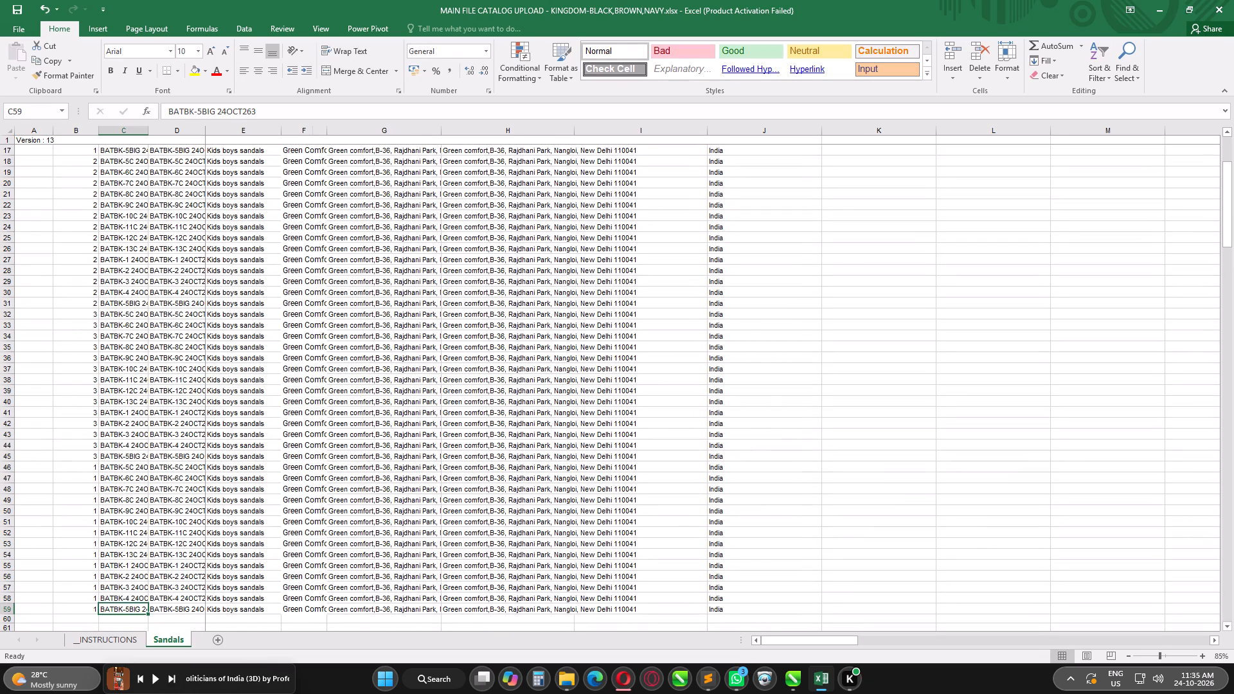
{"action": "key", "text": "Up"}
{"action": "key", "text": "Up"}
{"action": "key", "text": "Up"}
{"action": "key", "text": "Up"}
{"action": "key", "text": "Up"}
{"action": "key", "text": "Up"}
{"action": "key", "text": "Up"}
{"action": "key", "text": "Up"}
{"action": "key", "text": "Up"}
{"action": "key", "text": "Up"}
{"action": "key", "text": "Up"}
{"action": "key", "text": "Up"}
{"action": "key", "text": "Up"}
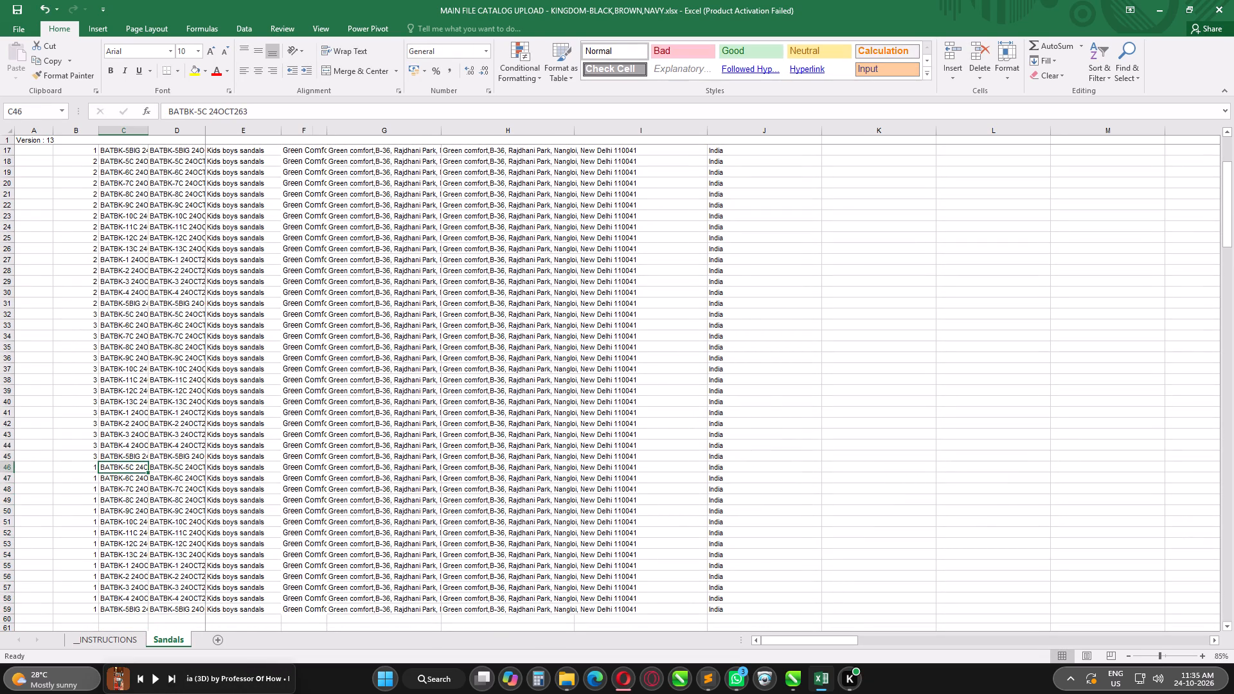
{"action": "key", "text": "Left"}
{"action": "key", "text": "4"}
{"action": "key", "text": "Return"}
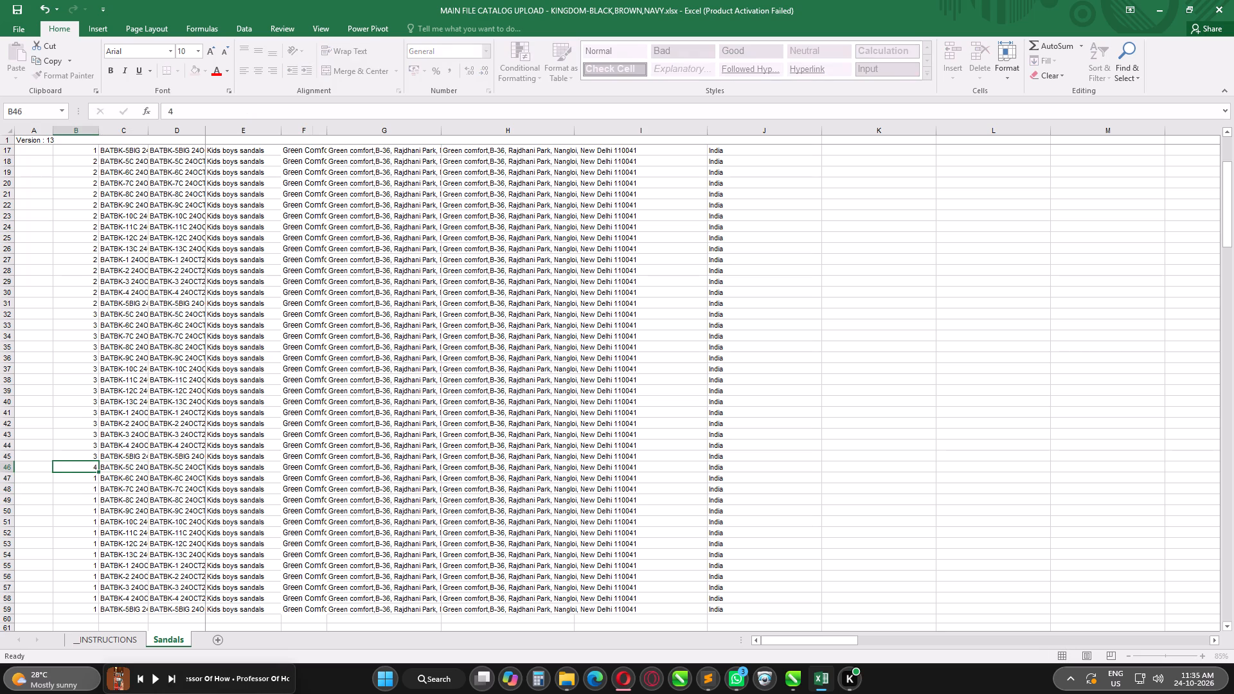
Copy styleGroupId 4 from row 46 down through row 59 and save the workbook.
{"action": "key", "text": "Up"}
{"action": "key", "text": "ctrl+shift+Down"}
{"action": "key", "text": "ctrl+c"}
{"action": "key", "text": "Right"}
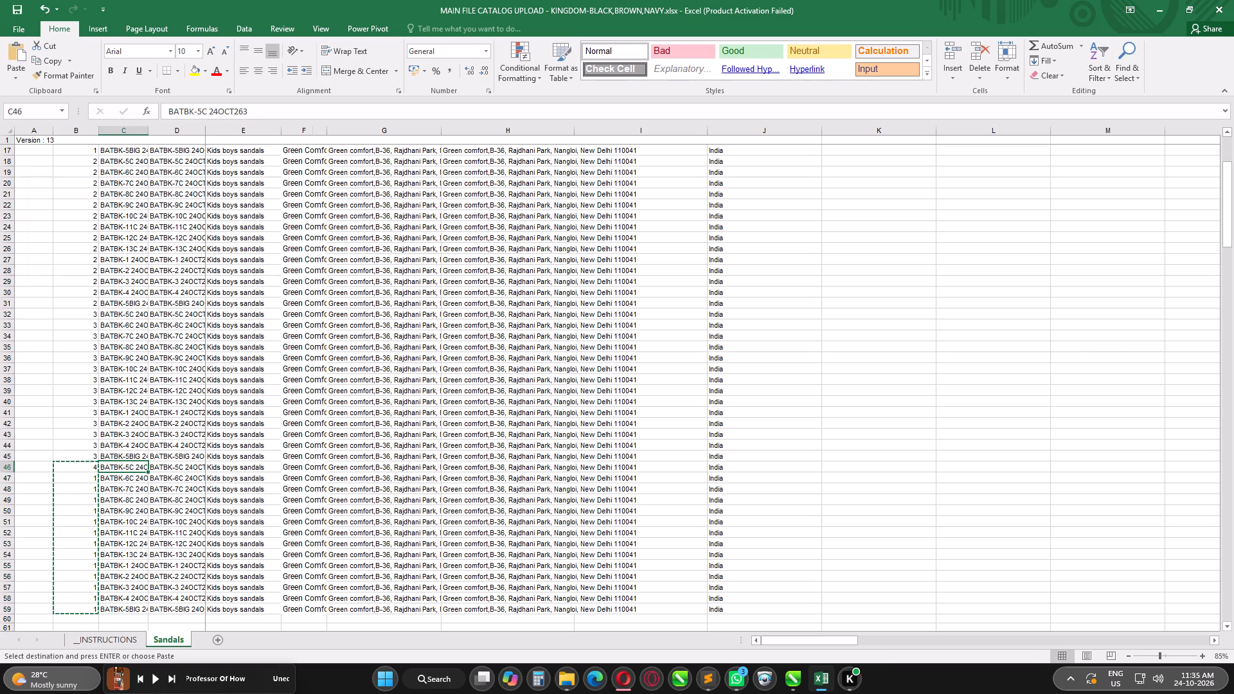
{"action": "key", "text": "Left"}
{"action": "key", "text": "ctrl+c"}
{"action": "key", "text": "ctrl+shift+Down"}
{"action": "key", "text": "ctrl+v"}
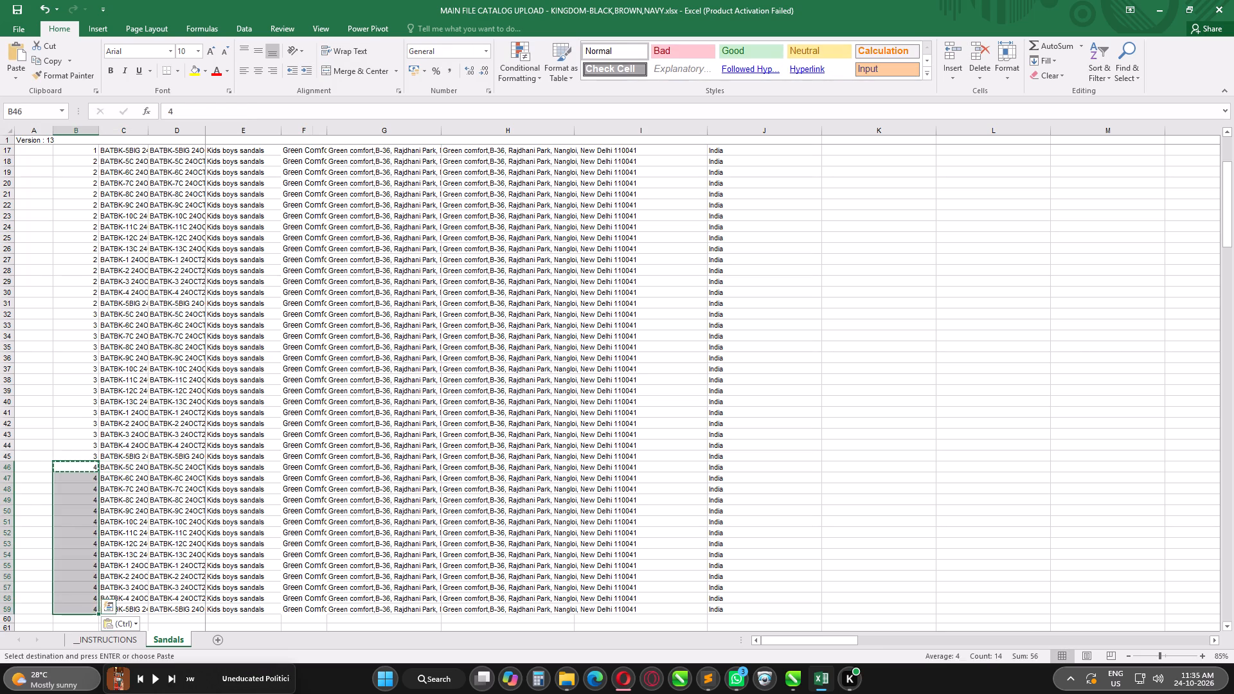
{"action": "key", "text": "Right"}
{"action": "key", "text": "ctrl+s"}
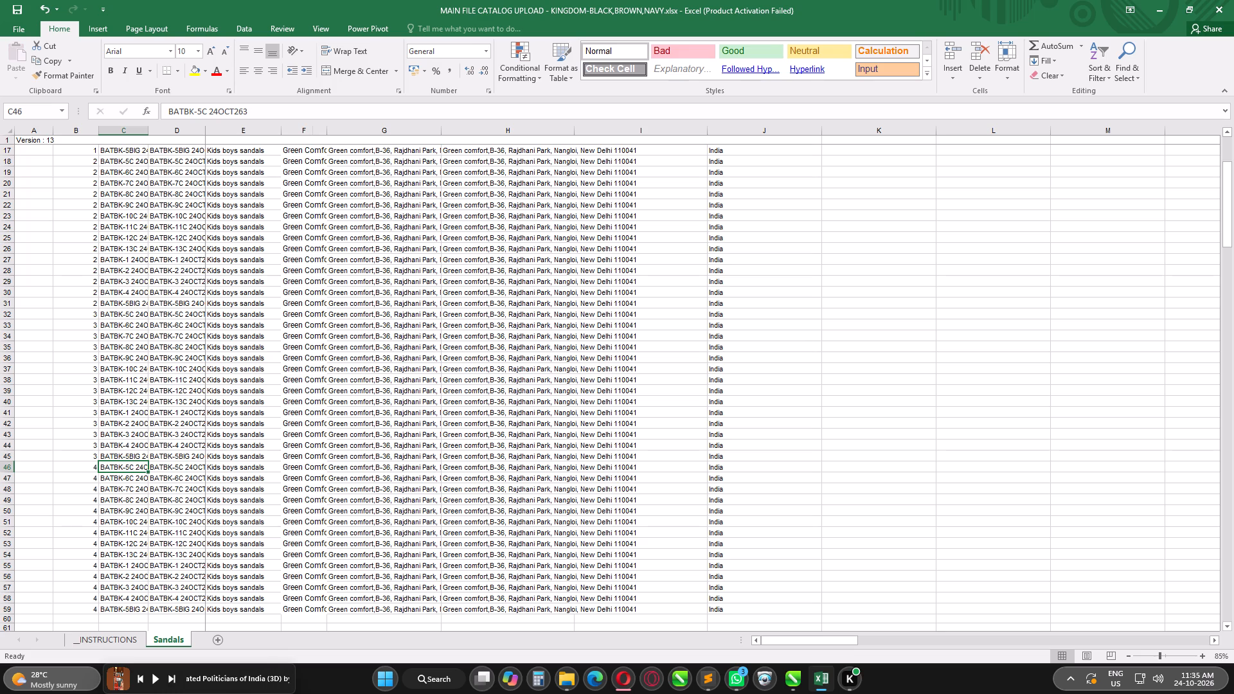
Copy the vendorSkuCodes in rows 46 to 59 into the vendorArticleNumber column of the same rows.
{"action": "key", "text": "Up"}
{"action": "key", "text": "Down"}
{"action": "key", "text": "ctrl+shift+Down"}
{"action": "key", "text": "ctrl+c"}
{"action": "key", "text": "Right"}
{"action": "key", "text": "ctrl+v"}
Paste the copied group 4 codes into the SKUCode column for rows 46 to 59.
{"action": "key", "text": "Right"}
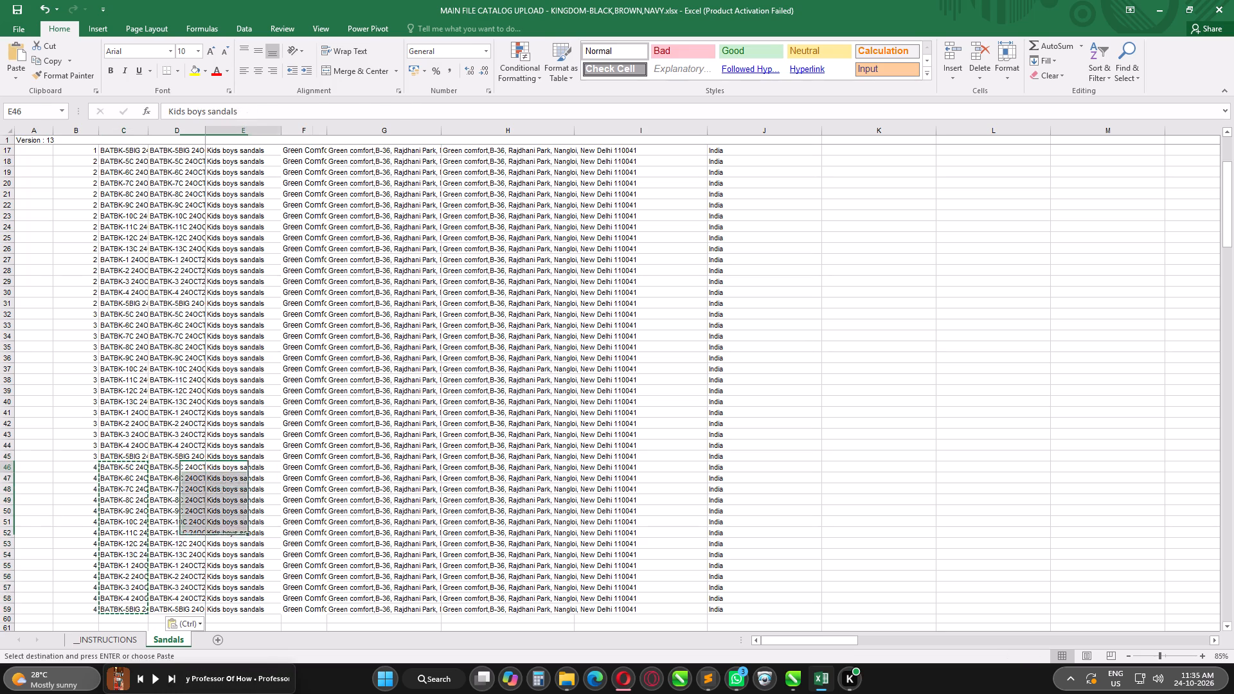
{"action": "key", "text": "Right"}
{"action": "key", "text": "Right"}
{"action": "key", "text": "Right"}
{"action": "key", "text": "Right"}
{"action": "key", "text": "Right"}
{"action": "key", "text": "Right"}
{"action": "key", "text": "Right"}
{"action": "key", "text": "Right"}
{"action": "key", "text": "Right"}
{"action": "key", "text": "Right"}
{"action": "key", "text": "Right"}
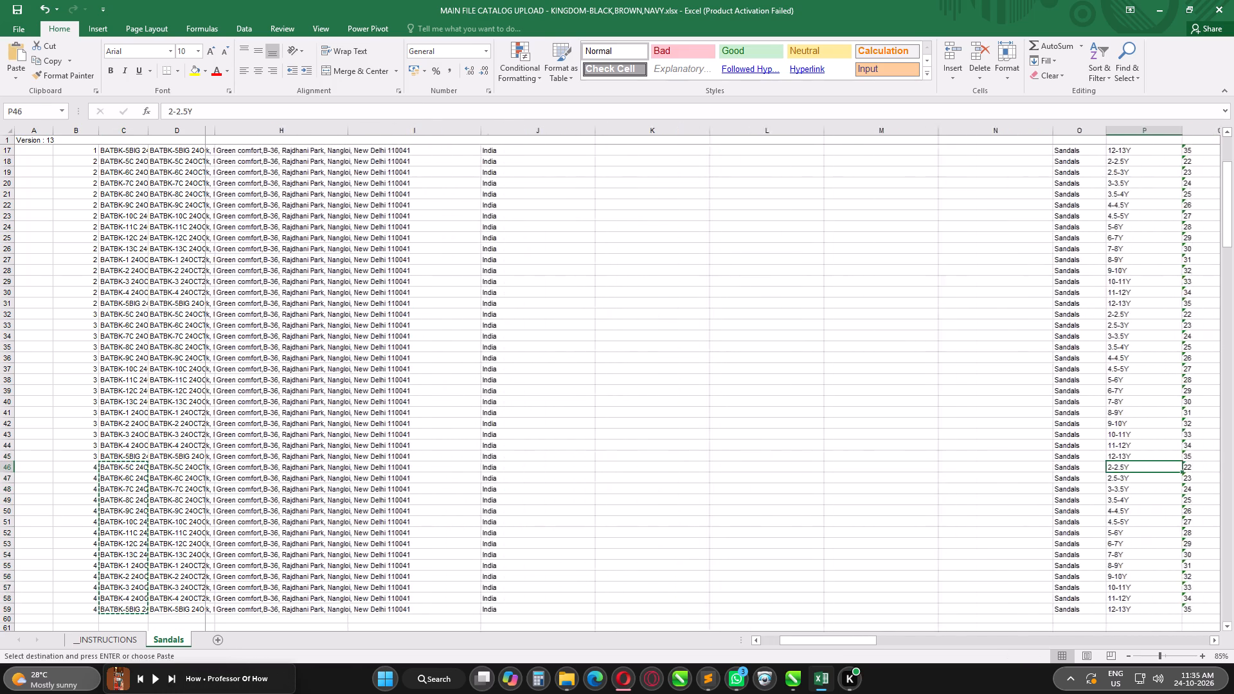
{"action": "key", "text": "Right"}
{"action": "key", "text": "Right"}
{"action": "key", "text": "Right"}
{"action": "key", "text": "Right"}
{"action": "key", "text": "Right"}
{"action": "key", "text": "Right"}
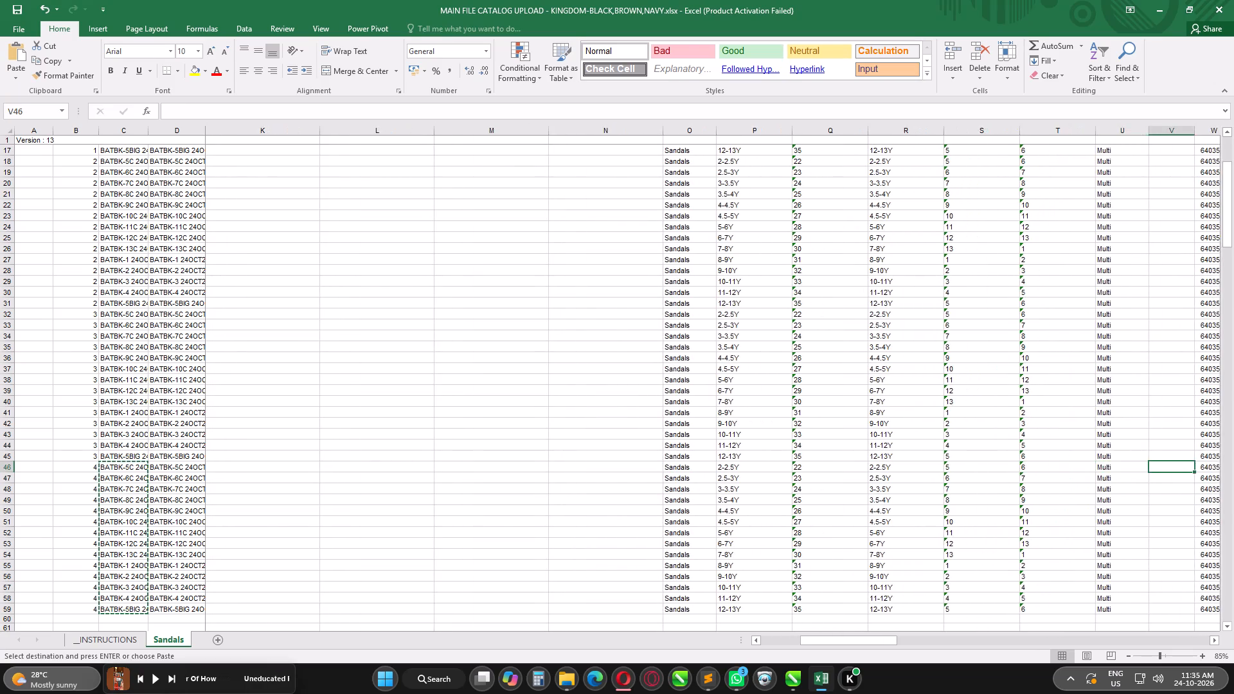
{"action": "key", "text": "Right"}
{"action": "key", "text": "Right"}
{"action": "key", "text": "ctrl+v"}
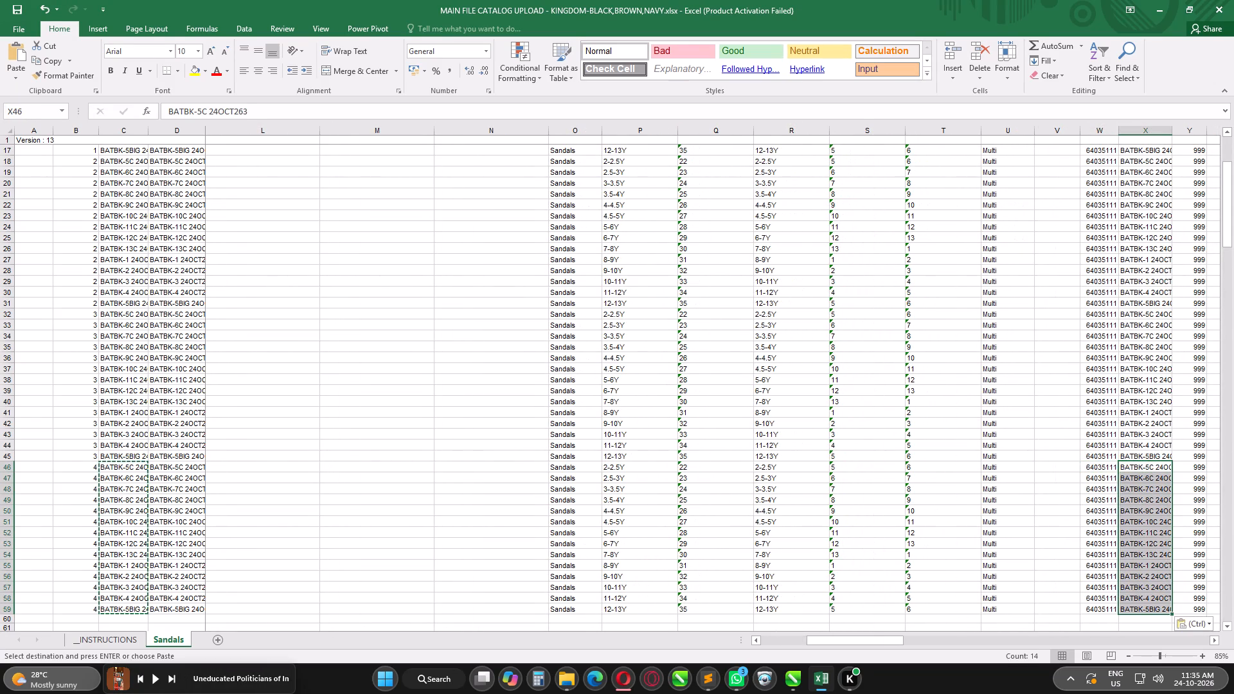
Go back to the start of row 46, look over the style groups and save the workbook.
{"action": "key", "text": "ctrl+Left"}
{"action": "key", "text": "ctrl+Left"}
{"action": "key", "text": "ctrl+Left"}
{"action": "key", "text": "ctrl+Left"}
{"action": "key", "text": "ctrl+Left"}
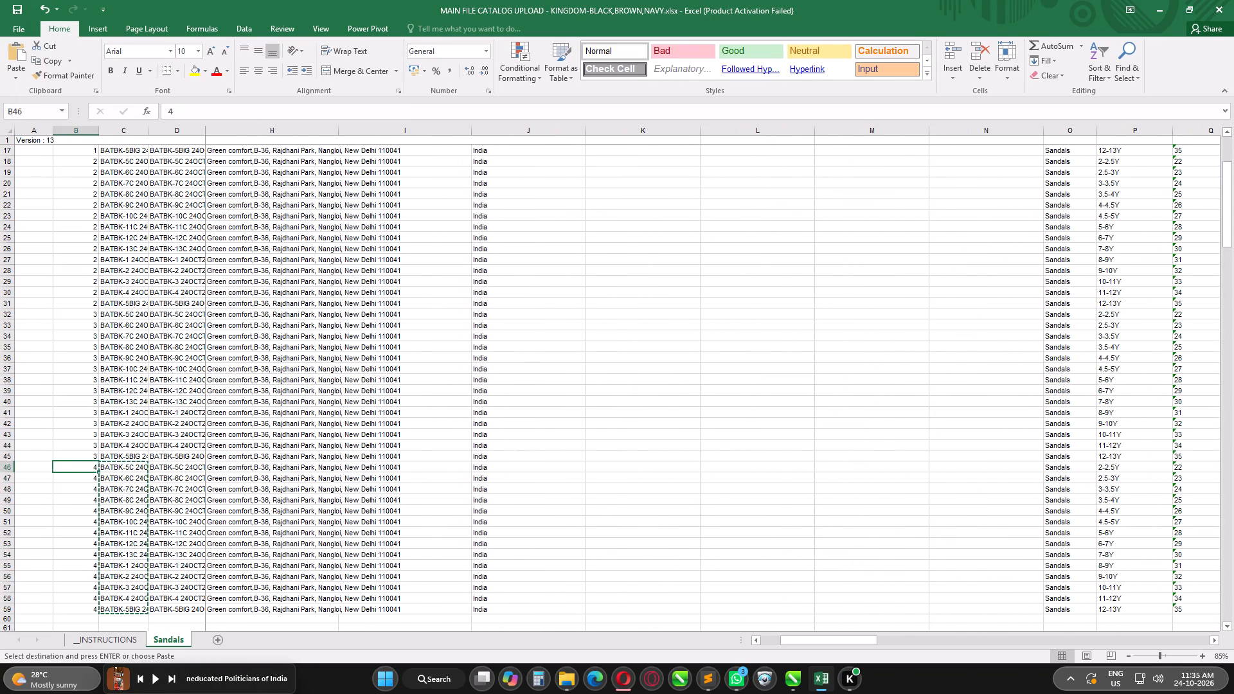
{"action": "scroll", "coordinate": [177, 455], "scroll_direction": "down", "scroll_amount": 3}
{"action": "scroll", "coordinate": [143, 429], "scroll_direction": "up", "scroll_amount": 9}
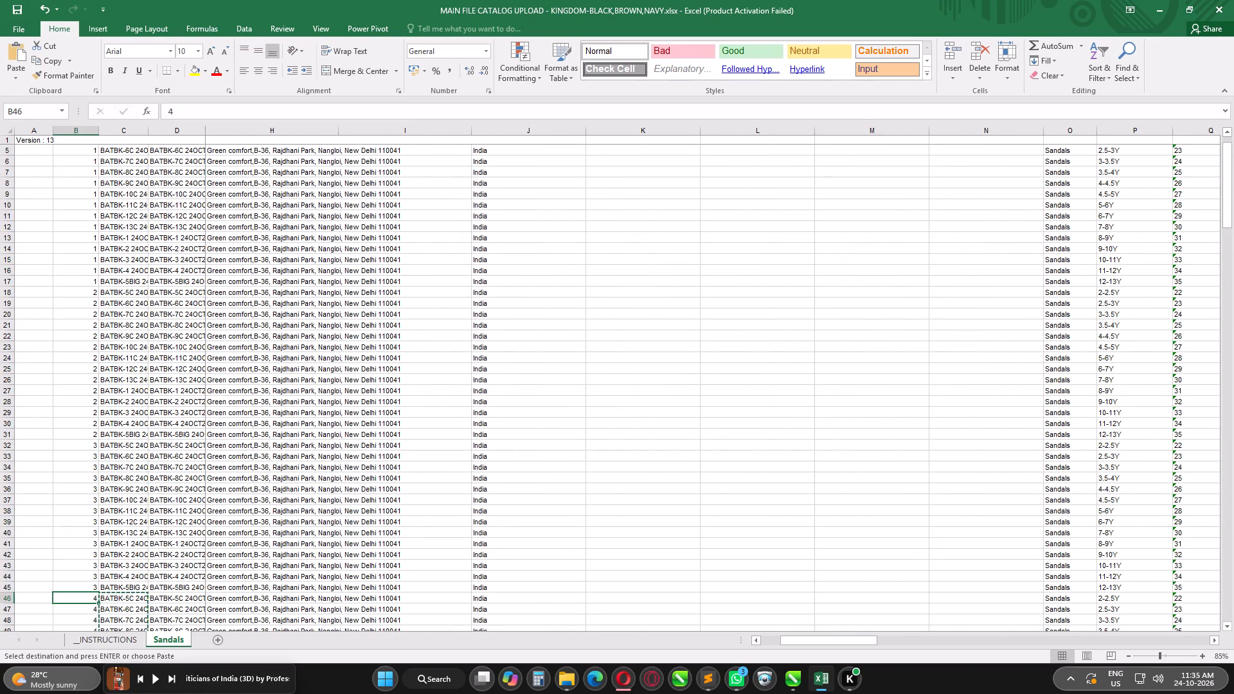
{"action": "scroll", "coordinate": [126, 394], "scroll_direction": "up", "scroll_amount": 3}
{"action": "key", "text": "ctrl+s"}
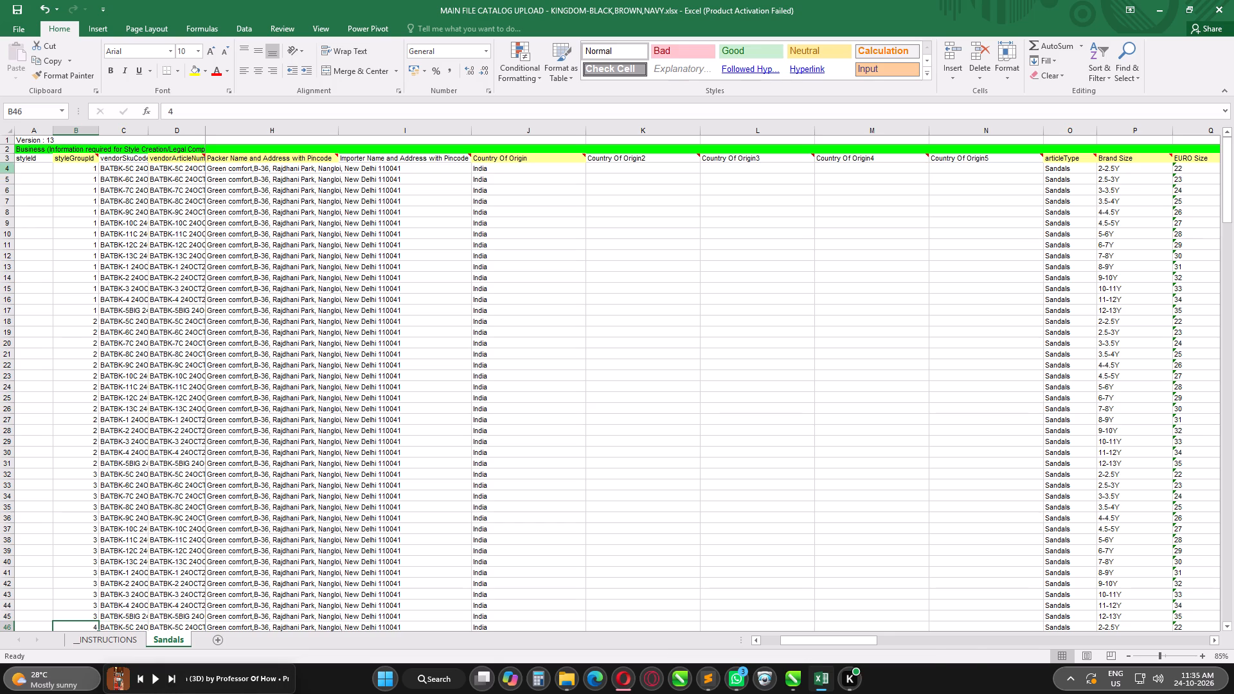
Copy the complete group 1 rows 4 to 17, paste them starting at row 60, and save.
{"action": "left_click_drag", "start_coordinate": [6, 168], "coordinate": [0, 308]}
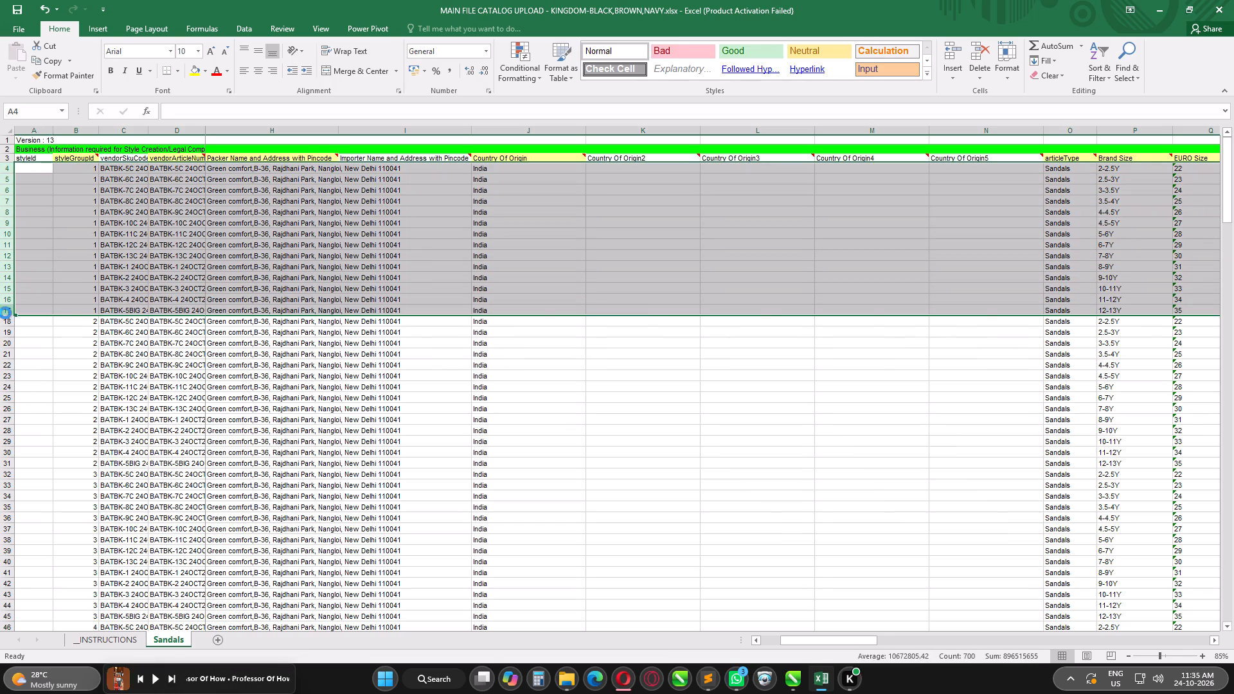
{"action": "key", "text": "ctrl+c"}
{"action": "scroll", "coordinate": [135, 407], "scroll_direction": "down", "scroll_amount": 5}
{"action": "scroll", "coordinate": [95, 500], "scroll_direction": "down", "scroll_amount": 4}
{"action": "left_click", "coordinate": [6, 488]}
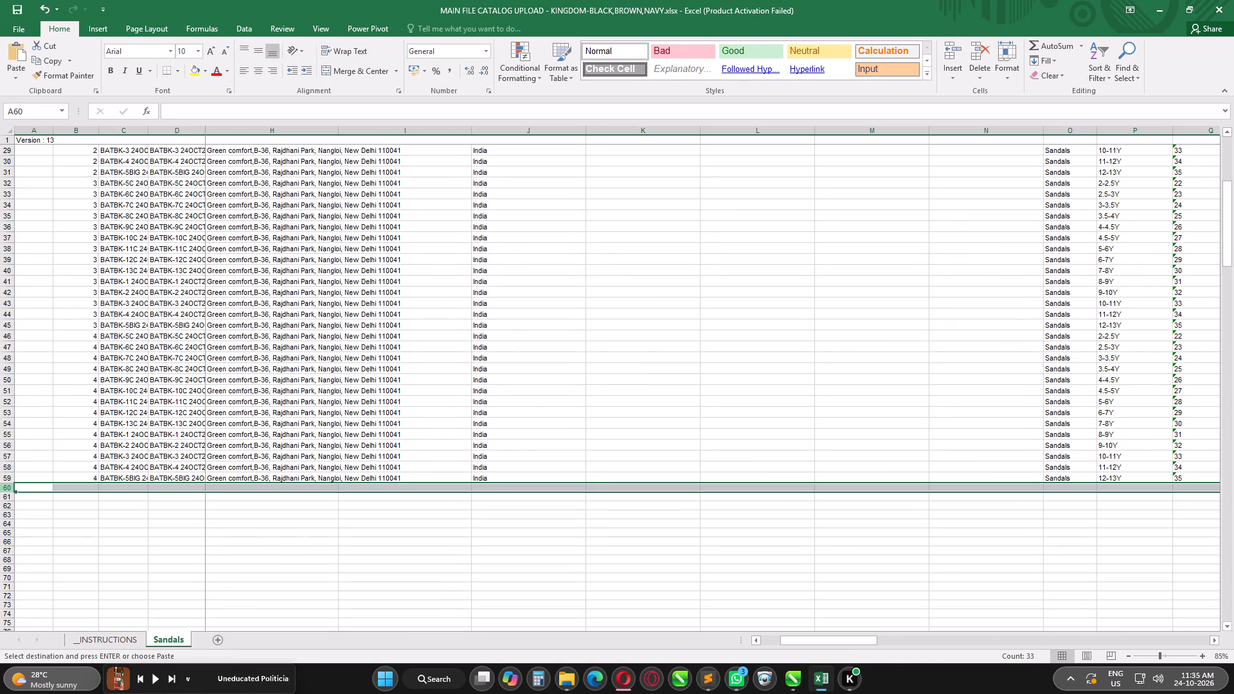
{"action": "key", "text": "ctrl+v"}
{"action": "key", "text": "ctrl+s"}
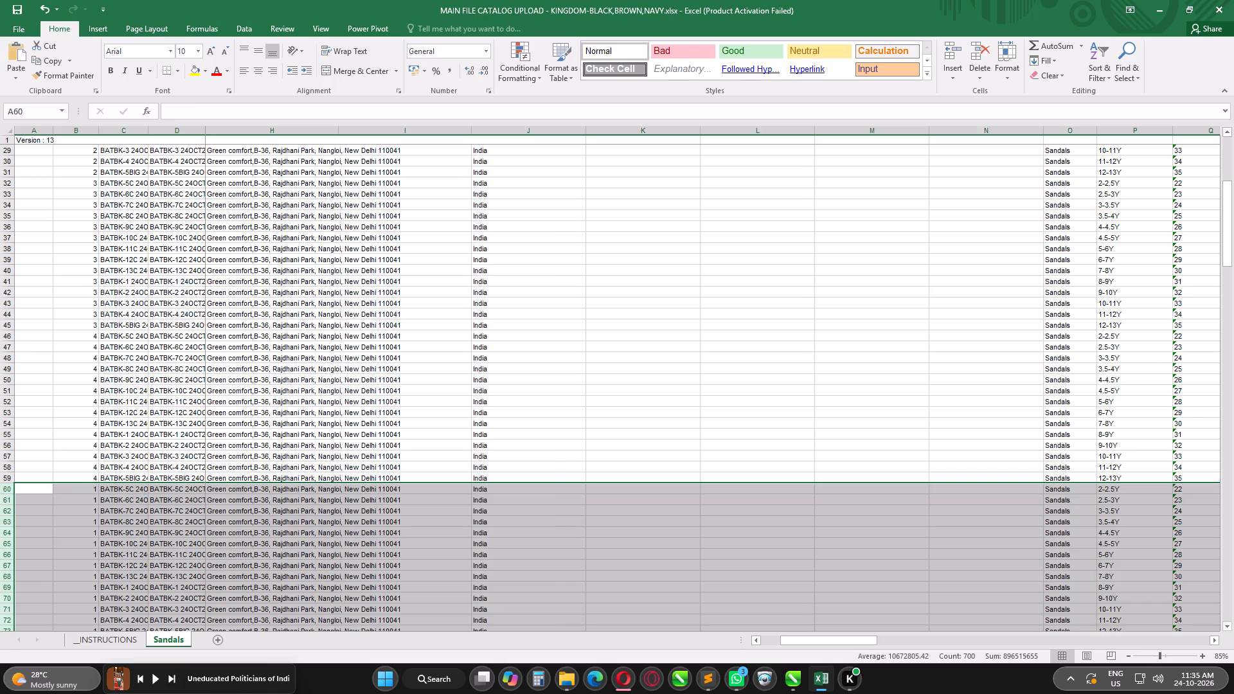
Append 4 to the vendorSkuCodes of sizes 5C to 9C in rows 60 to 64, making them end in 24OCT264.
{"action": "left_click", "coordinate": [139, 490]}
{"action": "key", "text": "F2"}
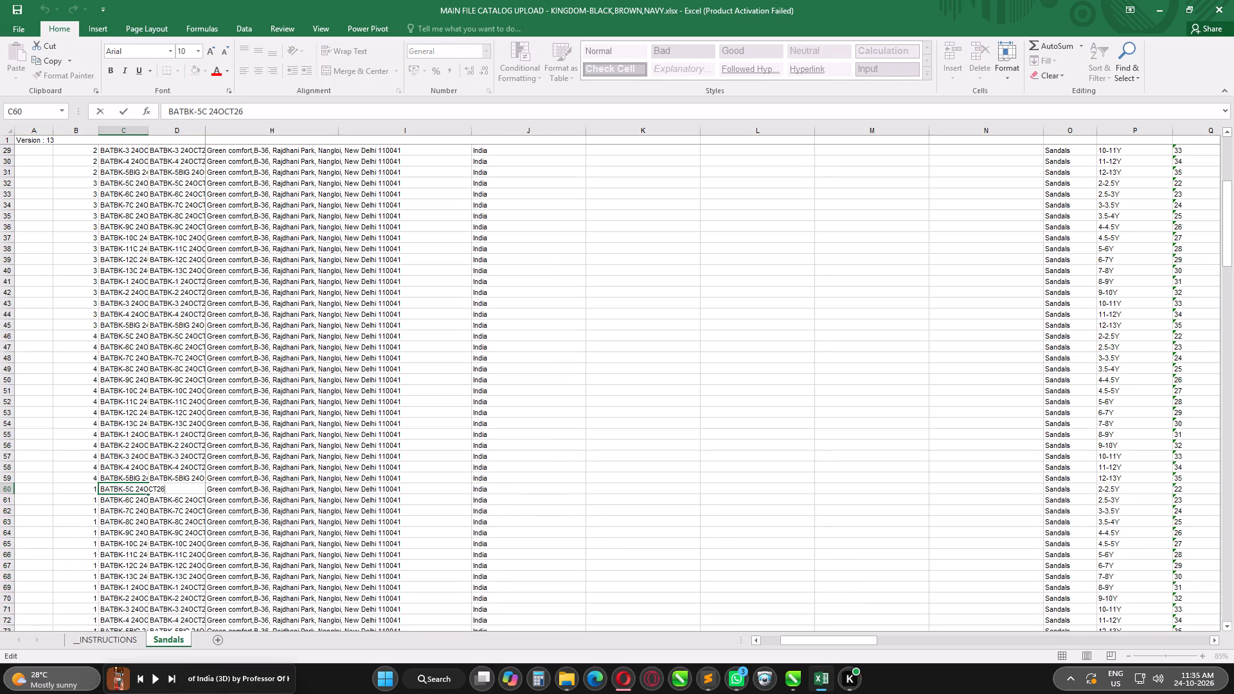
{"action": "key", "text": "4"}
{"action": "key", "text": "Return"}
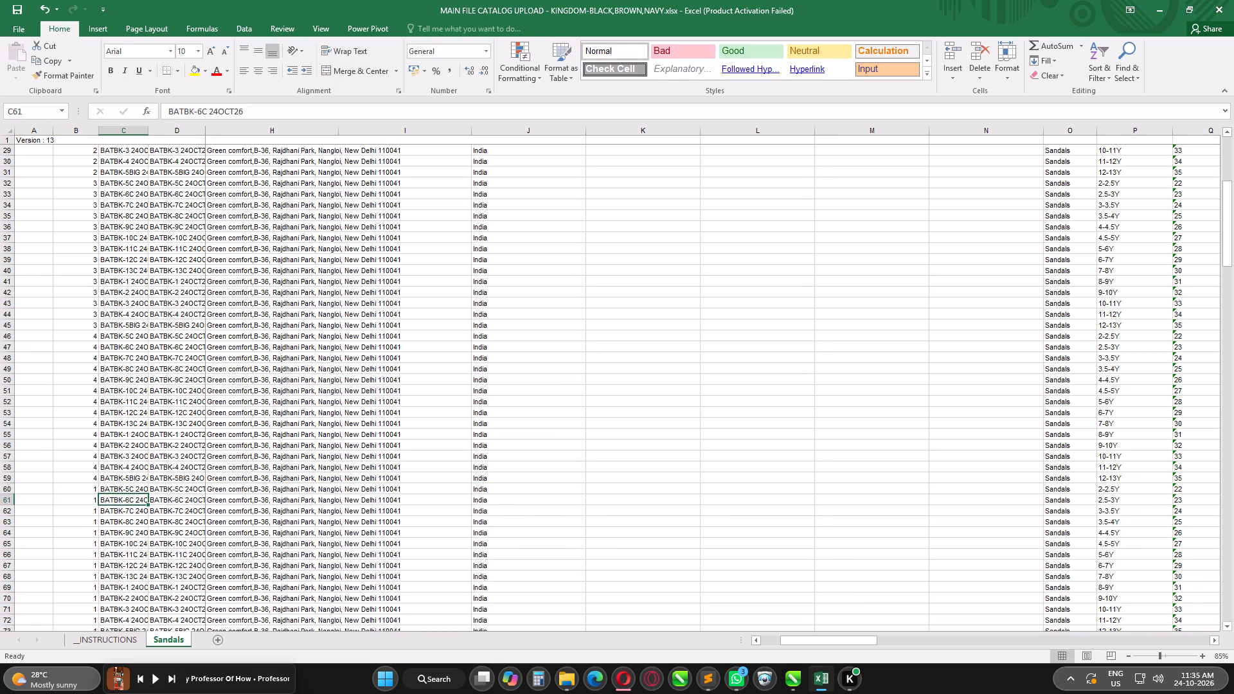
{"action": "key", "text": "F2"}
{"action": "key", "text": "4"}
{"action": "key", "text": "Return"}
{"action": "key", "text": "F2"}
{"action": "key", "text": "4"}
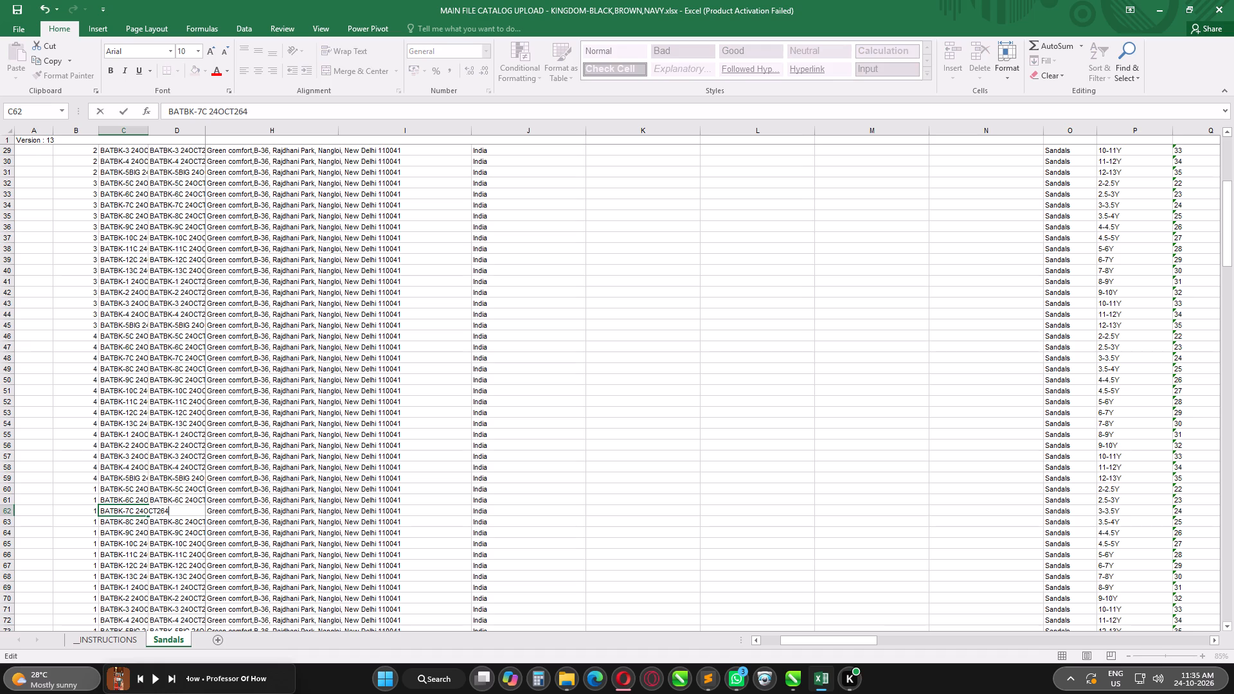
{"action": "key", "text": "Return"}
{"action": "key", "text": "F2"}
{"action": "key", "text": "4"}
{"action": "key", "text": "Return"}
{"action": "key", "text": "F2"}
{"action": "key", "text": "4"}
{"action": "key", "text": "Return"}
Append 4 to the vendorSkuCodes of sizes 10C to 13C in rows 65 to 68, making them end in 24OCT264.
{"action": "key", "text": "F2"}
{"action": "key", "text": "4"}
{"action": "key", "text": "Return"}
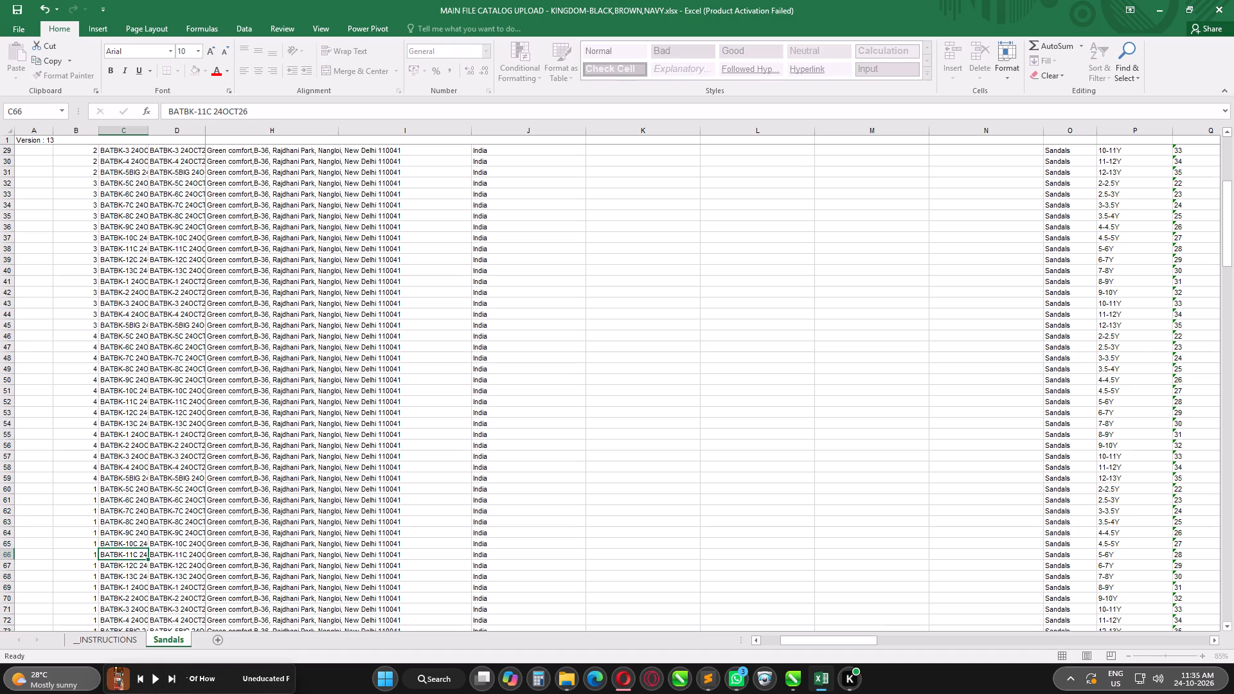
{"action": "key", "text": "F2"}
{"action": "key", "text": "4"}
{"action": "key", "text": "Return"}
{"action": "key", "text": "F2"}
{"action": "key", "text": "4"}
{"action": "key", "text": "Return"}
{"action": "key", "text": "F2"}
{"action": "key", "text": "4"}
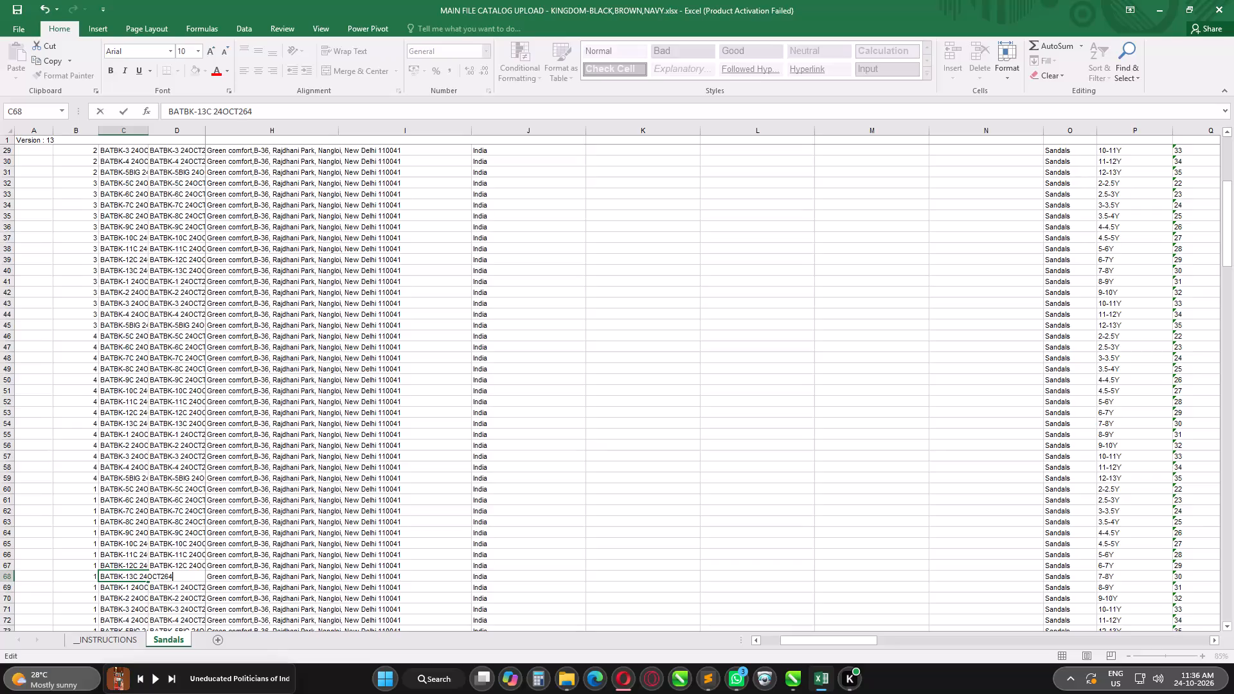
{"action": "key", "text": "Return"}
Append 4 to the vendorSkuCodes of sizes 1 and 2 in rows 69 and 70, making them end in 24OCT264.
{"action": "key", "text": "F2"}
{"action": "key", "text": "4"}
{"action": "key", "text": "Return"}
{"action": "key", "text": "F2"}
{"action": "key", "text": "4"}
{"action": "key", "text": "Return"}
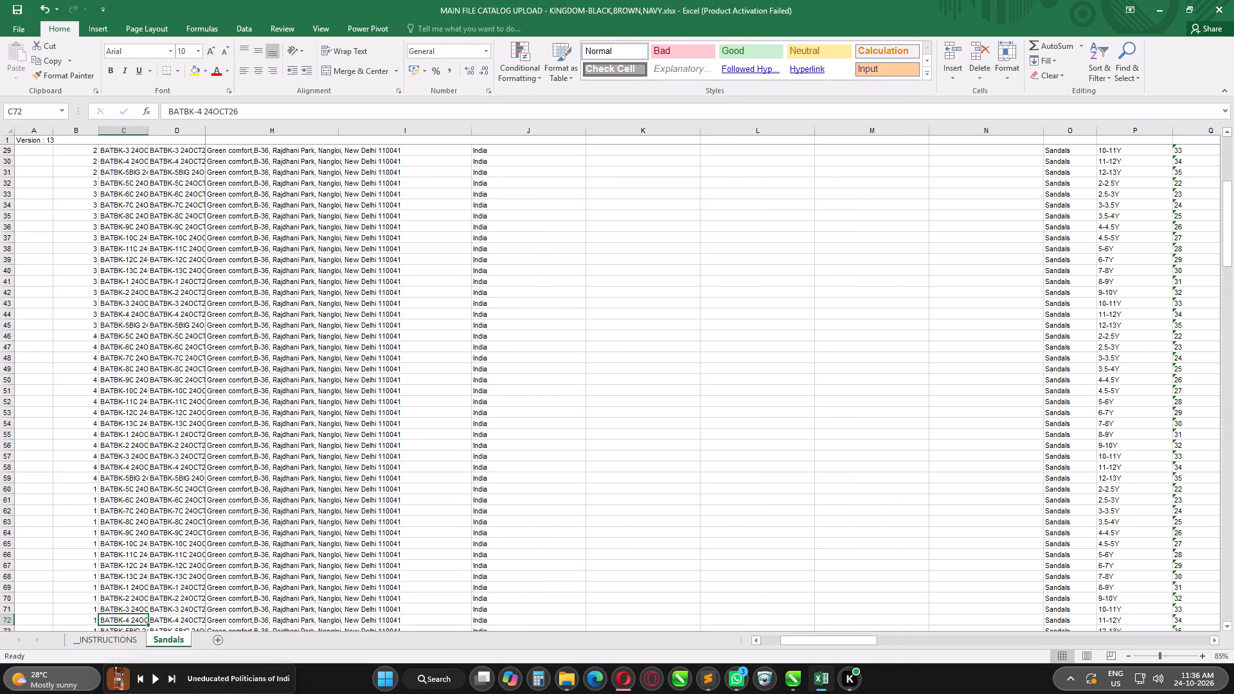
{"action": "key", "text": "F2"}
{"action": "key", "text": "4"}
{"action": "key", "text": "Return"}
{"action": "key", "text": "F2"}
{"action": "key", "text": "4"}
{"action": "key", "text": "Return"}
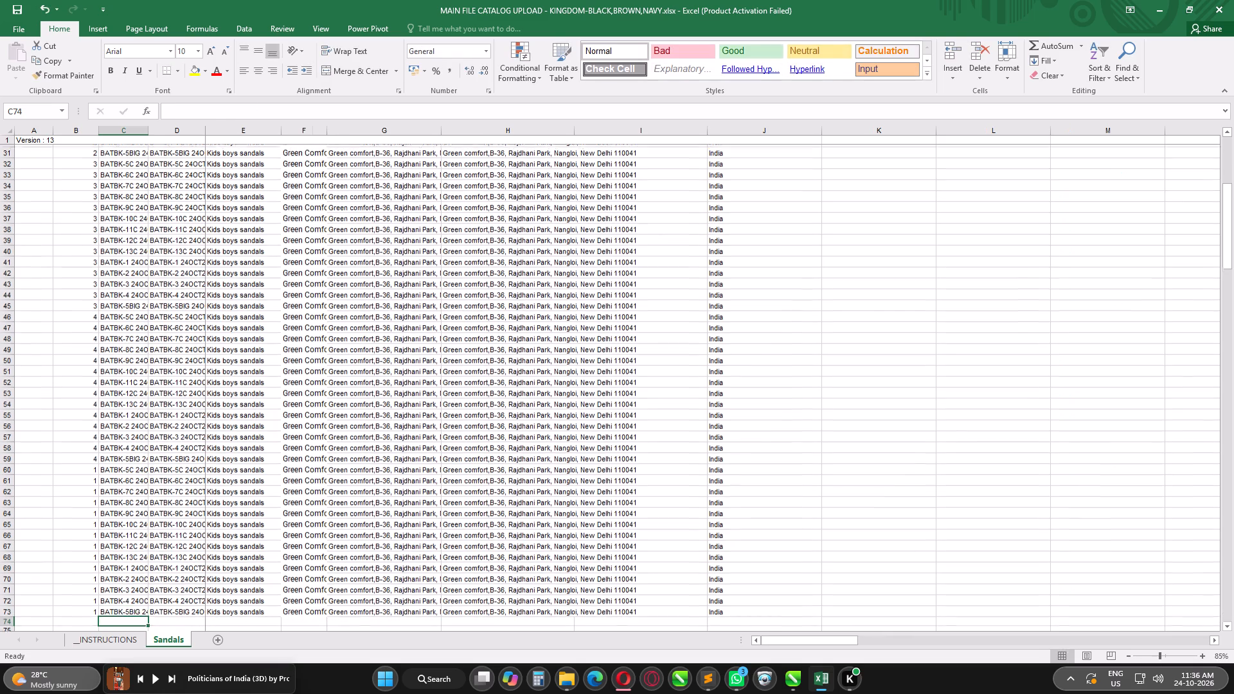
Check the vendorSkuCodes of the fifth style group in rows 60 to 73 for the ending 24OCT264.
{"action": "key", "text": "Up"}
{"action": "key", "text": "Up"}
{"action": "key", "text": "Up"}
{"action": "key", "text": "Up"}
{"action": "key", "text": "Up"}
{"action": "key", "text": "Up"}
{"action": "key", "text": "Up"}
{"action": "key", "text": "Up"}
{"action": "key", "text": "Up"}
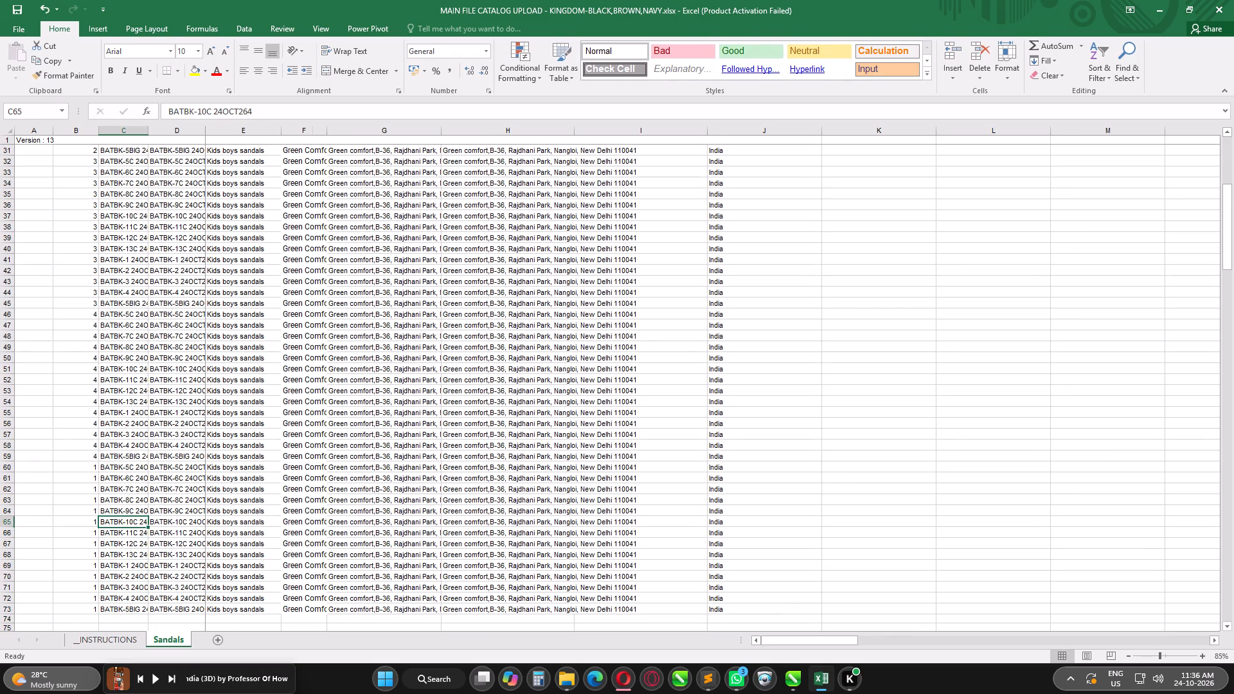
{"action": "key", "text": "Up"}
{"action": "key", "text": "Up"}
{"action": "key", "text": "Up"}
{"action": "key", "text": "Up"}
{"action": "key", "text": "Up"}
{"action": "key", "text": "Down"}
{"action": "key", "text": "Down"}
{"action": "key", "text": "Down"}
{"action": "key", "text": "Down"}
{"action": "key", "text": "Down"}
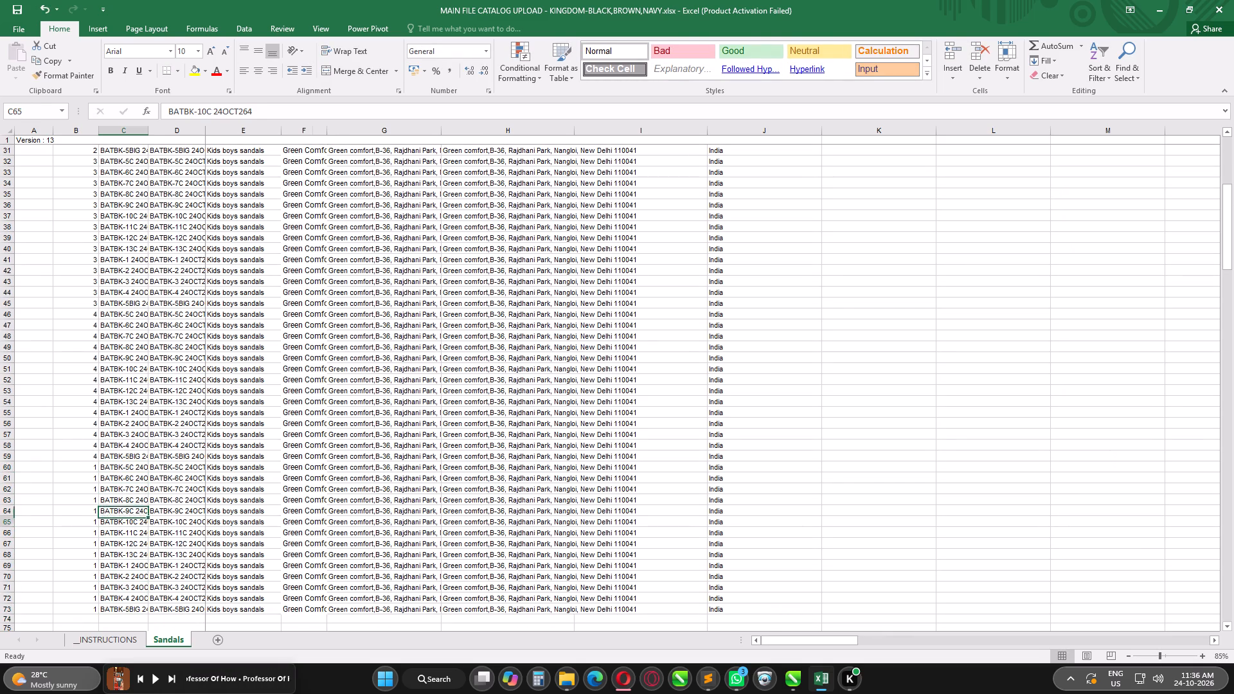
{"action": "key", "text": "Down"}
{"action": "key", "text": "Down"}
{"action": "key", "text": "Down"}
{"action": "key", "text": "Down"}
{"action": "key", "text": "Down"}
{"action": "key", "text": "Down"}
{"action": "key", "text": "Down"}
Copy the vendorSkuCodes of rows 60 to 73 into the vendorArticleNumber column of the same rows.
{"action": "key", "text": "Up"}
{"action": "key", "text": "Up"}
{"action": "key", "text": "Up"}
{"action": "key", "text": "Up"}
{"action": "key", "text": "Up"}
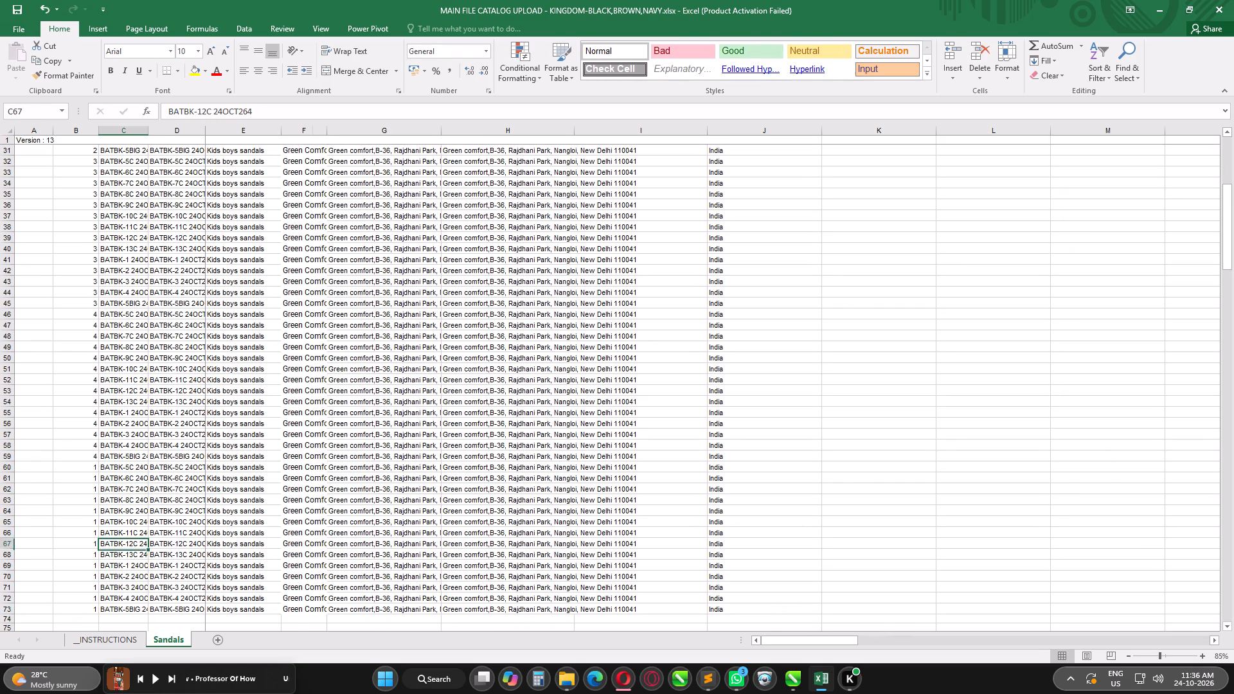
{"action": "key", "text": "Up"}
{"action": "key", "text": "Up"}
{"action": "key", "text": "Up"}
{"action": "key", "text": "Up"}
{"action": "key", "text": "Up"}
{"action": "key", "text": "Up"}
{"action": "key", "text": "Up"}
{"action": "key", "text": "ctrl+shift+Down"}
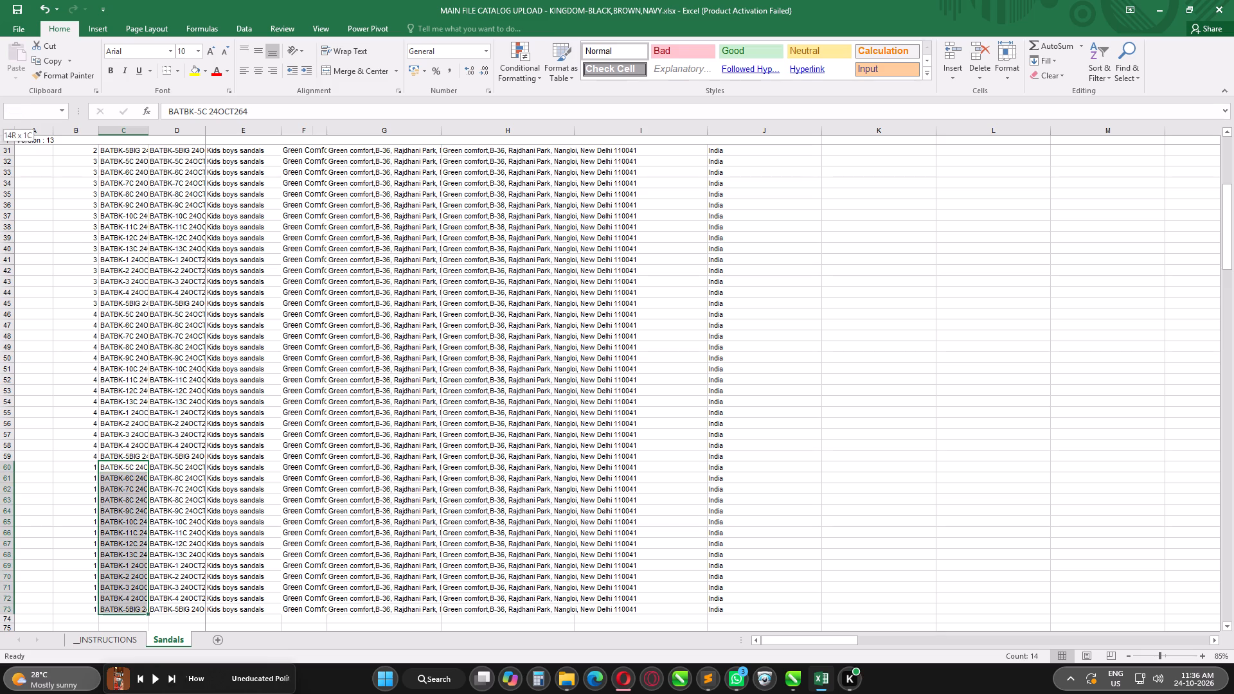
{"action": "key", "text": "ctrl+c"}
{"action": "key", "text": "Right"}
{"action": "key", "text": "ctrl+v"}
Paste the same 24OCT264 codes over the codes in column X, rows 60 to 73.
{"action": "key", "text": "Right"}
{"action": "key", "text": "Right"}
{"action": "key", "text": "Right"}
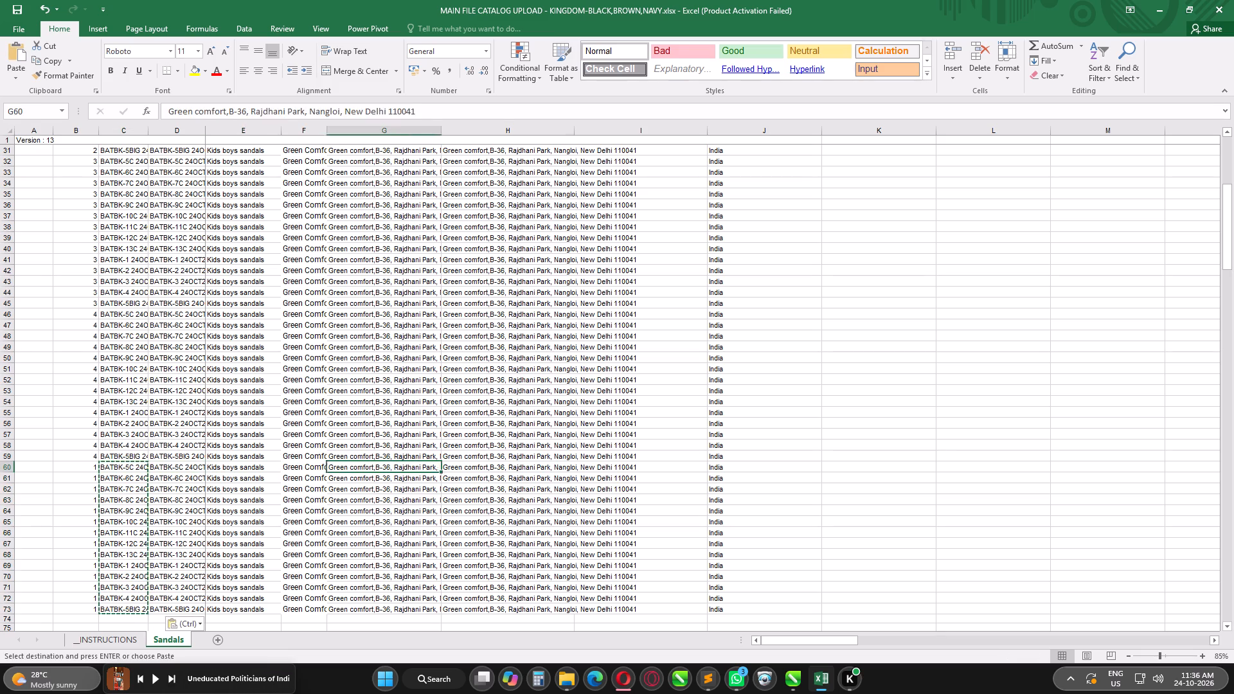
{"action": "key", "text": "Right"}
{"action": "key", "text": "Right"}
{"action": "key", "text": "Right"}
{"action": "key", "text": "Right"}
{"action": "key", "text": "Right"}
{"action": "key", "text": "Right"}
{"action": "key", "text": "Right"}
{"action": "key", "text": "Right"}
{"action": "key", "text": "Right"}
{"action": "key", "text": "Right"}
{"action": "key", "text": "Right"}
{"action": "key", "text": "Right"}
{"action": "key", "text": "Right"}
{"action": "key", "text": "Right"}
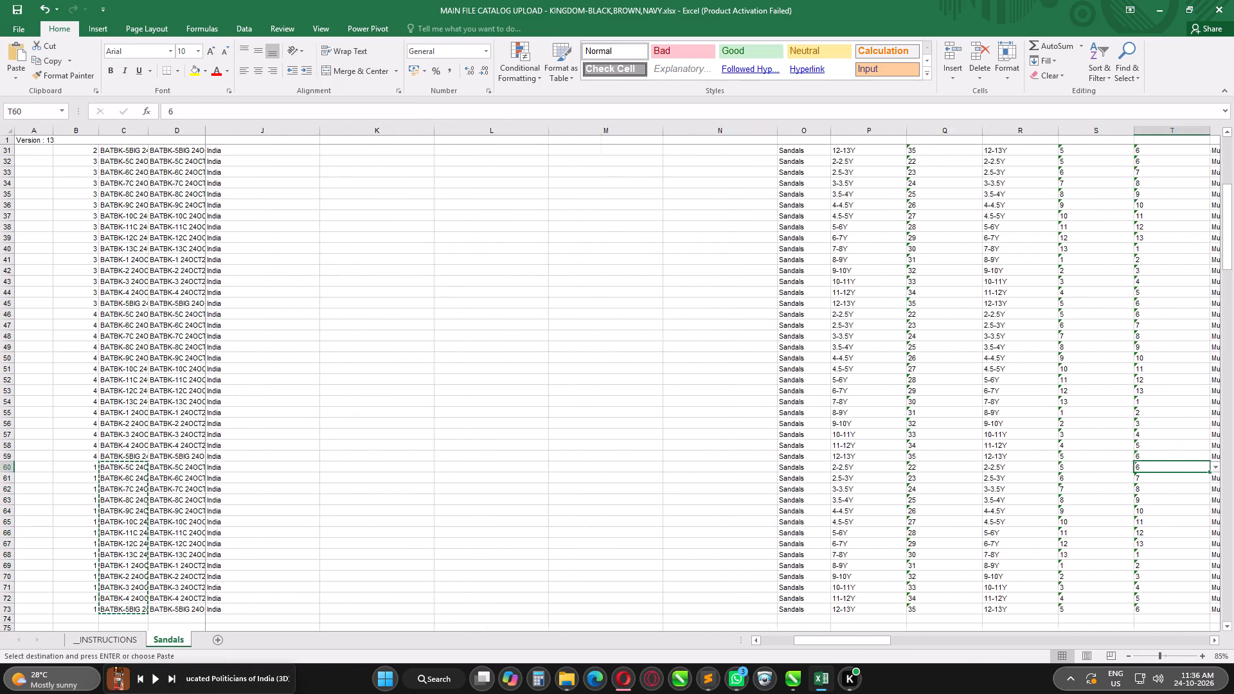
{"action": "key", "text": "Right"}
{"action": "key", "text": "Right"}
{"action": "key", "text": "Right"}
{"action": "key", "text": "ctrl+v"}
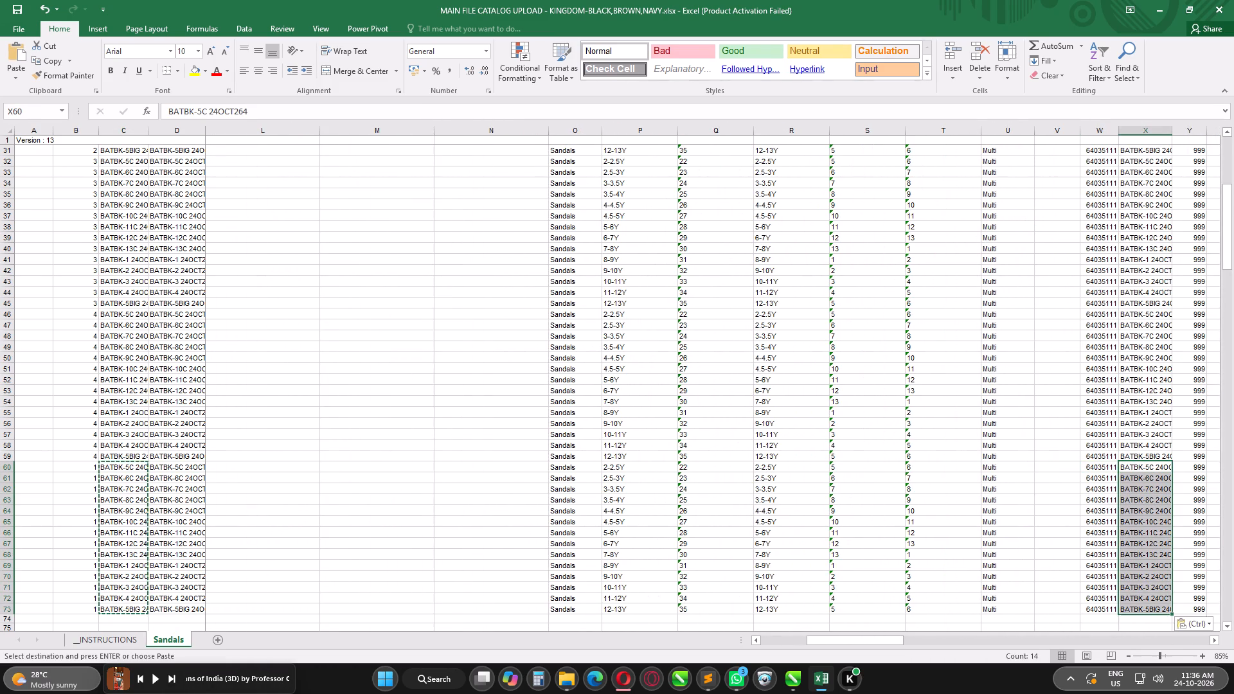
Set the styleGroupId to 5 for all rows from 60 to 73 and save the workbook.
{"action": "key", "text": "ctrl+Left"}
{"action": "key", "text": "ctrl+Left"}
{"action": "key", "text": "ctrl+Left"}
{"action": "key", "text": "ctrl+Left"}
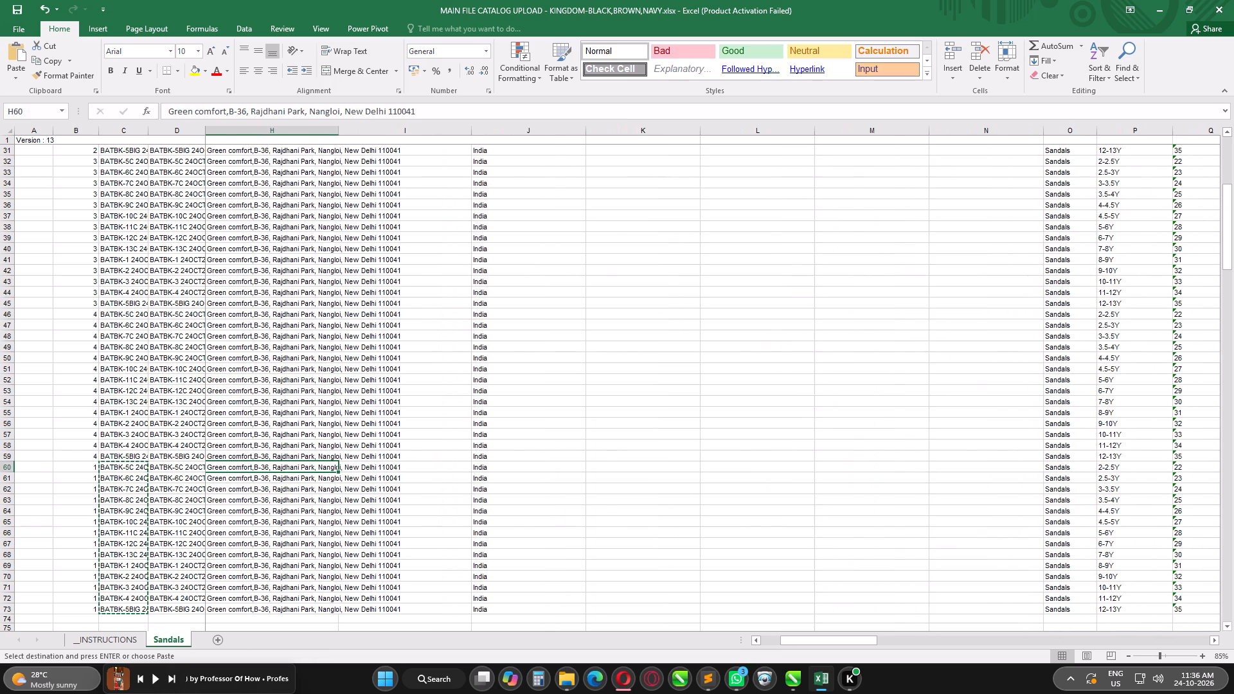
{"action": "key", "text": "ctrl+Left"}
{"action": "key", "text": "ctrl+Left"}
{"action": "key", "text": "Right"}
{"action": "key", "text": "5"}
{"action": "key", "text": "Return"}
{"action": "key", "text": "Up"}
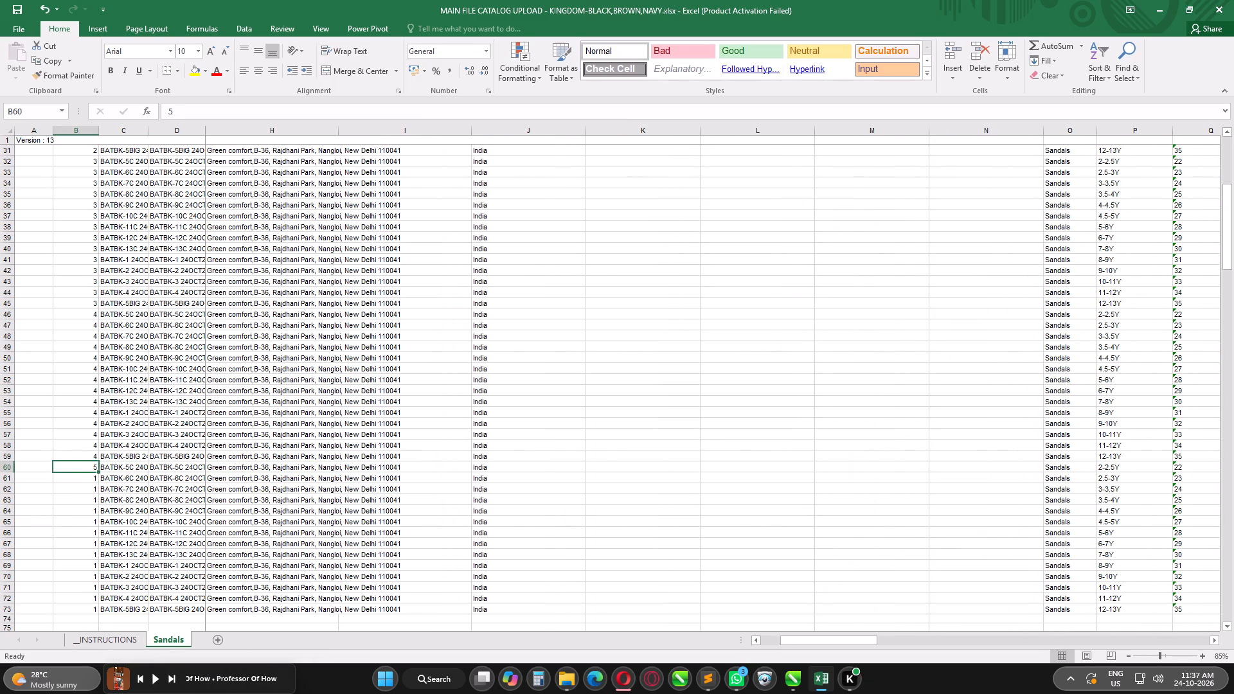
{"action": "key", "text": "ctrl+c"}
{"action": "key", "text": "ctrl+shift+Down"}
{"action": "key", "text": "ctrl+v"}
{"action": "key", "text": "ctrl+s"}
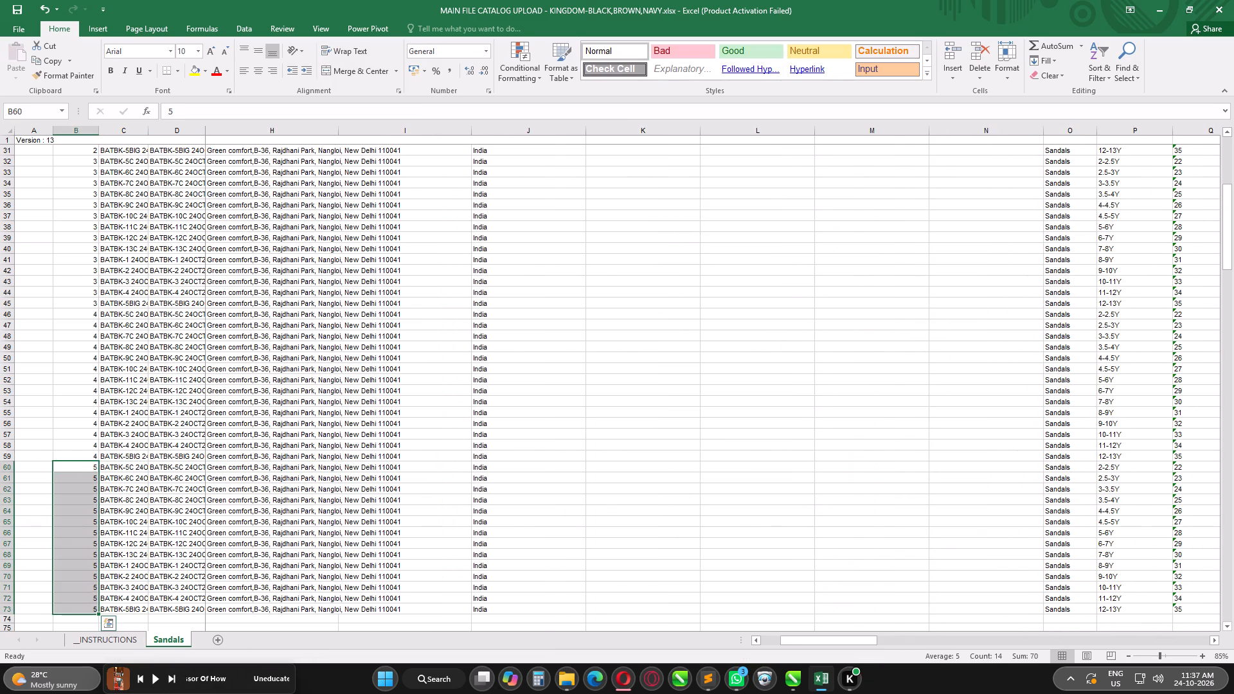
{"action": "scroll", "coordinate": [251, 497], "scroll_direction": "up", "scroll_amount": 20}
{"action": "scroll", "coordinate": [251, 497], "scroll_direction": "up", "scroll_amount": 1}
{"action": "left_click", "coordinate": [256, 276]}
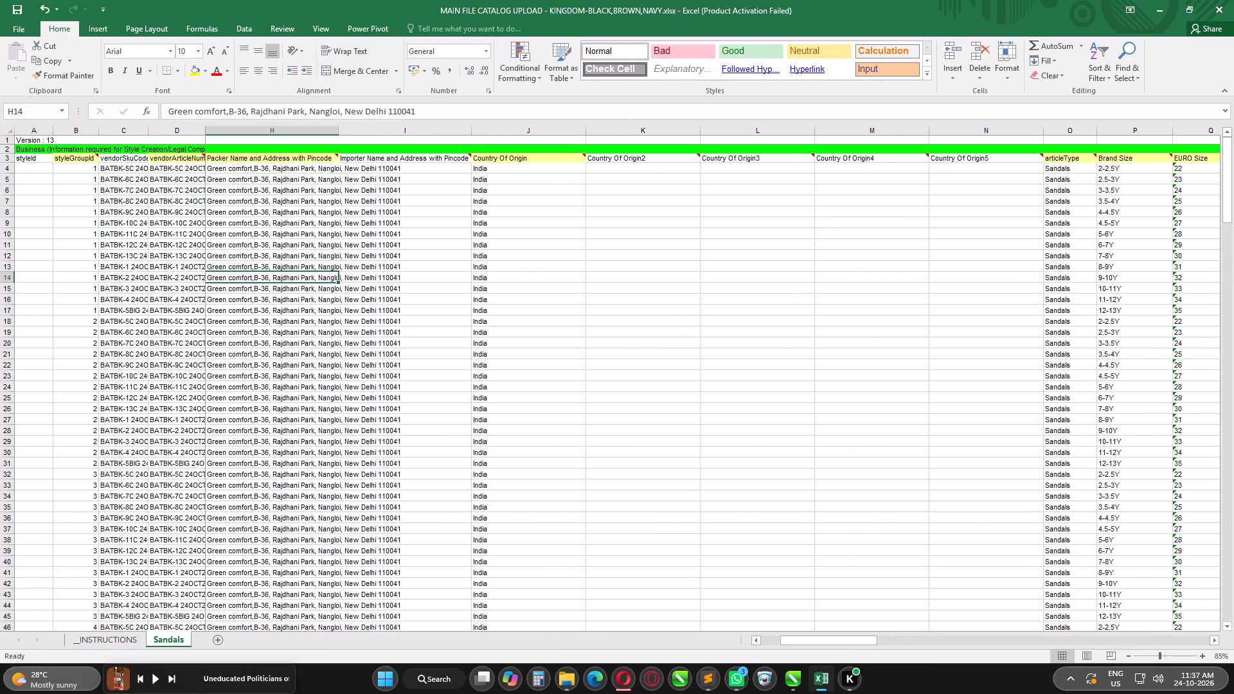
{"action": "key", "text": "ctrl+s"}
Look through the remaining catalog columns and examine the options allowed for Personalization.
{"action": "left_click_drag", "start_coordinate": [816, 645], "coordinate": [863, 643]}
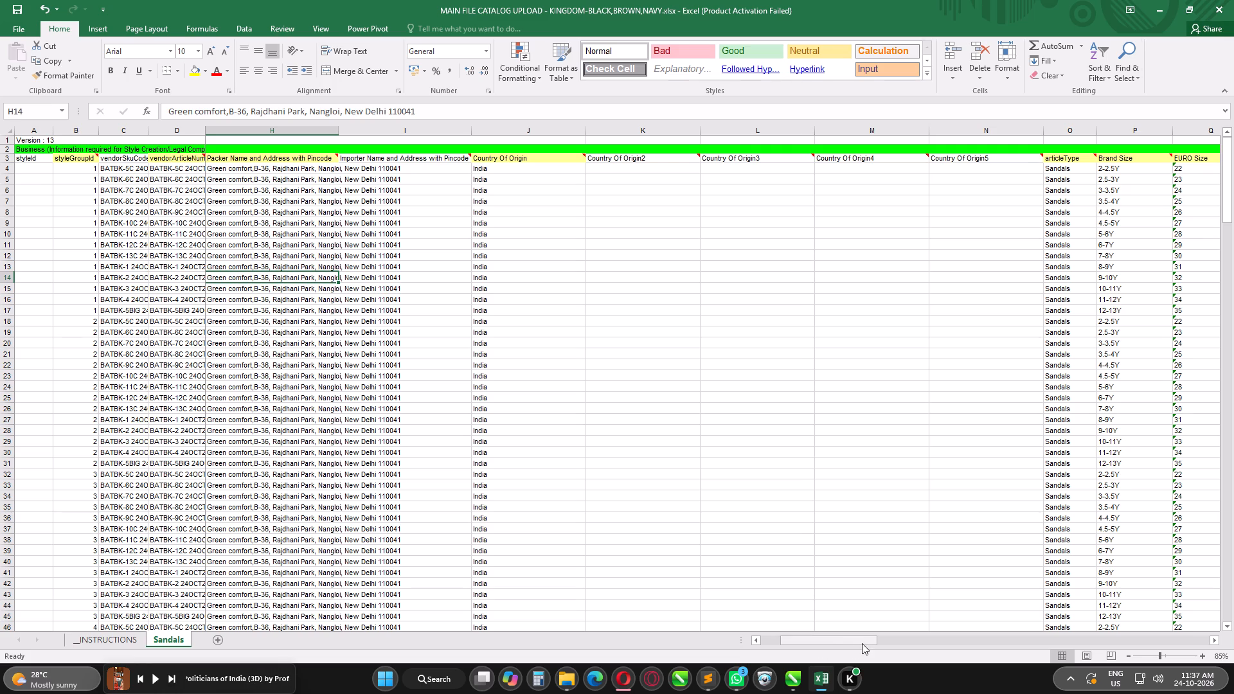
{"action": "left_click_drag", "start_coordinate": [841, 639], "coordinate": [974, 631]}
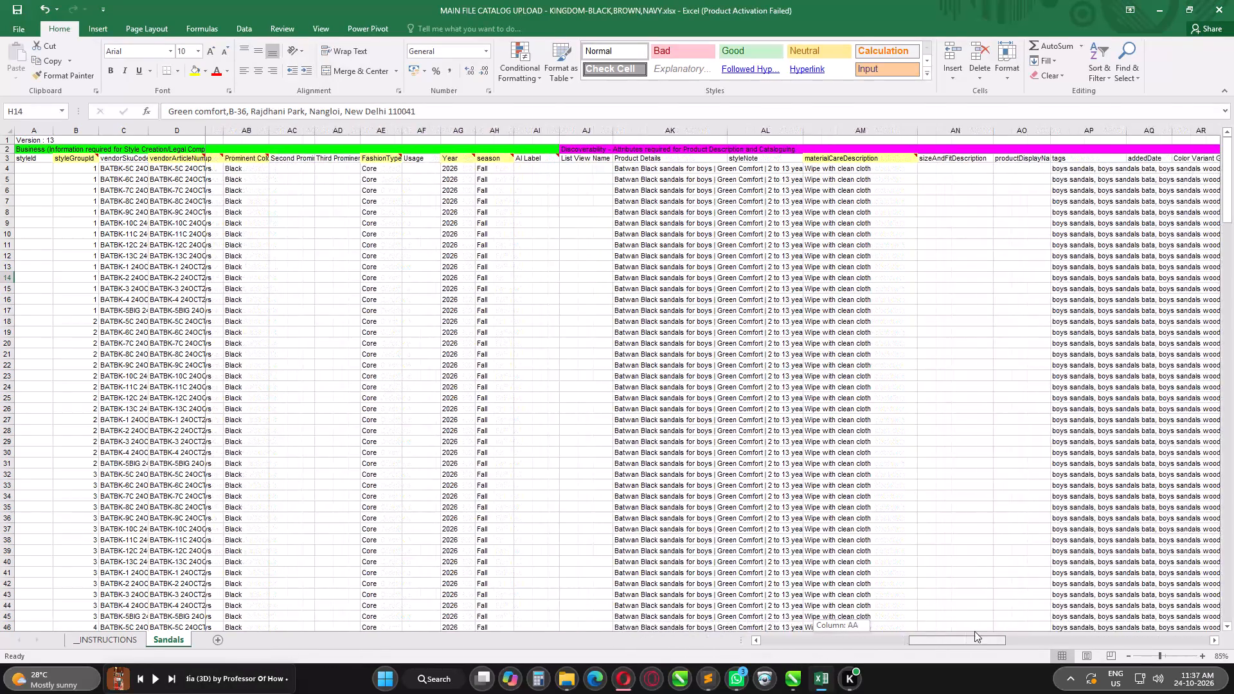
{"action": "left_click_drag", "start_coordinate": [974, 631], "coordinate": [1054, 626]}
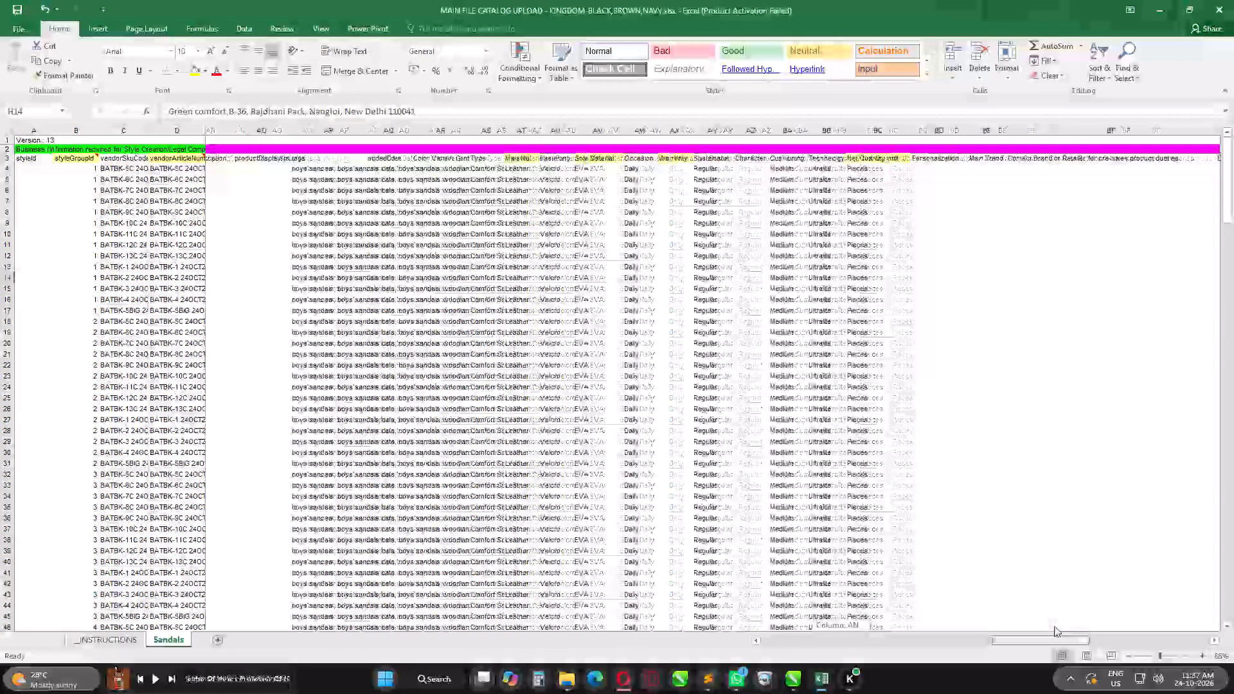
{"action": "left_click_drag", "start_coordinate": [1054, 626], "coordinate": [1061, 624]}
{"action": "left_click", "coordinate": [852, 177]}
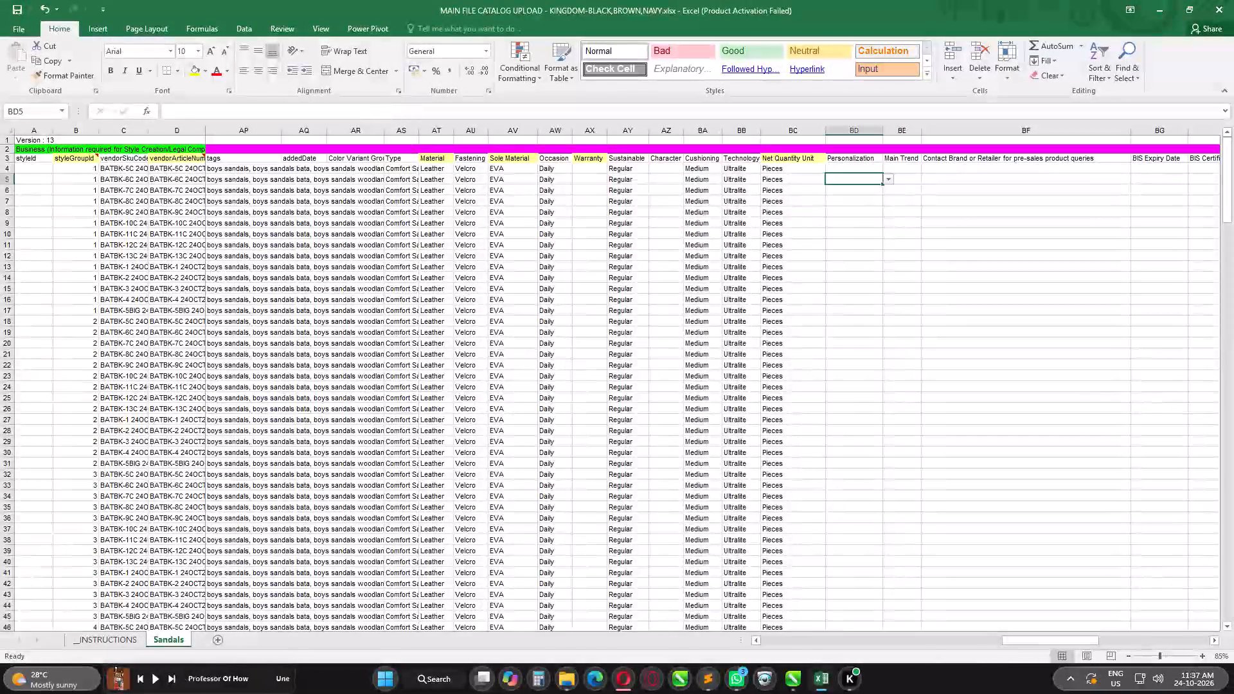
{"action": "left_click", "coordinate": [877, 169]}
{"action": "left_click", "coordinate": [887, 170]}
{"action": "left_click", "coordinate": [890, 166]}
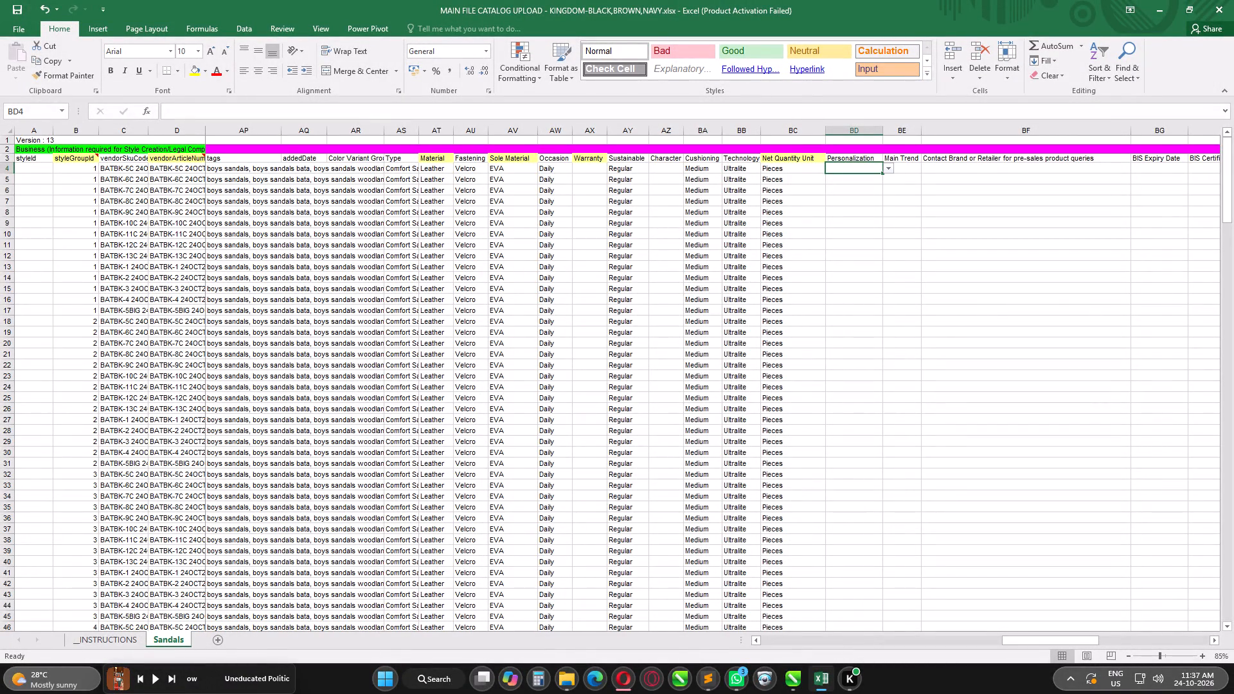
{"action": "left_click", "coordinate": [866, 190]}
{"action": "left_click", "coordinate": [890, 186]}
{"action": "scroll", "coordinate": [858, 453], "scroll_direction": "down", "scroll_amount": 11}
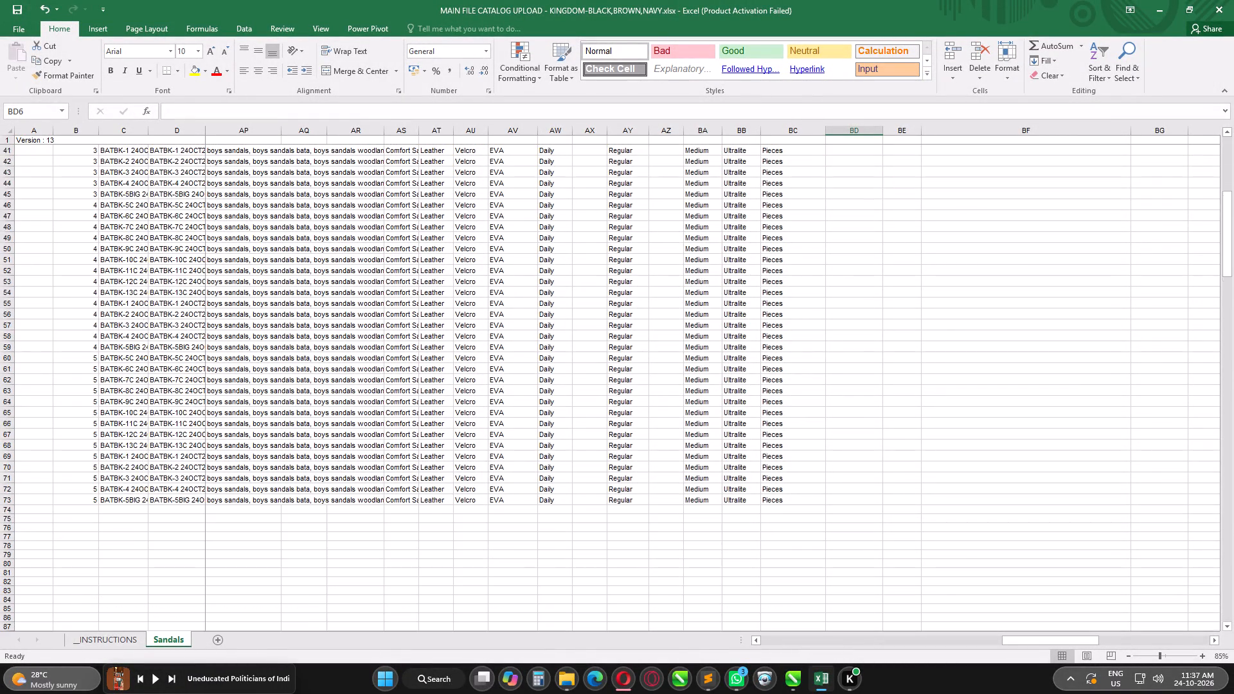
{"action": "scroll", "coordinate": [855, 457], "scroll_direction": "down", "scroll_amount": 5}
{"action": "left_click", "coordinate": [848, 413]}
{"action": "left_click", "coordinate": [890, 410]}
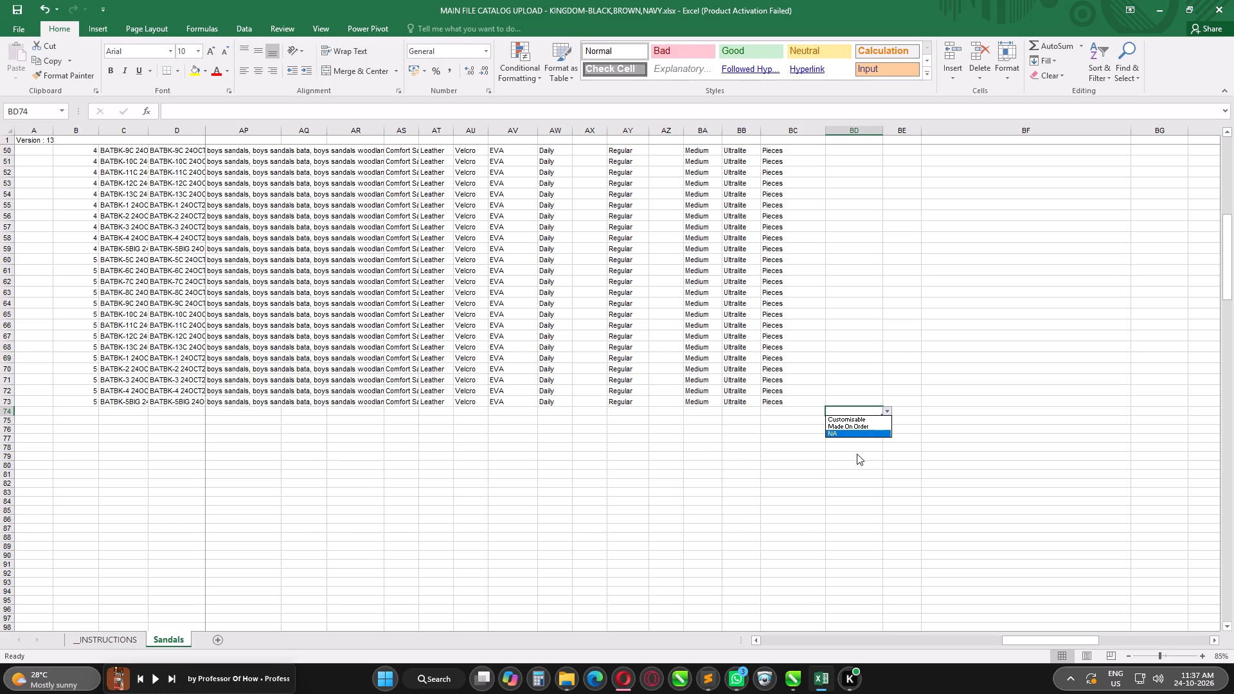
{"action": "left_click", "coordinate": [1013, 438]}
Examine the options allowed in the Main Trend column.
{"action": "scroll", "coordinate": [934, 436], "scroll_direction": "up", "scroll_amount": 2}
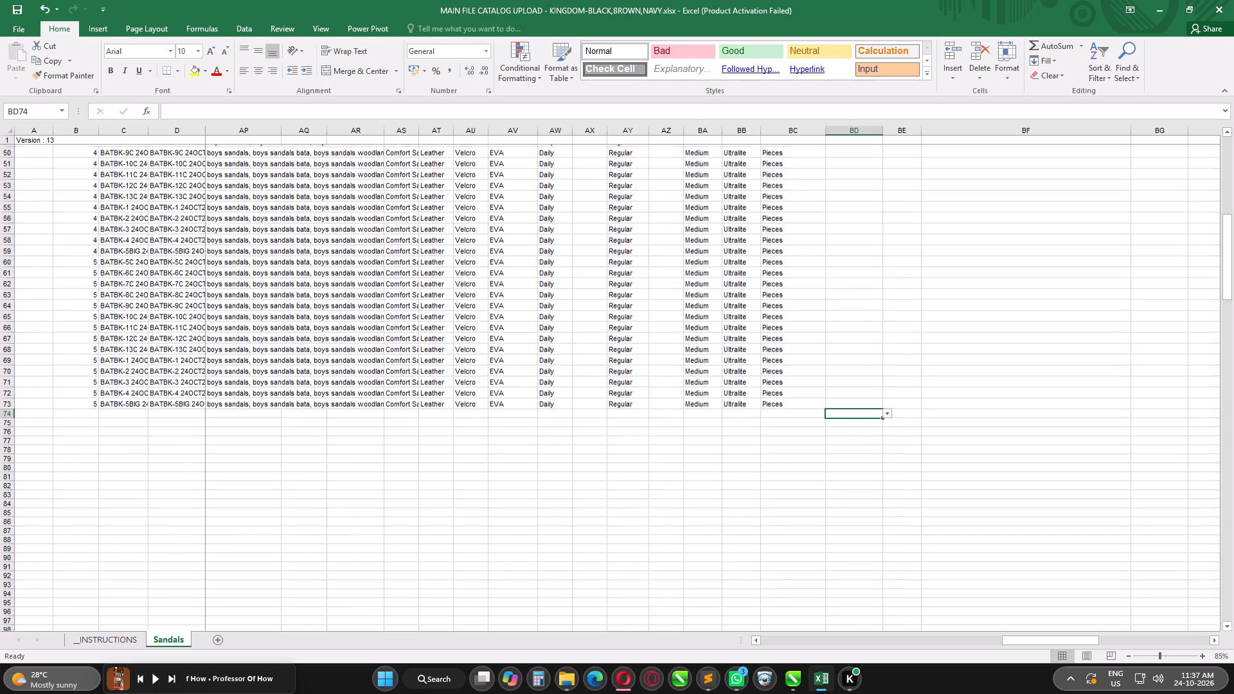
{"action": "scroll", "coordinate": [934, 436], "scroll_direction": "up", "scroll_amount": 19}
{"action": "scroll", "coordinate": [925, 402], "scroll_direction": "down", "scroll_amount": 9}
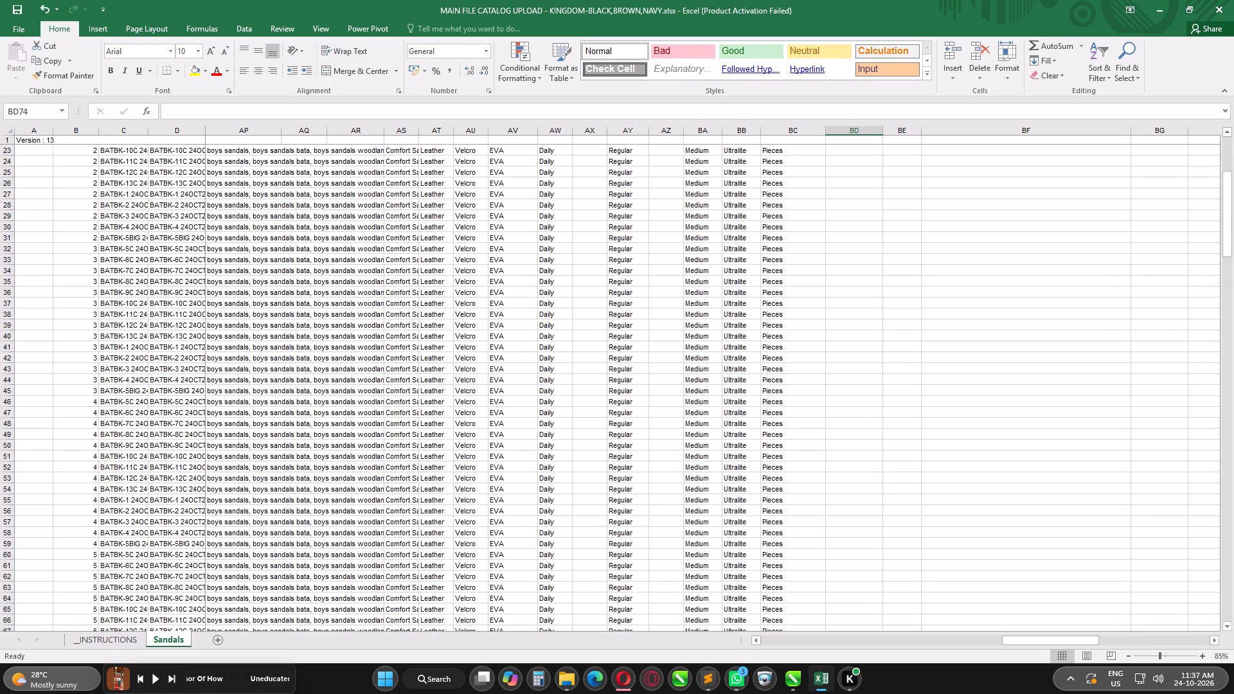
{"action": "scroll", "coordinate": [896, 494], "scroll_direction": "down", "scroll_amount": 3}
{"action": "left_click", "coordinate": [904, 557]}
{"action": "left_click", "coordinate": [925, 559]}
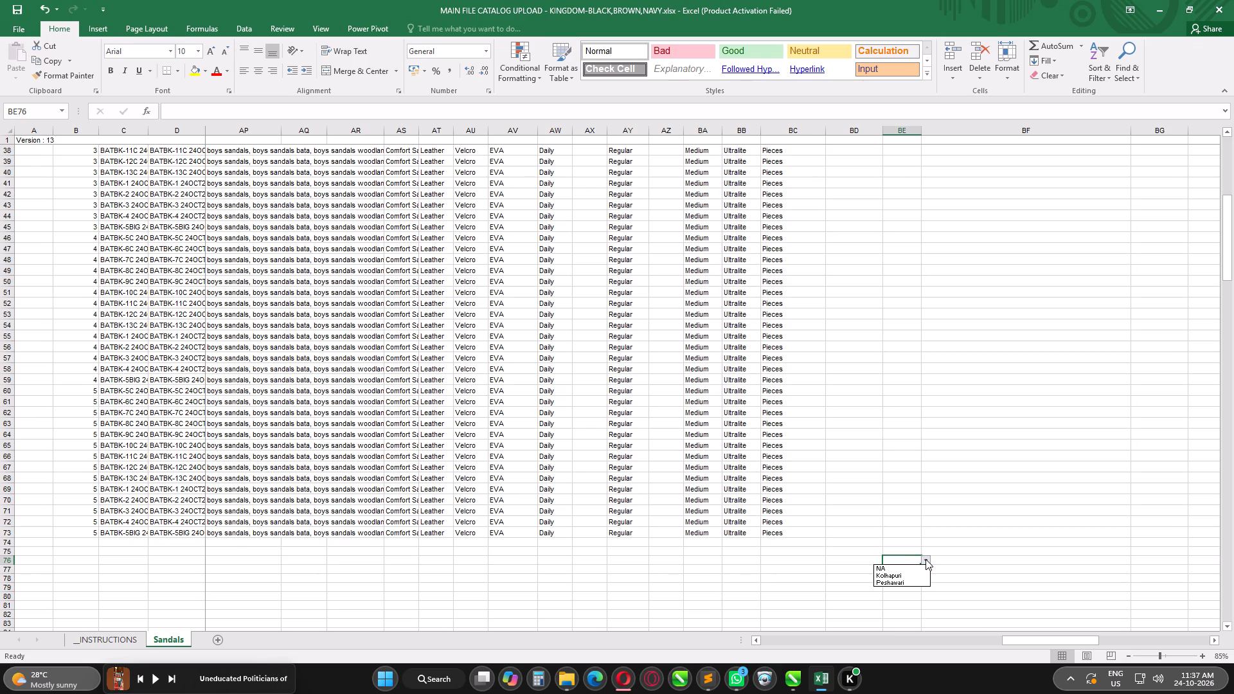
{"action": "left_click", "coordinate": [1002, 529]}
{"action": "scroll", "coordinate": [911, 499], "scroll_direction": "up", "scroll_amount": 20}
{"action": "scroll", "coordinate": [911, 499], "scroll_direction": "up", "scroll_amount": 1}
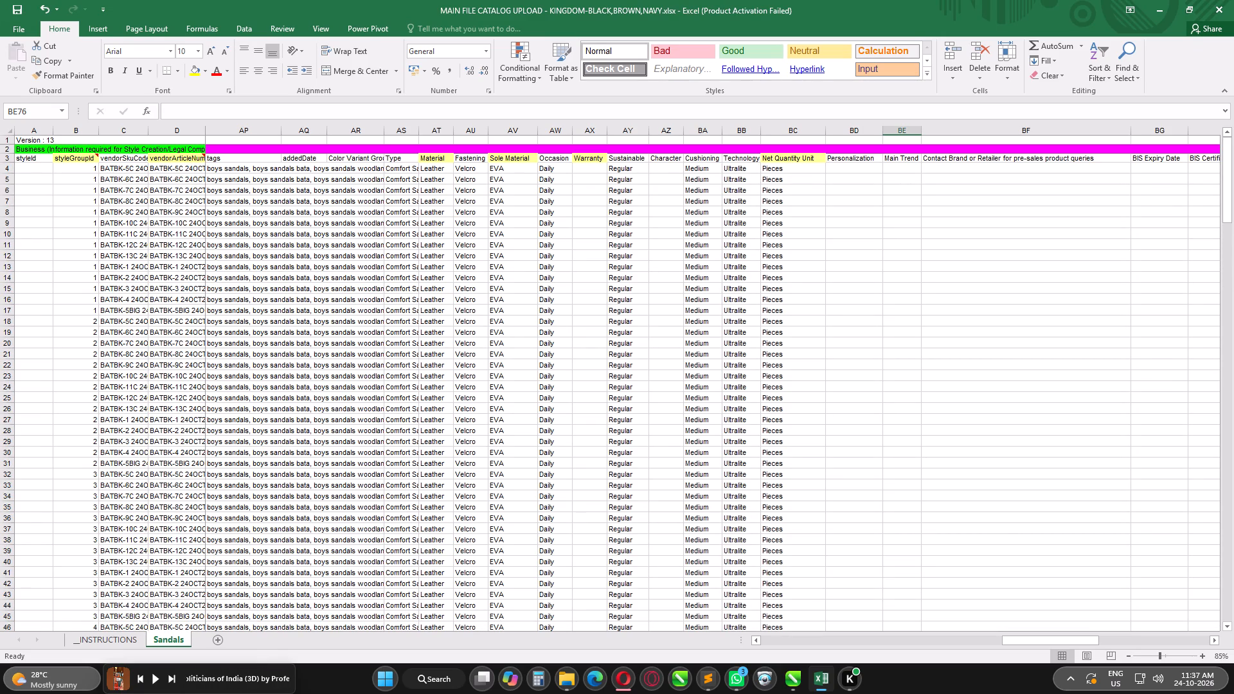
Examine the options allowed in the Warranty column.
{"action": "left_click", "coordinate": [661, 165]}
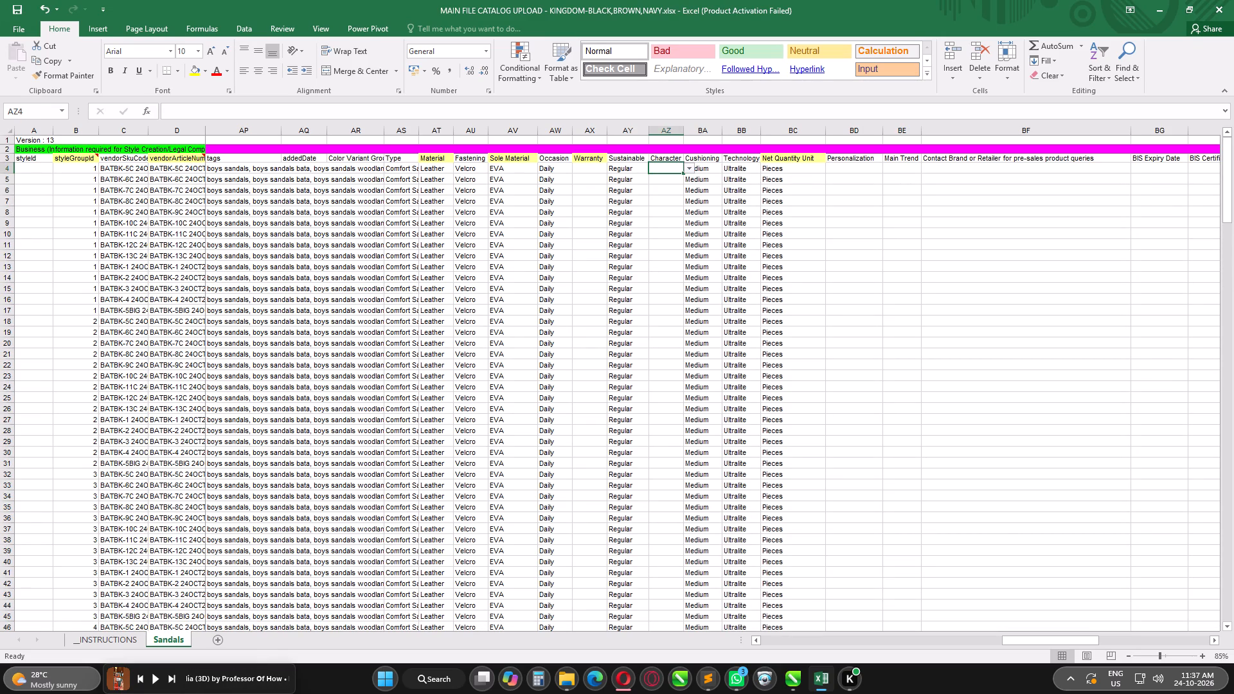
{"action": "key", "text": "Left"}
{"action": "key", "text": "Left"}
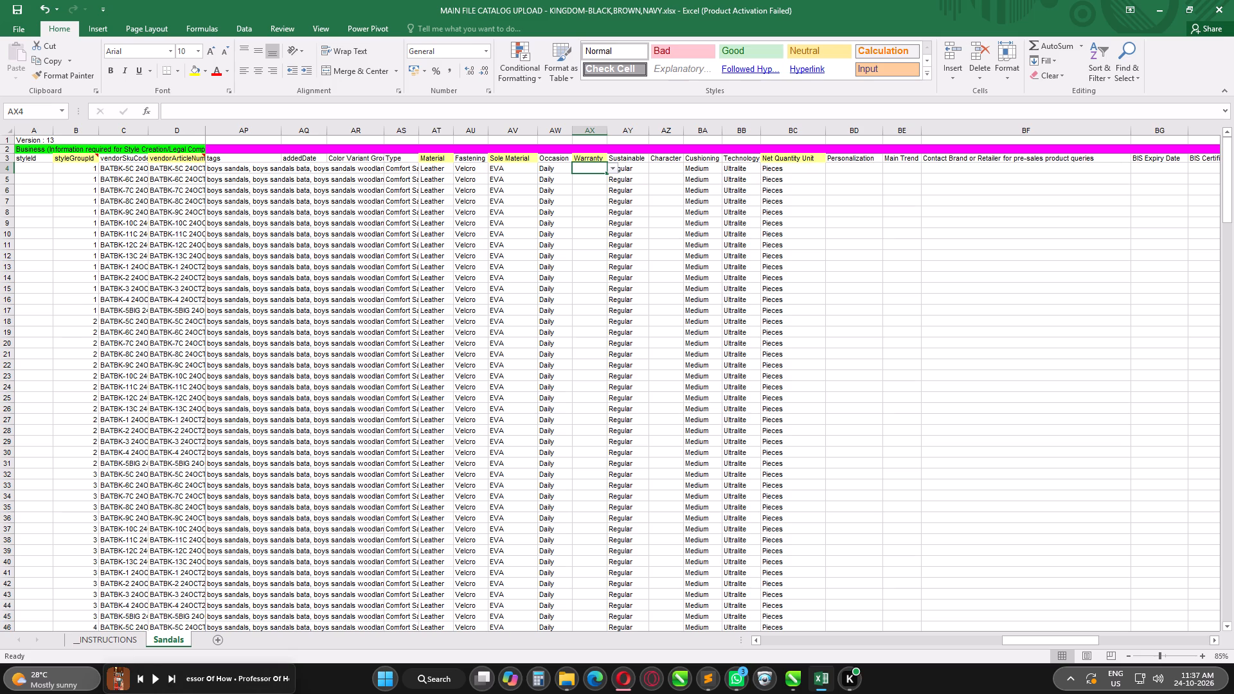
{"action": "scroll", "coordinate": [610, 410], "scroll_direction": "down", "scroll_amount": 13}
{"action": "left_click", "coordinate": [601, 408]}
{"action": "left_click", "coordinate": [612, 414]}
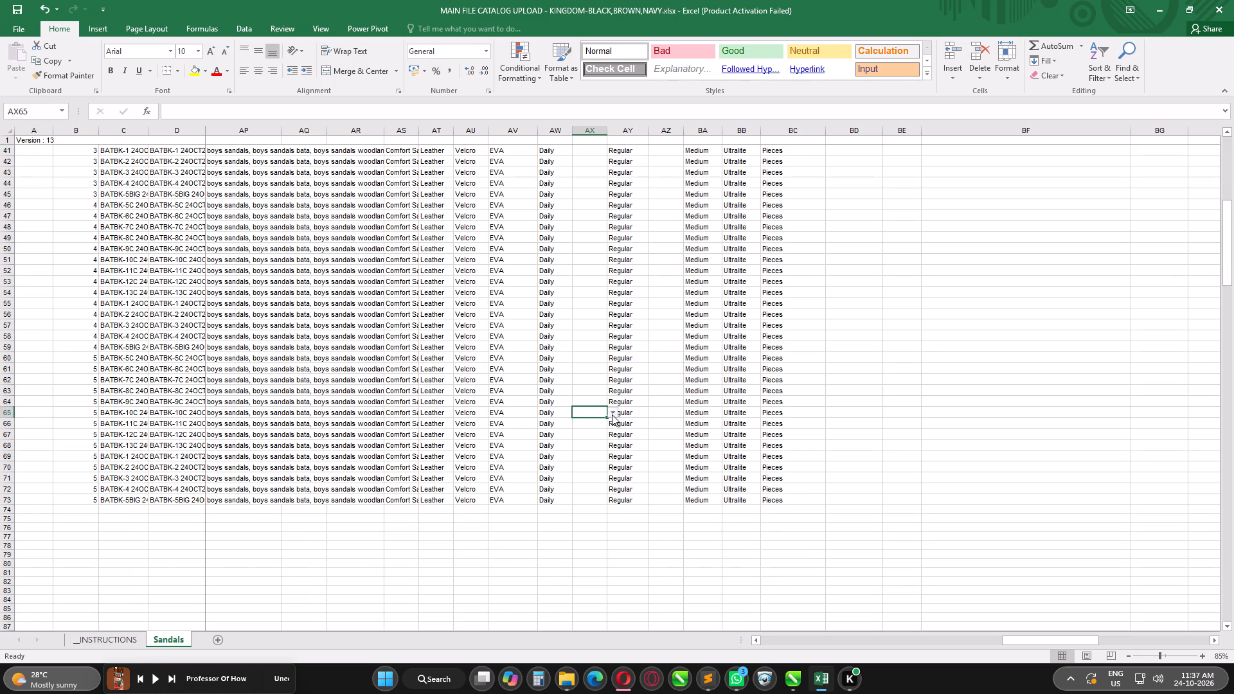
{"action": "left_click", "coordinate": [581, 526]}
{"action": "left_click", "coordinate": [609, 528]}
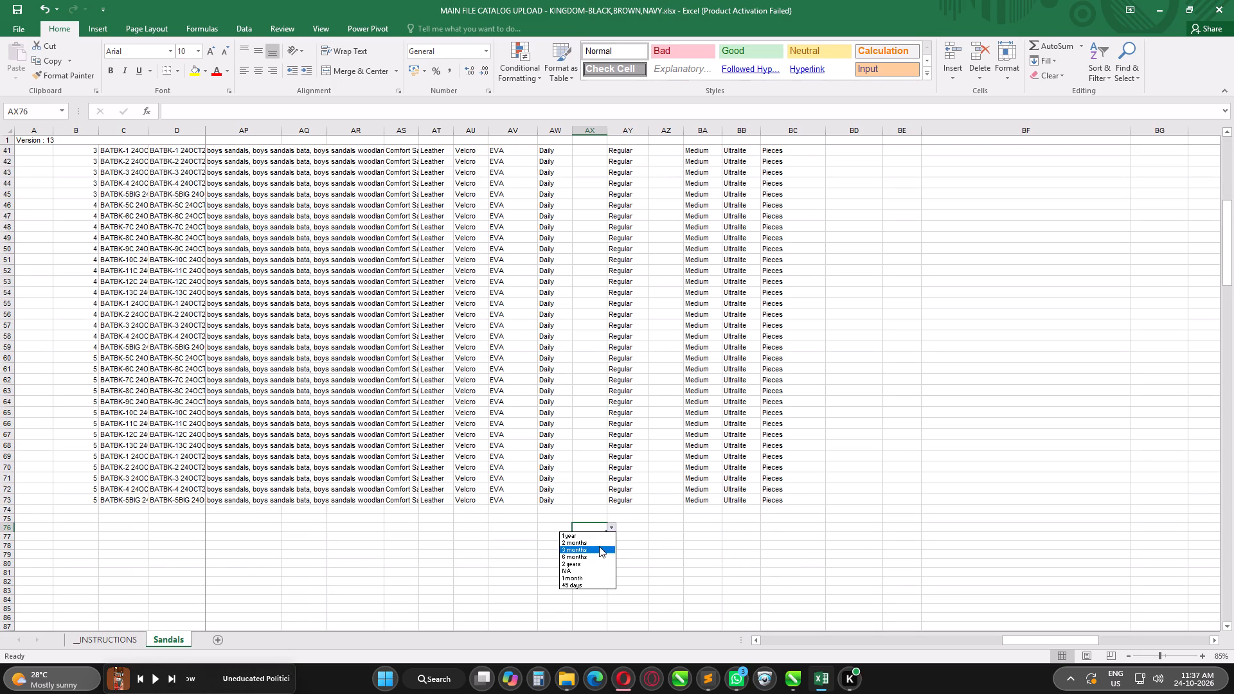
{"action": "left_click", "coordinate": [650, 528]}
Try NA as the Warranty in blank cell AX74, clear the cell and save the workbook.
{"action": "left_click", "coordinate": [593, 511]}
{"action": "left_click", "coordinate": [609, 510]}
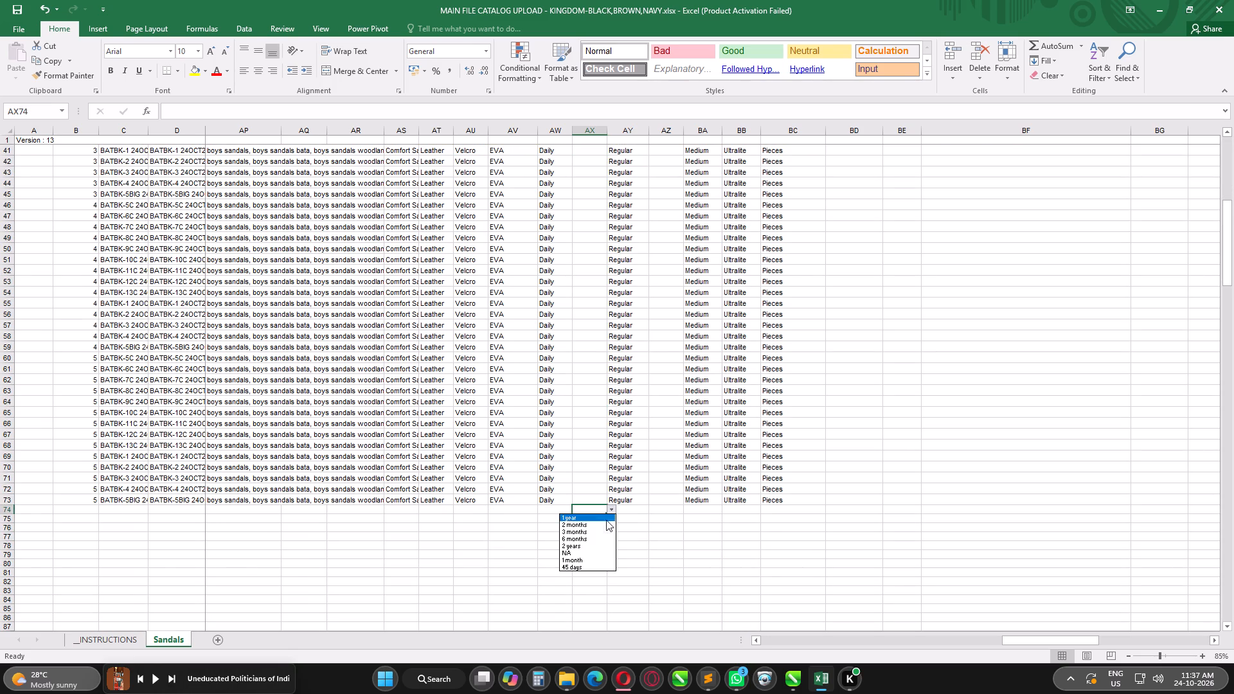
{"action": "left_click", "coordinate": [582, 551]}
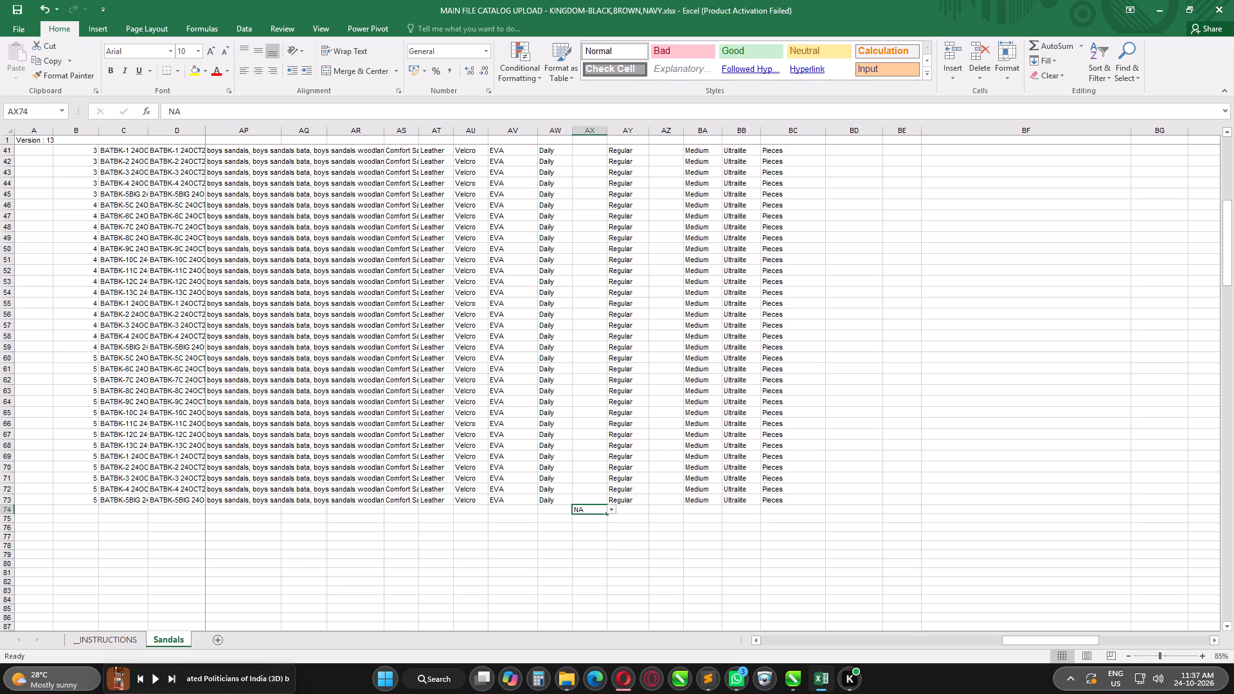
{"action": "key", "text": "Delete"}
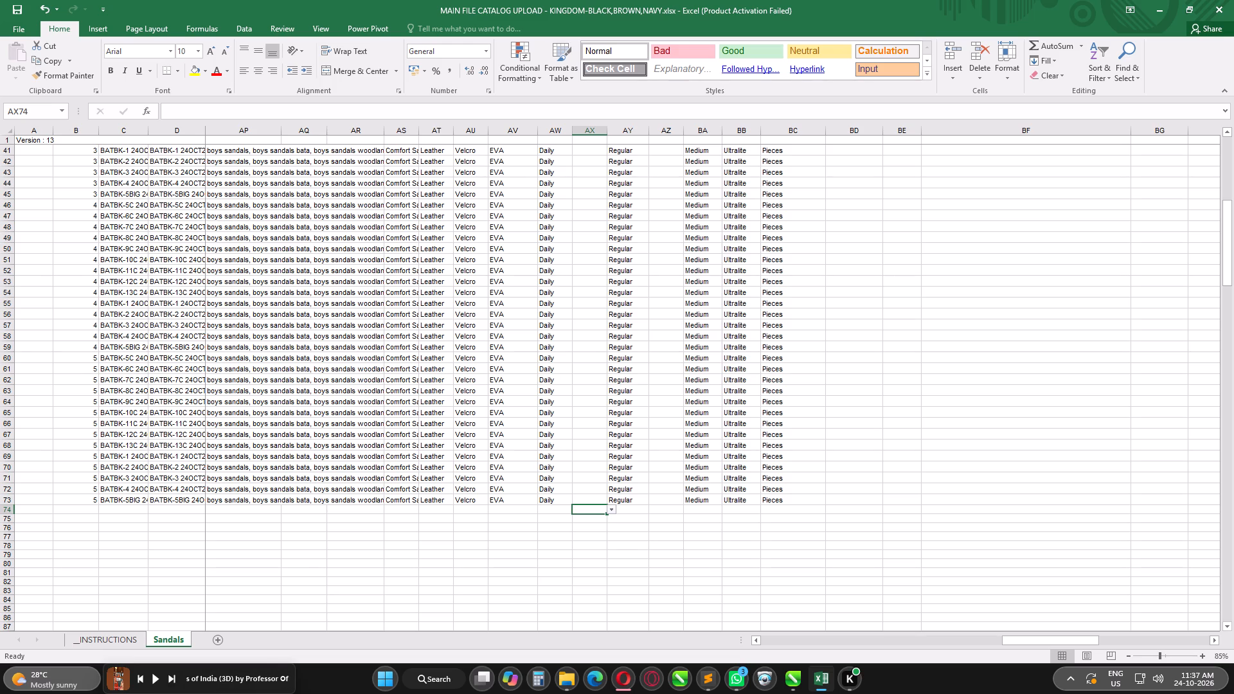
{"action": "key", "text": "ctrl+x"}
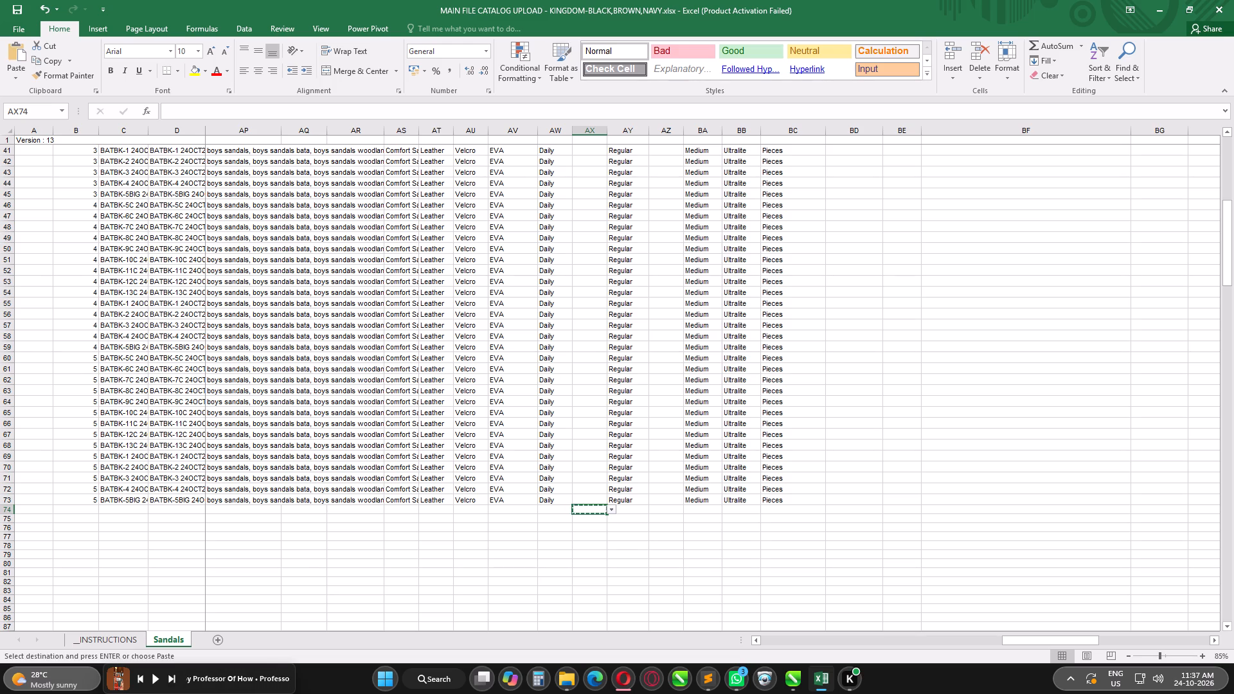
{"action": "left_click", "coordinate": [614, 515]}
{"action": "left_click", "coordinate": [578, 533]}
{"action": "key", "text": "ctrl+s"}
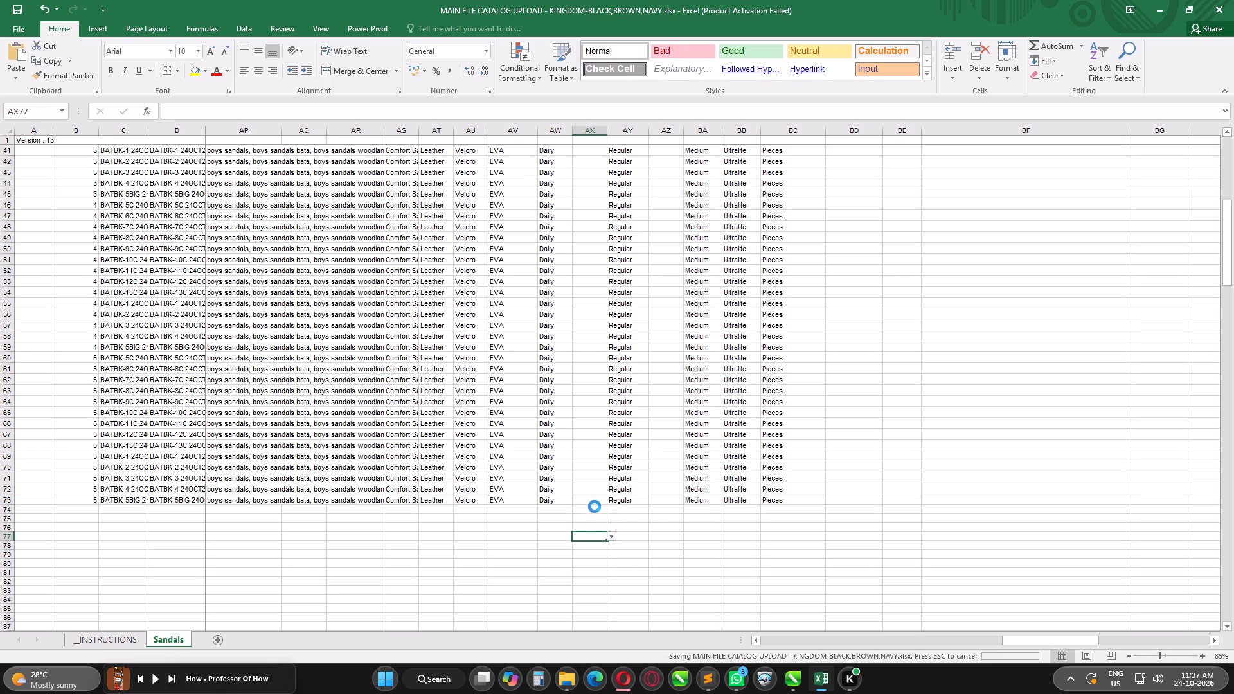
Set Warranty to NA in cell AX74 and copy it up through every product row from AX4 to AX73.
{"action": "left_click", "coordinate": [593, 512]}
{"action": "left_click", "coordinate": [614, 514]}
{"action": "left_click", "coordinate": [602, 512]}
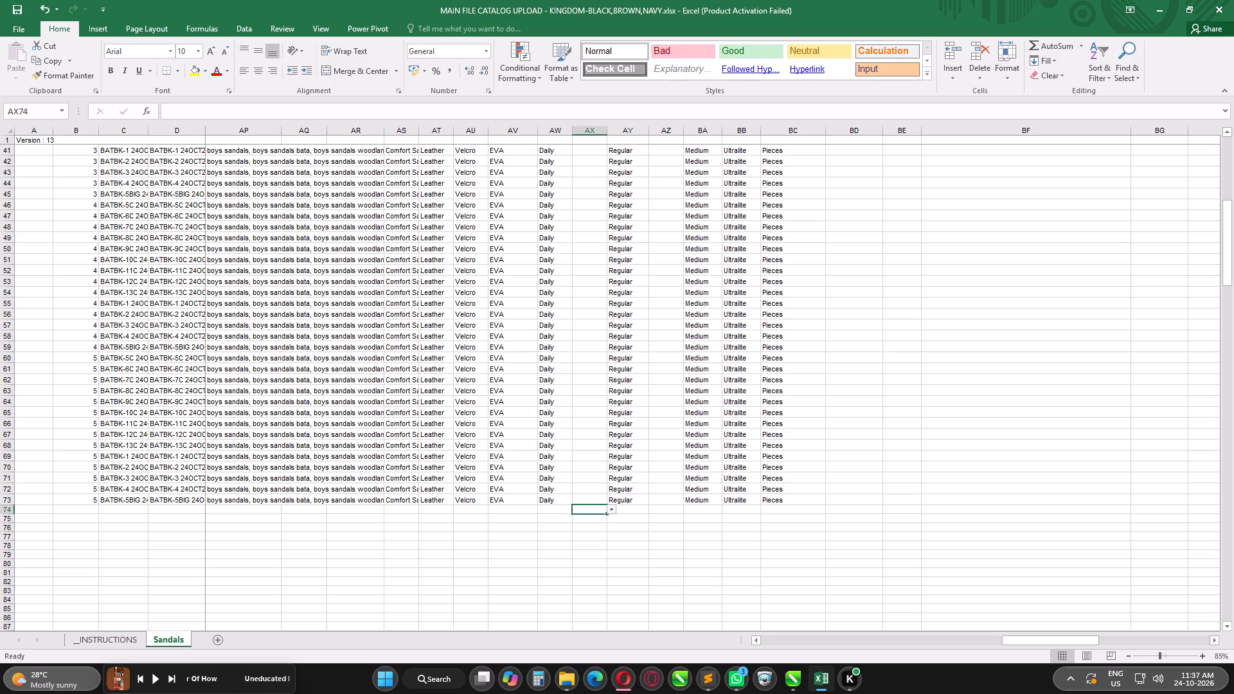
{"action": "left_click", "coordinate": [609, 510]}
{"action": "left_click", "coordinate": [585, 553]}
{"action": "key", "text": "ctrl+c"}
{"action": "key", "text": "ctrl+shift+Up"}
{"action": "key", "text": "shift+Down"}
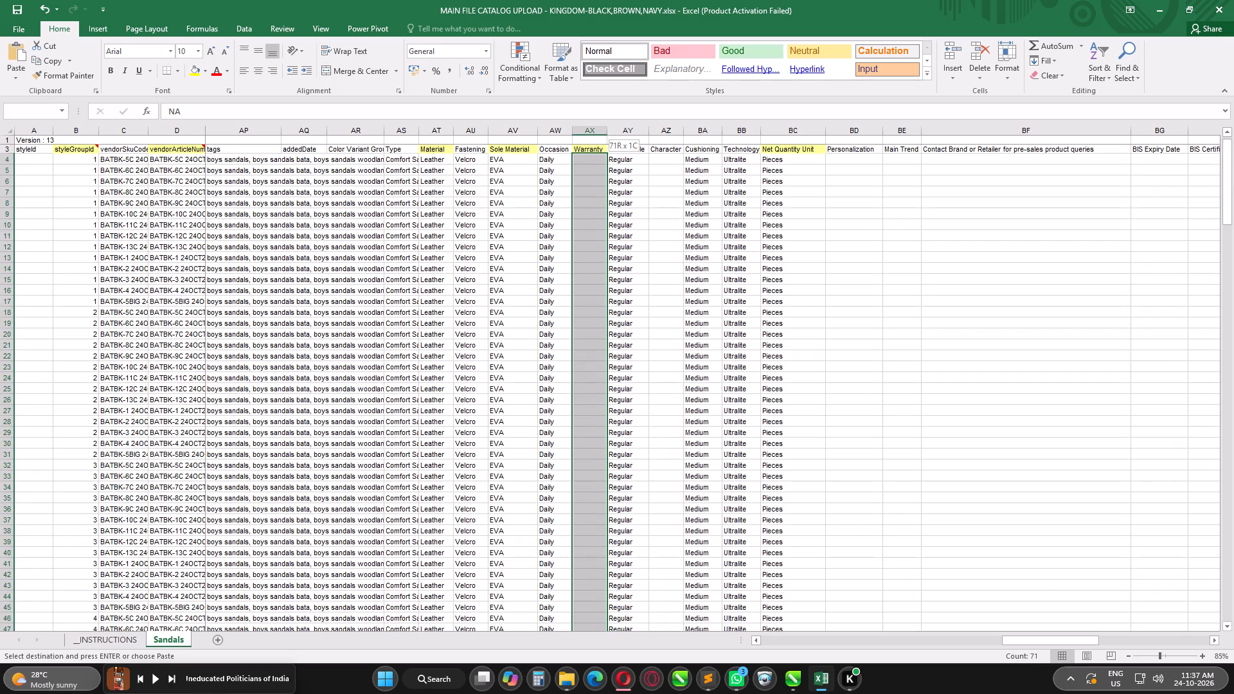
{"action": "key", "text": "ctrl+v"}
{"action": "scroll", "coordinate": [619, 504], "scroll_direction": "down", "scroll_amount": 12}
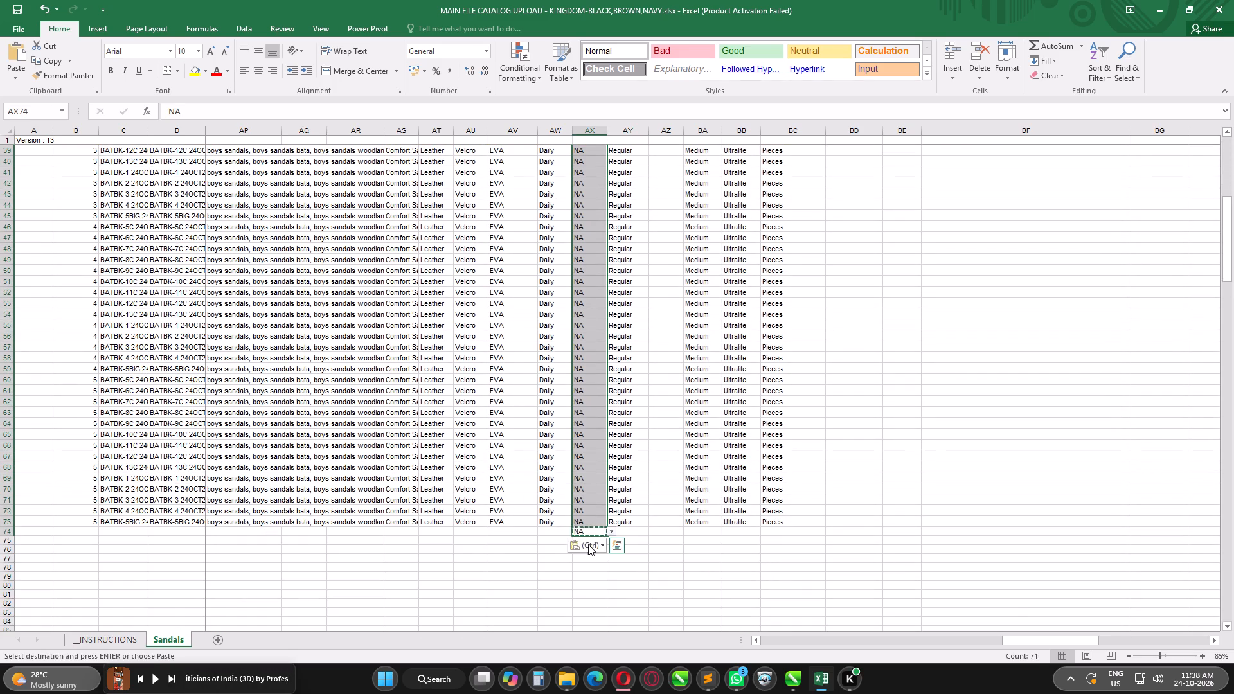
Clear the helper Warranty cell AX74, save the workbook and check the Warranty options in AX73.
{"action": "left_click", "coordinate": [588, 544]}
{"action": "left_click", "coordinate": [607, 589]}
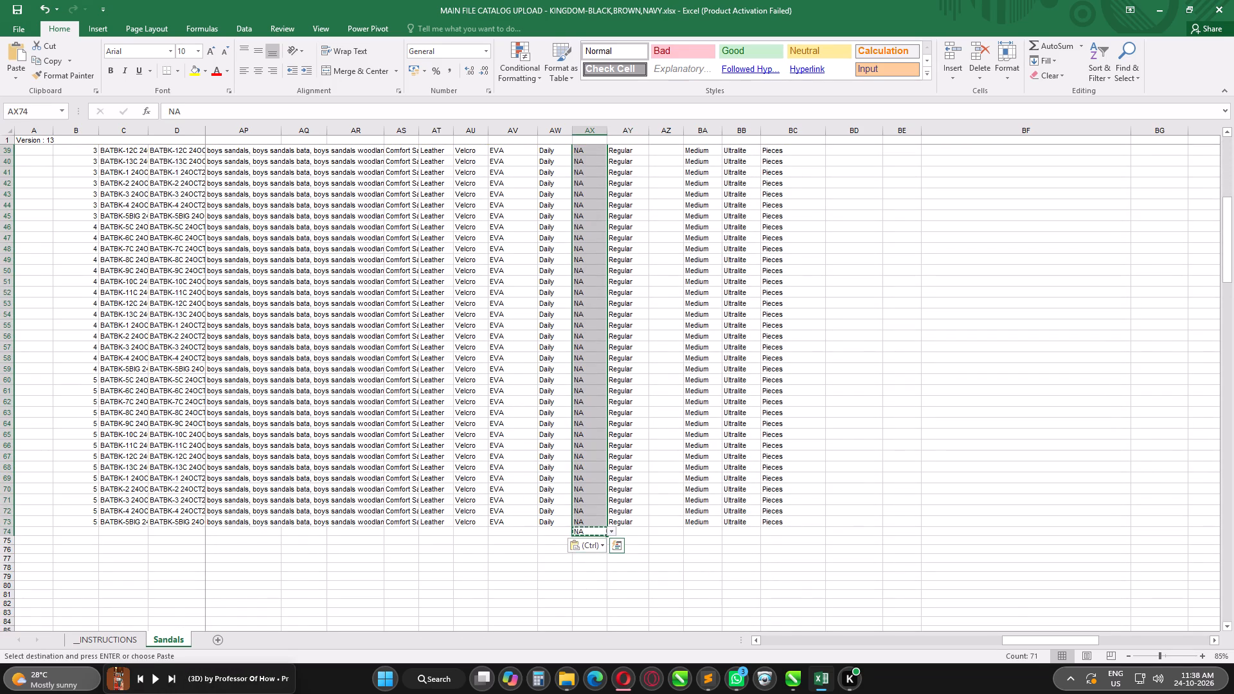
{"action": "key", "text": "Delete"}
{"action": "key", "text": "ctrl+z"}
{"action": "left_click", "coordinate": [591, 582]}
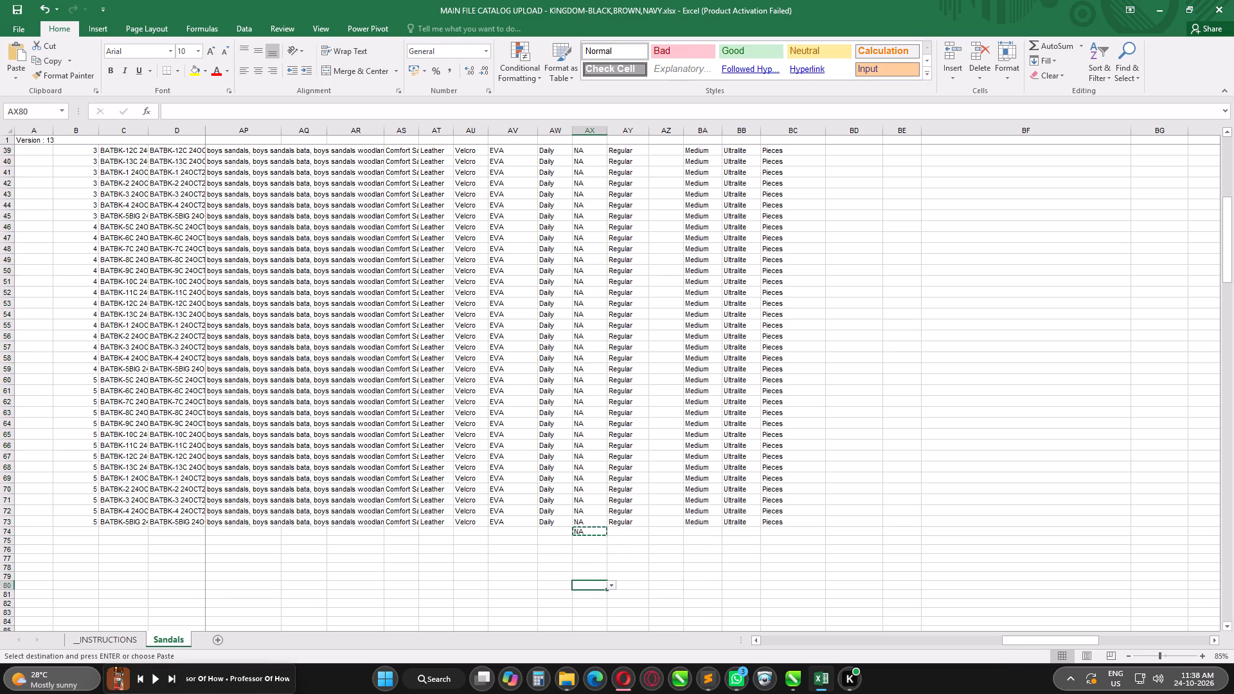
{"action": "left_click", "coordinate": [588, 530]}
{"action": "key", "text": "Delete"}
{"action": "left_click", "coordinate": [591, 553]}
{"action": "key", "text": "ctrl+s"}
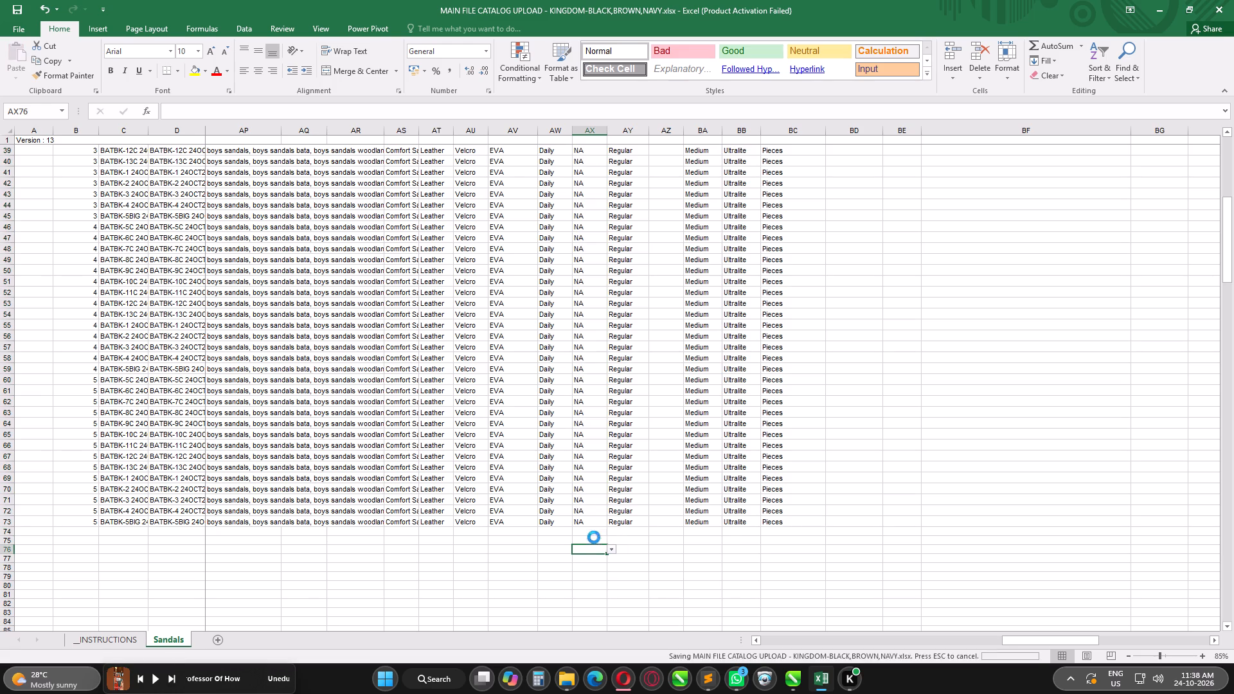
{"action": "left_click", "coordinate": [596, 522]}
{"action": "left_click", "coordinate": [612, 523]}
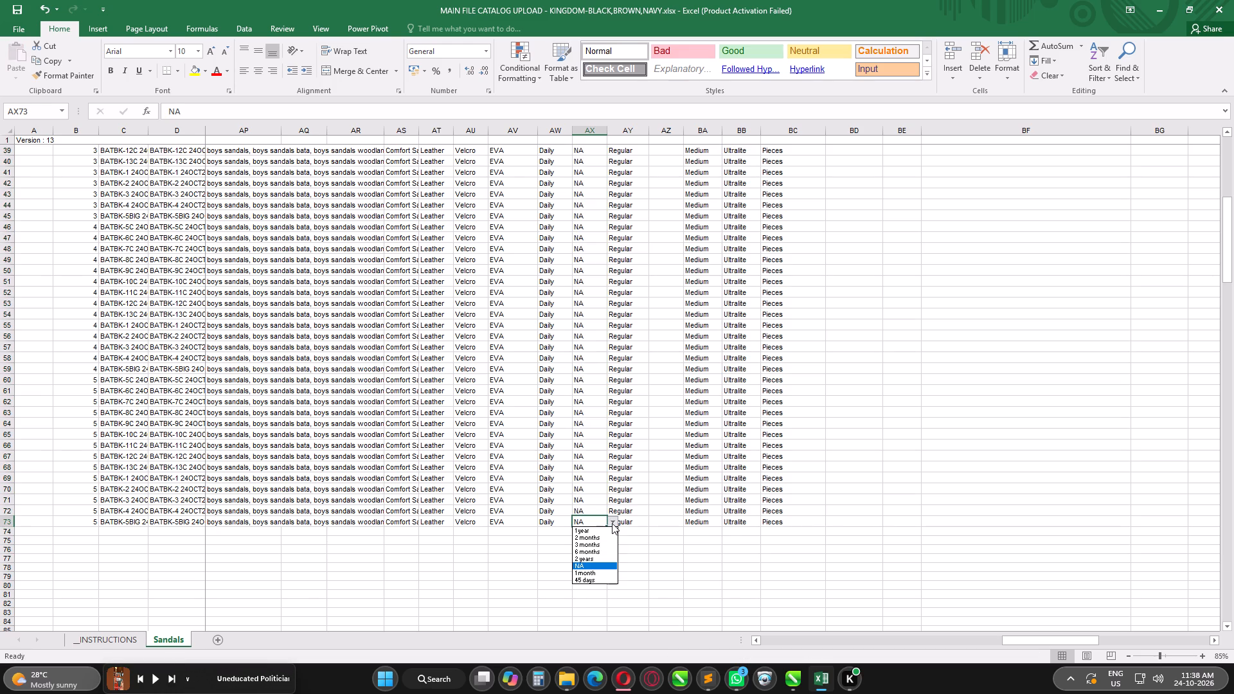
{"action": "left_click", "coordinate": [686, 555]}
Set helper cell AY76 to Regular and copy it up through the Sustainable column to the first product row.
{"action": "left_click", "coordinate": [638, 522]}
{"action": "left_click", "coordinate": [656, 522]}
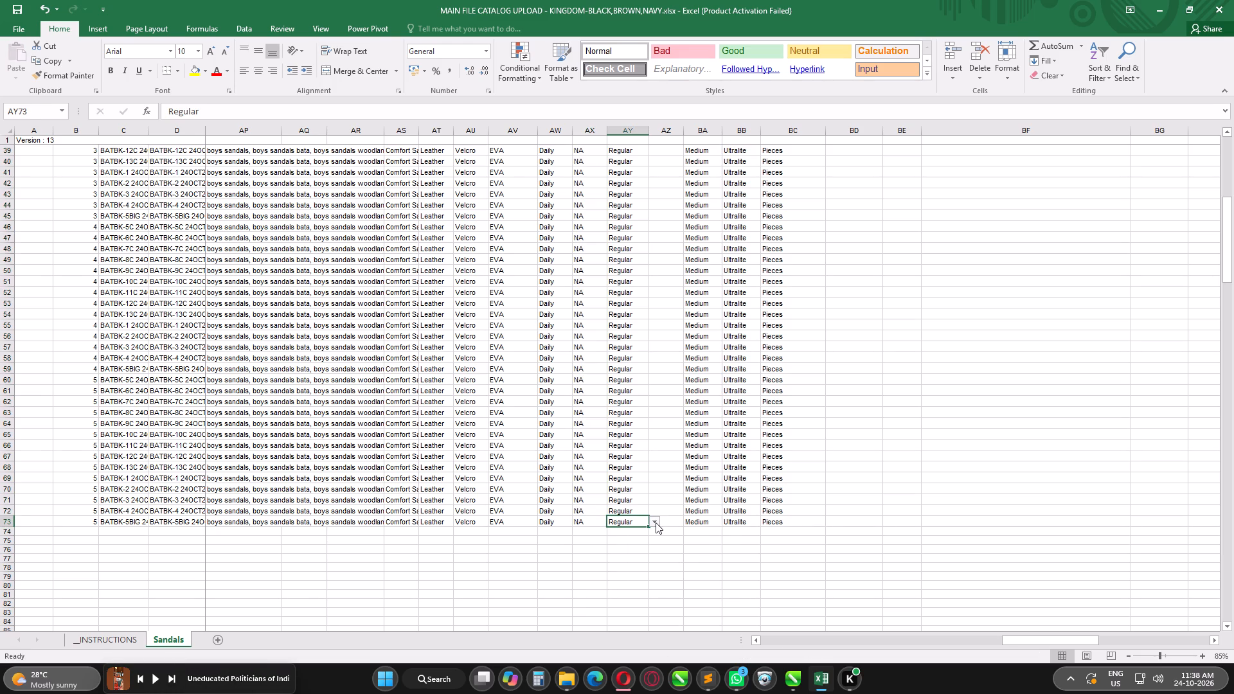
{"action": "left_click", "coordinate": [656, 522]}
{"action": "left_click", "coordinate": [630, 553]}
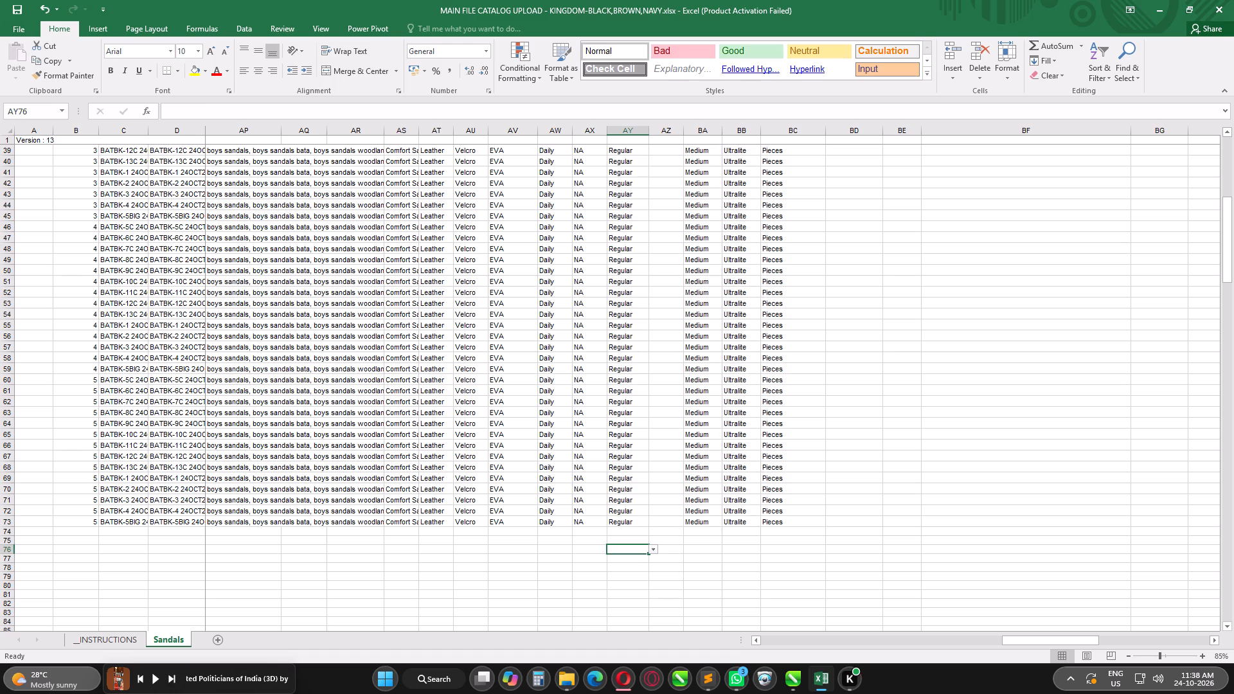
{"action": "left_click", "coordinate": [652, 550]}
{"action": "left_click", "coordinate": [633, 555]}
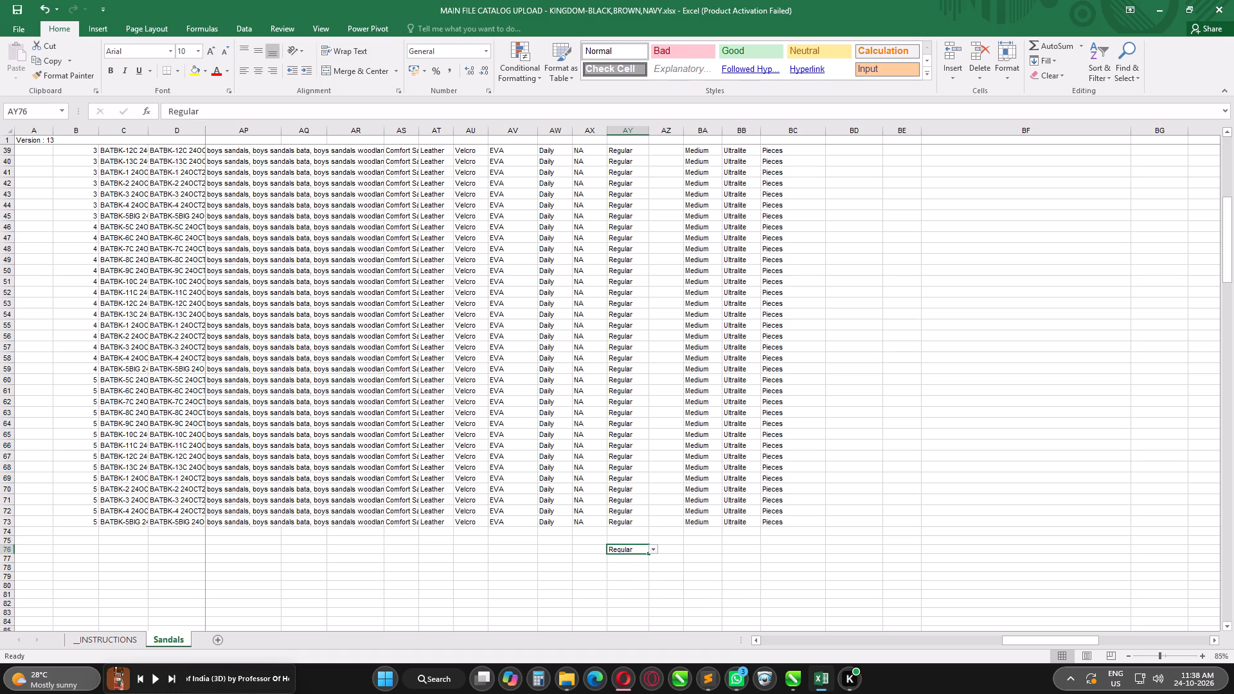
{"action": "key", "text": "ctrl+c"}
{"action": "key", "text": "ctrl+shift+Up"}
{"action": "key", "text": "shift+Down"}
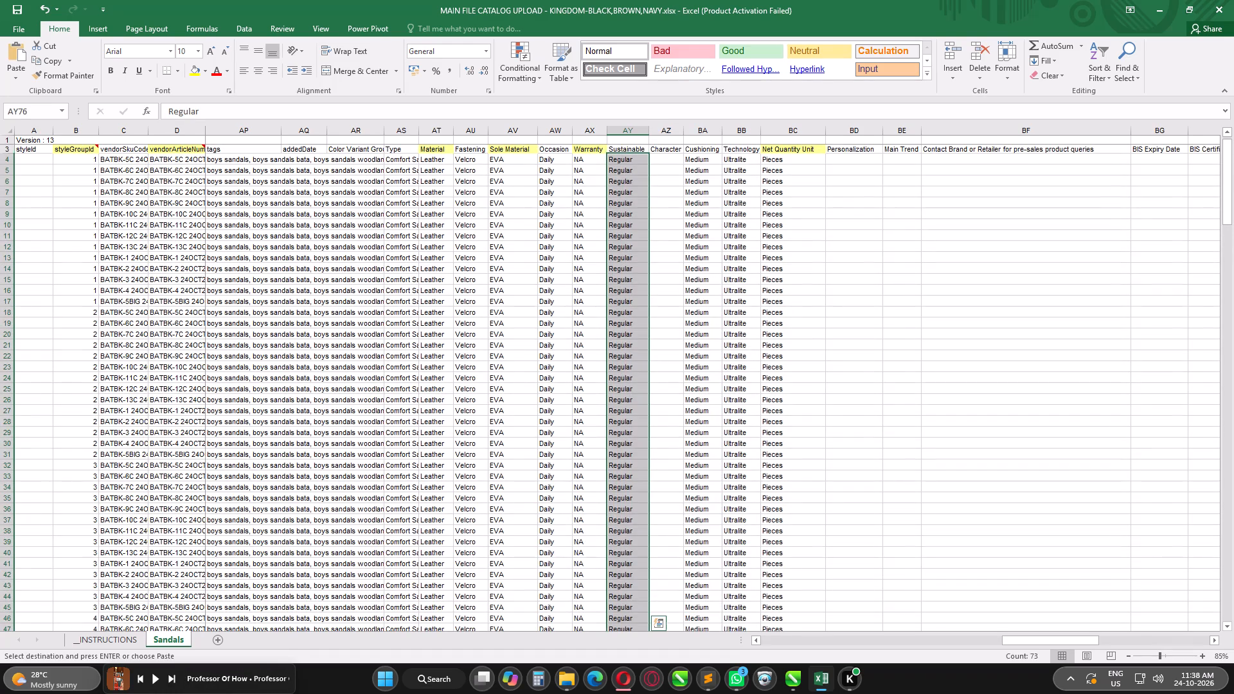
{"action": "key", "text": "ctrl+v"}
{"action": "scroll", "coordinate": [658, 521], "scroll_direction": "down", "scroll_amount": 13}
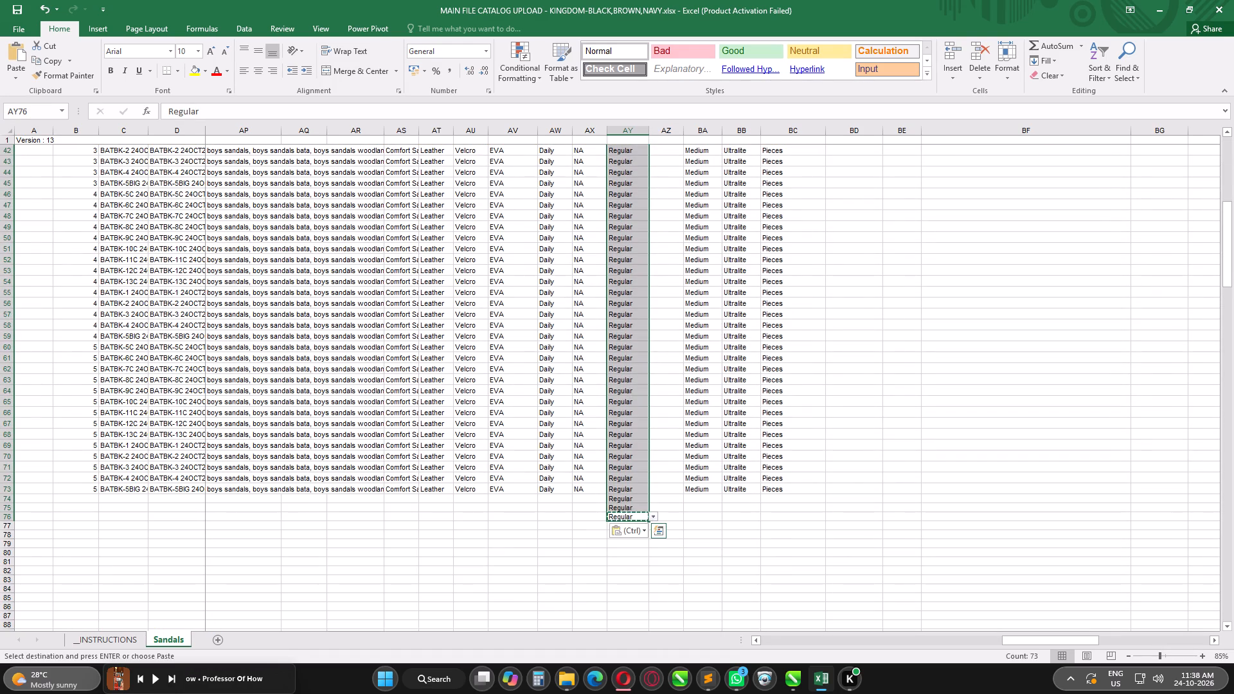
Clear the surplus Regular entries below row 73 in the Sustainable column and save the workbook.
{"action": "left_click", "coordinate": [629, 564]}
{"action": "left_click_drag", "start_coordinate": [623, 549], "coordinate": [623, 510]}
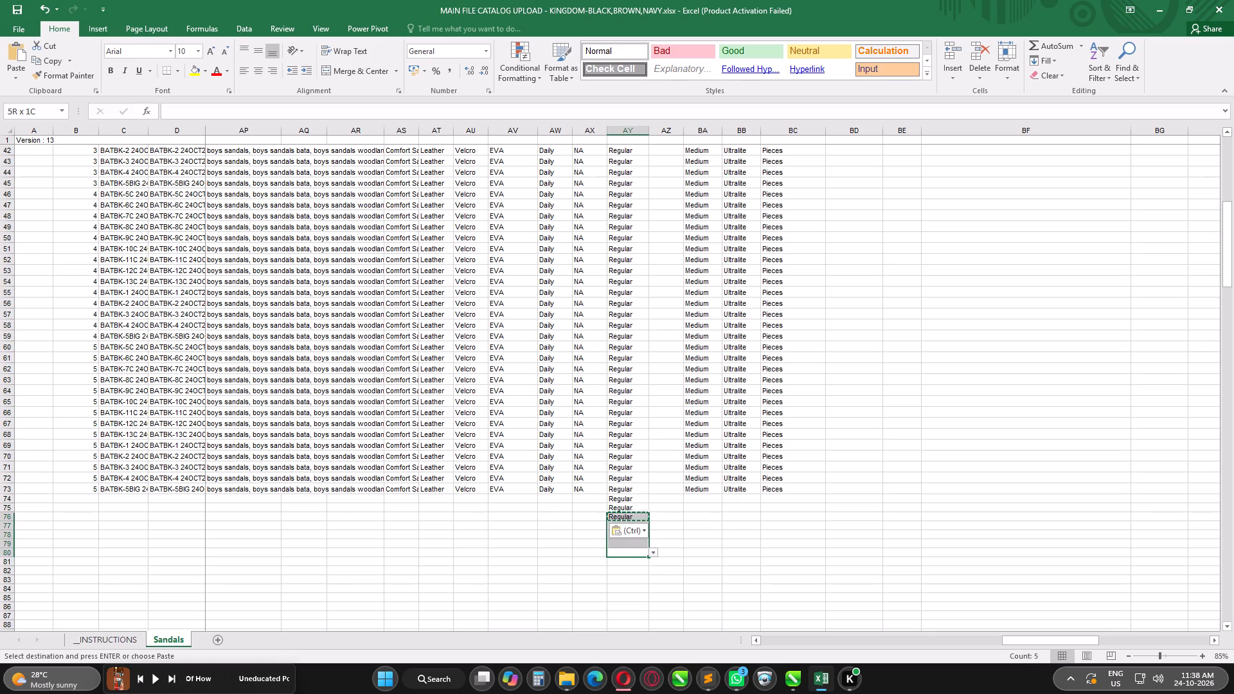
{"action": "left_click_drag", "start_coordinate": [623, 510], "coordinate": [621, 501]}
{"action": "key", "text": "Delete"}
{"action": "left_click", "coordinate": [569, 561]}
{"action": "key", "text": "ctrl+s"}
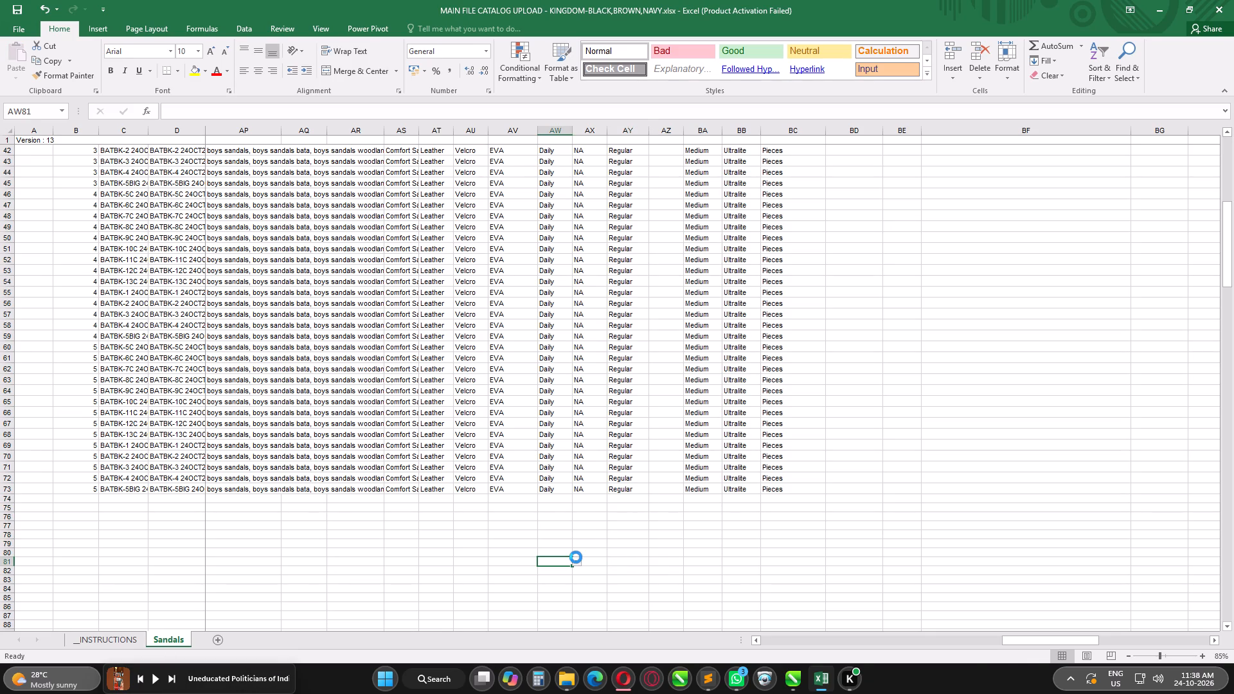
Go back to the first product rows in the earlier columns around AI Label and save the workbook.
{"action": "scroll", "coordinate": [566, 555], "scroll_direction": "up", "scroll_amount": 5}
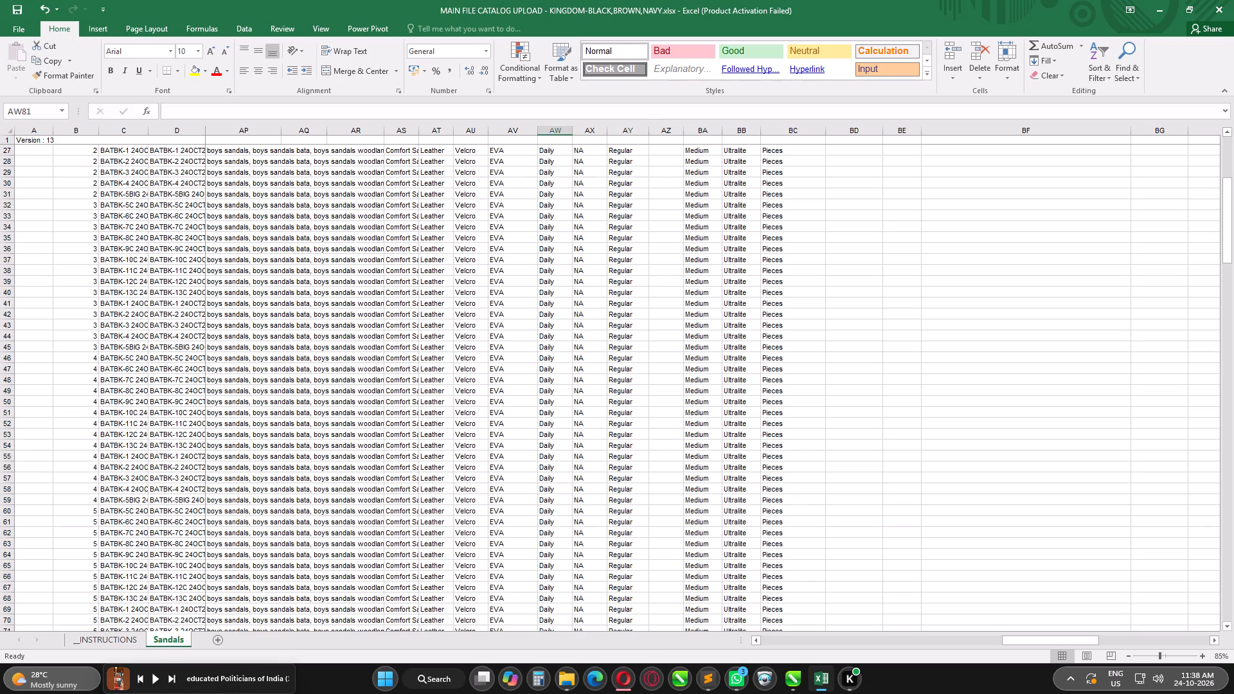
{"action": "left_click_drag", "start_coordinate": [1020, 641], "coordinate": [948, 650]}
{"action": "scroll", "coordinate": [443, 418], "scroll_direction": "up", "scroll_amount": 20}
{"action": "scroll", "coordinate": [443, 418], "scroll_direction": "up", "scroll_amount": 5}
{"action": "left_click", "coordinate": [397, 301]}
{"action": "key", "text": "ctrl+s"}
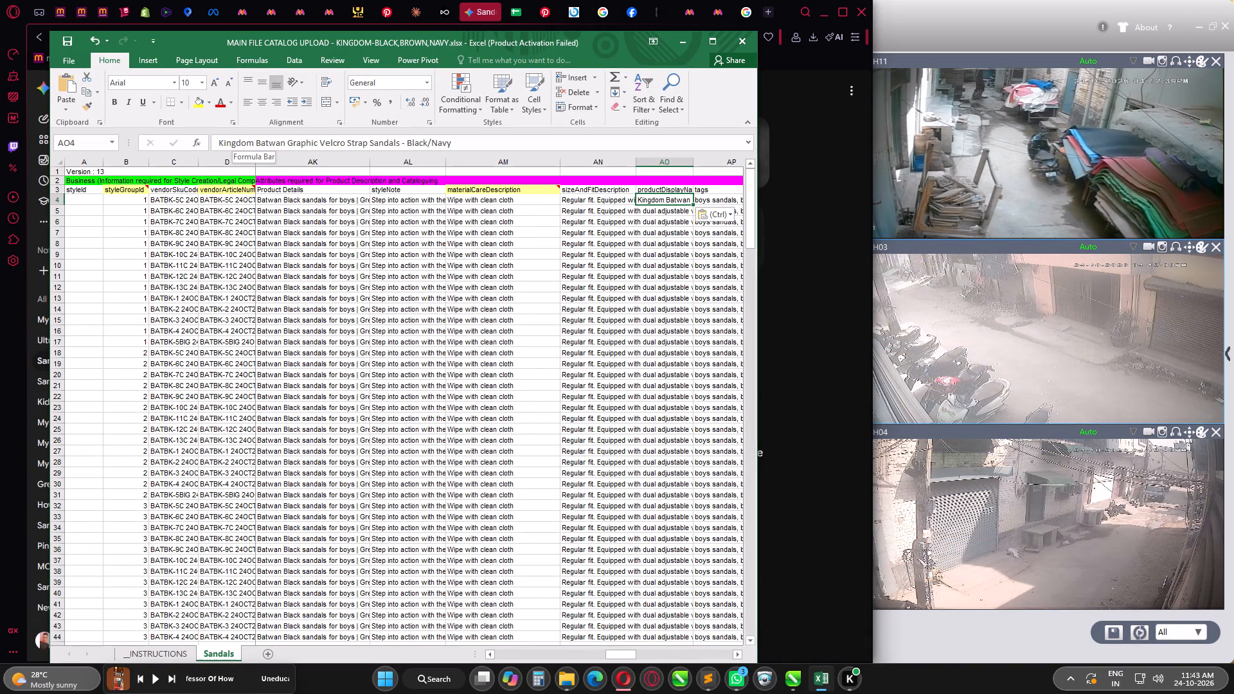
Edit the product display name in AO4 to read "Kids Batwan Graphic Velcro Strap Sandals - Black/Grey".
{"action": "left_click_drag", "start_coordinate": [256, 143], "coordinate": [207, 145]}
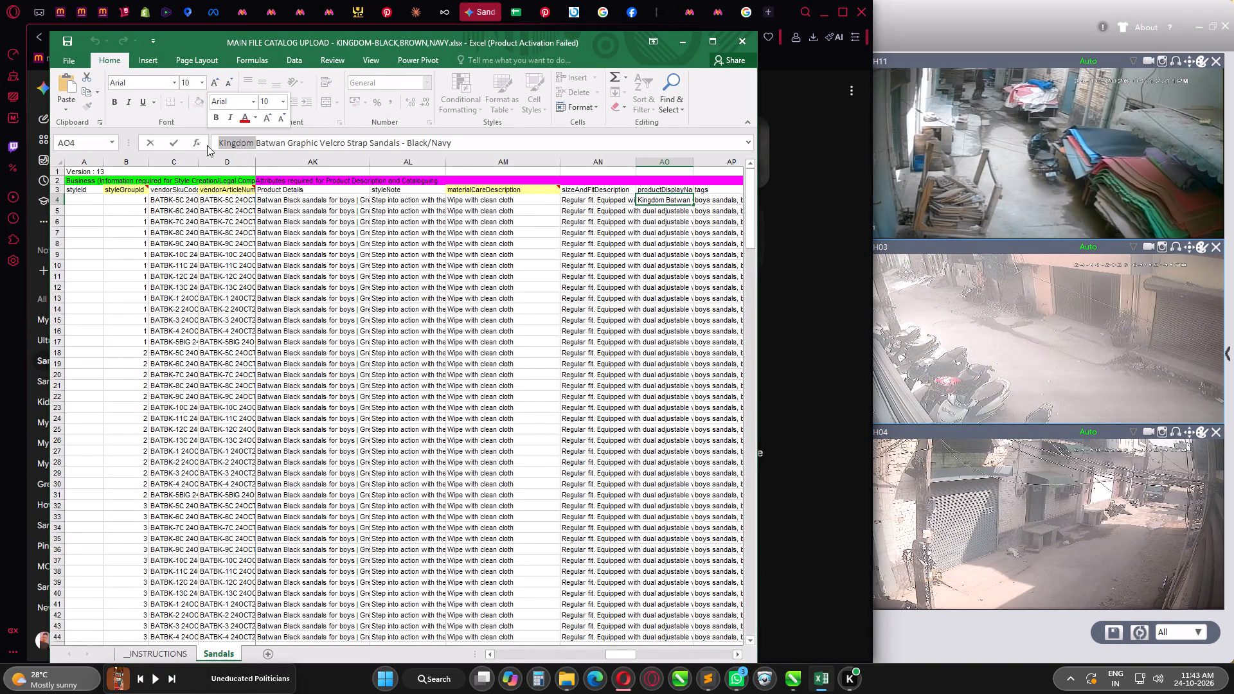
{"action": "key", "text": "BackSpace"}
{"action": "type", "text": "Kids"}
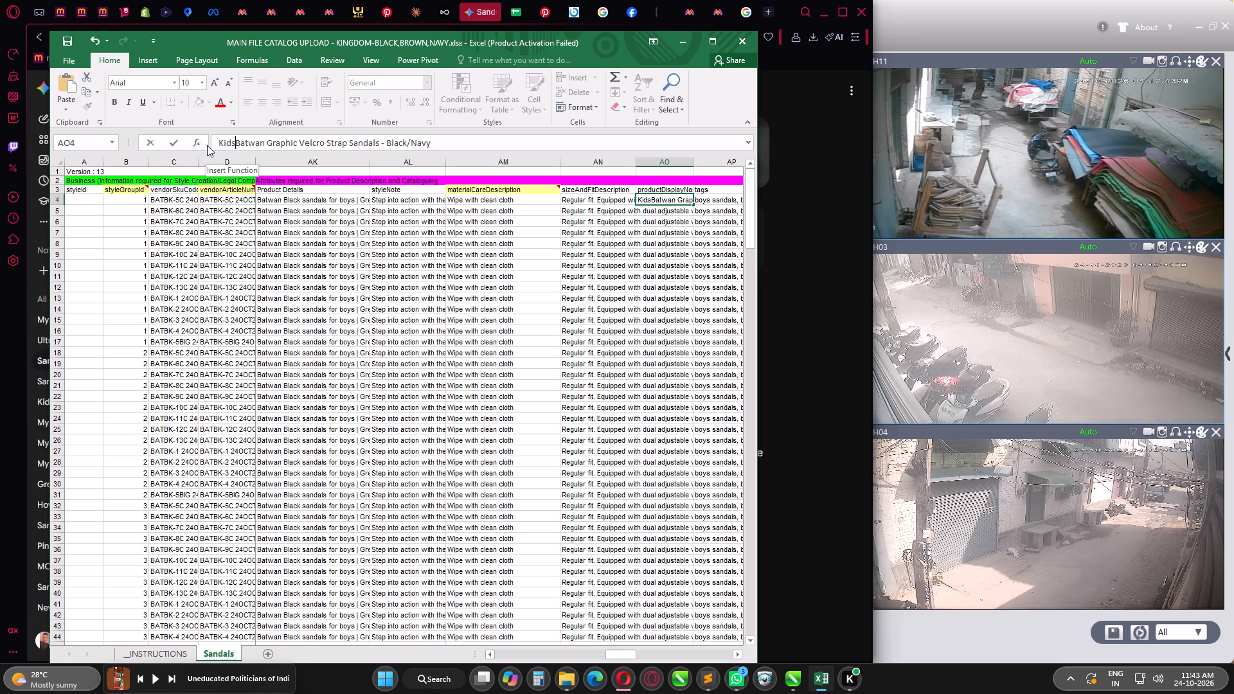
{"action": "key", "text": "space"}
{"action": "key", "text": "Right"}
{"action": "key", "text": "Right"}
{"action": "key", "text": "Right"}
{"action": "key", "text": "Right"}
{"action": "key", "text": "Right"}
{"action": "key", "text": "Right"}
{"action": "key", "text": "Right"}
{"action": "key", "text": "Right"}
{"action": "key", "text": "Right"}
{"action": "key", "text": "Right"}
{"action": "key", "text": "Right"}
{"action": "key", "text": "Right"}
{"action": "key", "text": "Right"}
{"action": "key", "text": "Right"}
{"action": "key", "text": "Right"}
{"action": "key", "text": "Right"}
{"action": "key", "text": "Right"}
{"action": "key", "text": "Right"}
{"action": "key", "text": "Right"}
{"action": "key", "text": "Right"}
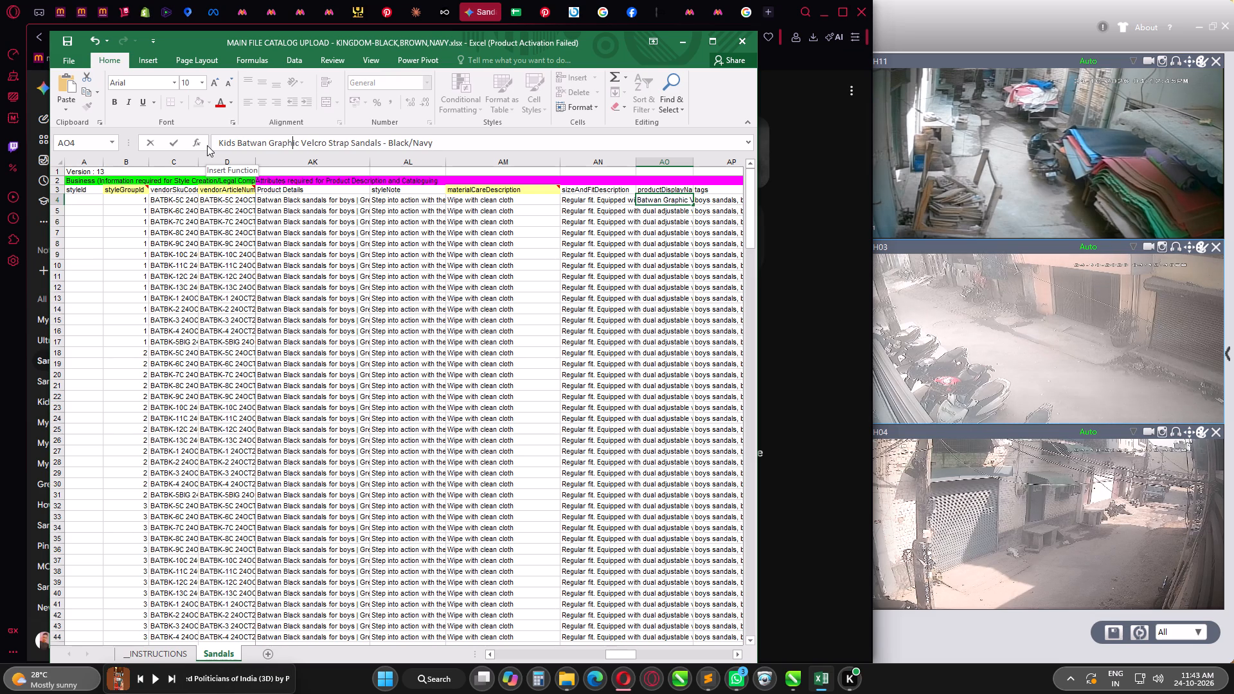
{"action": "key", "text": "BackSpace"}
{"action": "key", "text": "BackSpace"}
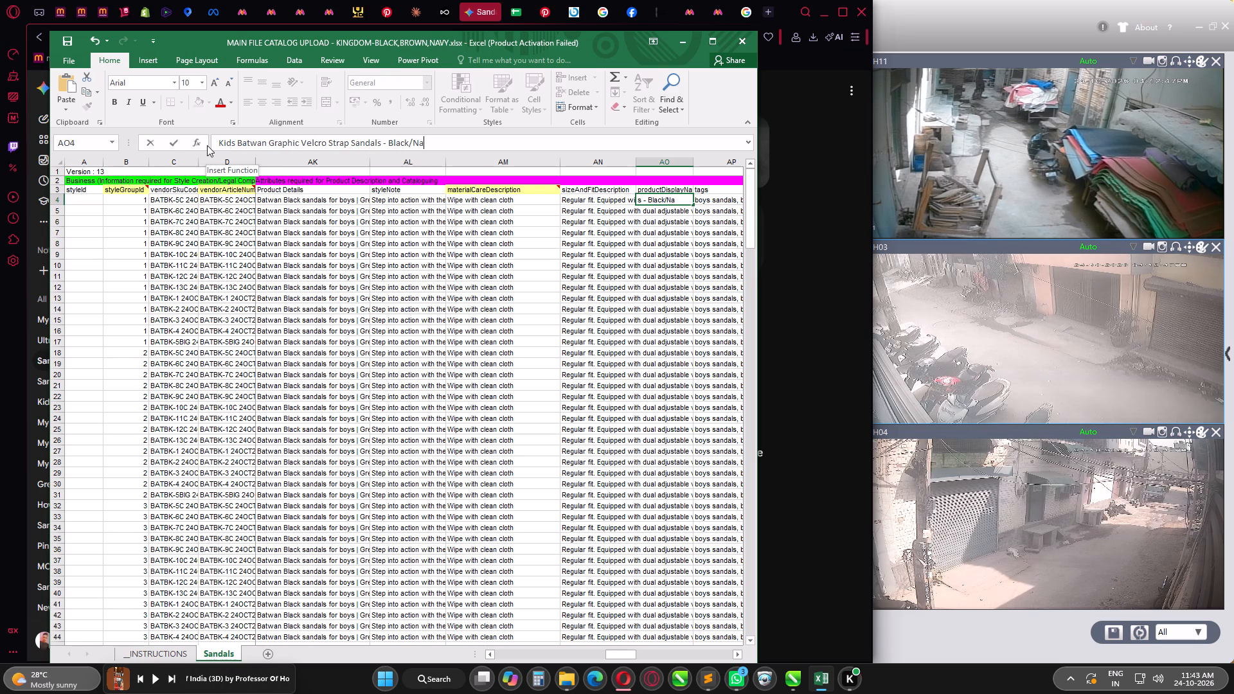
{"action": "key", "text": "BackSpace"}
{"action": "key", "text": "BackSpace"}
{"action": "type", "text": "Grey"}
{"action": "key", "text": "Return"}
Copy the productDisplayName from AO4 down the column through row 73 and save the workbook.
{"action": "key", "text": "Up"}
{"action": "key", "text": "ctrl+c"}
{"action": "key", "text": "shift+Down"}
{"action": "key", "text": "shift+Down"}
{"action": "key", "text": "shift+Down"}
{"action": "key", "text": "shift+Down"}
{"action": "key", "text": "shift+Down"}
{"action": "key", "text": "shift+Down"}
{"action": "key", "text": "shift+Down"}
{"action": "key", "text": "shift+Down"}
{"action": "key", "text": "shift+Down"}
{"action": "key", "text": "shift+Down"}
{"action": "key", "text": "shift+Down"}
{"action": "key", "text": "shift+Down"}
{"action": "key", "text": "shift+Down"}
{"action": "key", "text": "shift+Down"}
{"action": "key", "text": "shift+Down"}
{"action": "key", "text": "shift+Down"}
{"action": "key", "text": "shift+Down"}
{"action": "key", "text": "shift+Down"}
{"action": "key", "text": "shift+Down"}
{"action": "key", "text": "shift+Down"}
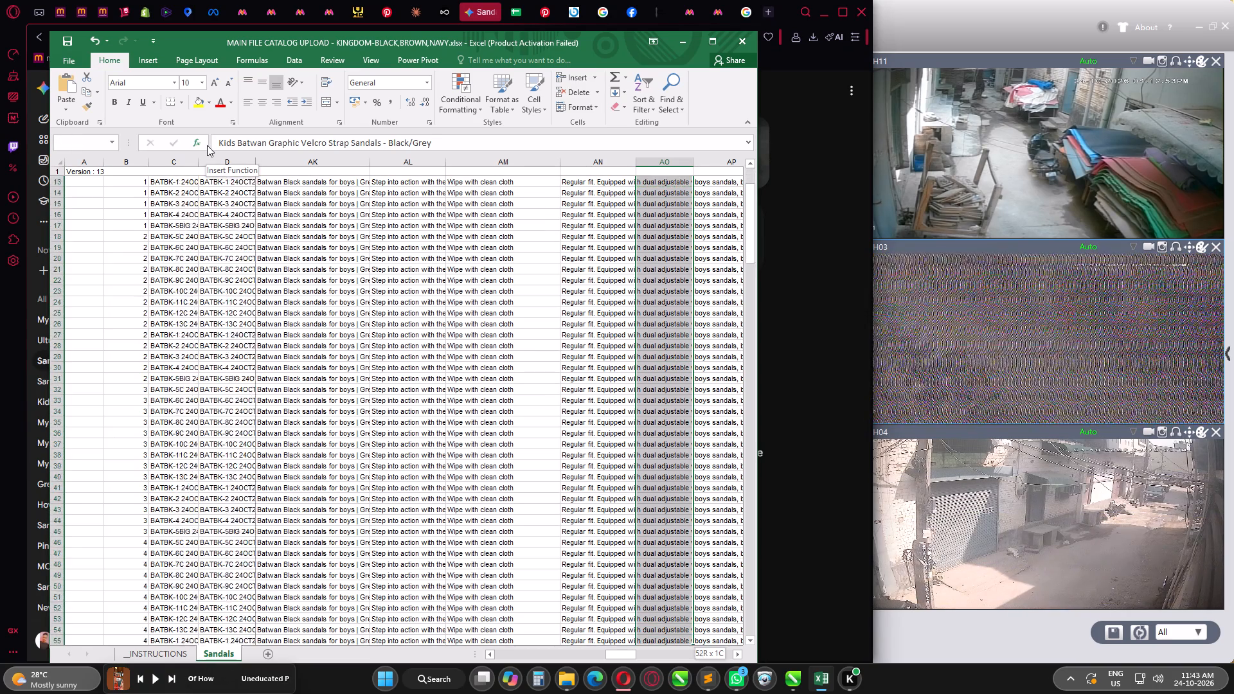
{"action": "key", "text": "shift+Up"}
{"action": "key", "text": "shift+Up"}
{"action": "key", "text": "shift+Up"}
{"action": "key", "text": "shift+Up"}
{"action": "key", "text": "shift+Up"}
{"action": "key", "text": "shift+Up"}
{"action": "key", "text": "shift+Up"}
{"action": "key", "text": "shift+Up"}
{"action": "key", "text": "shift+Up"}
{"action": "key", "text": "shift+Up"}
{"action": "key", "text": "shift+Up"}
{"action": "key", "text": "shift+Up"}
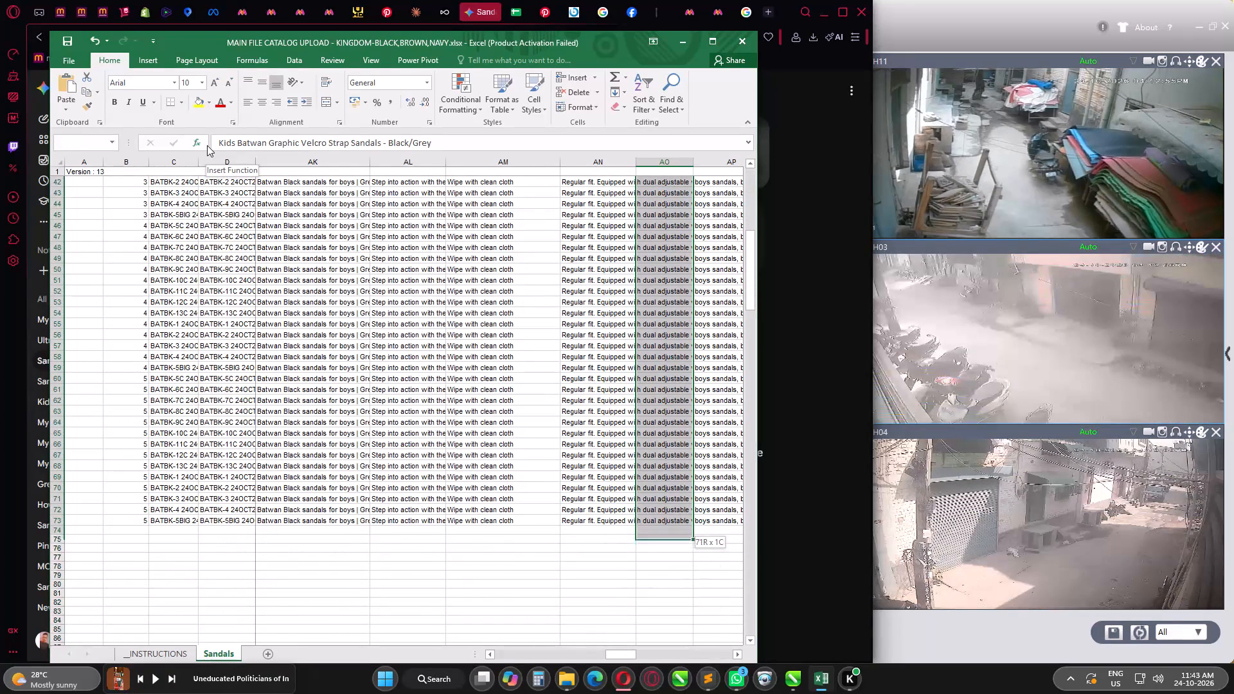
{"action": "key", "text": "shift+Up"}
{"action": "key", "text": "ctrl+v"}
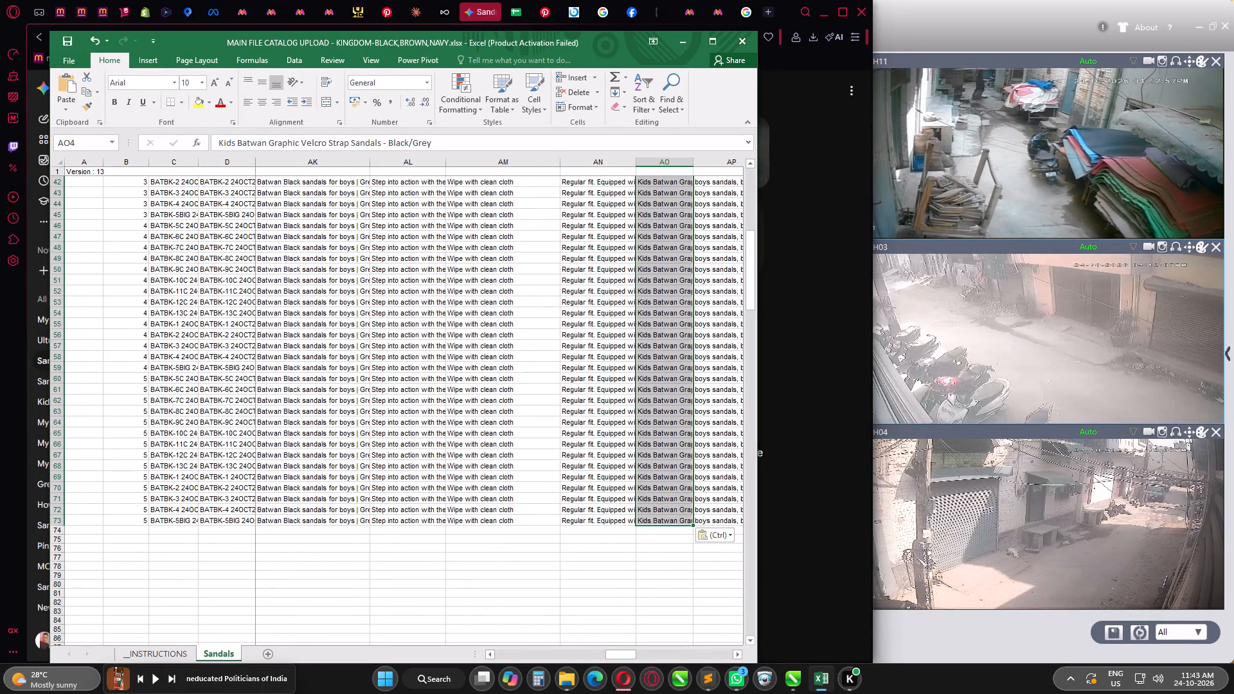
{"action": "left_click", "coordinate": [603, 386]}
{"action": "key", "text": "ctrl+s"}
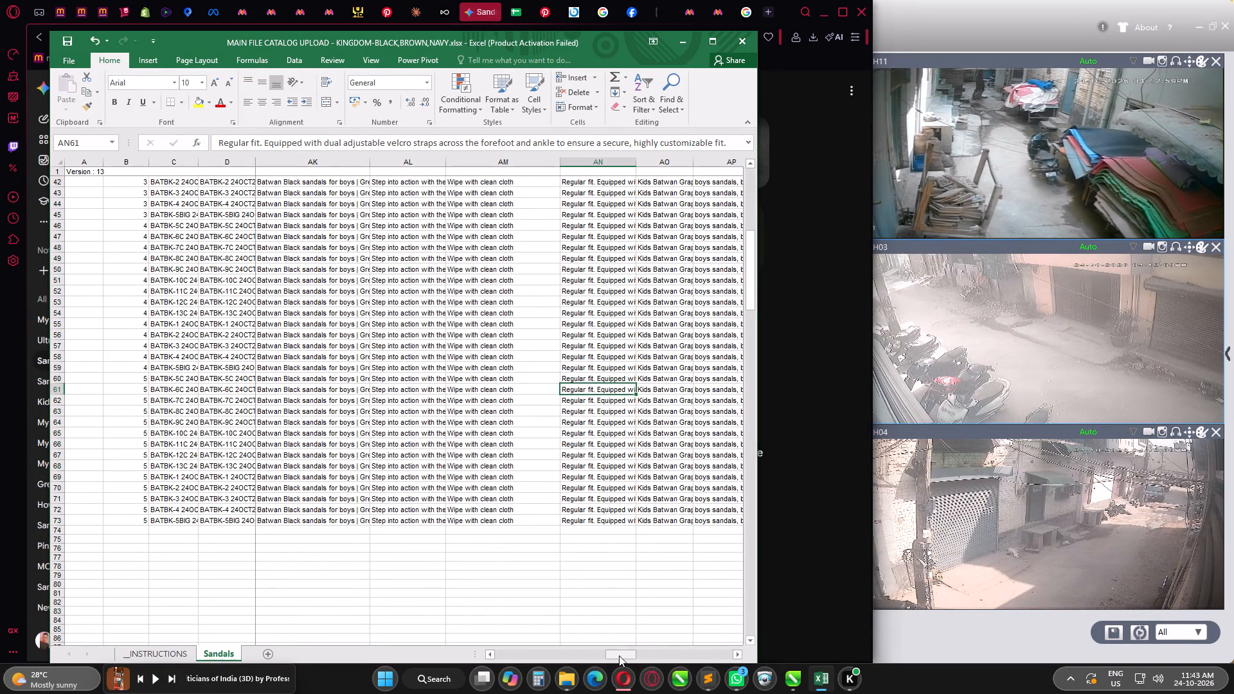
Return to the catalog's first columns, save the workbook again and close it.
{"action": "left_click_drag", "start_coordinate": [620, 655], "coordinate": [430, 666]}
{"action": "left_click", "coordinate": [354, 569]}
{"action": "key", "text": "ctrl+s"}
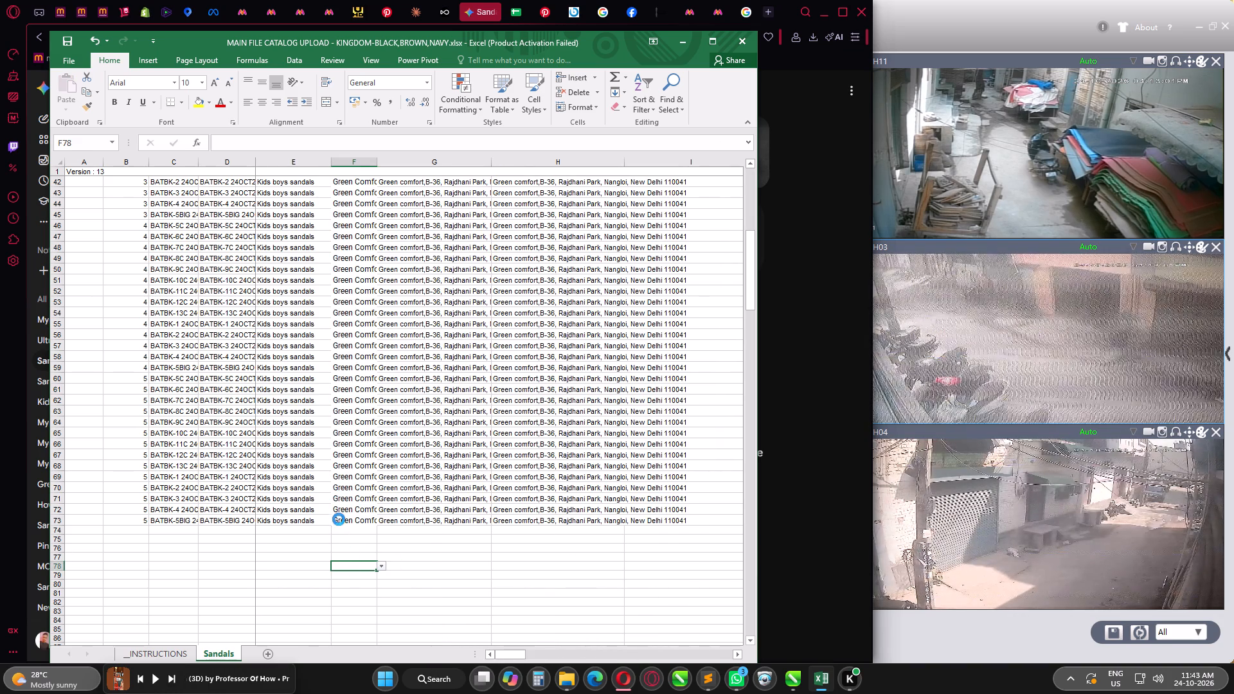
{"action": "scroll", "coordinate": [315, 477], "scroll_direction": "up", "scroll_amount": 20}
{"action": "scroll", "coordinate": [315, 477], "scroll_direction": "up", "scroll_amount": 4}
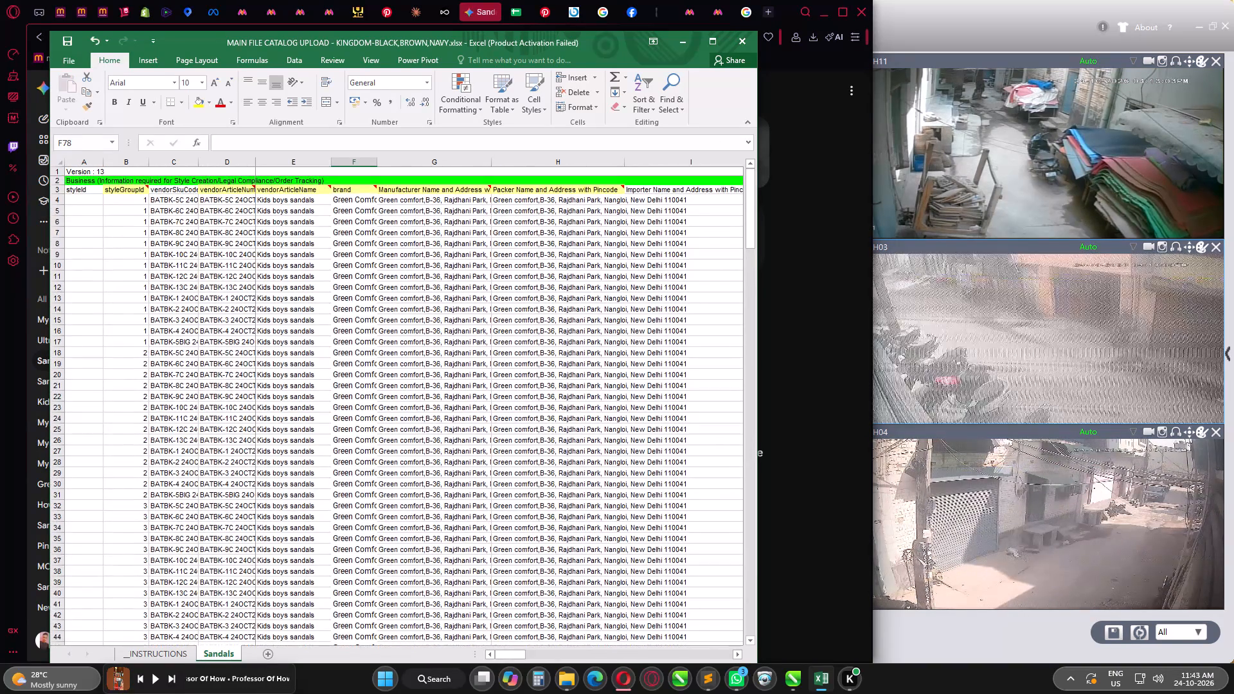
{"action": "scroll", "coordinate": [301, 460], "scroll_direction": "up", "scroll_amount": 1}
{"action": "left_click", "coordinate": [742, 39]}
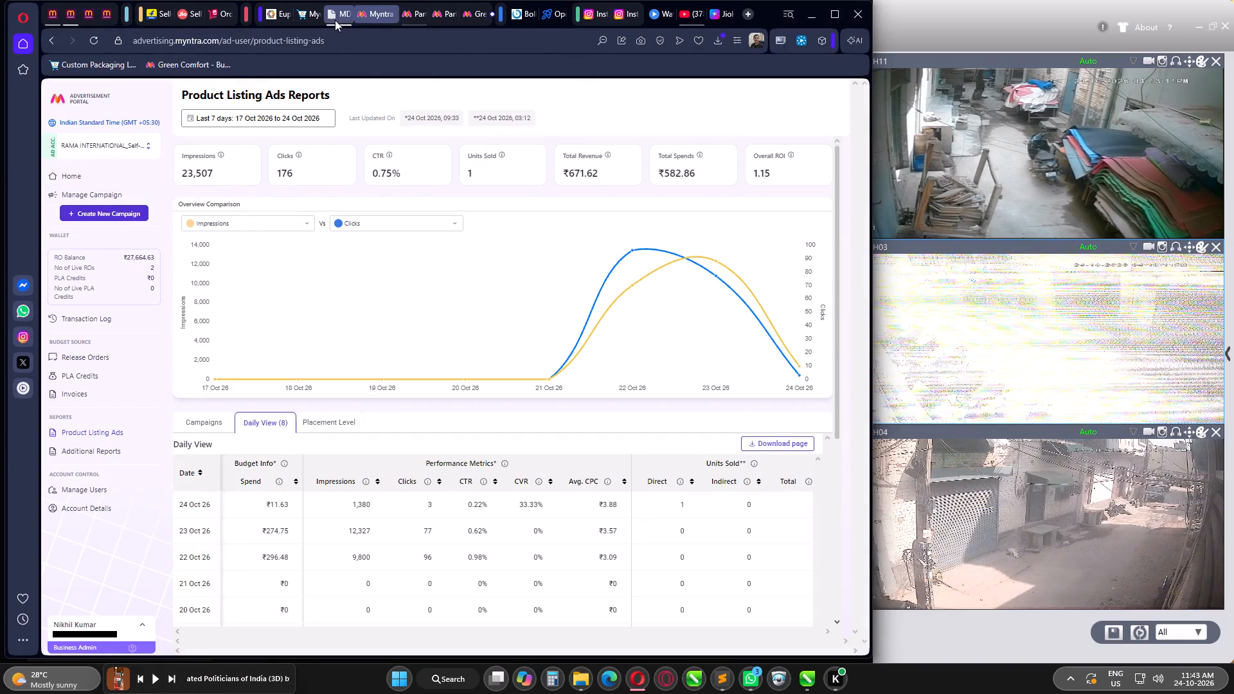
{"action": "left_click", "coordinate": [335, 20]}
{"action": "left_click", "coordinate": [260, 236]}
{"action": "left_click", "coordinate": [147, 241]}
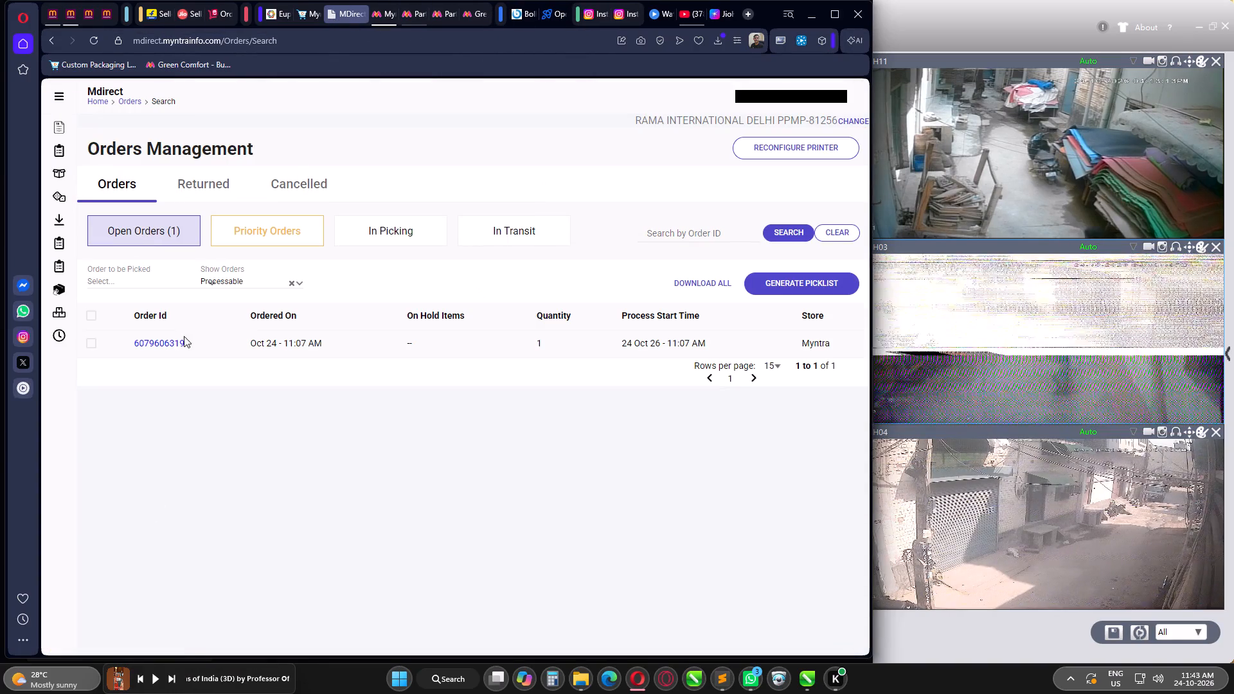
{"action": "left_click", "coordinate": [179, 341]}
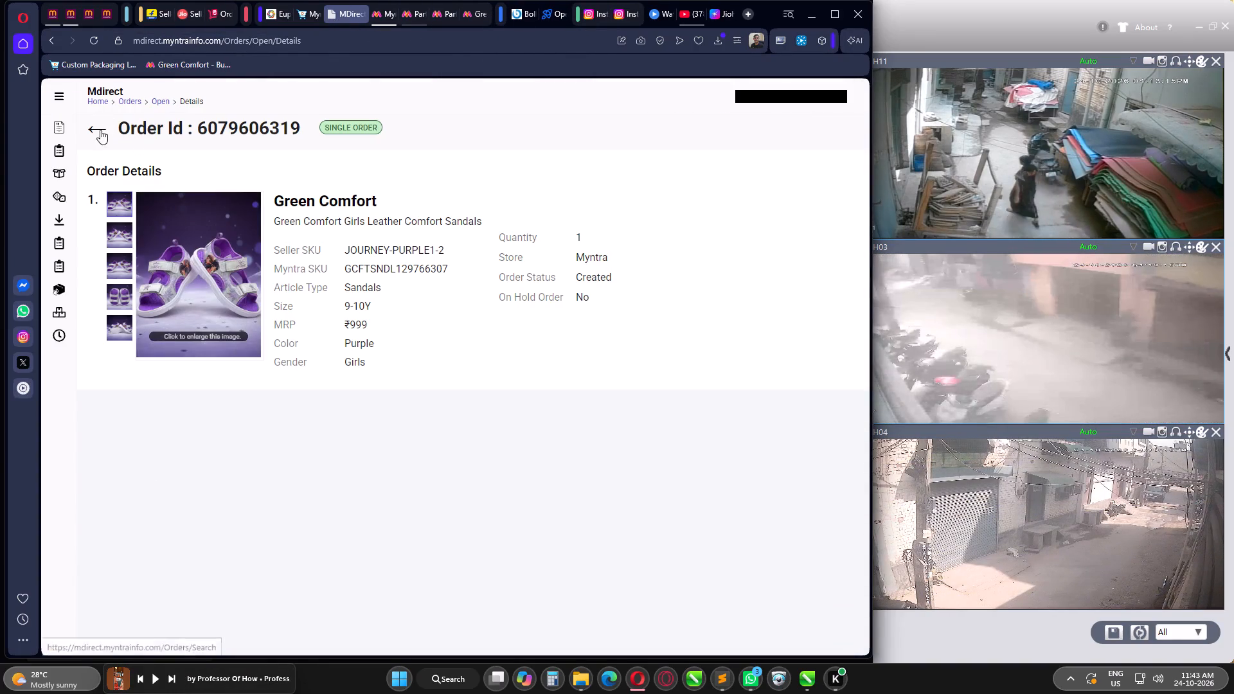
{"action": "left_click", "coordinate": [99, 129]}
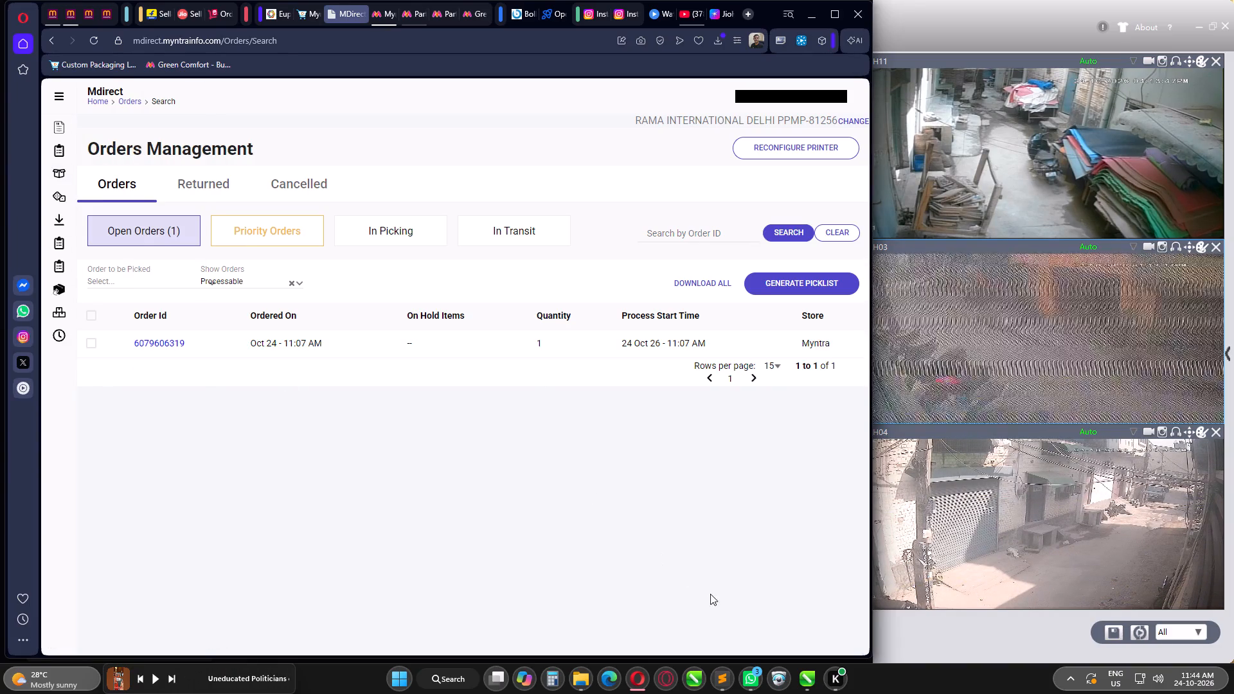
In MYNTRA ORDERS.txt in Sublime Text, insert three blank lines above the "List View Name" field list.
{"action": "left_click", "coordinate": [720, 673]}
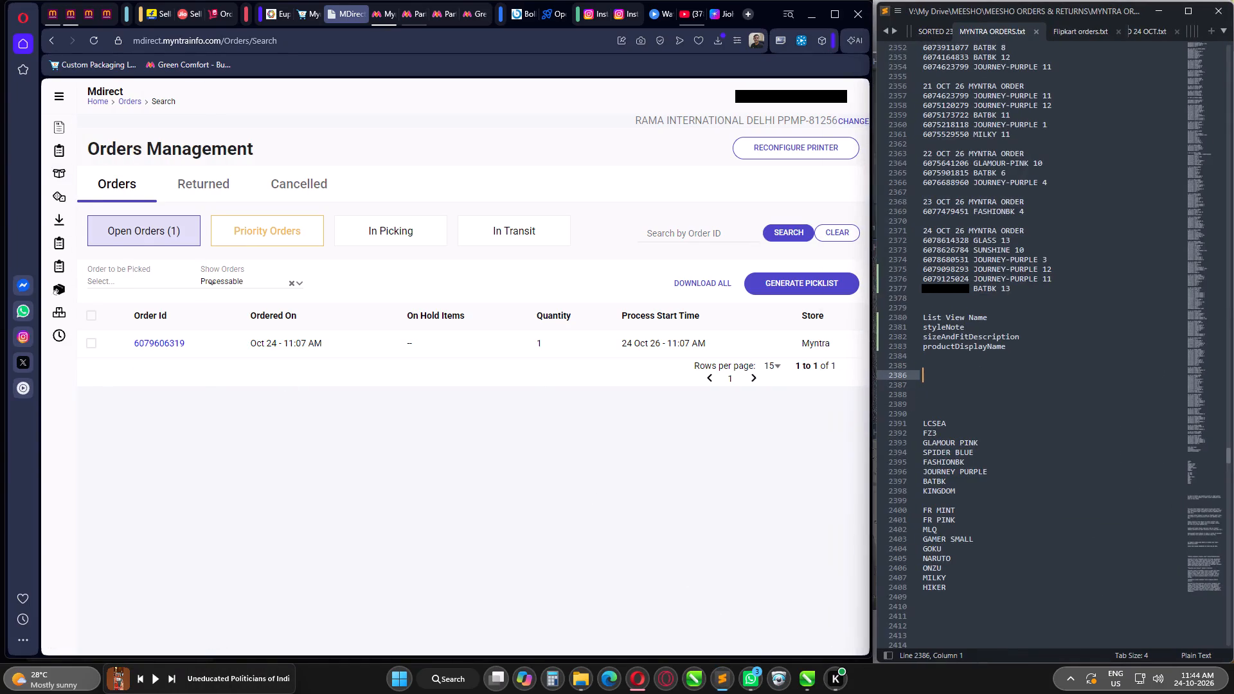
{"action": "left_click_drag", "start_coordinate": [1012, 350], "coordinate": [917, 315]}
{"action": "left_click", "coordinate": [942, 303]}
{"action": "key", "text": "Return"}
{"action": "key", "text": "Return"}
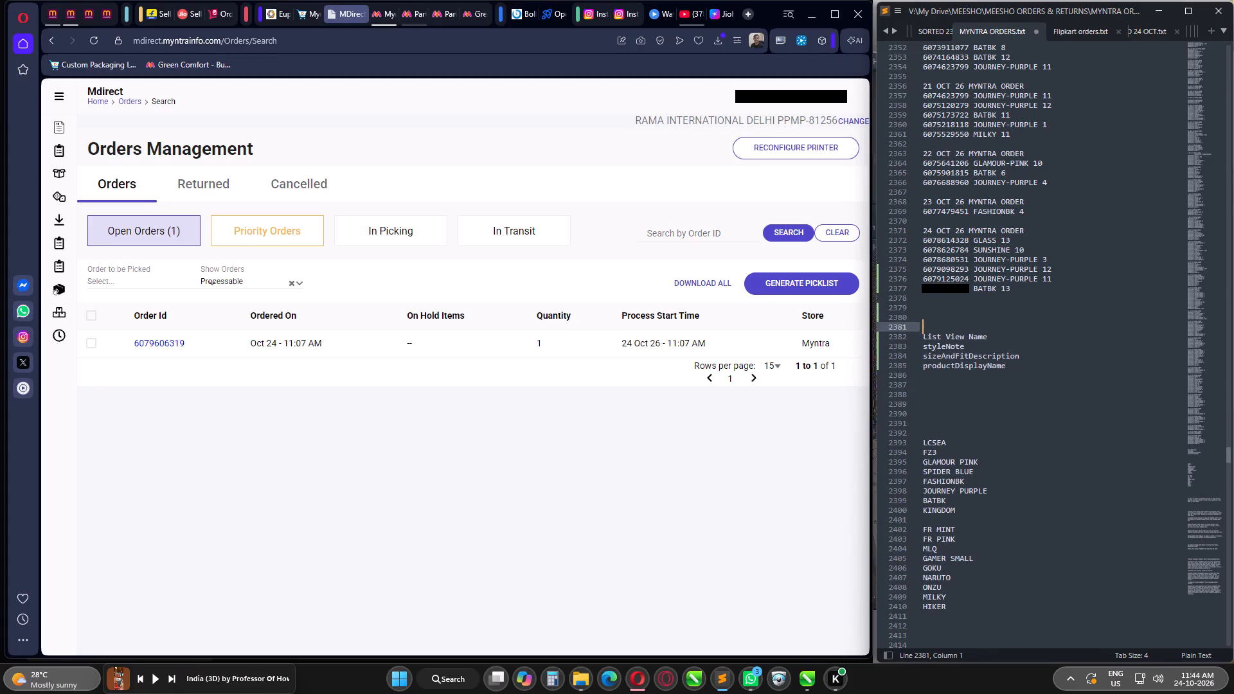
{"action": "key", "text": "Return"}
Add the open order's ID followed by JOURNEY-PURPLE 2 to the 24 OCT 26 entries in MYNTRA ORDERS.txt and save it.
{"action": "left_click", "coordinate": [169, 338]}
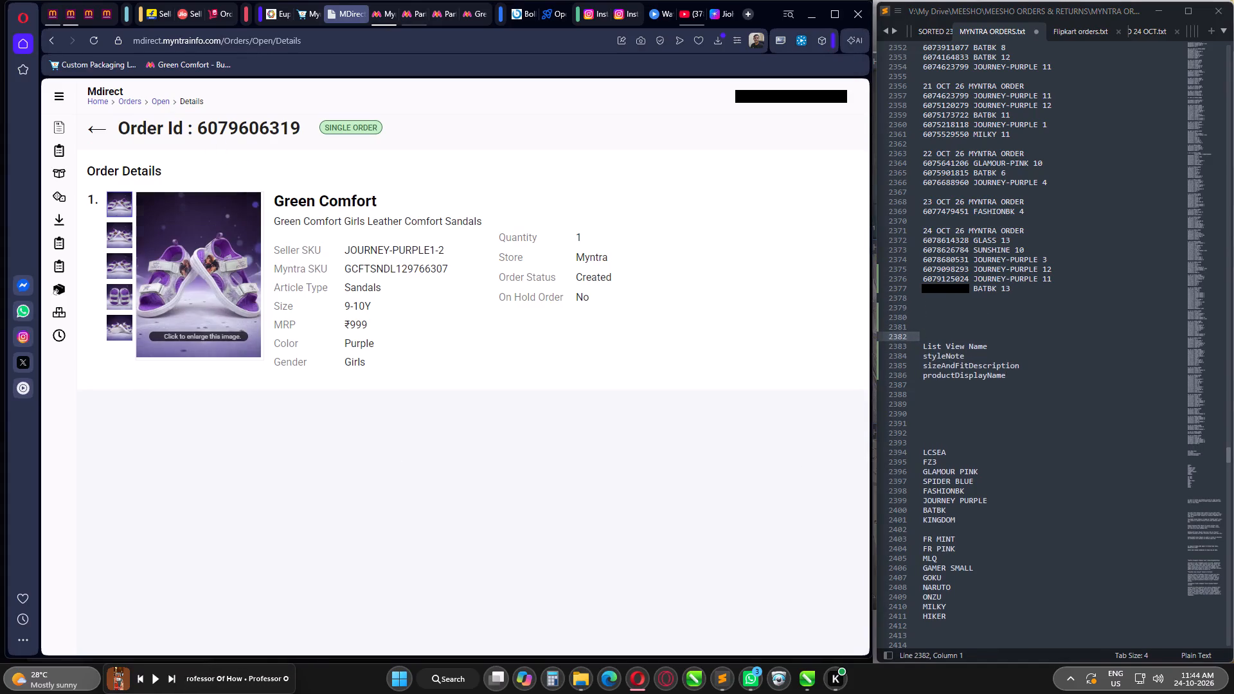
{"action": "left_click_drag", "start_coordinate": [199, 131], "coordinate": [298, 126]}
{"action": "key", "text": "ctrl+c"}
{"action": "left_click", "coordinate": [937, 299]}
{"action": "key", "text": "ctrl+v"}
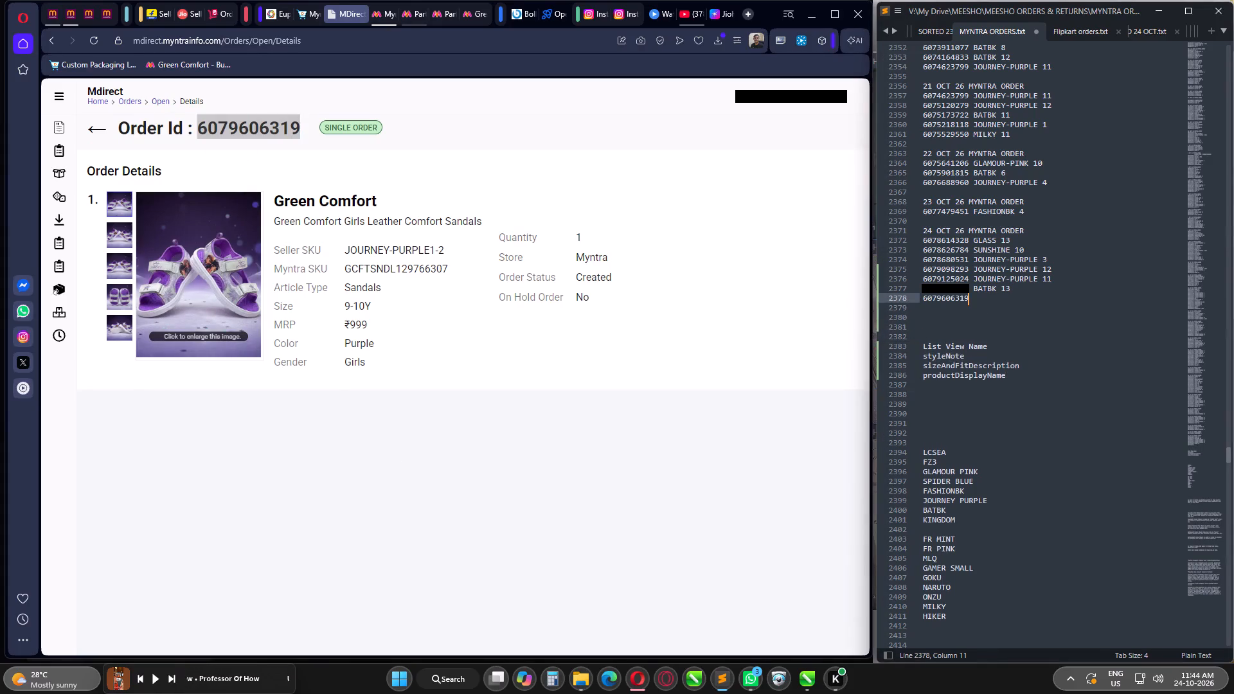
{"action": "key", "text": "space"}
{"action": "type", "text": "JOURNEY-PURPLE 2"}
{"action": "key", "text": "ctrl+s"}
Generate a picklist for the open order in Mdirect's Orders Management and minimise Sublime Text.
{"action": "left_click", "coordinate": [103, 118]}
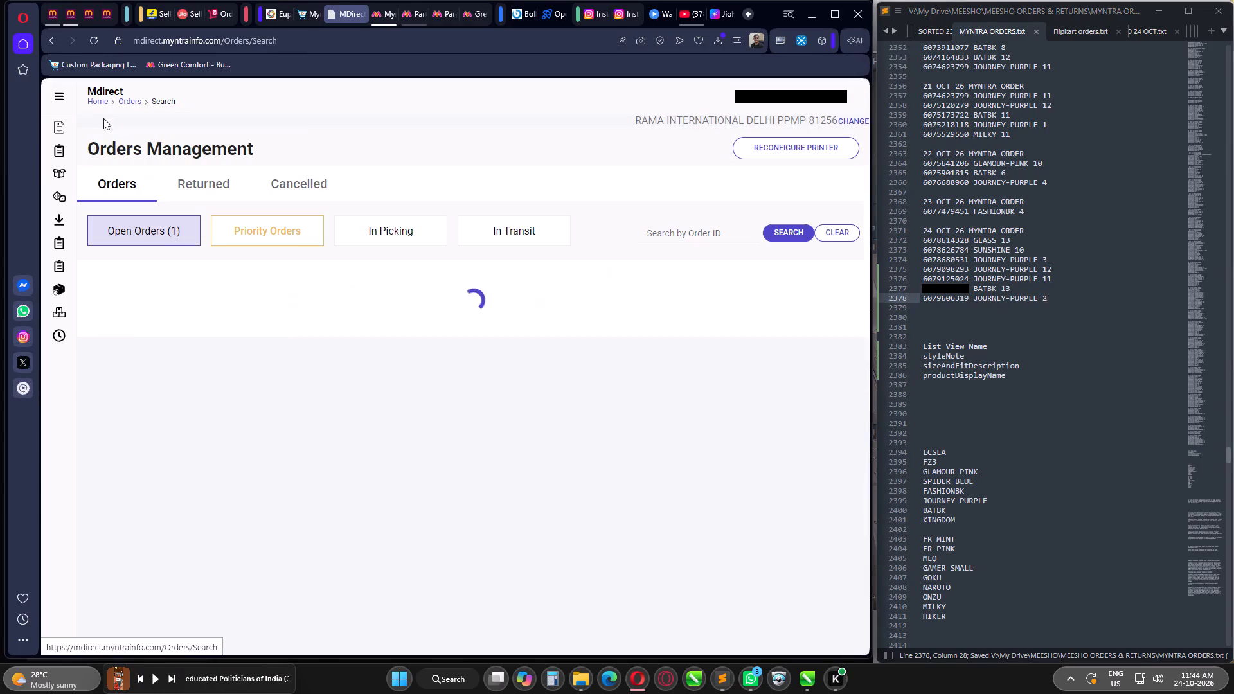
{"action": "left_click", "coordinate": [93, 310]}
{"action": "left_click", "coordinate": [769, 286]}
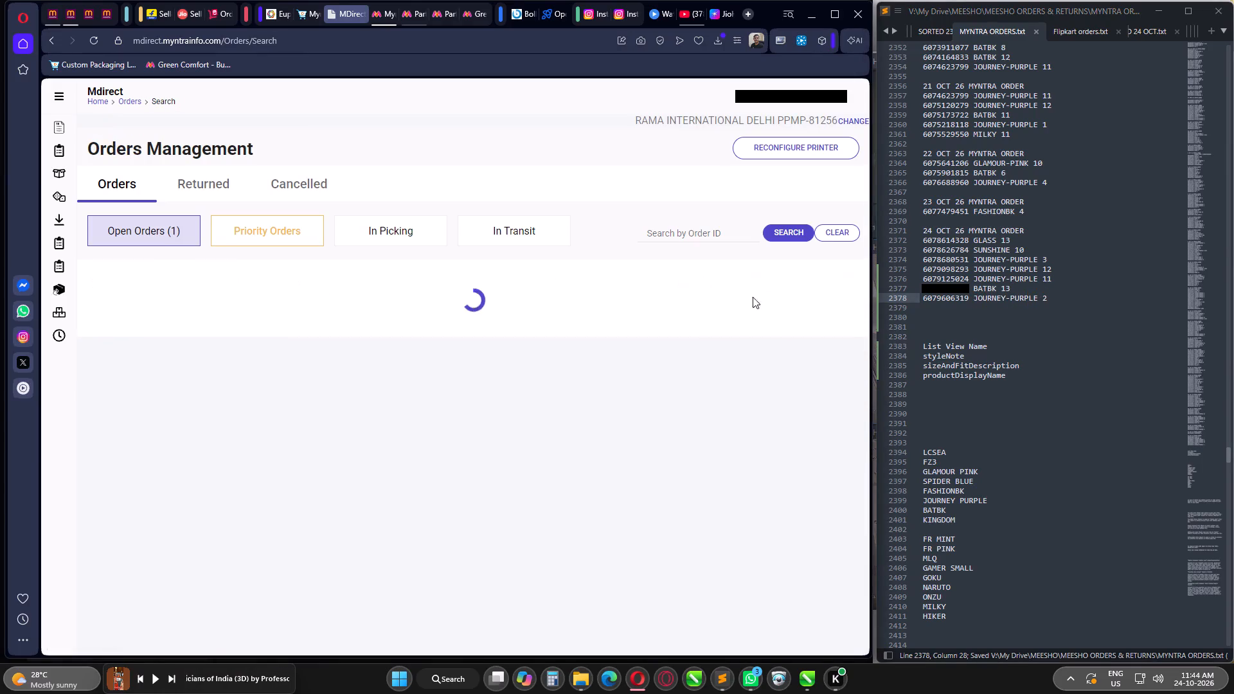
{"action": "left_click", "coordinate": [1155, 14]}
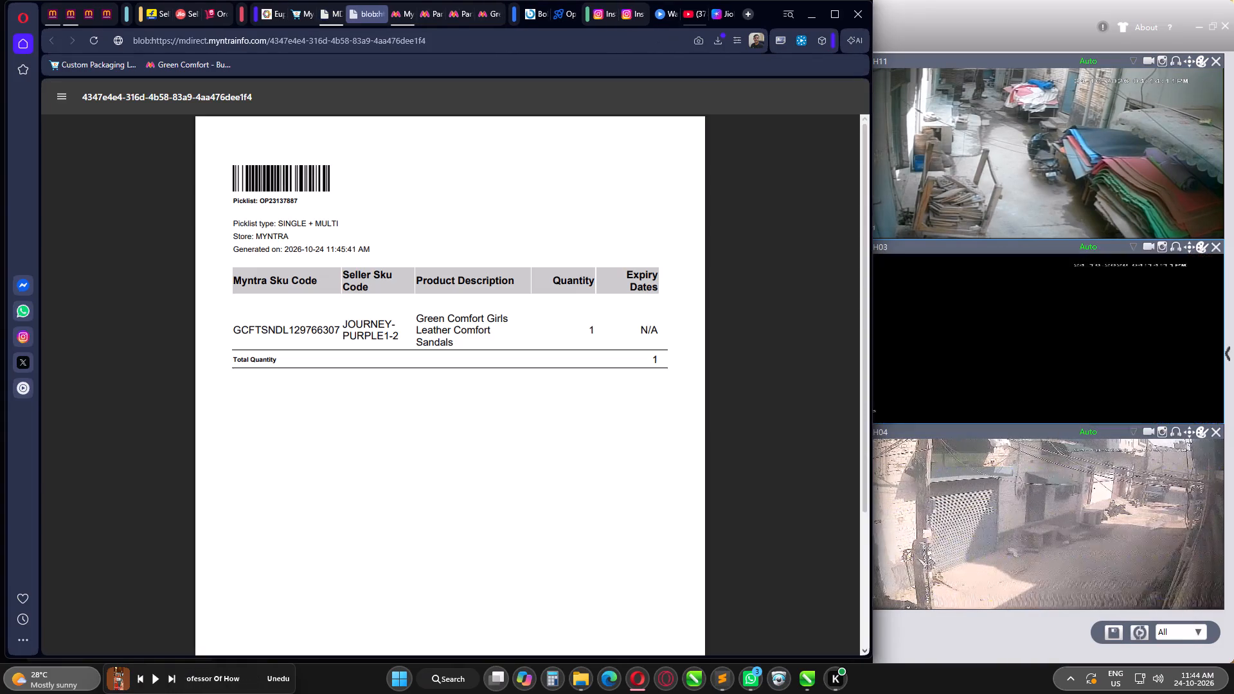
Copy picklist ID OP23137887 from the picklist PDF and load it in the Mdirect packing desk.
{"action": "double_click", "coordinate": [277, 197]}
{"action": "key", "text": "ctrl+c"}
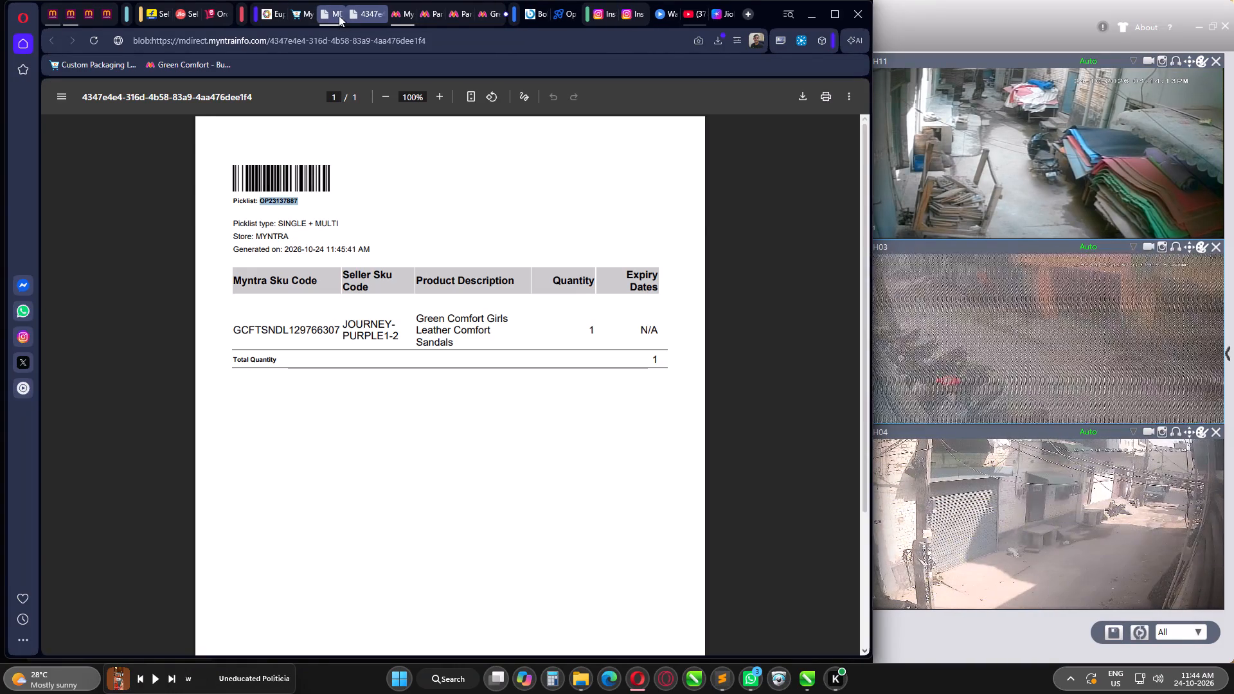
{"action": "left_click", "coordinate": [338, 15]}
{"action": "left_click", "coordinate": [96, 194]}
{"action": "key", "text": "ctrl+v"}
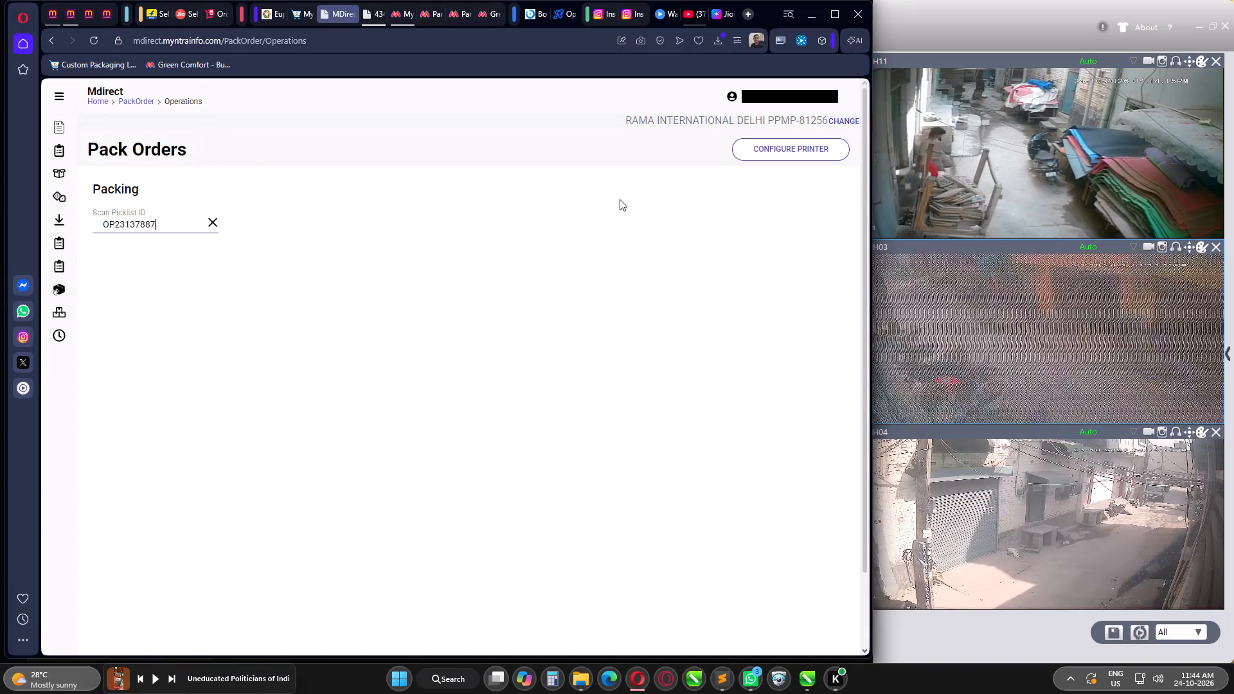
{"action": "key", "text": "Return"}
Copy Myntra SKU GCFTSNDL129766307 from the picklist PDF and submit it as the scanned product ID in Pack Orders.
{"action": "left_click", "coordinate": [371, 11]}
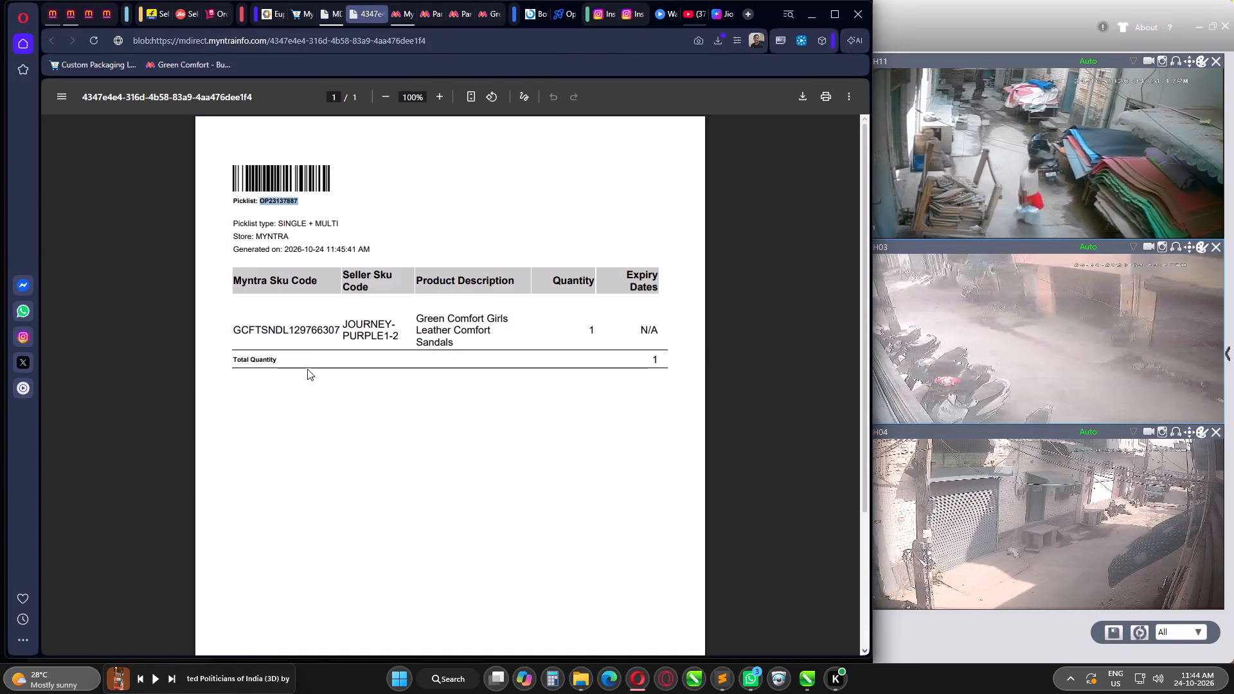
{"action": "double_click", "coordinate": [272, 321]}
{"action": "key", "text": "ctrl+c"}
{"action": "left_click", "coordinate": [331, 13]}
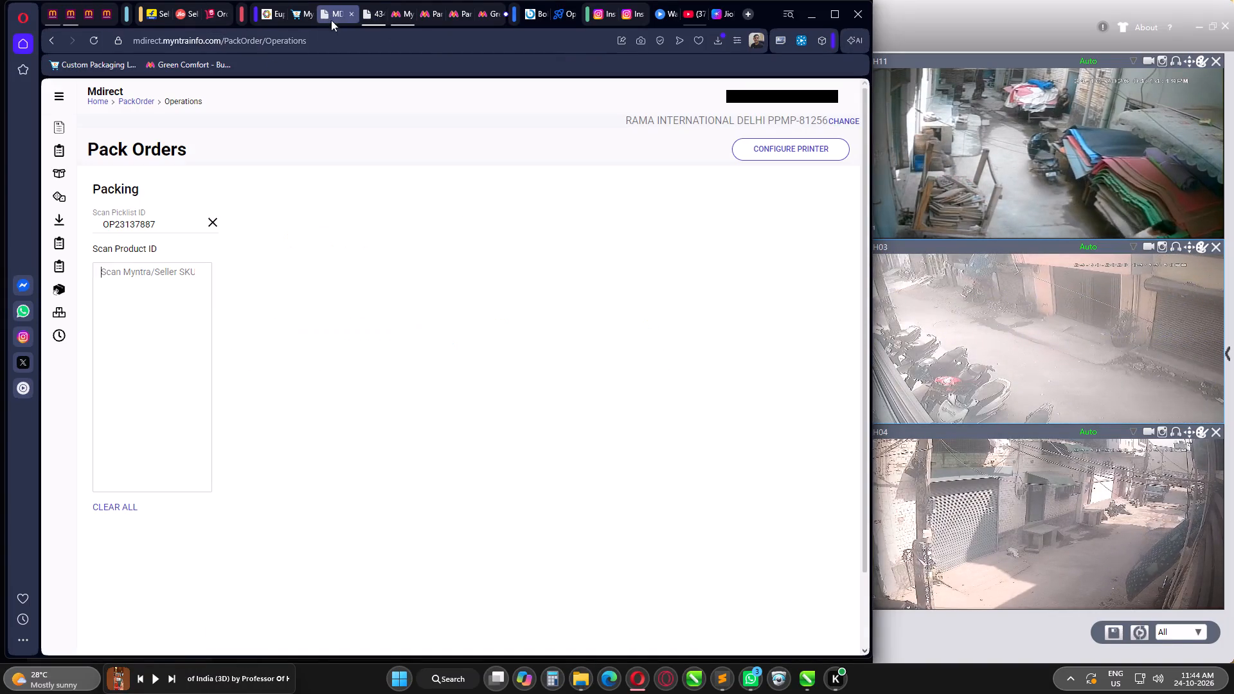
{"action": "key", "text": "ctrl+v"}
{"action": "key", "text": "Return"}
{"action": "key", "text": "ctrl+v"}
{"action": "key", "text": "Return"}
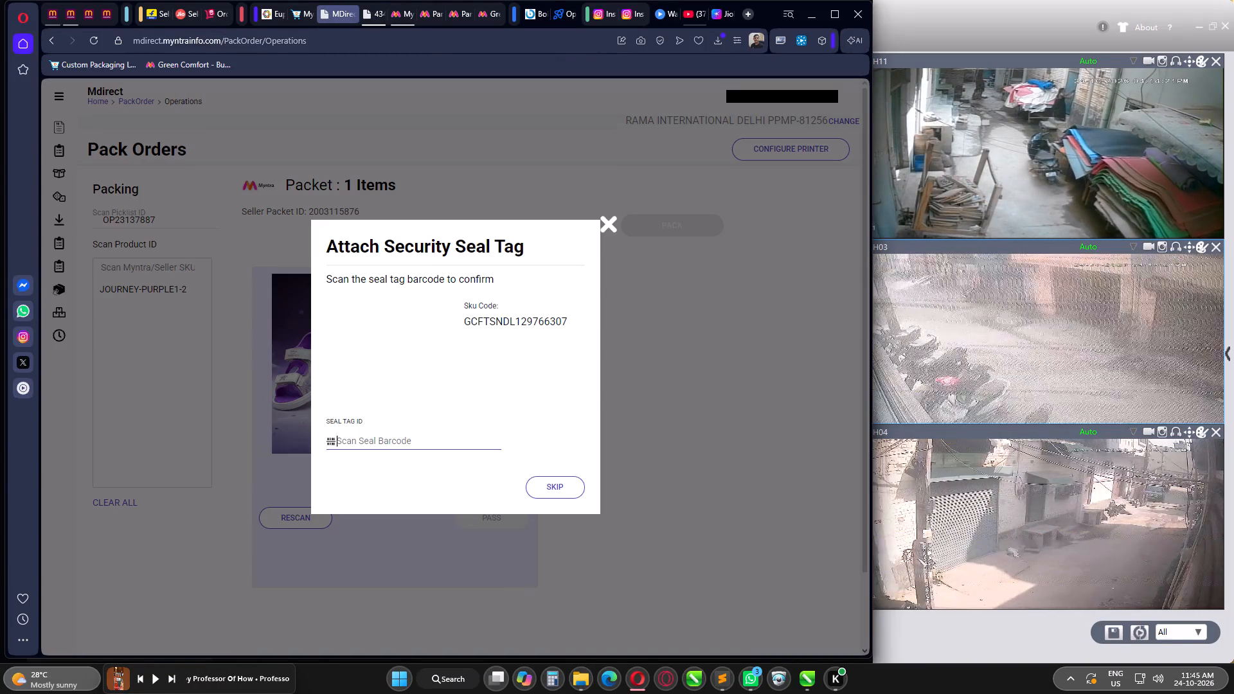
Skip the security seal tag scan and pass the sandal item's quality check.
{"action": "left_click", "coordinate": [568, 487]}
{"action": "left_click", "coordinate": [510, 538]}
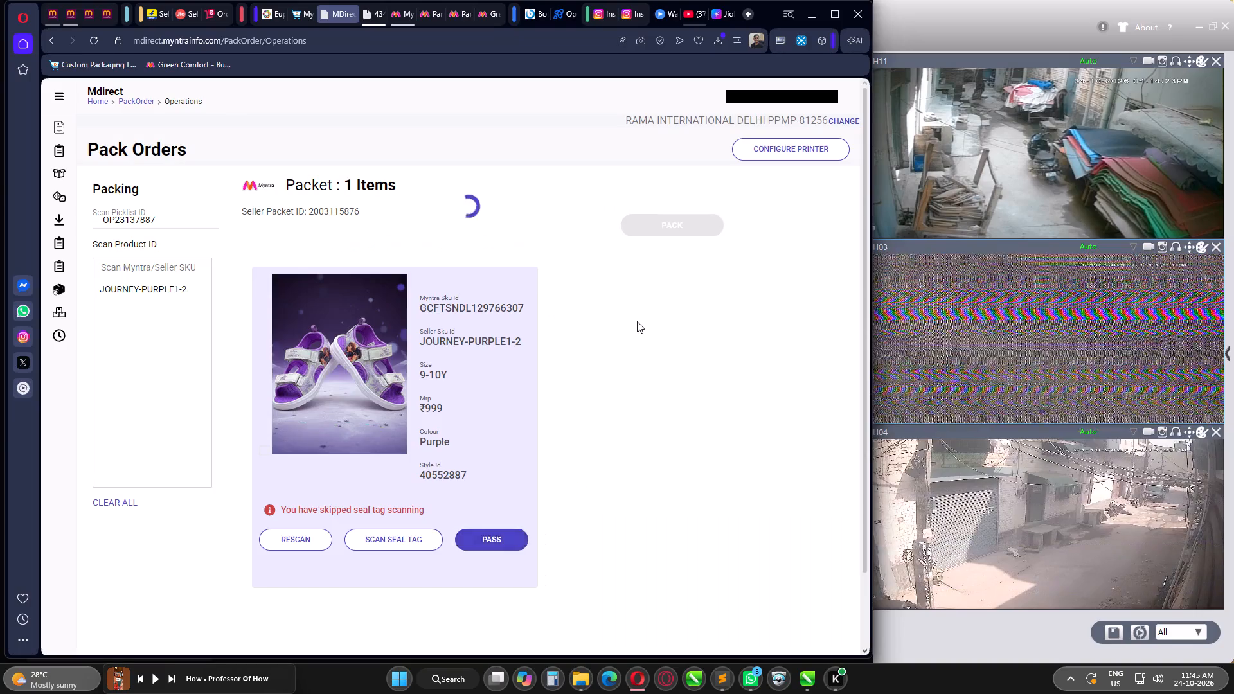
{"action": "left_click", "coordinate": [679, 230]}
{"action": "left_click", "coordinate": [426, 382]}
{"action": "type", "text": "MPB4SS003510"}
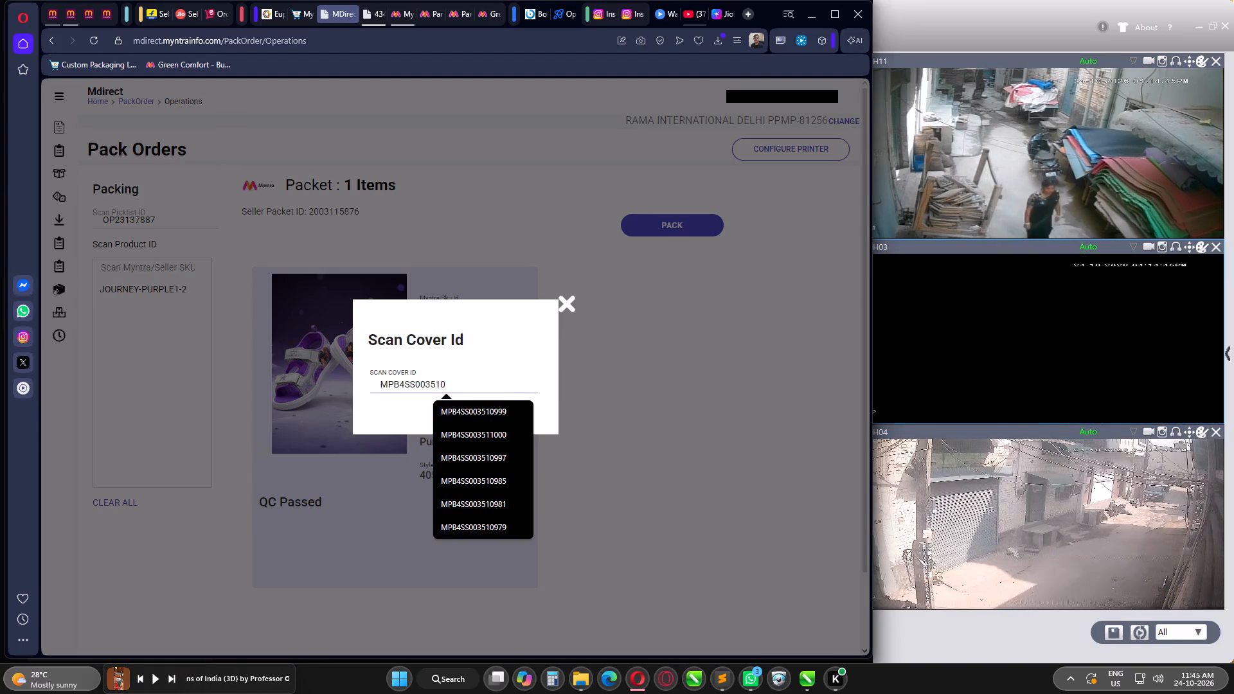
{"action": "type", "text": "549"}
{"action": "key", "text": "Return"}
Save the packed order's print output as PDF 7 in the TAX INVOICE 24-10-26 folder.
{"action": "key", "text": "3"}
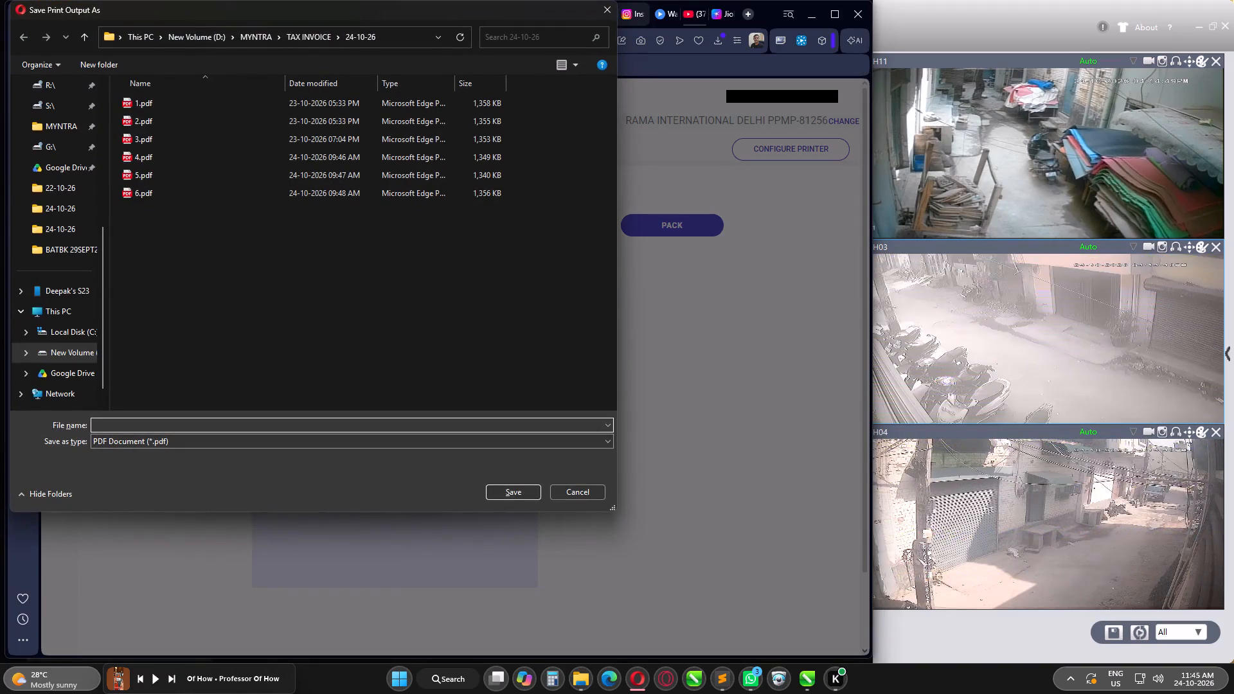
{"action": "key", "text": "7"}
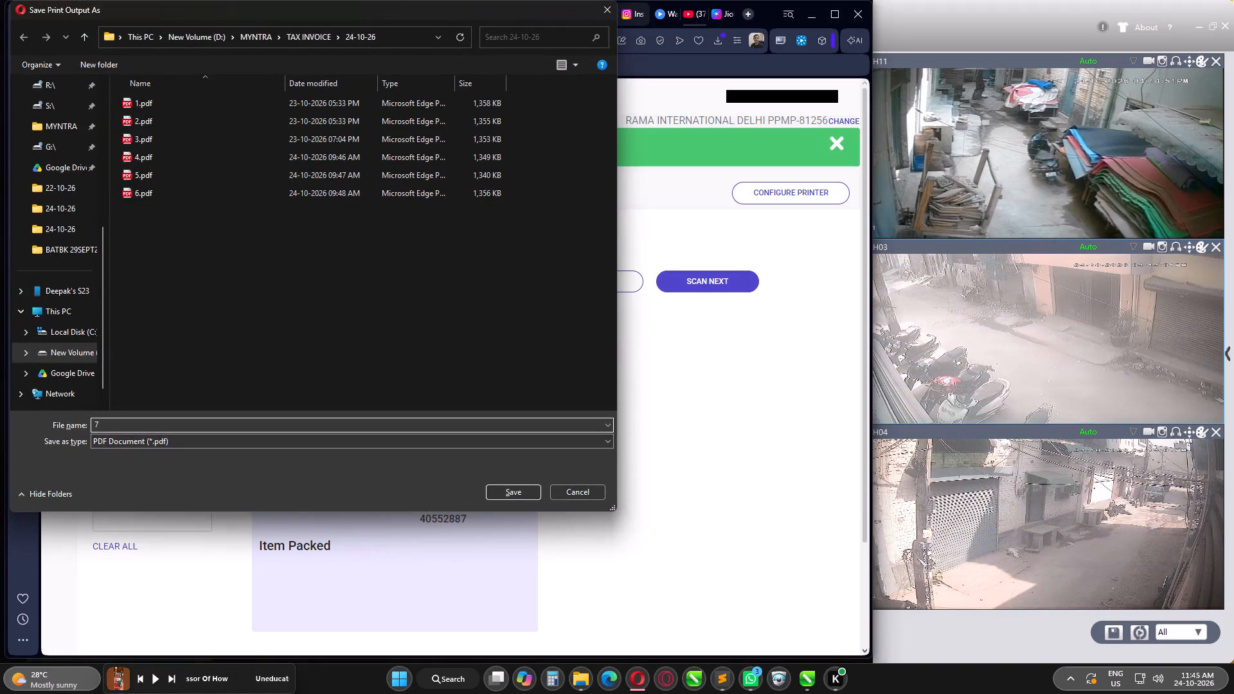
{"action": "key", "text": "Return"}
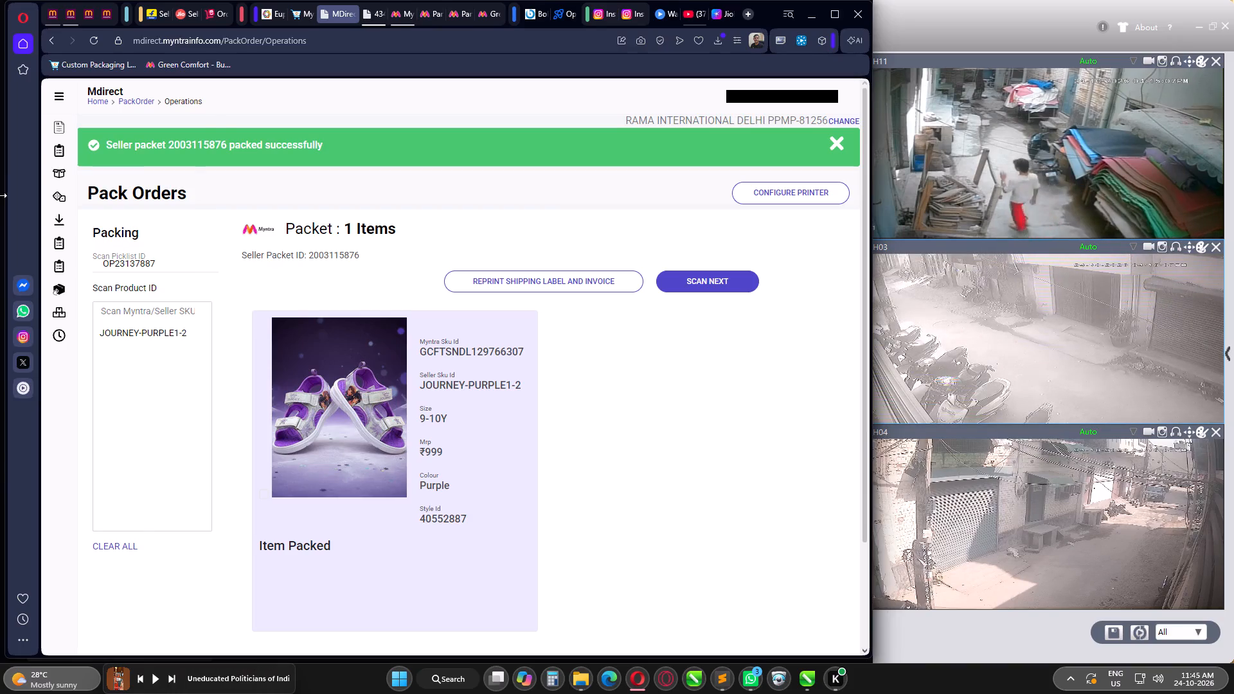
Return to Mdirect's Orders Management and check the open orders again.
{"action": "left_click", "coordinate": [102, 180]}
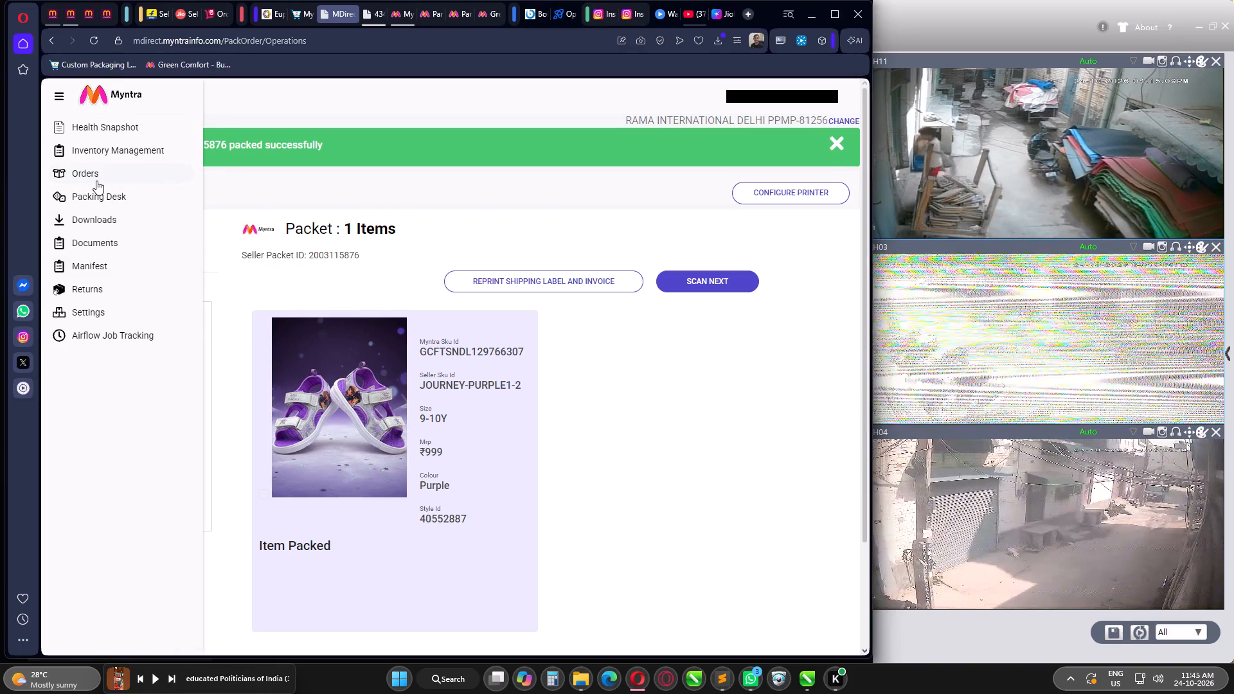
{"action": "left_click", "coordinate": [92, 178]}
{"action": "left_click", "coordinate": [272, 217]}
{"action": "left_click", "coordinate": [132, 241]}
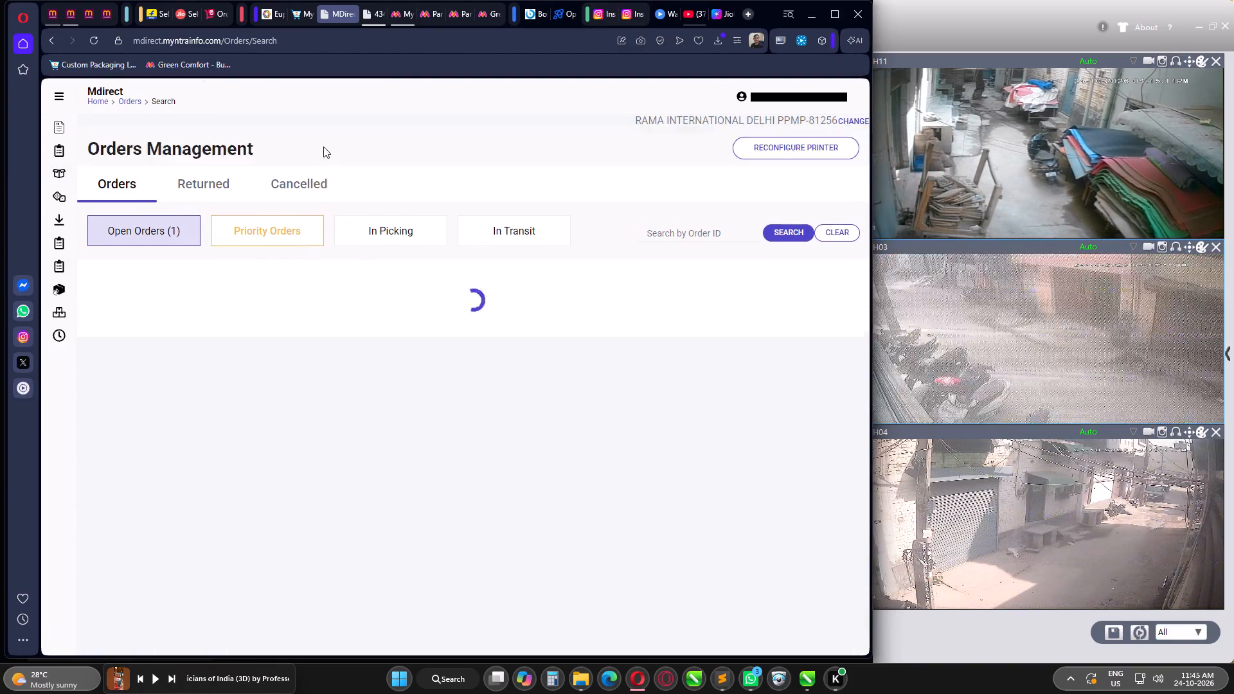
Close the picklist PDF's browser tab.
{"action": "left_click", "coordinate": [377, 16]}
{"action": "left_click", "coordinate": [377, 11]}
In the Myntra Partner Portal, start a new bulk listing with Brand Owned Studio as the studio location.
{"action": "left_click", "coordinate": [372, 18]}
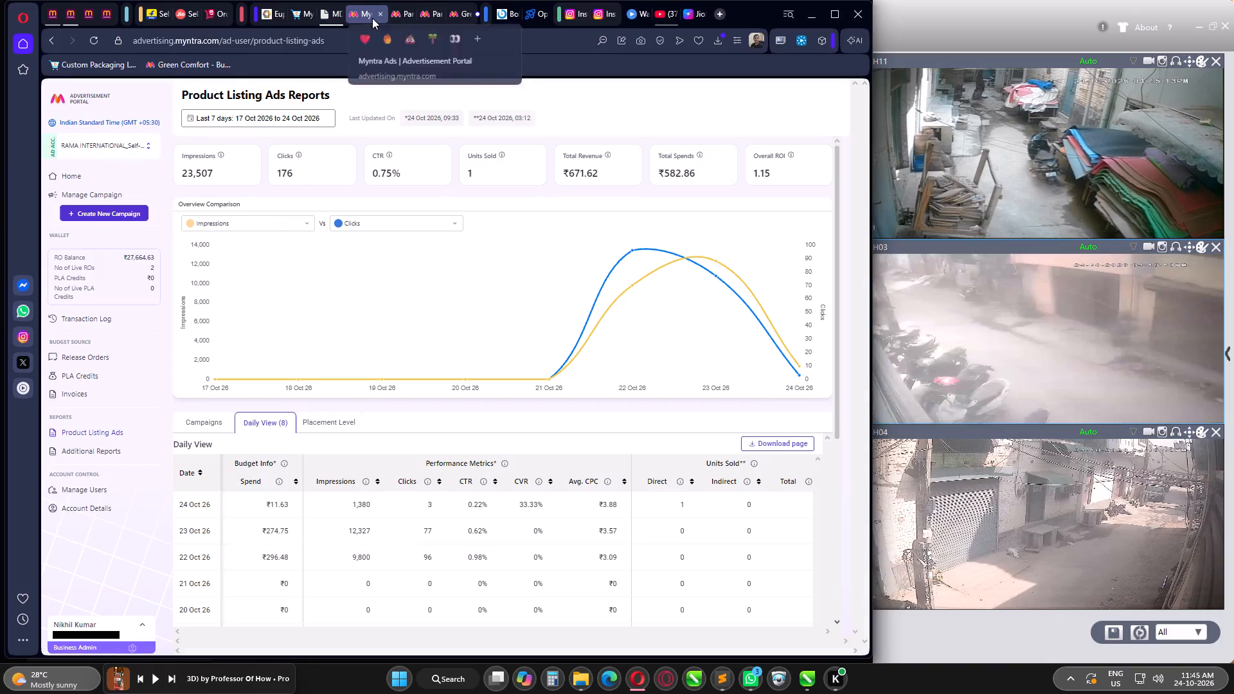
{"action": "left_click", "coordinate": [404, 20]}
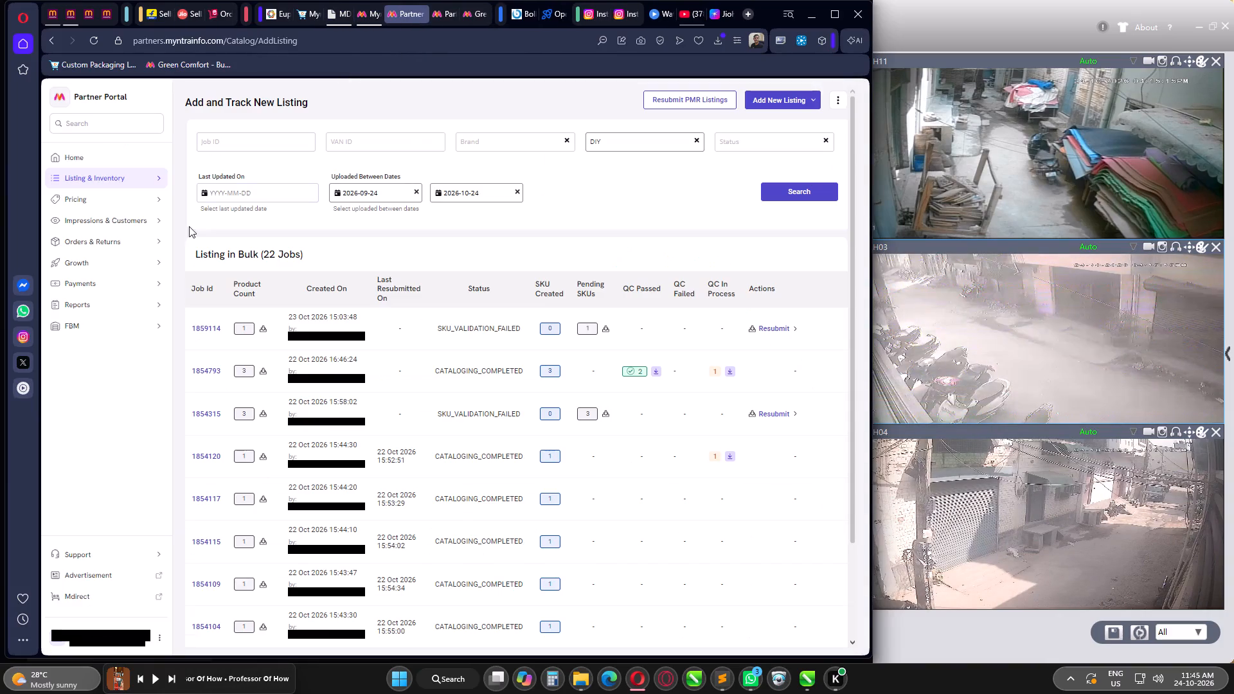
{"action": "scroll", "coordinate": [697, 362], "scroll_direction": "up", "scroll_amount": 4}
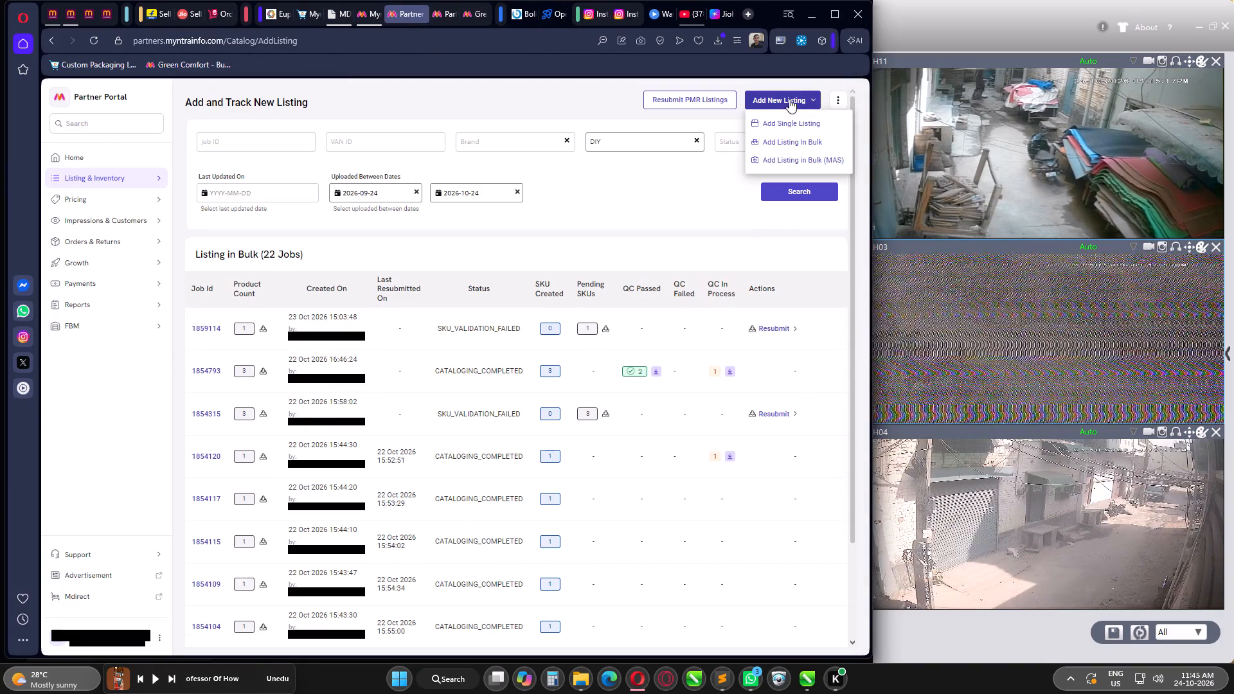
{"action": "left_click", "coordinate": [776, 143]}
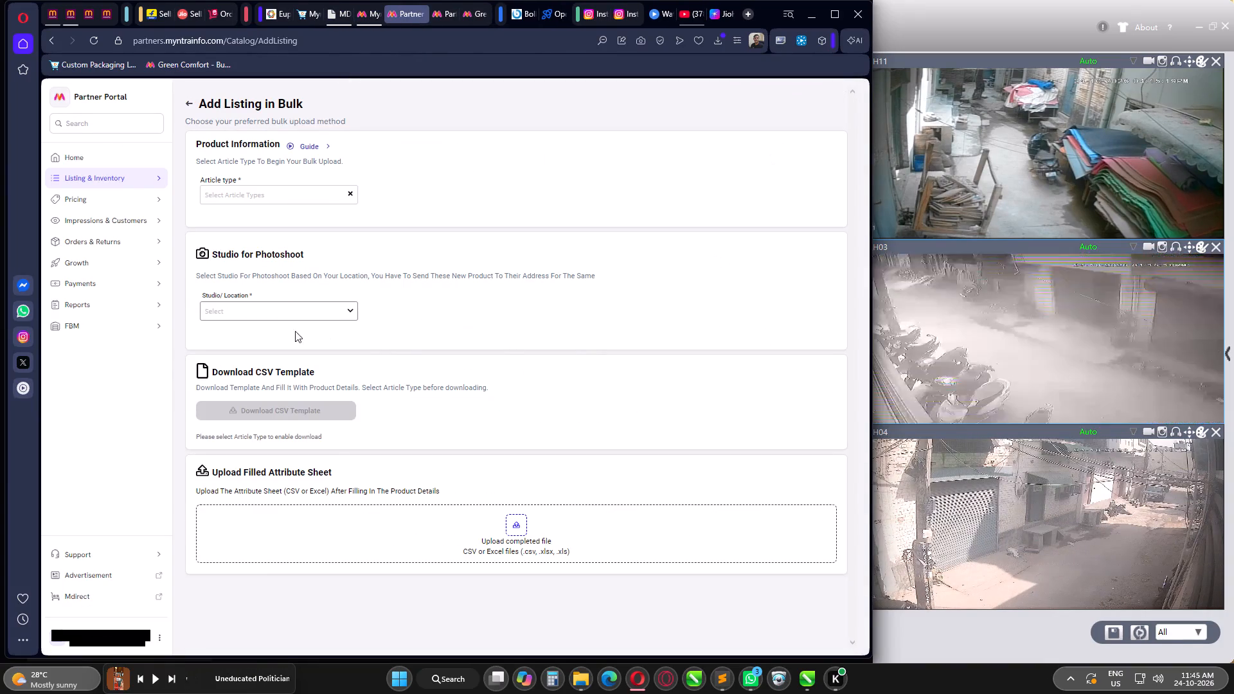
{"action": "left_click", "coordinate": [278, 309]}
{"action": "type", "text": "BR"}
{"action": "key", "text": "a"}
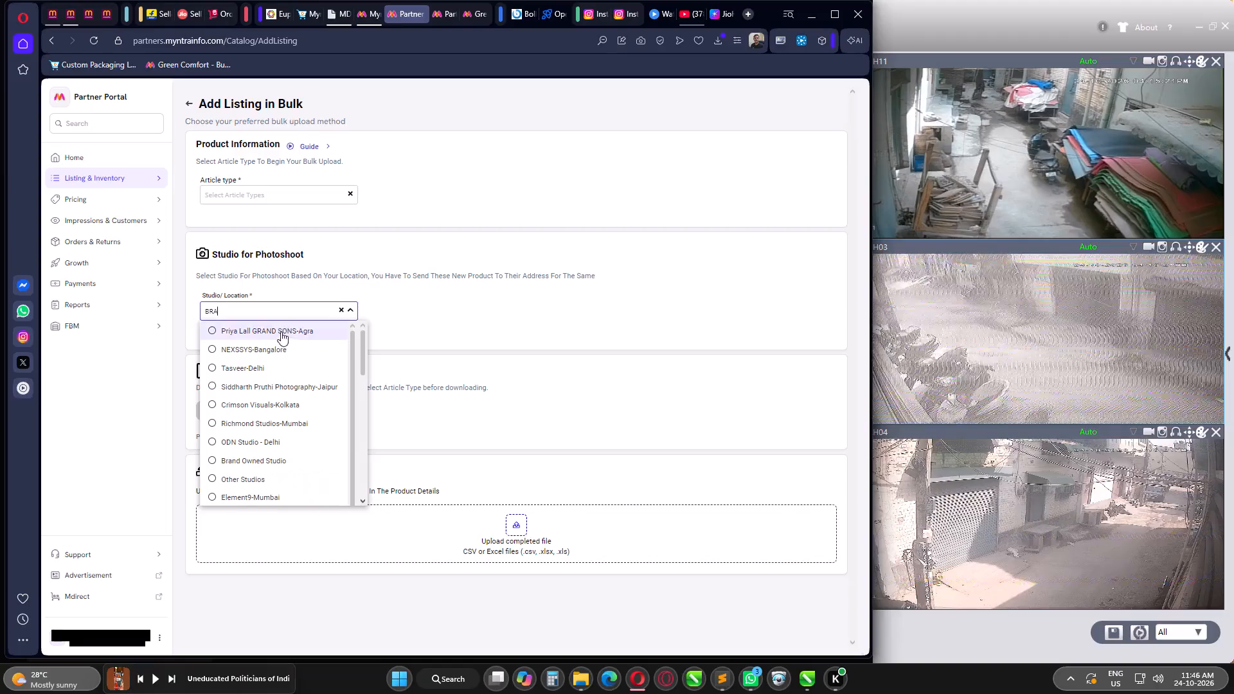
{"action": "left_click", "coordinate": [269, 330]}
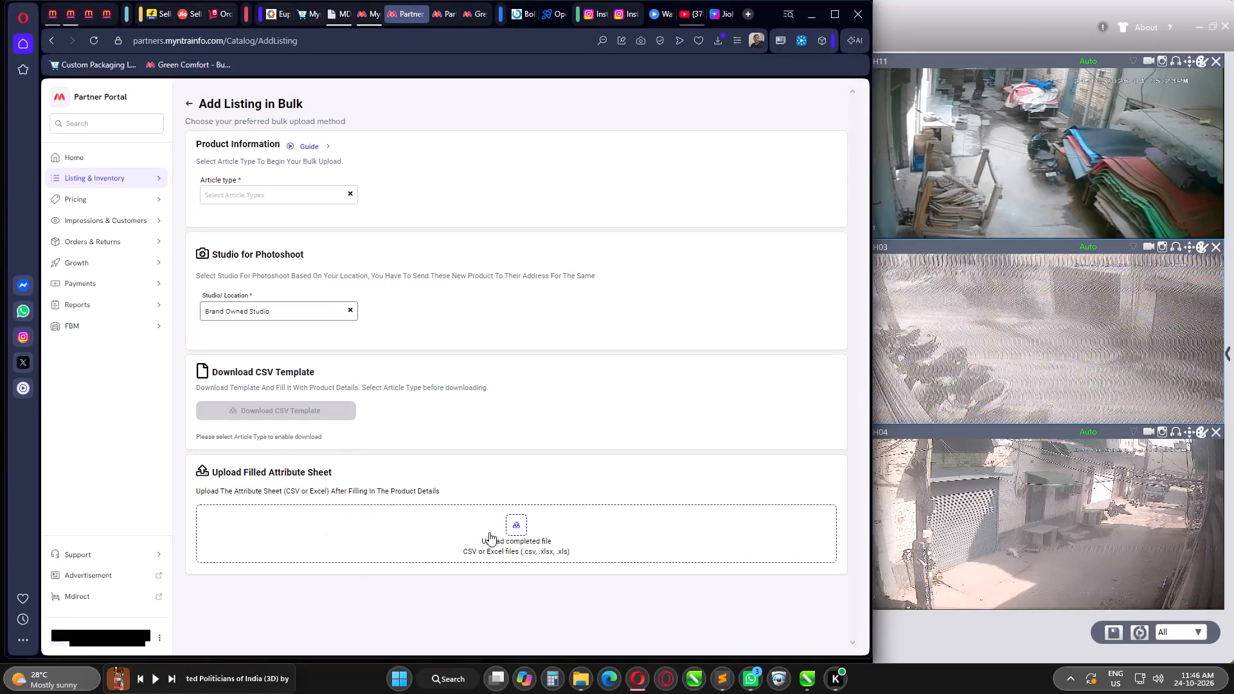
Start uploading the filled attribute sheet and browse to the 24-10-26 folder inside MYNTRA's CATALOG FILE folder.
{"action": "left_click", "coordinate": [515, 524]}
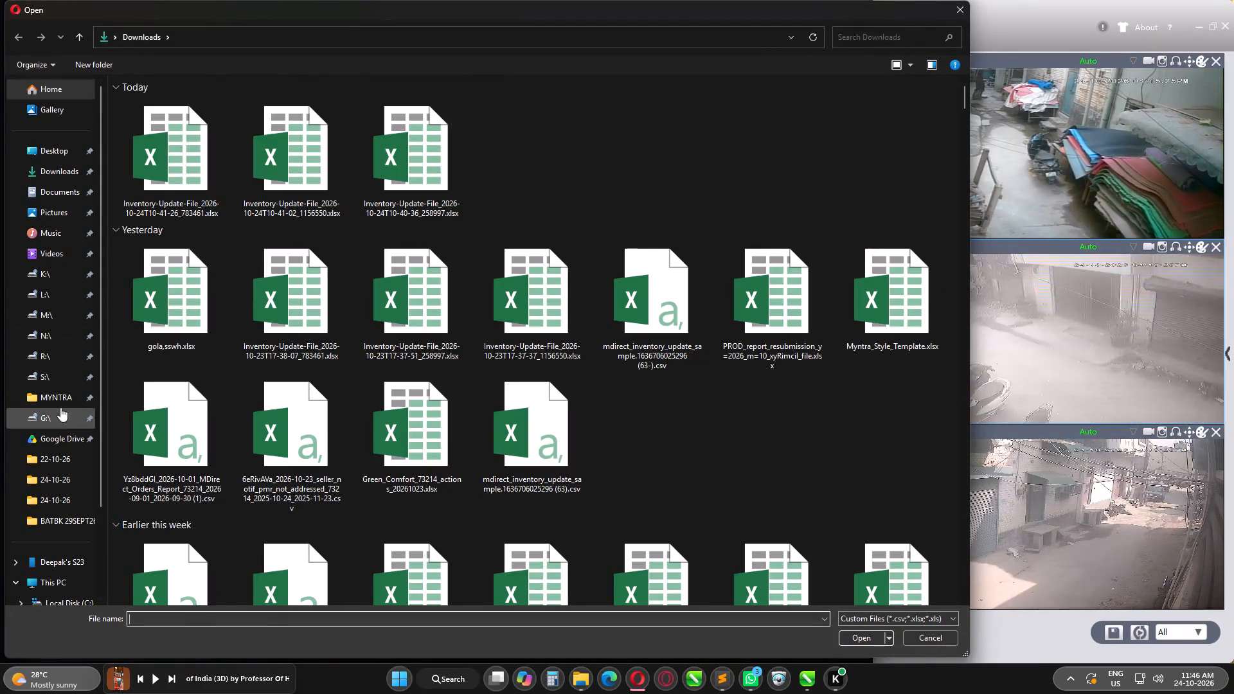
{"action": "left_click", "coordinate": [57, 396]}
{"action": "double_click", "coordinate": [166, 106]}
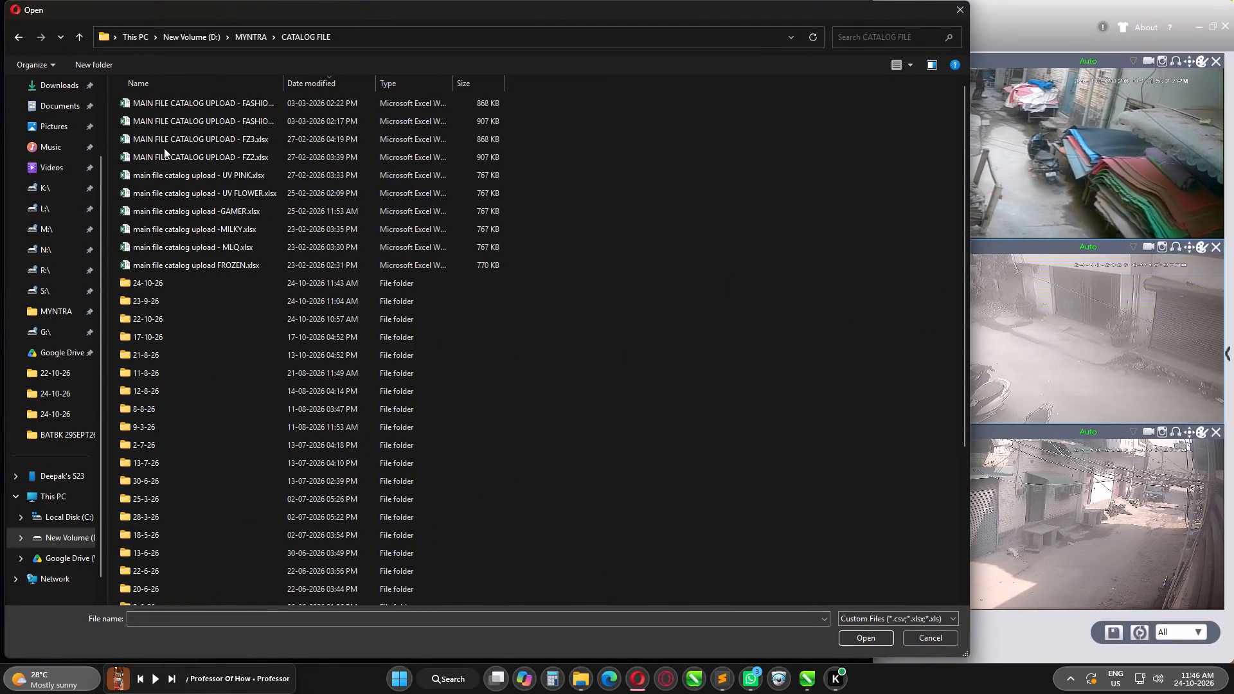
{"action": "double_click", "coordinate": [166, 281]}
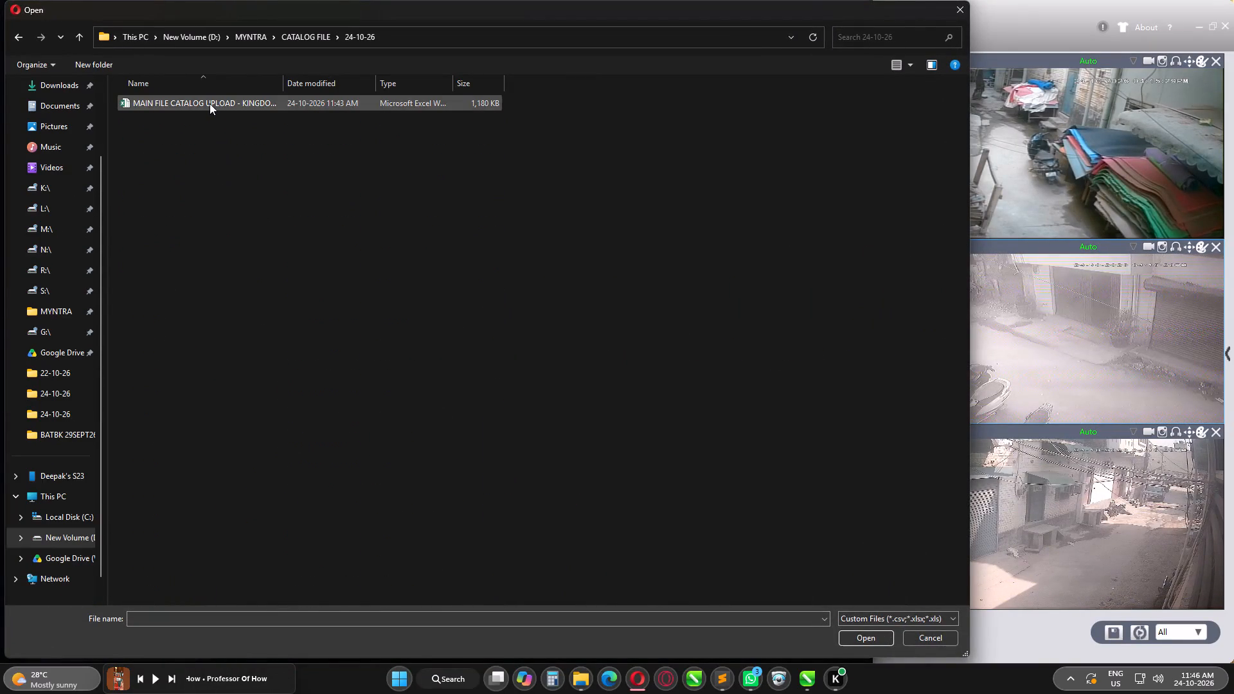
Rename the KINGDOM-BLACK,BROWN,NAVY catalog workbook as MAIN FILE CATALOG UPLOAD - BATBK 5-CATALOG.xlsx.
{"action": "left_click_drag", "start_coordinate": [284, 80], "coordinate": [352, 85]}
{"action": "left_click", "coordinate": [294, 107]}
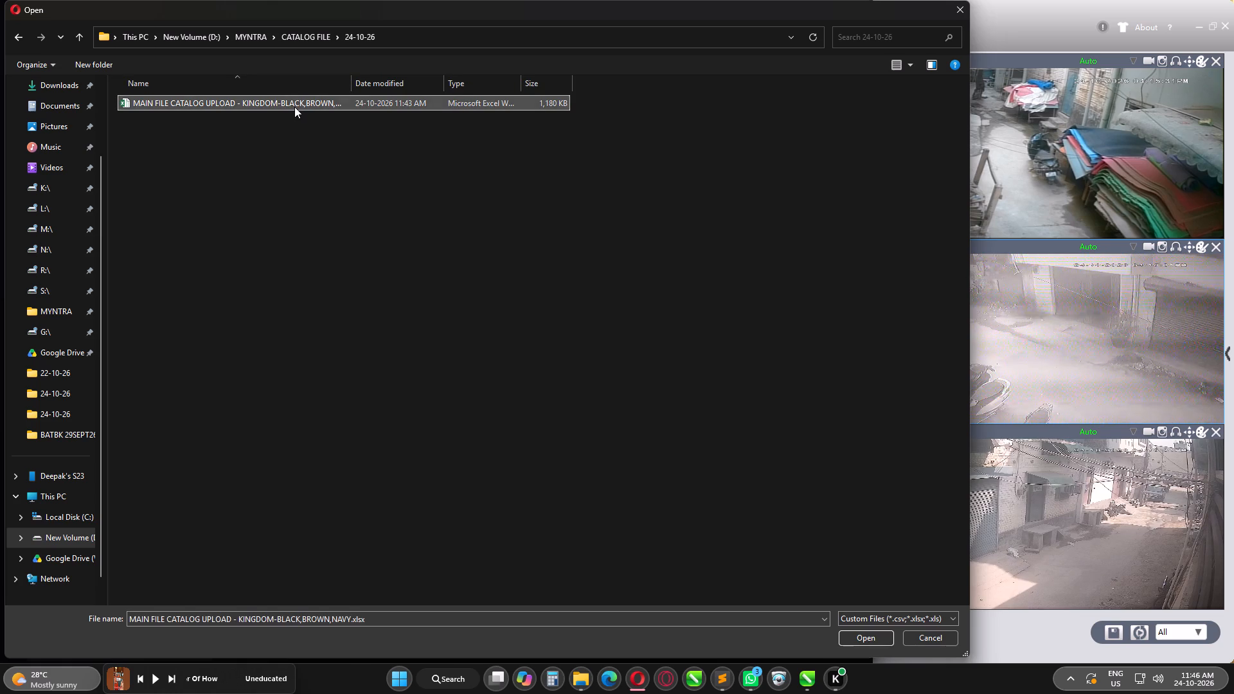
{"action": "key", "text": "F2"}
{"action": "key", "text": "Up"}
{"action": "key", "text": "Right"}
{"action": "key", "text": "Right"}
{"action": "key", "text": "Right"}
{"action": "key", "text": "Right"}
{"action": "key", "text": "Right"}
{"action": "key", "text": "Right"}
{"action": "key", "text": "Right"}
{"action": "key", "text": "Right"}
{"action": "key", "text": "Right"}
{"action": "key", "text": "Right"}
{"action": "key", "text": "Right"}
{"action": "key", "text": "Right"}
{"action": "key", "text": "Right"}
{"action": "key", "text": "Right"}
{"action": "key", "text": "Right"}
{"action": "key", "text": "Right"}
{"action": "key", "text": "Right"}
{"action": "key", "text": "Right"}
{"action": "key", "text": "Right"}
{"action": "key", "text": "Right"}
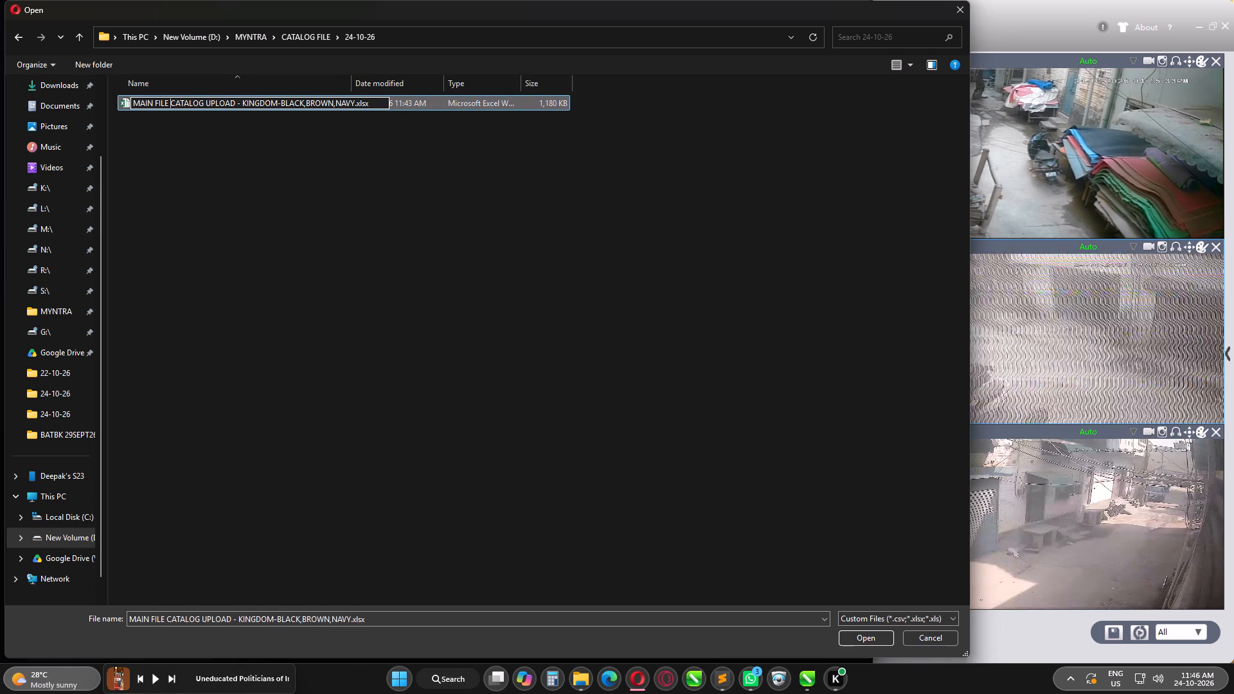
{"action": "key", "text": "BackSpace"}
{"action": "key", "text": "BackSpace"}
{"action": "key", "text": "BackSpace"}
{"action": "key", "text": "BackSpace"}
{"action": "key", "text": "BackSpace"}
{"action": "key", "text": "BackSpace"}
{"action": "key", "text": "BackSpace"}
{"action": "key", "text": "BackSpace"}
{"action": "key", "text": "BackSpace"}
{"action": "key", "text": "BackSpace"}
{"action": "key", "text": "BackSpace"}
{"action": "key", "text": "BackSpace"}
{"action": "key", "text": "BackSpace"}
{"action": "key", "text": "BackSpace"}
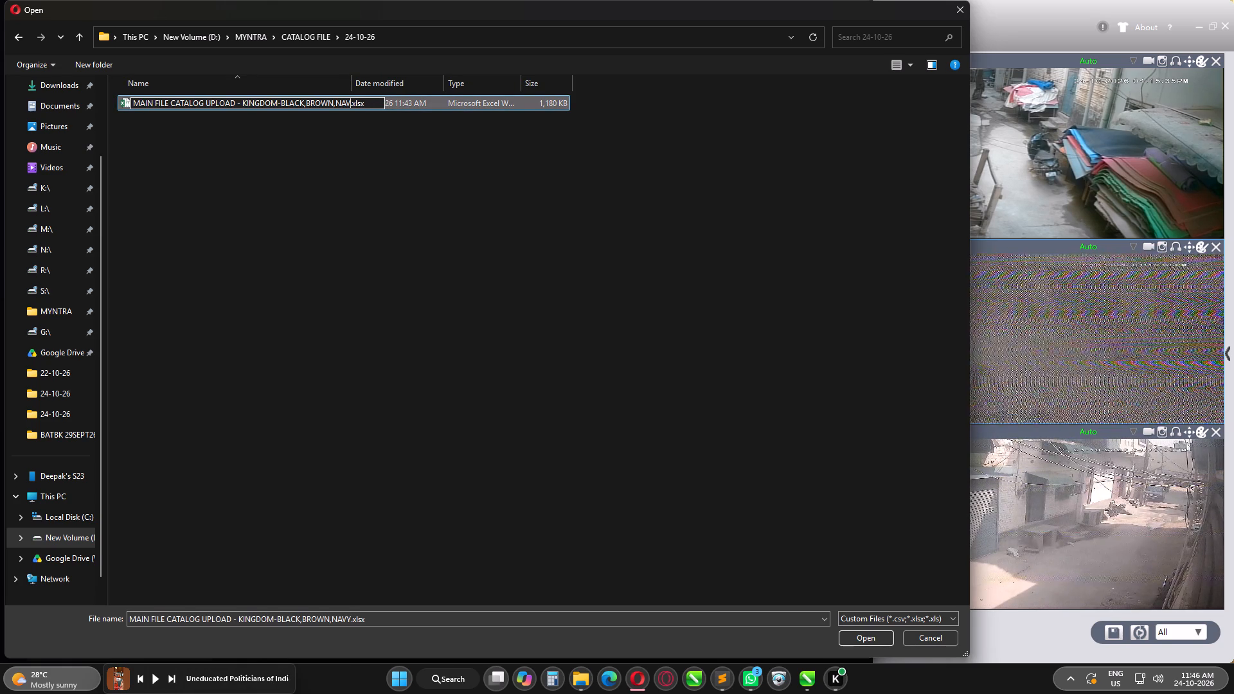
{"action": "key", "text": "BackSpace"}
{"action": "key", "text": "BackSpace"}
{"action": "key", "text": "BackSpace"}
{"action": "key", "text": "BackSpace"}
{"action": "key", "text": "BackSpace"}
{"action": "key", "text": "BackSpace"}
{"action": "key", "text": "BackSpace"}
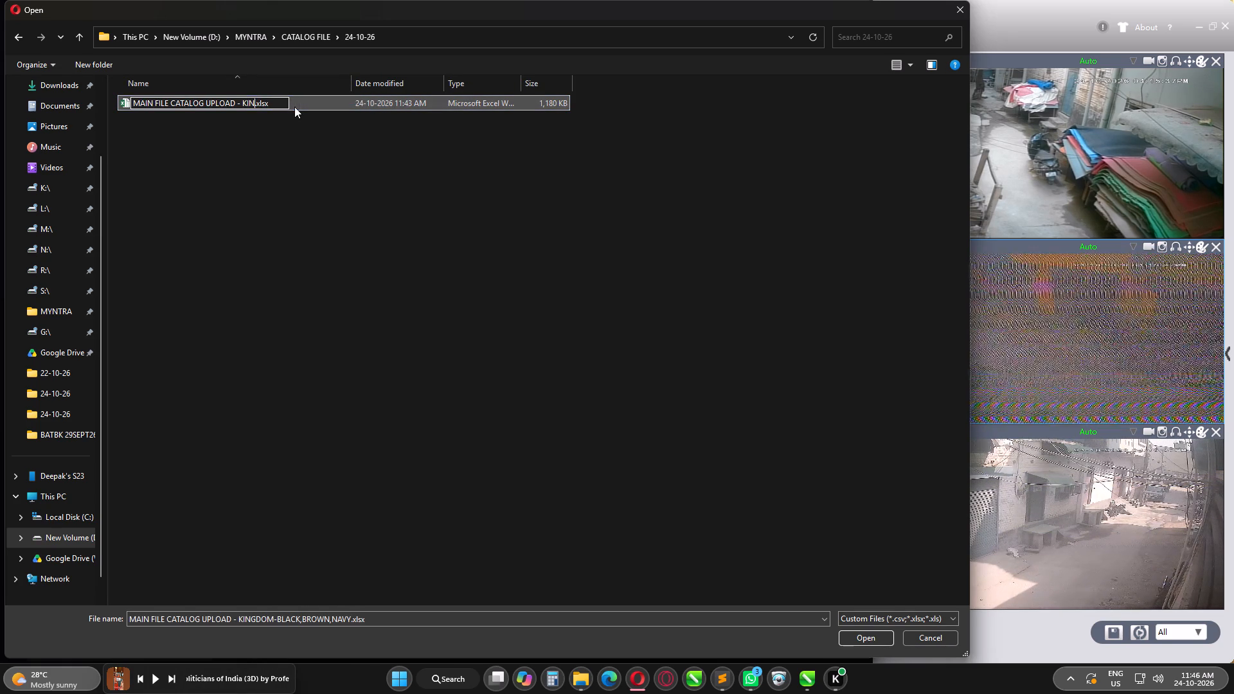
{"action": "key", "text": "BackSpace"}
{"action": "key", "text": "BackSpace"}
{"action": "key", "text": "BackSpace"}
{"action": "type", "text": "BATBK 5"}
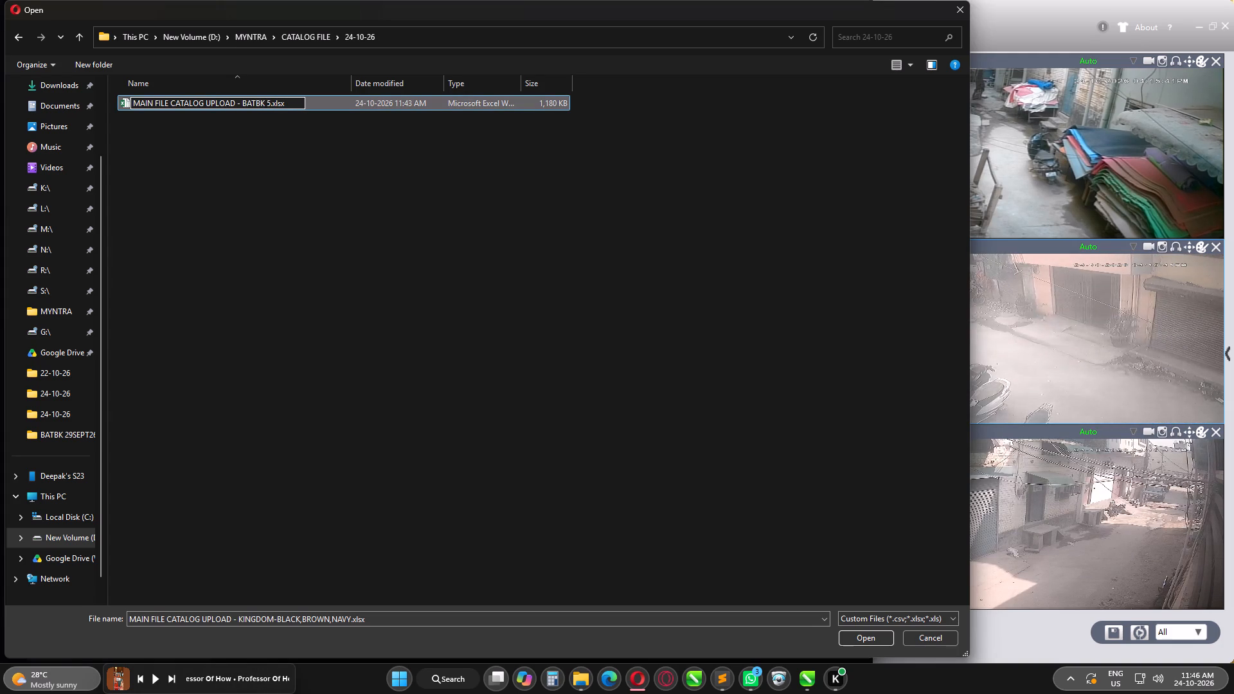
{"action": "type", "text": "-CTT"}
{"action": "key", "text": "BackSpace"}
{"action": "key", "text": "BackSpace"}
{"action": "type", "text": "ATALOG"}
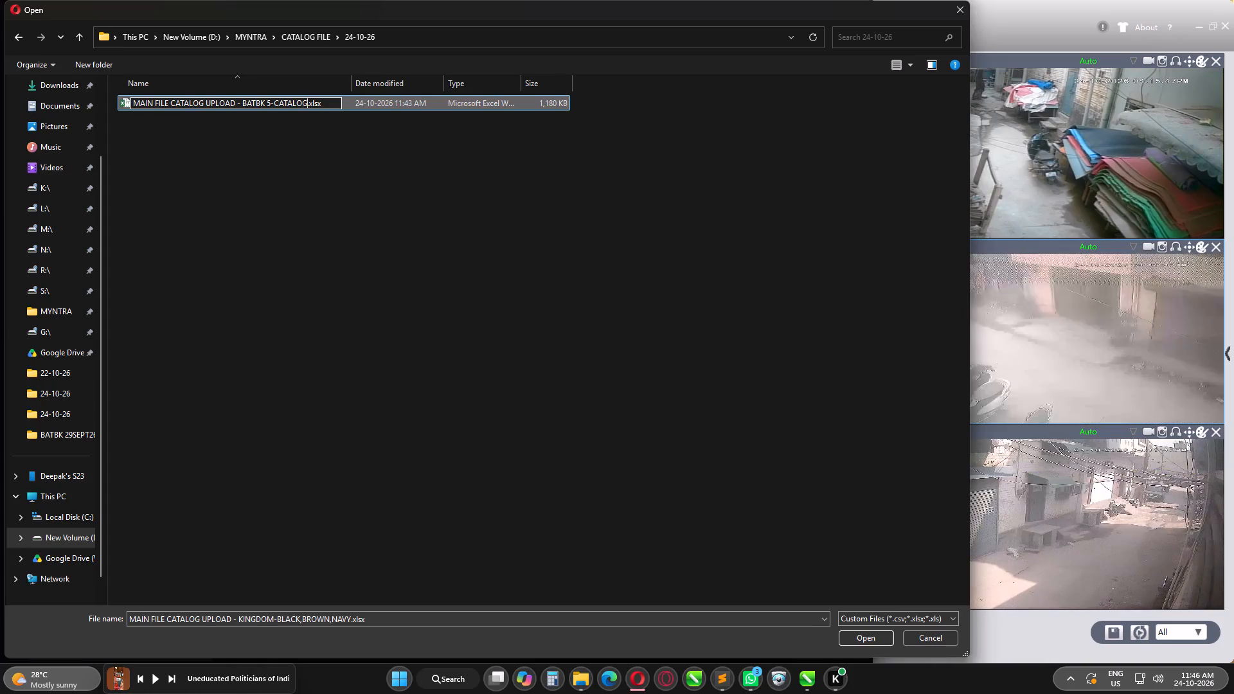
{"action": "key", "text": "BackSpace"}
{"action": "key", "text": "BackSpace"}
{"action": "key", "text": "BackSpace"}
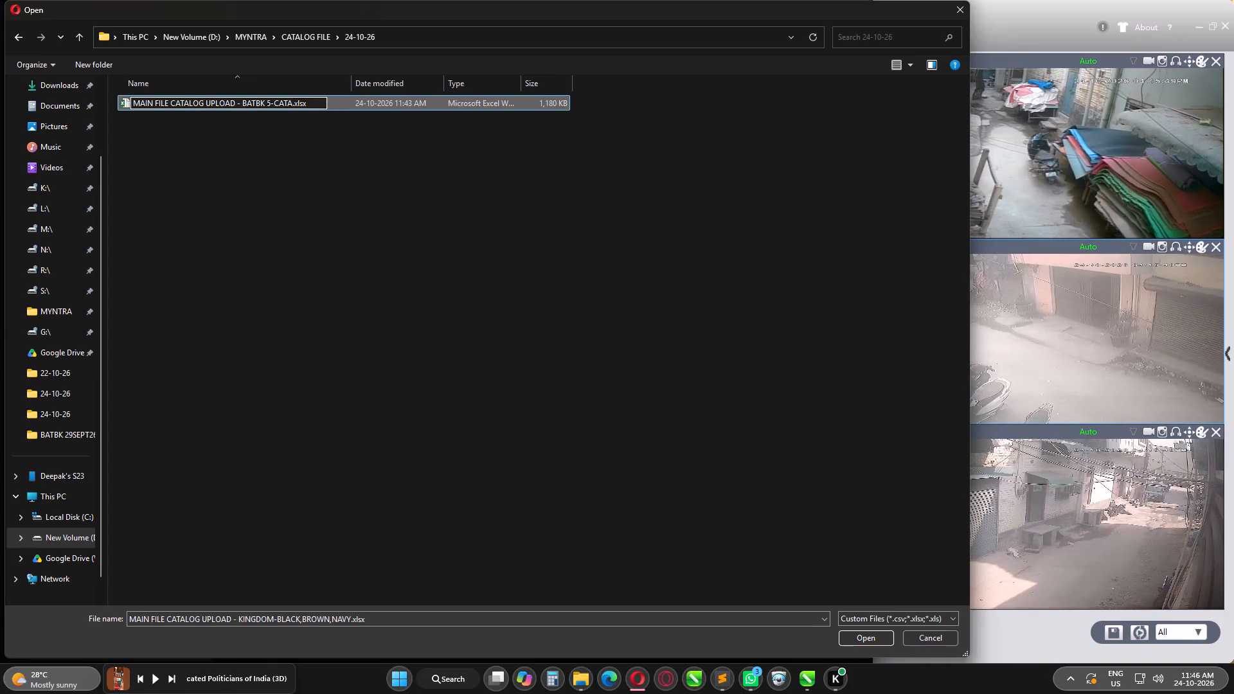
{"action": "type", "text": "LOG"}
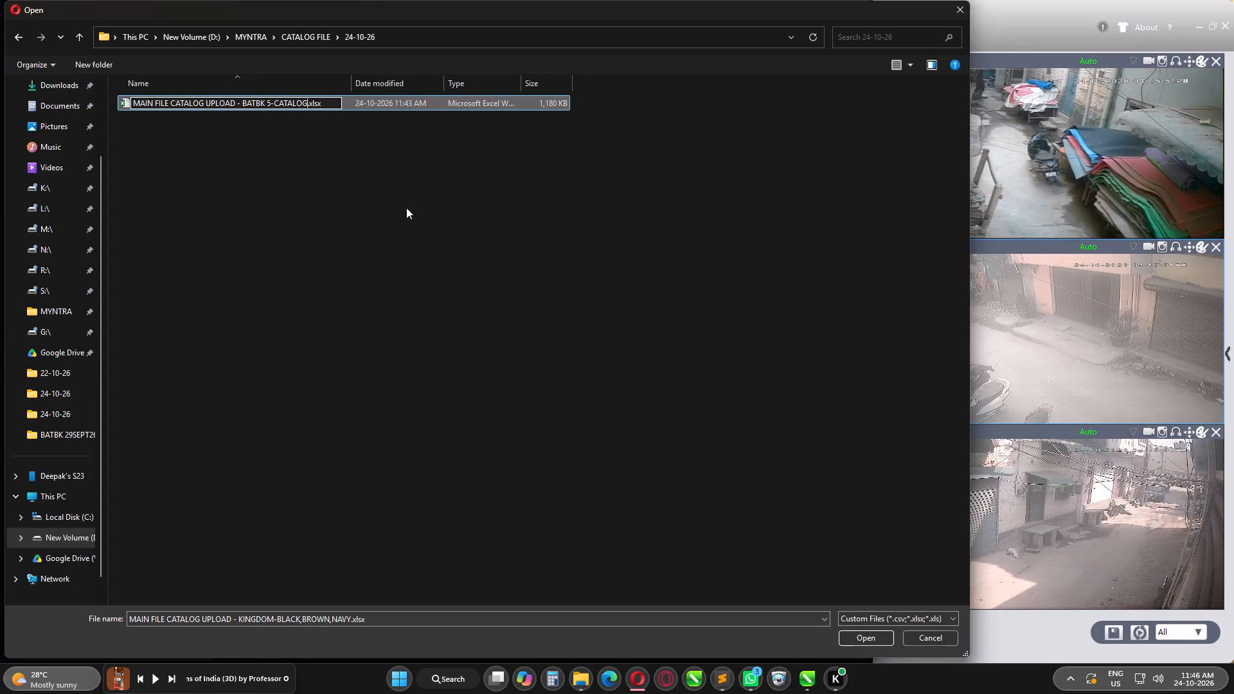
{"action": "key", "text": "Return"}
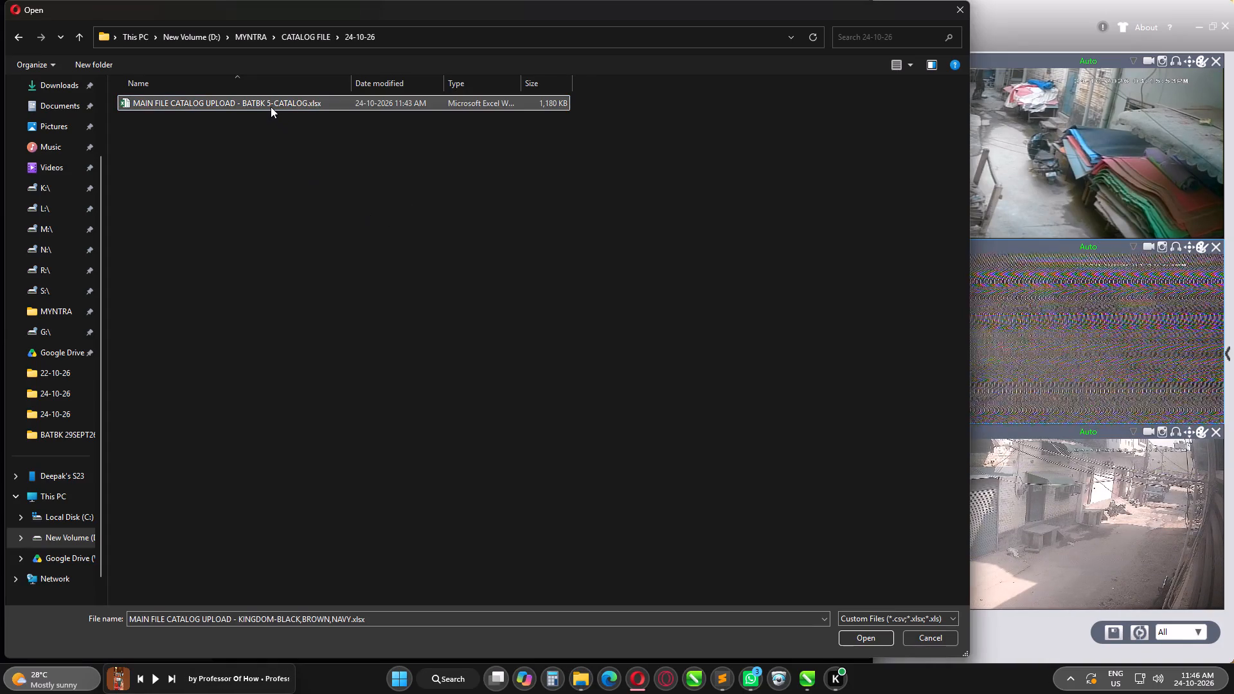
Upload MAIN FILE CATALOG UPLOAD - BATBK 5-CATALOG.xlsx as the attribute sheet and submit the bulk listing.
{"action": "left_click", "coordinate": [271, 107]}
{"action": "key", "text": "Return"}
{"action": "left_click", "coordinate": [798, 520]}
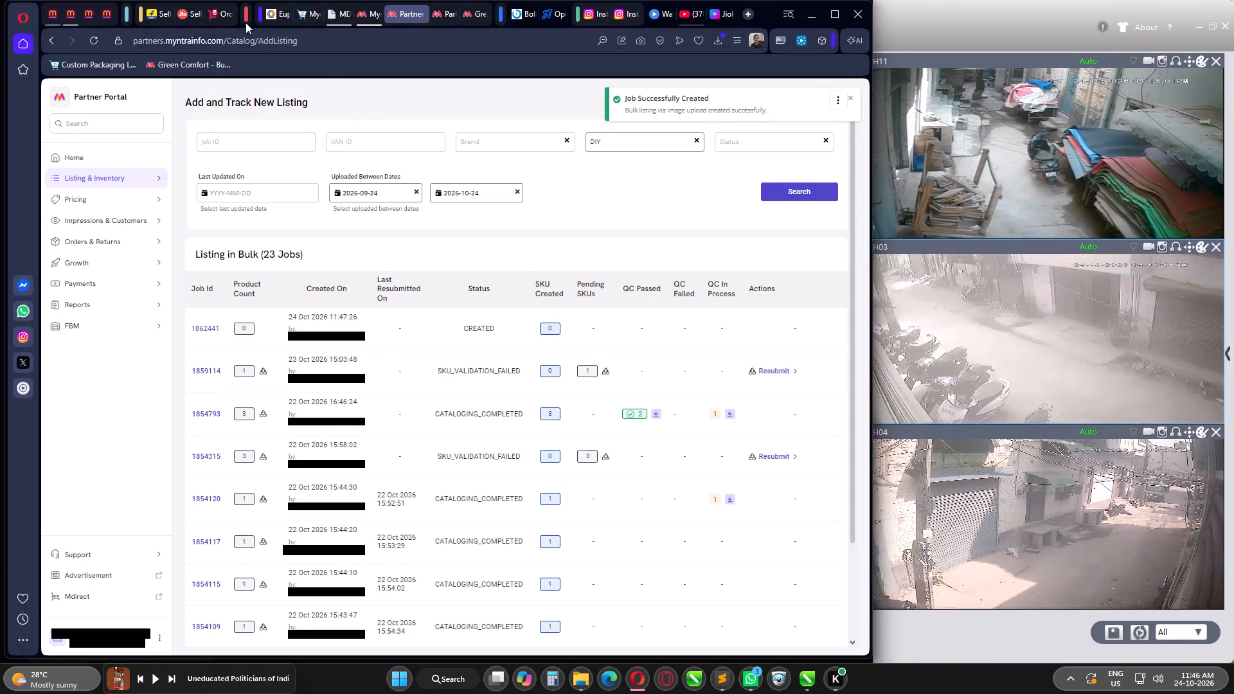
Refresh the bulk listing jobs and open image uploading for the newly created job 1862441.
{"action": "left_click", "coordinate": [96, 42]}
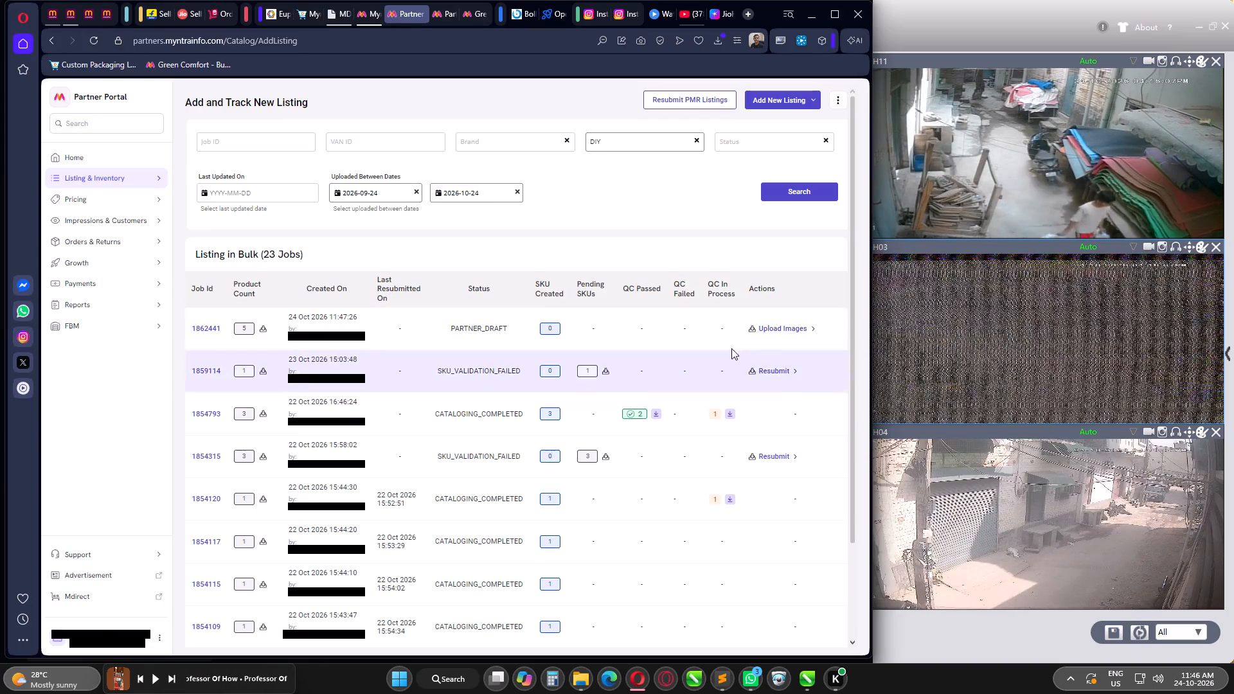
{"action": "left_click", "coordinate": [789, 332]}
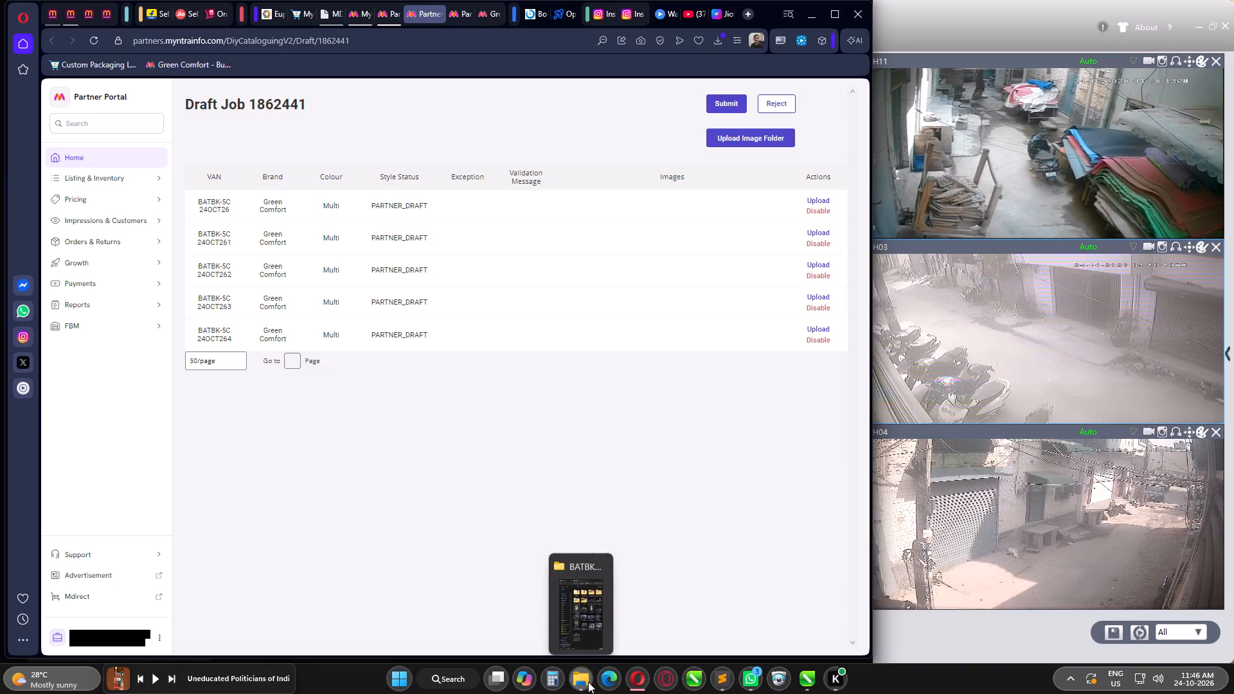
Switch to File Explorer and open the BATBK 29SEPT26 image folder inside BATBK.
{"action": "left_click", "coordinate": [598, 608]}
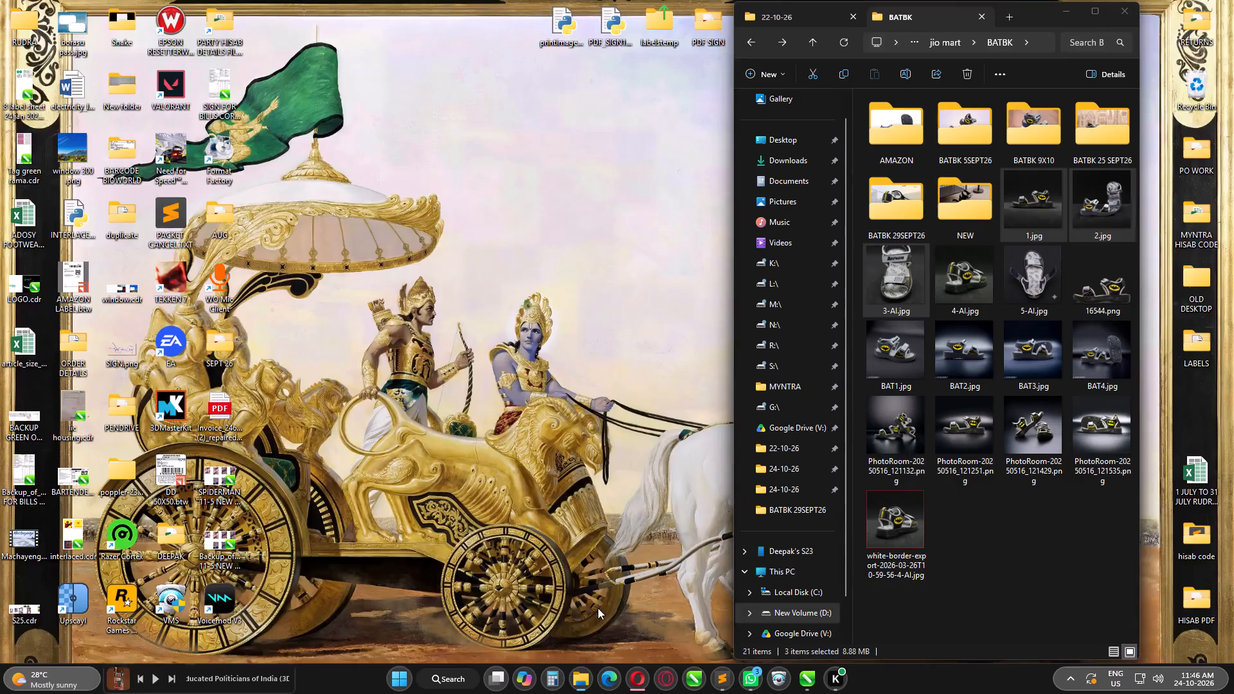
{"action": "double_click", "coordinate": [900, 195]}
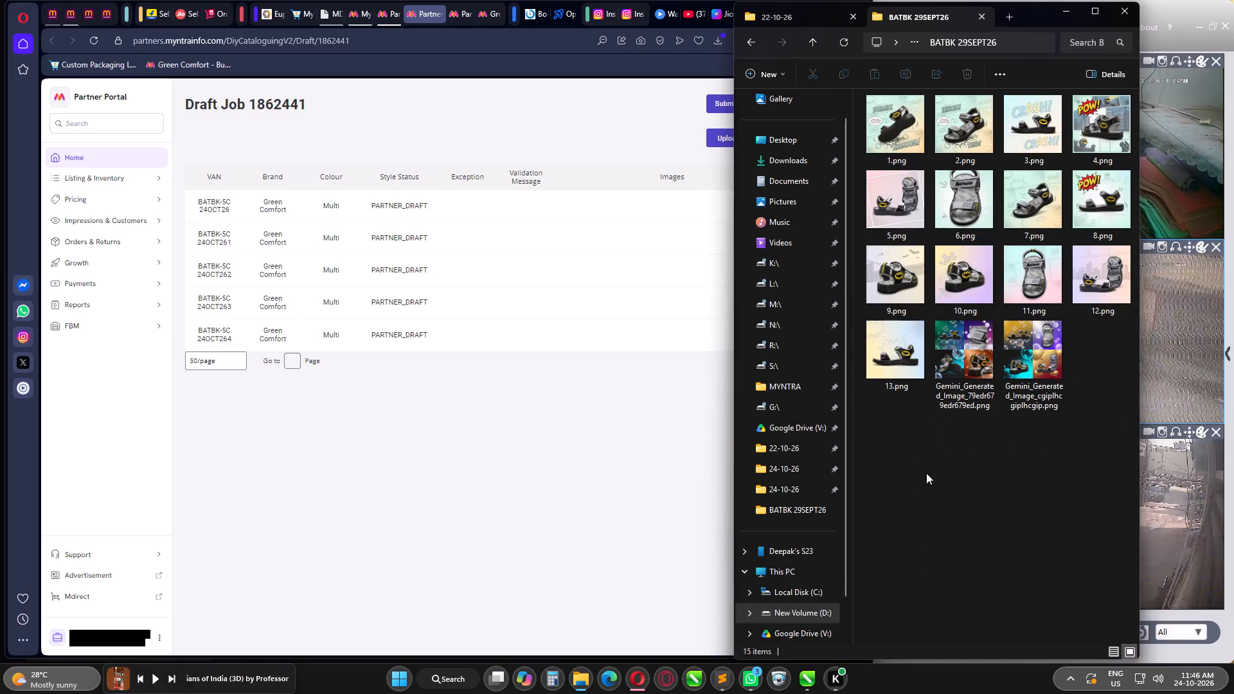
In the browser, look through all four pages of Green Comfort products on Myntra to check which product images are already listed.
{"action": "left_click", "coordinate": [487, 9]}
{"action": "scroll", "coordinate": [501, 298], "scroll_direction": "up", "scroll_amount": 5}
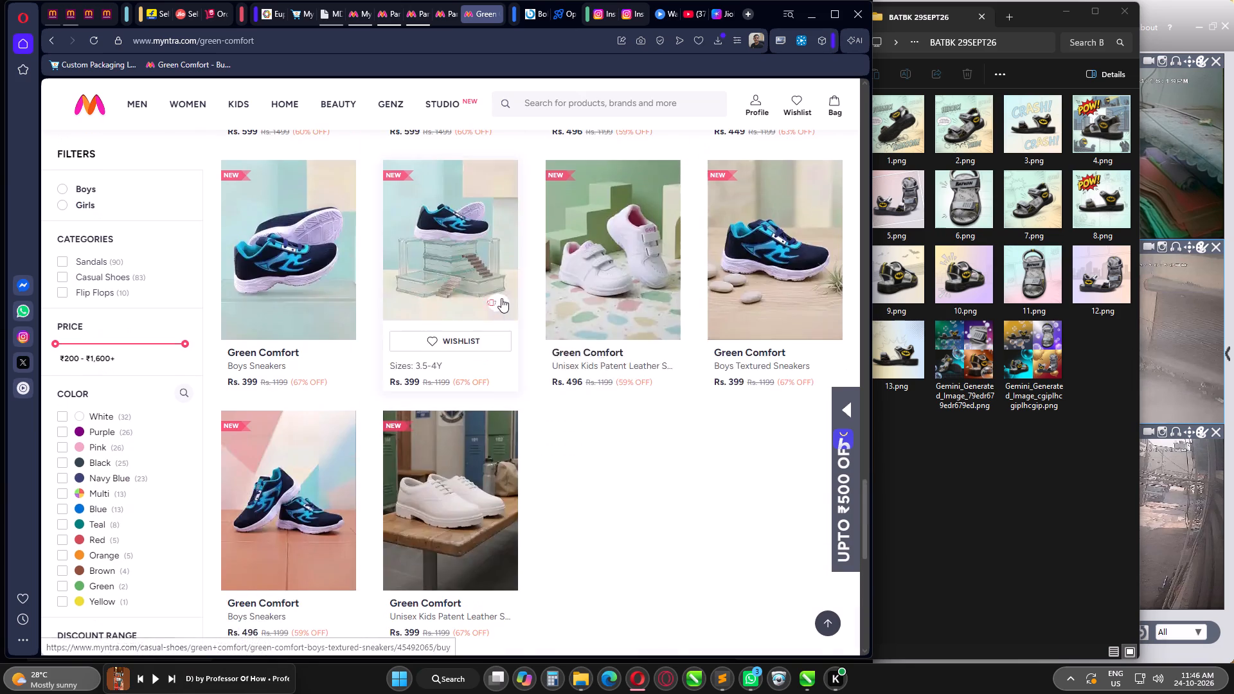
{"action": "scroll", "coordinate": [568, 411], "scroll_direction": "up", "scroll_amount": 20}
{"action": "scroll", "coordinate": [568, 411], "scroll_direction": "up", "scroll_amount": 9}
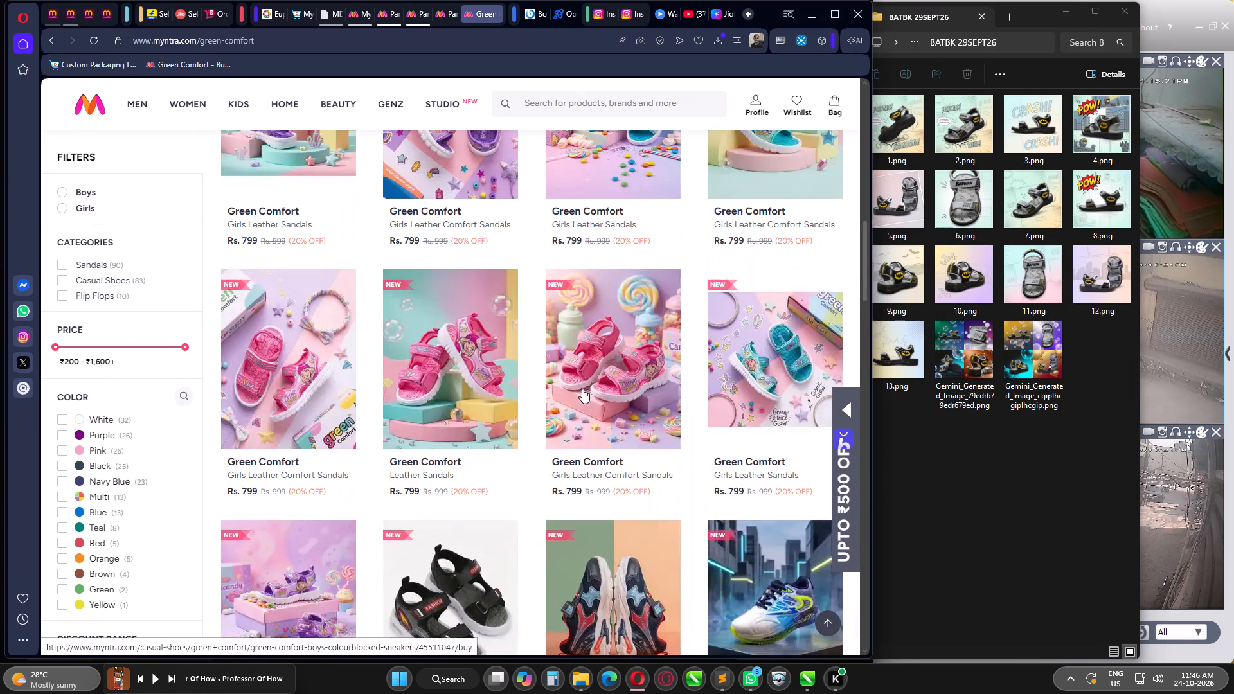
{"action": "scroll", "coordinate": [573, 382], "scroll_direction": "up", "scroll_amount": 16}
{"action": "scroll", "coordinate": [582, 391], "scroll_direction": "down", "scroll_amount": 2}
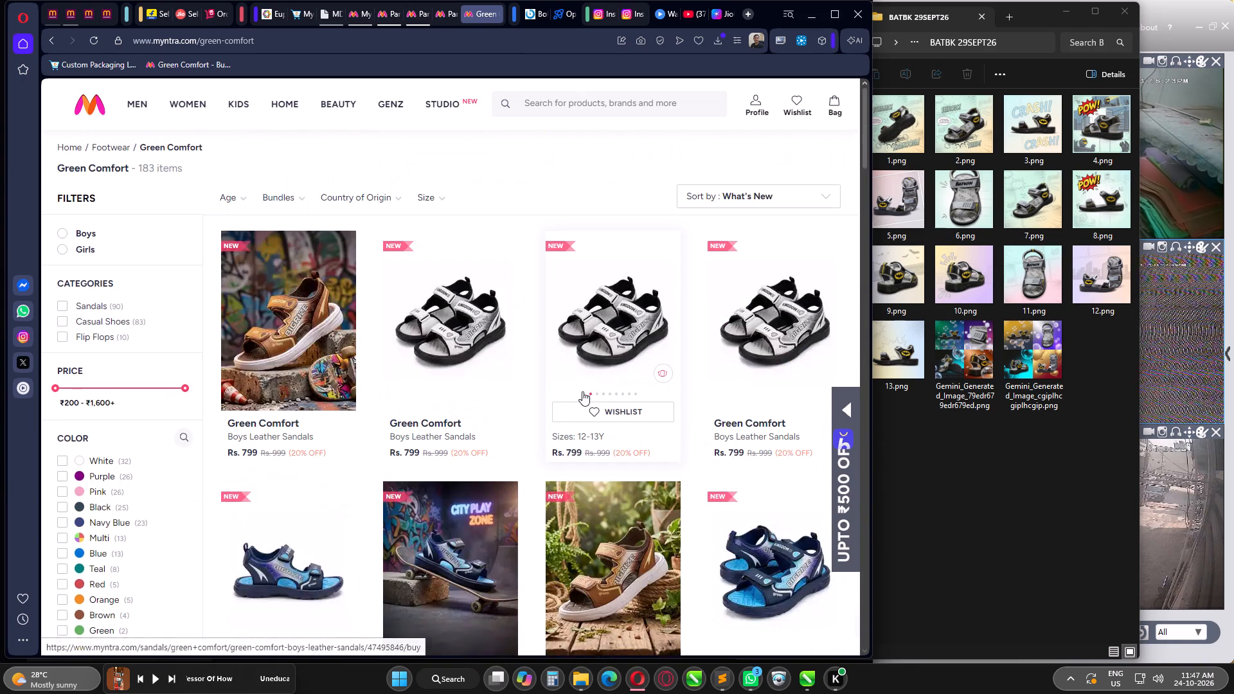
{"action": "scroll", "coordinate": [582, 391], "scroll_direction": "down", "scroll_amount": 20}
{"action": "scroll", "coordinate": [582, 391], "scroll_direction": "down", "scroll_amount": 20}
{"action": "scroll", "coordinate": [582, 391], "scroll_direction": "down", "scroll_amount": 3}
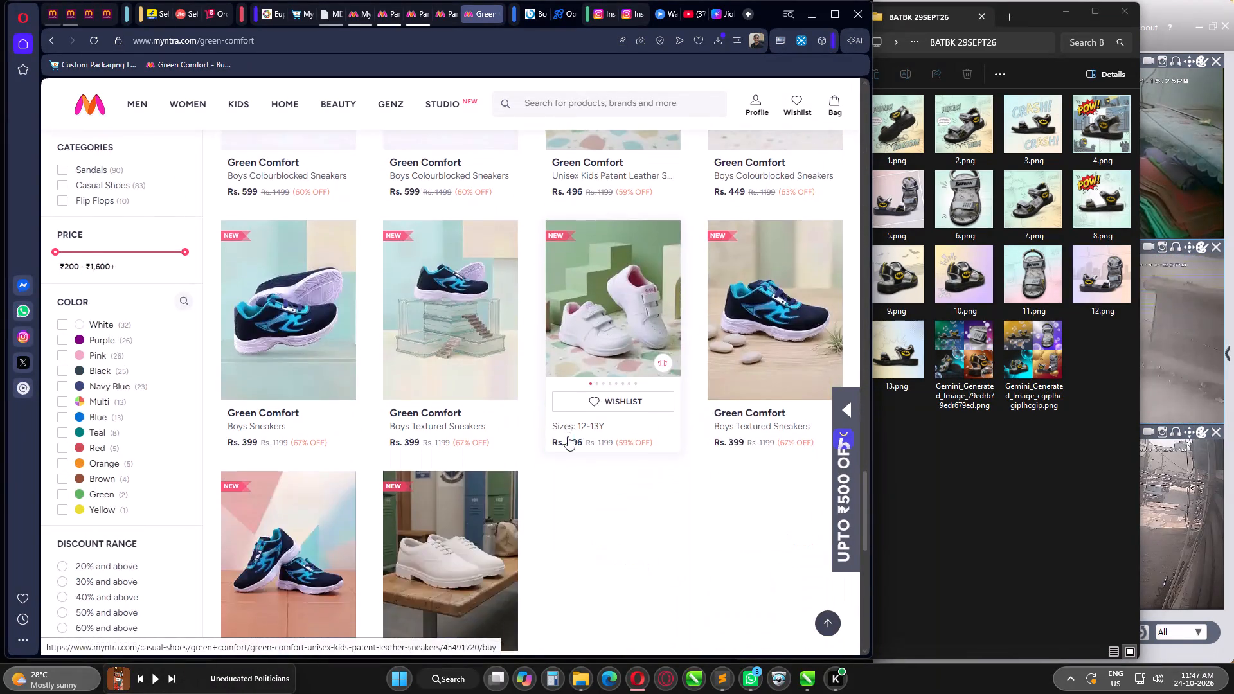
{"action": "scroll", "coordinate": [568, 436], "scroll_direction": "down", "scroll_amount": 9}
{"action": "scroll", "coordinate": [508, 337], "scroll_direction": "up", "scroll_amount": 3}
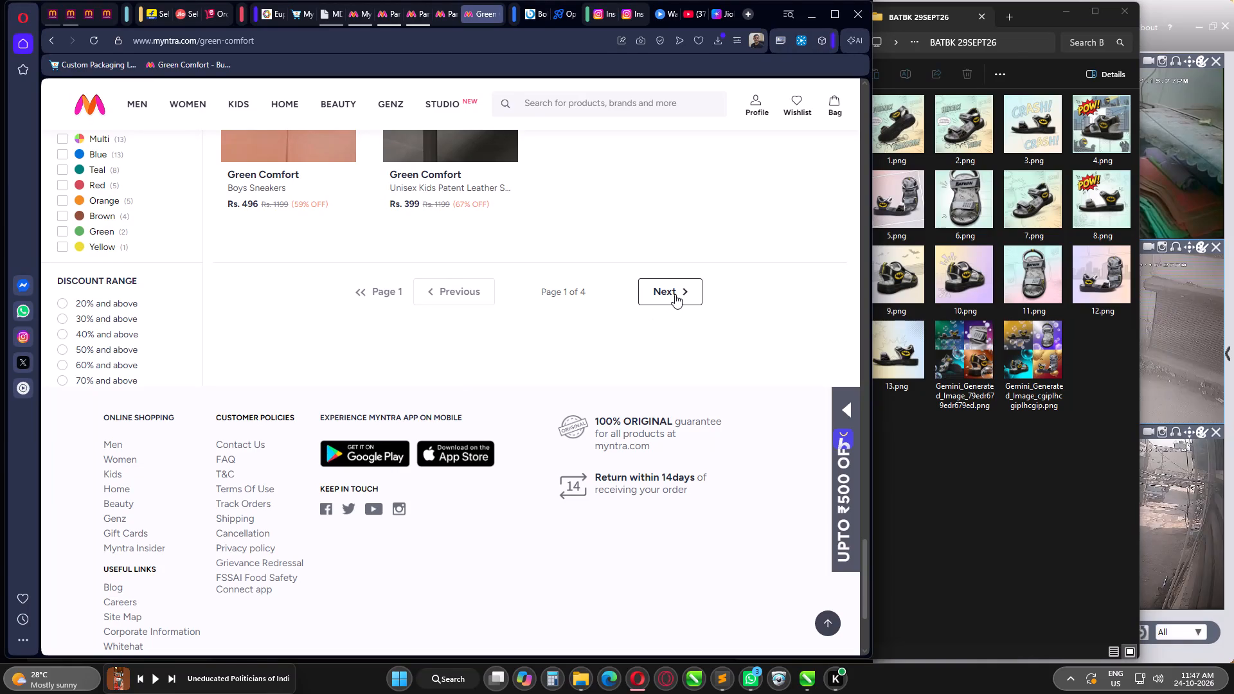
{"action": "left_click", "coordinate": [675, 292]}
{"action": "scroll", "coordinate": [577, 362], "scroll_direction": "down", "scroll_amount": 7}
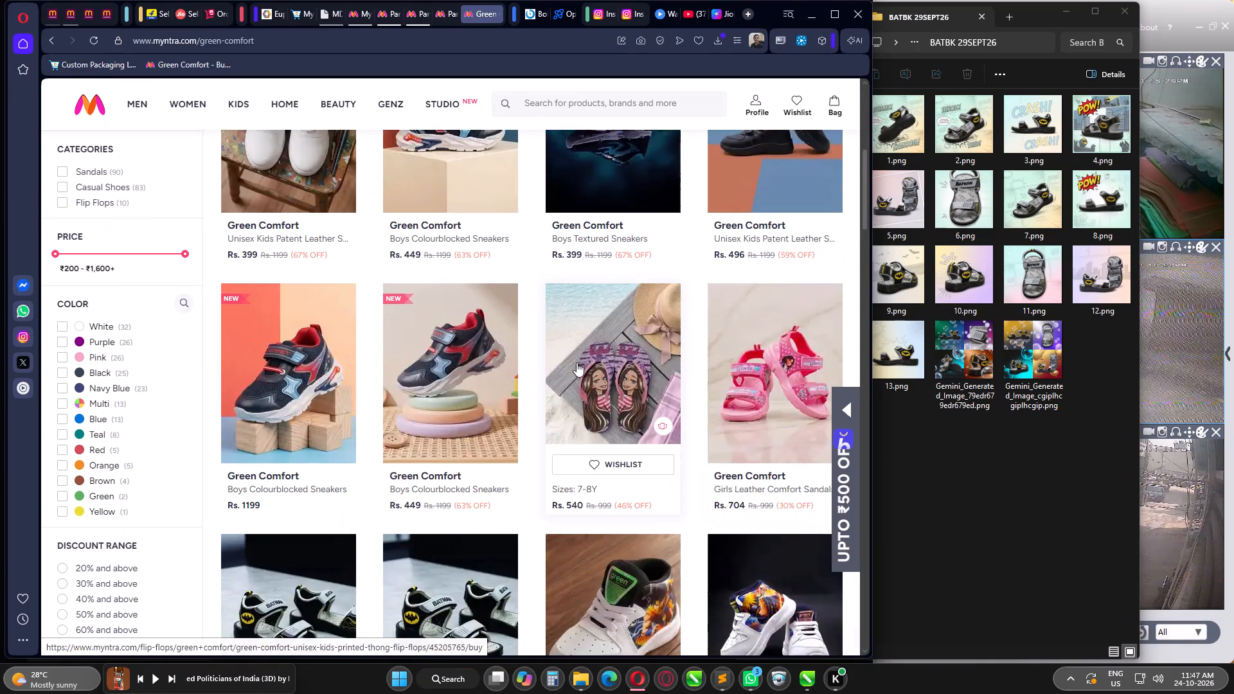
{"action": "scroll", "coordinate": [577, 362], "scroll_direction": "down", "scroll_amount": 19}
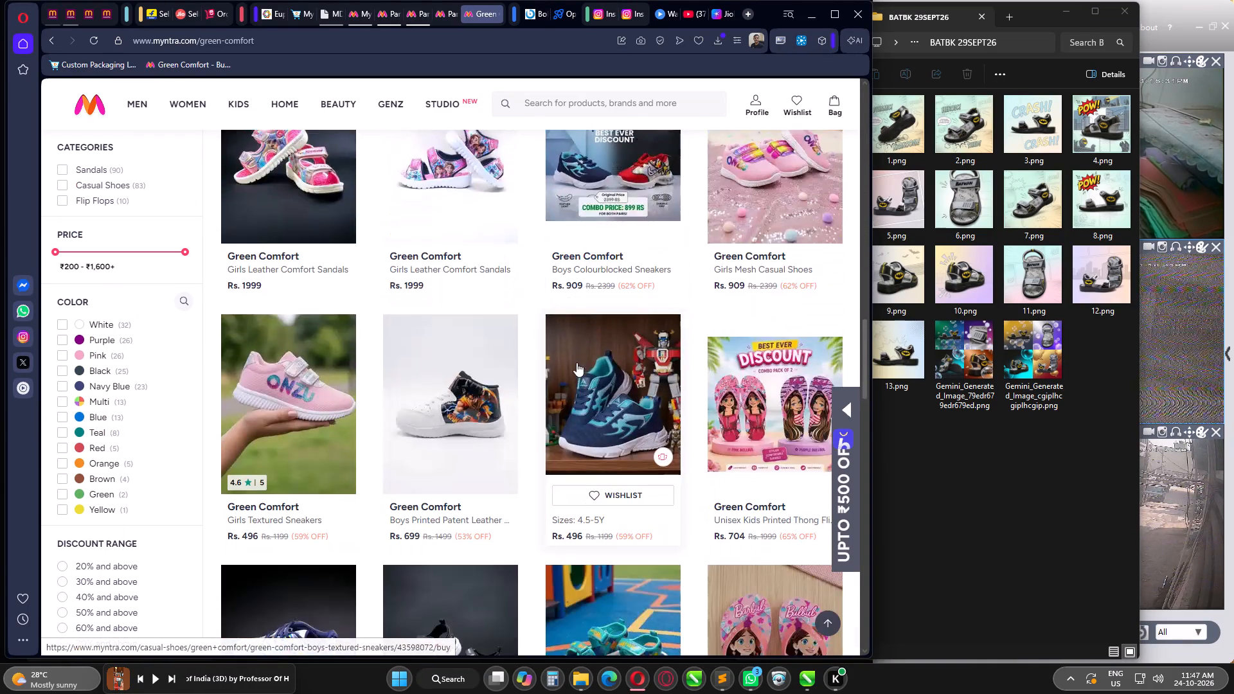
{"action": "scroll", "coordinate": [577, 362], "scroll_direction": "down", "scroll_amount": 20}
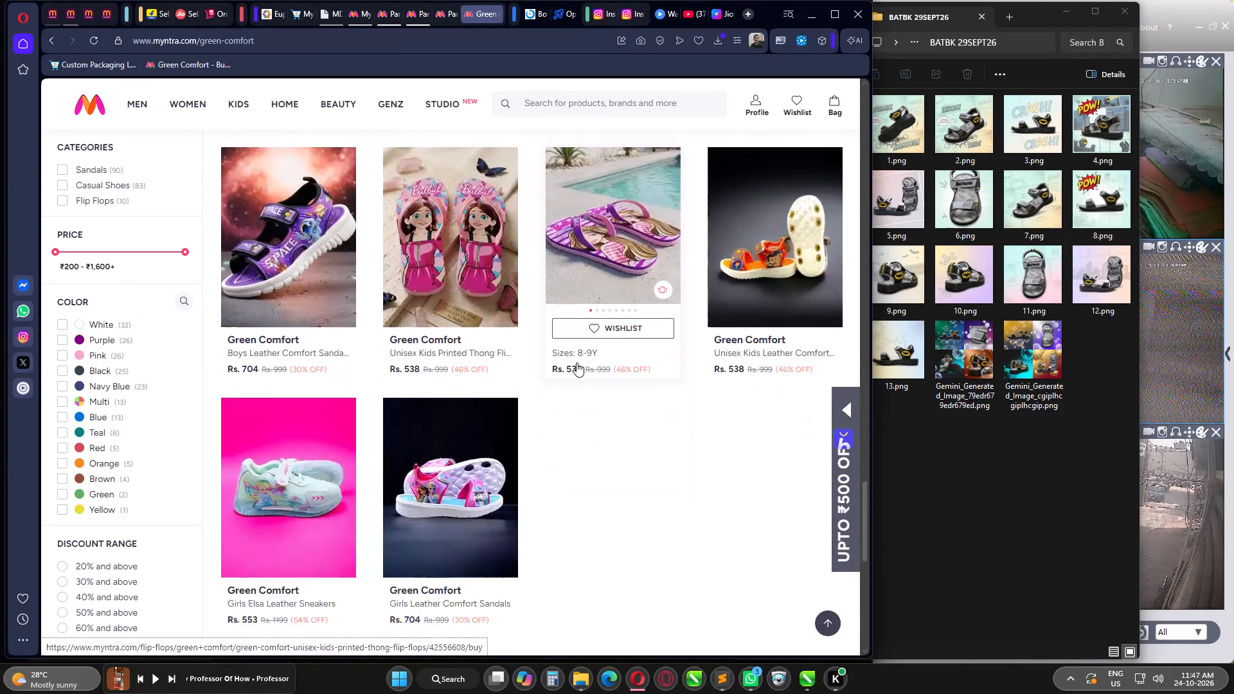
{"action": "scroll", "coordinate": [577, 362], "scroll_direction": "down", "scroll_amount": 5}
{"action": "left_click", "coordinate": [665, 278]}
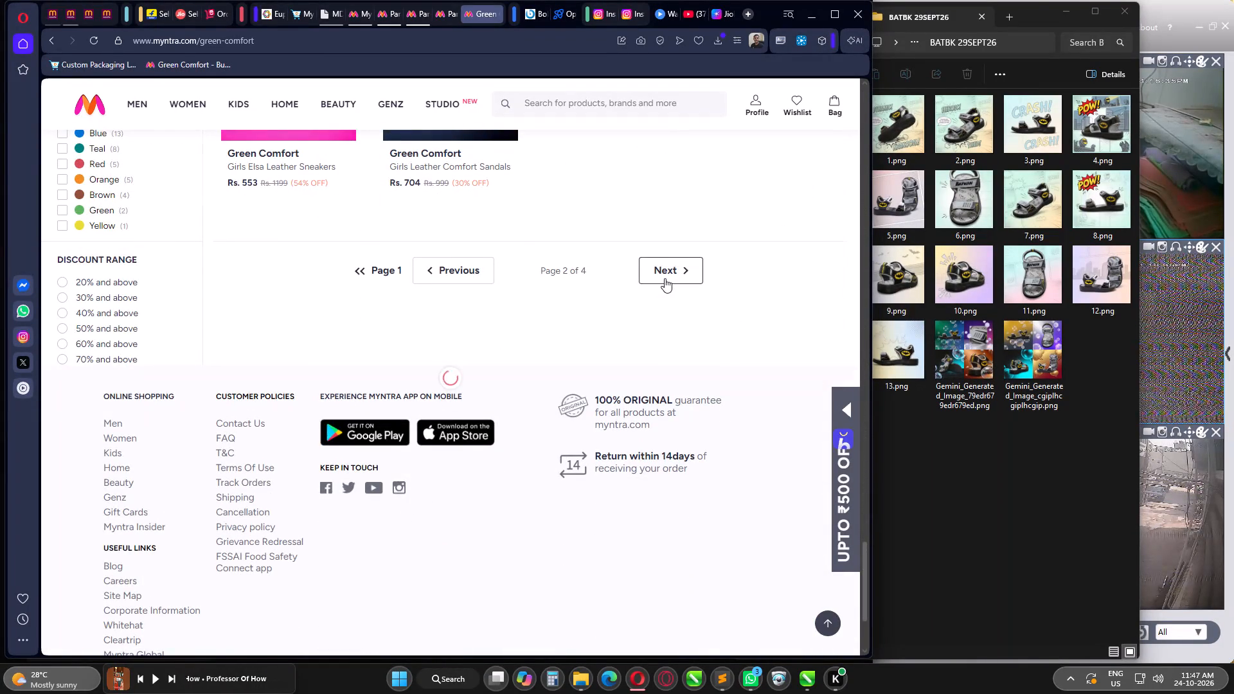
{"action": "scroll", "coordinate": [571, 366], "scroll_direction": "down", "scroll_amount": 3}
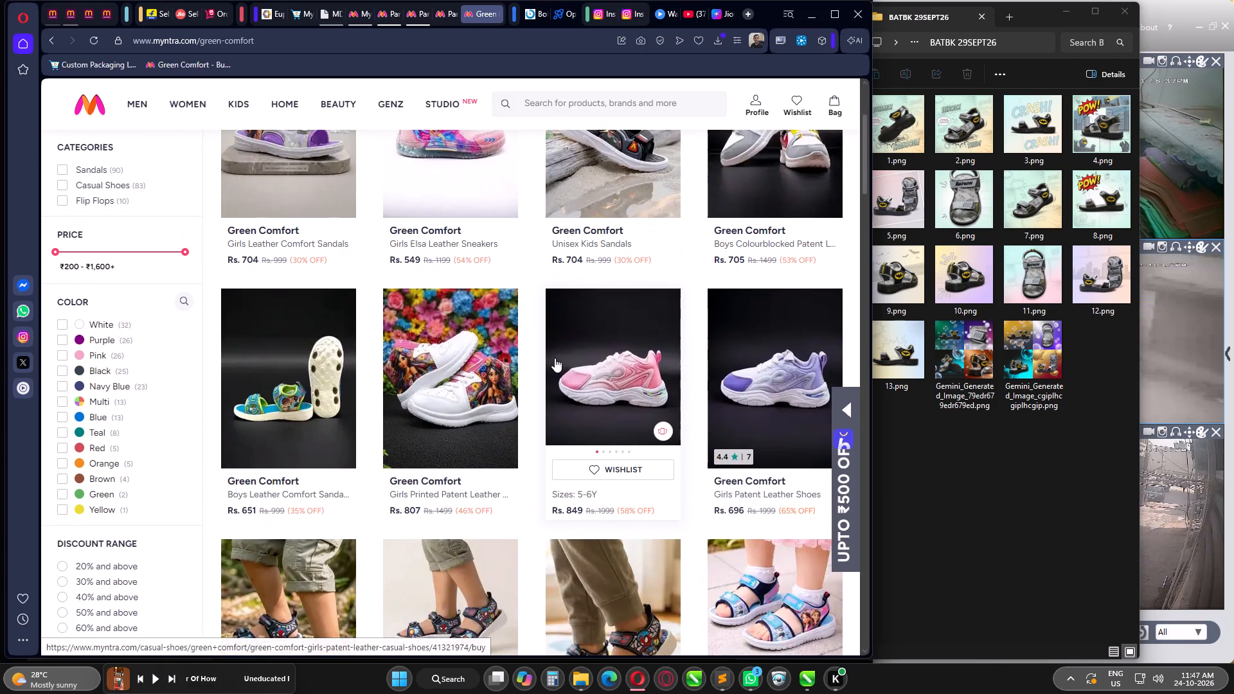
{"action": "scroll", "coordinate": [555, 358], "scroll_direction": "down", "scroll_amount": 20}
{"action": "scroll", "coordinate": [555, 358], "scroll_direction": "down", "scroll_amount": 5}
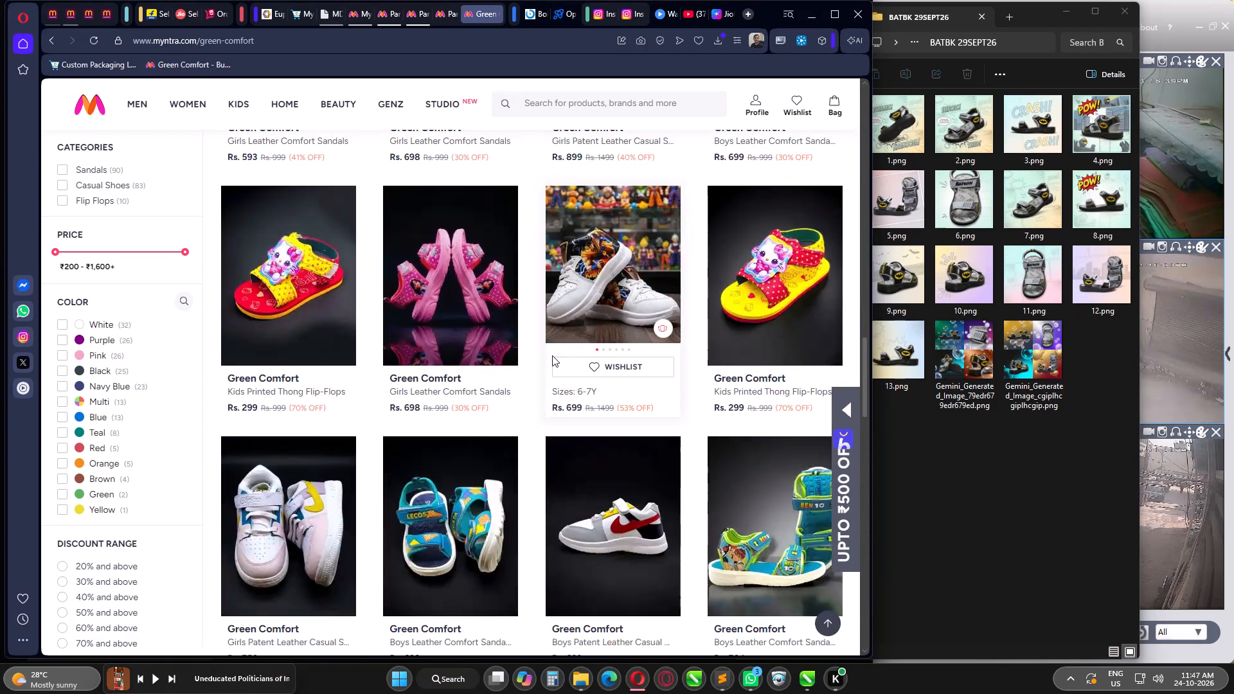
{"action": "scroll", "coordinate": [552, 355], "scroll_direction": "down", "scroll_amount": 17}
{"action": "scroll", "coordinate": [638, 418], "scroll_direction": "down", "scroll_amount": 2}
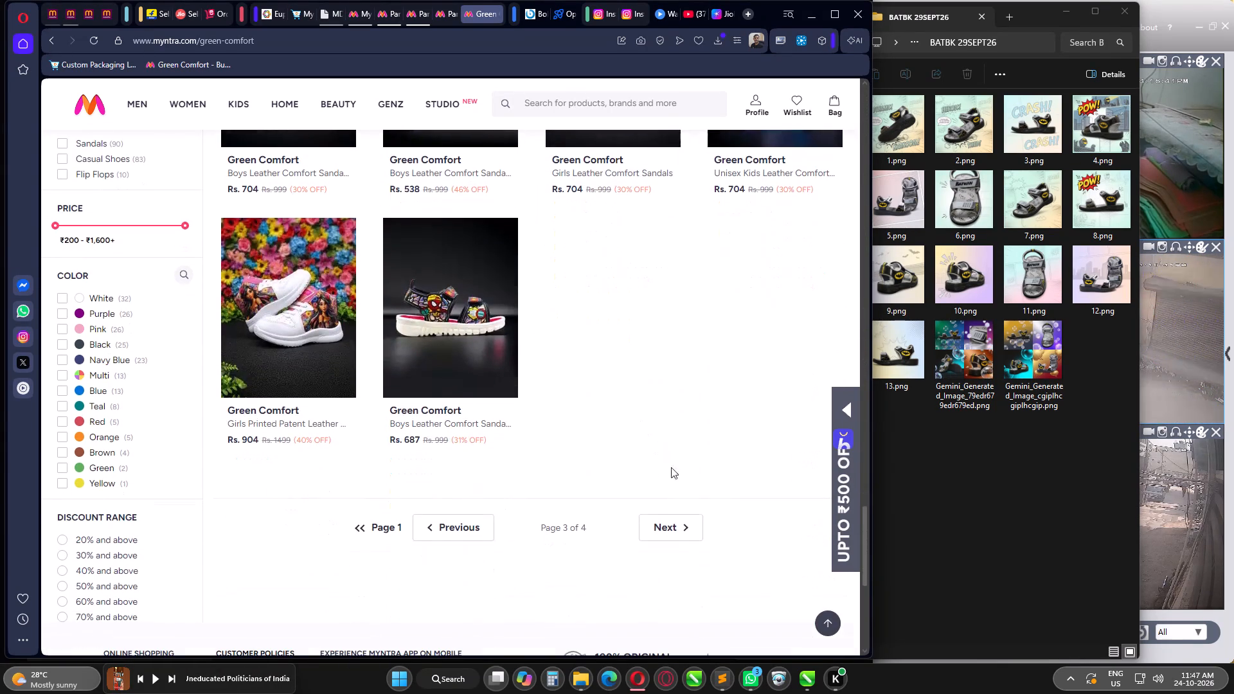
{"action": "left_click", "coordinate": [671, 525]}
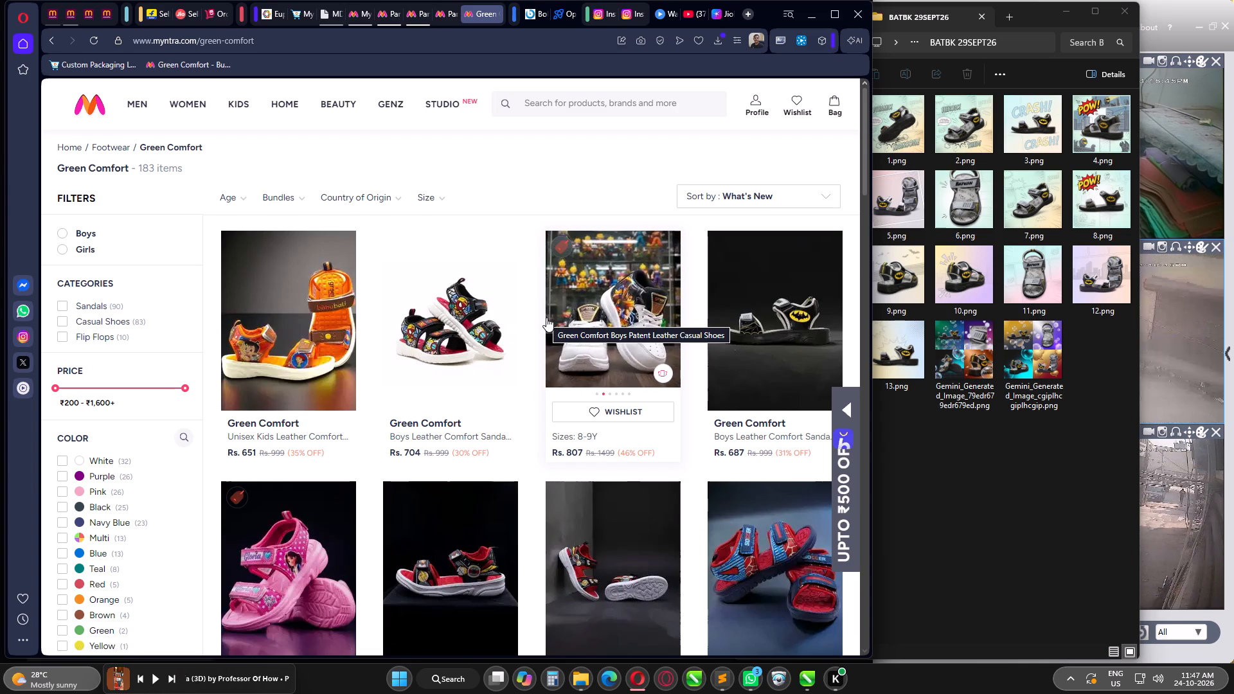
{"action": "scroll", "coordinate": [546, 317], "scroll_direction": "down", "scroll_amount": 13}
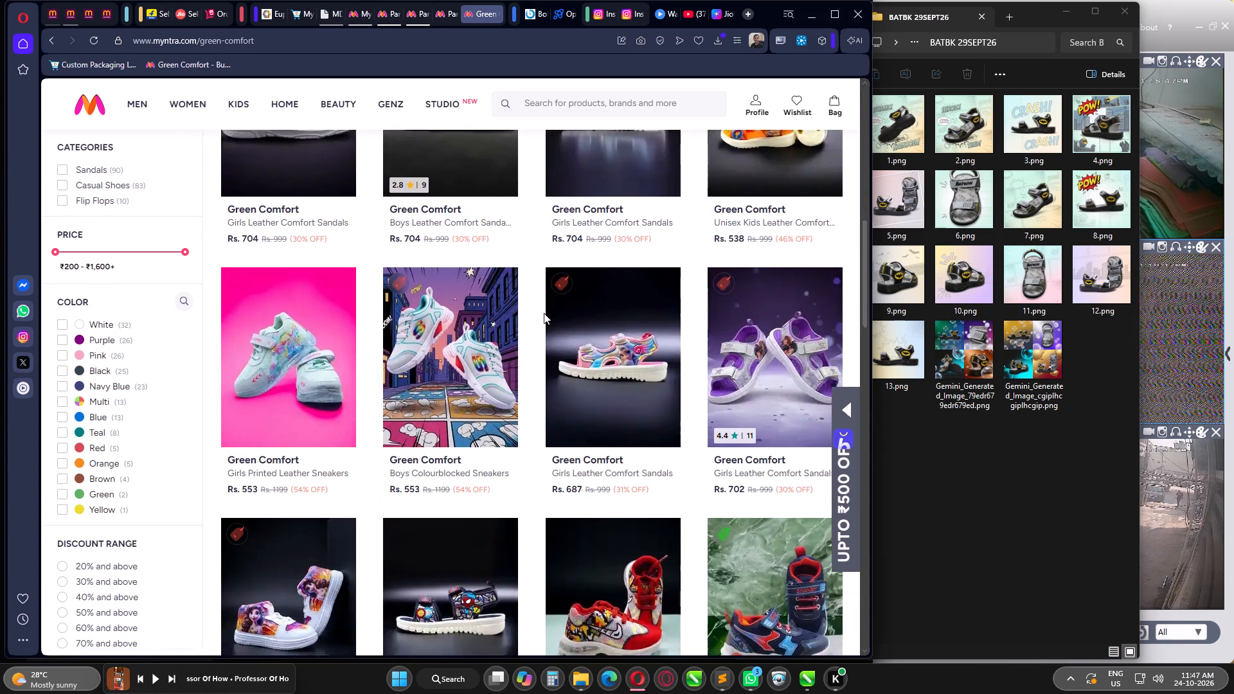
{"action": "scroll", "coordinate": [544, 313], "scroll_direction": "down", "scroll_amount": 13}
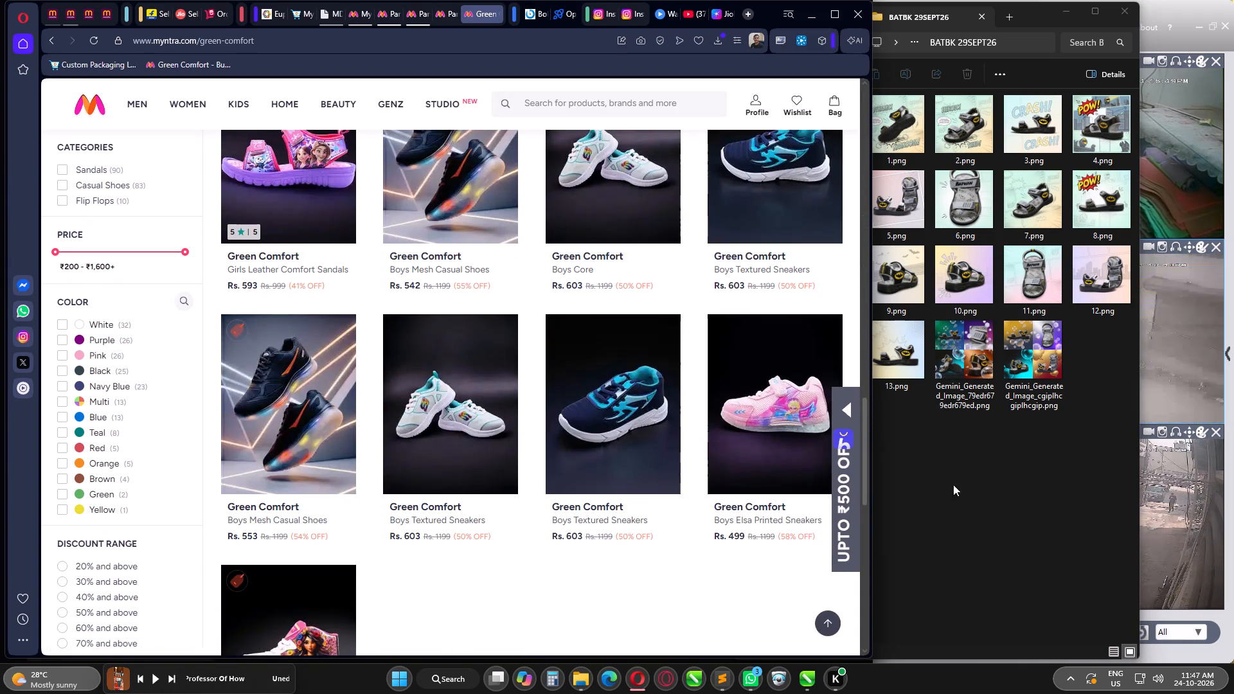
View the sandal images in the BATBK 29SEPT26 folder at full size from 9.png onwards, and close the viewer.
{"action": "left_click", "coordinate": [996, 483]}
{"action": "double_click", "coordinate": [907, 267]}
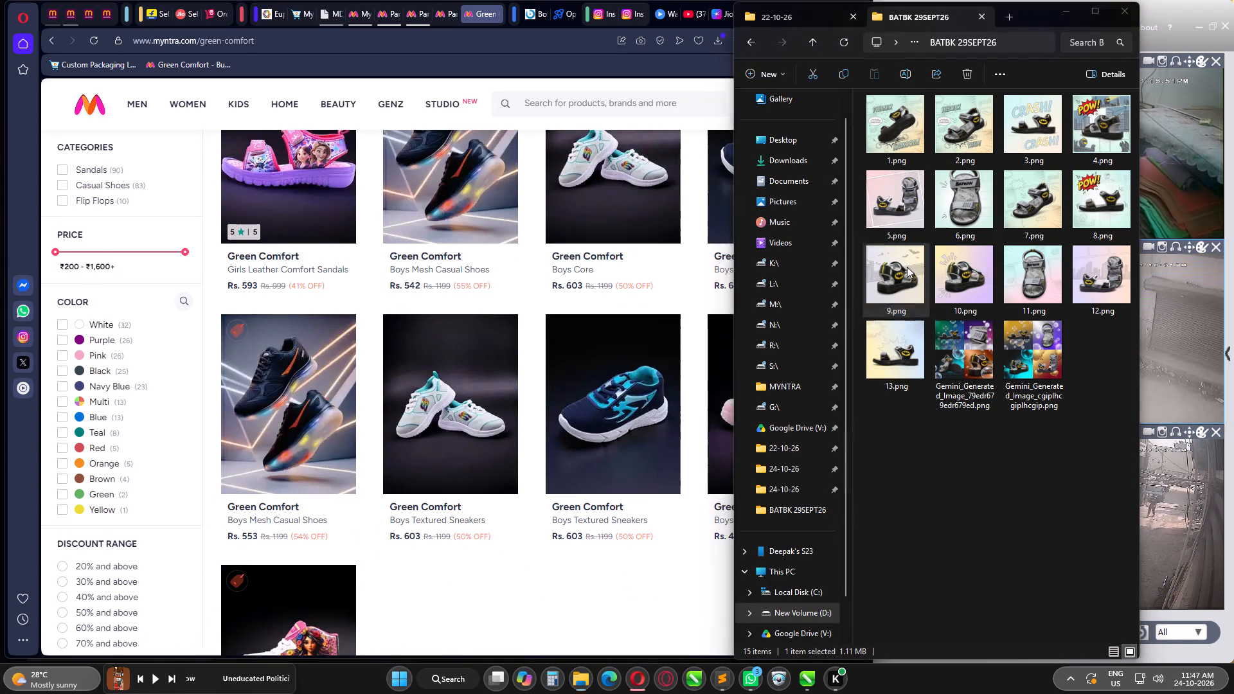
{"action": "key", "text": "Right"}
{"action": "key", "text": "Right"}
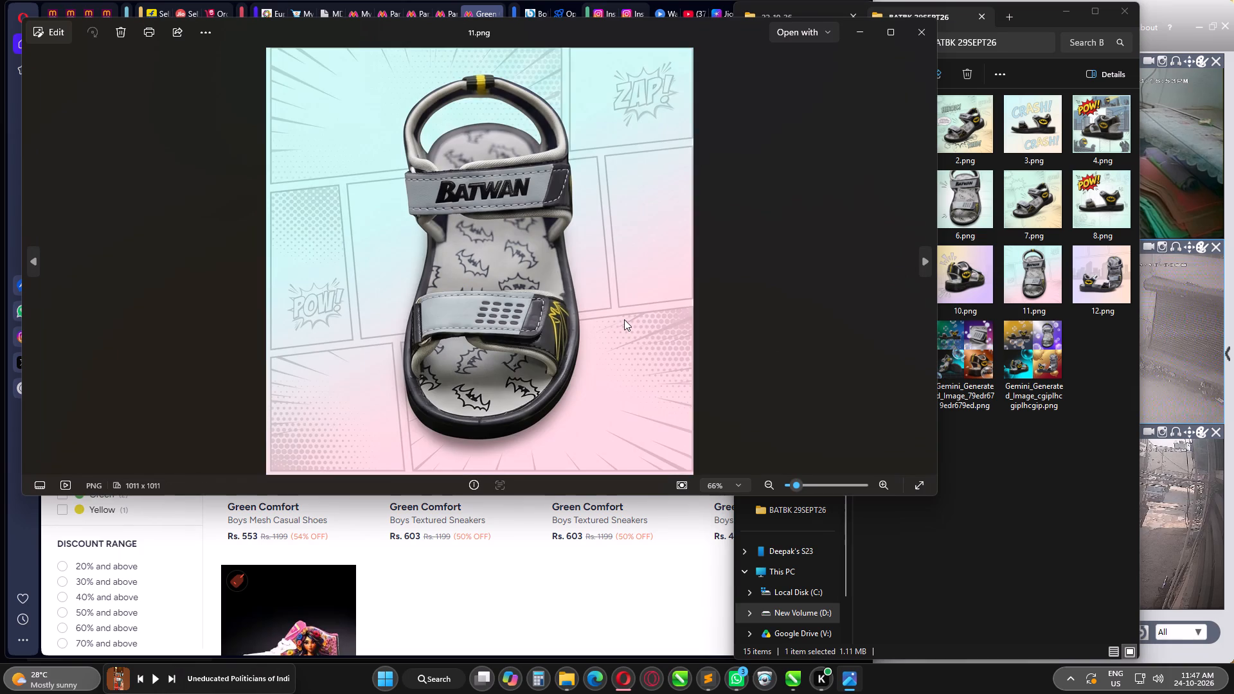
{"action": "key", "text": "Right"}
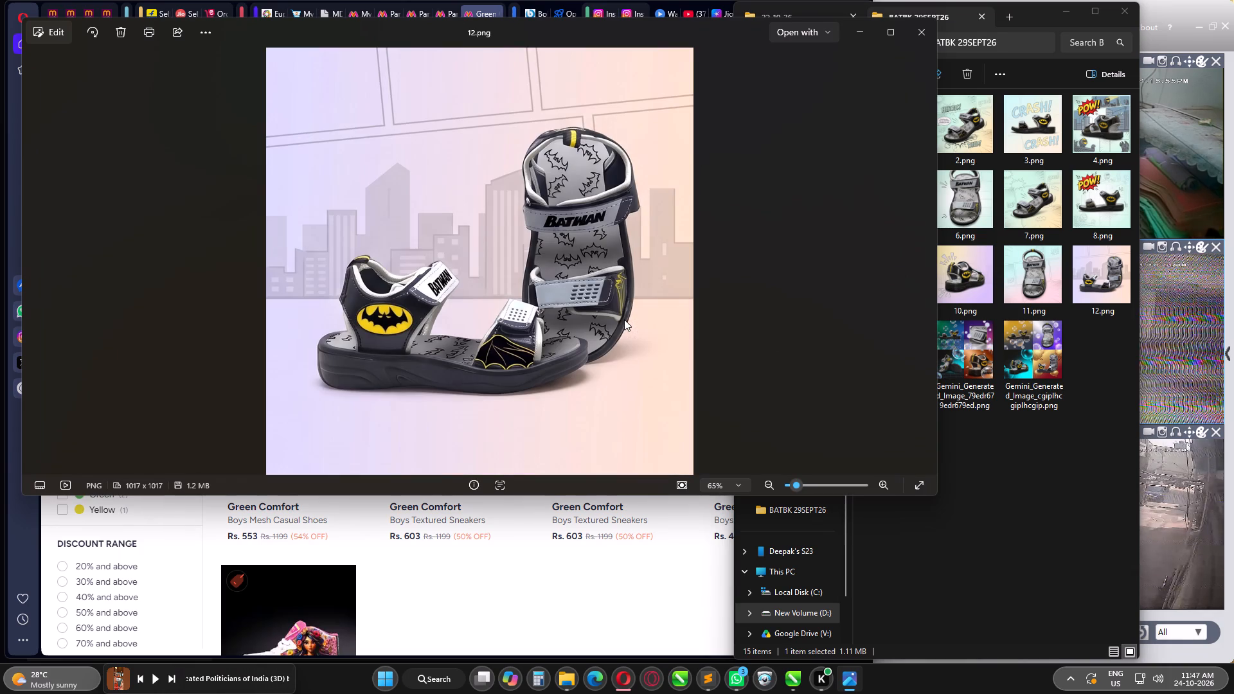
{"action": "key", "text": "Right"}
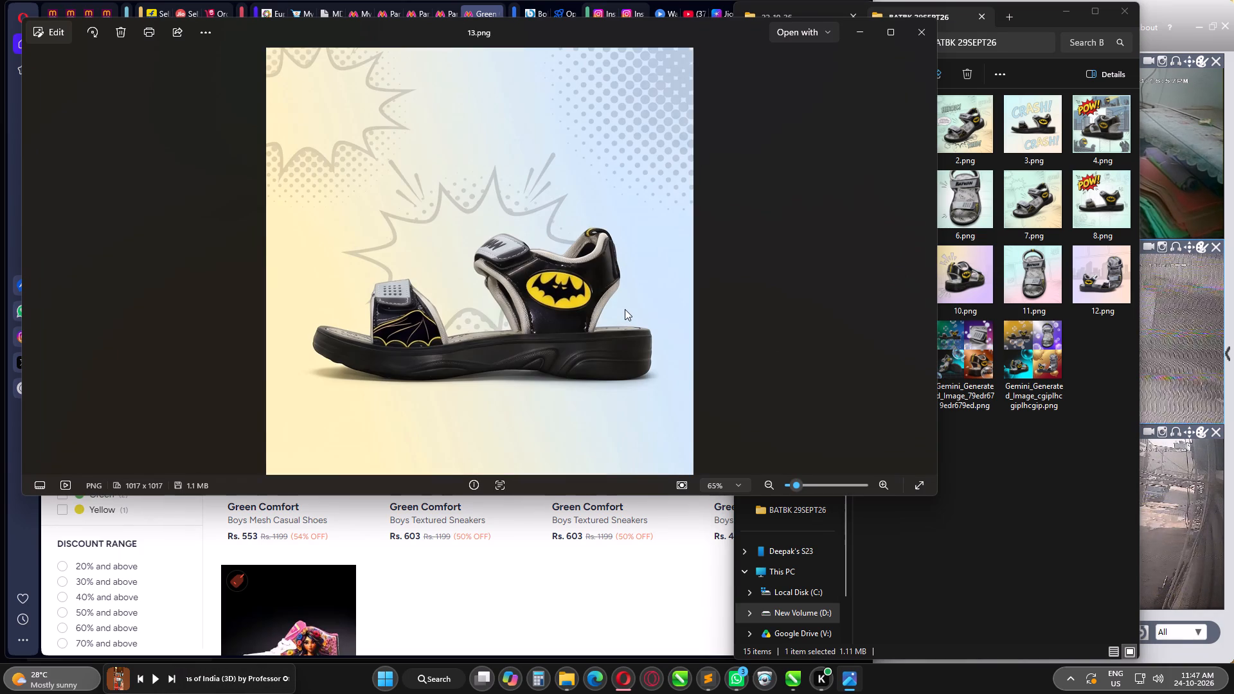
{"action": "key", "text": "Right"}
{"action": "left_click", "coordinate": [920, 31]}
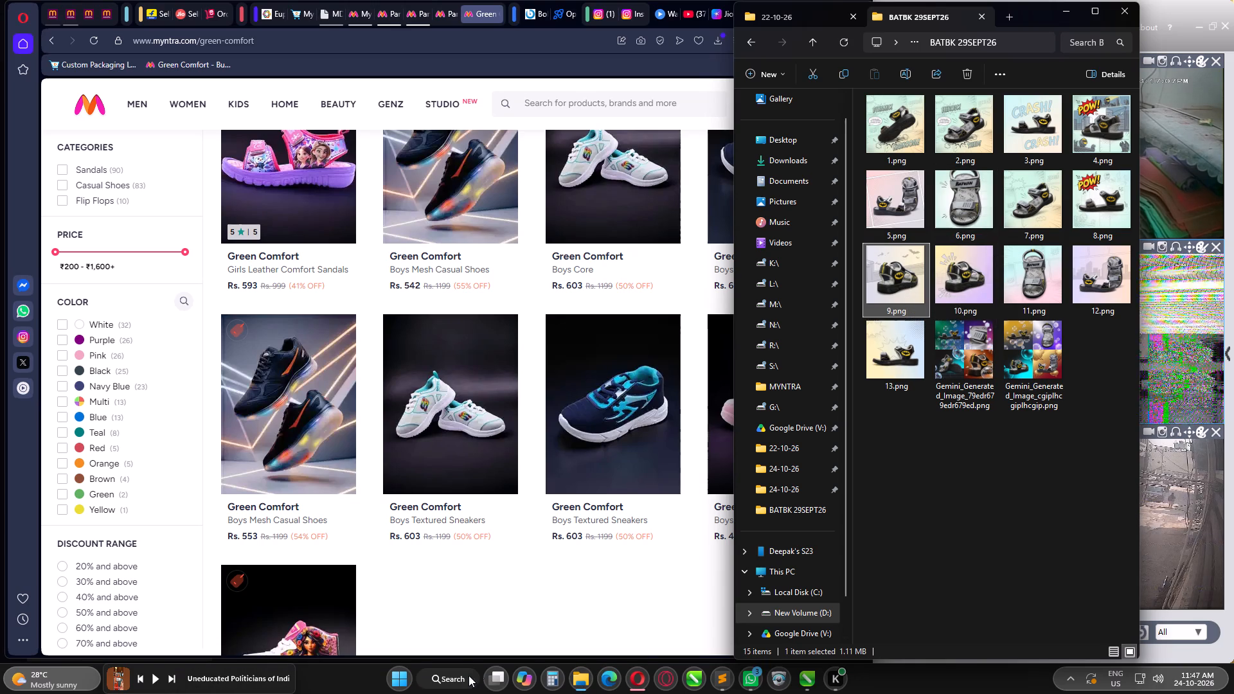
Look over the images in the BATBK 25 SEPT26 folder and return to the BATBK 29SEPT26 folder.
{"action": "left_click", "coordinate": [976, 541]}
{"action": "key", "text": "BackSpace"}
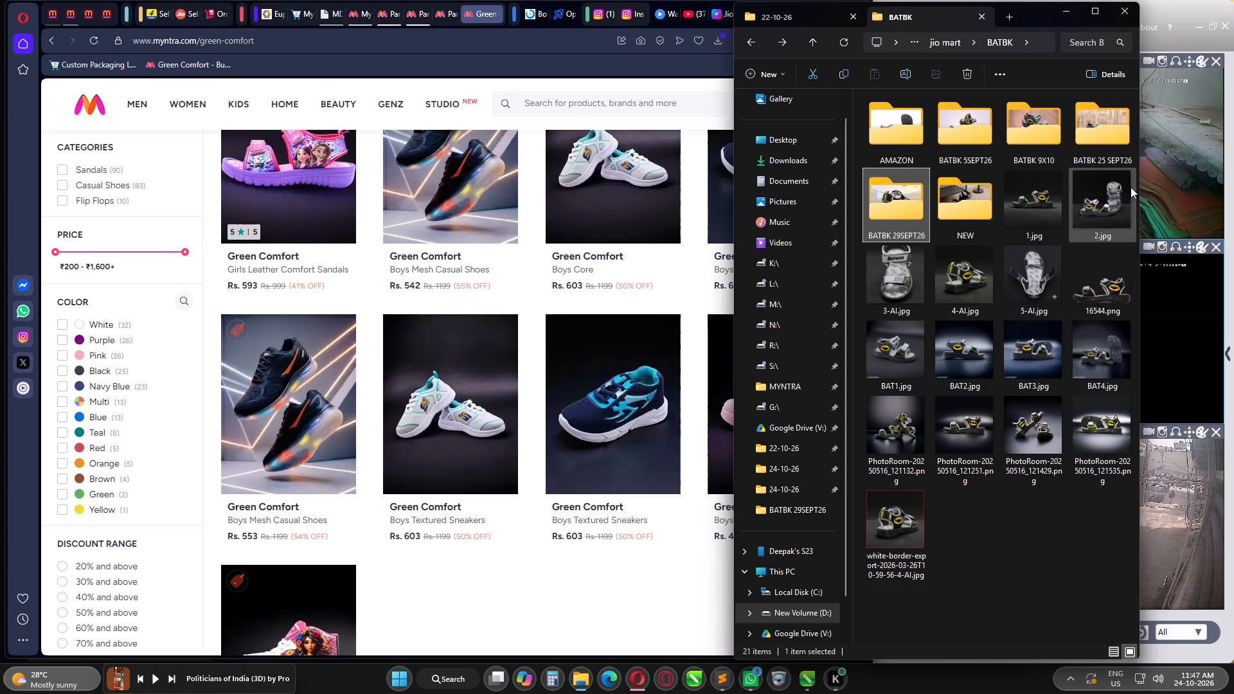
{"action": "left_click", "coordinate": [1120, 142]}
{"action": "left_click", "coordinate": [1120, 142]}
{"action": "double_click", "coordinate": [1119, 140]}
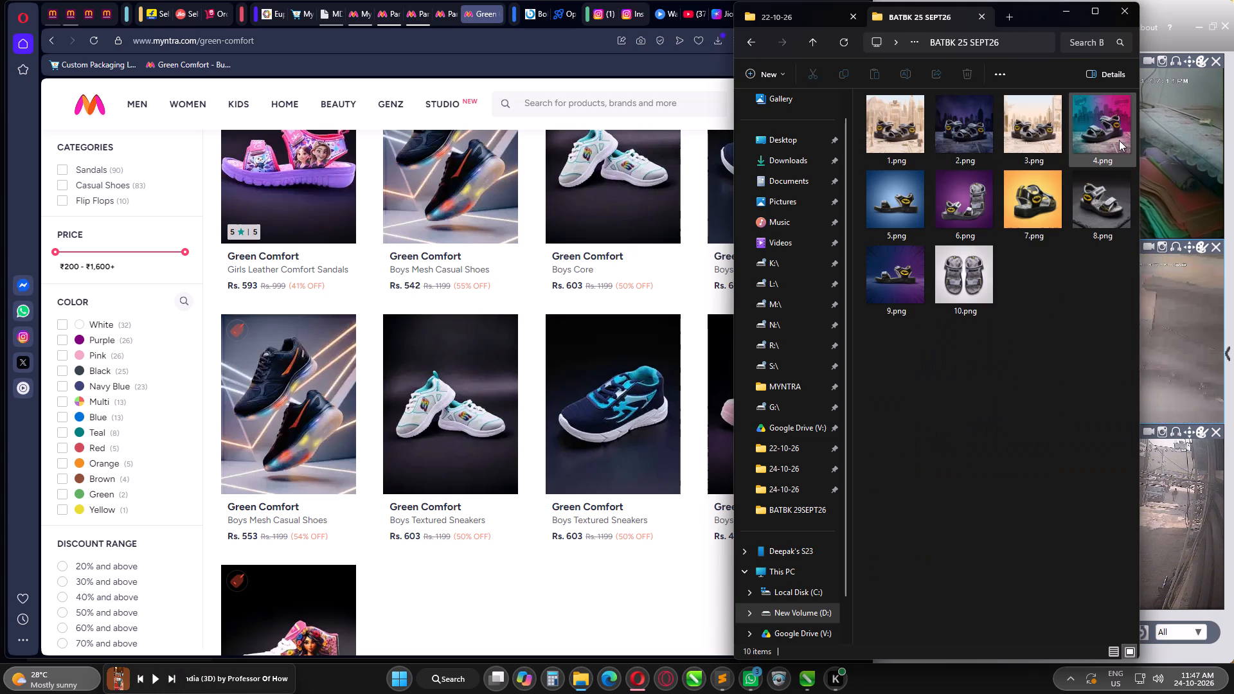
{"action": "left_click", "coordinate": [963, 490]}
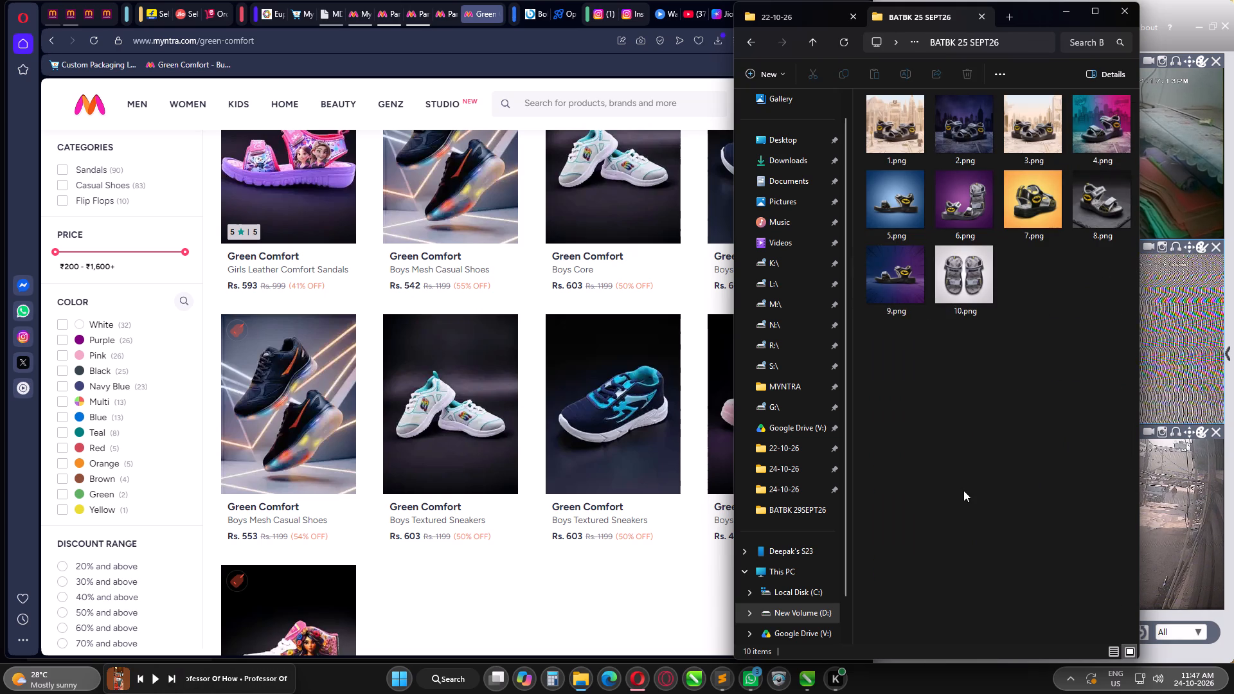
{"action": "key", "text": "BackSpace"}
{"action": "double_click", "coordinate": [891, 214]}
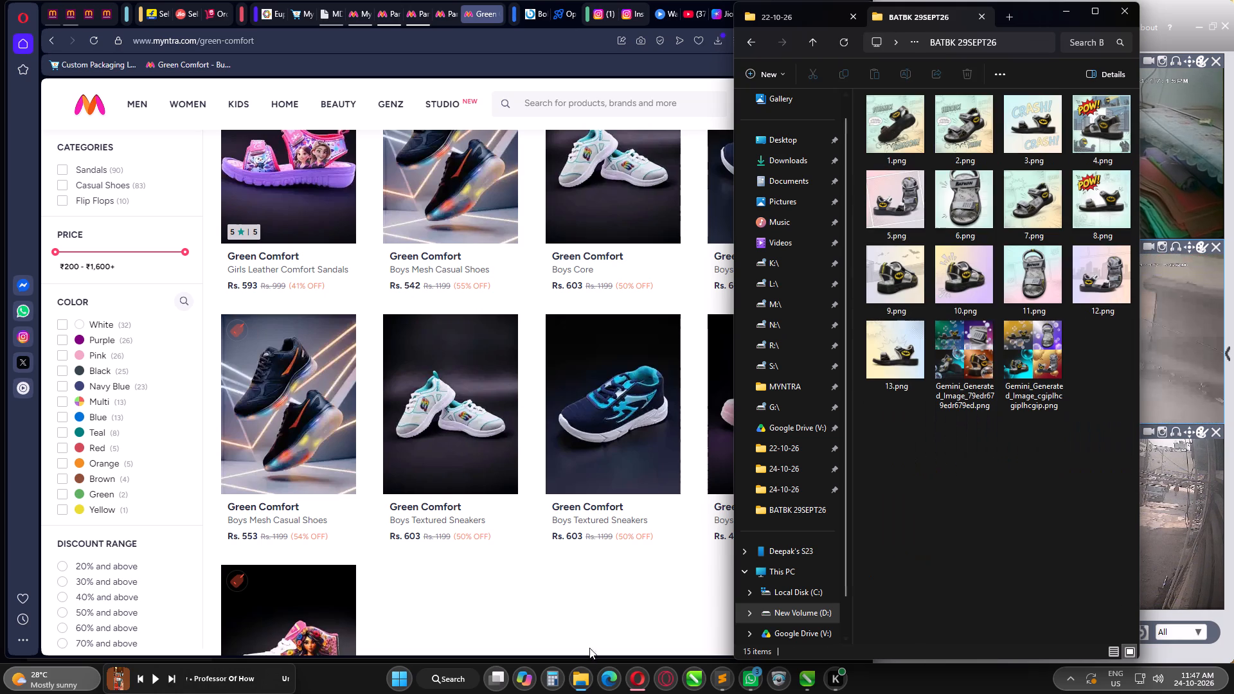
Find and launch Format Factory, moving its window aside from the image folder.
{"action": "left_click", "coordinate": [458, 675]}
{"action": "type", "text": "FORM"}
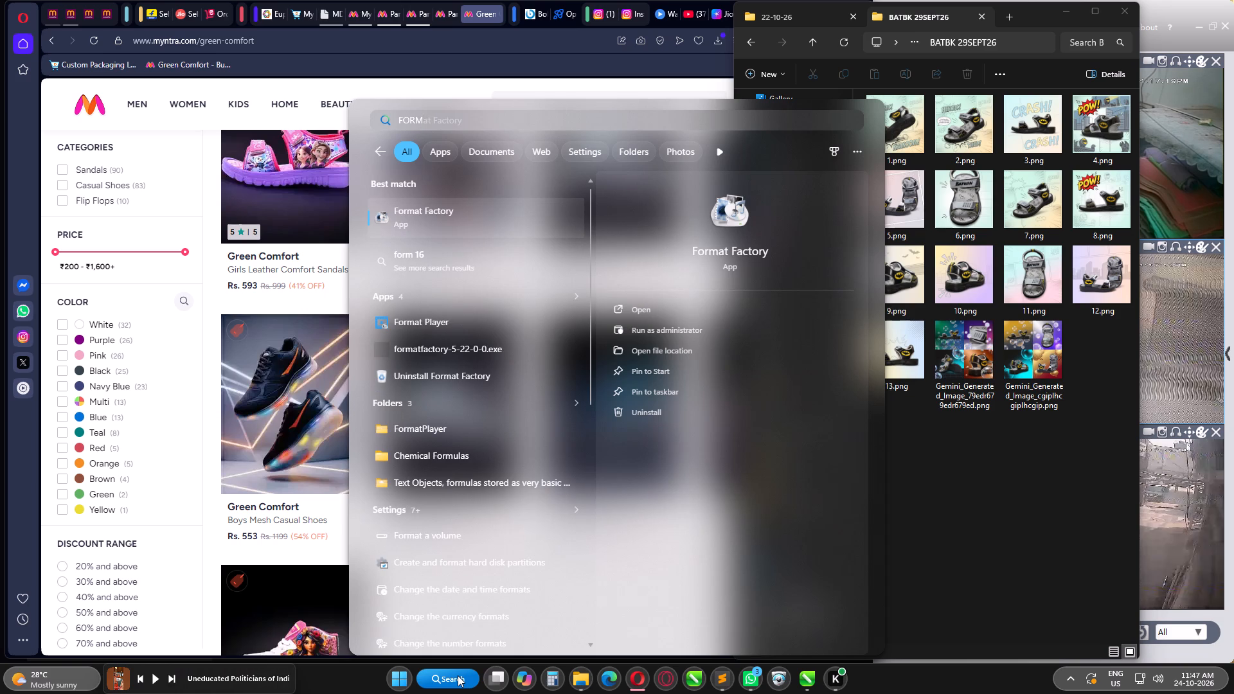
{"action": "key", "text": "Return"}
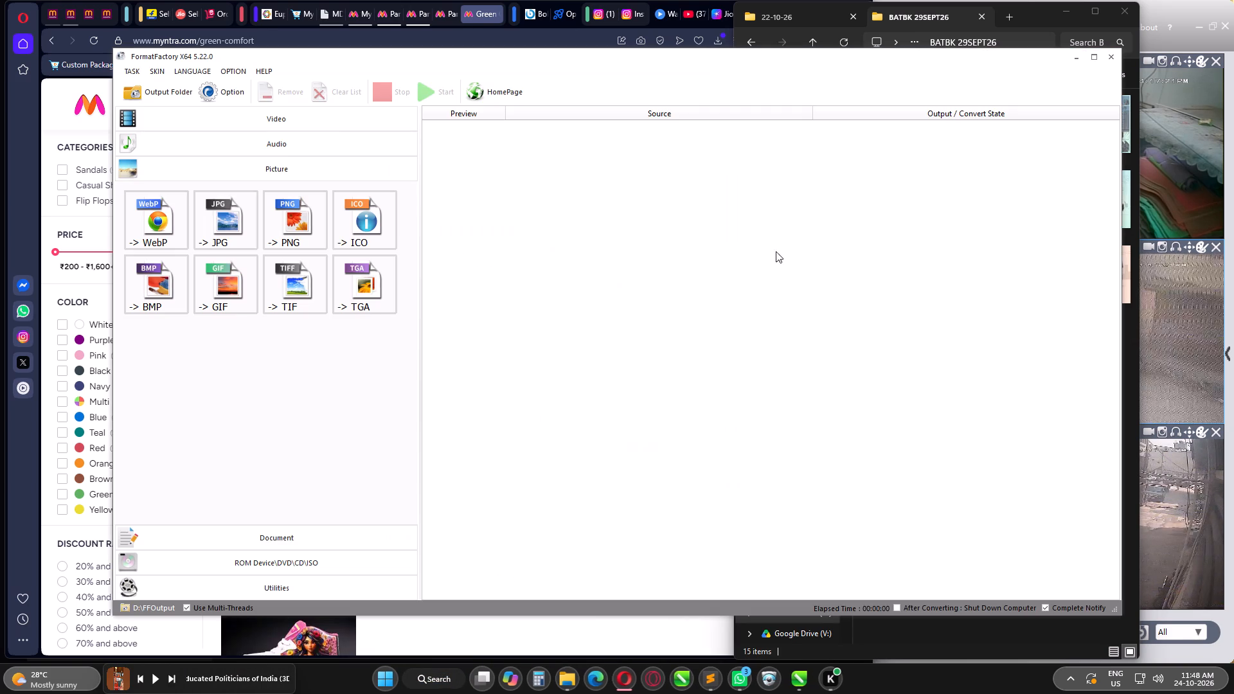
{"action": "left_click_drag", "start_coordinate": [766, 56], "coordinate": [663, 63]}
Set up a conversion to JPG and add images 1.png to 13.png from the BATBK 29SEPT26 folder.
{"action": "left_click", "coordinate": [132, 224]}
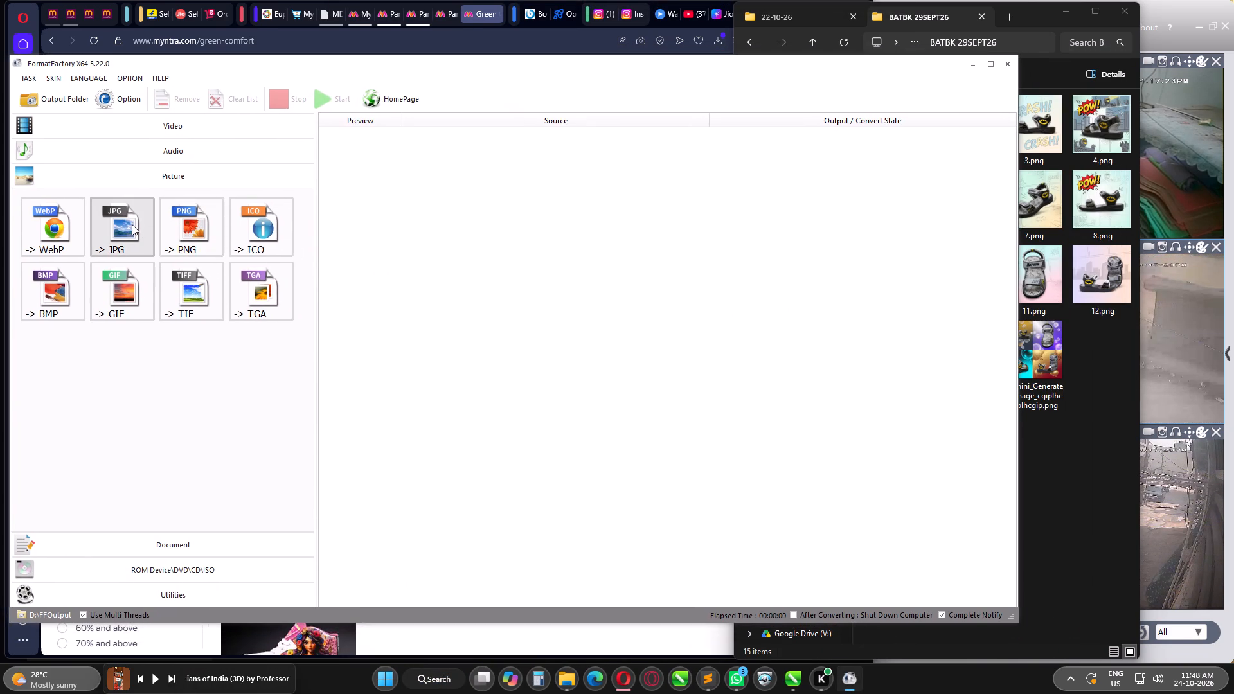
{"action": "left_click", "coordinate": [1103, 387]}
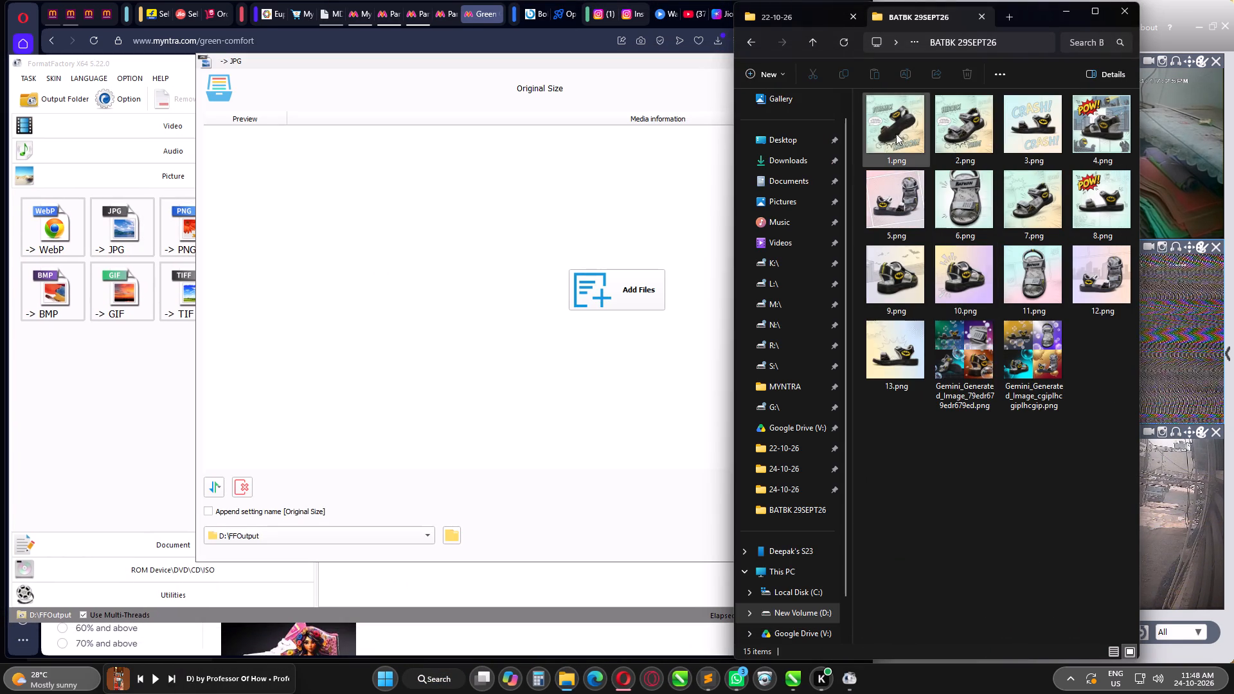
{"action": "left_click", "coordinate": [890, 122]}
{"action": "left_click", "coordinate": [889, 362], "text": "shift"}
{"action": "left_click_drag", "start_coordinate": [899, 118], "coordinate": [446, 359]}
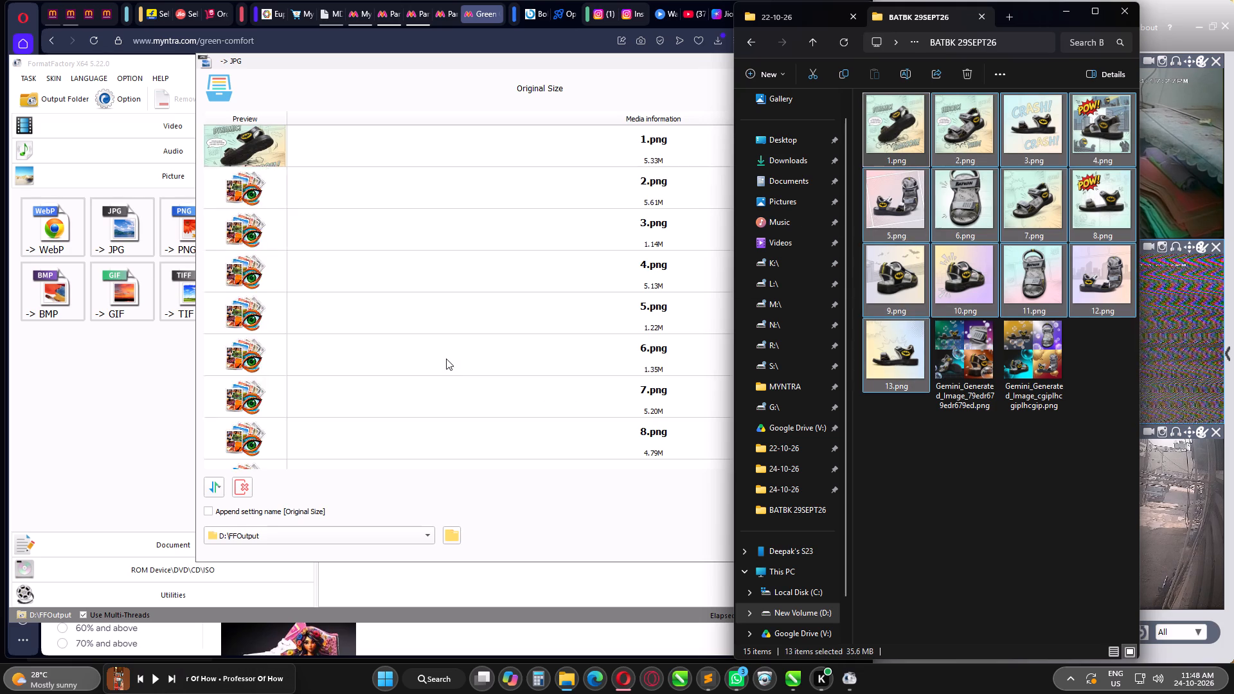
{"action": "left_click", "coordinate": [564, 480]}
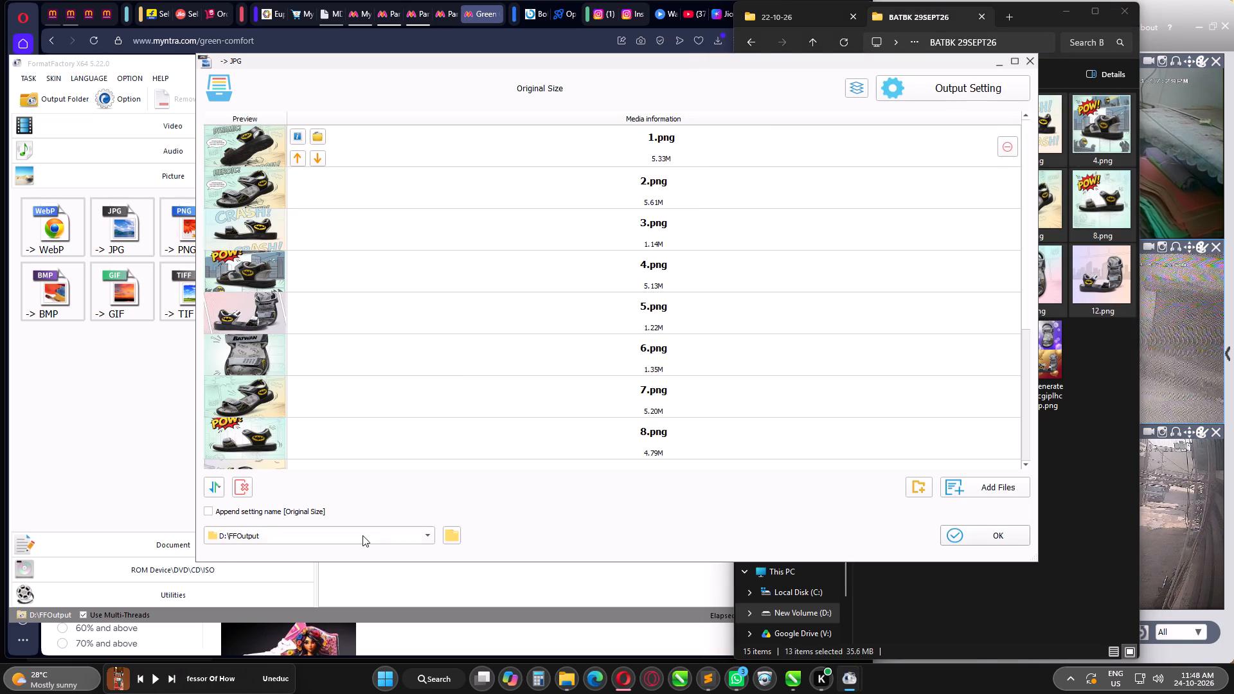
Set the output to the images' source folder, convert the 13 queued PNG images to JPG, and close Format Factory.
{"action": "left_click", "coordinate": [363, 535]}
{"action": "left_click", "coordinate": [324, 561]}
{"action": "left_click", "coordinate": [985, 531]}
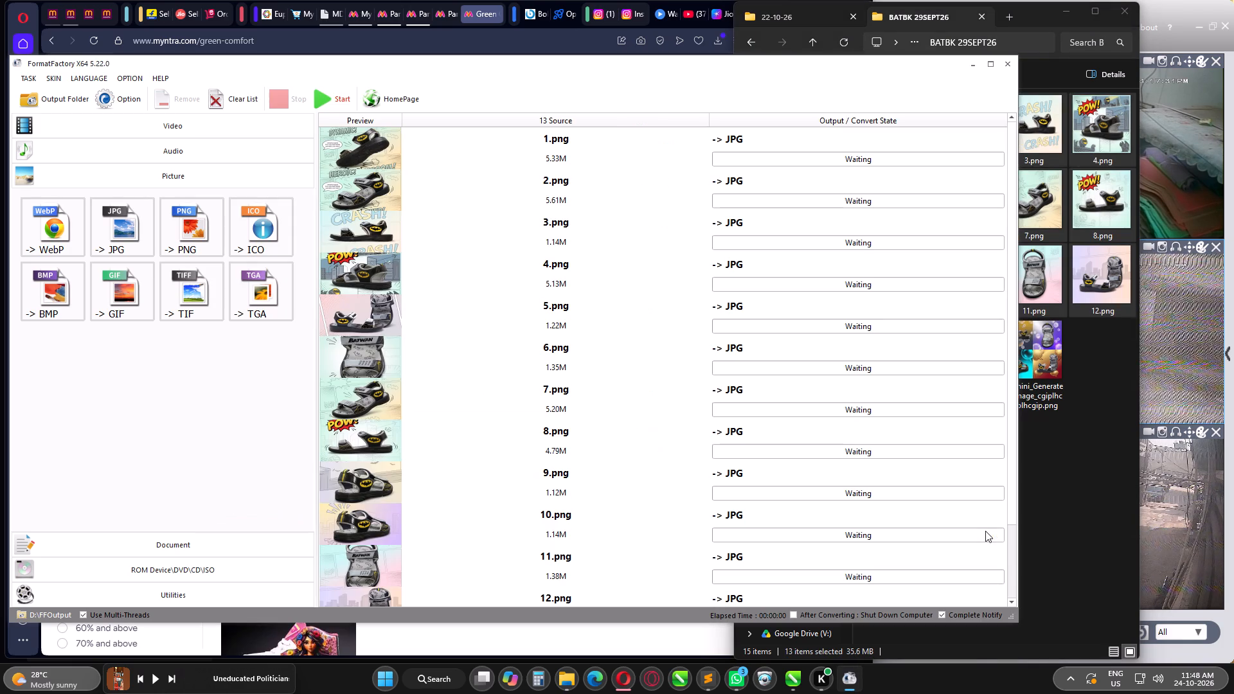
{"action": "left_click", "coordinate": [325, 102]}
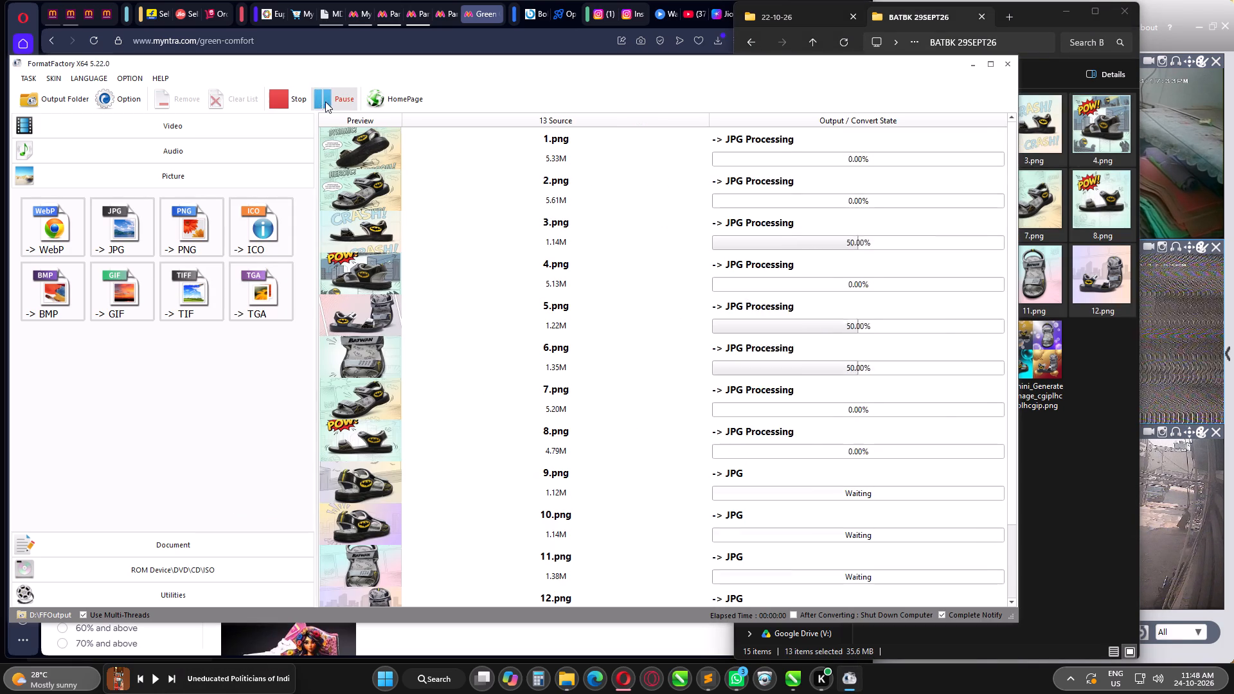
{"action": "left_click", "coordinate": [1064, 468]}
{"action": "key", "text": "BackSpace"}
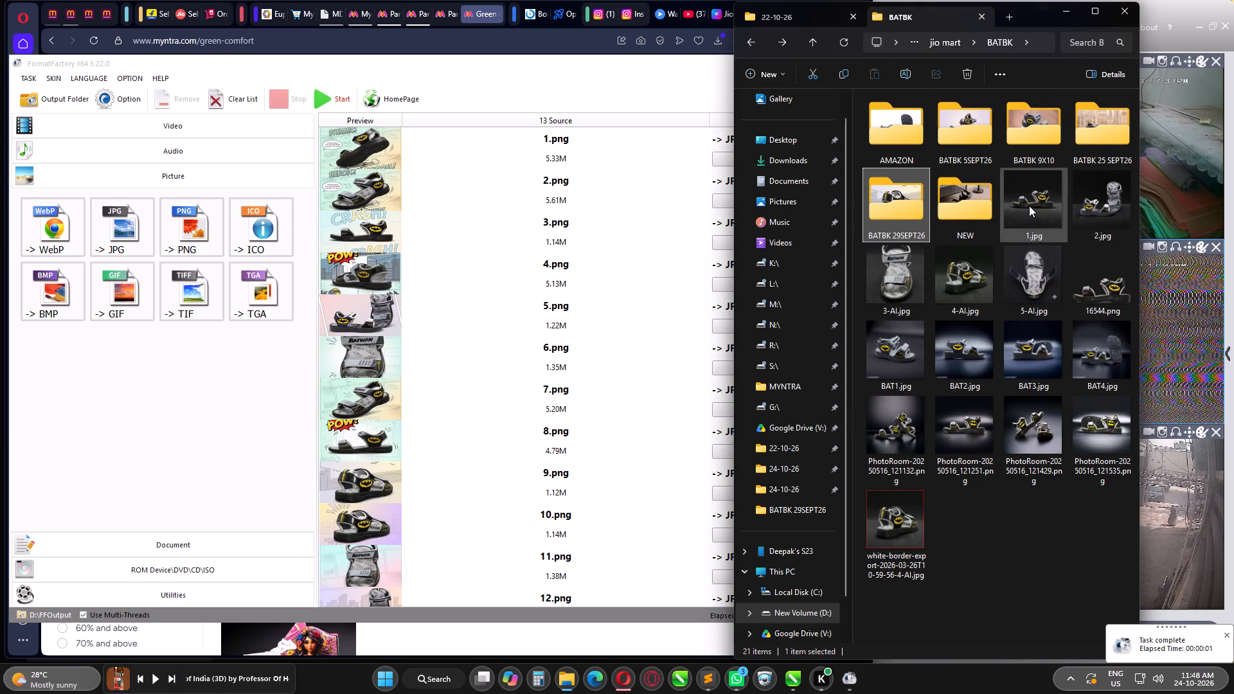
{"action": "left_click", "coordinate": [1067, 24]}
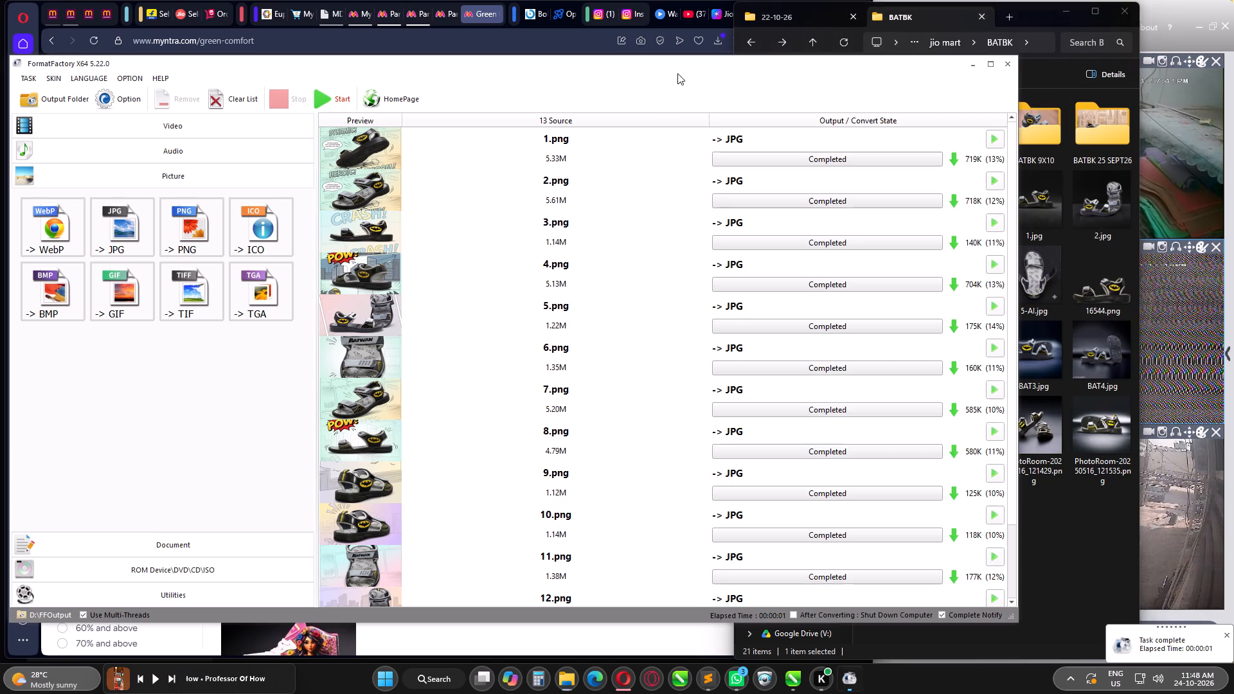
{"action": "left_click", "coordinate": [677, 73]}
{"action": "left_click", "coordinate": [1007, 60]}
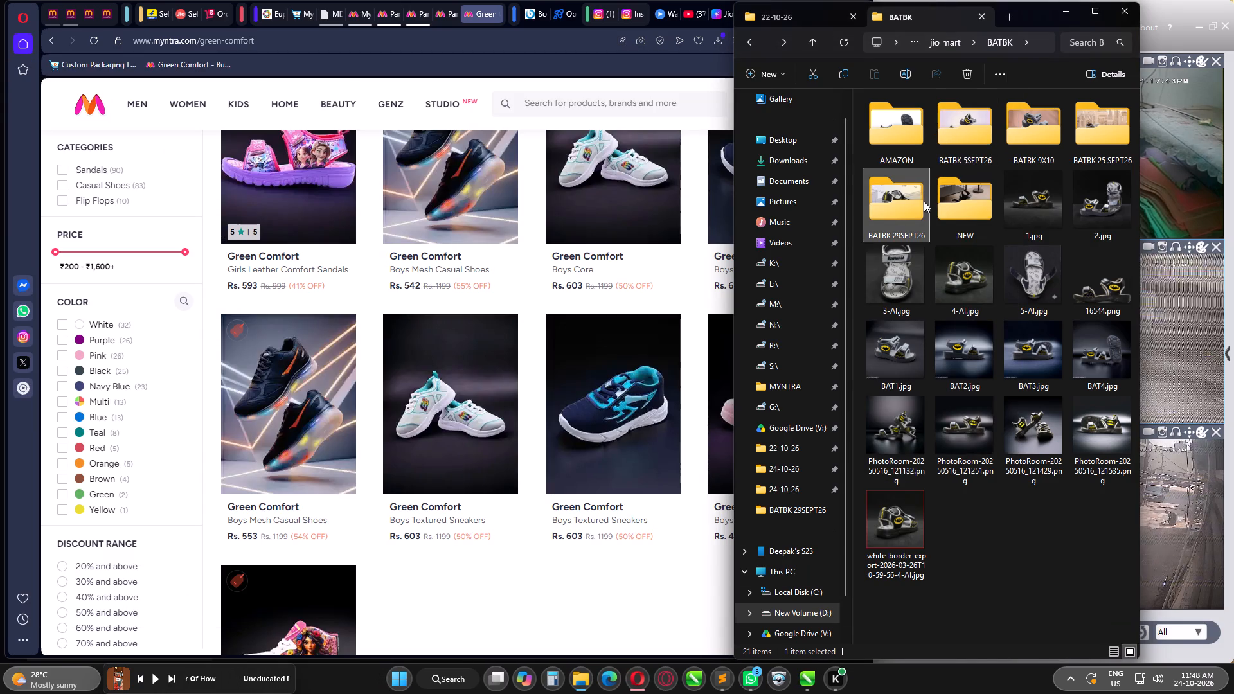
Open the FFOutput folder inside BATBK 29SEPT26 and view 9.jpg and images 1.jpg to 4.jpg at full size.
{"action": "double_click", "coordinate": [917, 206]}
{"action": "double_click", "coordinate": [893, 132]}
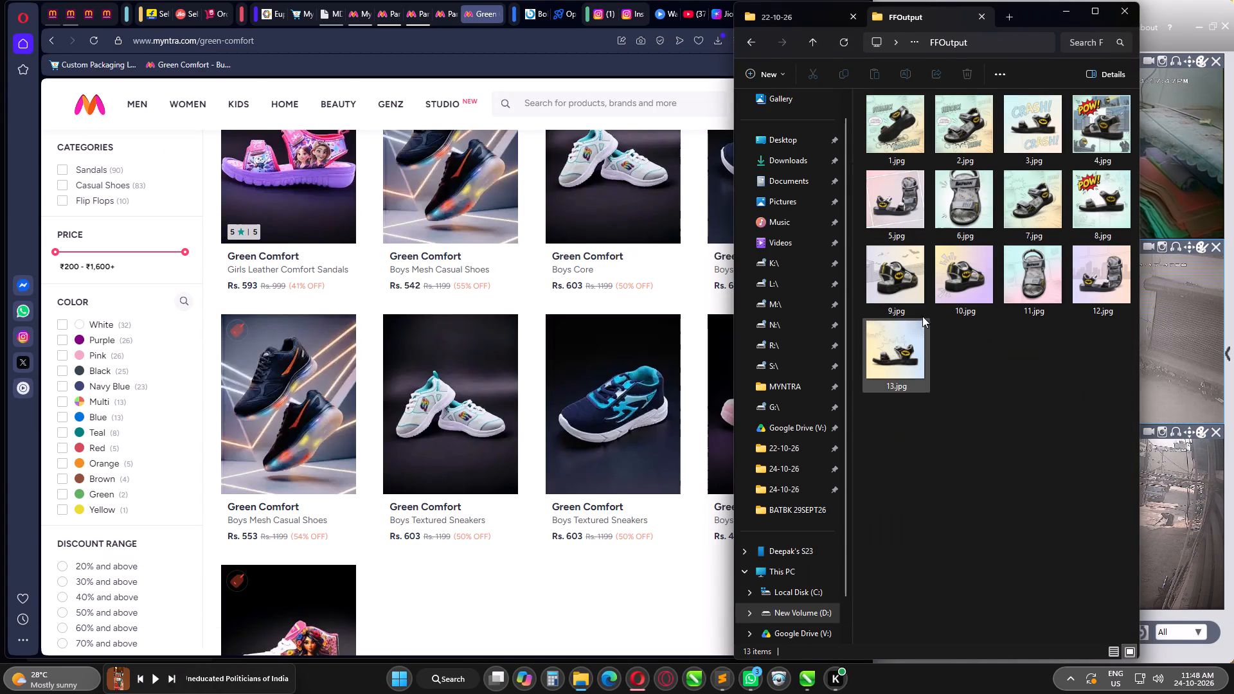
{"action": "double_click", "coordinate": [906, 280]}
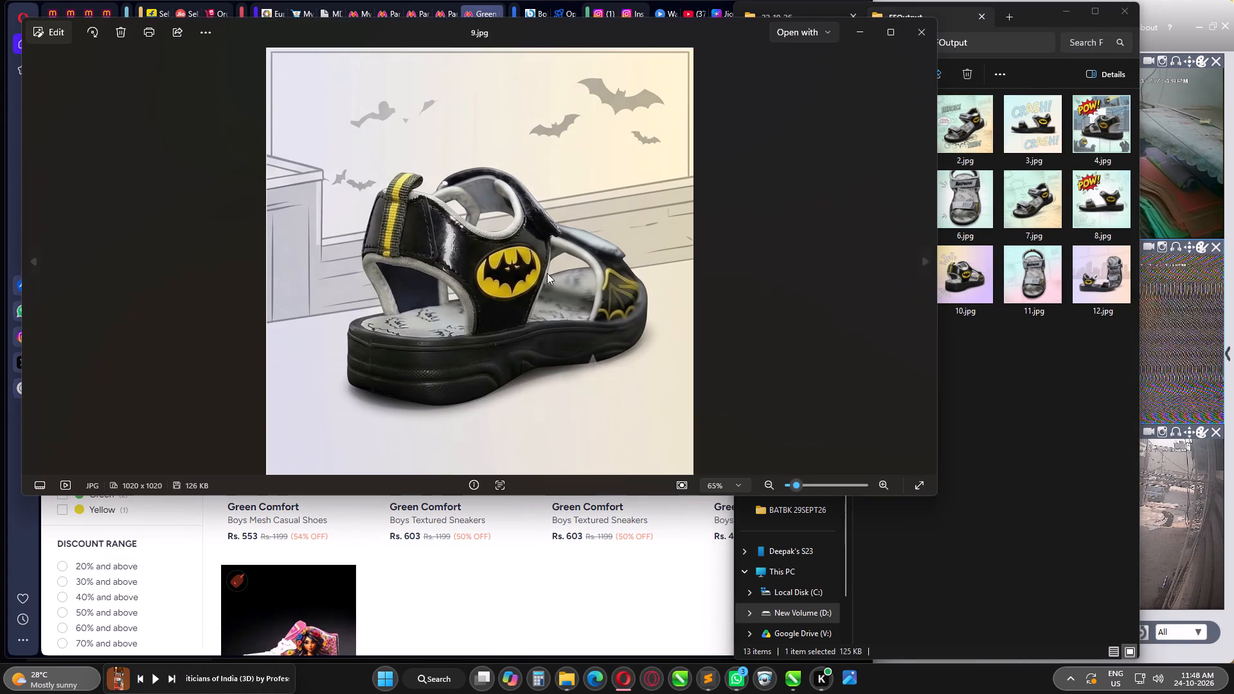
{"action": "scroll", "coordinate": [537, 274], "scroll_direction": "up", "scroll_amount": 3}
{"action": "scroll", "coordinate": [537, 274], "scroll_direction": "down", "scroll_amount": 6}
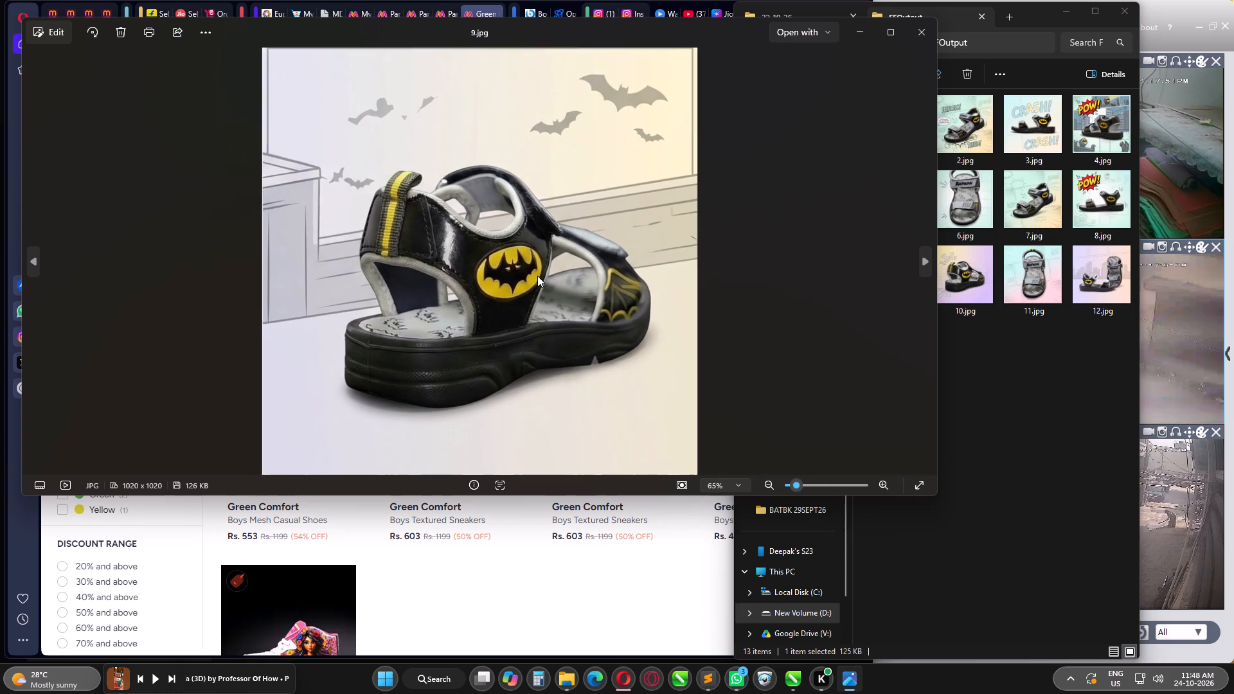
{"action": "left_click", "coordinate": [913, 28]}
{"action": "double_click", "coordinate": [900, 125]}
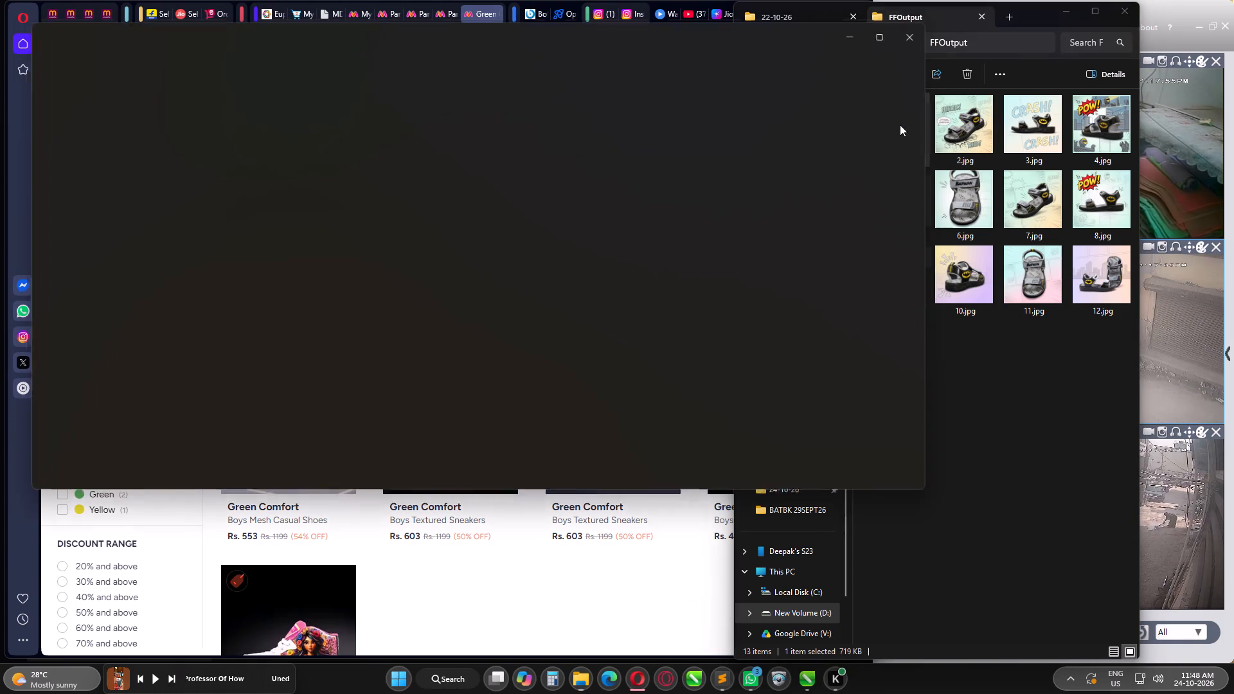
{"action": "key", "text": "Right"}
{"action": "key", "text": "Right"}
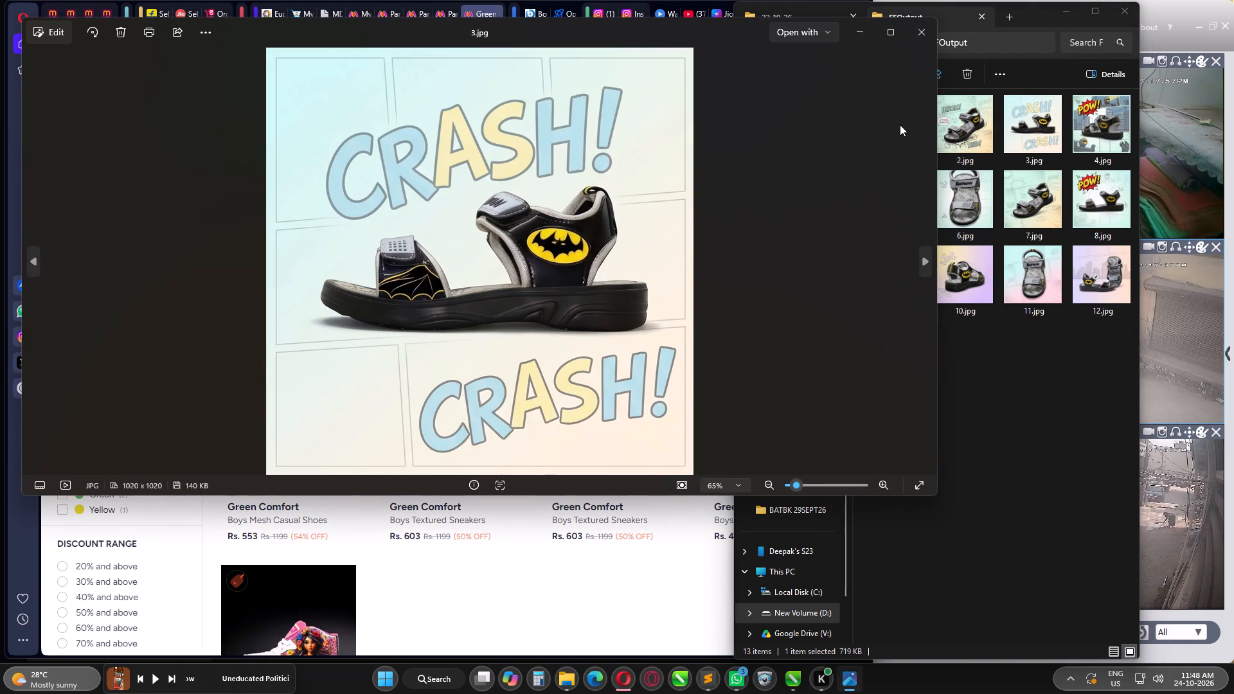
{"action": "key", "text": "Right"}
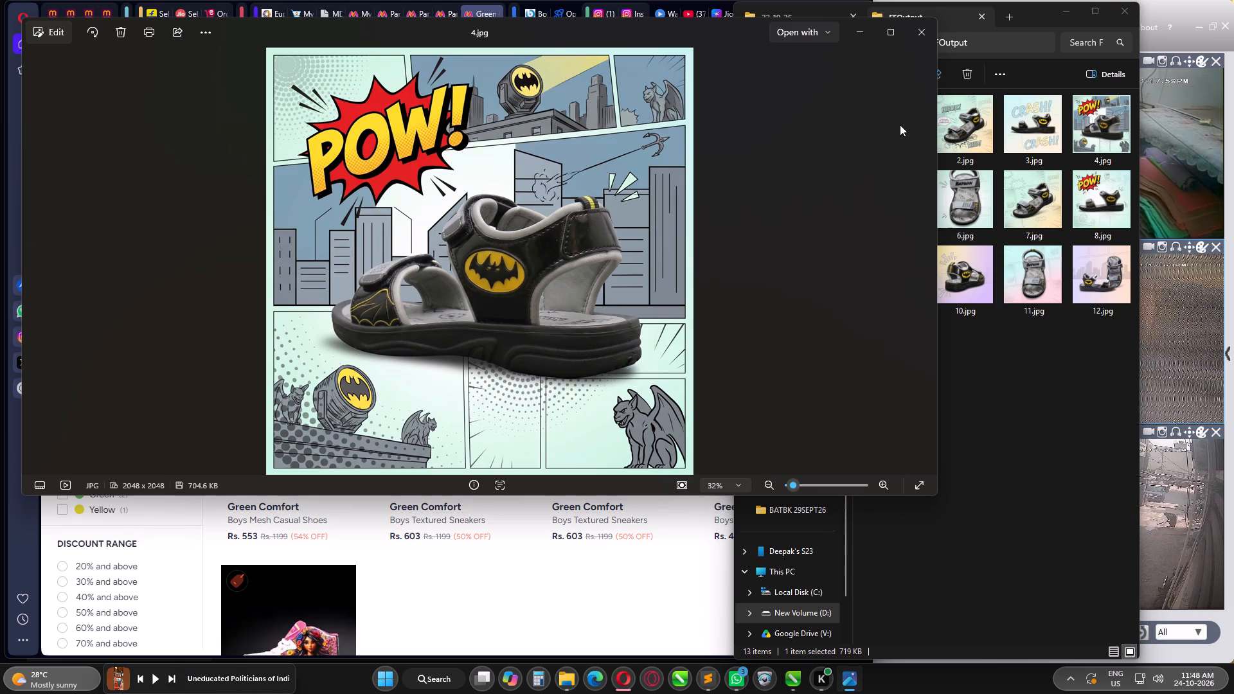
{"action": "key", "text": "Left"}
Create a folder named New folder in FFOutput and copy 3.jpg, 5.jpg, 7.jpg and 10.jpg into it.
{"action": "left_click", "coordinate": [1068, 262]}
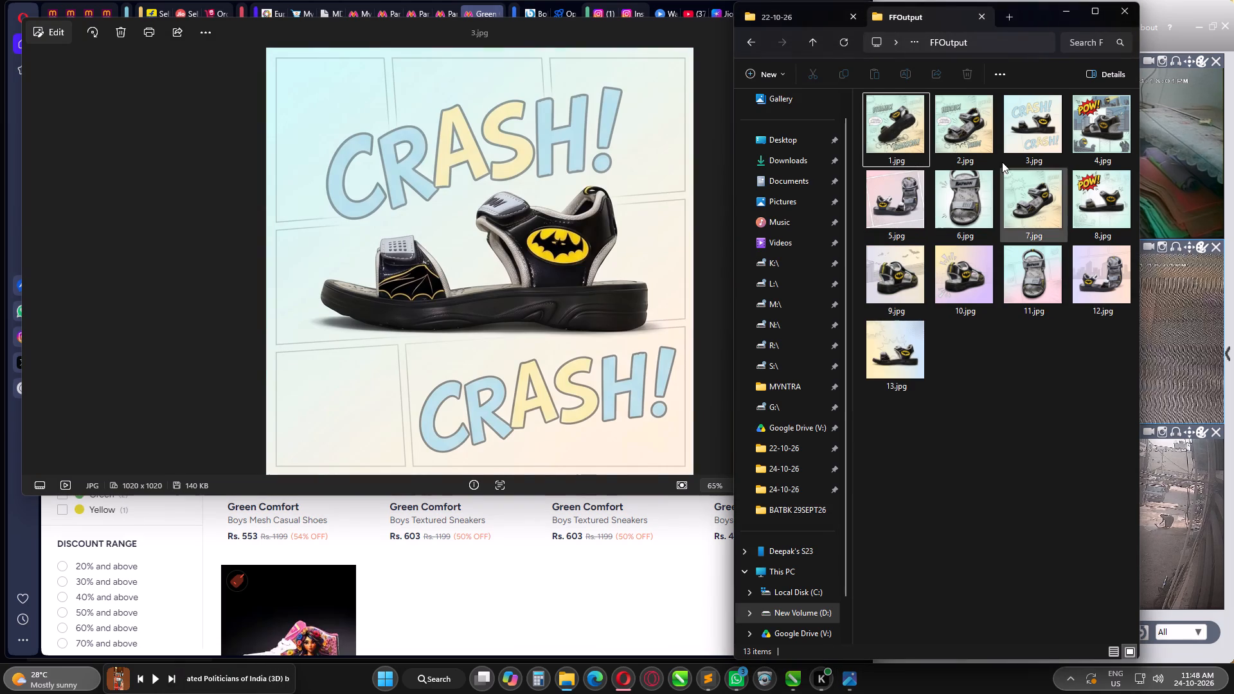
{"action": "left_click", "coordinate": [1028, 133]}
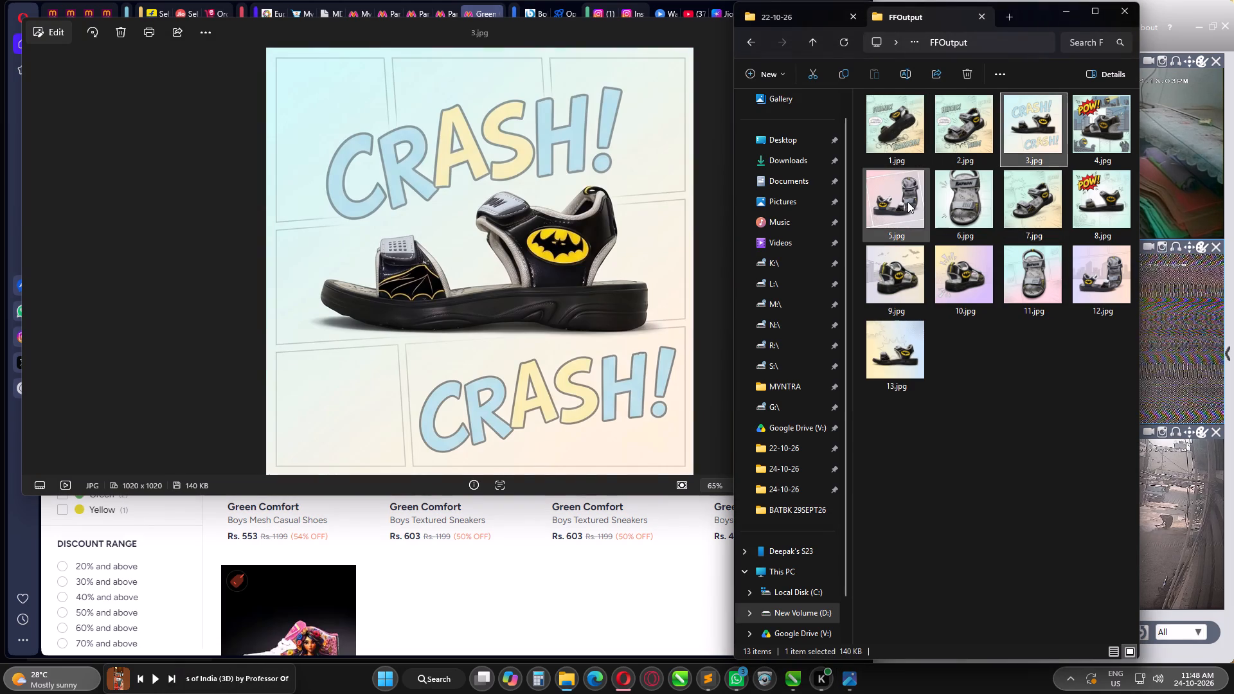
{"action": "left_click", "coordinate": [908, 202], "text": "ctrl"}
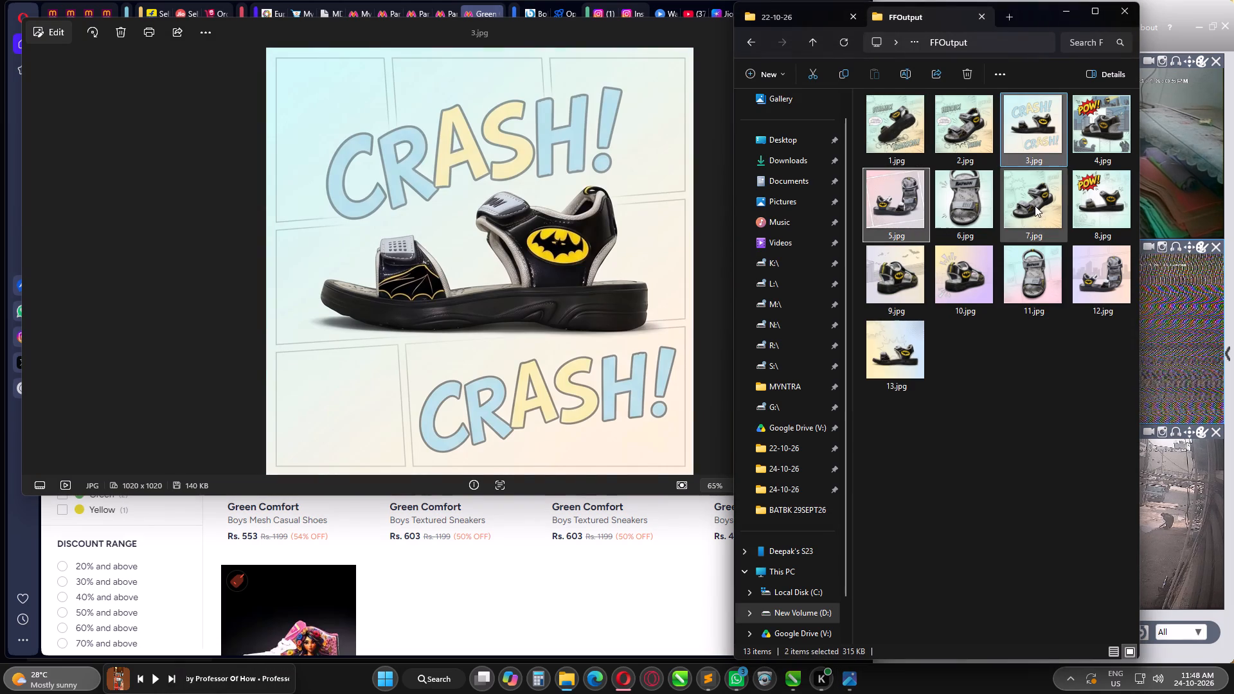
{"action": "left_click", "coordinate": [1035, 206], "text": "ctrl"}
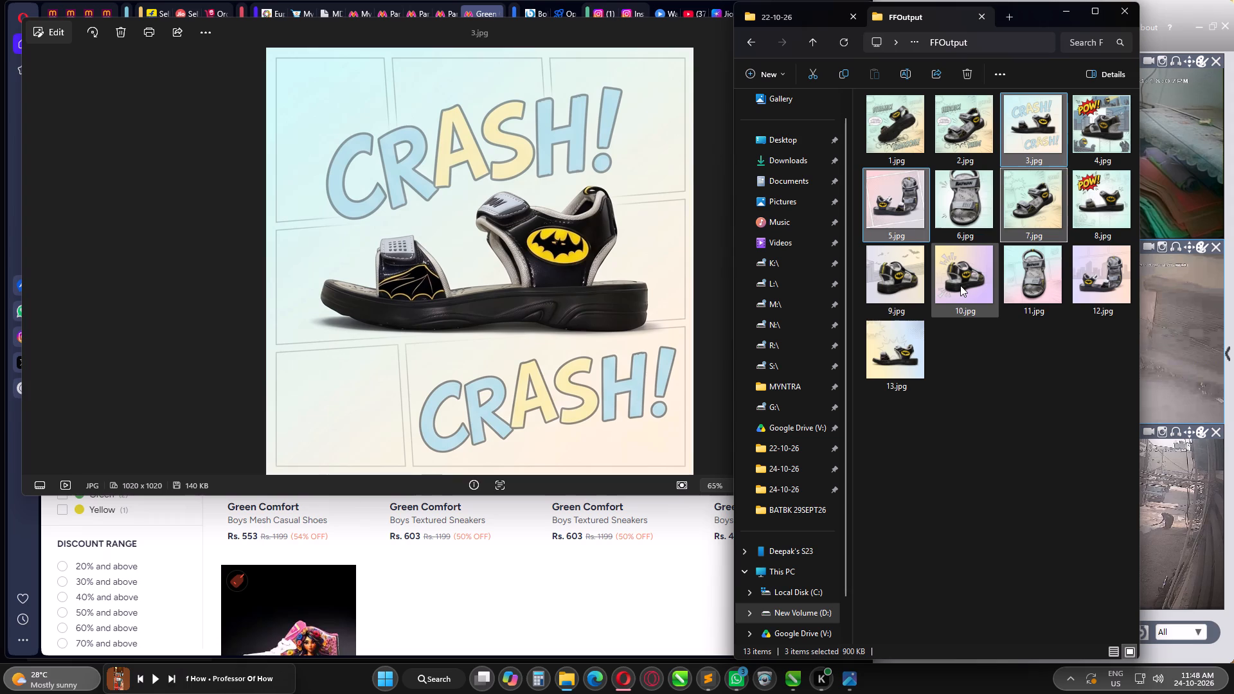
{"action": "left_click", "coordinate": [960, 285], "text": "ctrl"}
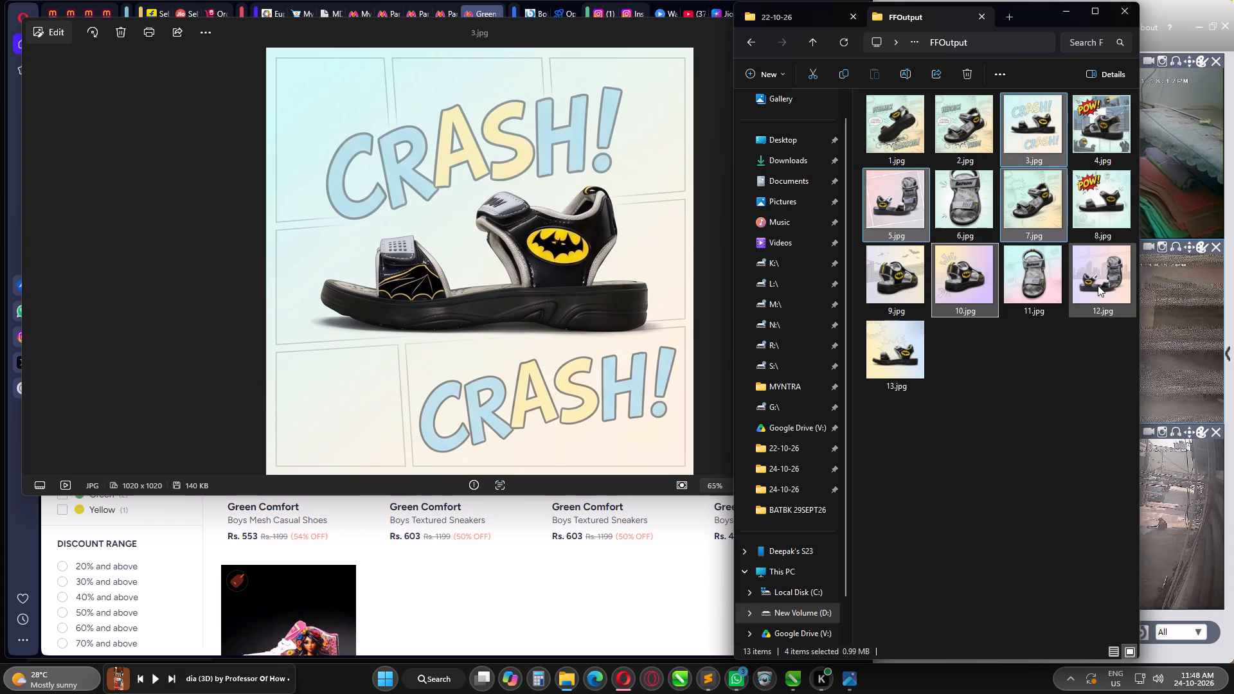
{"action": "key", "text": "ctrl+c"}
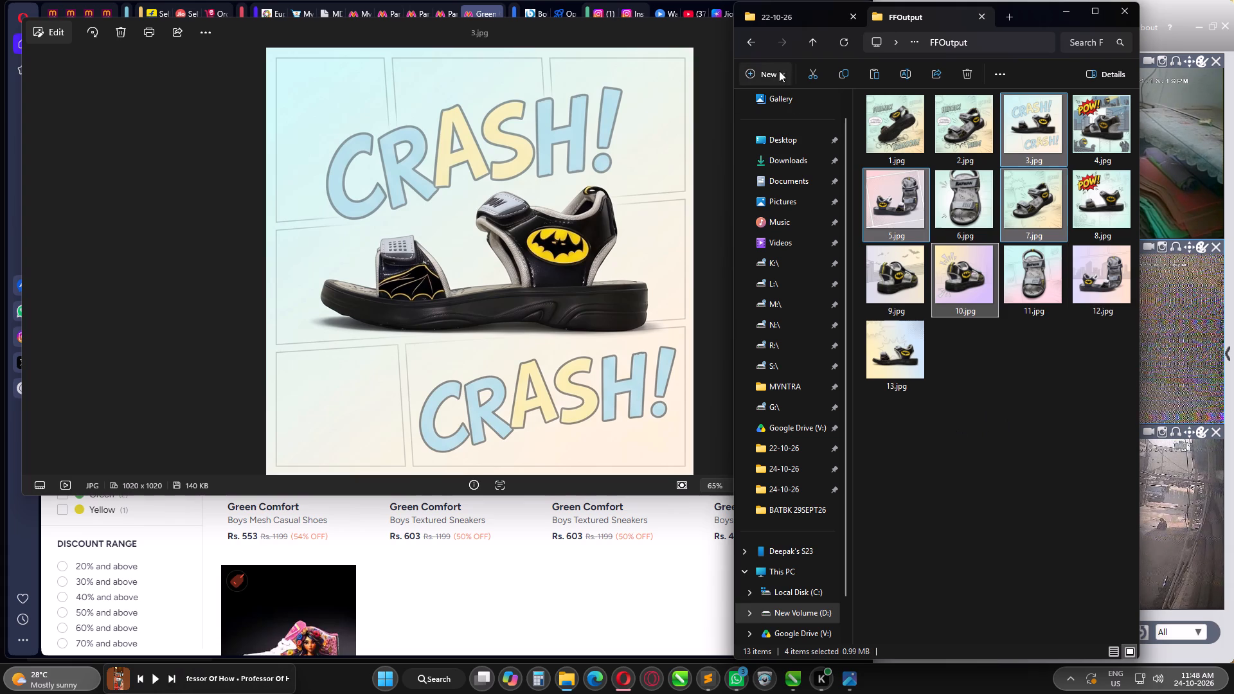
{"action": "left_click", "coordinate": [772, 74]}
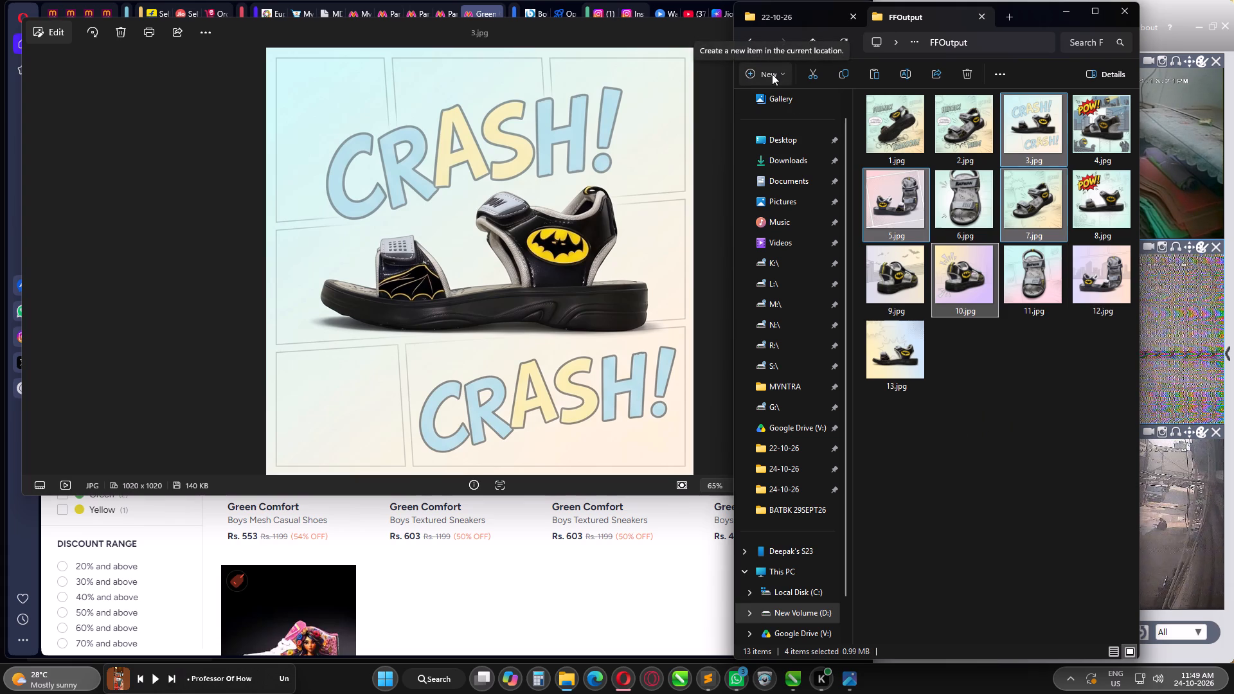
{"action": "left_click", "coordinate": [827, 102]}
{"action": "key", "text": "Return"}
{"action": "key", "text": "Return"}
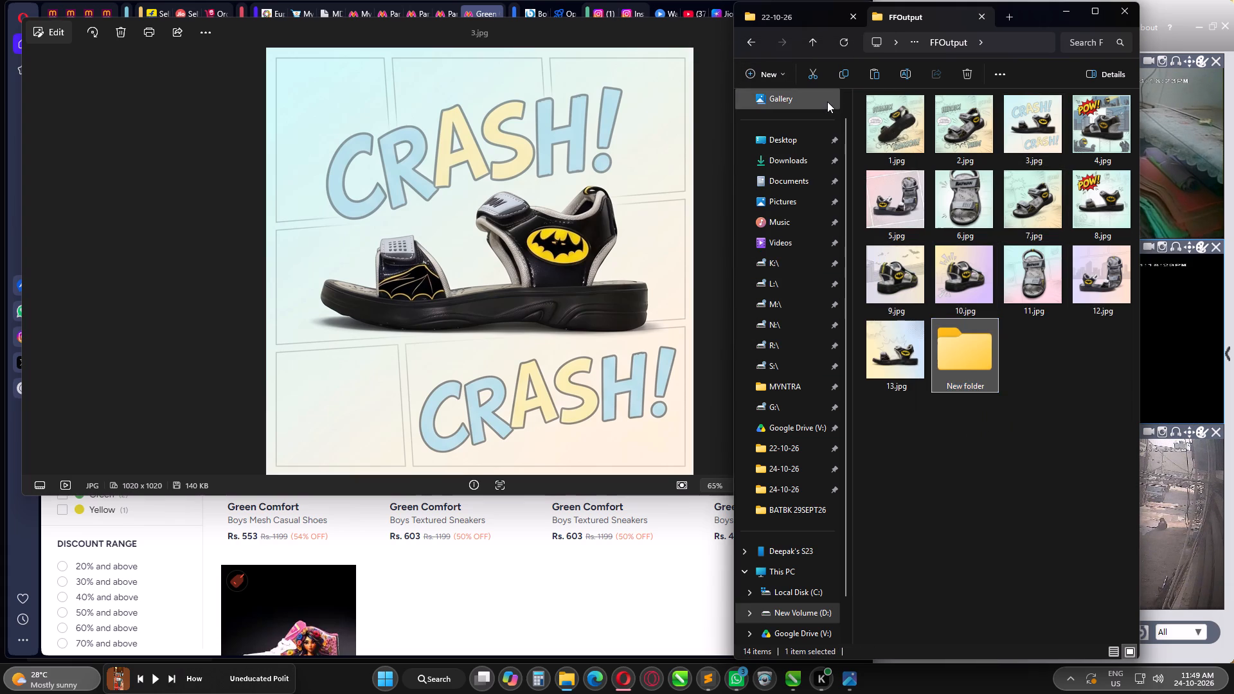
{"action": "left_click", "coordinate": [967, 362]}
{"action": "key", "text": "ctrl+v"}
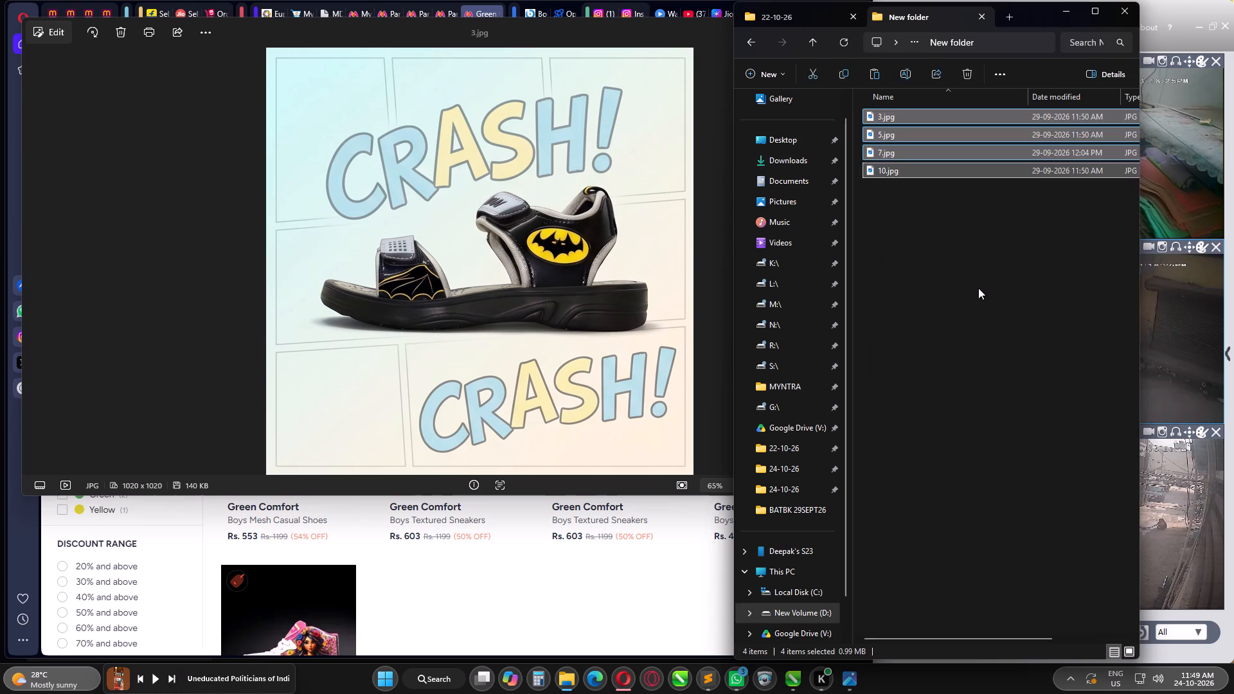
Show the copied images in New folder as extra large thumbnails and check each one at full size, closing the viewer.
{"action": "left_click", "coordinate": [978, 288]}
{"action": "key", "text": "ctrl+shift+2"}
{"action": "key", "text": "ctrl+shift+1"}
{"action": "double_click", "coordinate": [939, 189]}
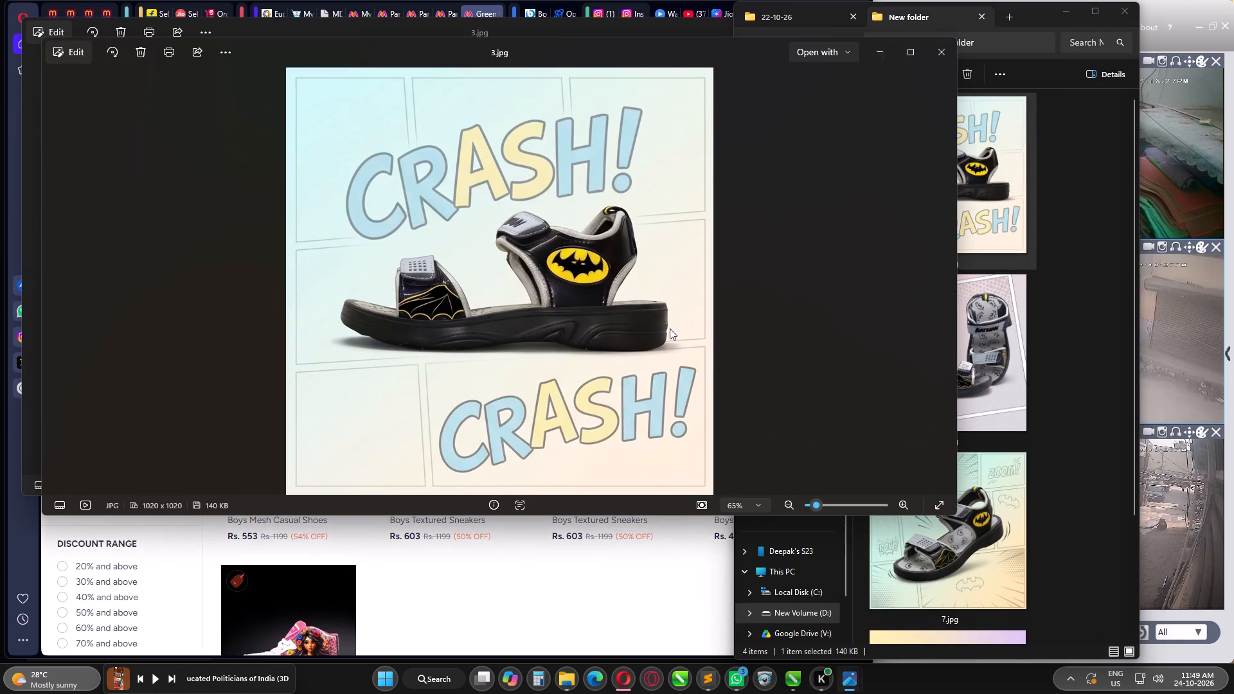
{"action": "left_click", "coordinate": [605, 294]}
{"action": "key", "text": "Right"}
{"action": "key", "text": "Right"}
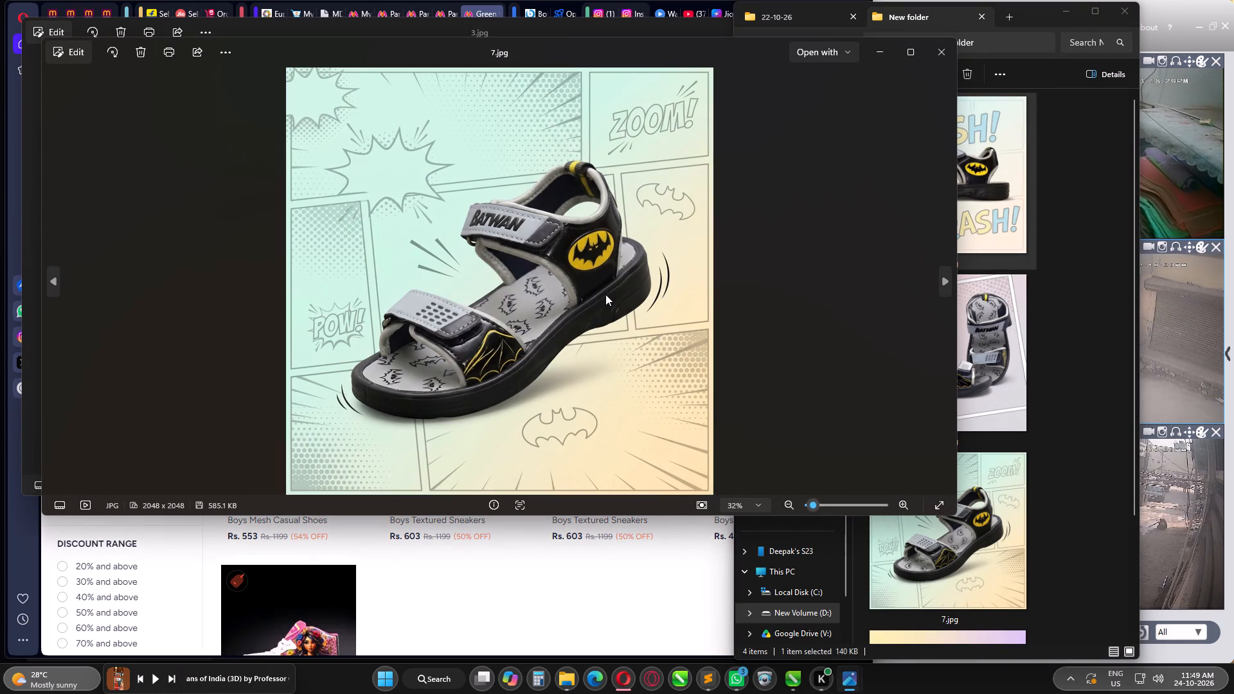
{"action": "key", "text": "Right"}
{"action": "key", "text": "Right"}
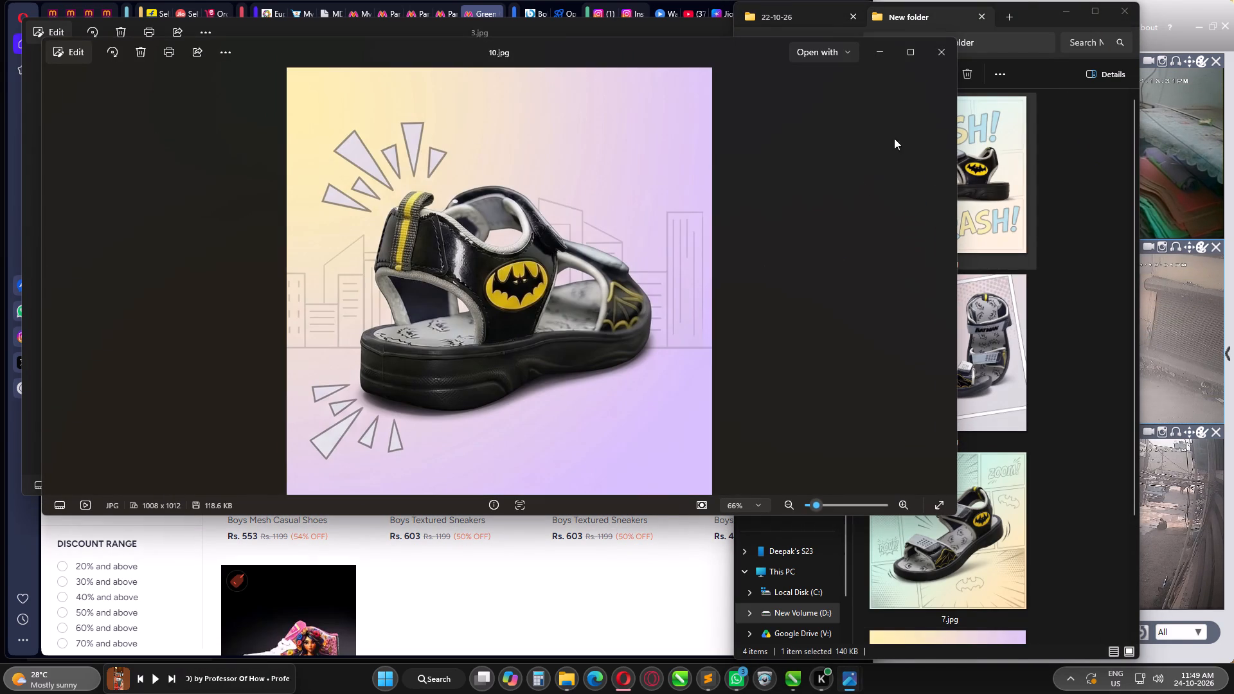
{"action": "left_click", "coordinate": [946, 44]}
Return to FFOutput and compare 12.jpg with 13.jpg at full size, closing the viewer.
{"action": "left_click", "coordinate": [1024, 389]}
{"action": "key", "text": "BackSpace"}
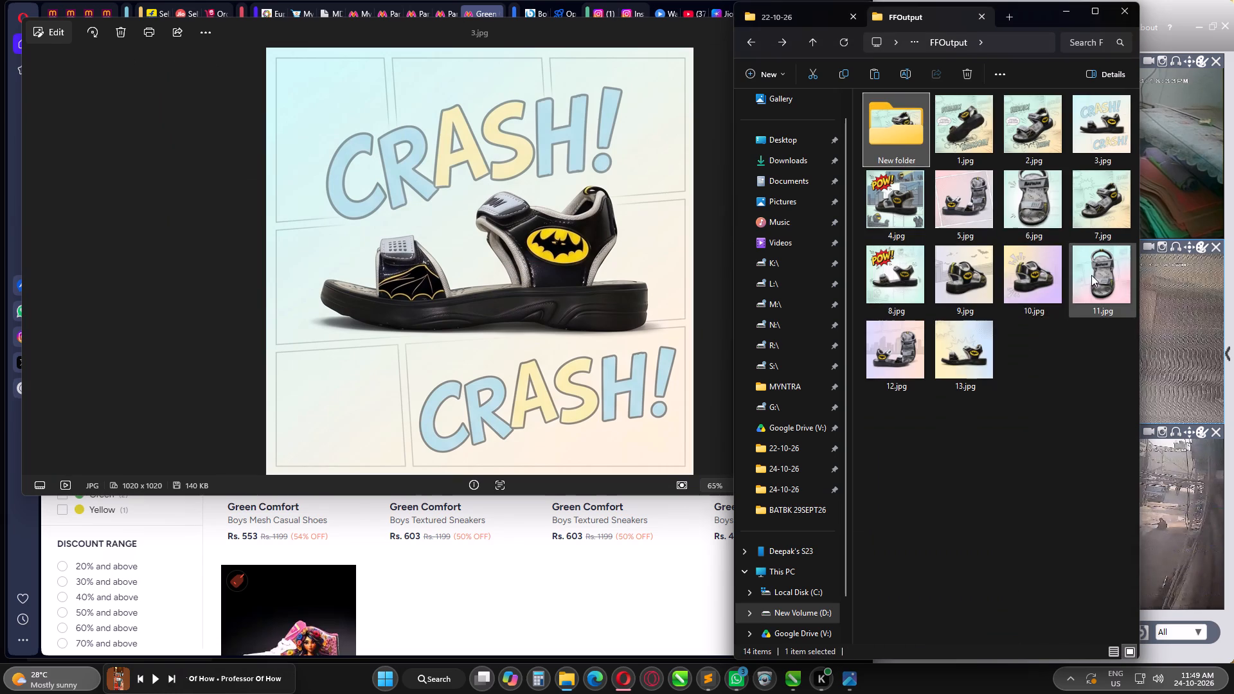
{"action": "left_click", "coordinate": [1031, 281]}
{"action": "double_click", "coordinate": [908, 357]}
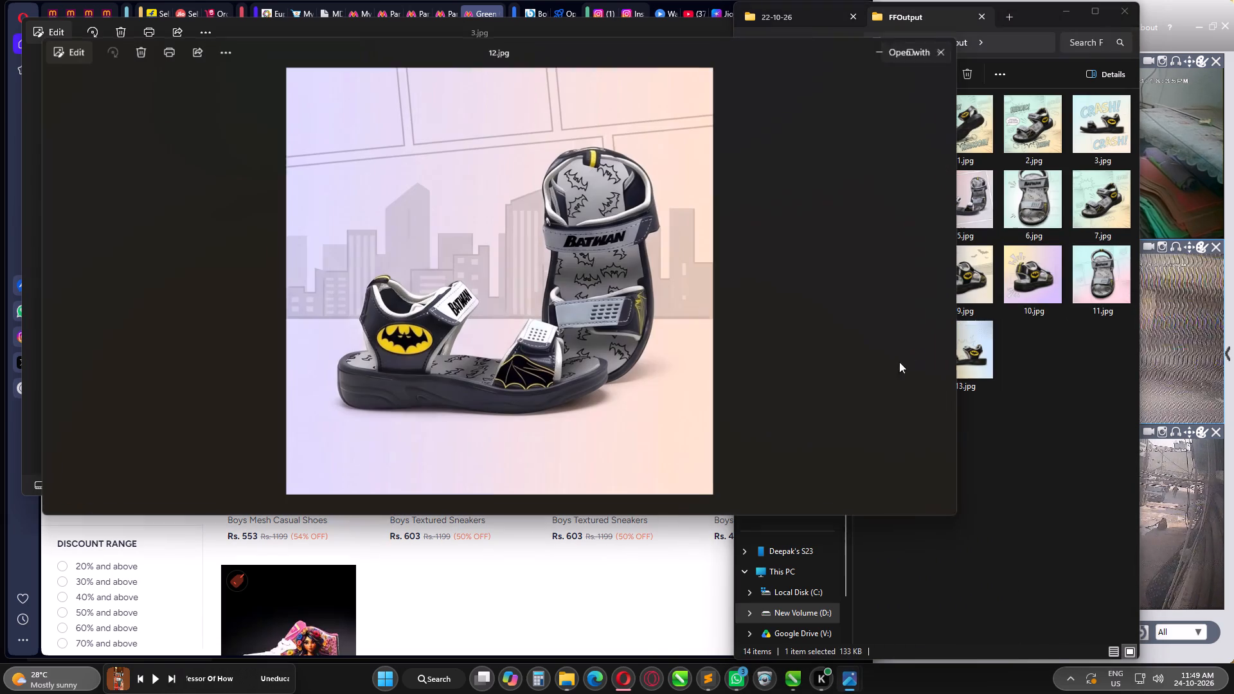
{"action": "left_click", "coordinate": [652, 332]}
{"action": "key", "text": "Right"}
{"action": "key", "text": "Left"}
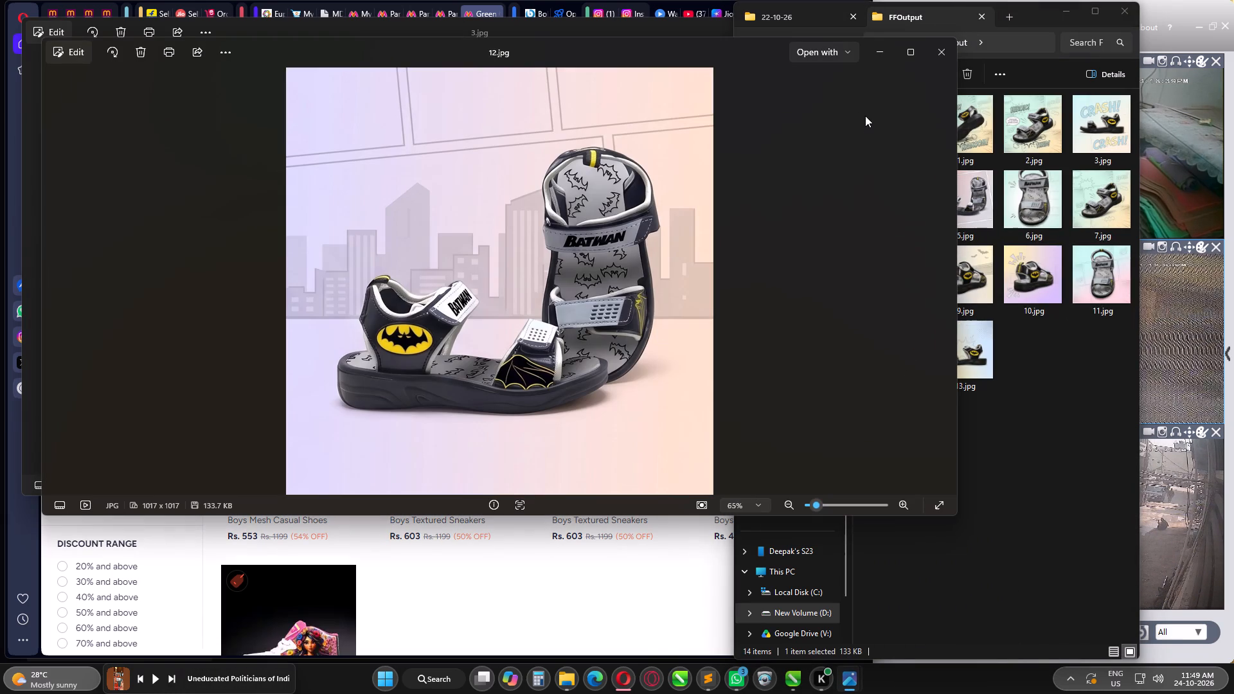
{"action": "key", "text": "Right"}
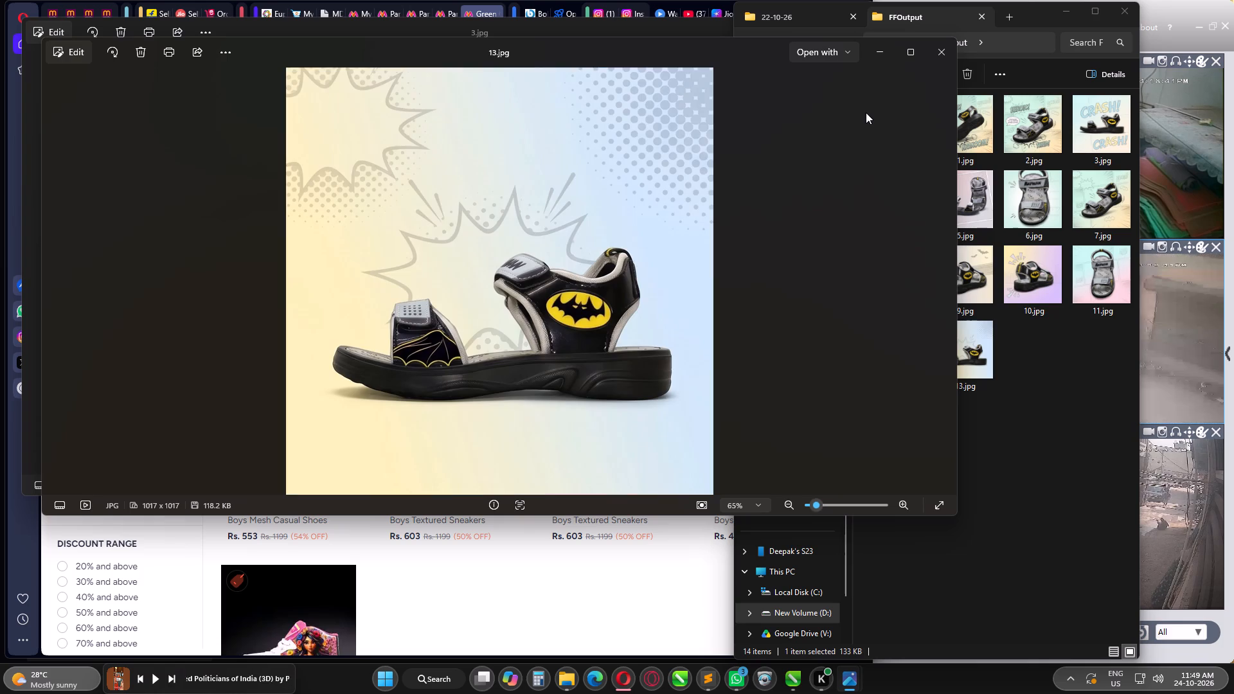
{"action": "key", "text": "Left"}
{"action": "left_click", "coordinate": [943, 50]}
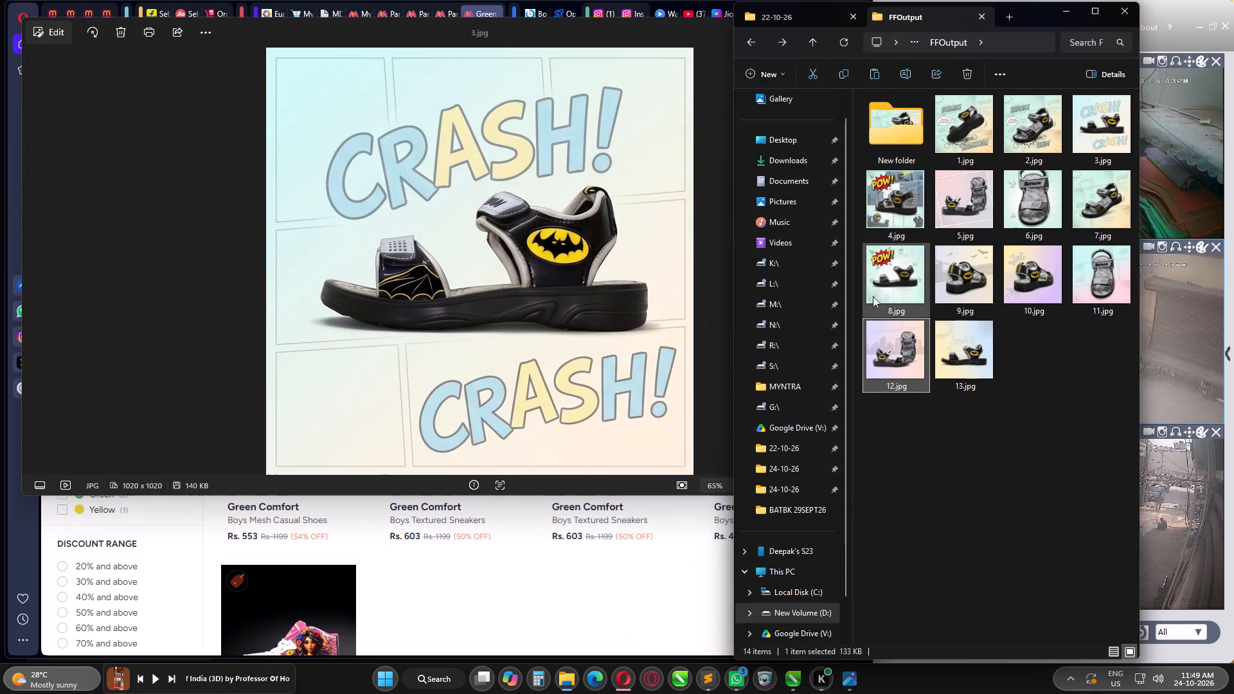
Copy 12.jpg into New folder, refresh the folder, and clear the folder window and remaining image viewer out of the way.
{"action": "left_click", "coordinate": [890, 348]}
{"action": "key", "text": "ctrl+c"}
{"action": "double_click", "coordinate": [884, 101]}
{"action": "key", "text": "ctrl+v"}
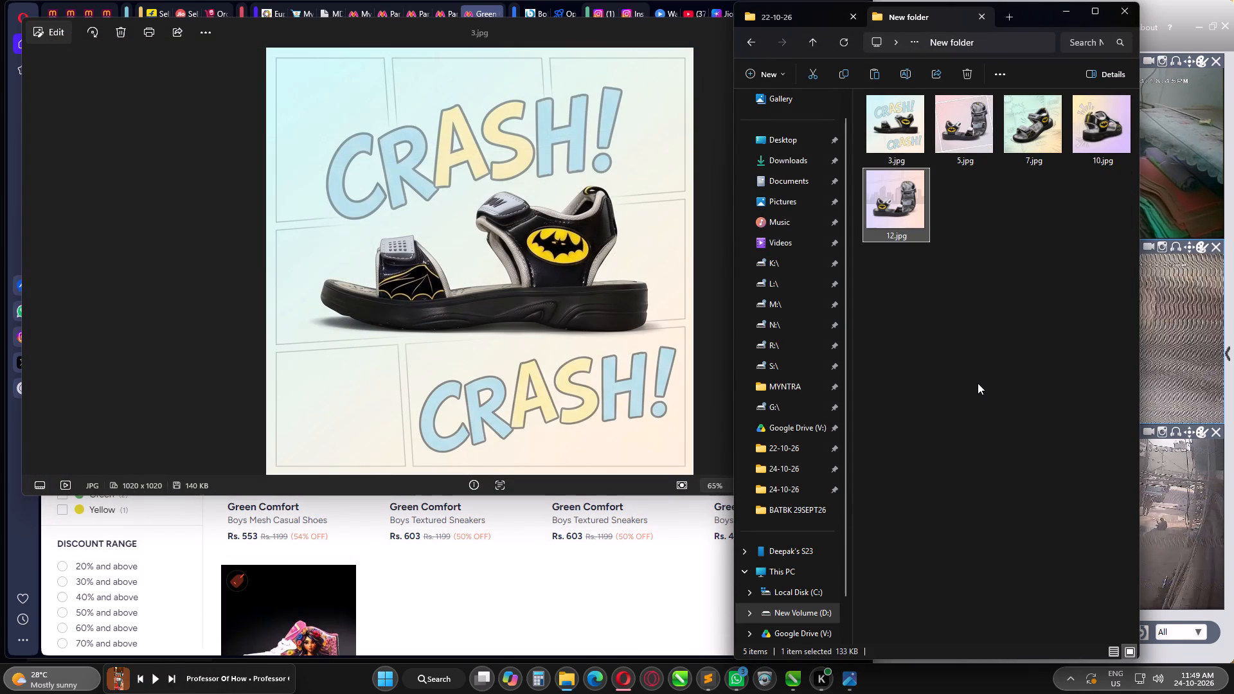
{"action": "left_click", "coordinate": [977, 384]}
{"action": "key", "text": "F5"}
{"action": "left_click", "coordinate": [977, 384]}
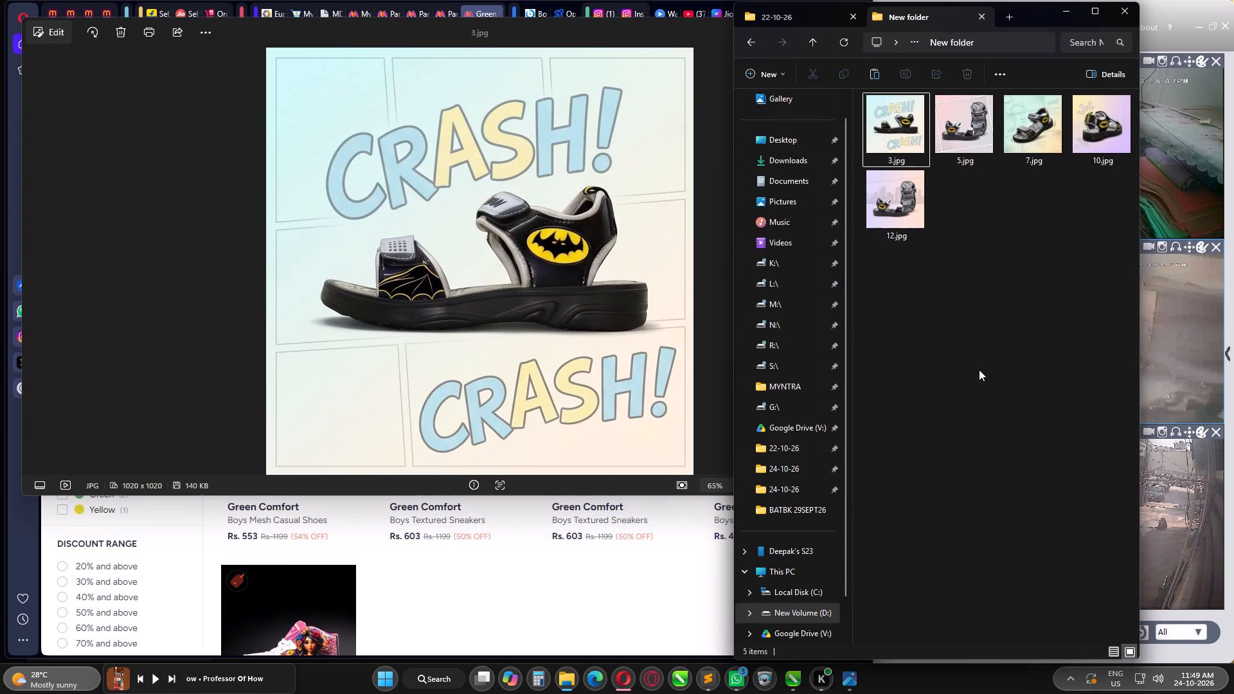
{"action": "left_click", "coordinate": [1063, 8]}
{"action": "left_click", "coordinate": [920, 35]}
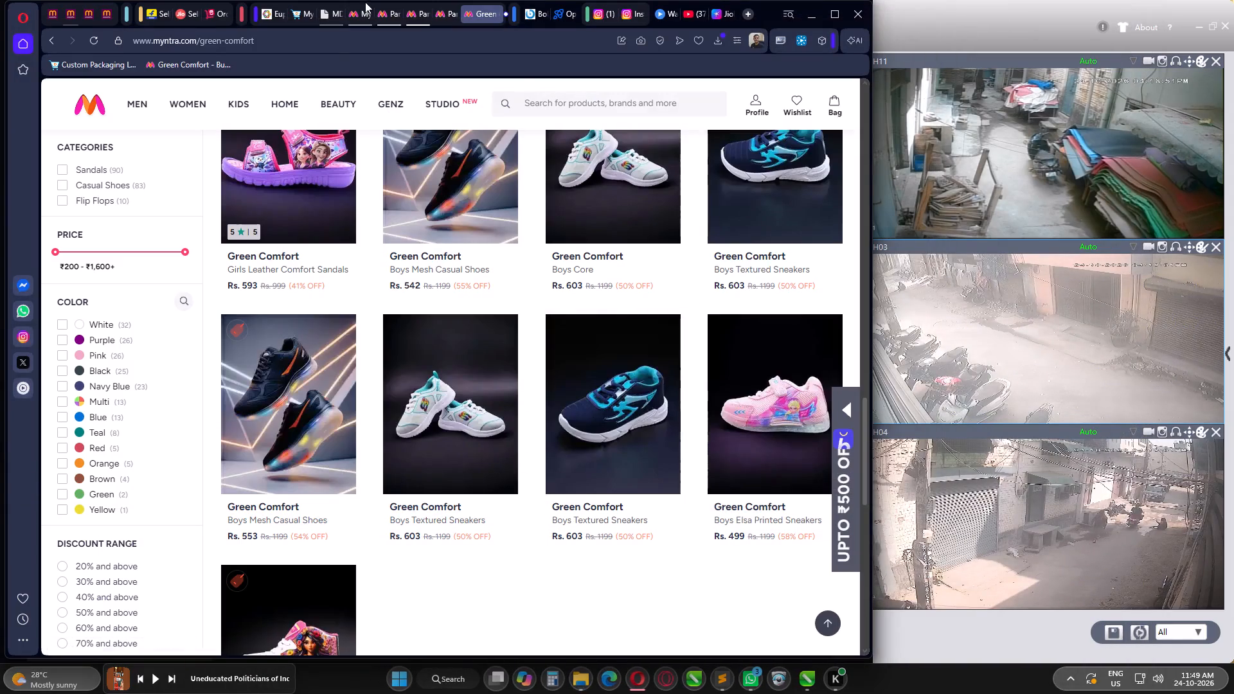
In draft job 1862441, add 3.jpg from FFOutput's New folder as the first image for VAN BATBK-5C 24OCT26.
{"action": "left_click", "coordinate": [389, 19]}
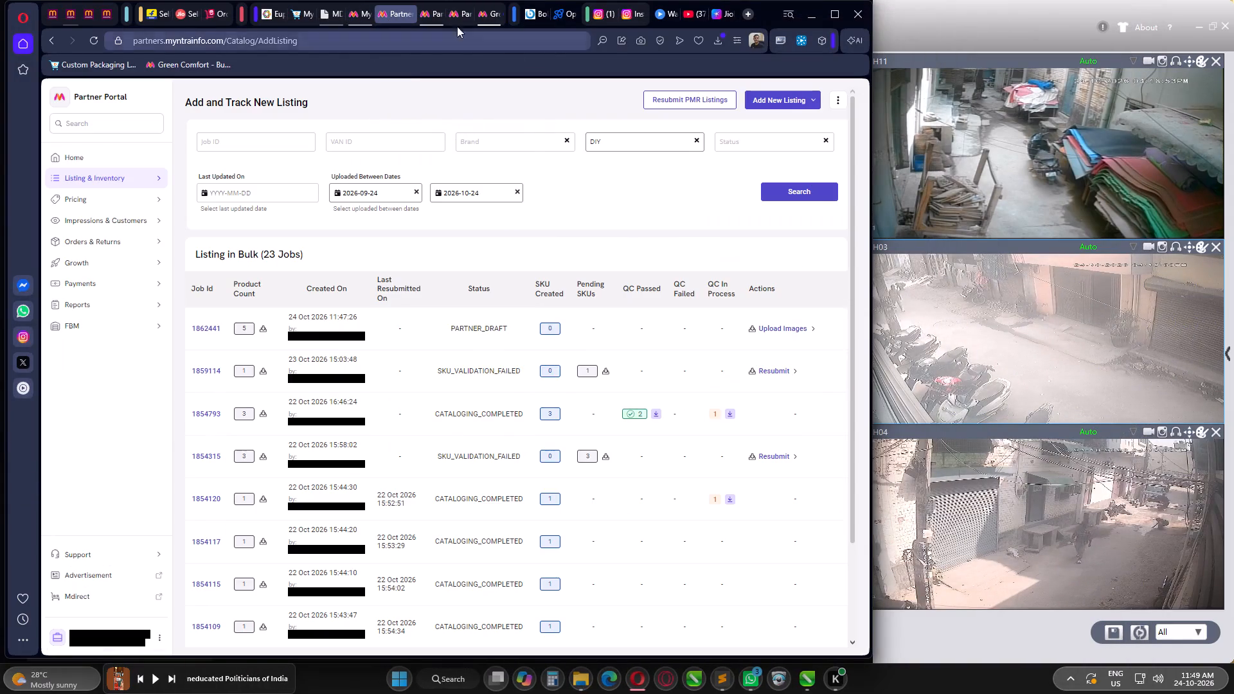
{"action": "left_click", "coordinate": [433, 15]}
{"action": "left_click", "coordinate": [822, 197]}
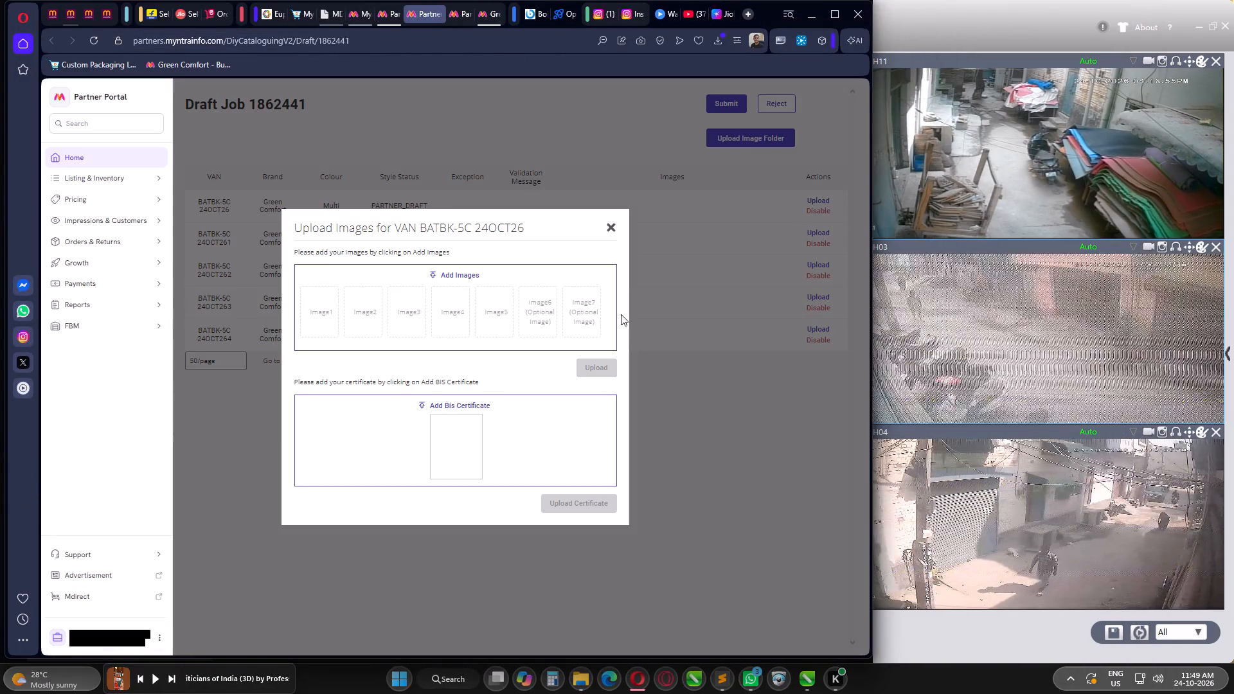
{"action": "left_click", "coordinate": [464, 272]}
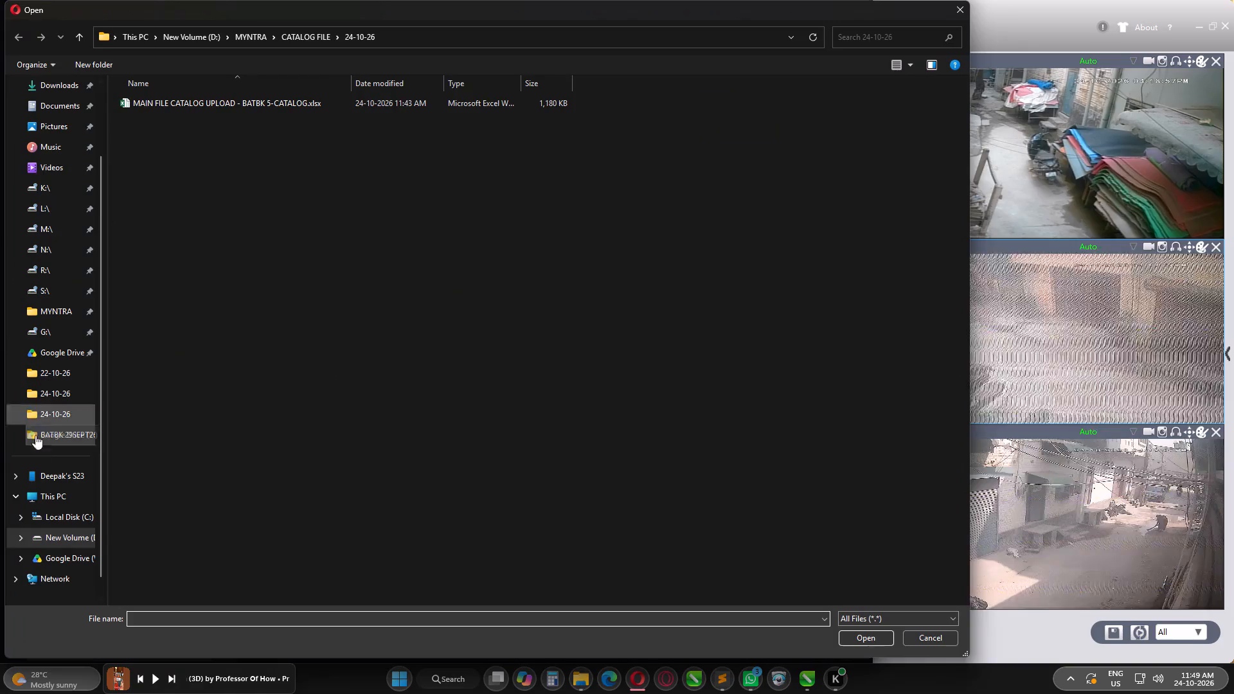
{"action": "left_click", "coordinate": [58, 439]}
{"action": "double_click", "coordinate": [210, 195]}
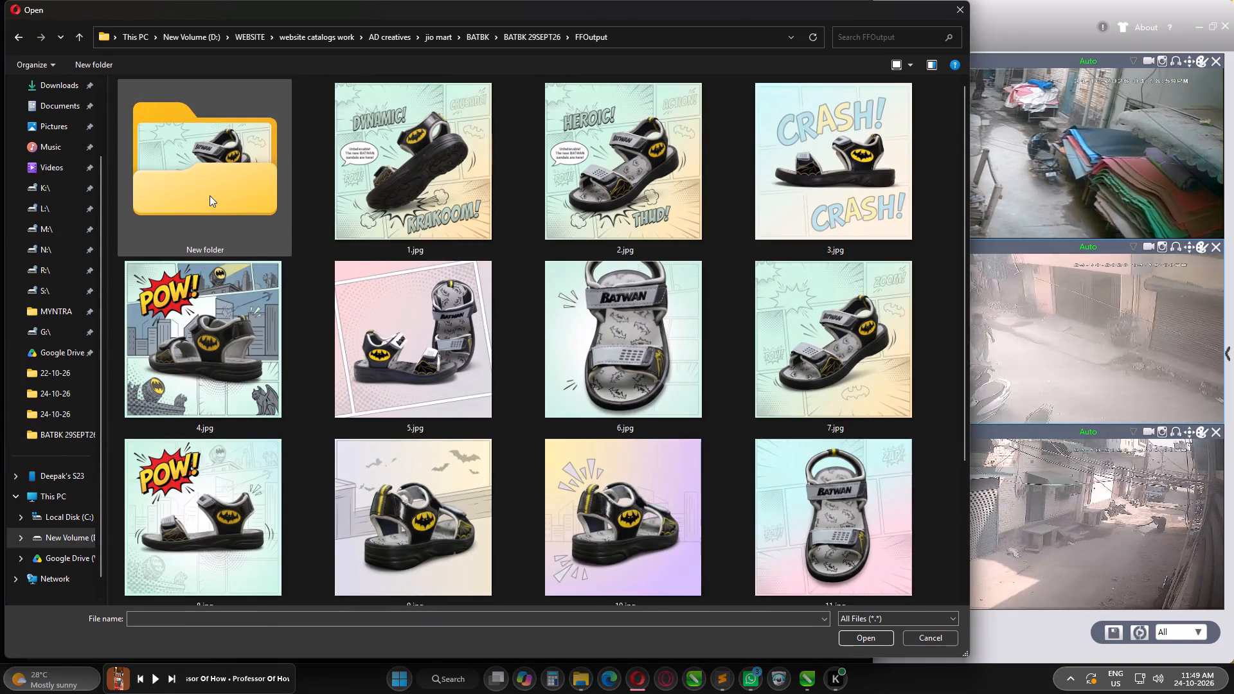
{"action": "double_click", "coordinate": [208, 181]}
{"action": "left_click", "coordinate": [226, 172]}
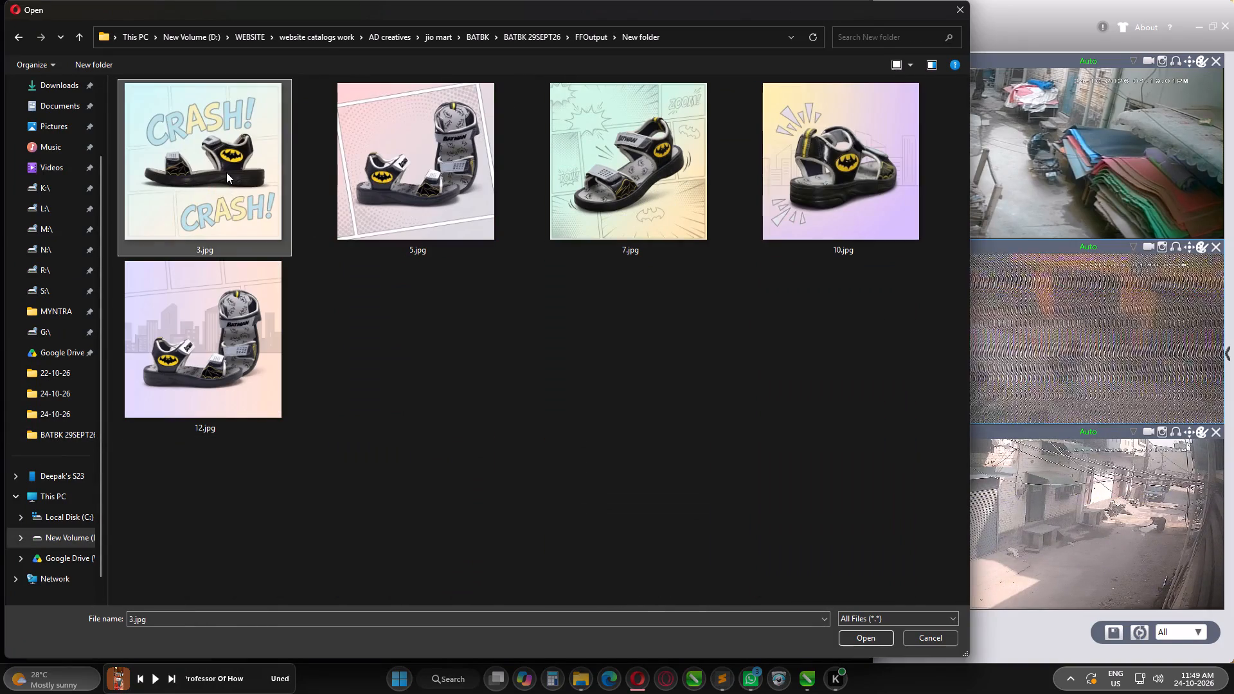
{"action": "key", "text": "Return"}
Add 1.jpg and 2.jpg from the BATBK folder as the second and third images for VAN BATBK-5C 24OCT26.
{"action": "left_click", "coordinate": [460, 271]}
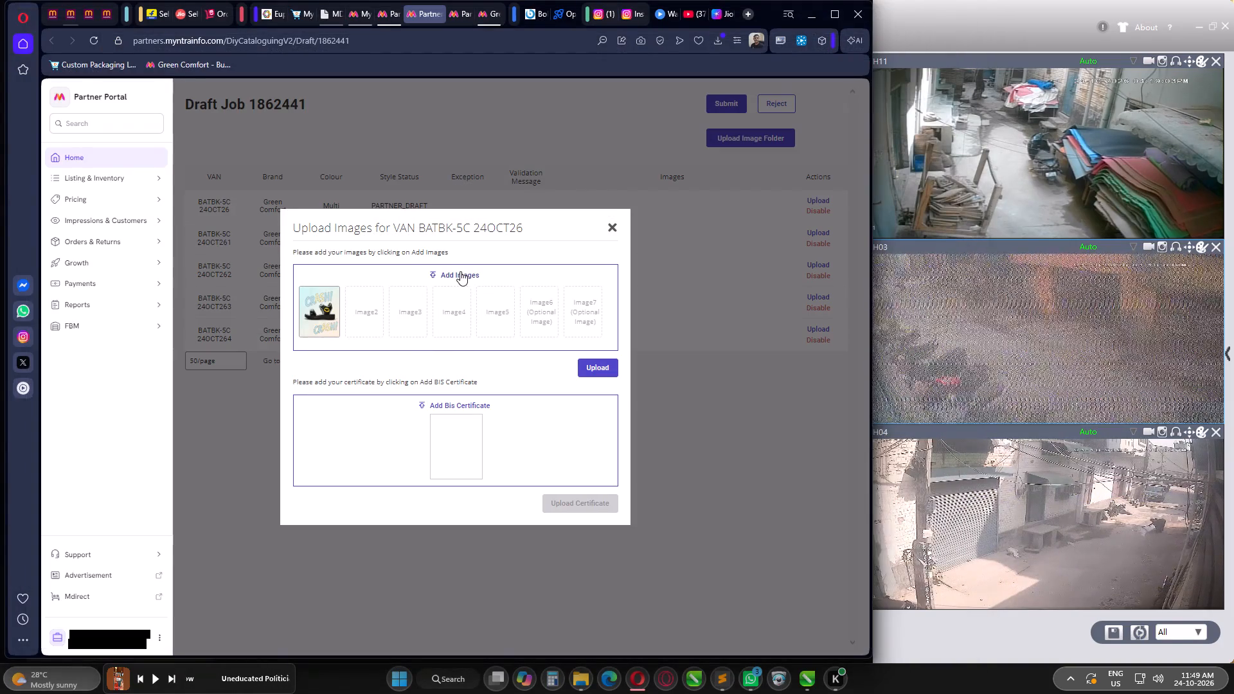
{"action": "left_click", "coordinate": [507, 436]}
{"action": "key", "text": "BackSpace"}
{"action": "key", "text": "BackSpace"}
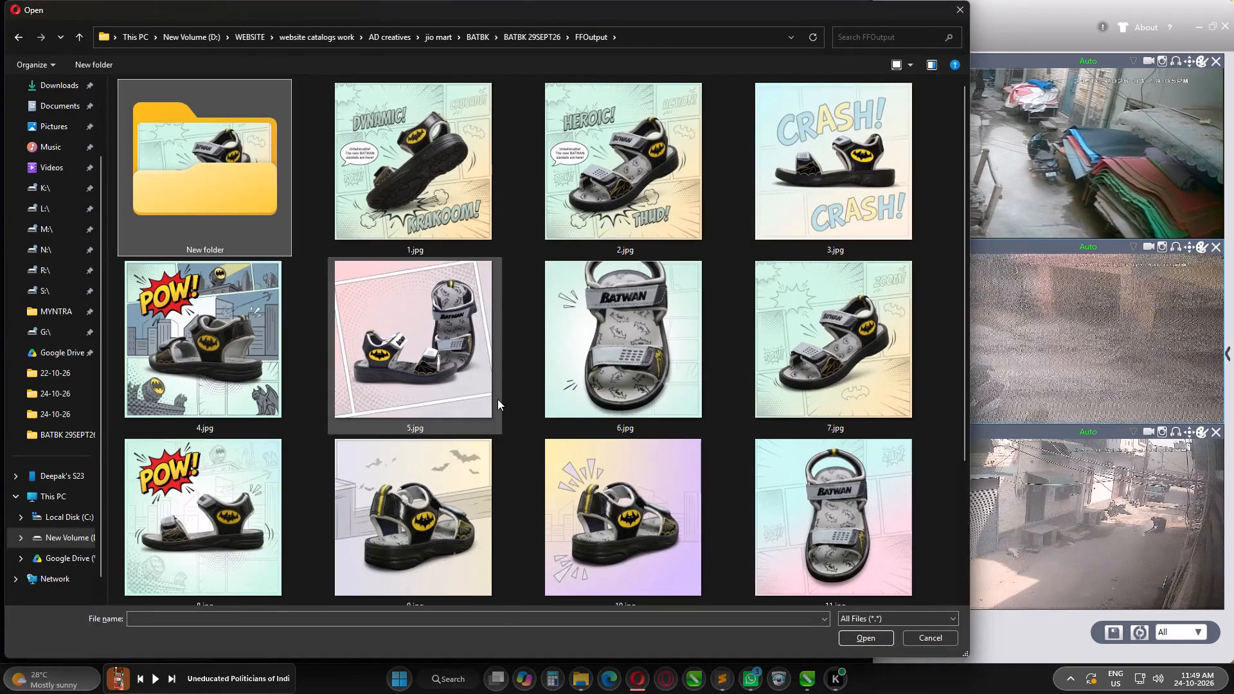
{"action": "left_click", "coordinate": [476, 39]}
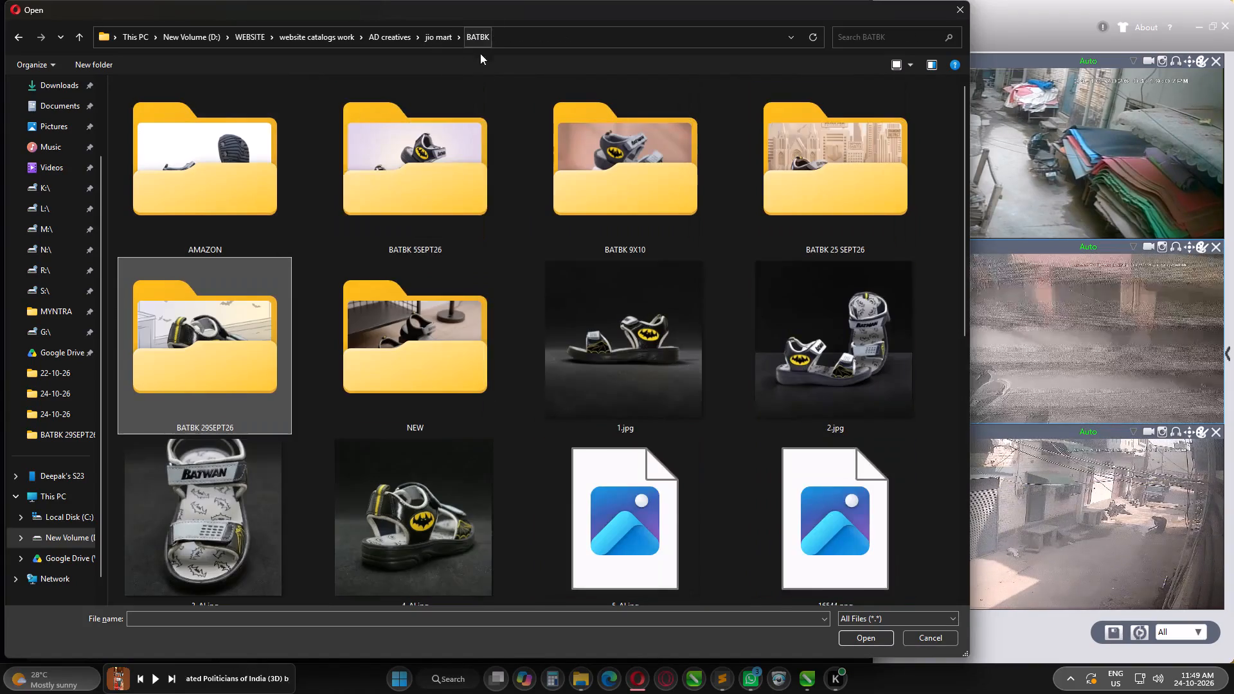
{"action": "left_click", "coordinate": [627, 322]}
{"action": "key", "text": "Return"}
{"action": "left_click", "coordinate": [454, 271]}
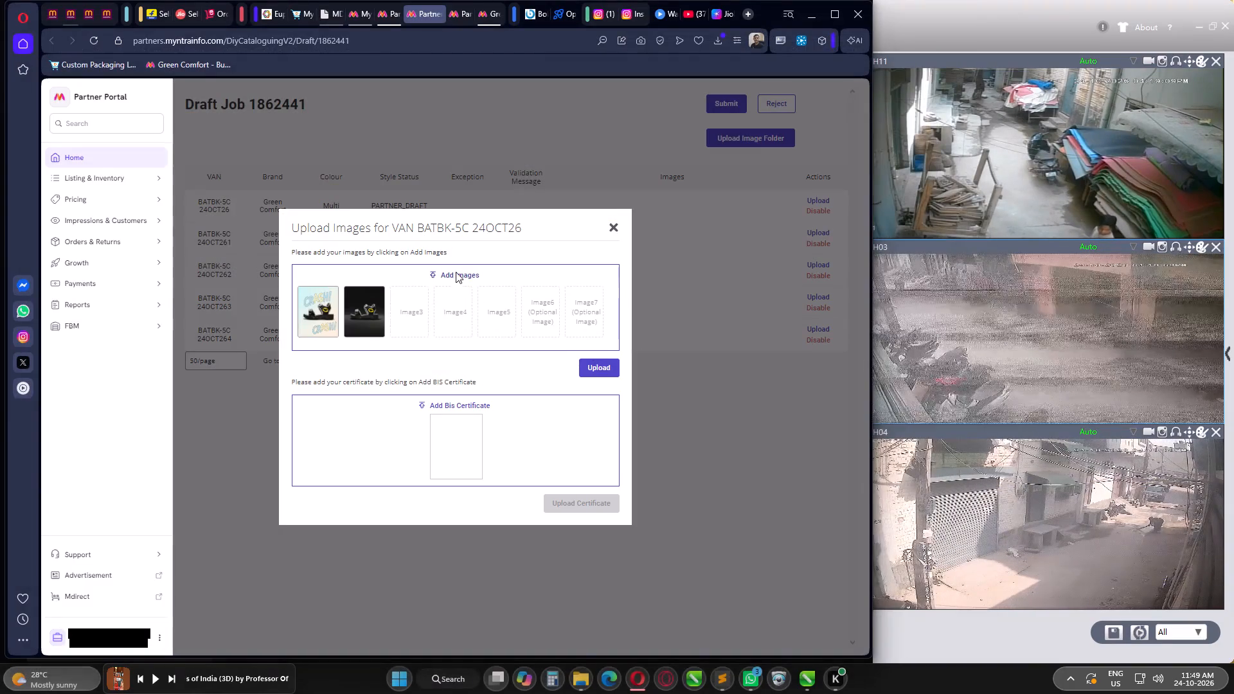
{"action": "left_click", "coordinate": [794, 341]}
{"action": "key", "text": "Return"}
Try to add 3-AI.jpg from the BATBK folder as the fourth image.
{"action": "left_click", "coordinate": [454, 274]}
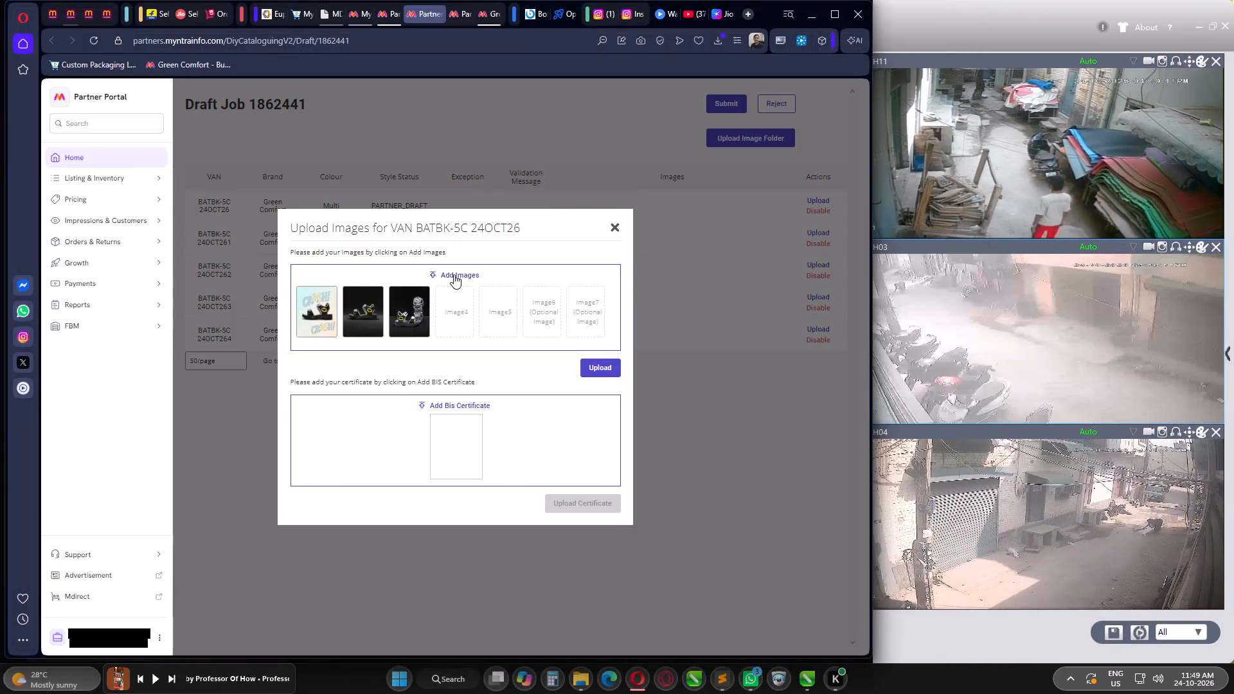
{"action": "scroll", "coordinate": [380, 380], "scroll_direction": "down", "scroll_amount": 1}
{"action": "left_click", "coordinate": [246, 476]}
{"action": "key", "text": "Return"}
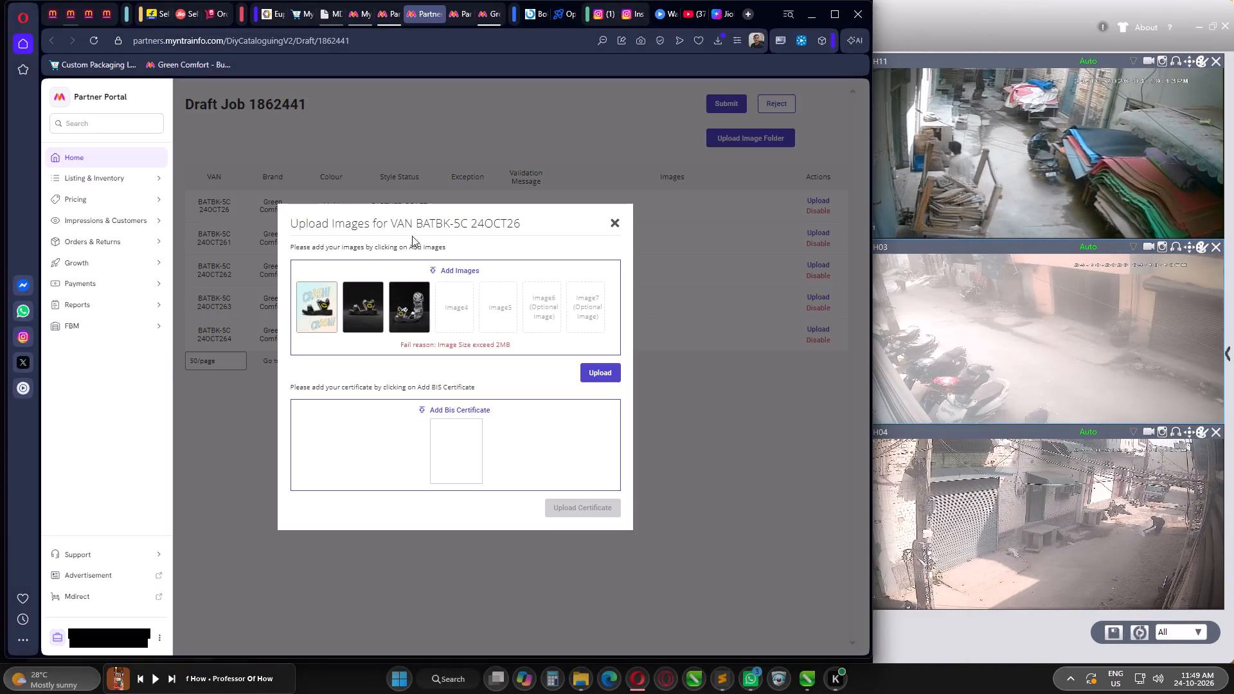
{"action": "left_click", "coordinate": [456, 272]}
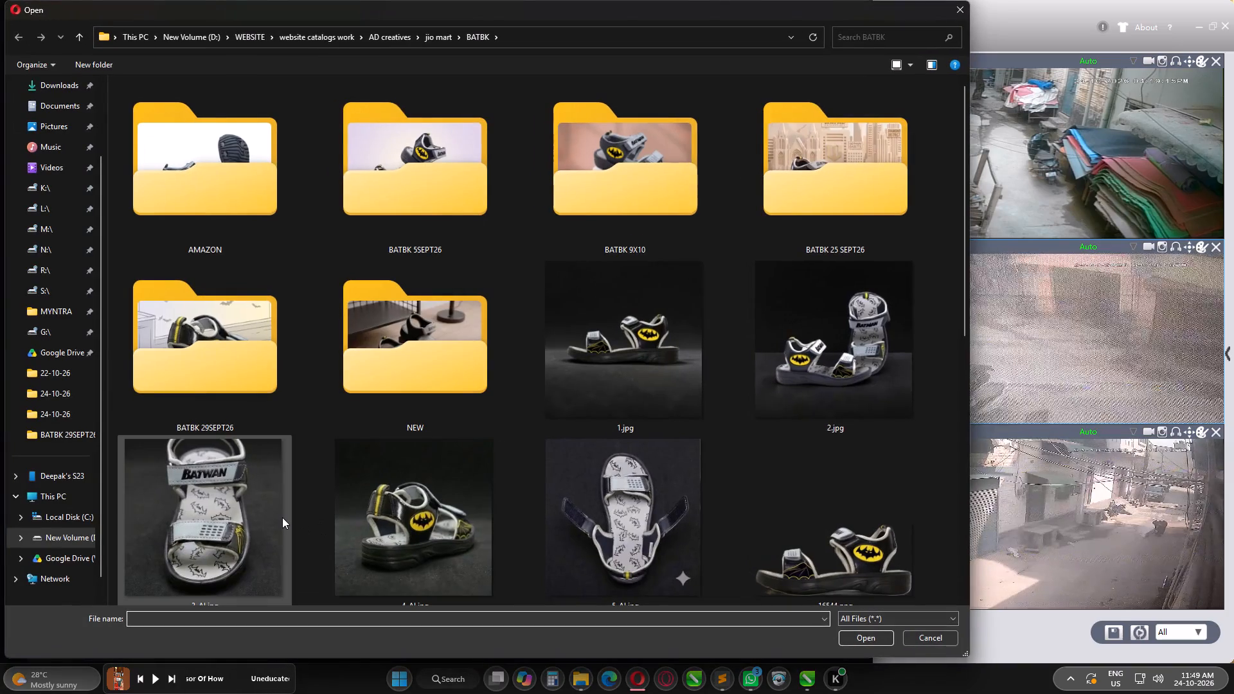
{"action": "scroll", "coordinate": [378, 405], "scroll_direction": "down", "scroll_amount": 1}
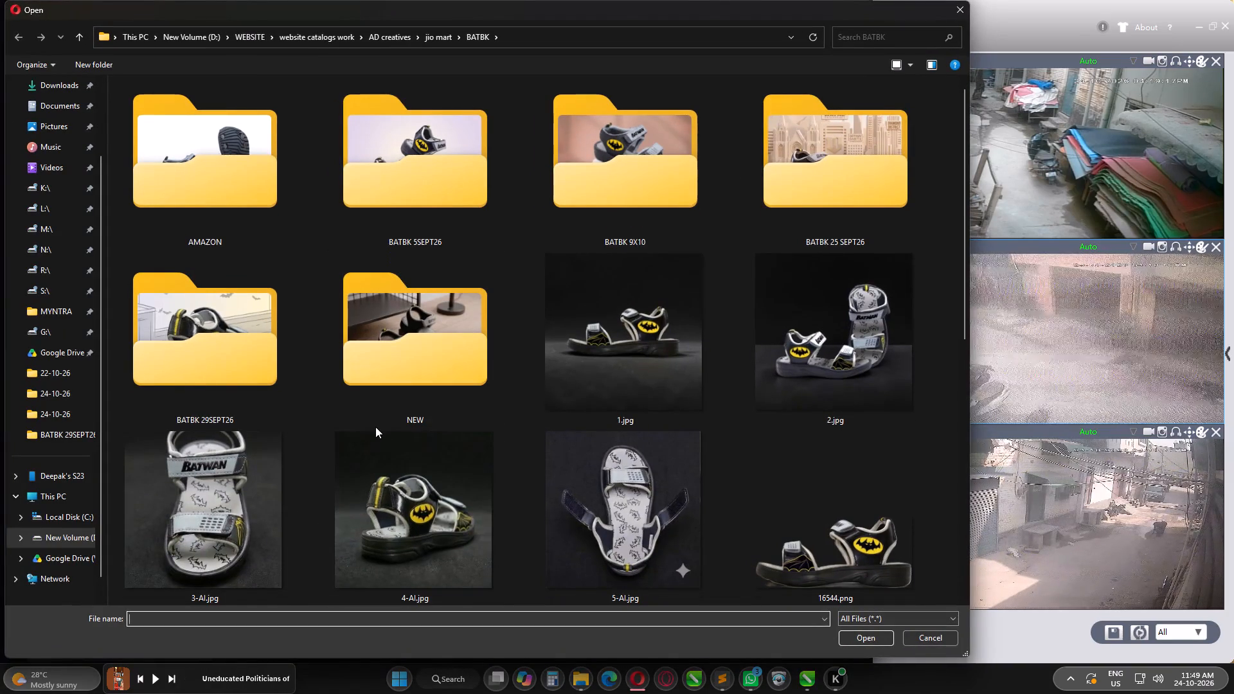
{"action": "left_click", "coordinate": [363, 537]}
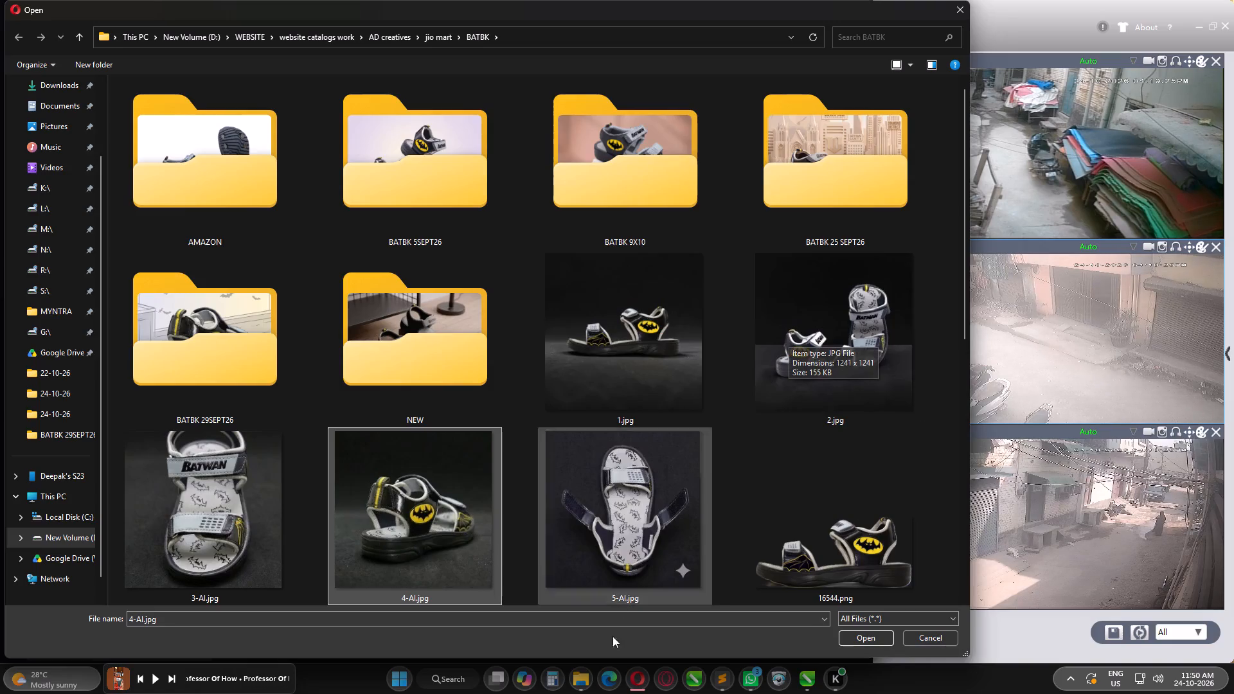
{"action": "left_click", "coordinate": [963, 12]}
Show the BATBK folder in File Explorer and load its 3-AI.jpg into a JPG conversion in Format Factory.
{"action": "left_click", "coordinate": [582, 673]}
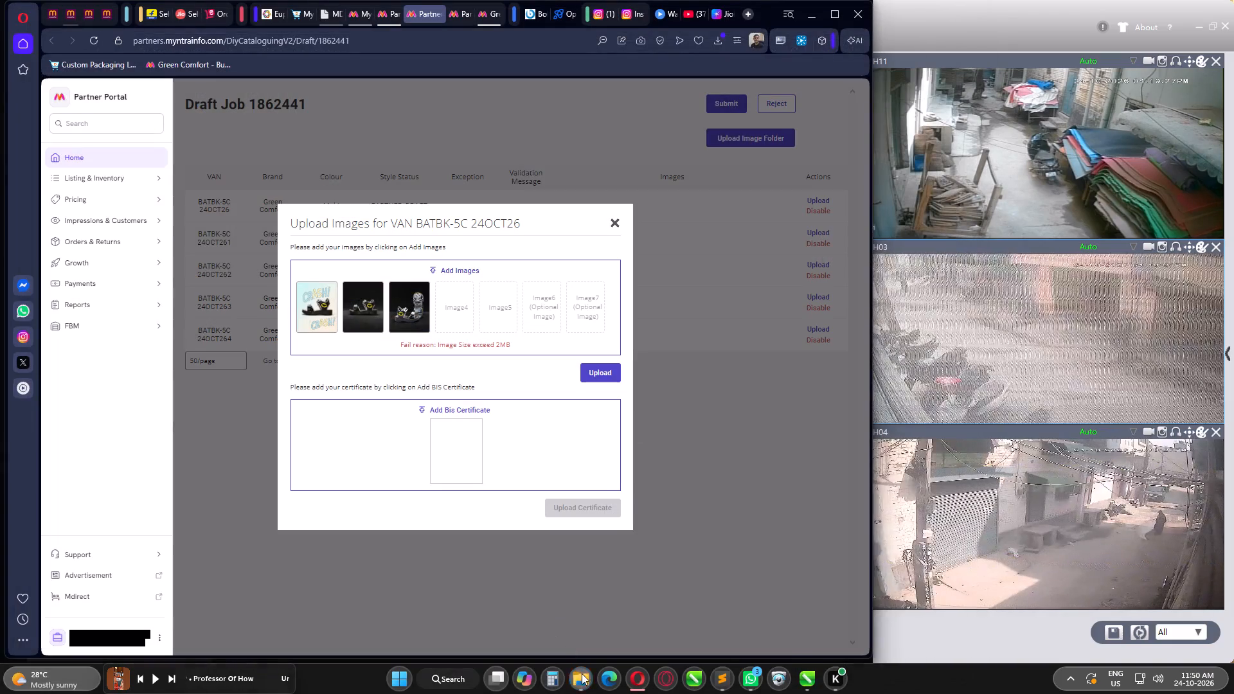
{"action": "left_click", "coordinate": [969, 284]}
{"action": "key", "text": "BackSpace"}
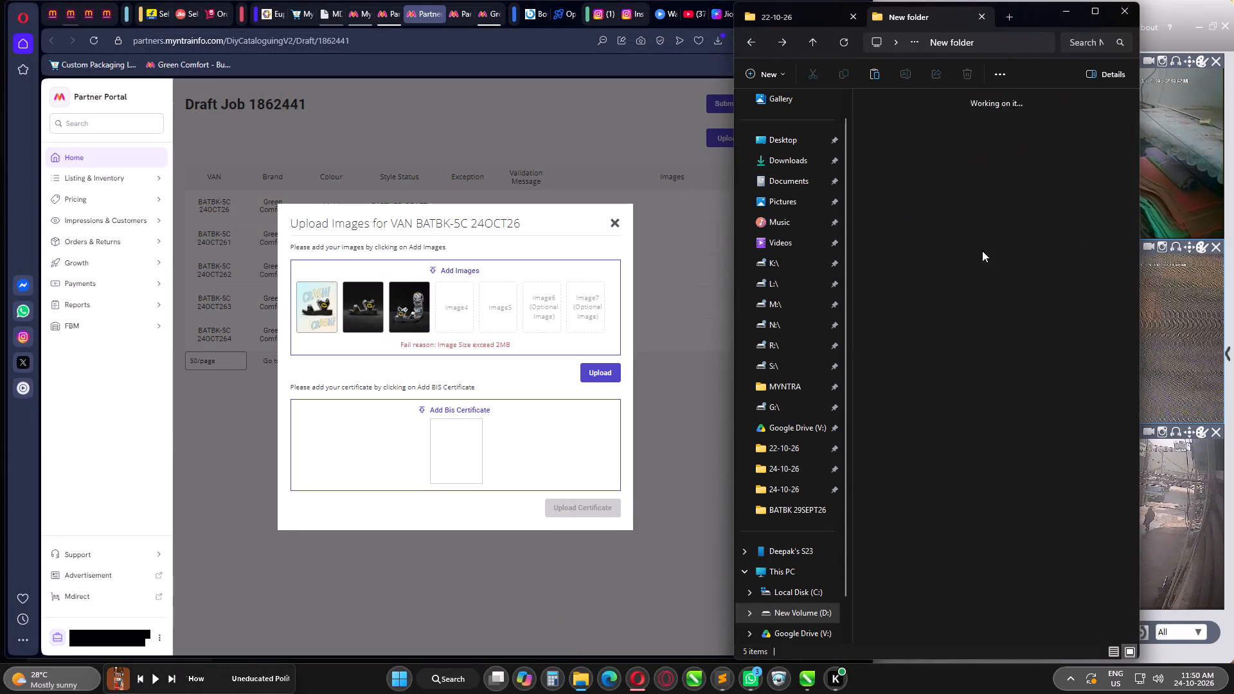
{"action": "key", "text": "BackSpace"}
{"action": "key", "text": "BackSpace"}
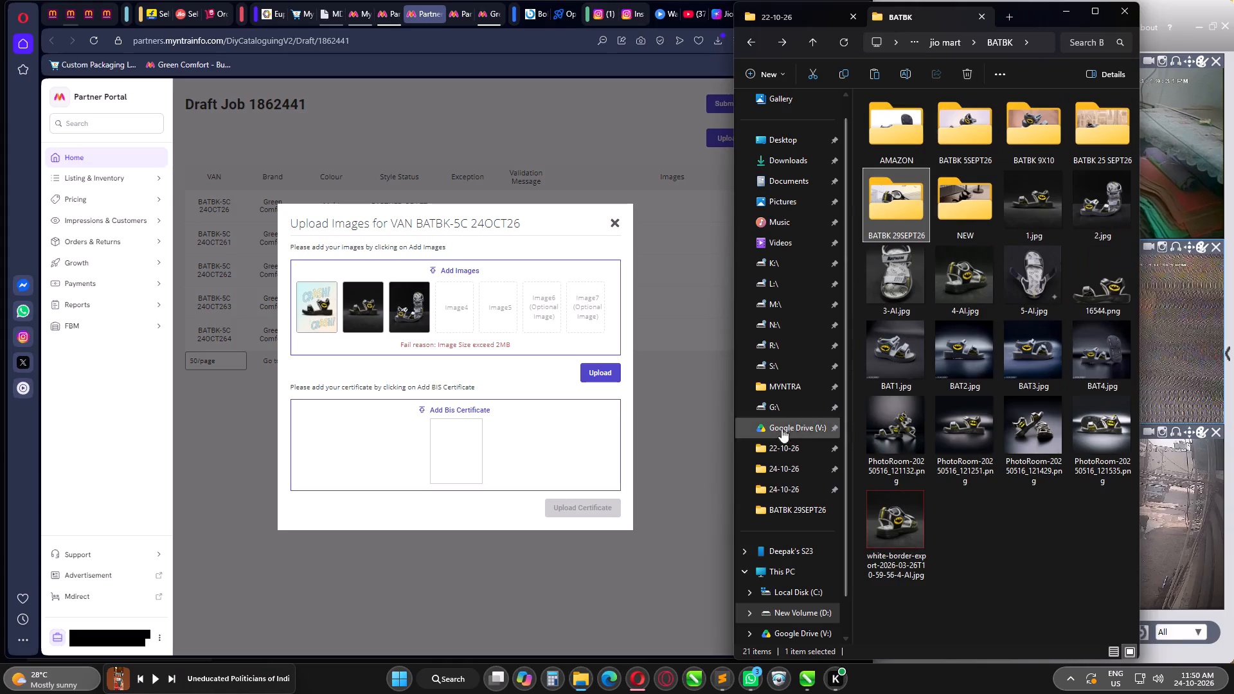
{"action": "left_click", "coordinate": [442, 680]}
{"action": "type", "text": "FOR"}
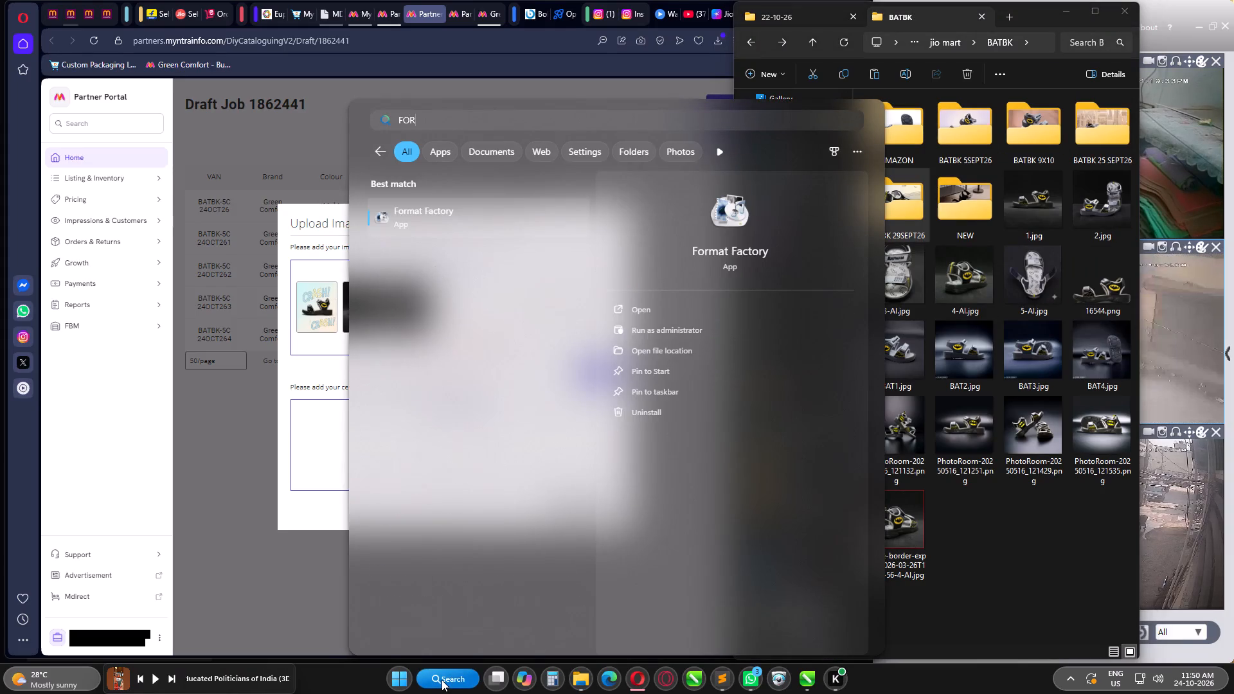
{"action": "key", "text": "Return"}
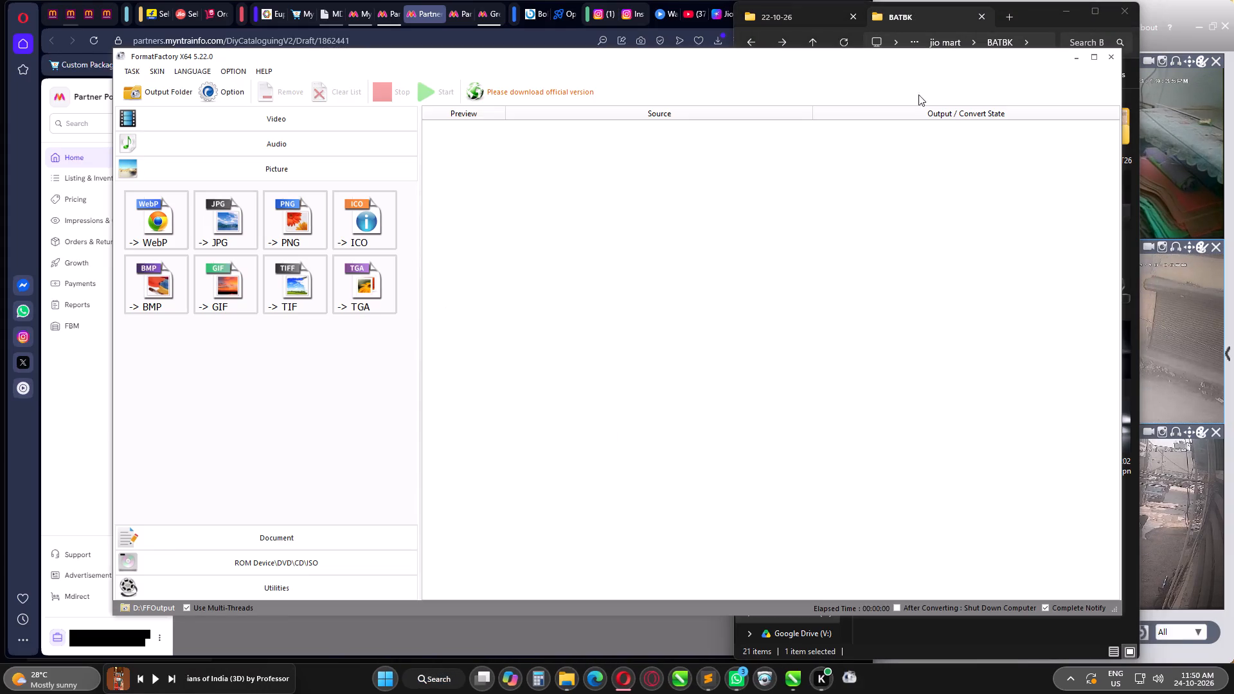
{"action": "left_click_drag", "start_coordinate": [970, 65], "coordinate": [884, 74]}
{"action": "left_click", "coordinate": [221, 232]}
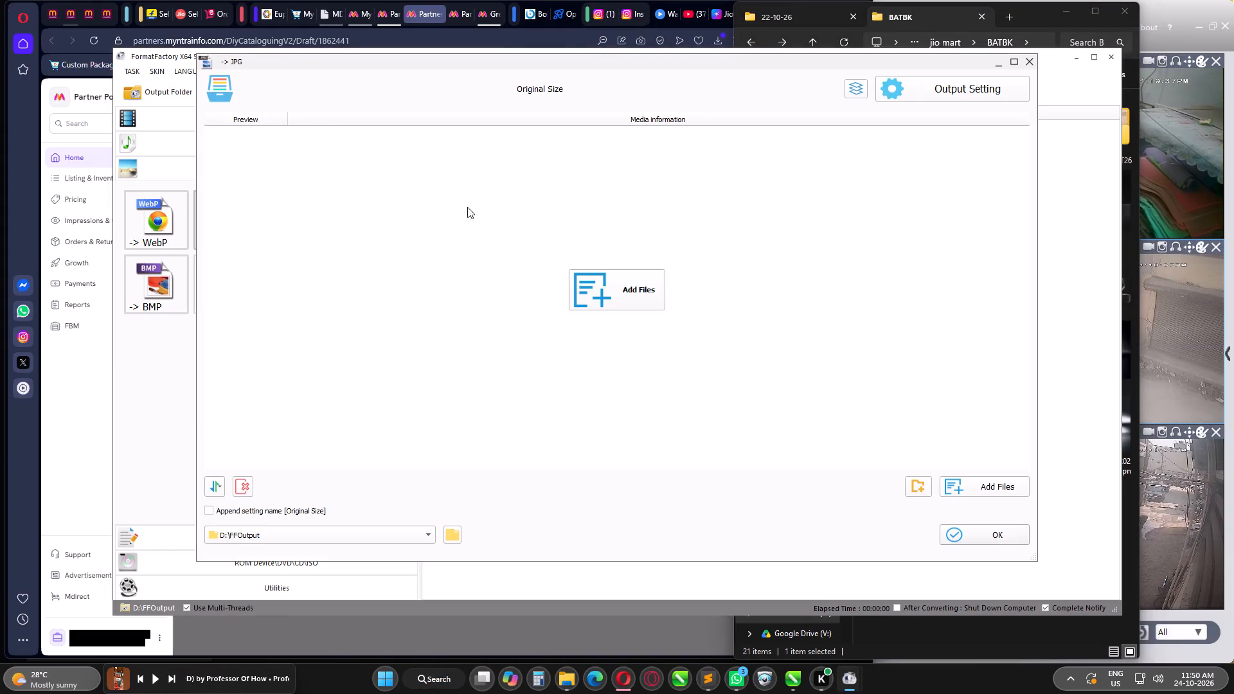
{"action": "left_click", "coordinate": [1050, 15]}
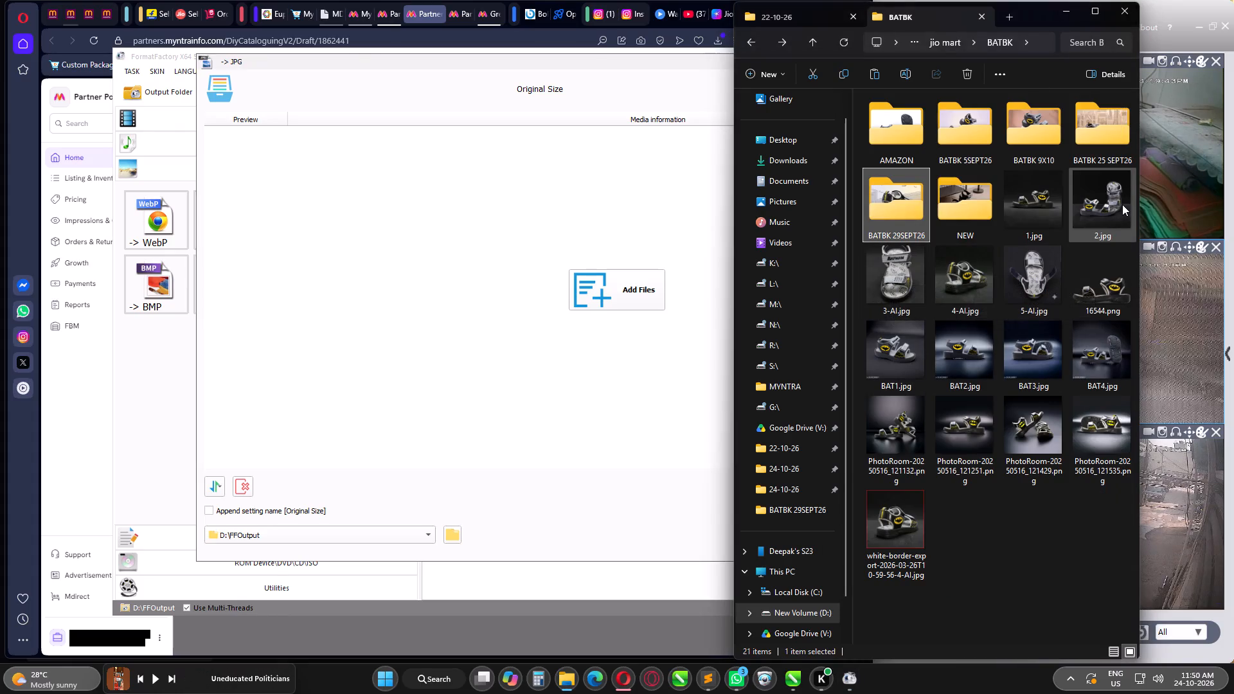
{"action": "left_click", "coordinate": [910, 267]}
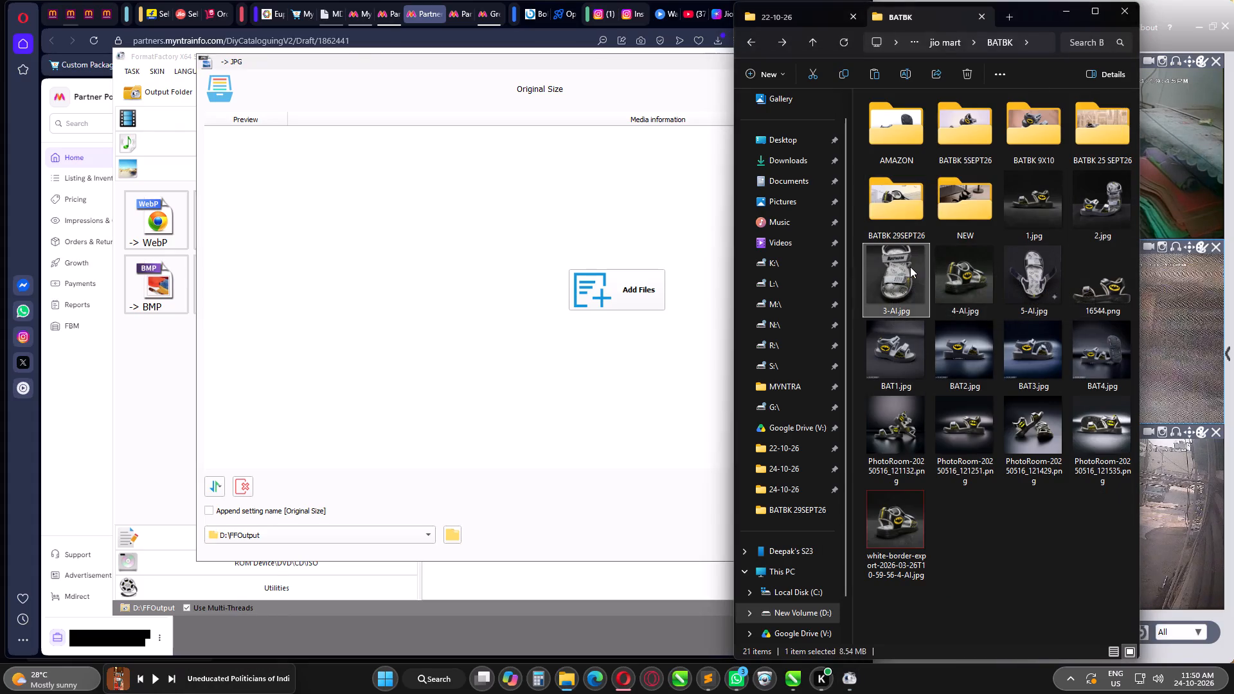
{"action": "left_click_drag", "start_coordinate": [885, 269], "coordinate": [524, 363]}
Check 5-AI.jpg at full size, closing the viewer.
{"action": "left_click", "coordinate": [1030, 282]}
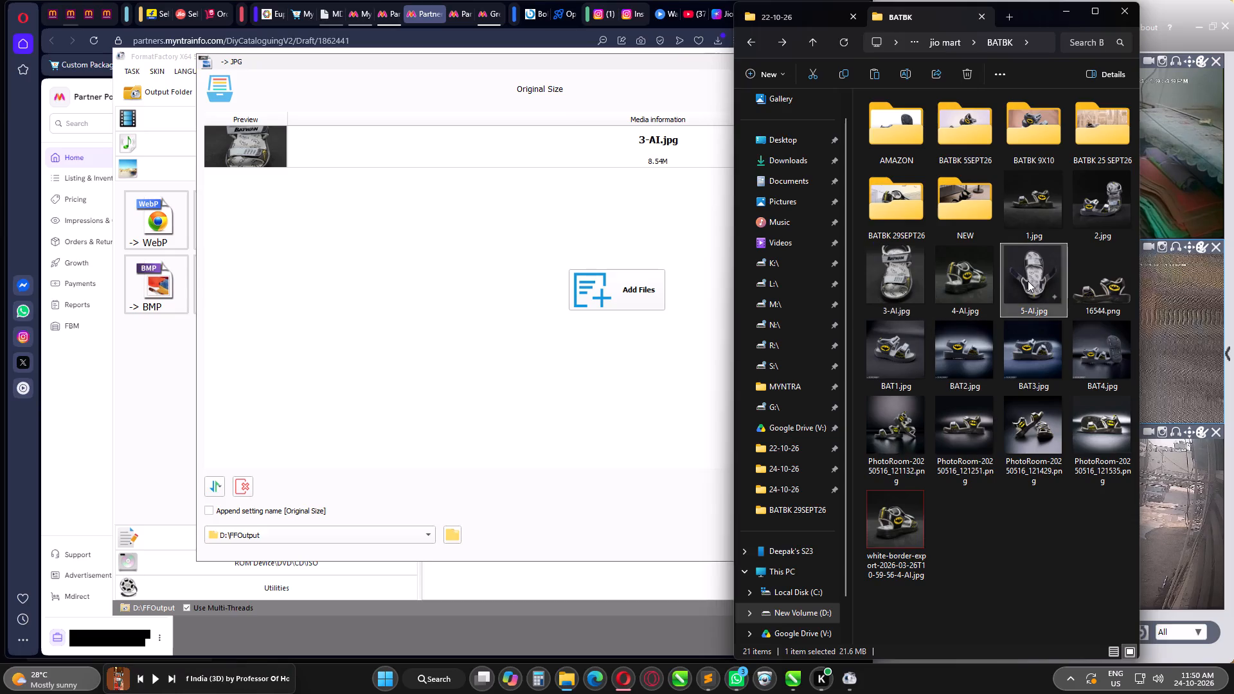
{"action": "double_click", "coordinate": [1028, 281]}
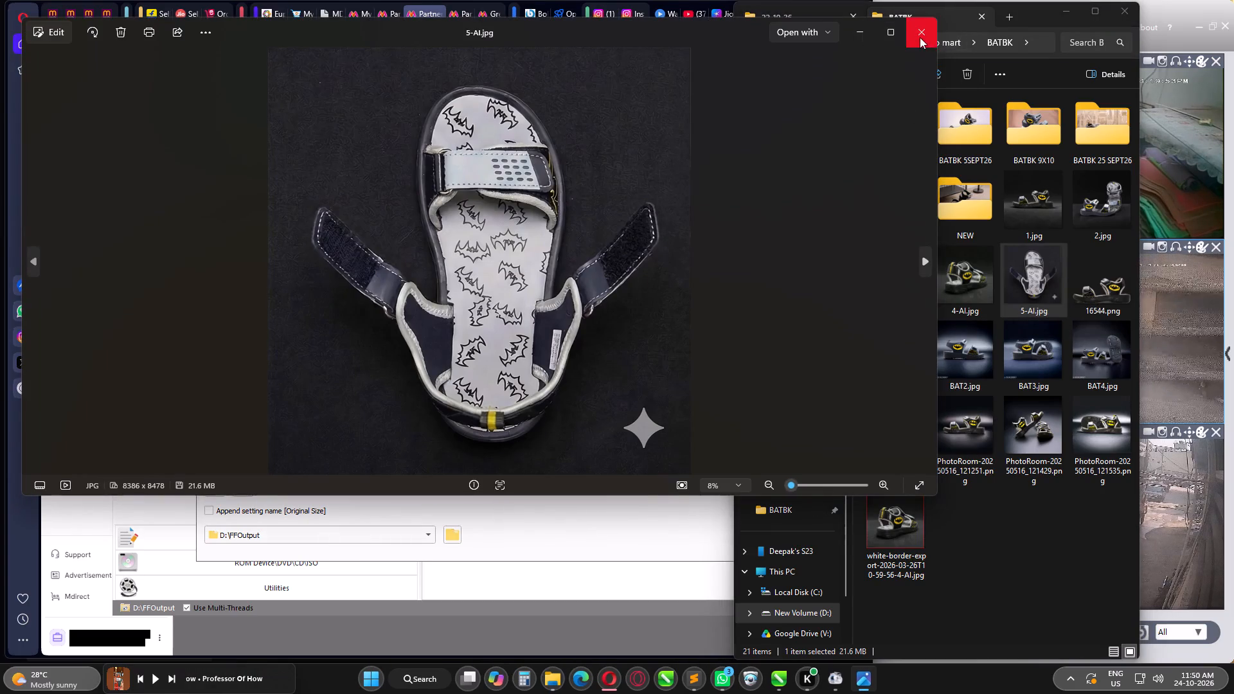
{"action": "left_click", "coordinate": [920, 37]}
Convert 3-AI.jpg with output to the source file folder's FFOutput, closing Format Factory when done.
{"action": "left_click", "coordinate": [405, 343]}
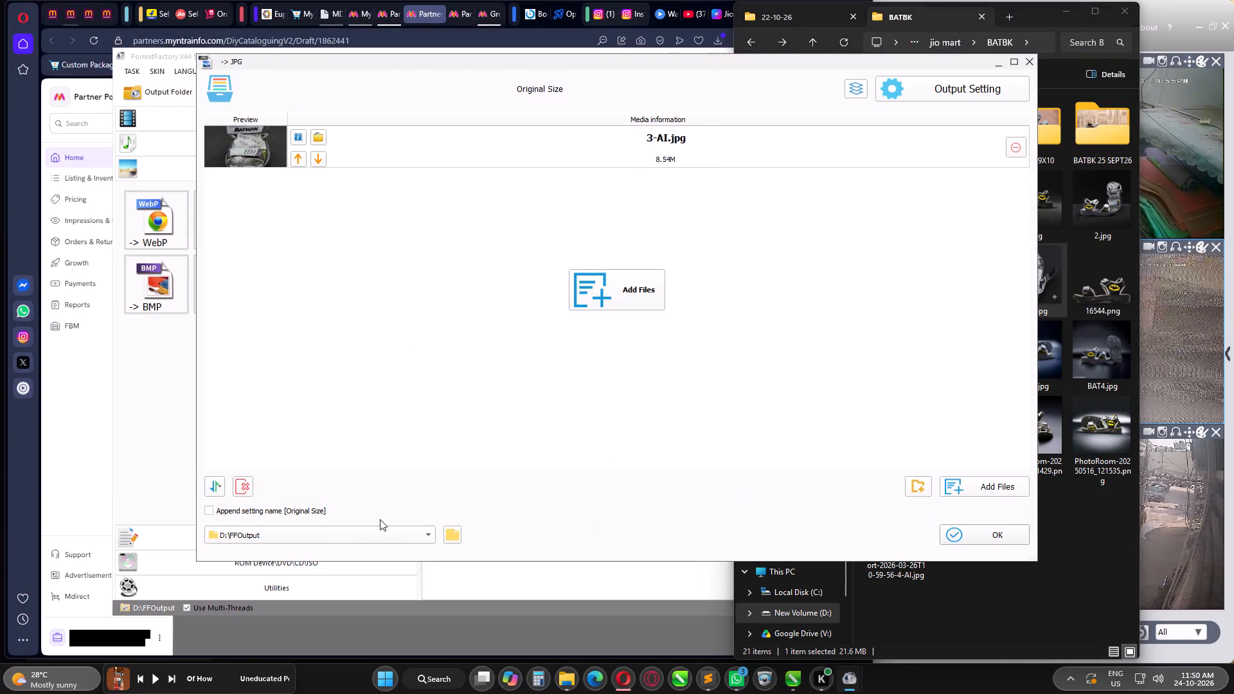
{"action": "left_click", "coordinate": [367, 535]}
{"action": "left_click", "coordinate": [310, 560]}
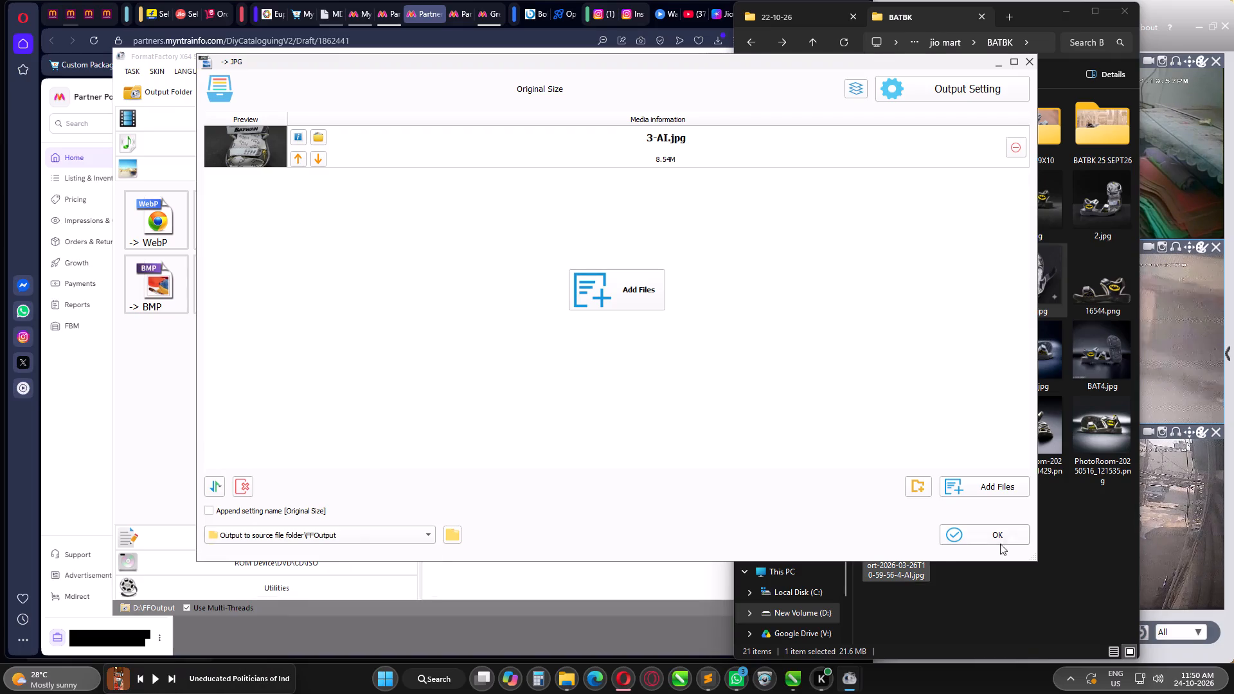
{"action": "left_click", "coordinate": [997, 532]}
{"action": "left_click", "coordinate": [439, 91]}
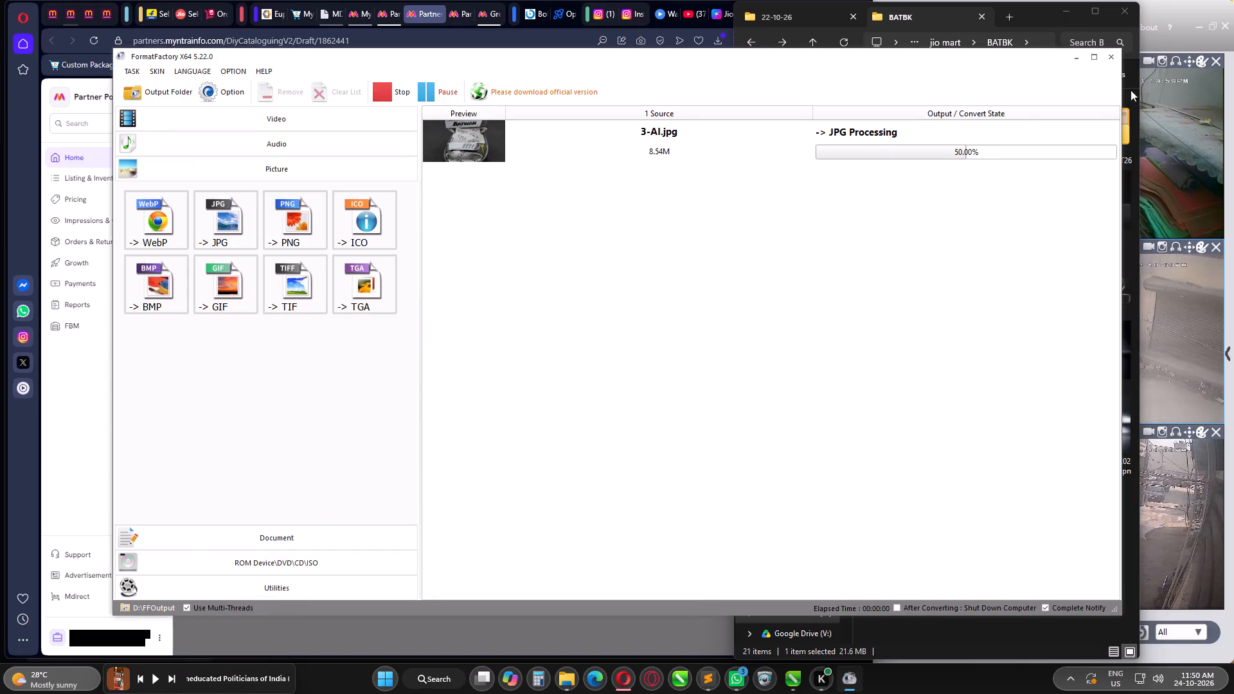
{"action": "left_click", "coordinate": [1109, 56]}
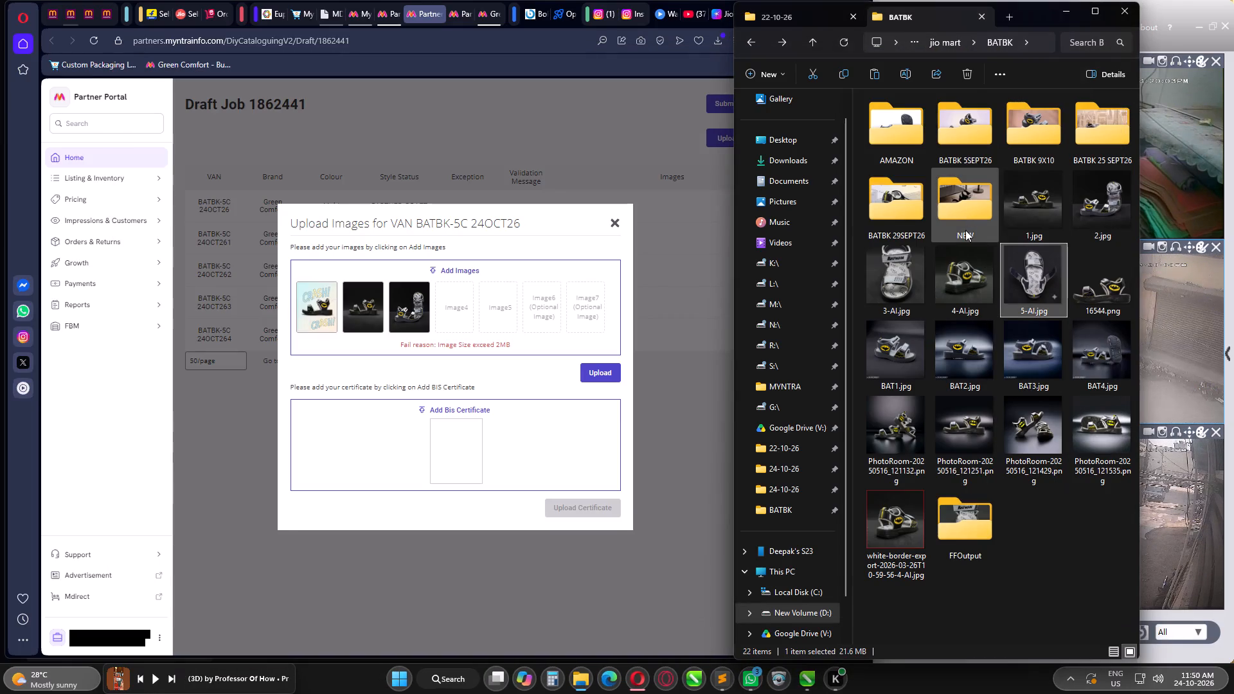
Open the BATBK folder's FFOutput and inspect the converted 3-AI.jpg at full size and zoomed in, closing the viewer.
{"action": "left_click", "coordinate": [965, 230]}
{"action": "double_click", "coordinate": [969, 525]}
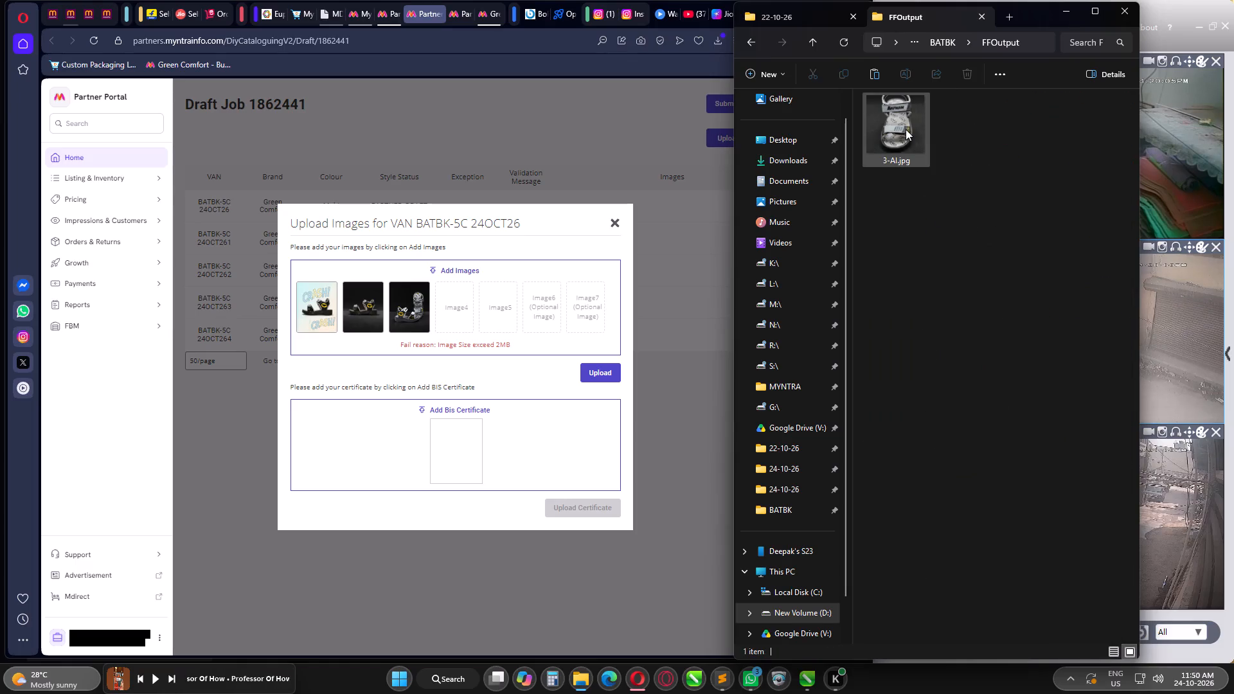
{"action": "double_click", "coordinate": [906, 129]}
{"action": "scroll", "coordinate": [506, 268], "scroll_direction": "up", "scroll_amount": 3}
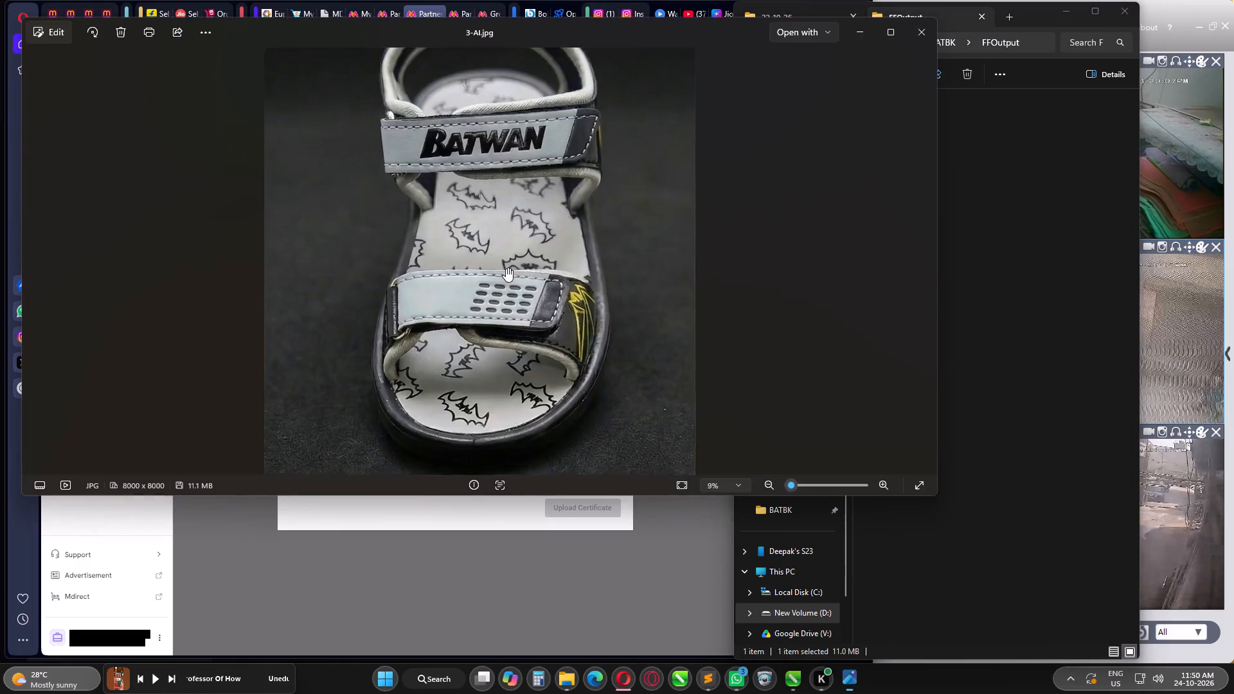
{"action": "scroll", "coordinate": [506, 268], "scroll_direction": "up", "scroll_amount": 2}
{"action": "scroll", "coordinate": [506, 268], "scroll_direction": "down", "scroll_amount": 6}
{"action": "left_click", "coordinate": [928, 40]}
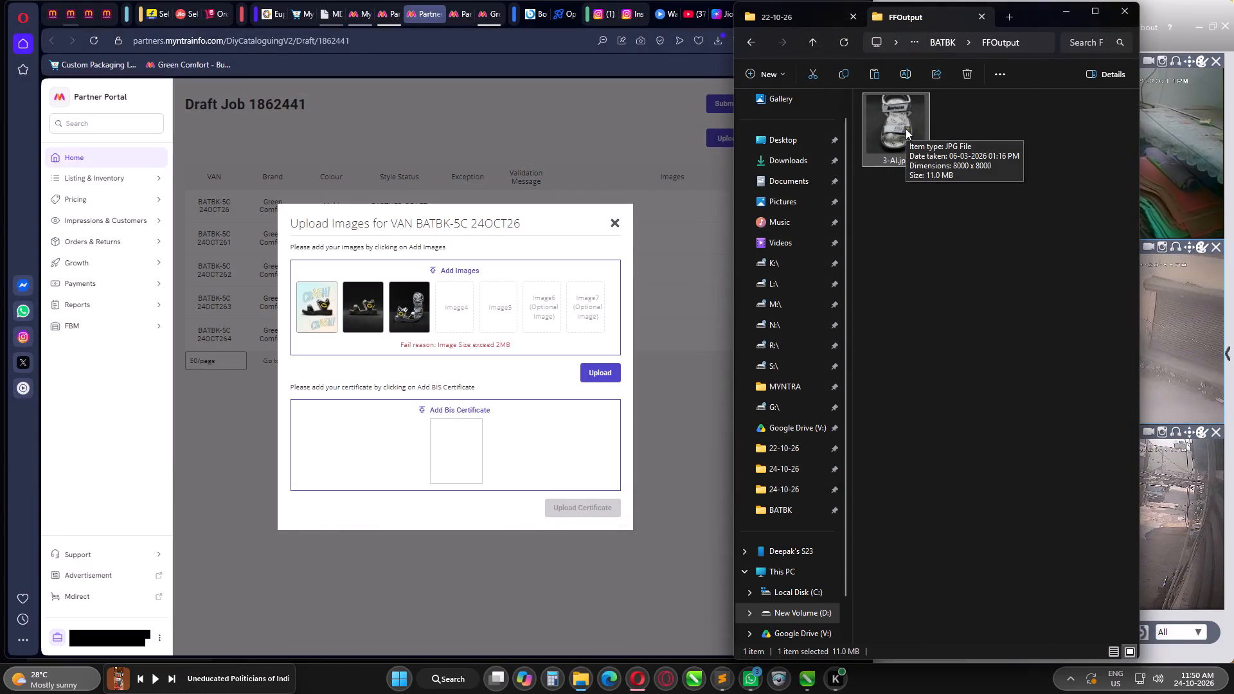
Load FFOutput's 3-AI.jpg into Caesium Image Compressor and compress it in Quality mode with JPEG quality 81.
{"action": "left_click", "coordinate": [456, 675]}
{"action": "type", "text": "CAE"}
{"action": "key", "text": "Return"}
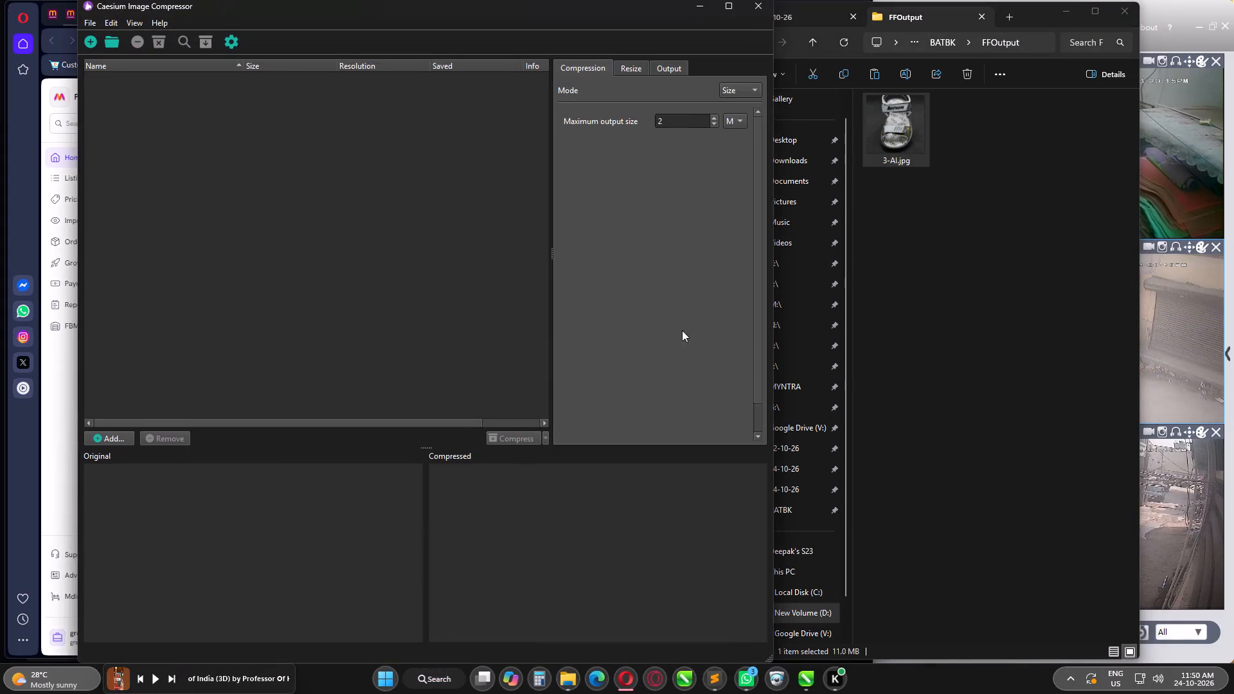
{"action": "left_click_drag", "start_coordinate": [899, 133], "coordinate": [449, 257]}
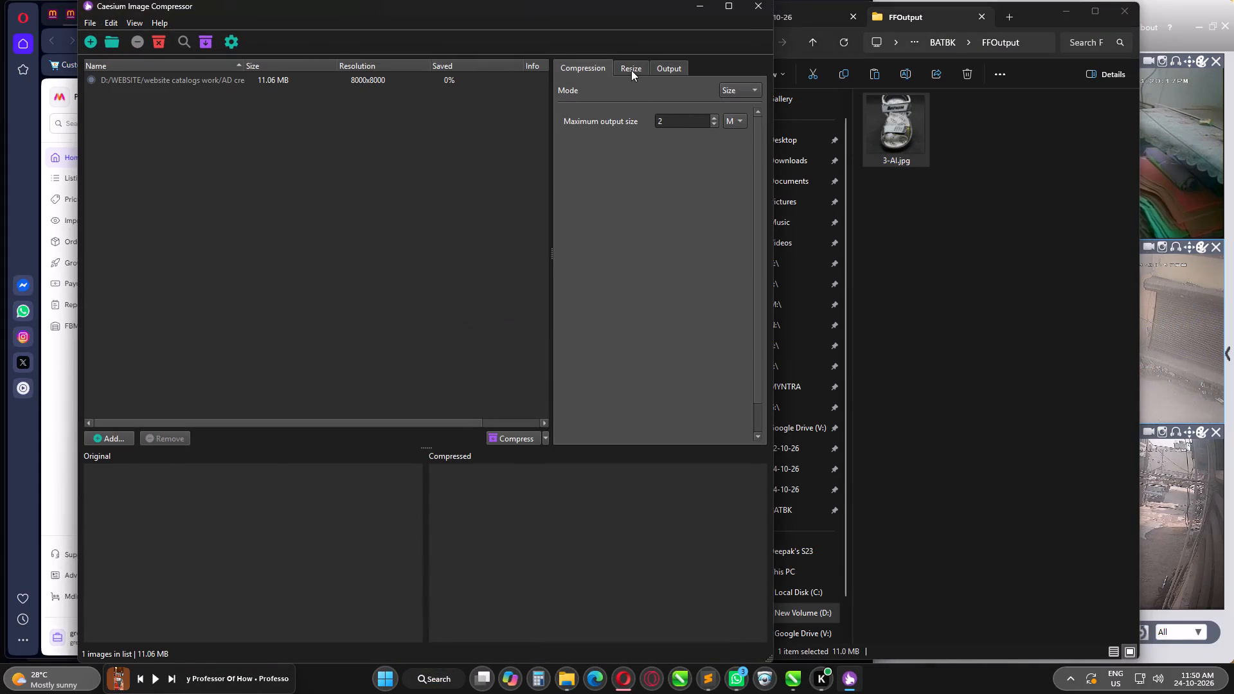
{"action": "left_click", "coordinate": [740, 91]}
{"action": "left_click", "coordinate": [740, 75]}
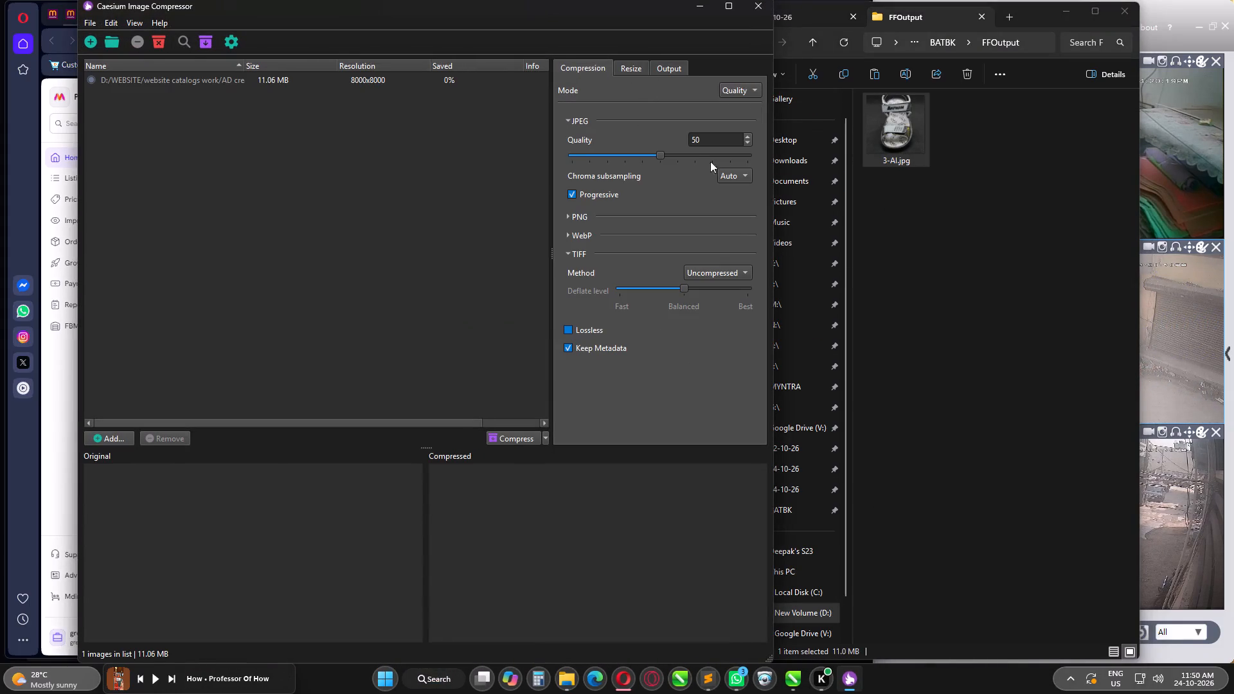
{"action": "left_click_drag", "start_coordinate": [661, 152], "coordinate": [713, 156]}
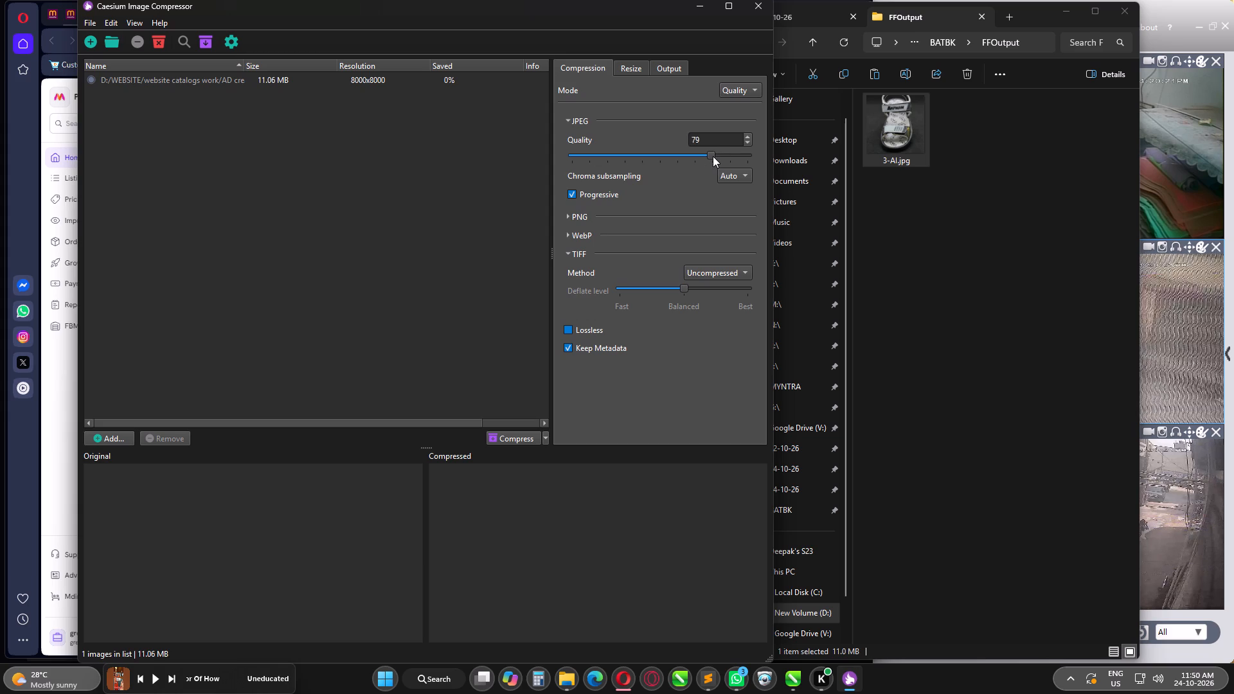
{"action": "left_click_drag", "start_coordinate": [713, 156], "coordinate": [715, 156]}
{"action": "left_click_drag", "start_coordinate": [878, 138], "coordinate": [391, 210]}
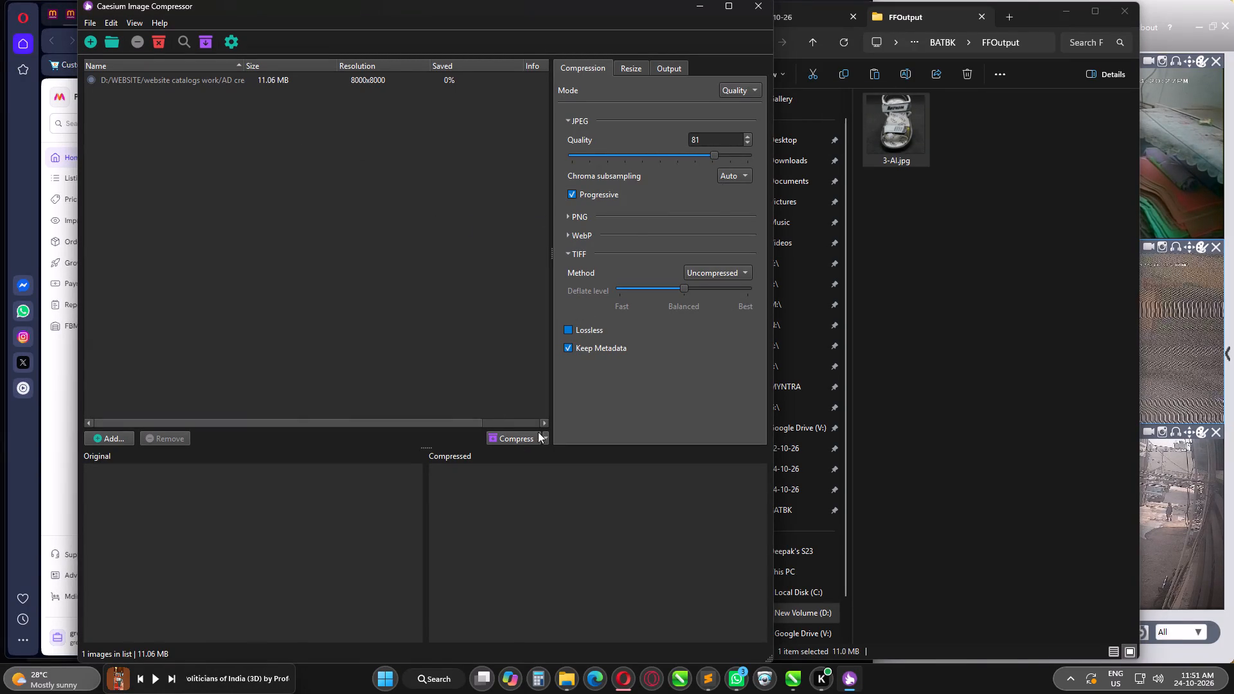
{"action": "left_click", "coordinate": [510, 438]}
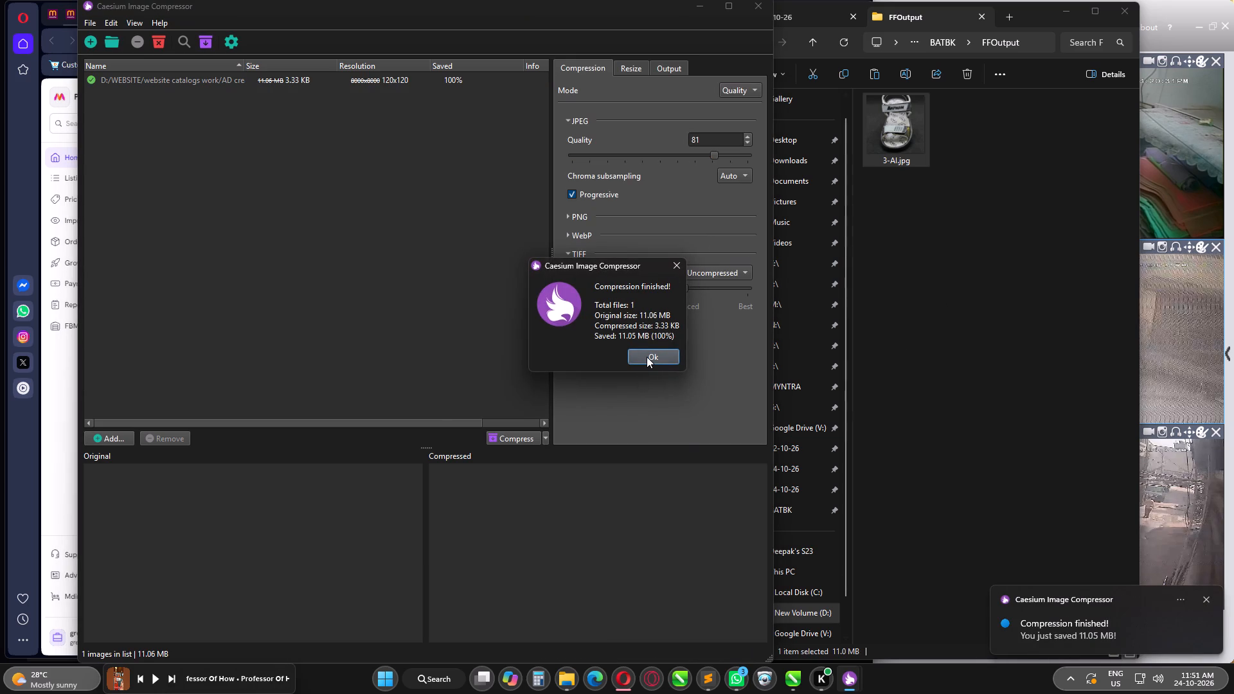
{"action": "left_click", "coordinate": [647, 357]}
Refresh the FFOutput folder in File Explorer, return to BATBK and permanently delete the FFOutput folder.
{"action": "left_click", "coordinate": [981, 167]}
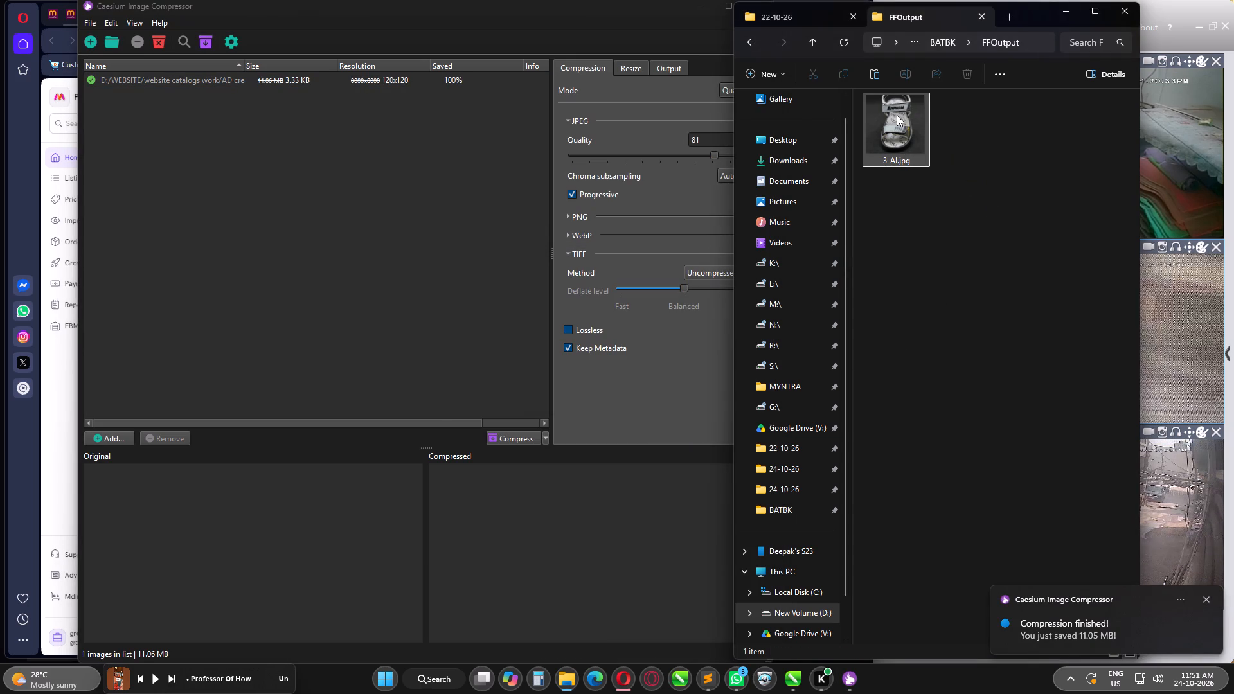
{"action": "left_click", "coordinate": [925, 270]}
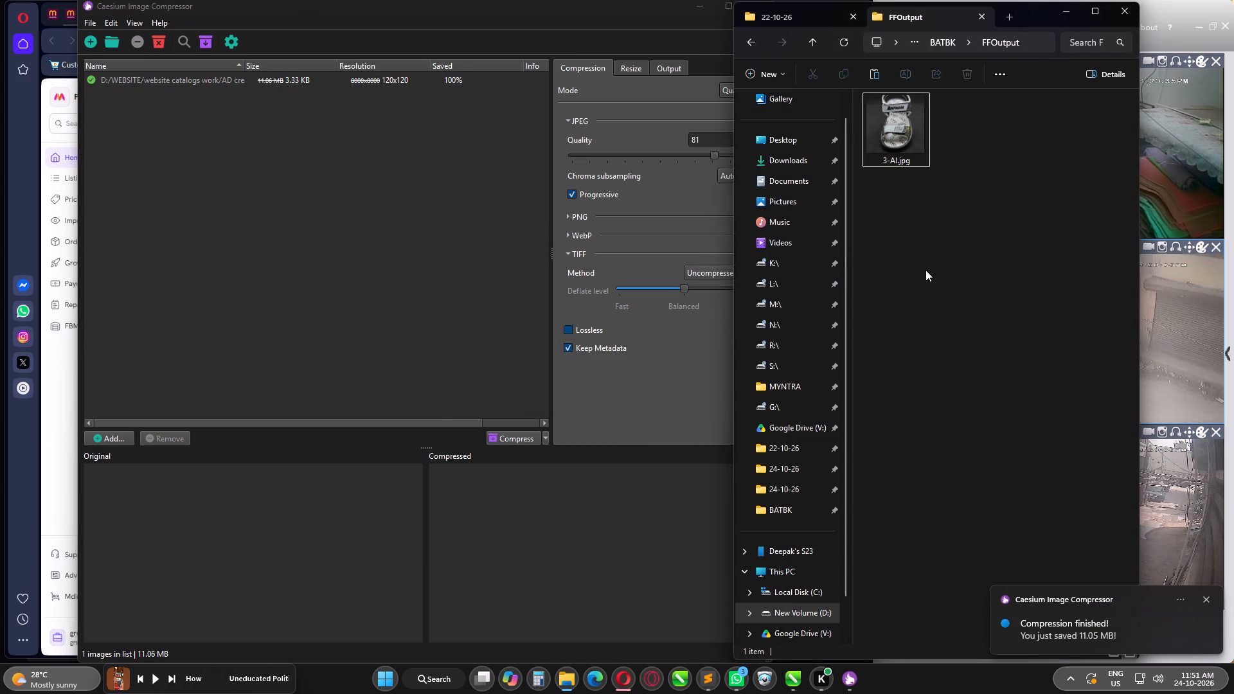
{"action": "key", "text": "F5"}
{"action": "left_click", "coordinate": [971, 274]}
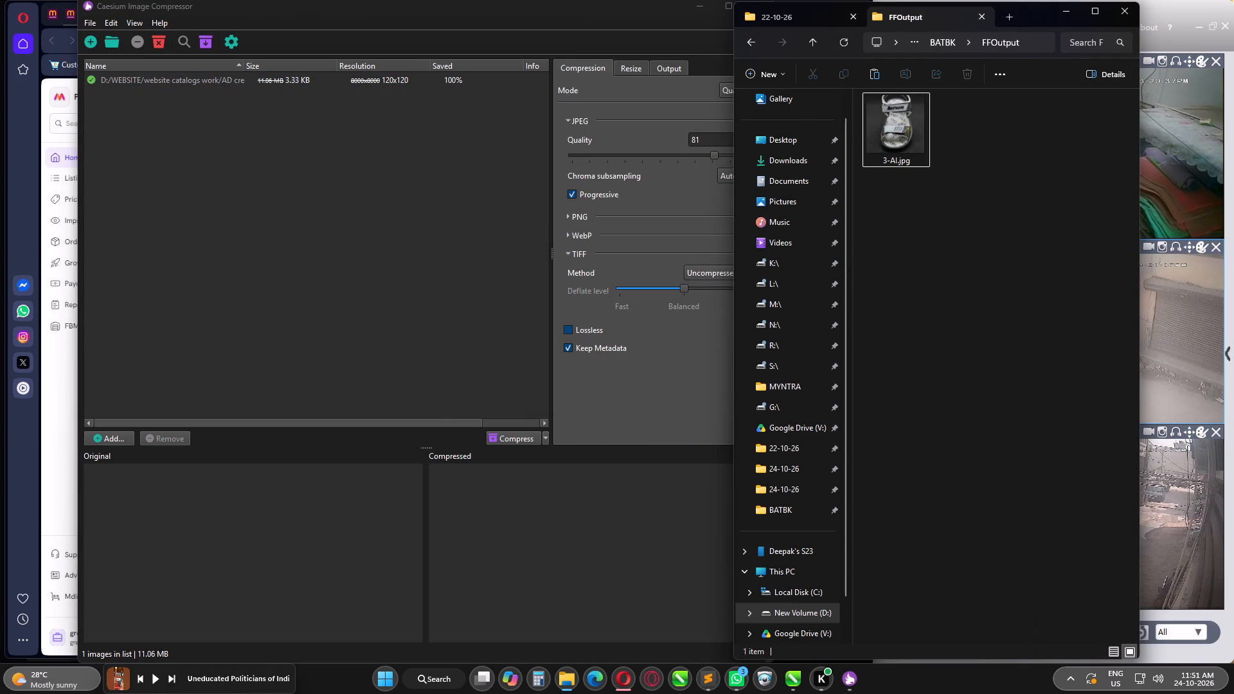
{"action": "left_click", "coordinate": [931, 317]}
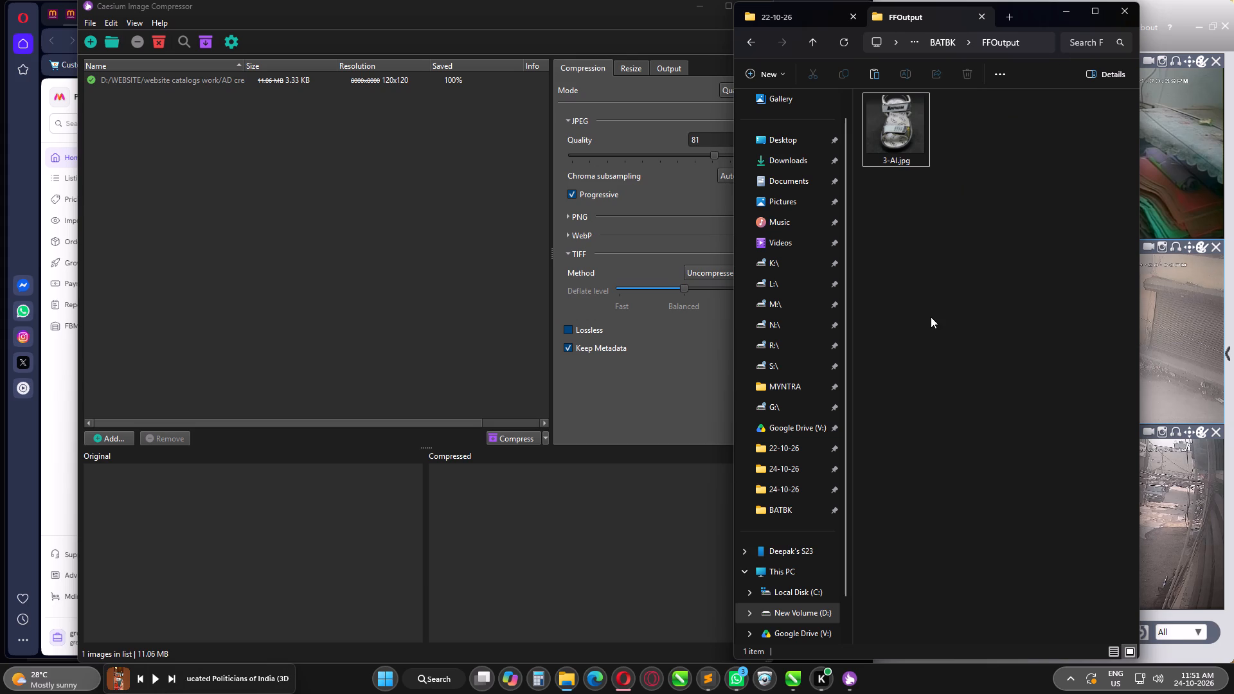
{"action": "key", "text": "BackSpace"}
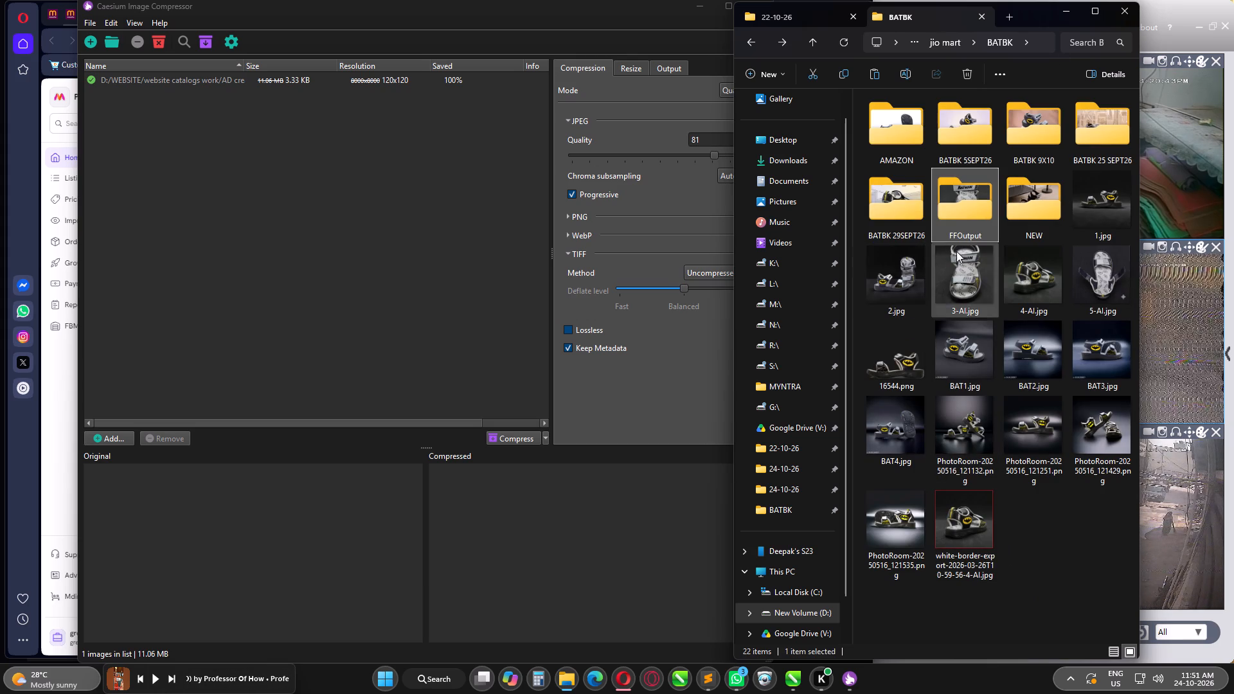
{"action": "left_click", "coordinate": [978, 206]}
{"action": "key", "text": "shift+Delete"}
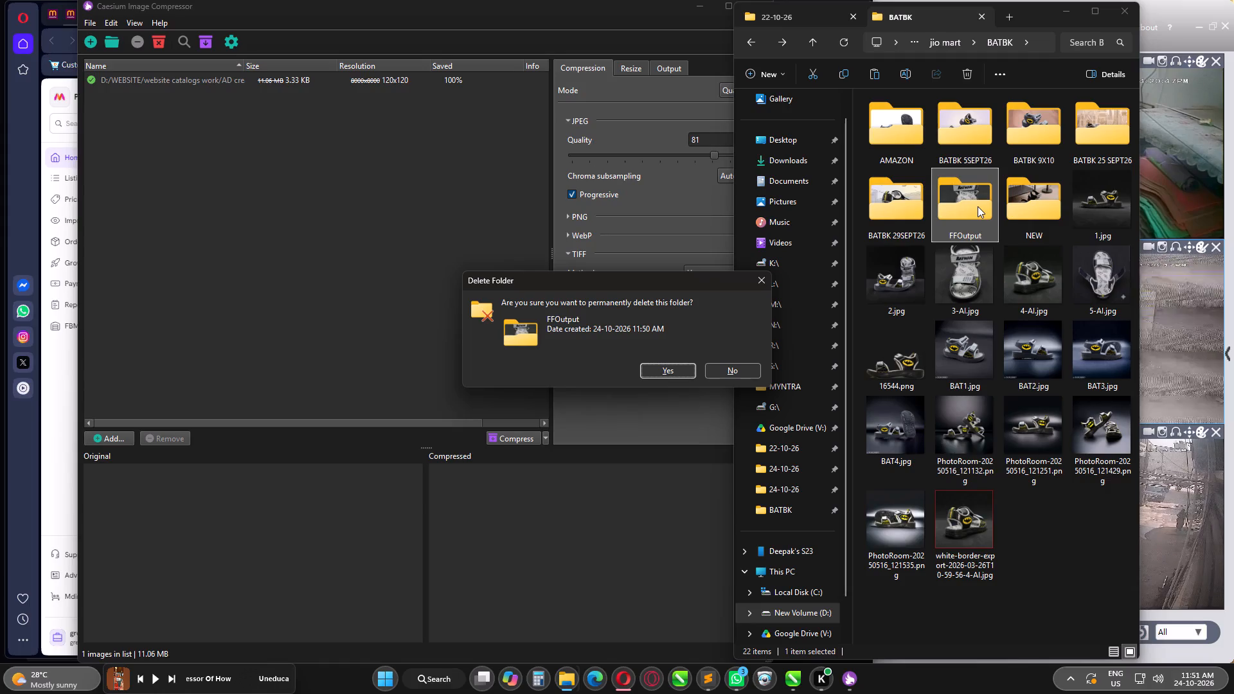
{"action": "key", "text": "Return"}
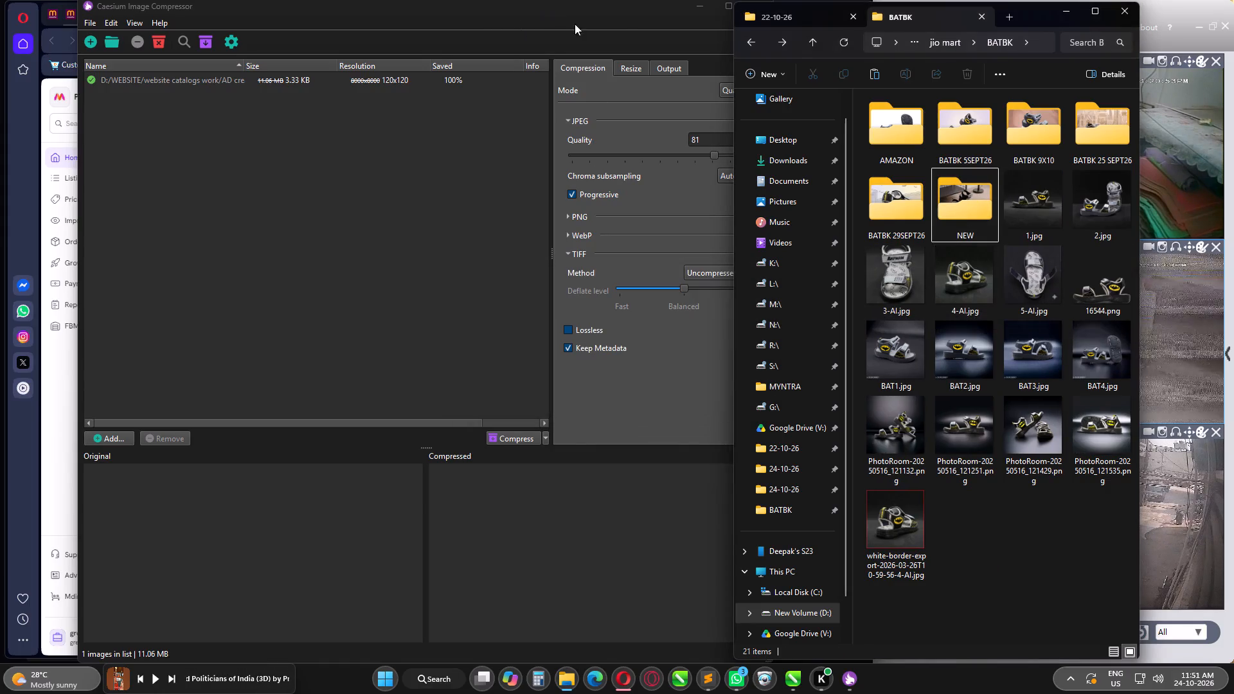
Minimize Caesium, search the web for "images compressor" in a new Opera tab and open iLoveIMG's image compression page.
{"action": "left_click", "coordinate": [617, 13]}
{"action": "left_click", "coordinate": [702, 9]}
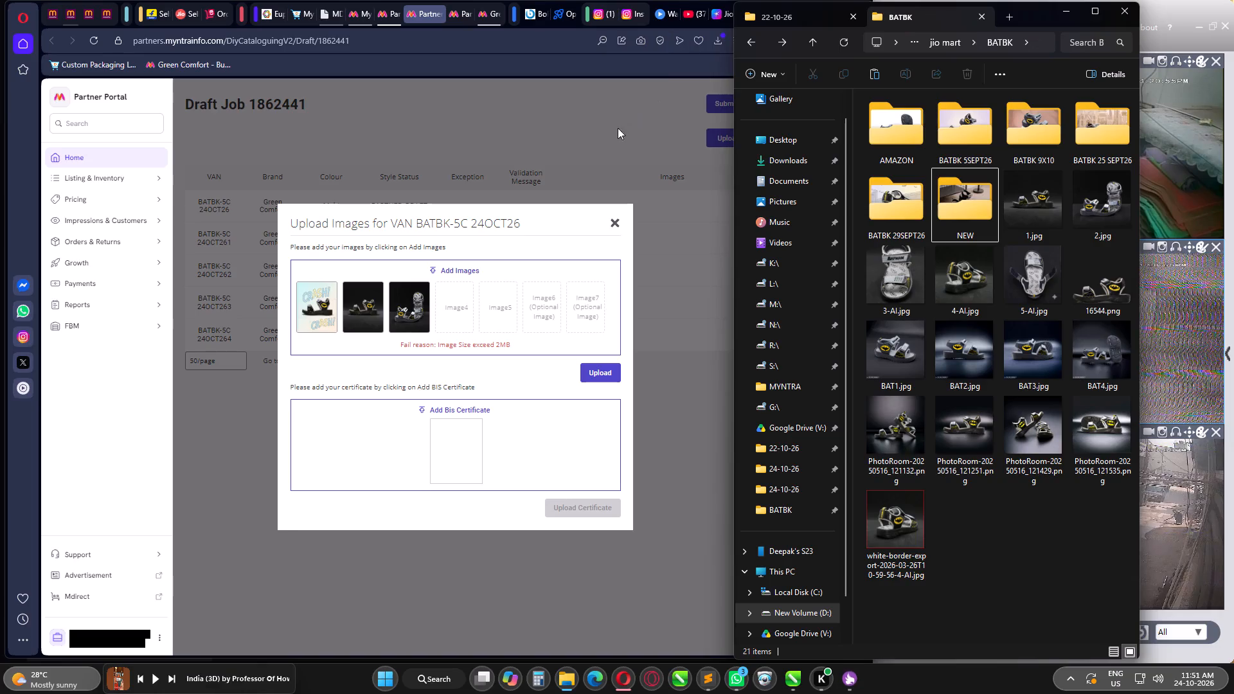
{"action": "left_click", "coordinate": [495, 244]}
{"action": "left_click", "coordinate": [747, 16]}
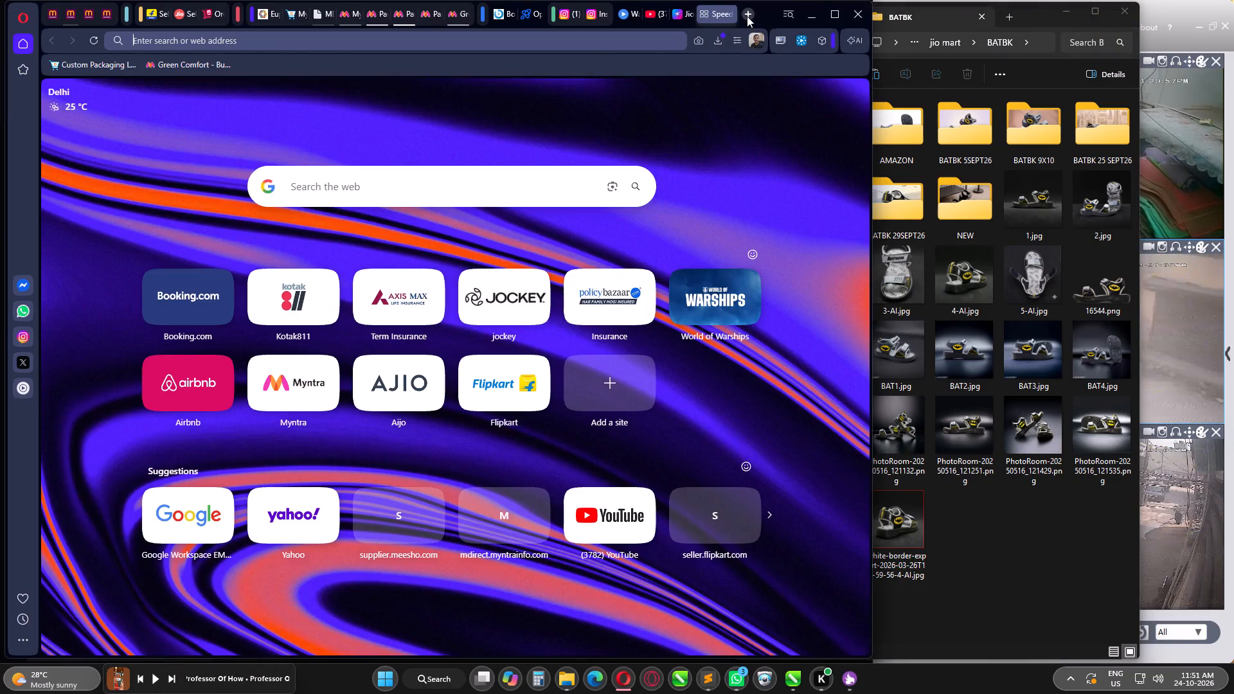
{"action": "type", "text": "IMAGES CO"}
{"action": "key", "text": "Down"}
{"action": "key", "text": "Return"}
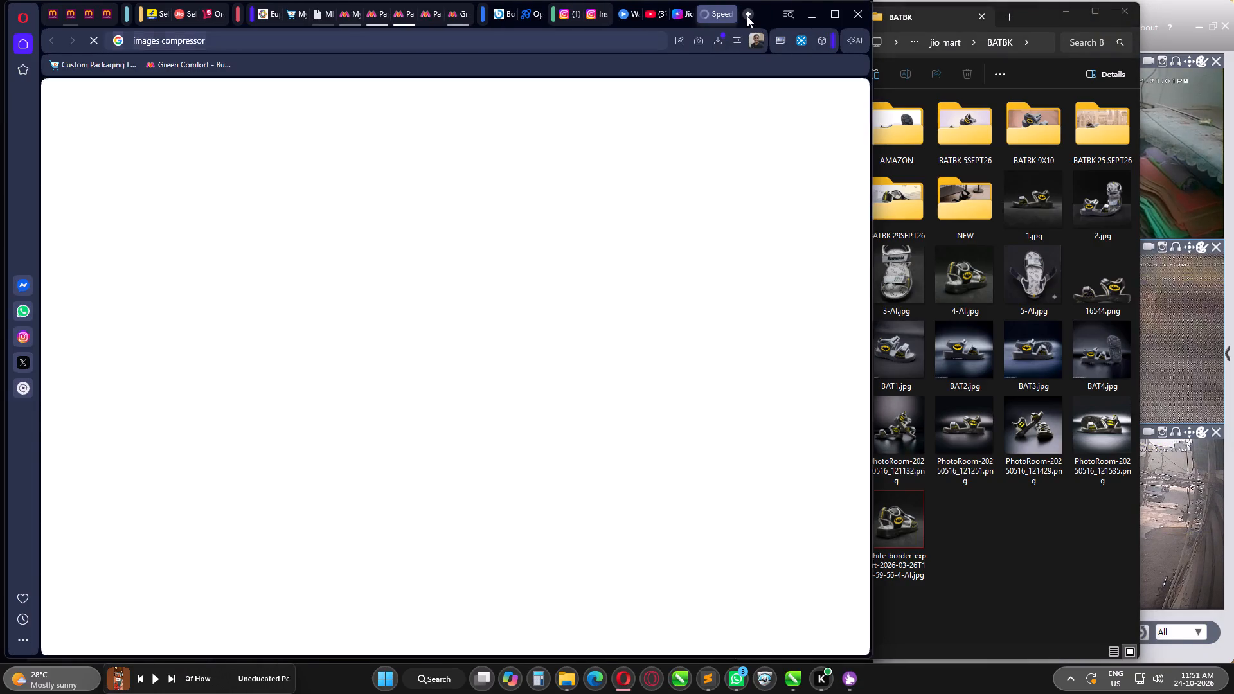
{"action": "left_click", "coordinate": [276, 263]}
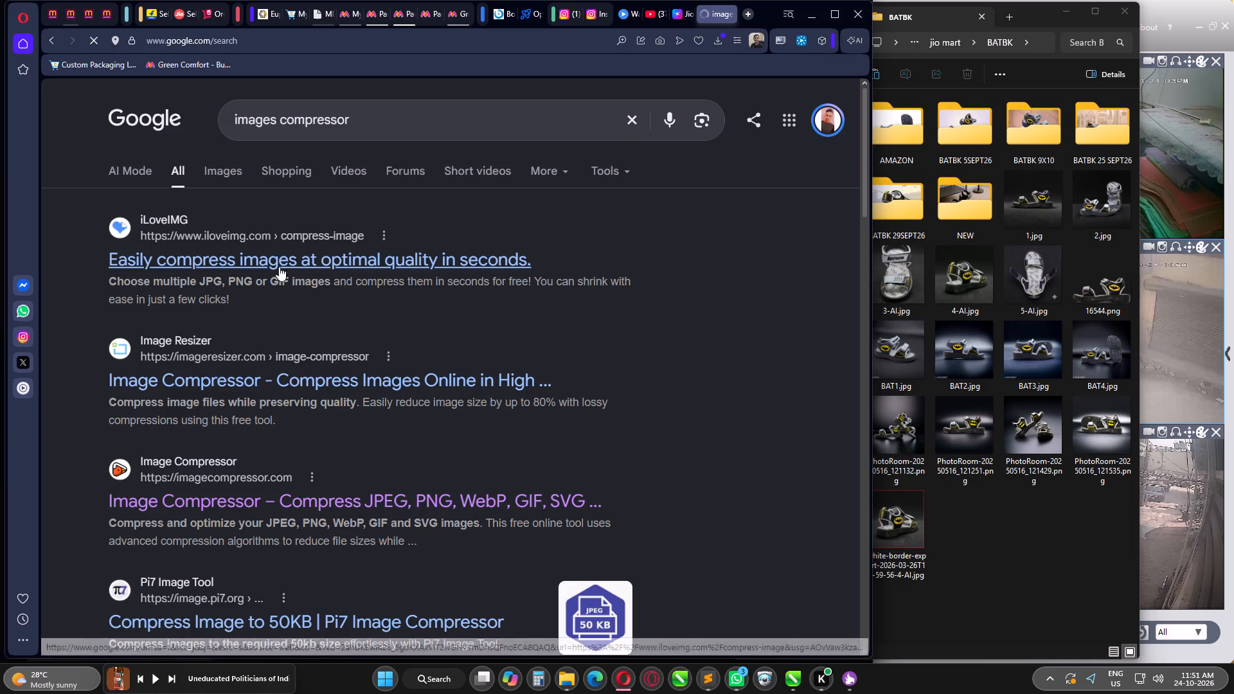
Add 3-AI.jpg from the BATBK folder to iLoveIMG and start compressing it.
{"action": "left_click", "coordinate": [900, 291]}
{"action": "left_click_drag", "start_coordinate": [897, 276], "coordinate": [509, 258]}
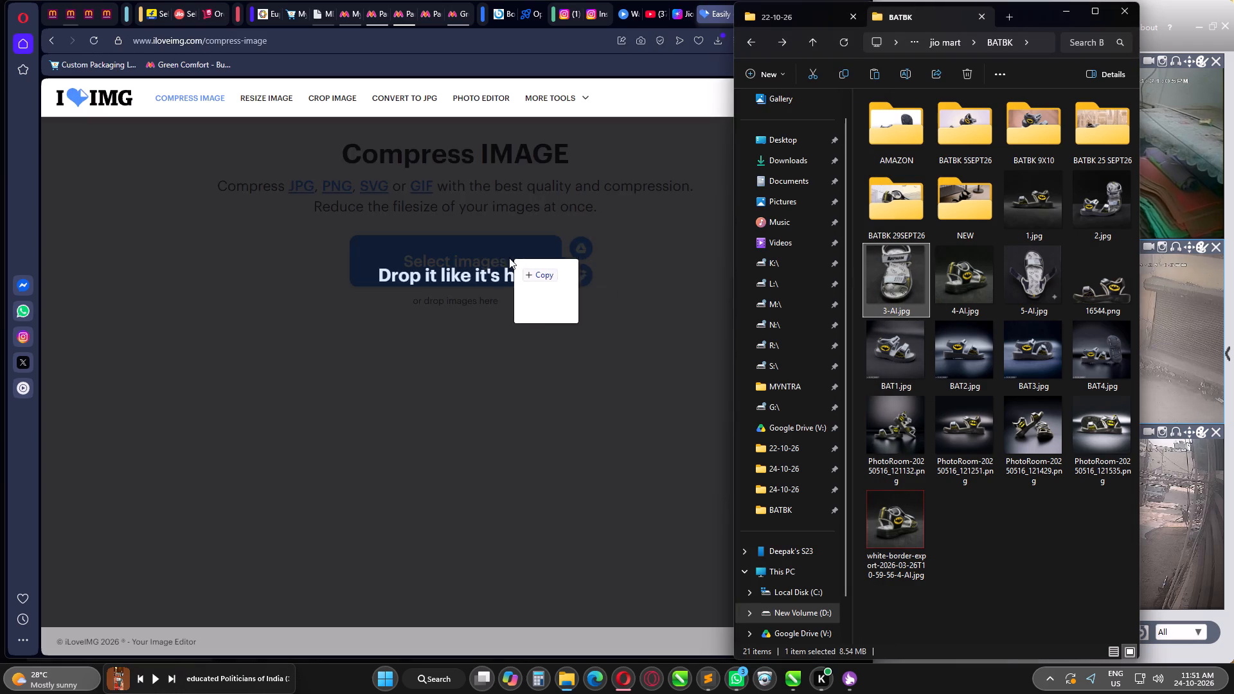
{"action": "left_click_drag", "start_coordinate": [509, 258], "coordinate": [496, 251]}
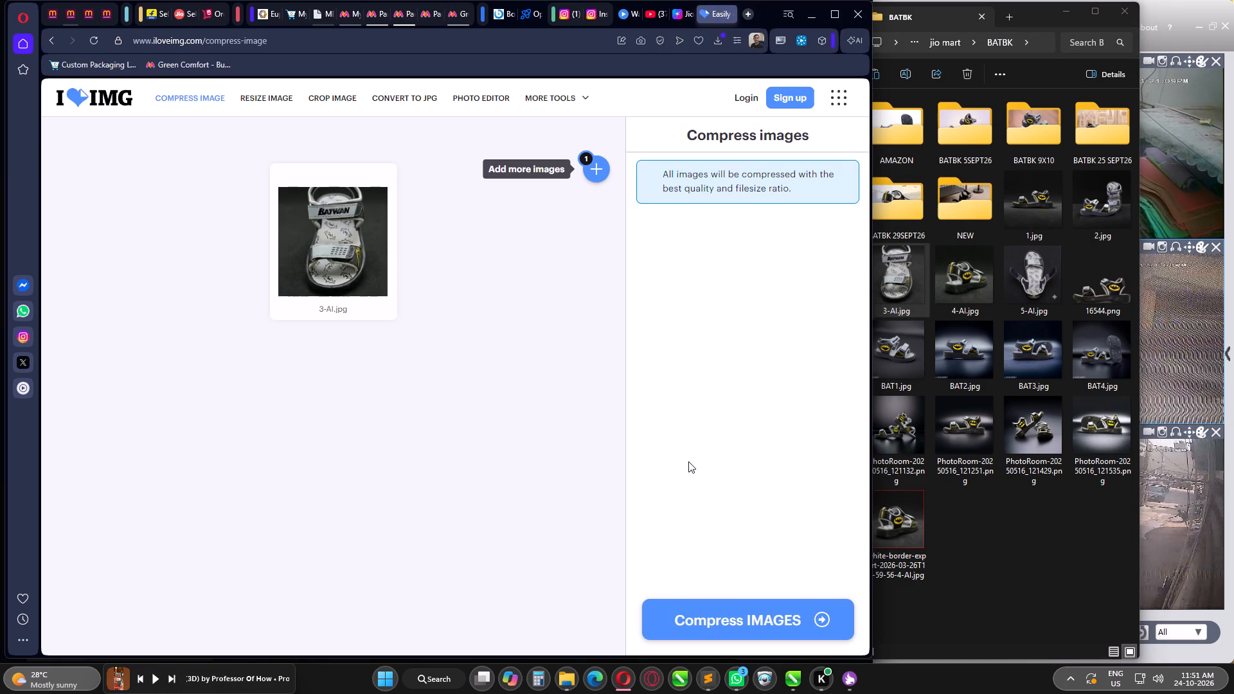
{"action": "left_click", "coordinate": [762, 618]}
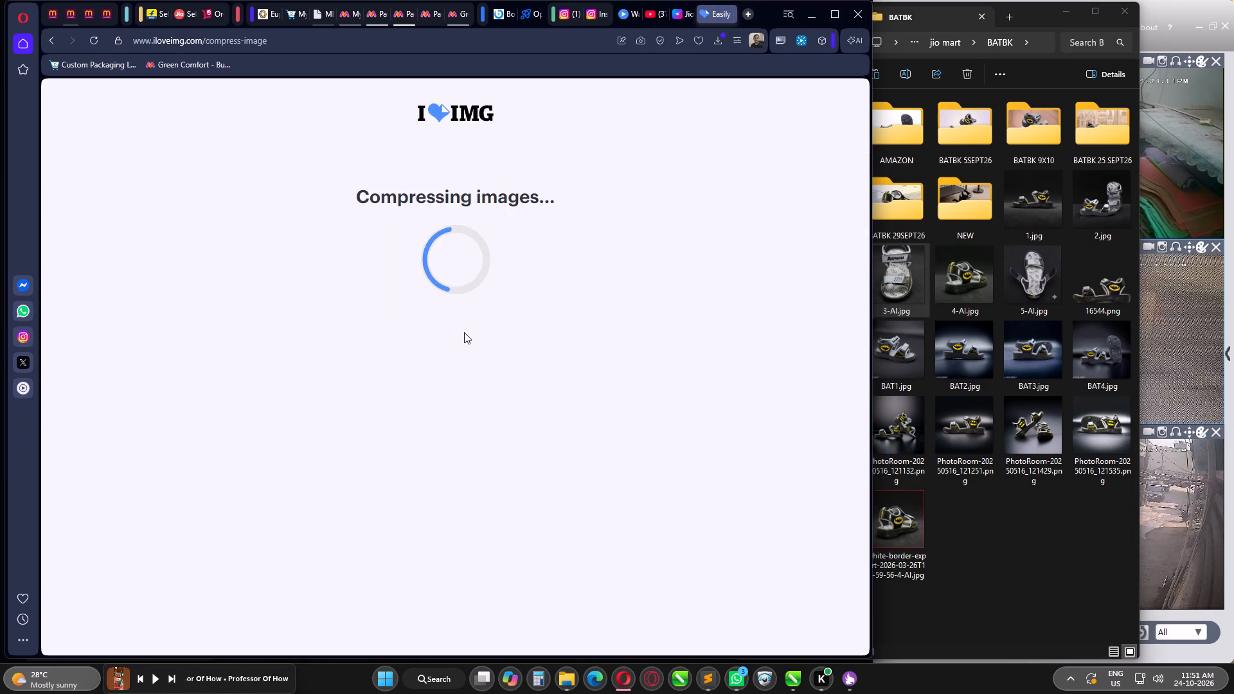
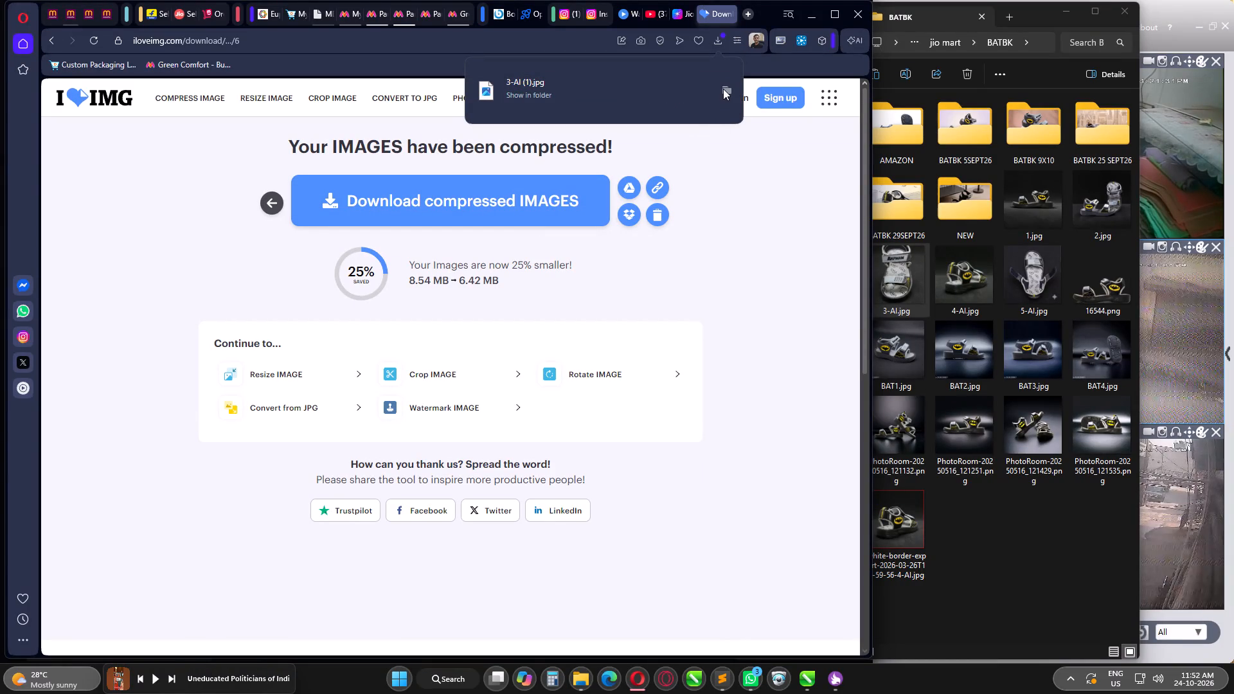
Open the Downloads folder, preview the 120 x 120 image 3-AI.jpg and delete it.
{"action": "left_click", "coordinate": [726, 89]}
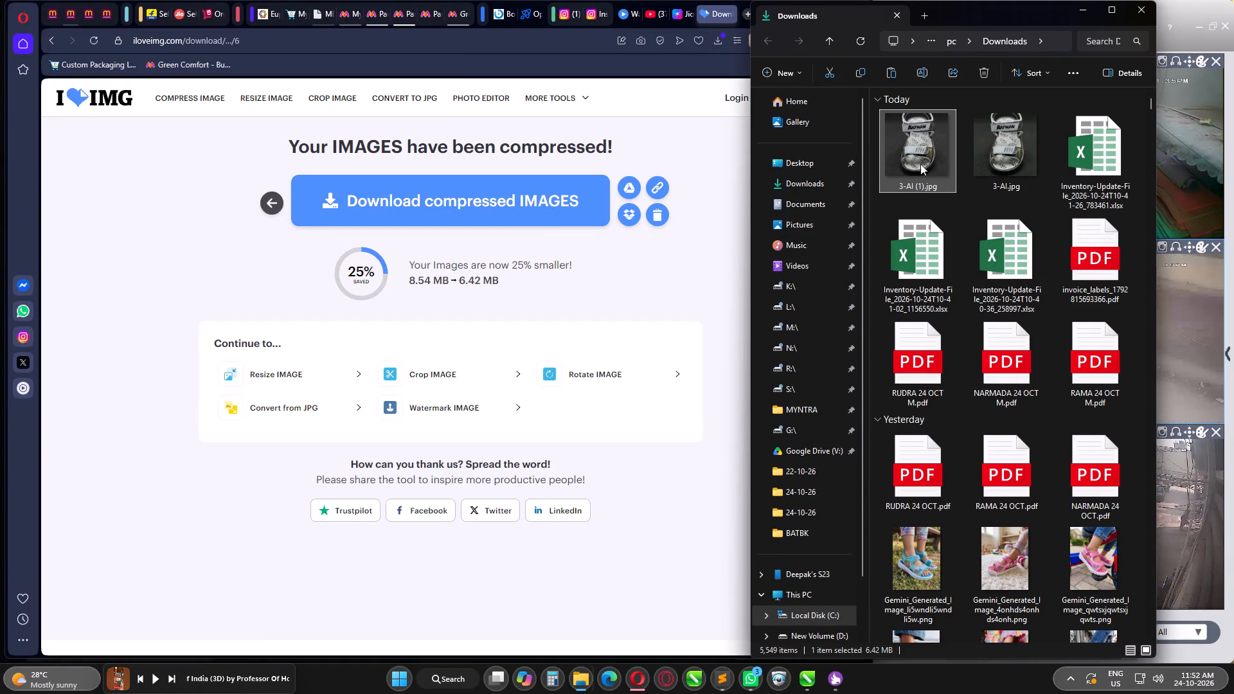
{"action": "double_click", "coordinate": [1011, 156]}
{"action": "scroll", "coordinate": [460, 254], "scroll_direction": "up", "scroll_amount": 7}
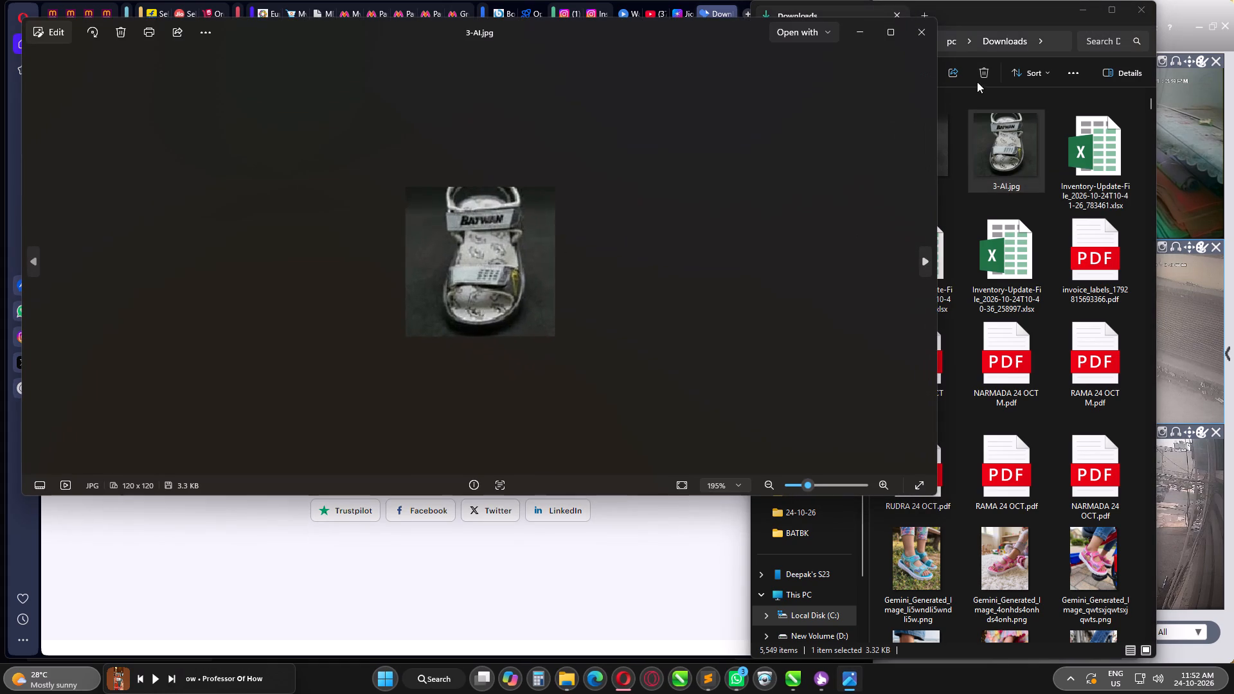
{"action": "left_click", "coordinate": [922, 34]}
{"action": "left_click", "coordinate": [1007, 151]}
{"action": "key", "text": "Delete"}
Inspect the compressed image 3-AI (1).jpg up close in the photo viewer.
{"action": "double_click", "coordinate": [918, 150]}
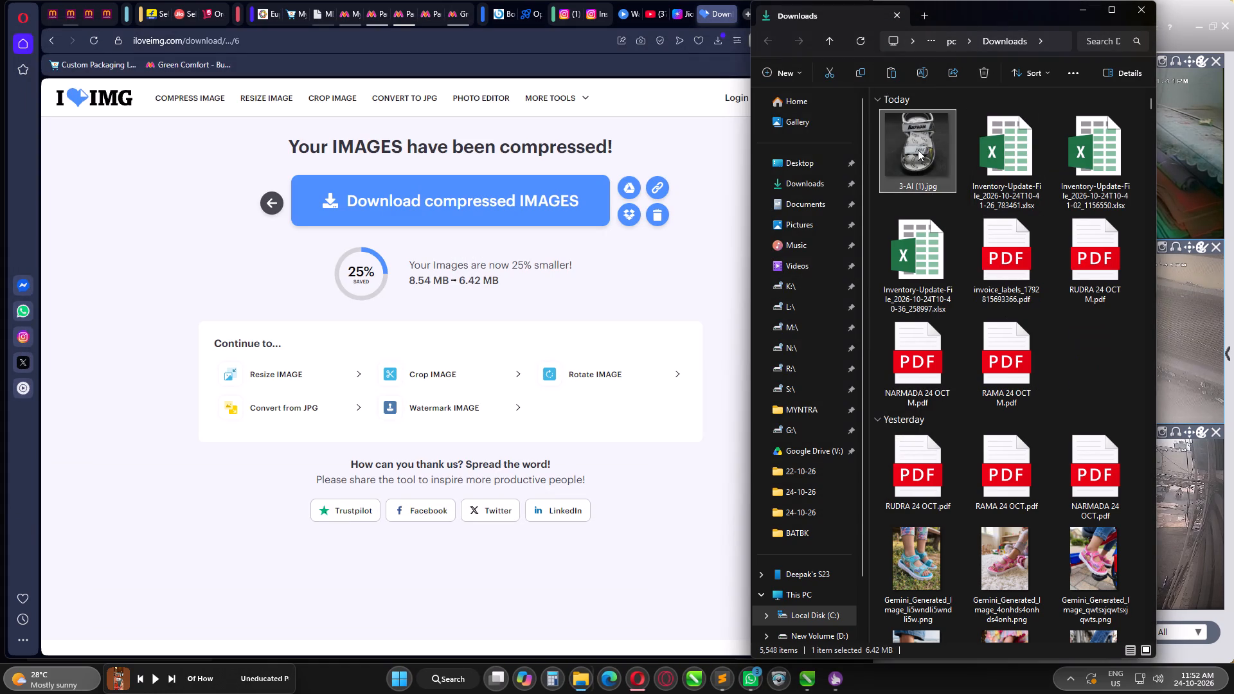
{"action": "scroll", "coordinate": [388, 230], "scroll_direction": "up", "scroll_amount": 6}
{"action": "scroll", "coordinate": [506, 254], "scroll_direction": "up", "scroll_amount": 7}
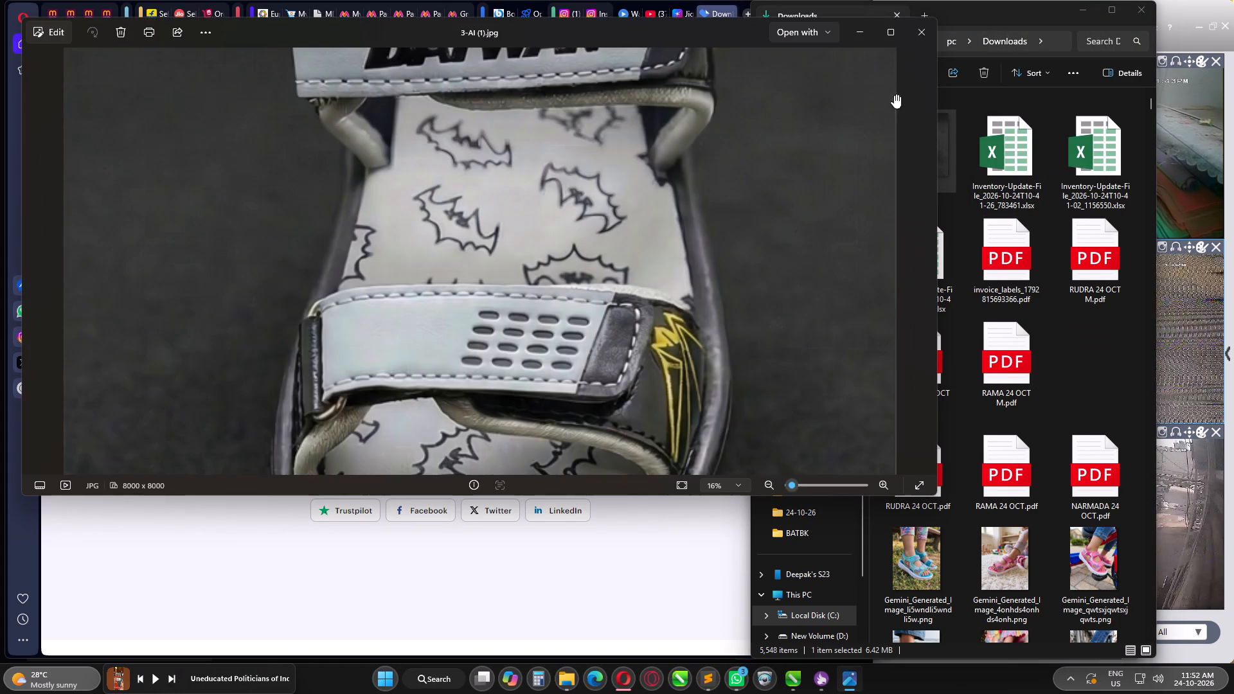
{"action": "left_click", "coordinate": [925, 40]}
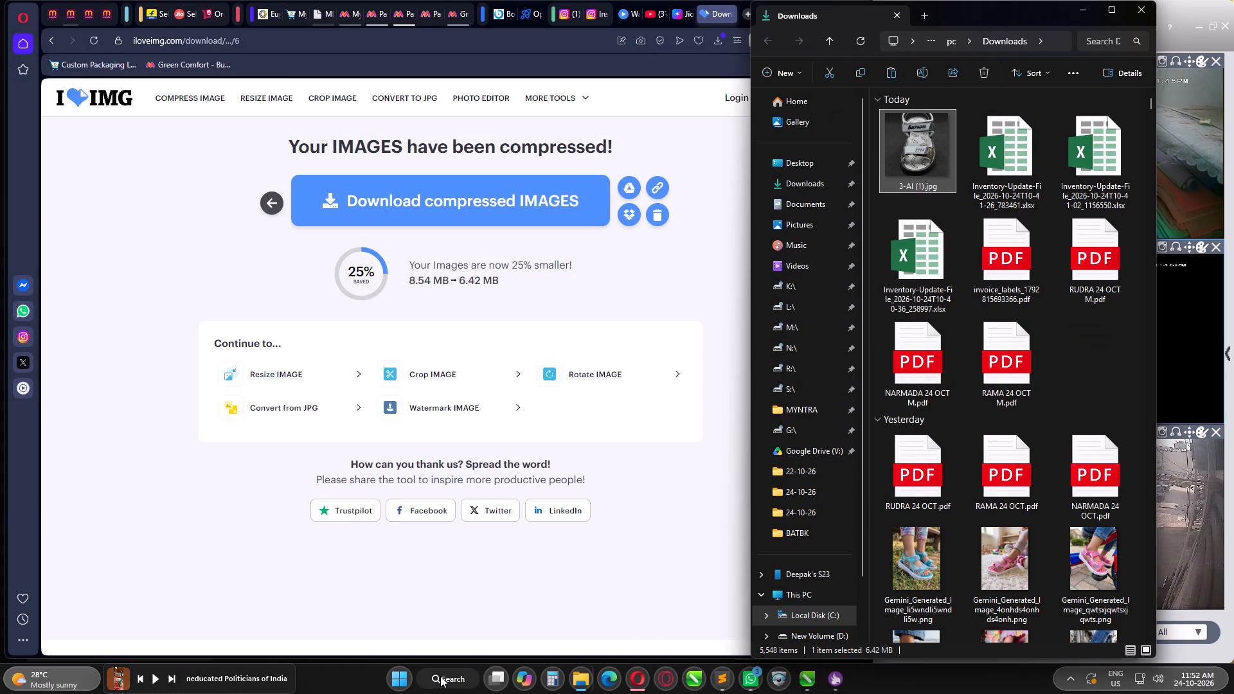
Launch FormatFactory and set up a picture conversion to JPG.
{"action": "left_click", "coordinate": [440, 676]}
{"action": "type", "text": "FOR"}
{"action": "key", "text": "Return"}
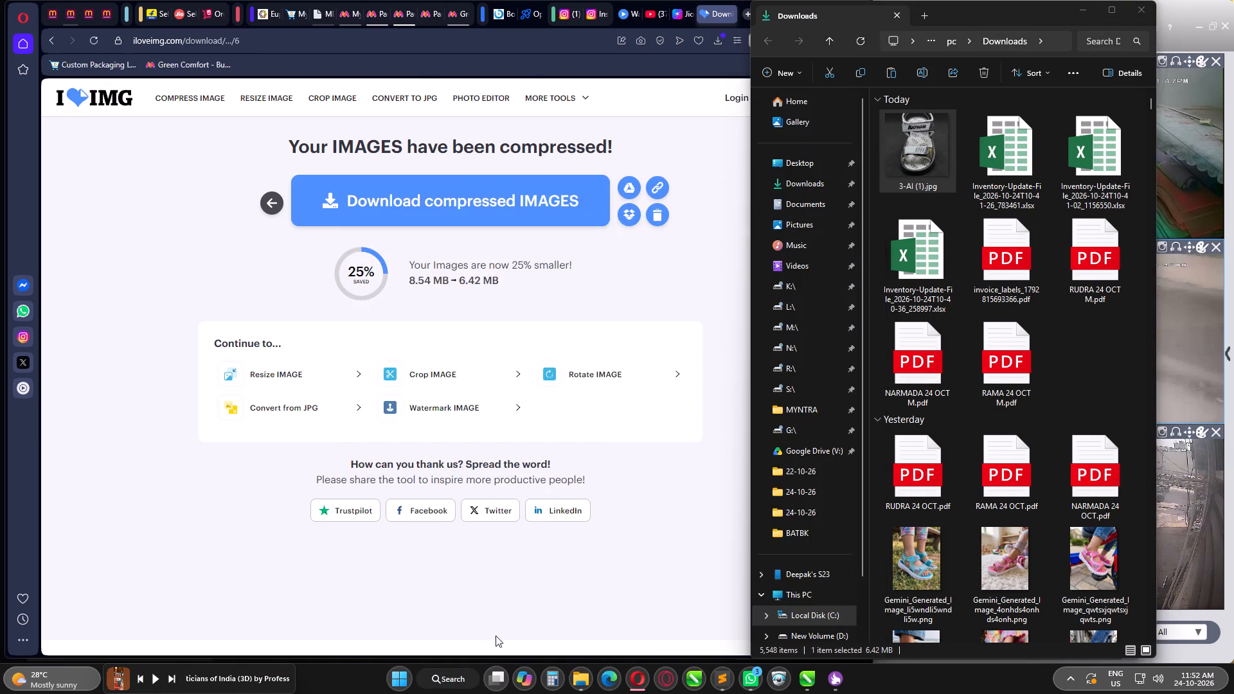
{"action": "left_click_drag", "start_coordinate": [910, 66], "coordinate": [796, 80]}
{"action": "left_click_drag", "start_coordinate": [801, 61], "coordinate": [733, 69]}
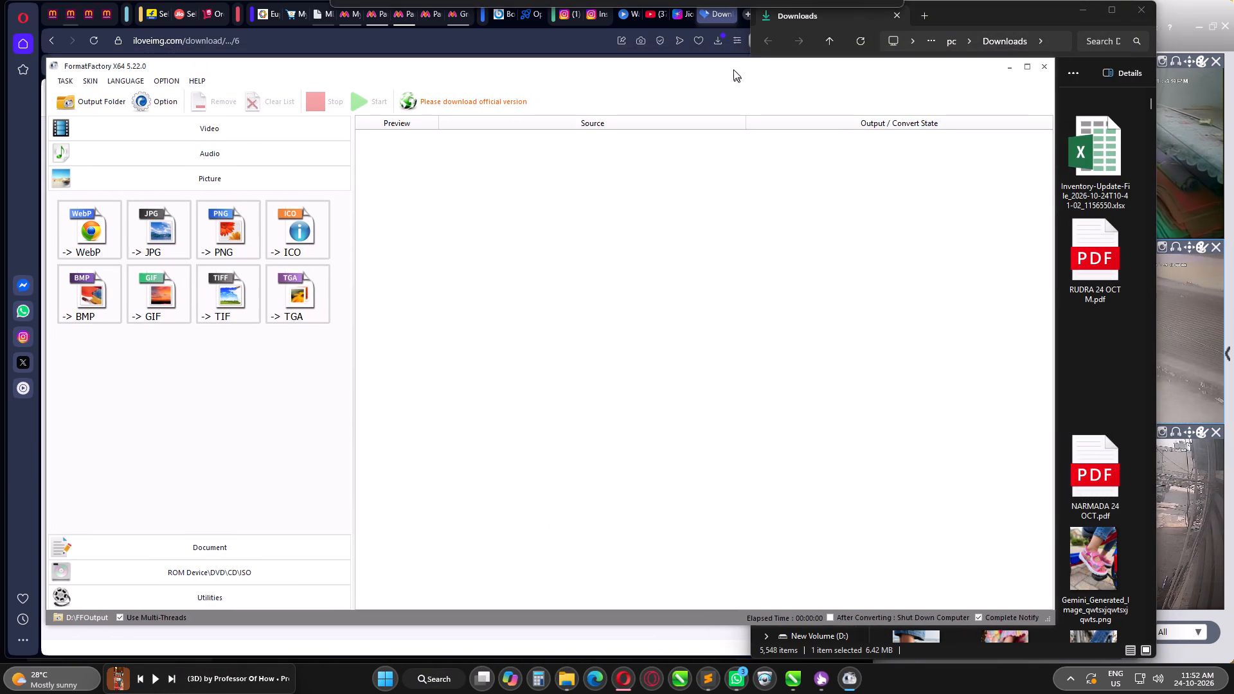
{"action": "left_click_drag", "start_coordinate": [733, 69], "coordinate": [715, 64]}
{"action": "left_click", "coordinate": [154, 226]}
Convert 3-AI (1).jpg from Downloads to JPG, saving to an FFOutput subfolder of the source folder, and close FormatFactory.
{"action": "left_click", "coordinate": [1101, 196]}
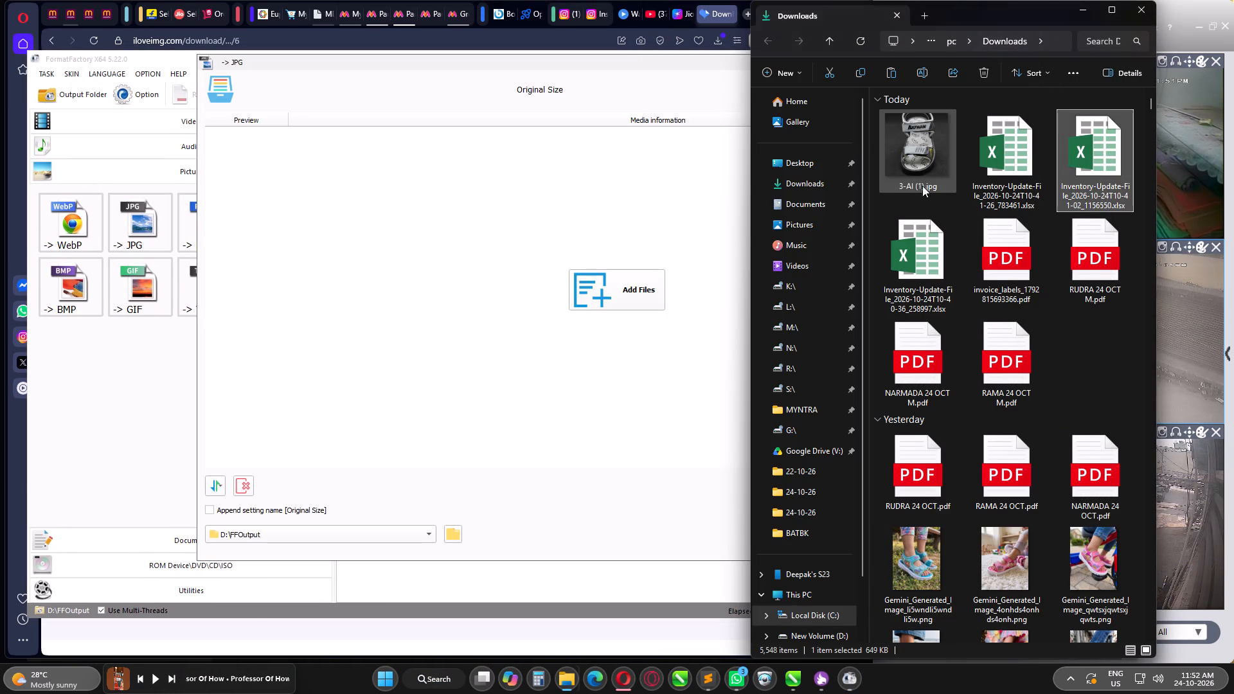
{"action": "left_click_drag", "start_coordinate": [918, 160], "coordinate": [524, 303]}
{"action": "left_click", "coordinate": [514, 375]}
{"action": "left_click", "coordinate": [391, 539]}
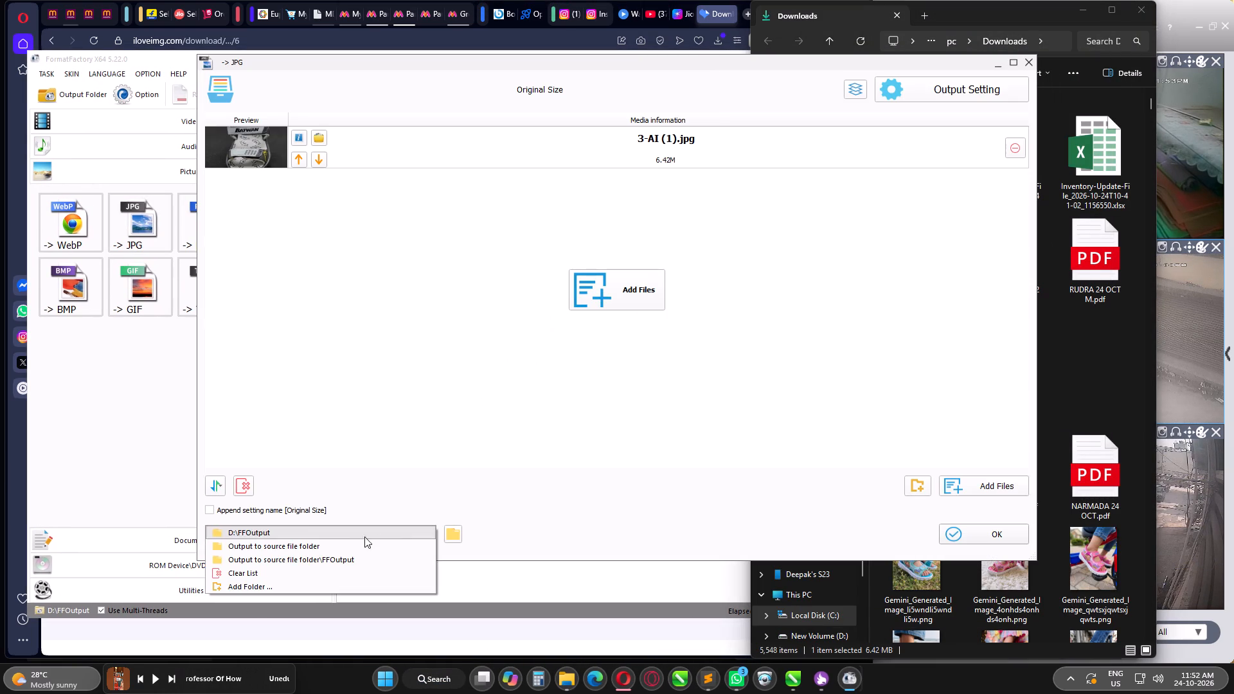
{"action": "left_click", "coordinate": [344, 561]}
{"action": "left_click", "coordinate": [986, 536]}
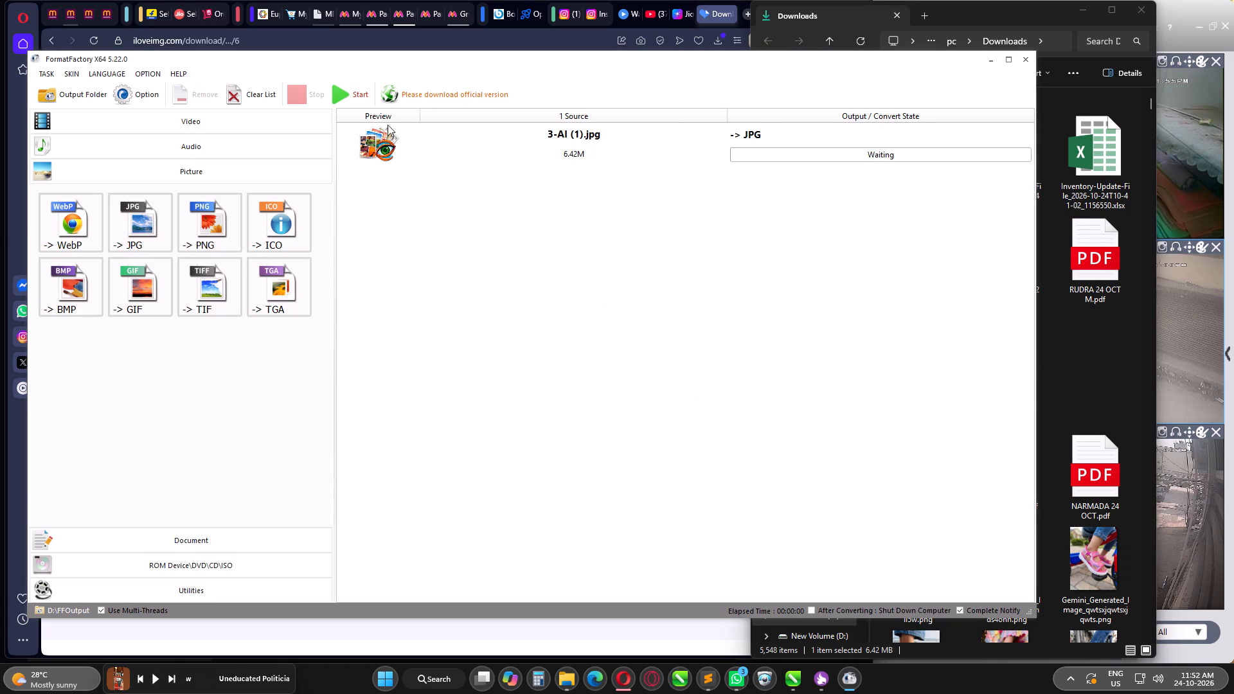
{"action": "left_click", "coordinate": [339, 93]}
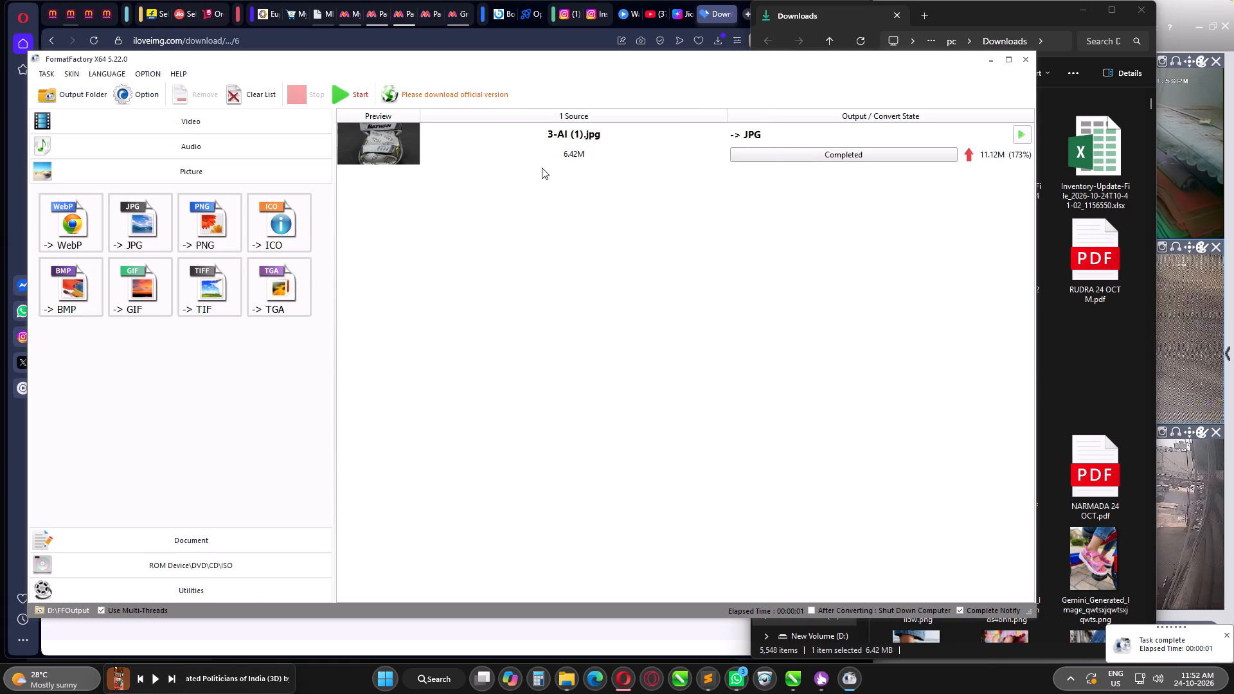
{"action": "left_click", "coordinate": [1029, 62]}
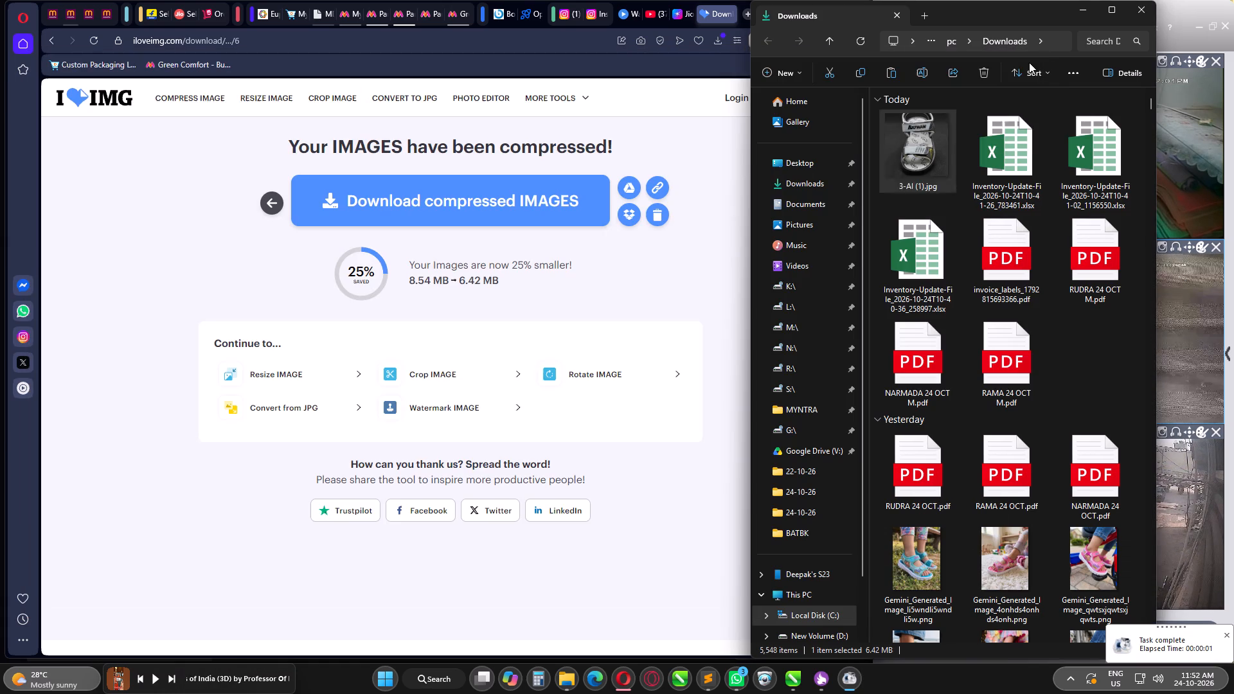
Refresh the Downloads folder and check the 3-AI (1).jpg file's details.
{"action": "left_click", "coordinate": [1010, 145]}
{"action": "left_click", "coordinate": [899, 152]}
{"action": "key", "text": "F5"}
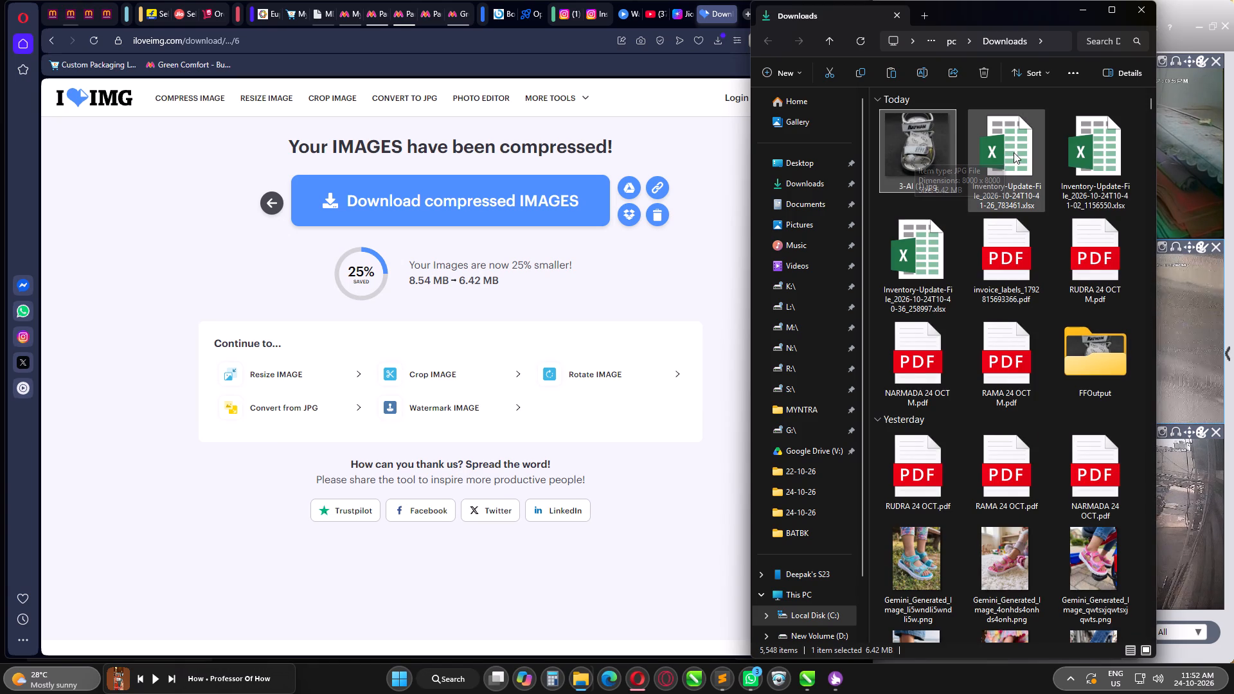
{"action": "left_click", "coordinate": [1014, 152]}
{"action": "left_click", "coordinate": [938, 152]}
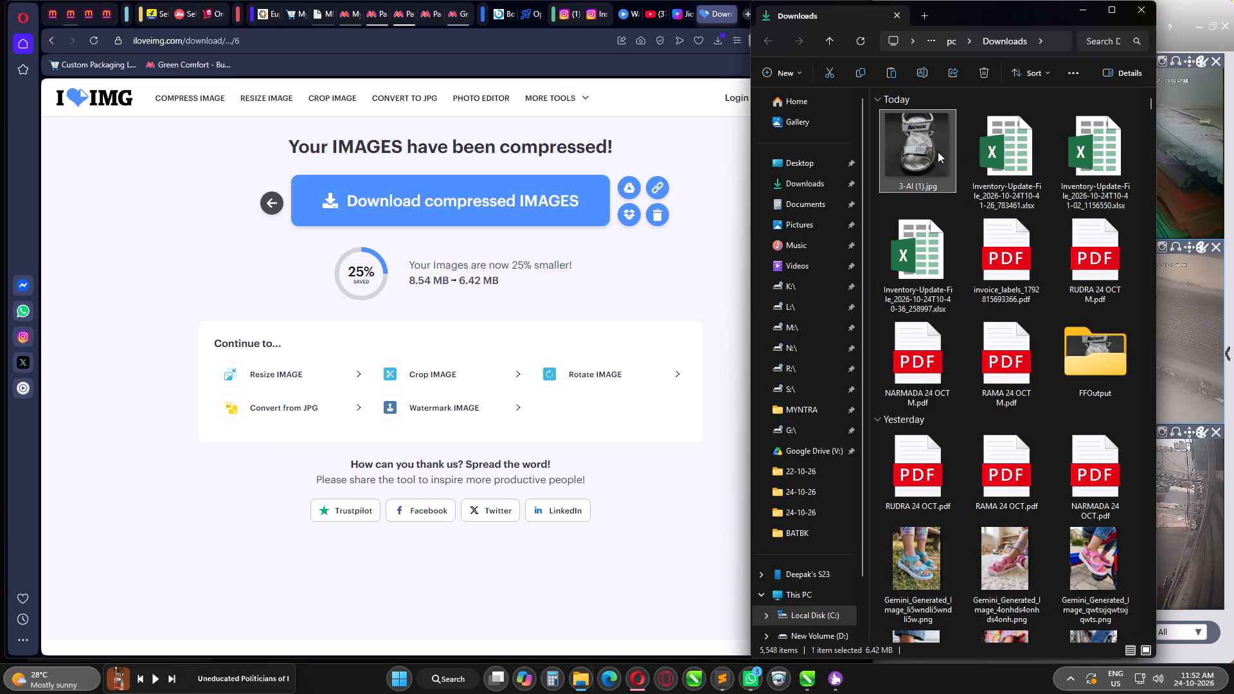
{"action": "left_click", "coordinate": [1005, 162]}
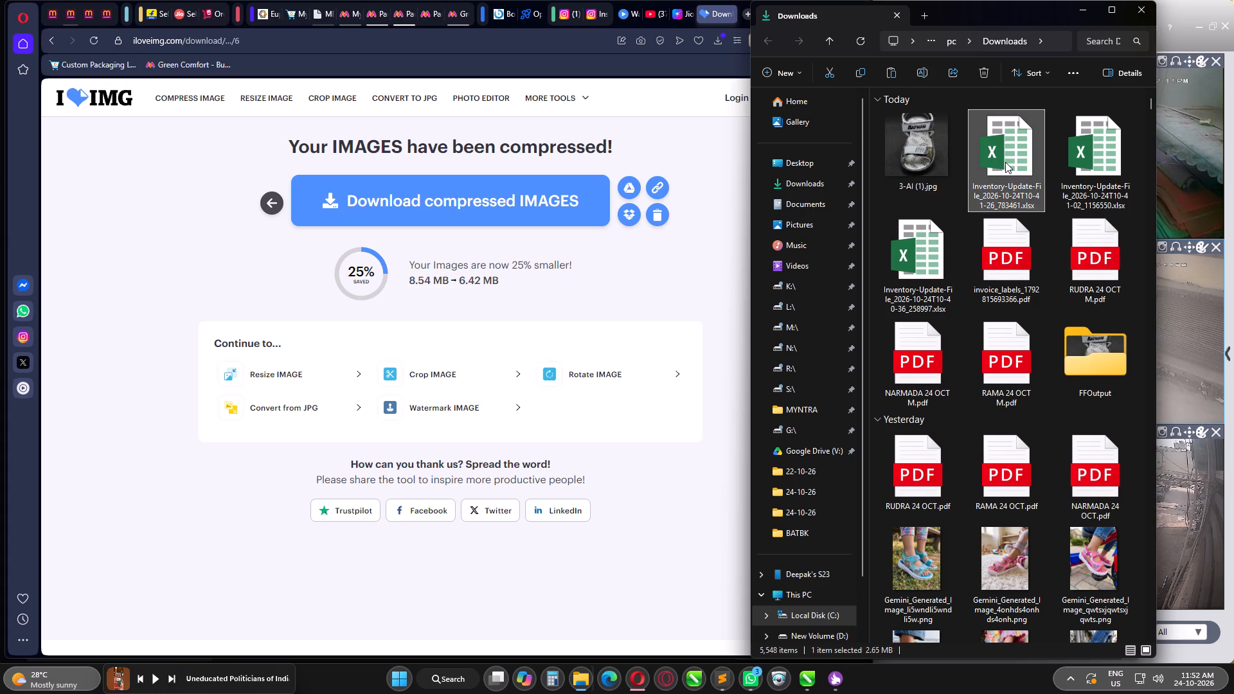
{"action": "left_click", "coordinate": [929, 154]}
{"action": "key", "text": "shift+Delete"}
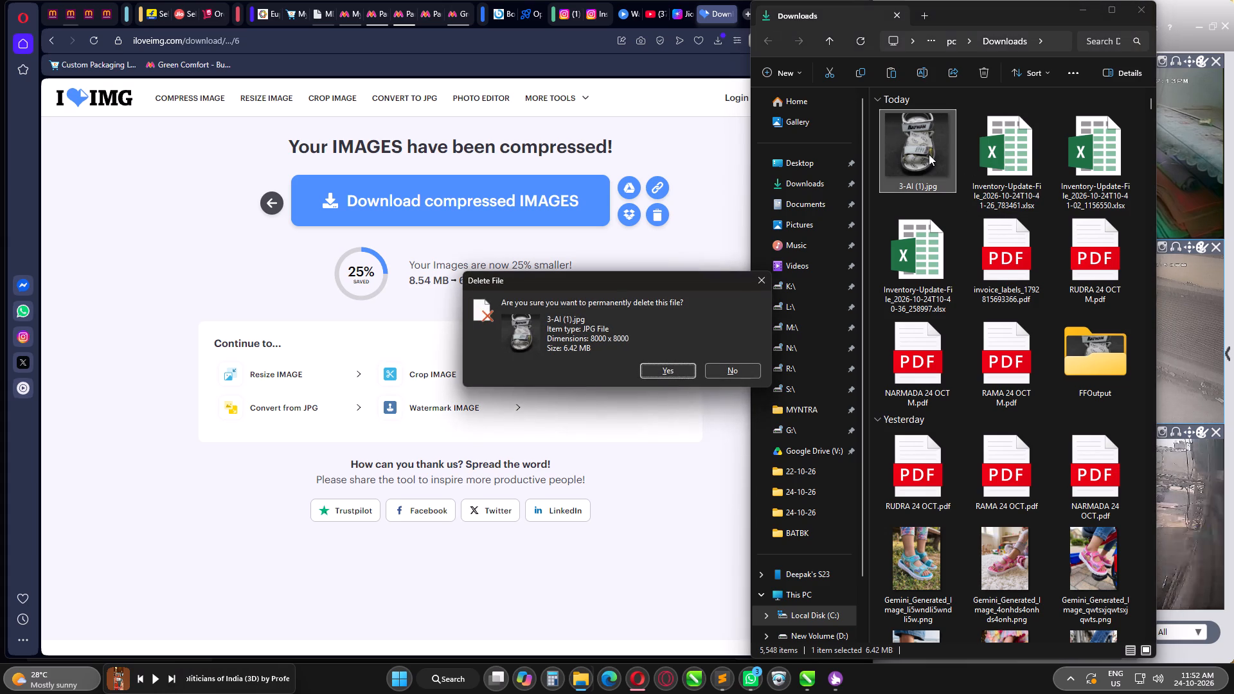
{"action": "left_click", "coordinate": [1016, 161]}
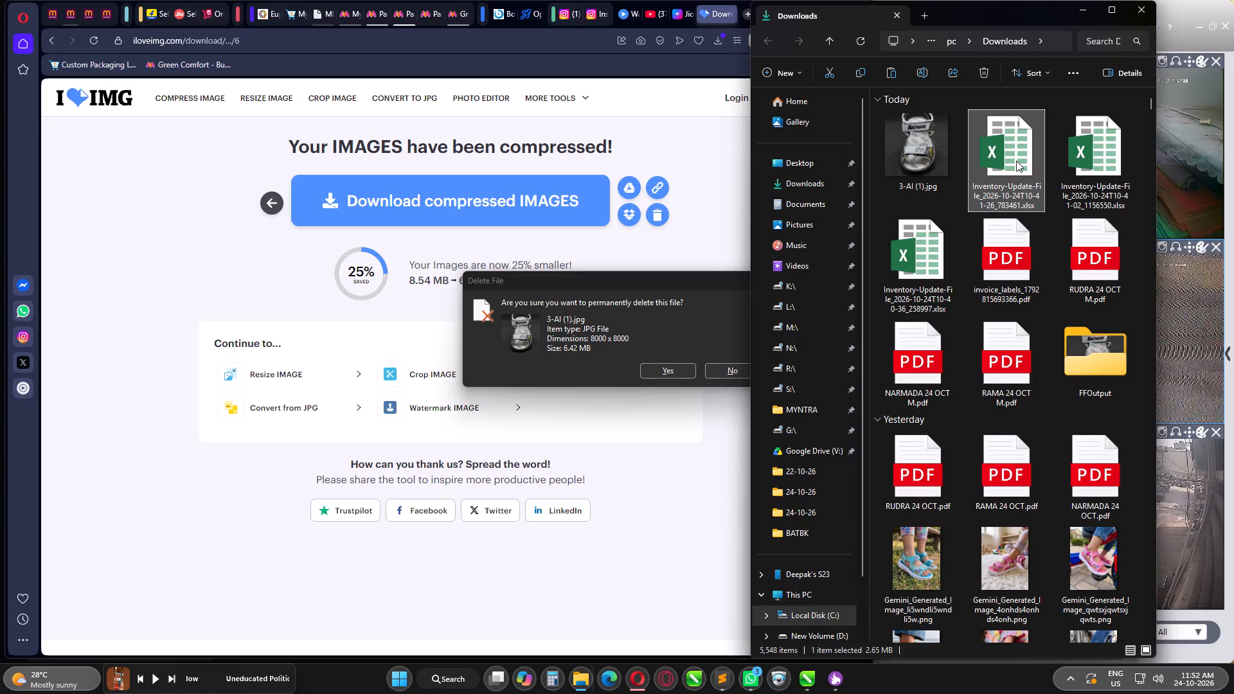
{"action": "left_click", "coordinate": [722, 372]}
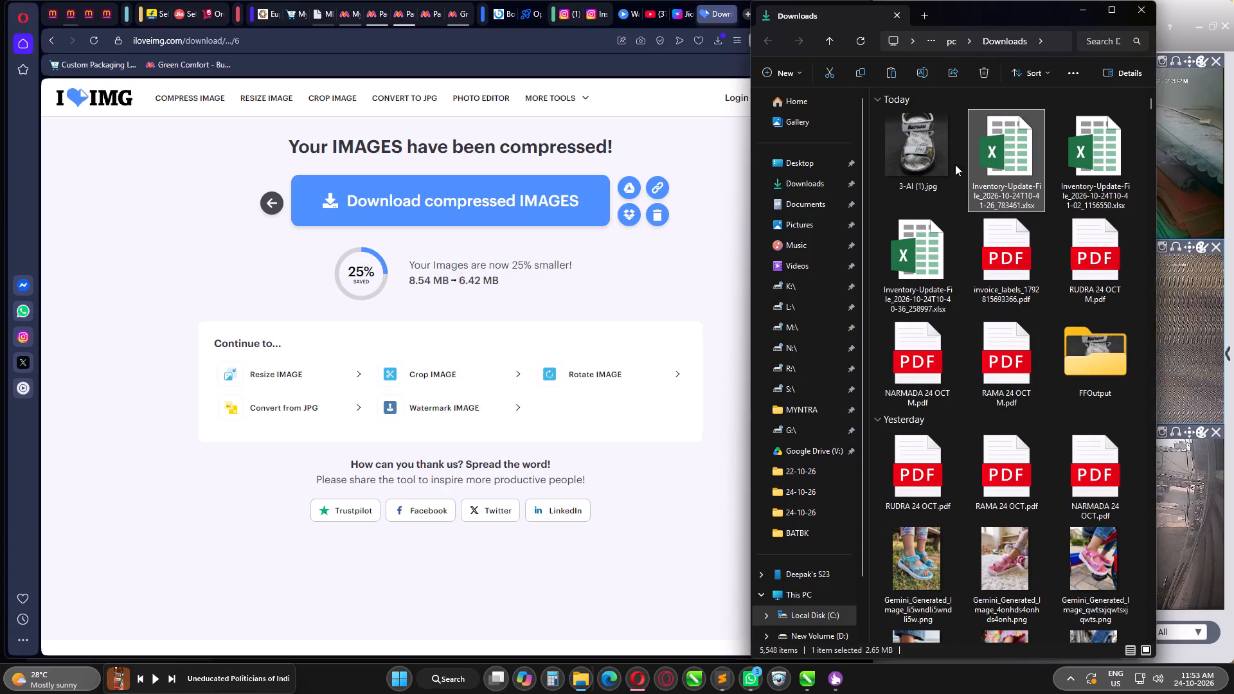
Return to Draft Job 1862441's image upload and move 3-AI (1).jpg from Downloads into the BATBK folder.
{"action": "left_click", "coordinate": [397, 17]}
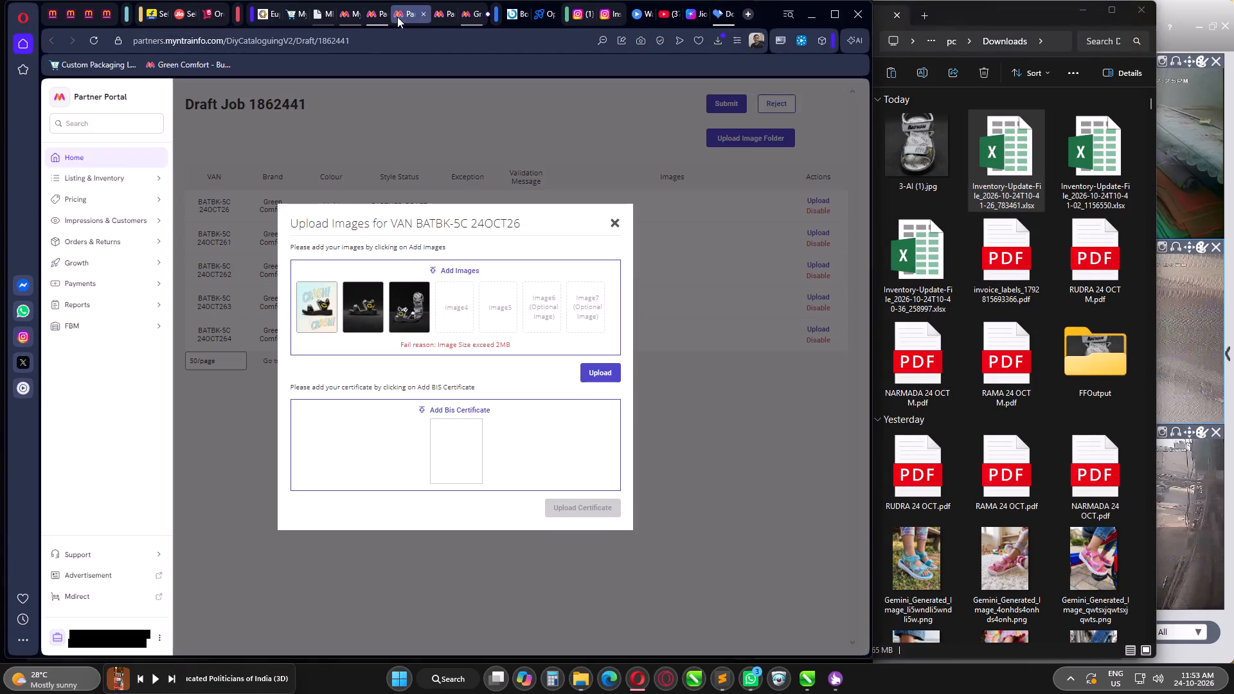
{"action": "left_click", "coordinate": [472, 268]}
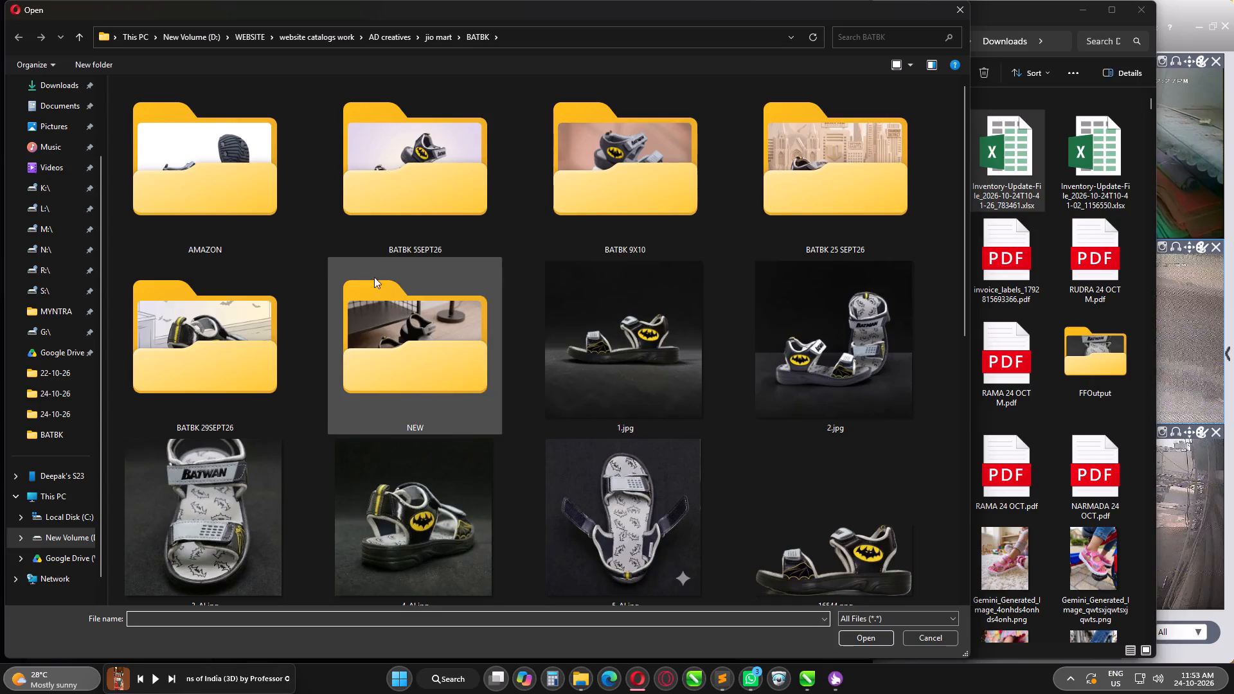
{"action": "left_click", "coordinate": [1025, 184]}
{"action": "left_click", "coordinate": [925, 156]}
{"action": "key", "text": "ctrl+x"}
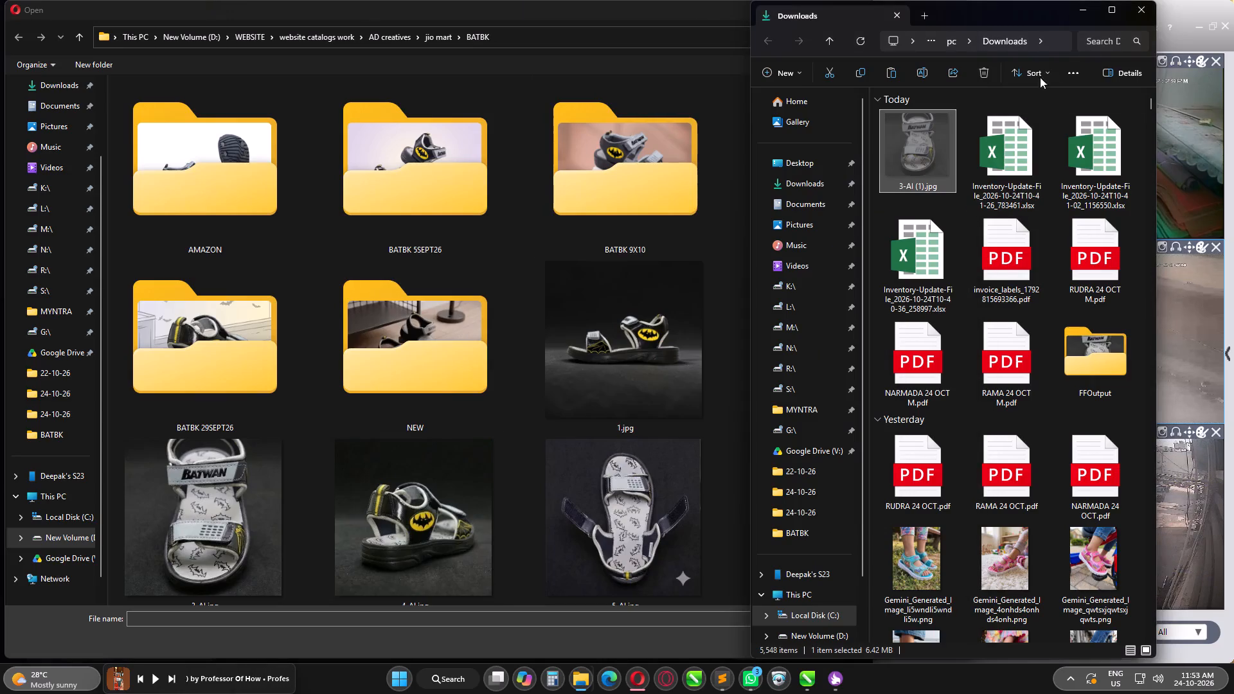
{"action": "left_click", "coordinate": [1145, 1]}
{"action": "scroll", "coordinate": [874, 427], "scroll_direction": "down", "scroll_amount": 6}
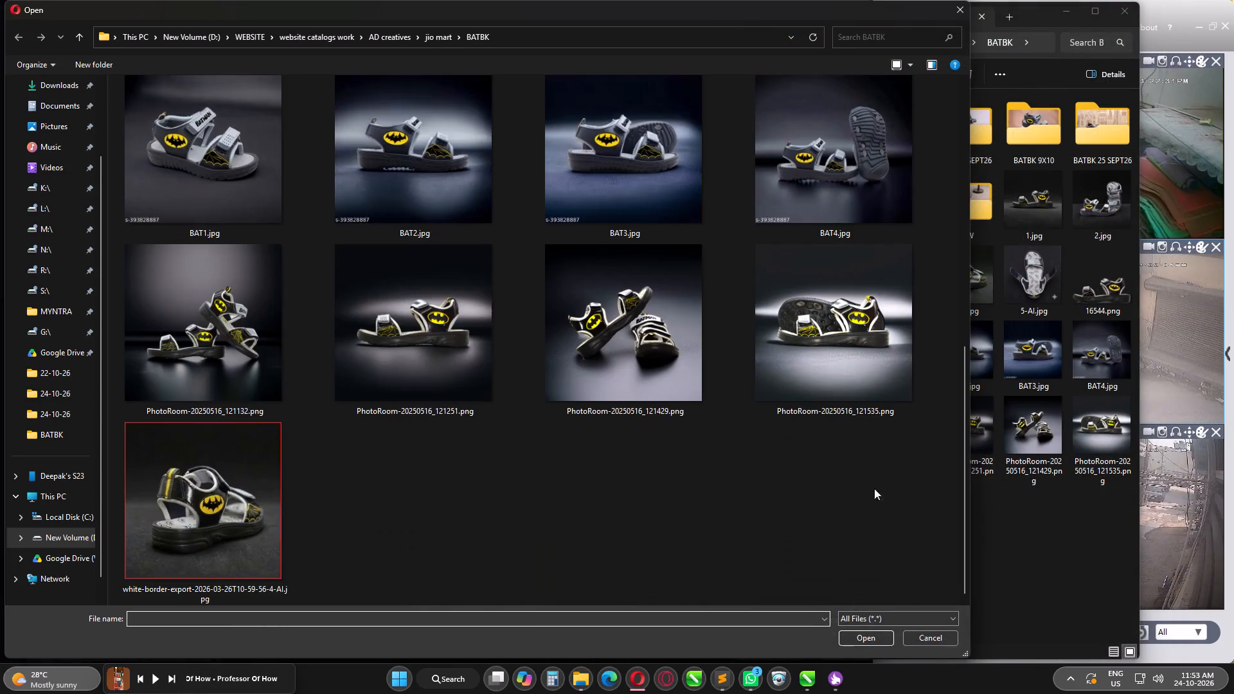
{"action": "left_click", "coordinate": [869, 496]}
{"action": "key", "text": "ctrl+v"}
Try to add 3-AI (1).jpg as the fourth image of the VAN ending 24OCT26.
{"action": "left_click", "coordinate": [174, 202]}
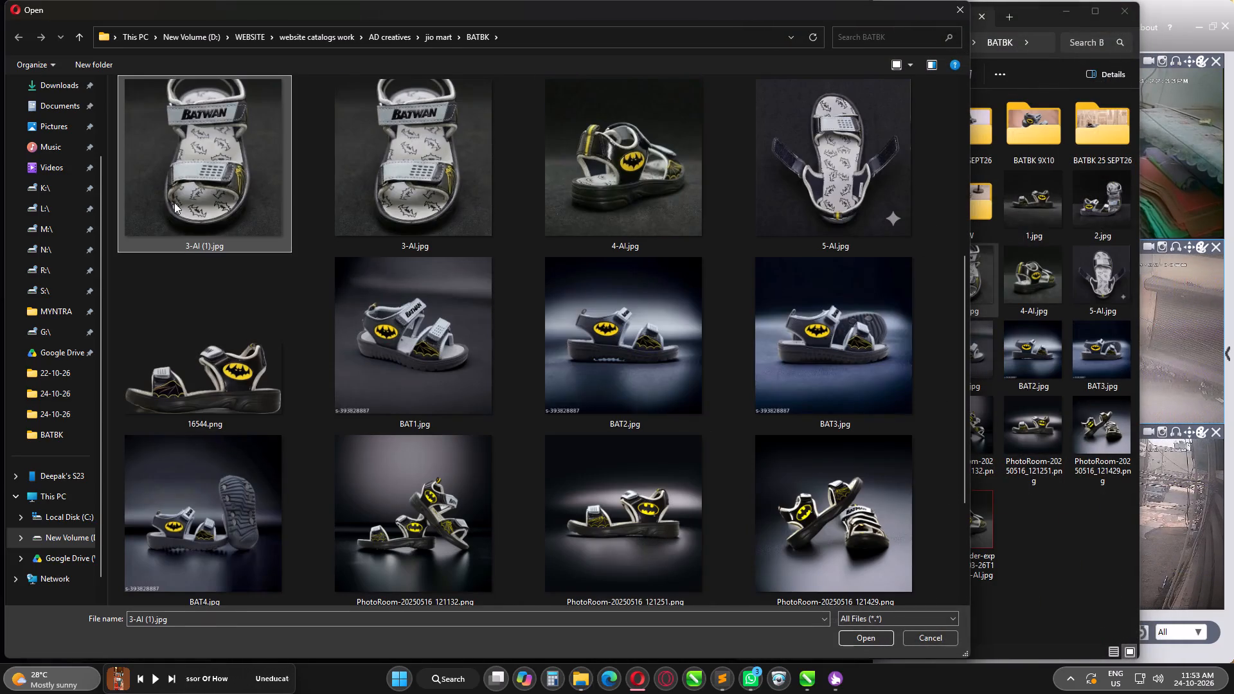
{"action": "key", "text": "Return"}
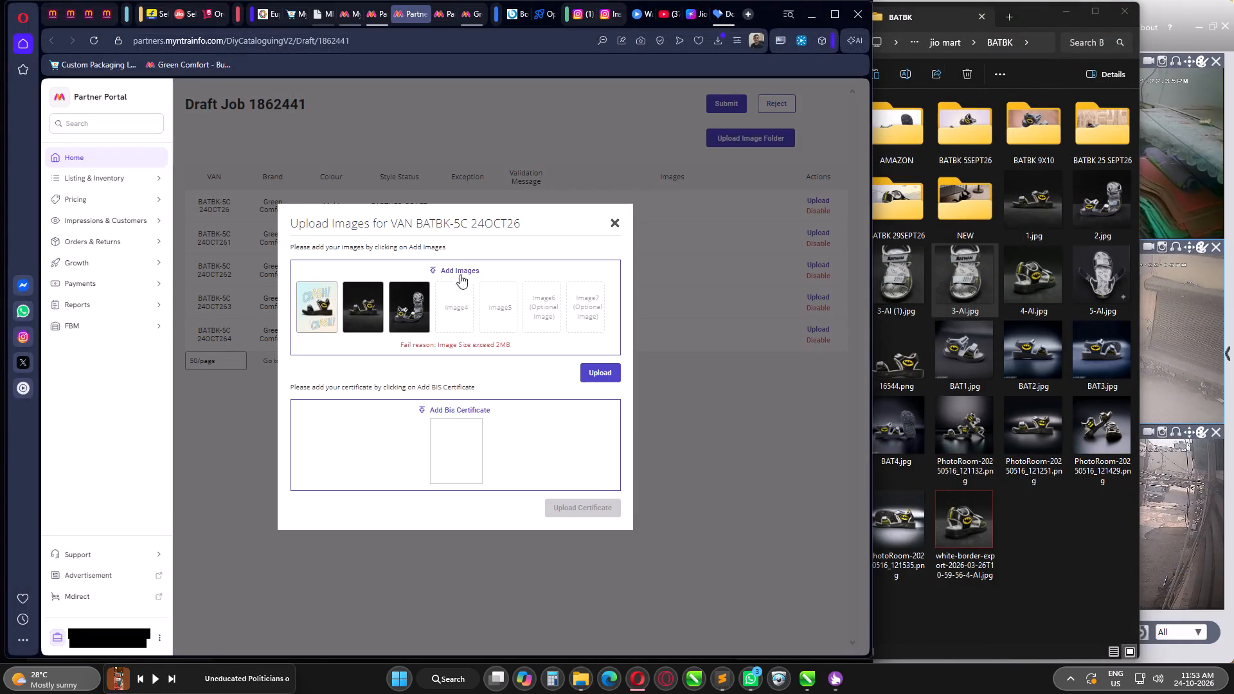
Add 4-AI.jpg as the fourth image of the VAN ending 24OCT26 and upload its image set.
{"action": "left_click", "coordinate": [460, 269]}
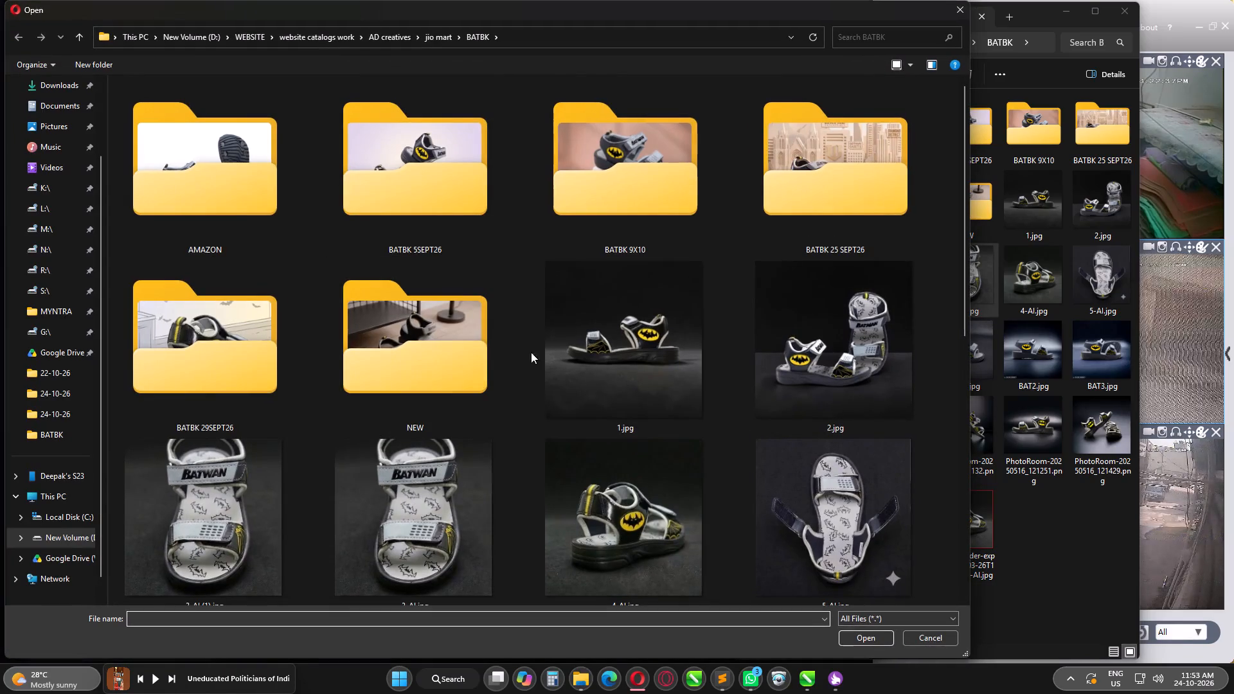
{"action": "scroll", "coordinate": [514, 477], "scroll_direction": "down", "scroll_amount": 1}
{"action": "left_click", "coordinate": [580, 515]}
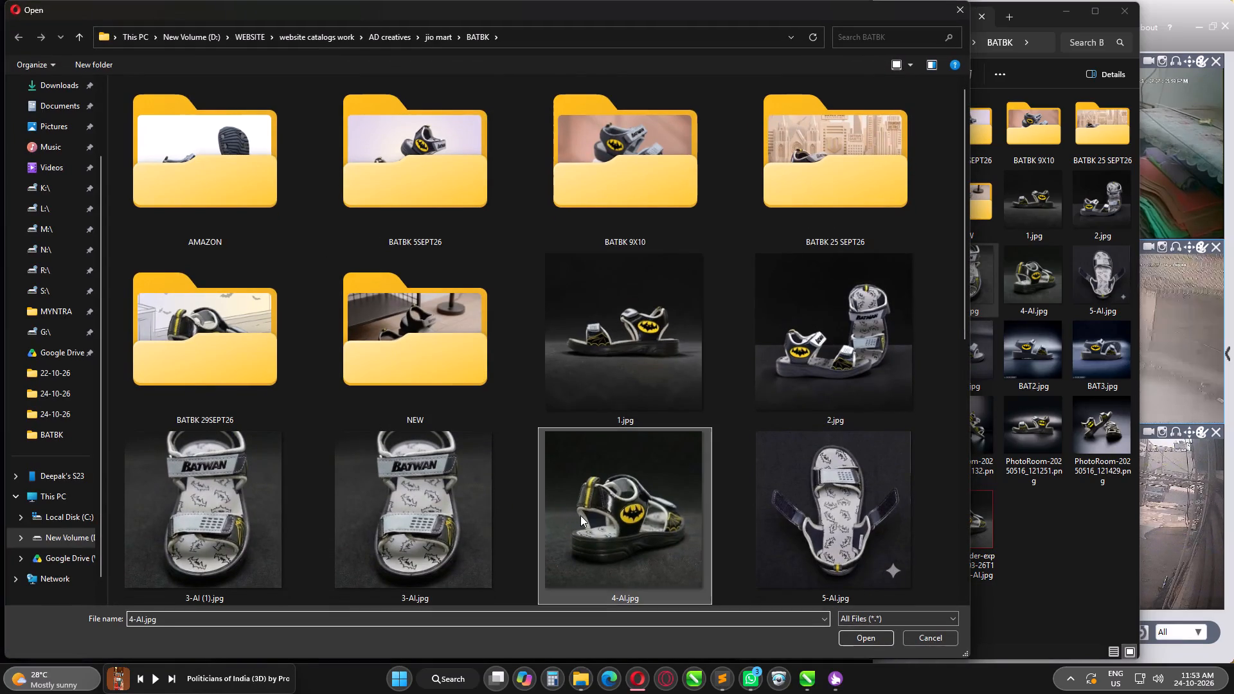
{"action": "key", "text": "Return"}
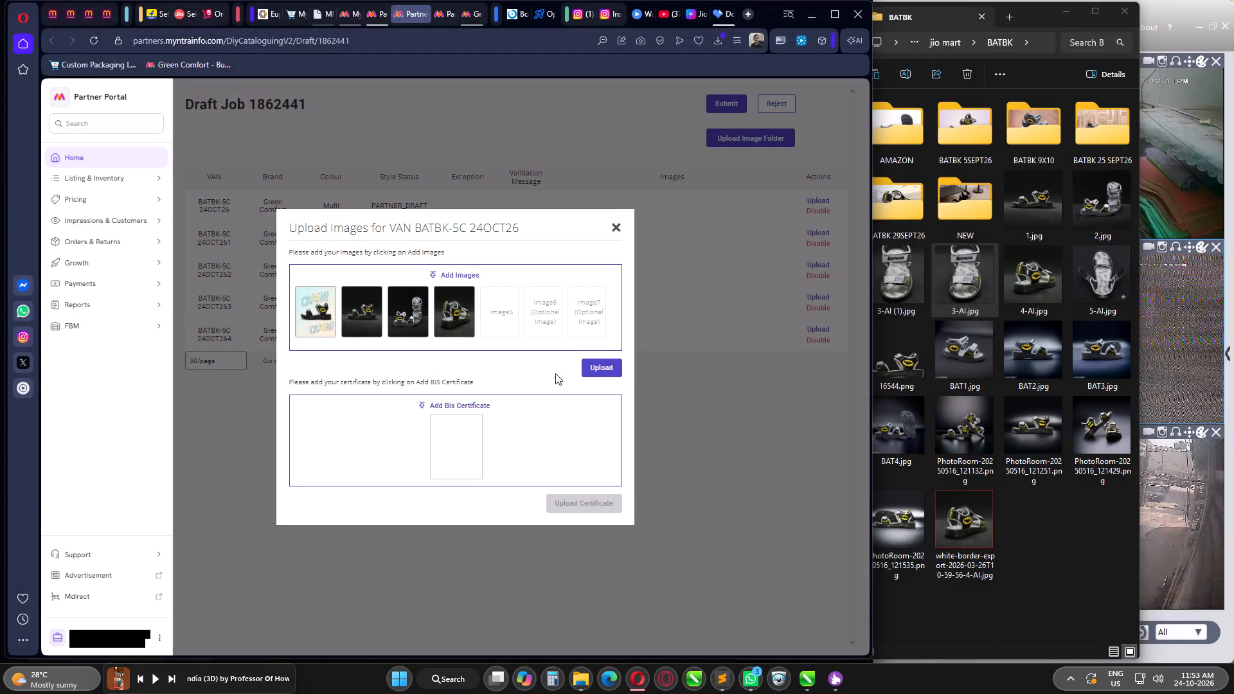
{"action": "left_click", "coordinate": [596, 368]}
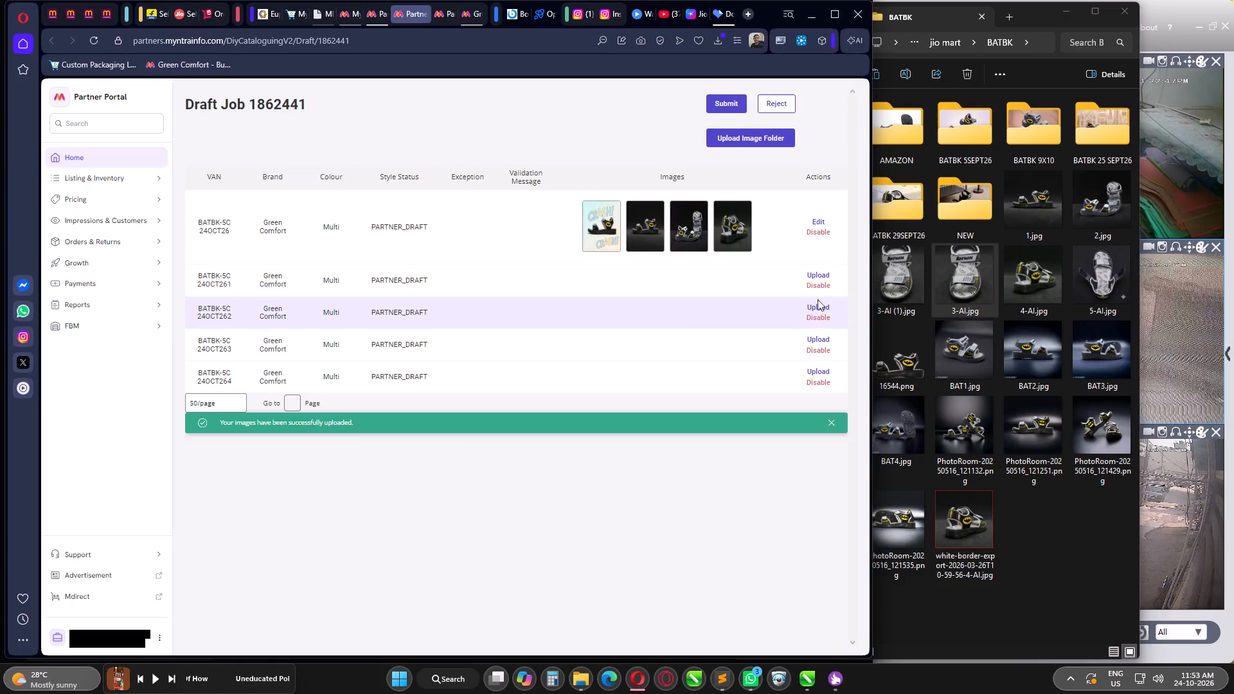
For the VAN ending 24OCT261, add 5.jpg from BATBK 29SEPT26's FFOutput\New folder as the first image.
{"action": "left_click", "coordinate": [823, 271]}
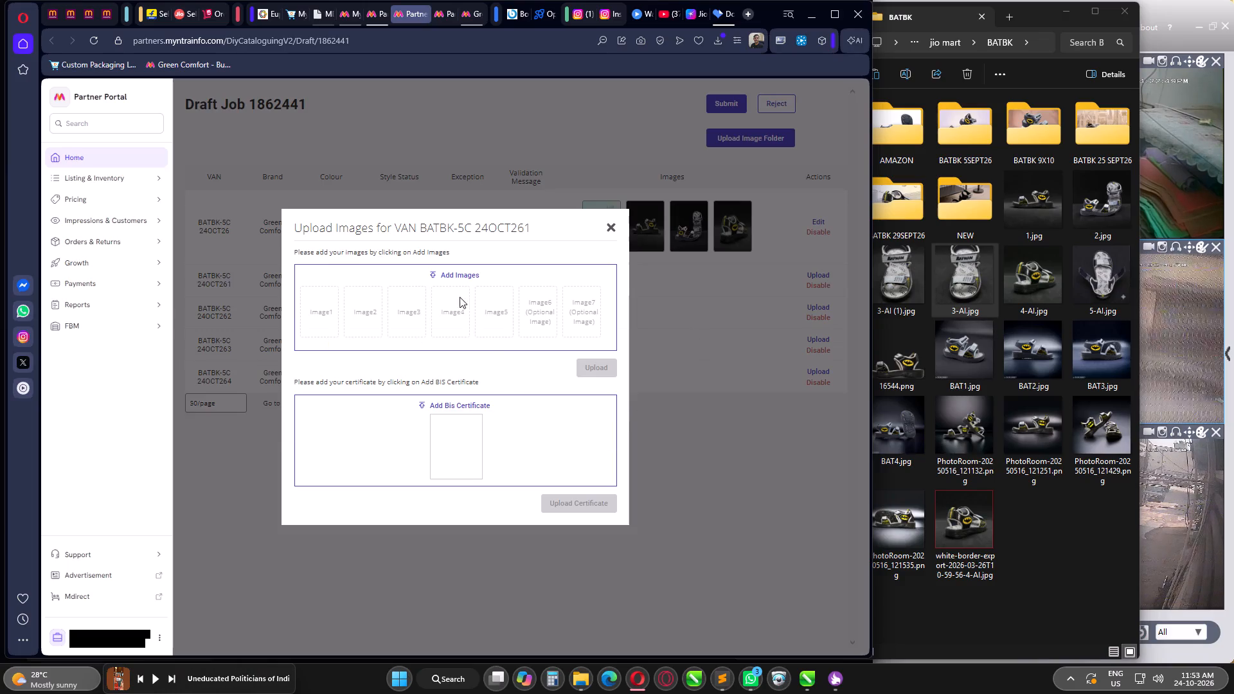
{"action": "left_click", "coordinate": [455, 274]}
{"action": "double_click", "coordinate": [172, 355]}
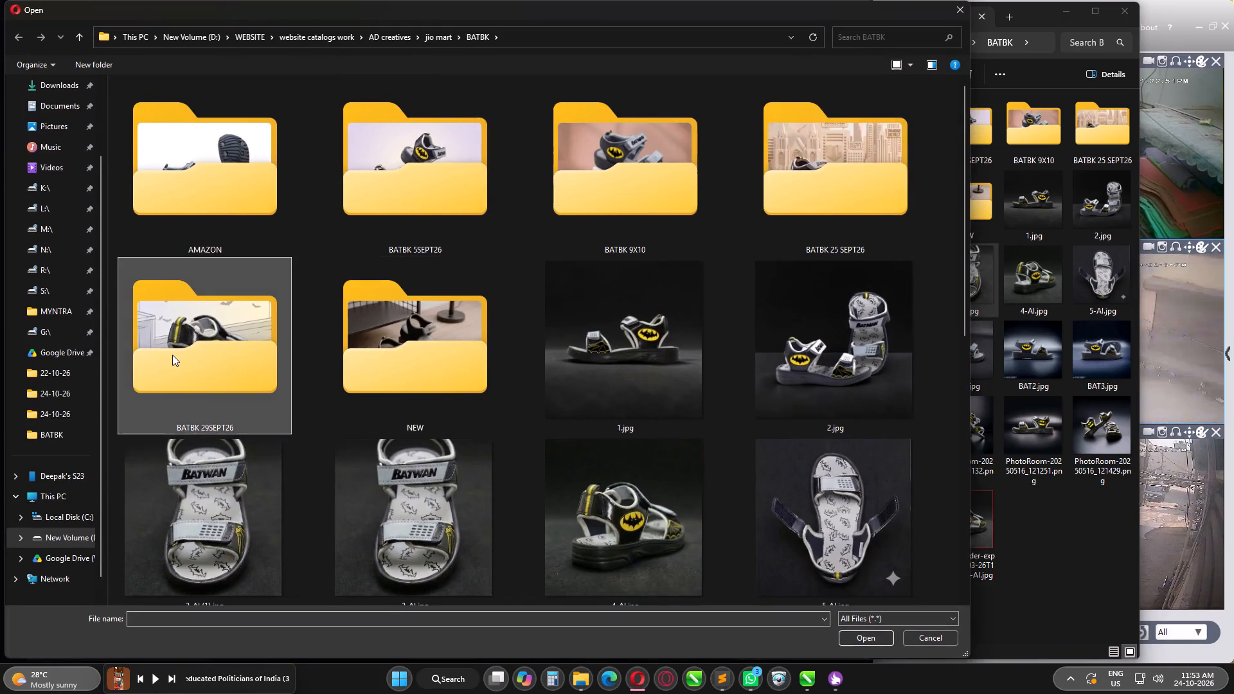
{"action": "double_click", "coordinate": [183, 157]}
{"action": "double_click", "coordinate": [207, 192]}
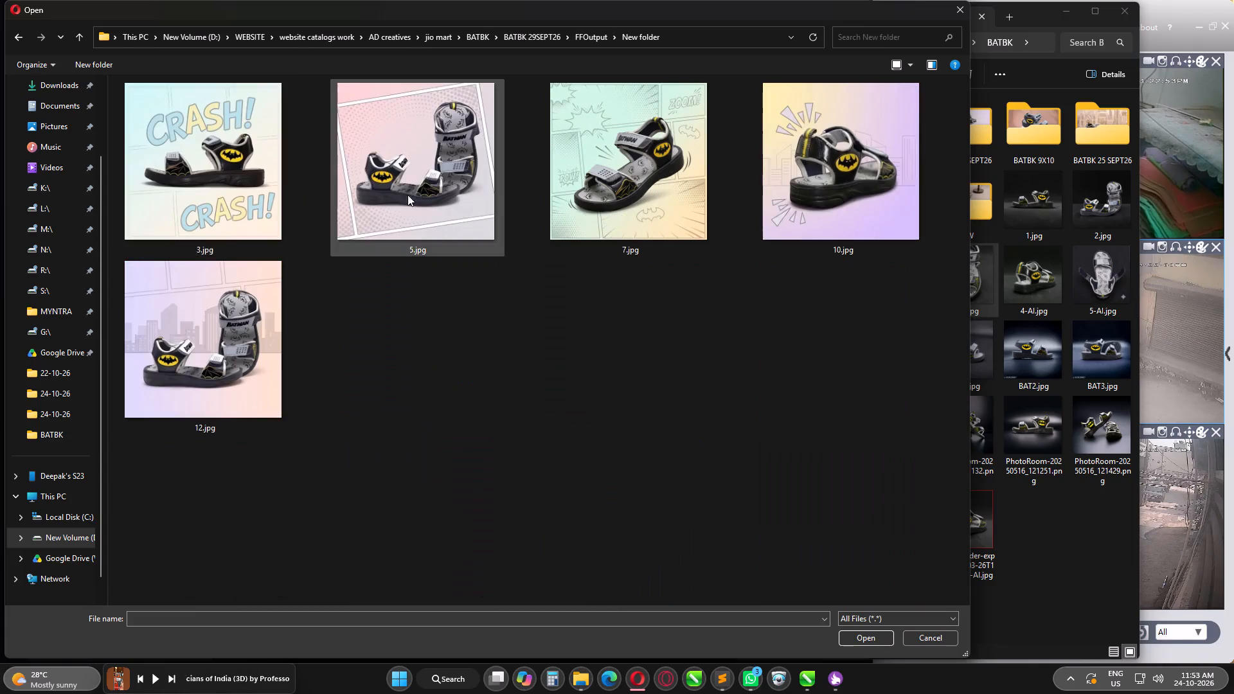
{"action": "left_click", "coordinate": [422, 177]}
{"action": "key", "text": "Return"}
Add 1.jpg and 2.jpg from the BATBK folder as the second and third images of the VAN ending 24OCT261.
{"action": "left_click", "coordinate": [435, 275]}
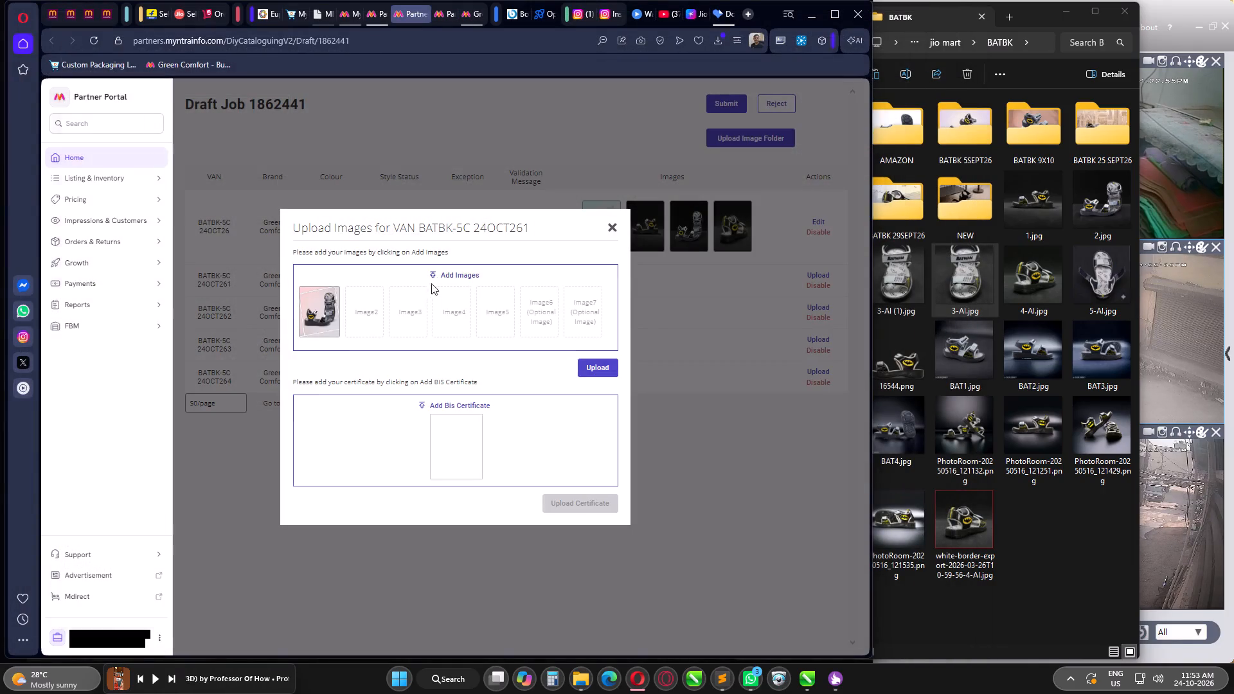
{"action": "left_click", "coordinate": [491, 420]}
{"action": "key", "text": "BackSpace"}
{"action": "key", "text": "BackSpace"}
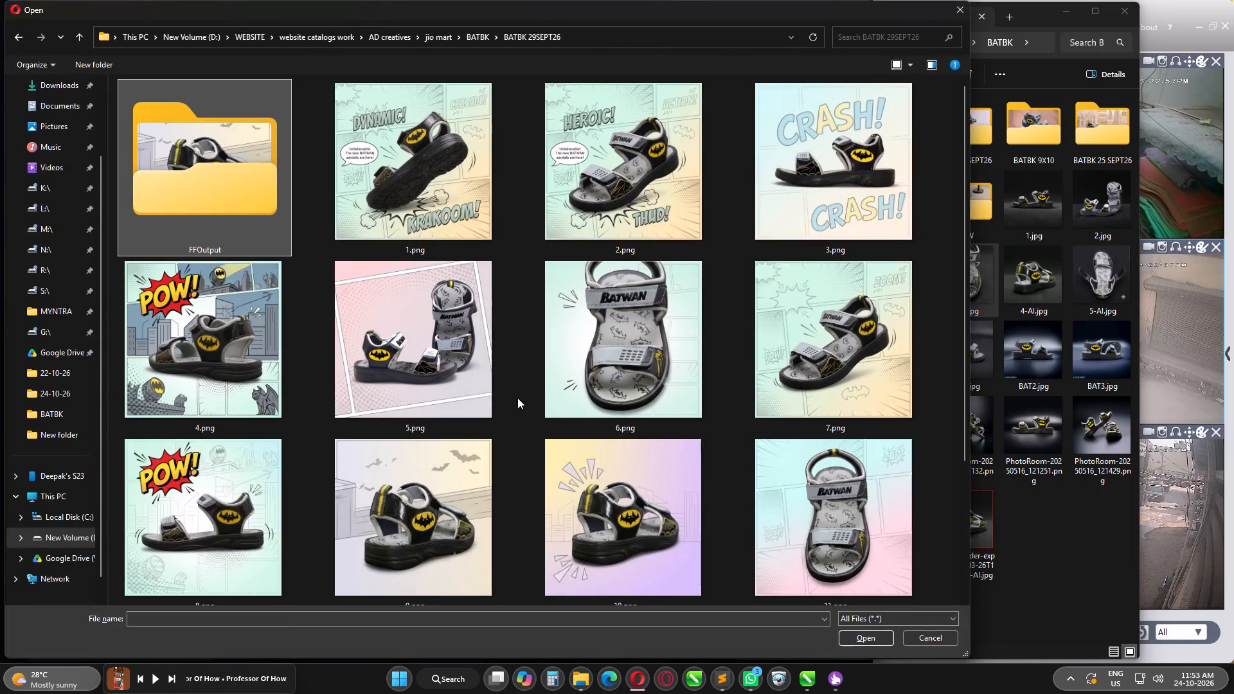
{"action": "key", "text": "BackSpace"}
{"action": "left_click", "coordinate": [609, 382]}
{"action": "key", "text": "Return"}
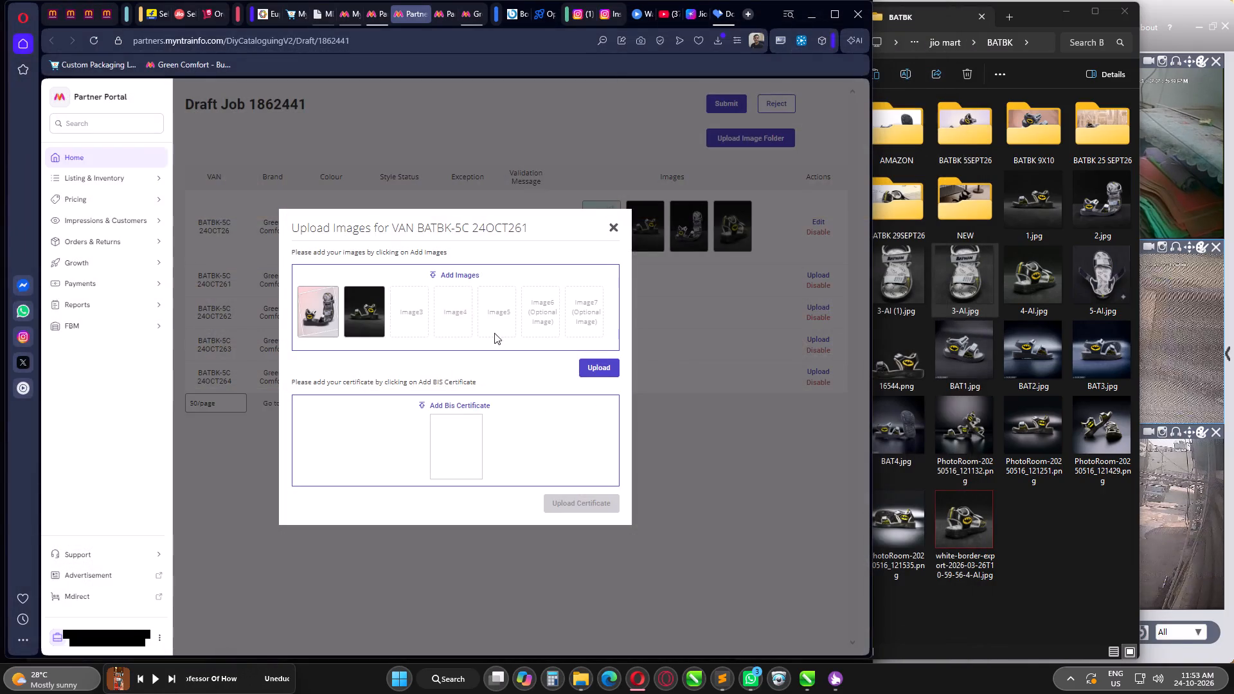
{"action": "left_click", "coordinate": [448, 276]}
{"action": "left_click", "coordinate": [805, 337]}
{"action": "key", "text": "Return"}
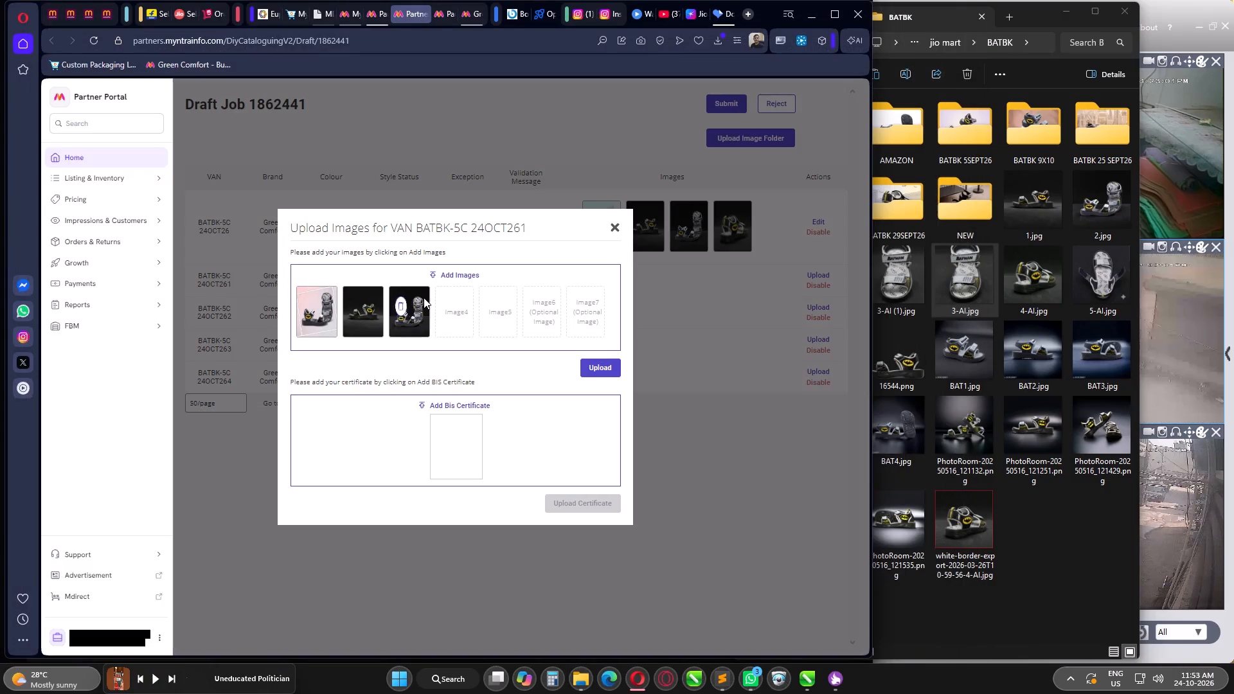
Add 4-AI.jpg as the fourth image of the VAN ending 24OCT261 and upload its image set.
{"action": "left_click", "coordinate": [477, 270]}
{"action": "left_click", "coordinate": [645, 532]}
{"action": "key", "text": "Return"}
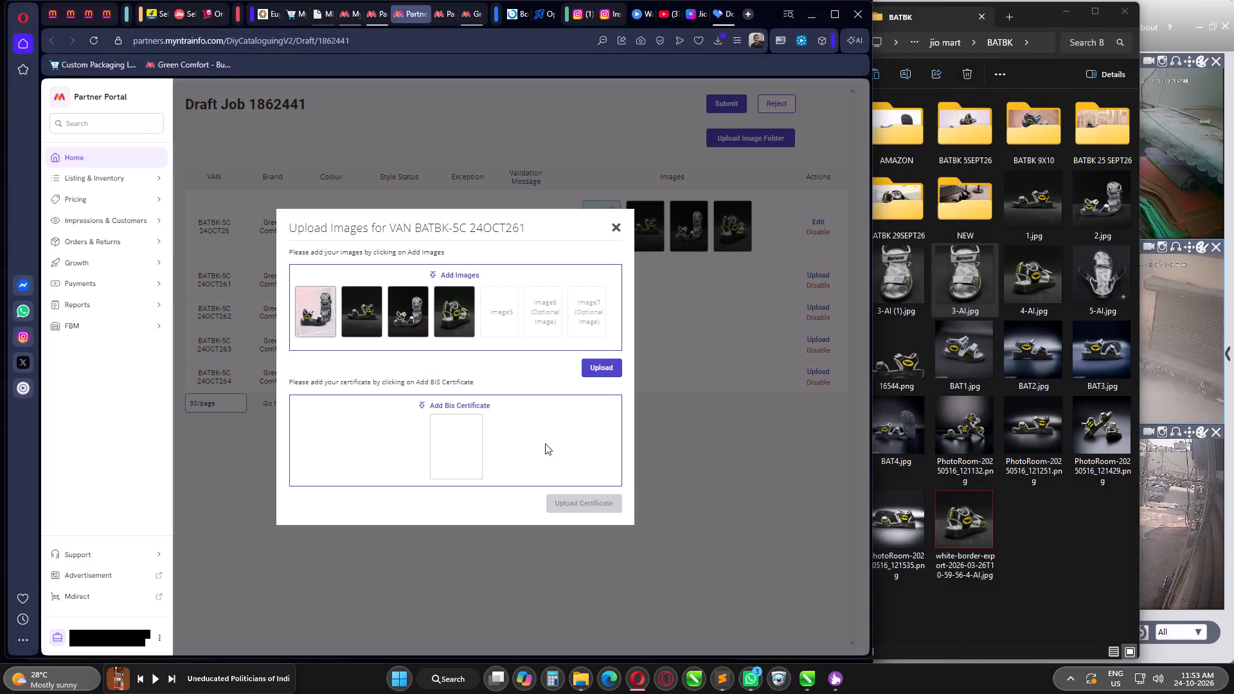
{"action": "left_click", "coordinate": [609, 369]}
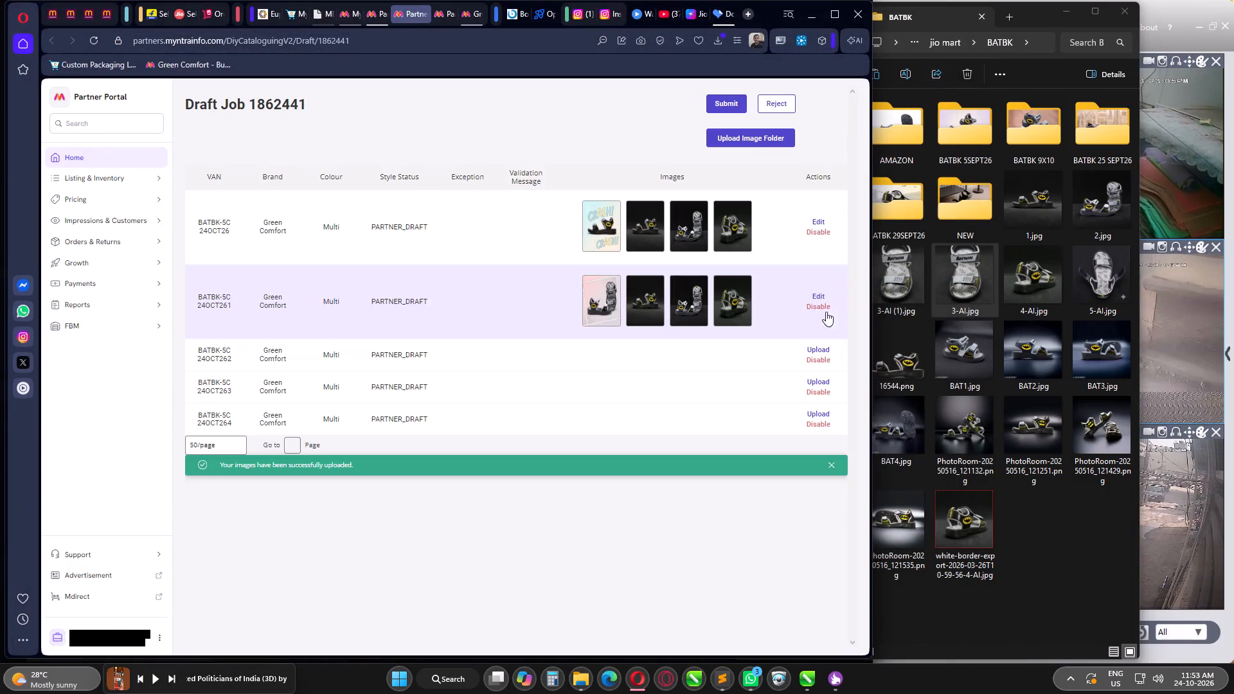
For the VAN ending 24OCT262, add 7.jpg from BATBK 29SEPT26's FFOutput\New folder as the first image.
{"action": "left_click", "coordinate": [813, 346]}
{"action": "left_click", "coordinate": [463, 272]}
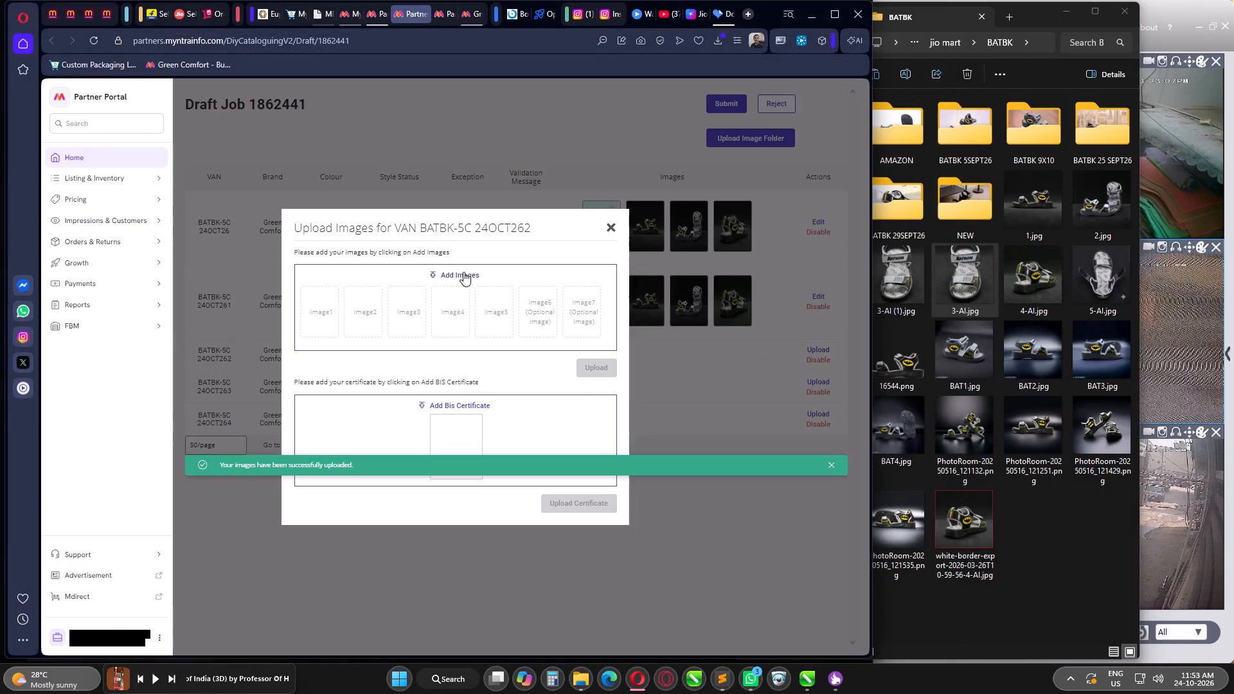
{"action": "left_click", "coordinate": [520, 273]}
{"action": "double_click", "coordinate": [159, 330]}
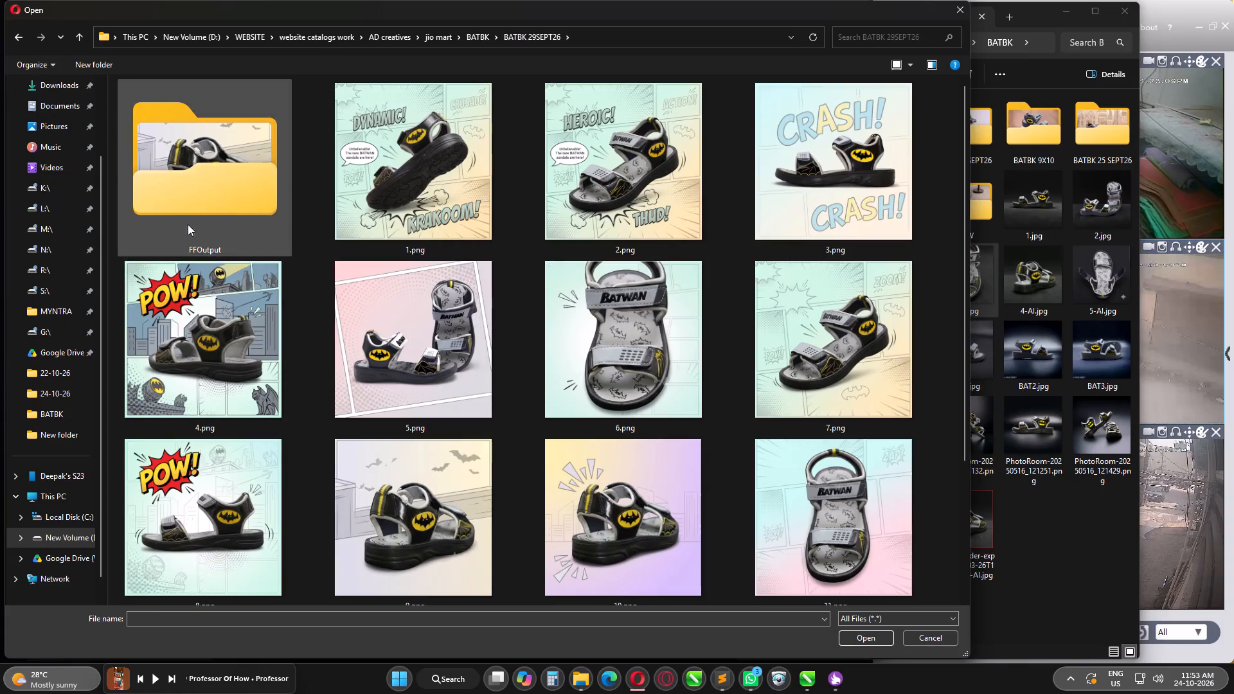
{"action": "double_click", "coordinate": [194, 192]}
{"action": "double_click", "coordinate": [222, 170]}
{"action": "left_click", "coordinate": [590, 174]}
{"action": "key", "text": "Return"}
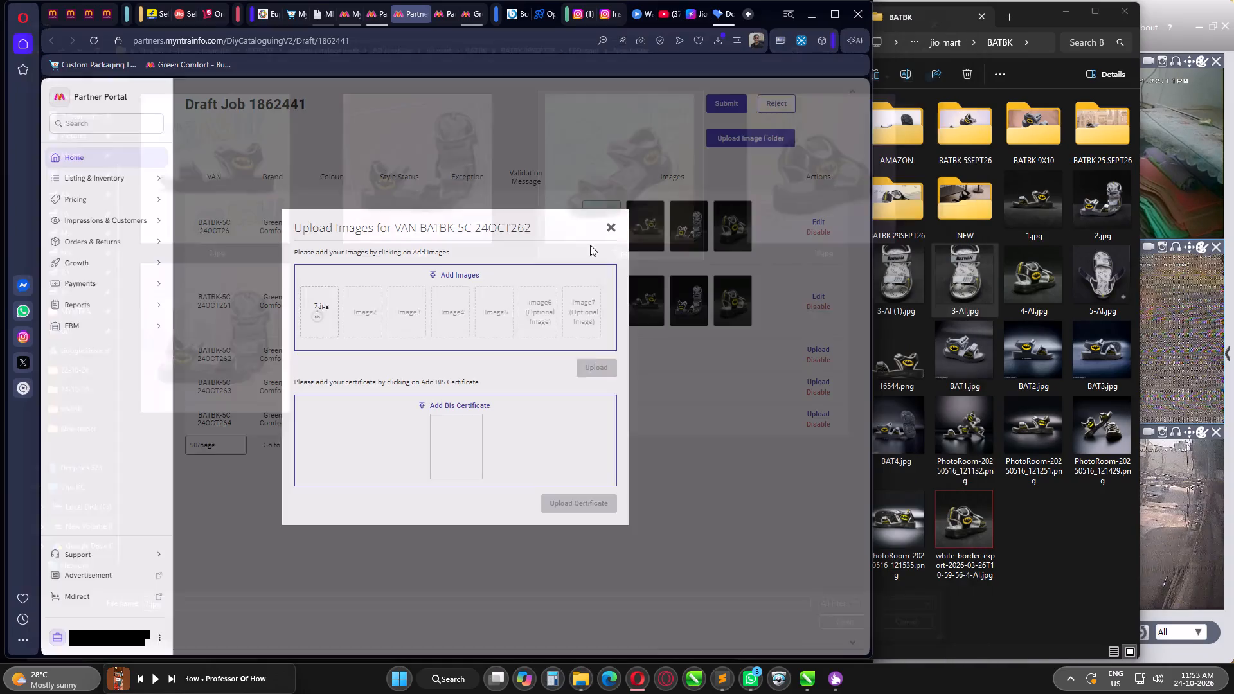
Add 1.jpg and 2.jpg from the BATBK folder as the second and third images of the VAN ending 24OCT262.
{"action": "left_click", "coordinate": [458, 274]}
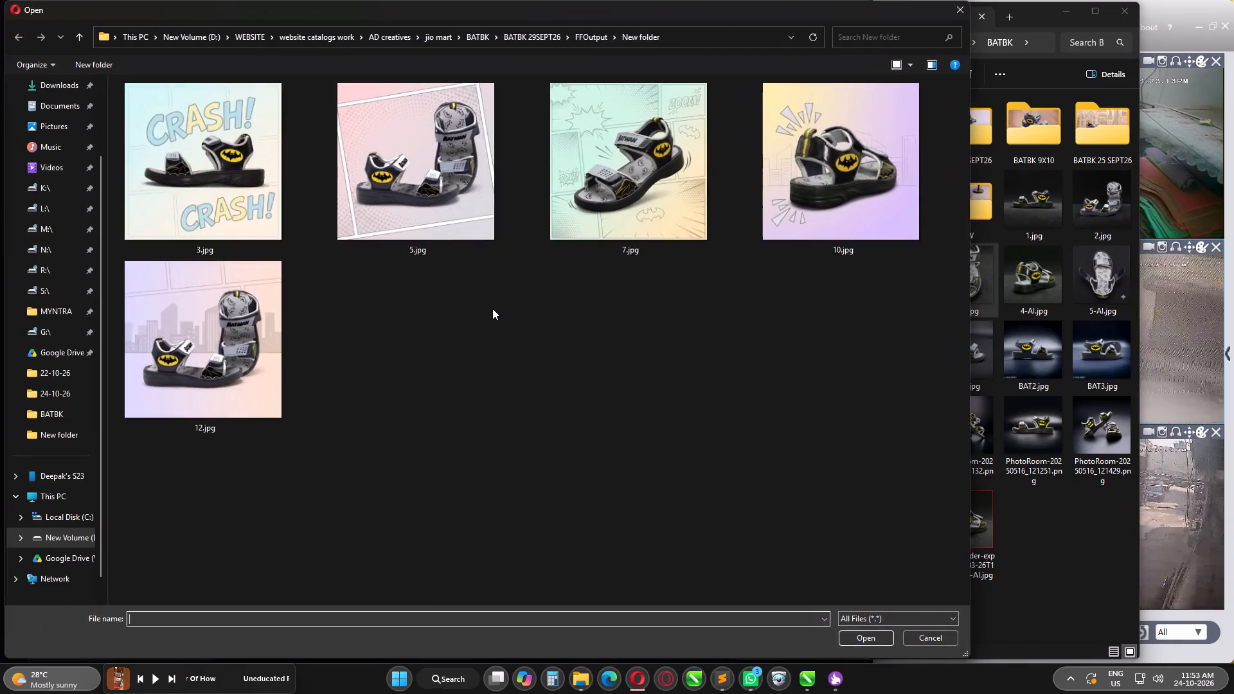
{"action": "left_click", "coordinate": [492, 308]}
{"action": "key", "text": "BackSpace"}
{"action": "key", "text": "BackSpace"}
{"action": "key", "text": "BackSpace"}
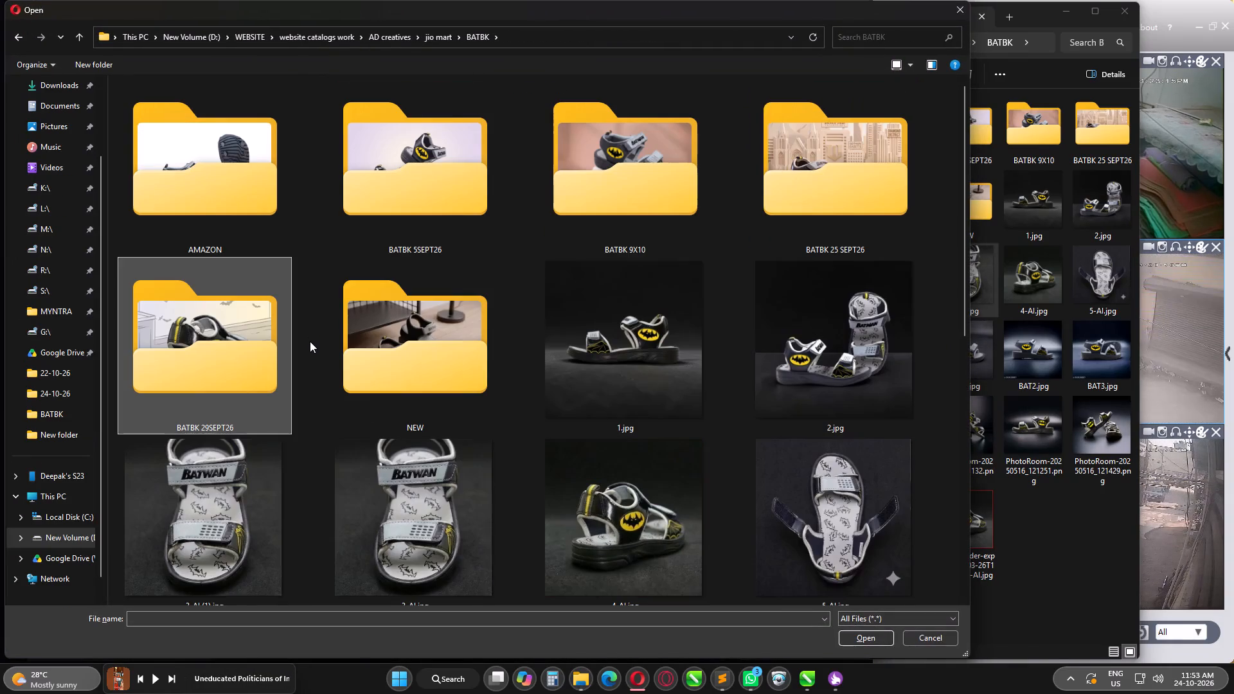
{"action": "left_click", "coordinate": [614, 355]}
{"action": "key", "text": "Return"}
{"action": "left_click", "coordinate": [459, 272]}
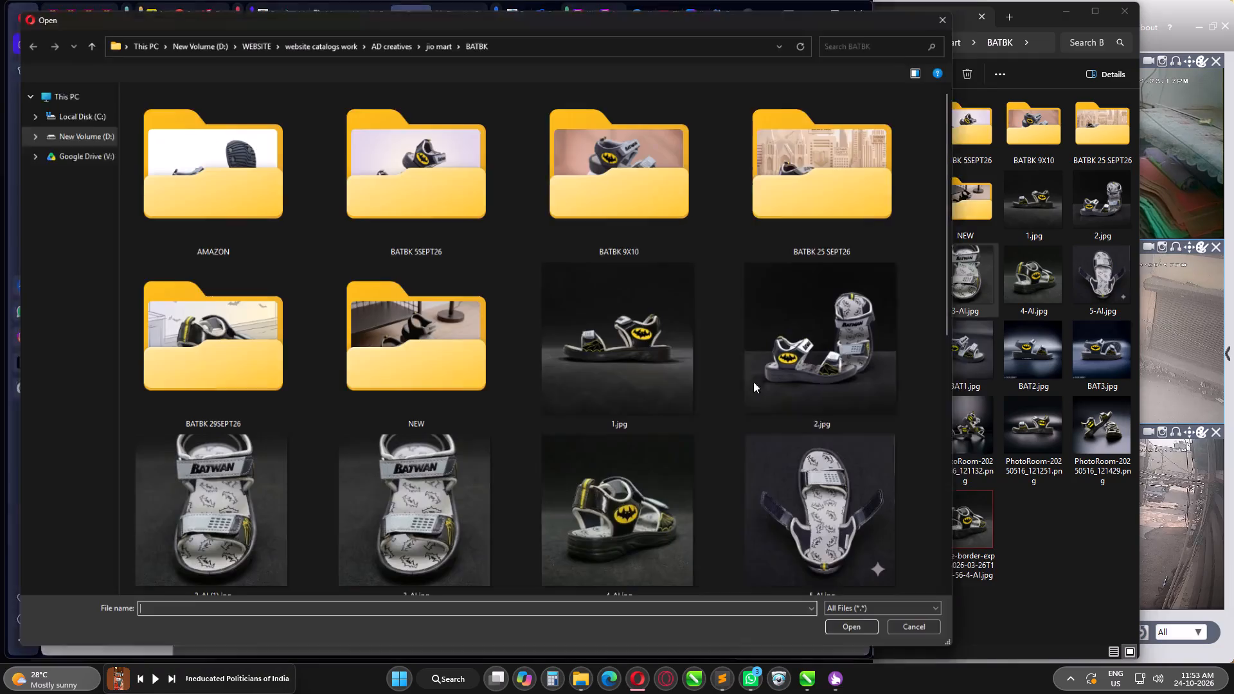
{"action": "left_click", "coordinate": [824, 350]}
{"action": "key", "text": "Return"}
{"action": "left_click", "coordinate": [433, 275]}
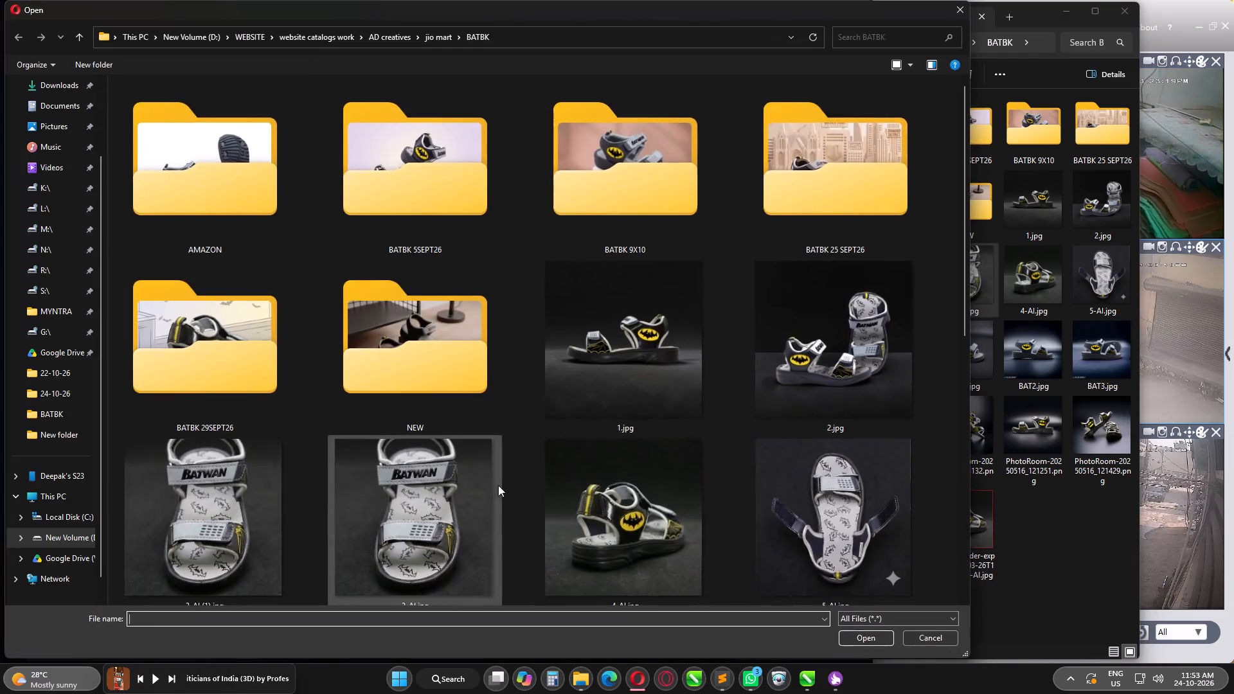
{"action": "left_click", "coordinate": [586, 528]}
{"action": "key", "text": "Return"}
{"action": "left_click", "coordinate": [602, 362]}
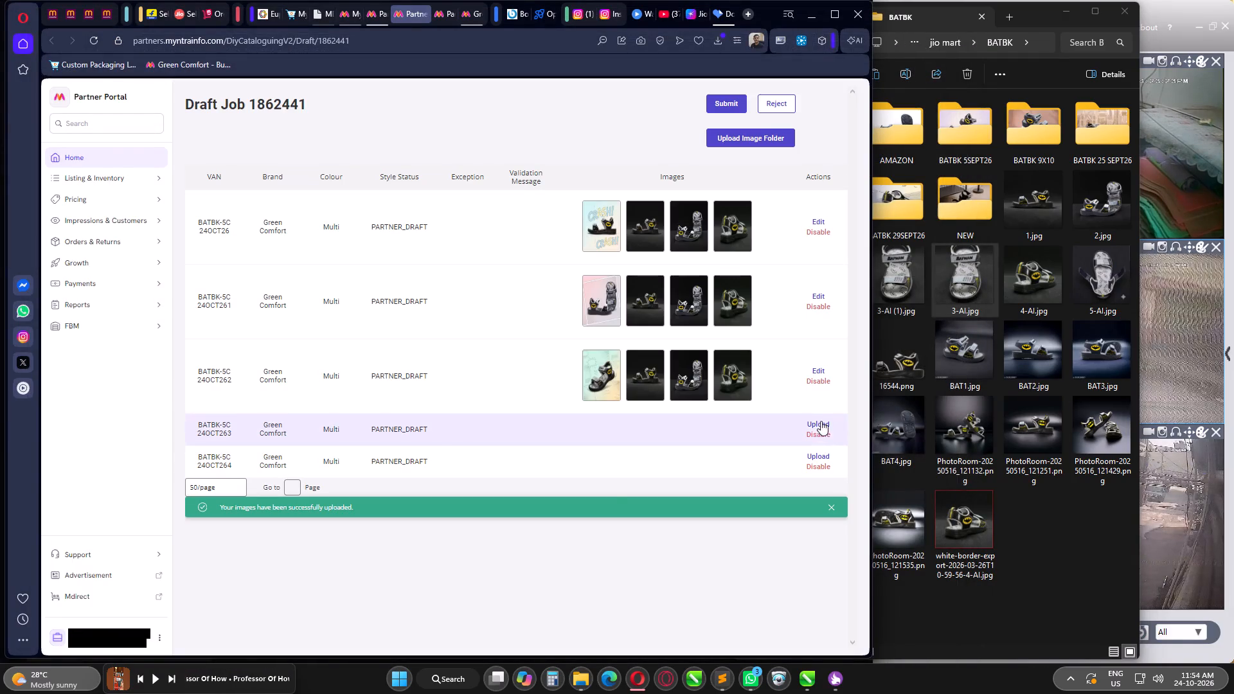
For the VAN ending 24OCT263, add 10.jpg from BATBK 29SEPT26's FFOutput\New folder as the first image.
{"action": "left_click", "coordinate": [821, 421]}
{"action": "left_click", "coordinate": [453, 276]}
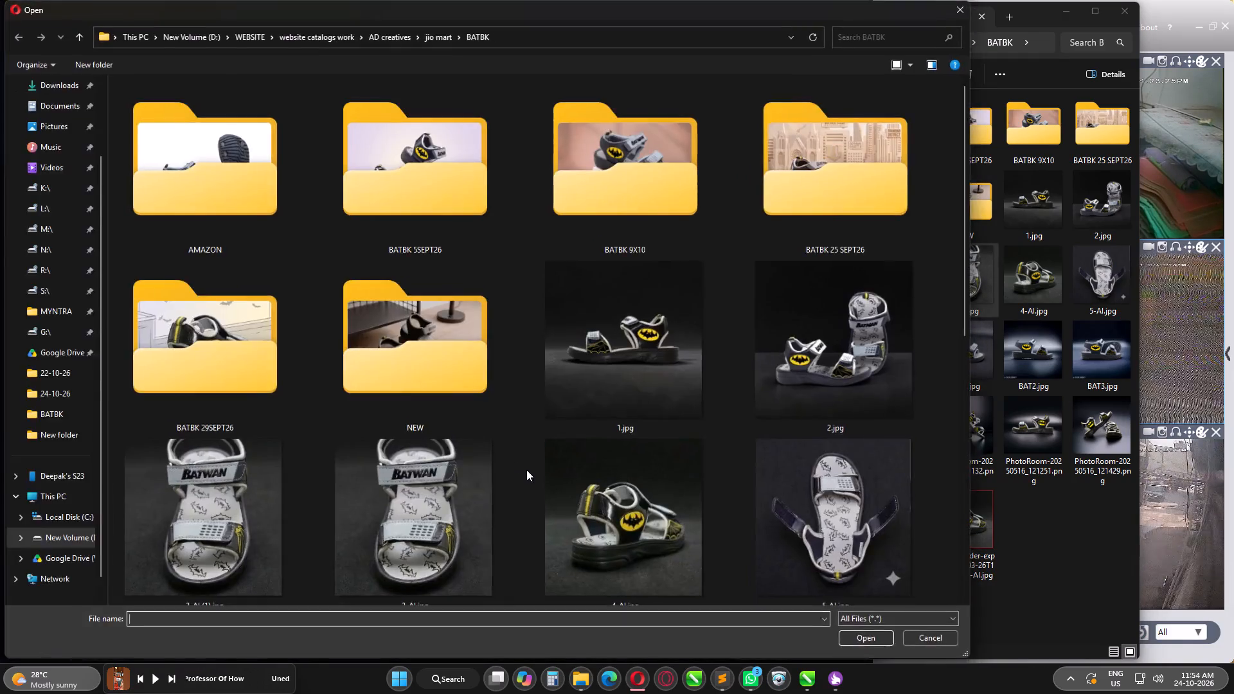
{"action": "double_click", "coordinate": [228, 346]}
{"action": "left_click", "coordinate": [199, 178]}
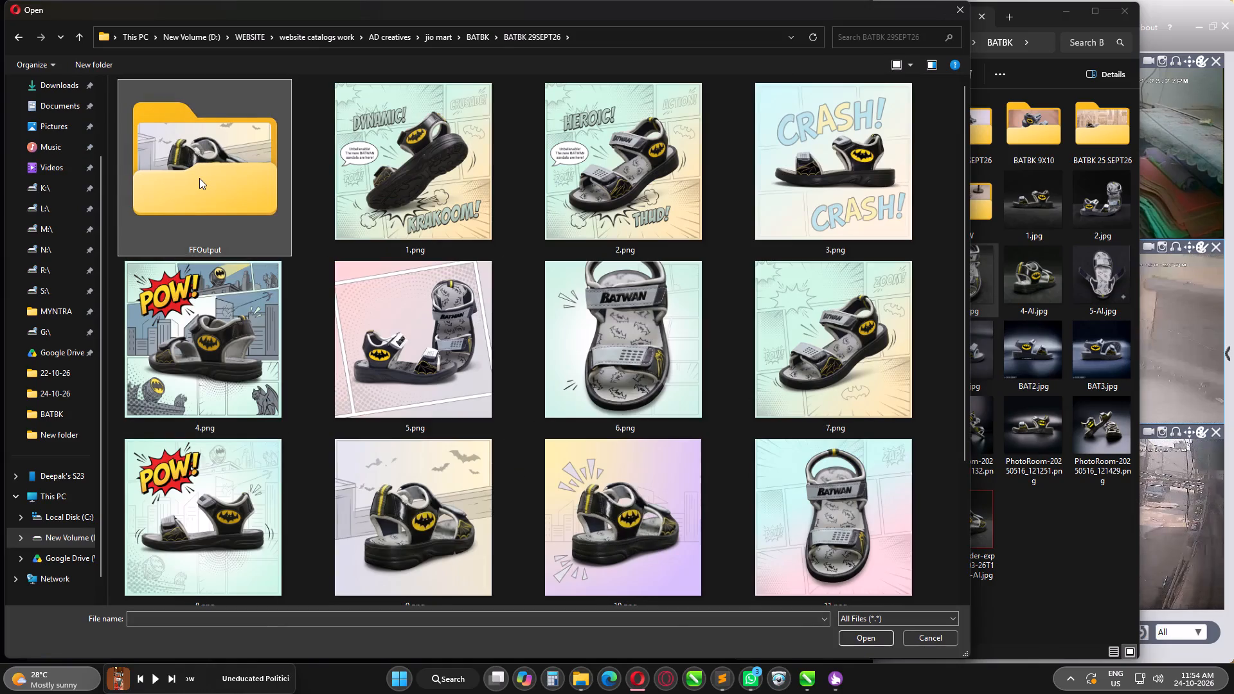
{"action": "double_click", "coordinate": [199, 178]}
{"action": "double_click", "coordinate": [200, 171]}
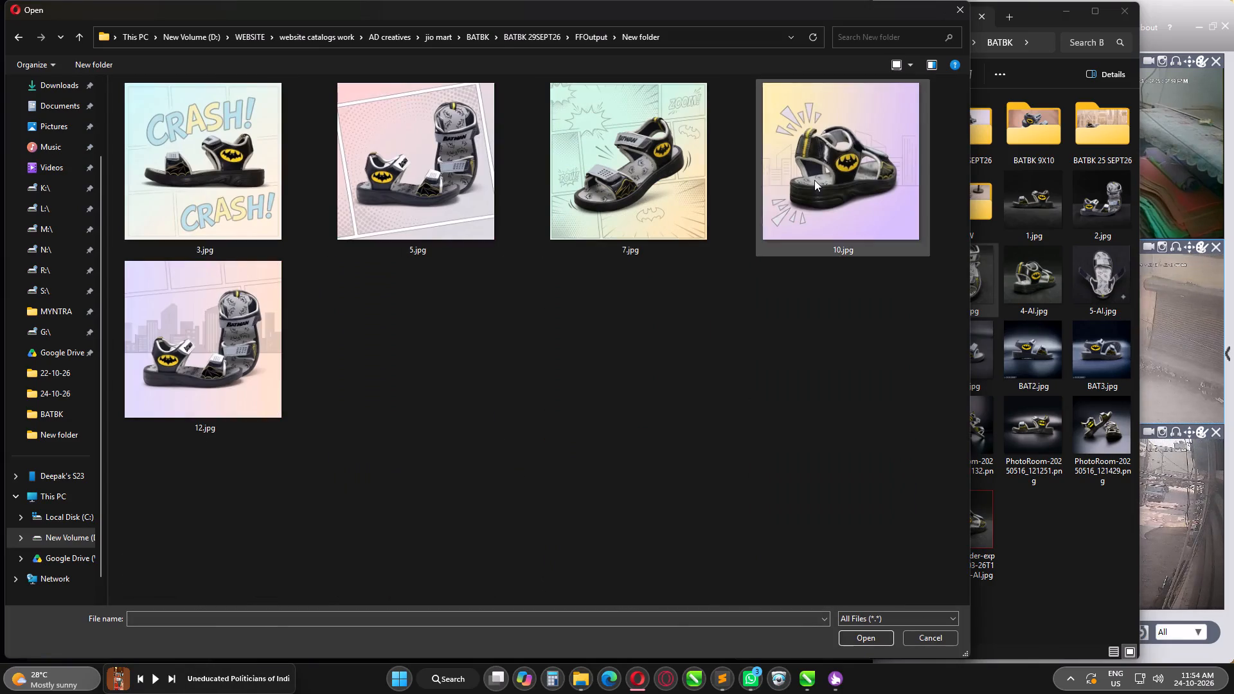
{"action": "left_click", "coordinate": [816, 180]}
{"action": "key", "text": "Return"}
Add 1.jpg and 2.jpg from the BATBK folder as the second and third images of the VAN ending 24OCT263.
{"action": "left_click", "coordinate": [453, 270]}
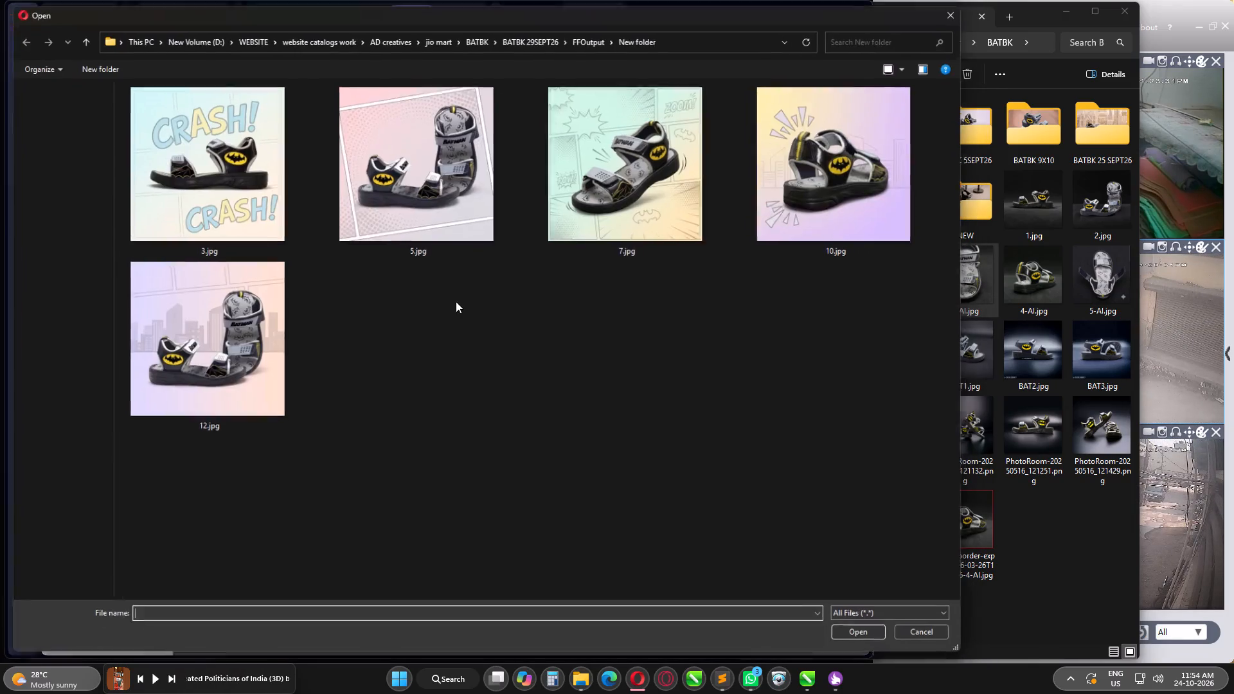
{"action": "left_click", "coordinate": [526, 410]}
{"action": "key", "text": "BackSpace"}
{"action": "key", "text": "BackSpace"}
{"action": "key", "text": "BackSpace"}
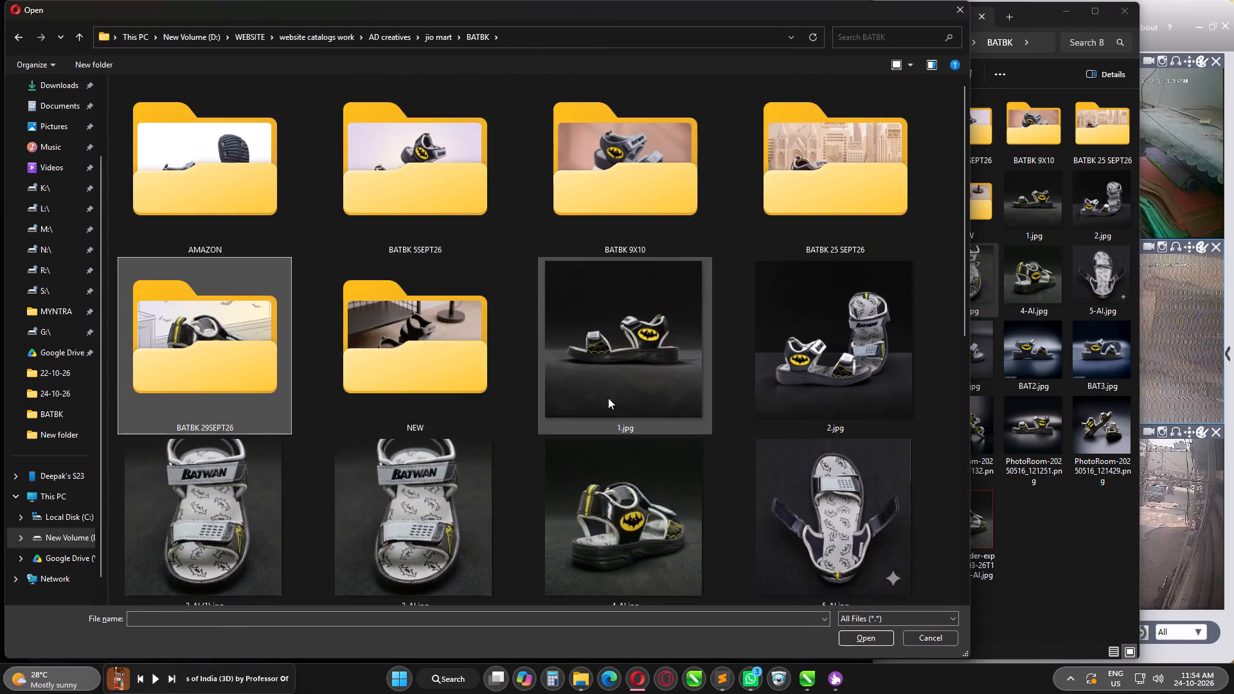
{"action": "left_click", "coordinate": [605, 364]}
{"action": "key", "text": "Return"}
{"action": "left_click", "coordinate": [467, 276]}
{"action": "left_click", "coordinate": [836, 361]}
{"action": "key", "text": "Return"}
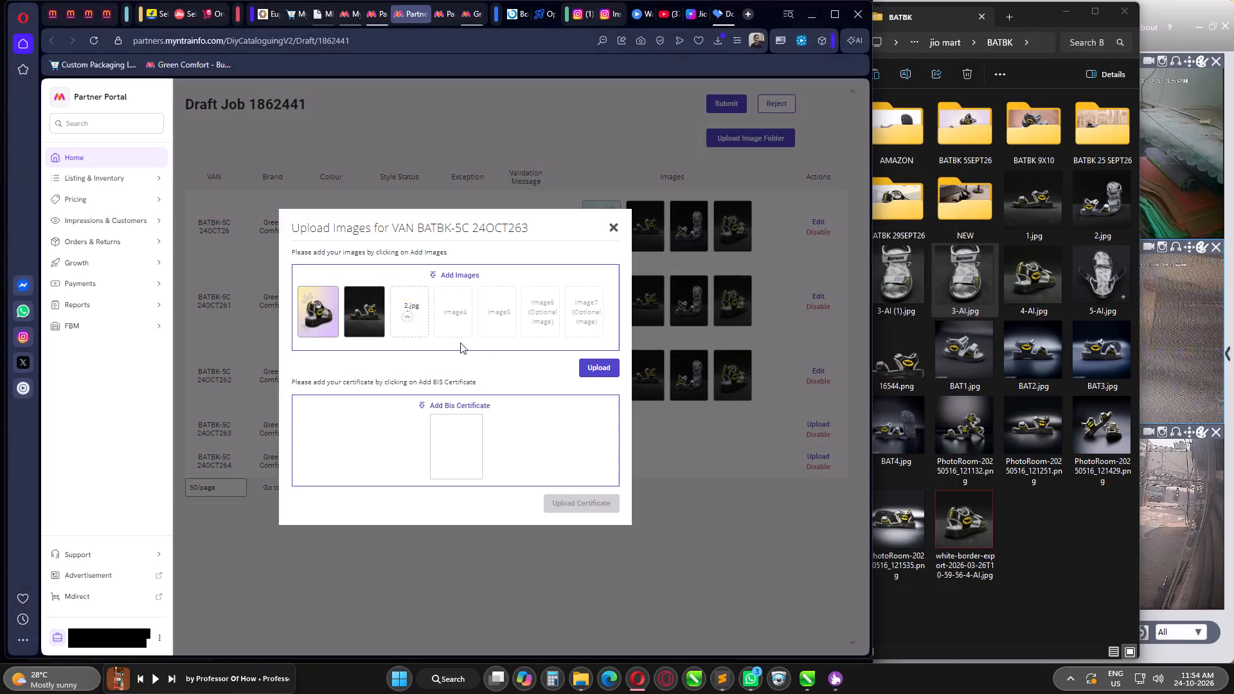
Add 4-AI.jpg as the fourth image of the VAN ending 24OCT263 and upload its image set.
{"action": "left_click", "coordinate": [448, 272]}
{"action": "left_click", "coordinate": [595, 469]}
{"action": "key", "text": "Return"}
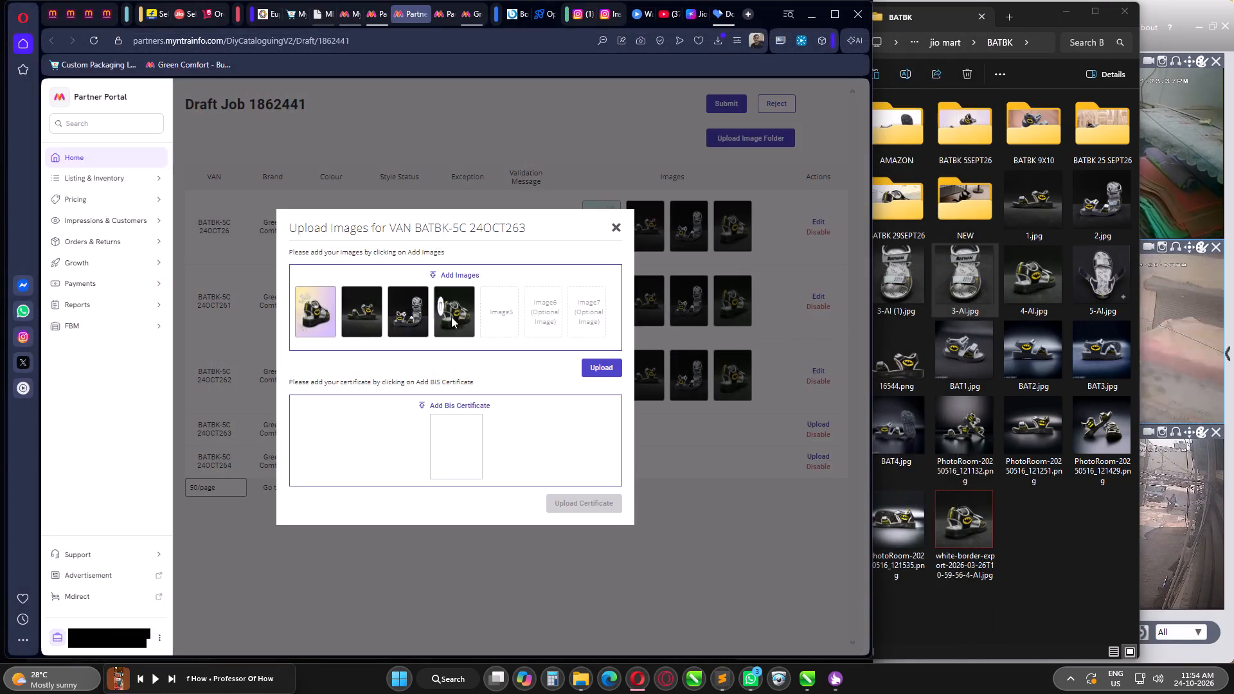
{"action": "left_click", "coordinate": [607, 370]}
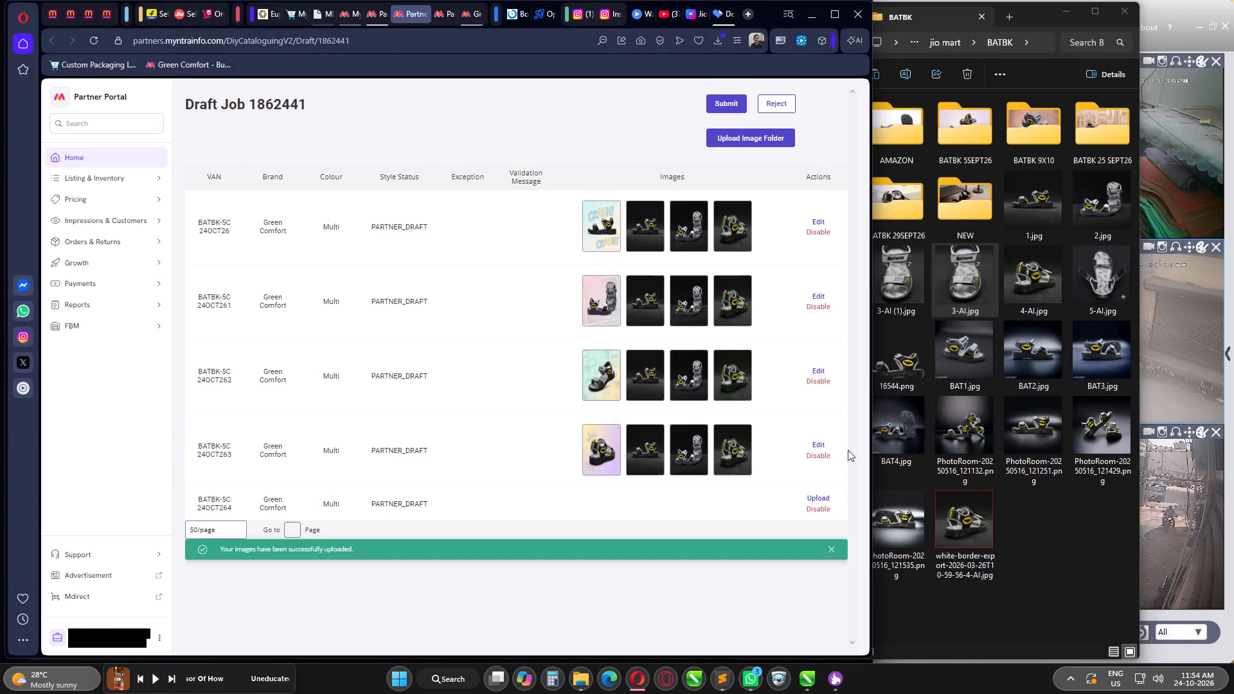
For the VAN ending 24OCT264, add 12.jpg from BATBK 29SEPT26's FFOutput\New folder as the first image.
{"action": "left_click", "coordinate": [818, 499]}
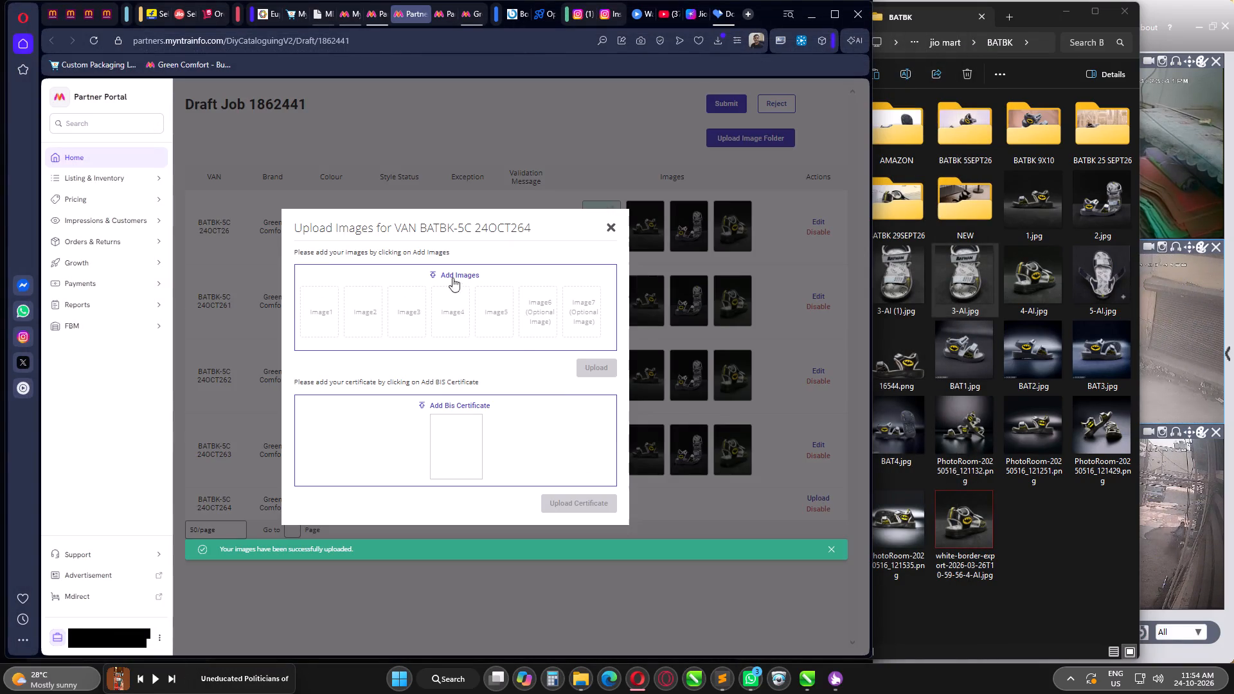
{"action": "left_click", "coordinate": [448, 274]}
{"action": "double_click", "coordinate": [226, 359]}
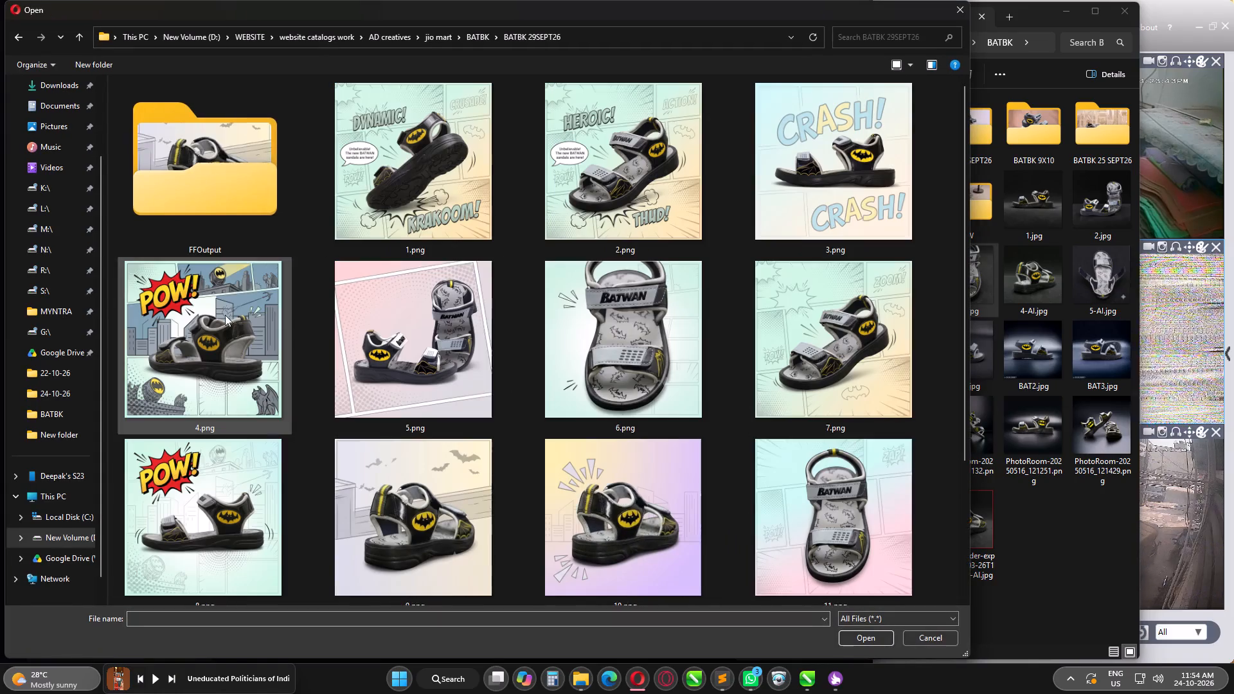
{"action": "double_click", "coordinate": [201, 195]}
{"action": "double_click", "coordinate": [208, 172]}
{"action": "left_click", "coordinate": [208, 163]}
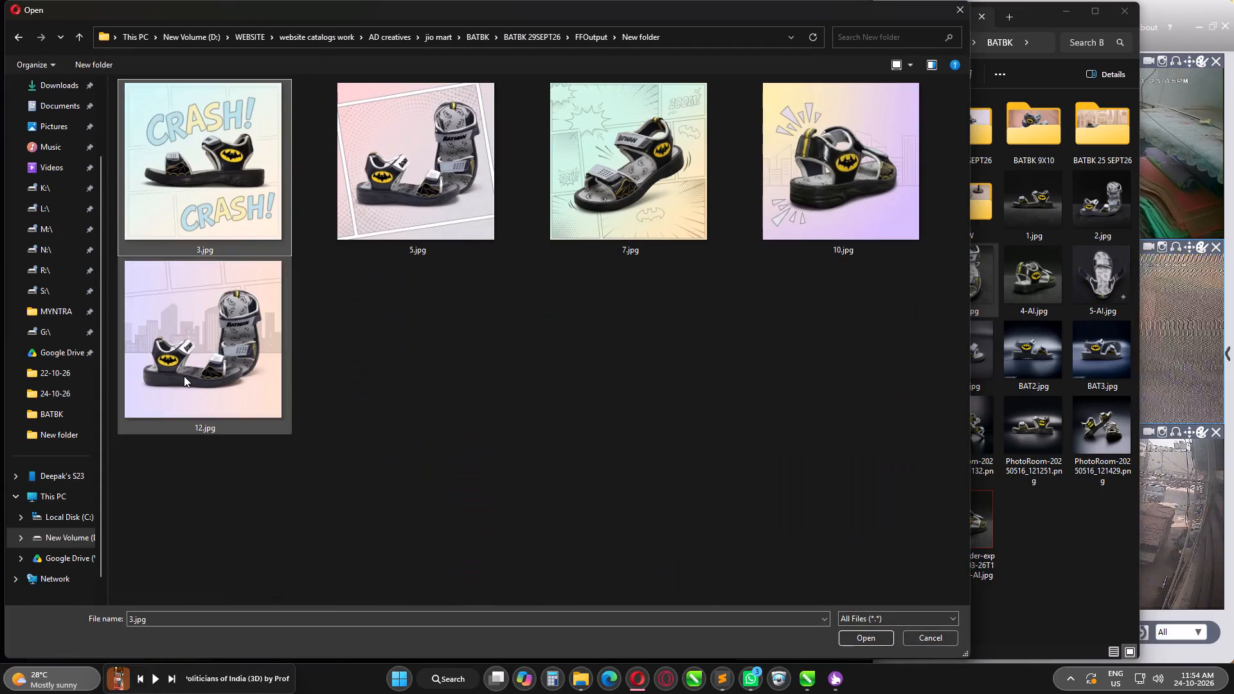
{"action": "left_click", "coordinate": [184, 376]}
{"action": "key", "text": "Return"}
Add 1.jpg and 2.jpg from the BATBK folder as the second and third images of the VAN ending 24OCT264.
{"action": "left_click", "coordinate": [438, 272]}
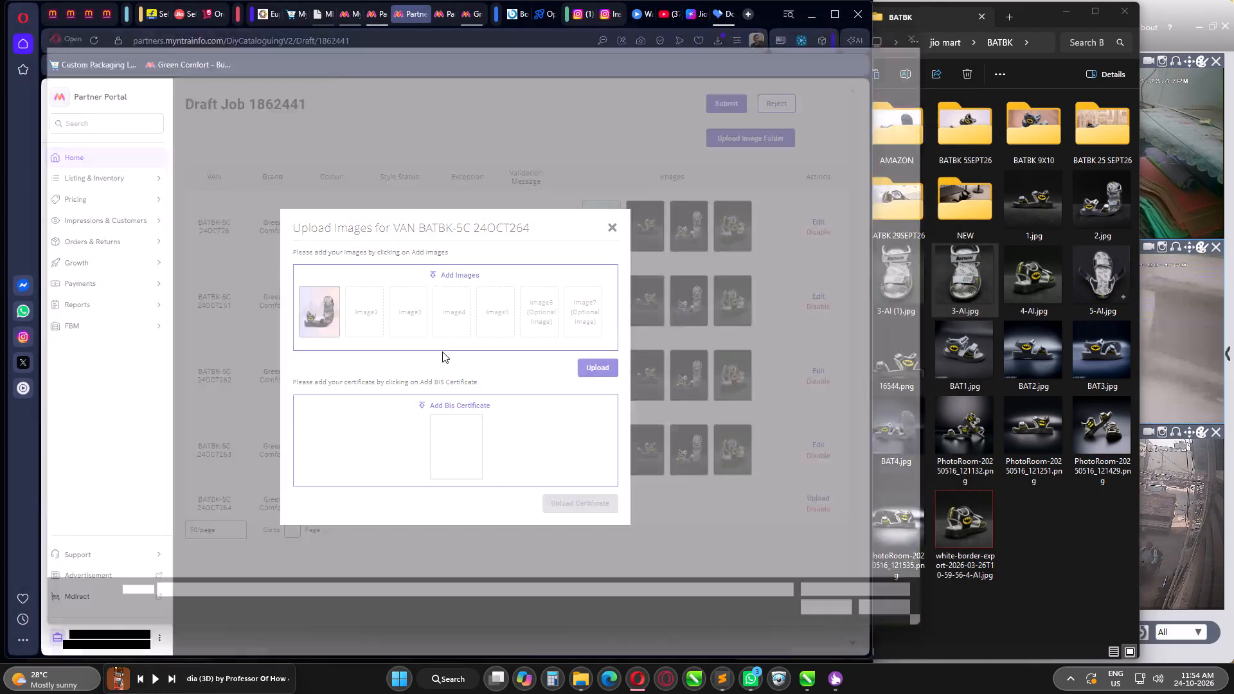
{"action": "left_click", "coordinate": [466, 454]}
{"action": "key", "text": "BackSpace"}
{"action": "key", "text": "BackSpace"}
{"action": "key", "text": "BackSpace"}
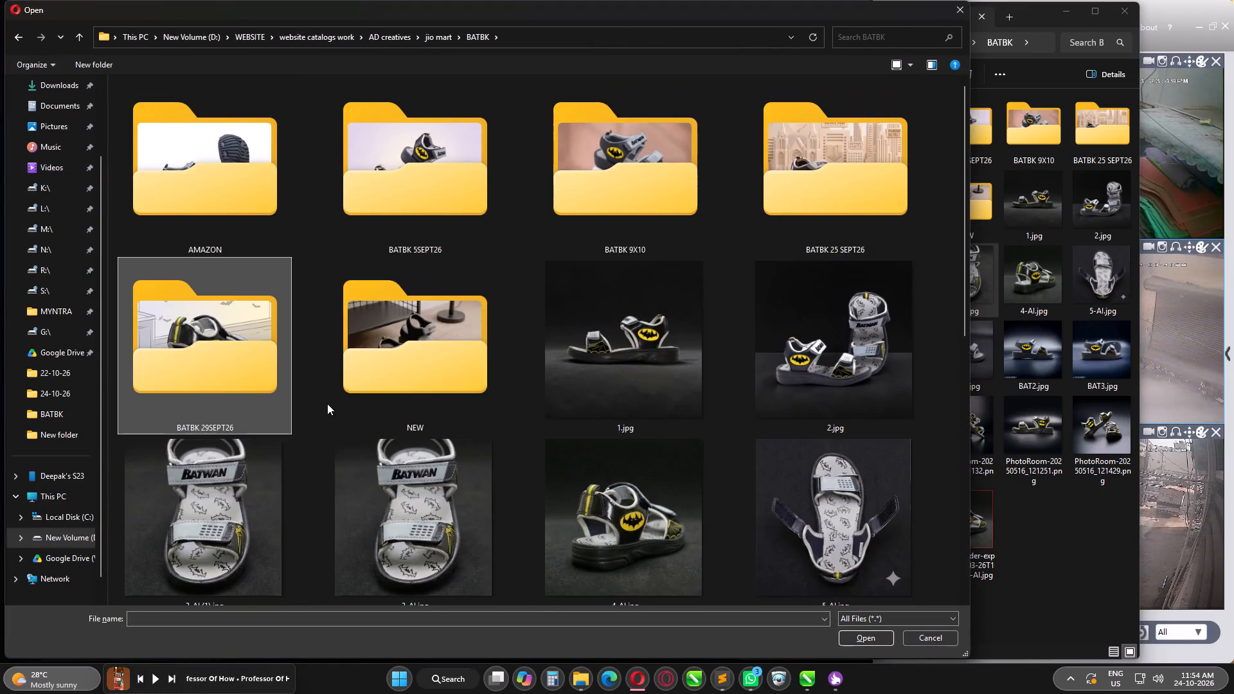
{"action": "left_click", "coordinate": [612, 365]}
{"action": "key", "text": "Return"}
{"action": "left_click", "coordinate": [454, 267]}
{"action": "left_click", "coordinate": [455, 280]}
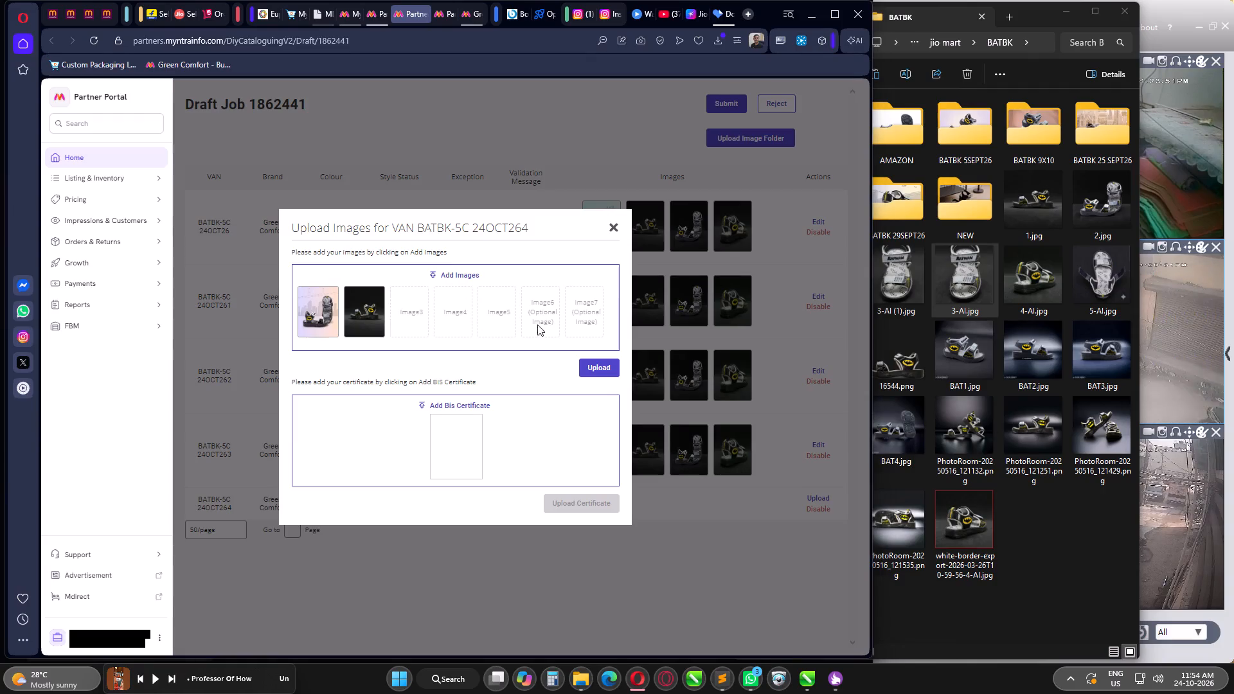
{"action": "left_click", "coordinate": [803, 380]}
{"action": "key", "text": "Return"}
Add 4-AI.jpg as the fourth image of the VAN ending 24OCT264 and upload its image set.
{"action": "left_click", "coordinate": [449, 273]}
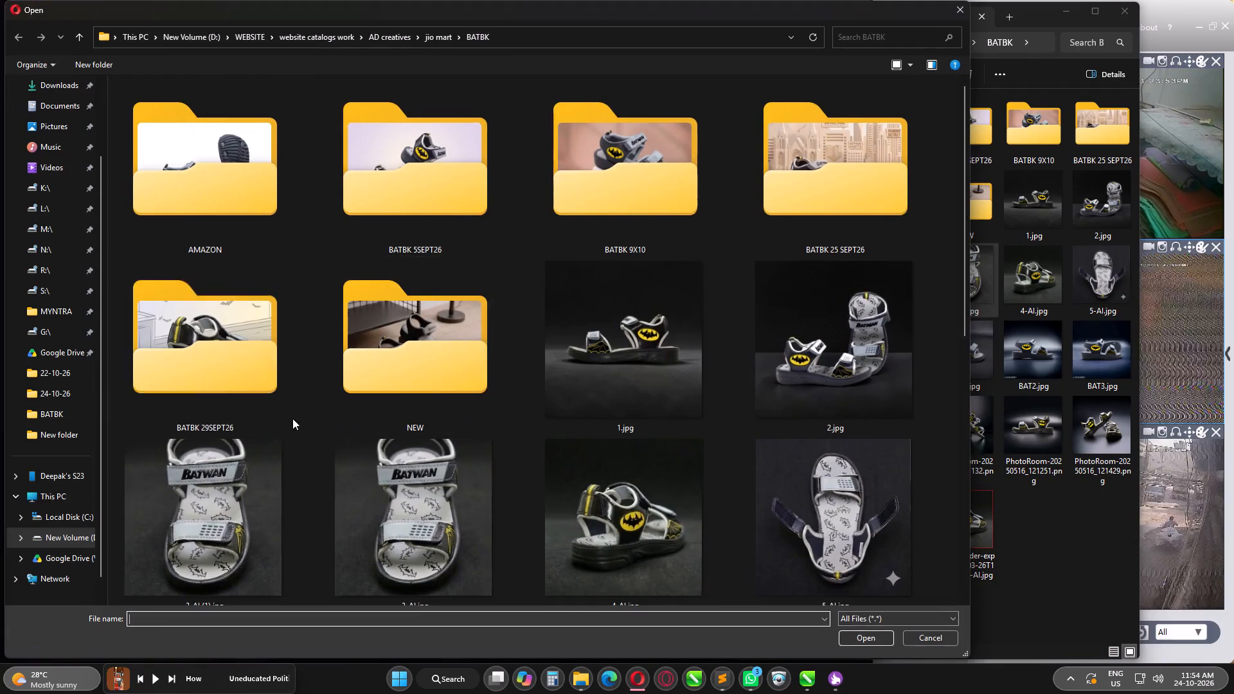
{"action": "left_click", "coordinate": [255, 454]}
{"action": "left_click", "coordinate": [620, 520]}
{"action": "key", "text": "Return"}
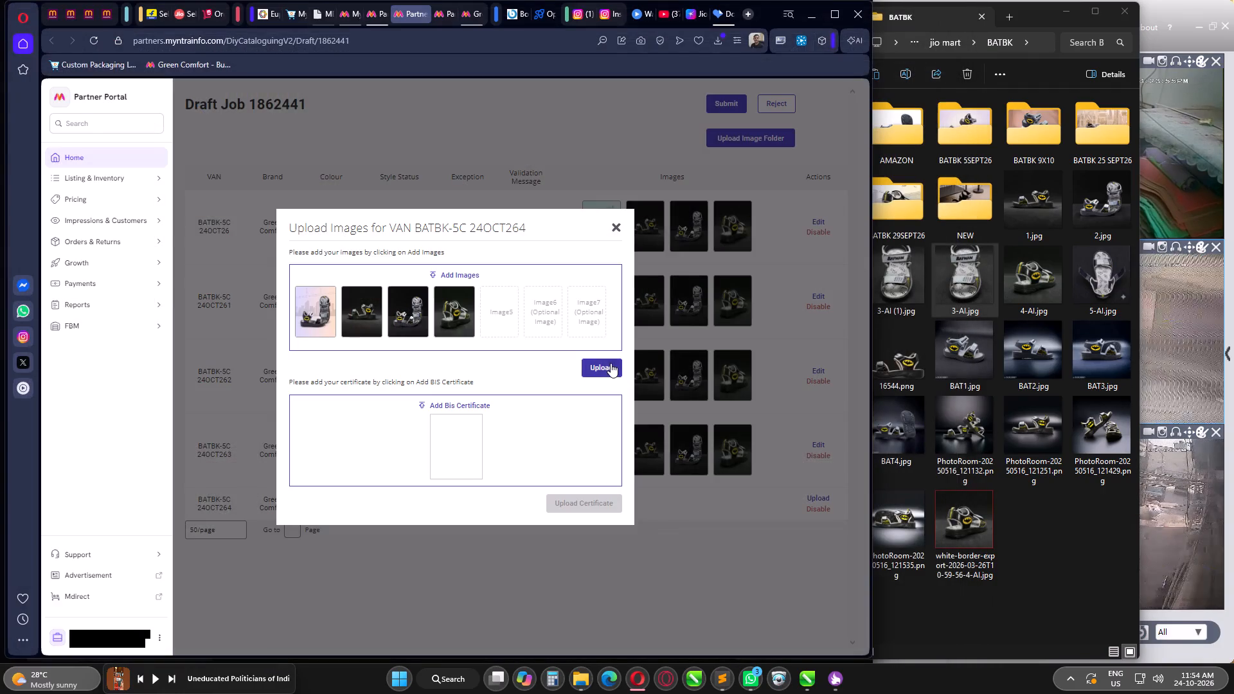
{"action": "left_click", "coordinate": [611, 364]}
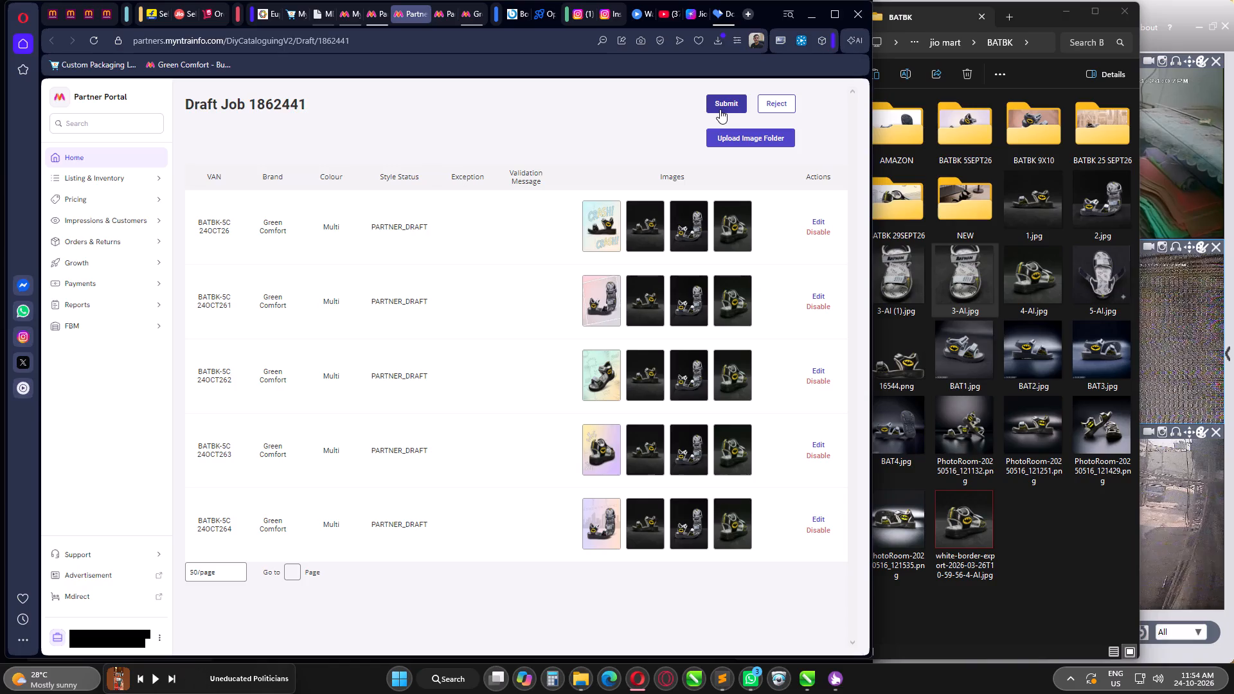
Submit Draft Job 1862441.
{"action": "left_click", "coordinate": [720, 109]}
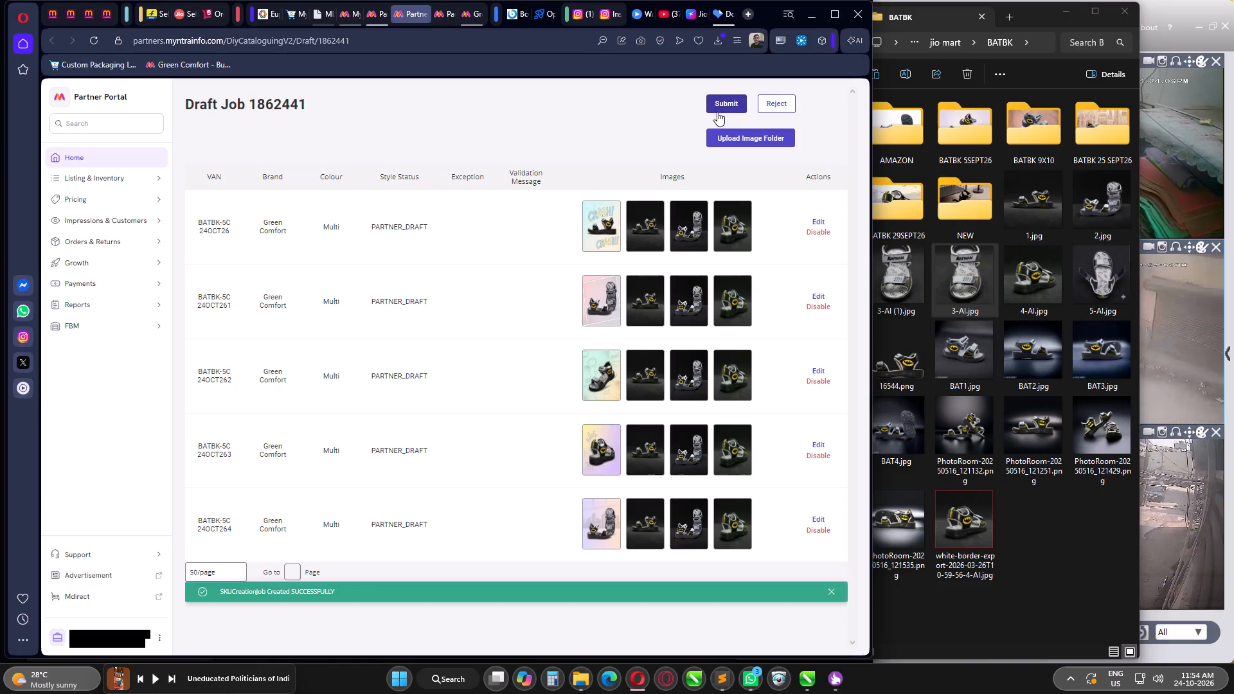
Check the status of job 1862441 on the Add and Track New Listing page, refreshing it until validation finishes.
{"action": "left_click", "coordinate": [422, 14]}
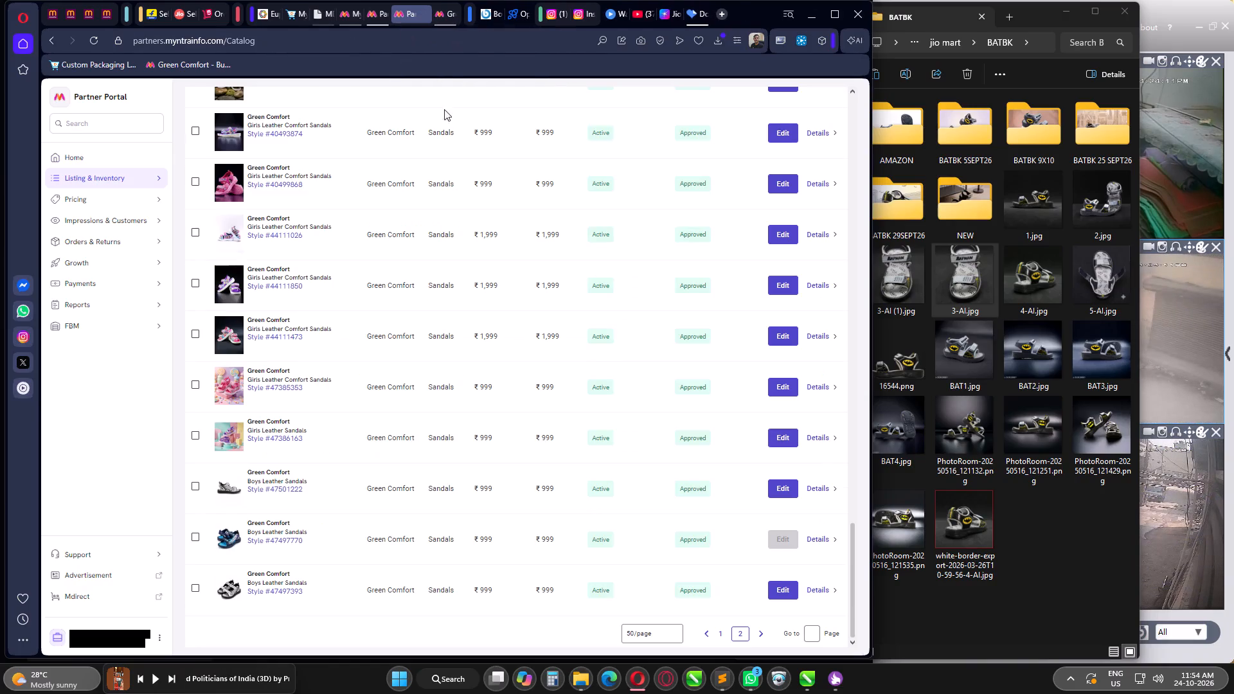
{"action": "left_click", "coordinate": [383, 17]}
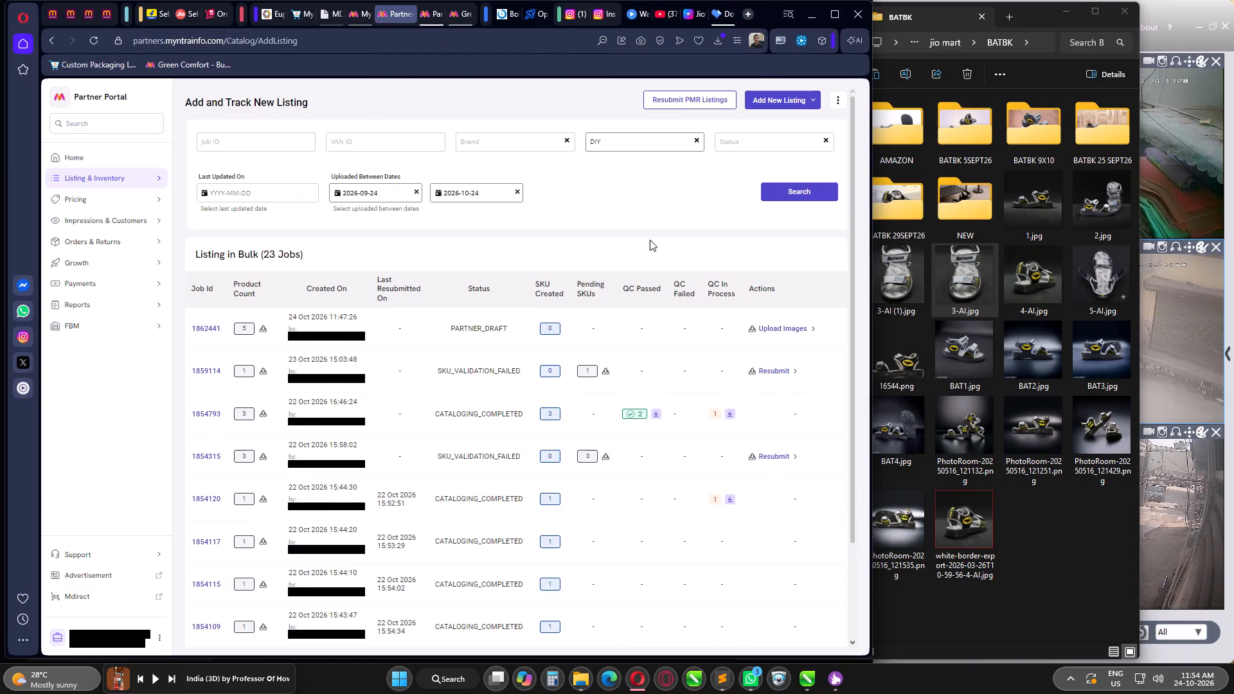
{"action": "left_click", "coordinate": [652, 235]}
{"action": "key", "text": "F5"}
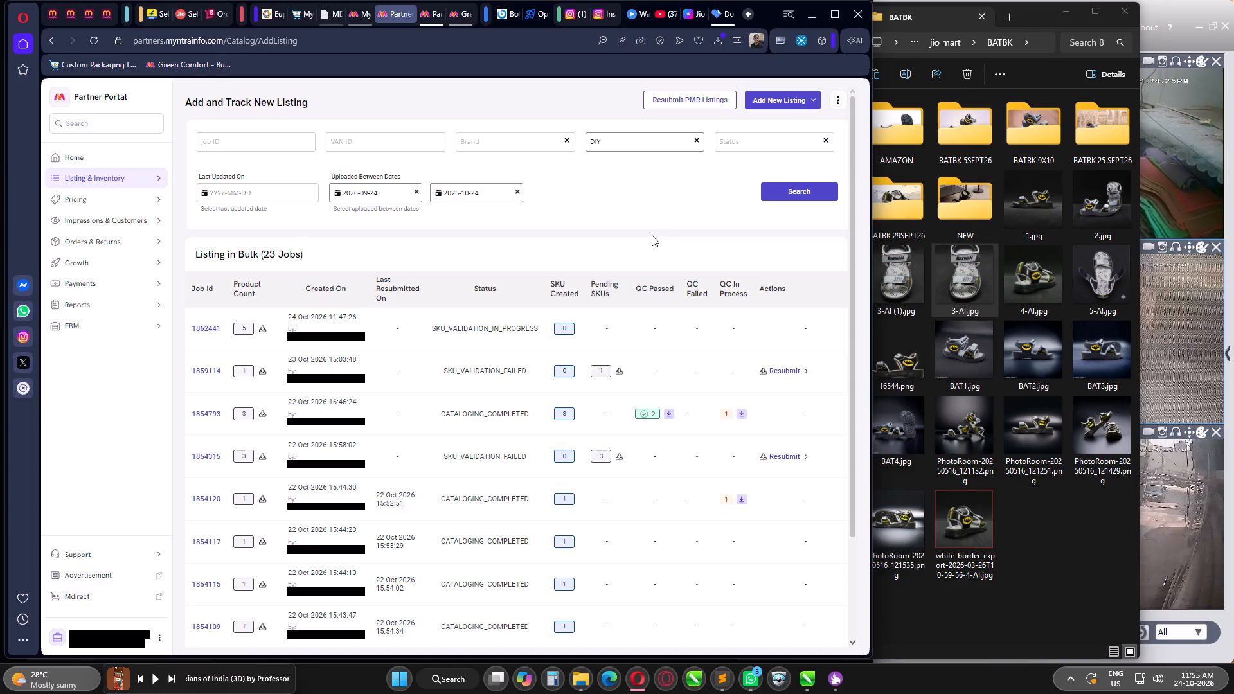
{"action": "left_click", "coordinate": [533, 246]}
{"action": "key", "text": "F5"}
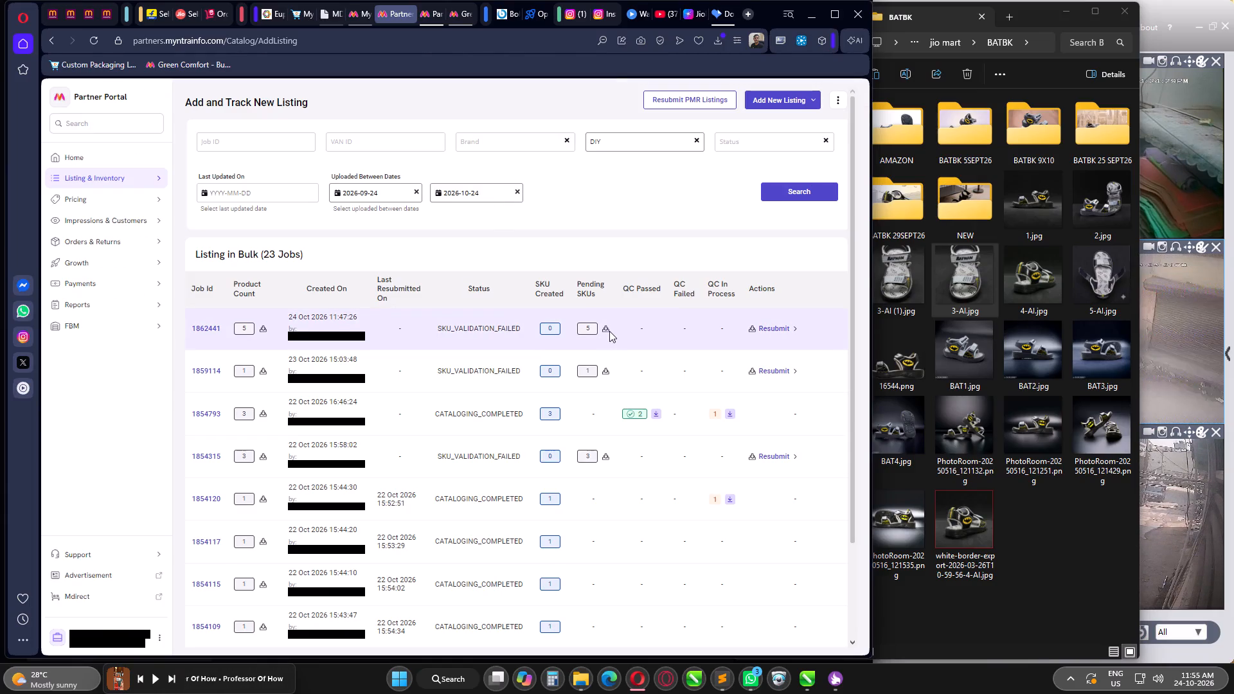
Download the pending SKUs report for job 1862441 and open the resubmission workbook in Excel.
{"action": "left_click", "coordinate": [604, 332]}
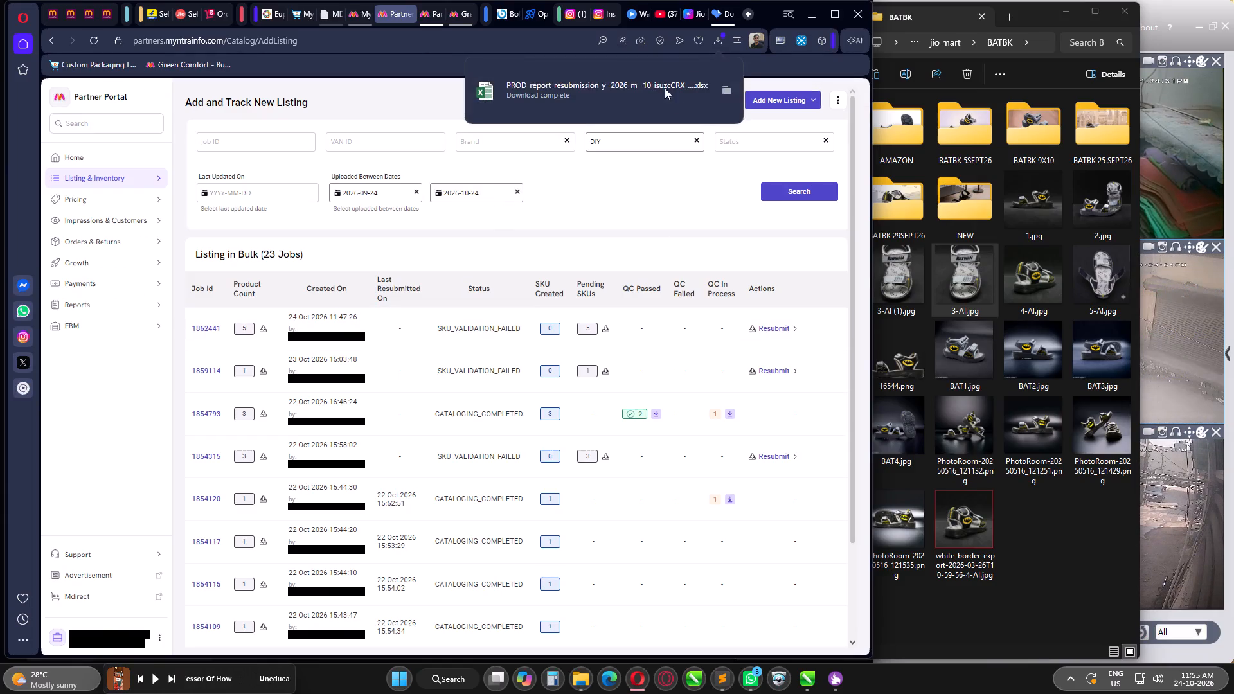
{"action": "double_click", "coordinate": [659, 83]}
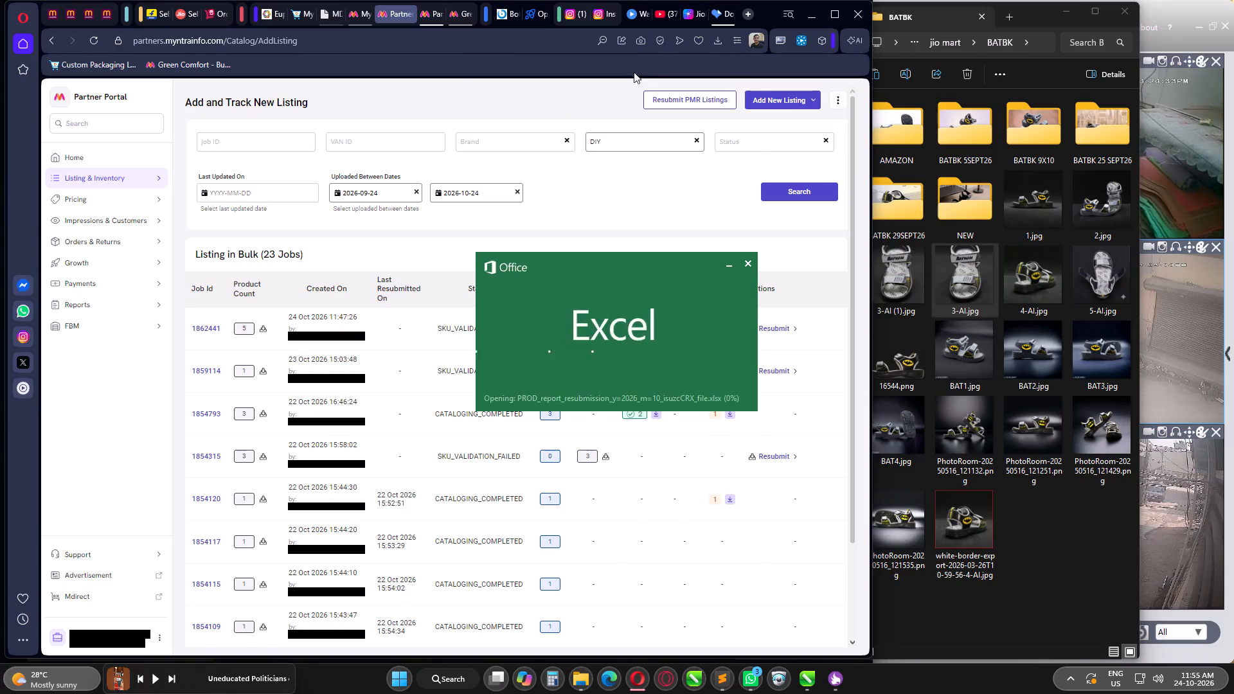
{"action": "left_click", "coordinate": [549, 202]}
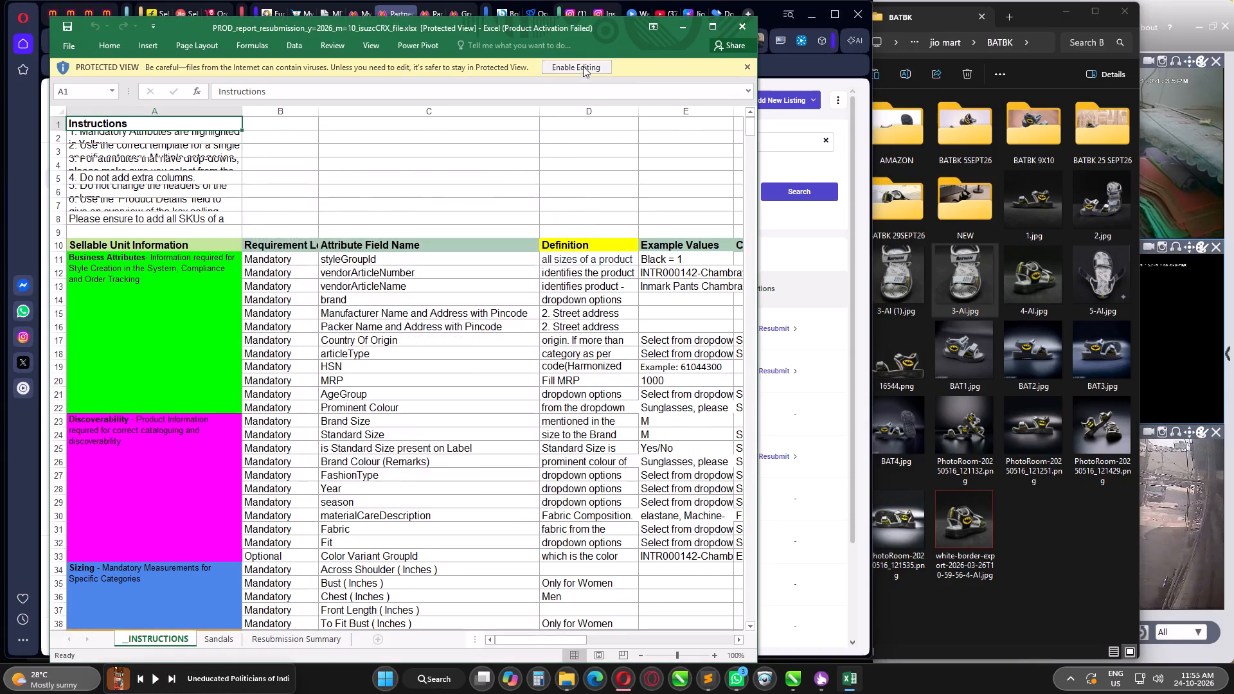
Enable editing of the resubmission workbook and open the system error message of the first SKU on its Sandals sheet.
{"action": "left_click", "coordinate": [583, 66]}
{"action": "left_click_drag", "start_coordinate": [551, 37], "coordinate": [539, 17]}
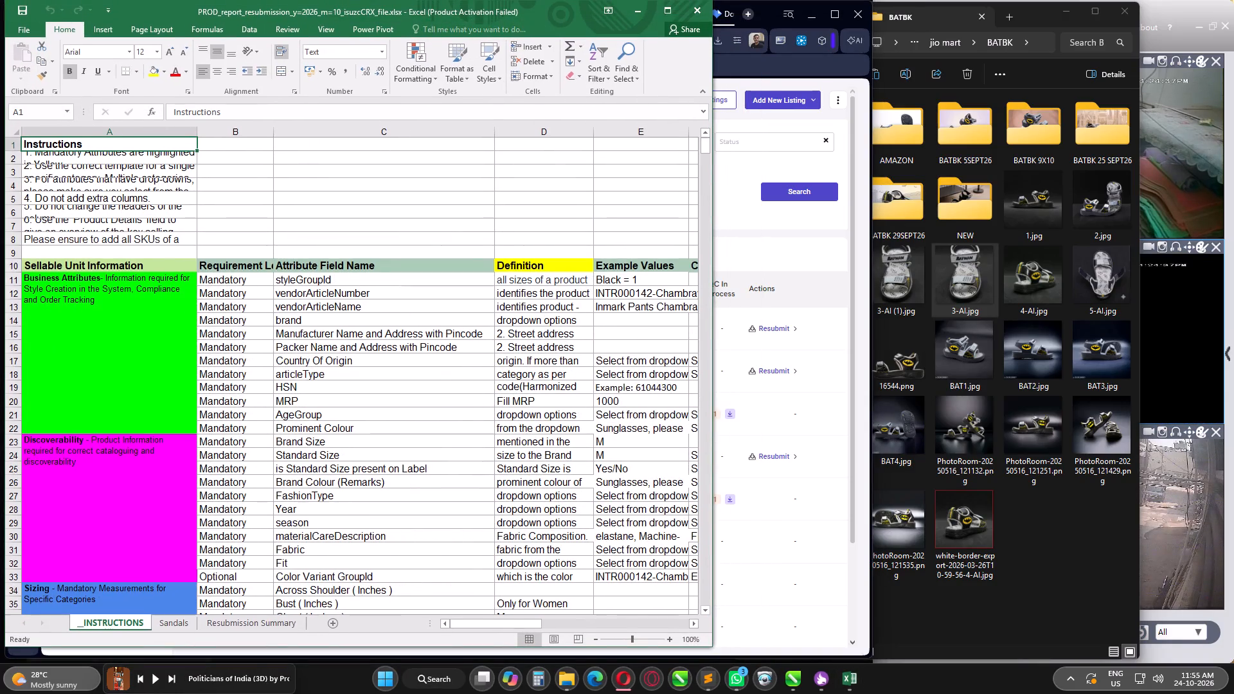
{"action": "left_click", "coordinate": [186, 624]}
{"action": "left_click", "coordinate": [192, 178]}
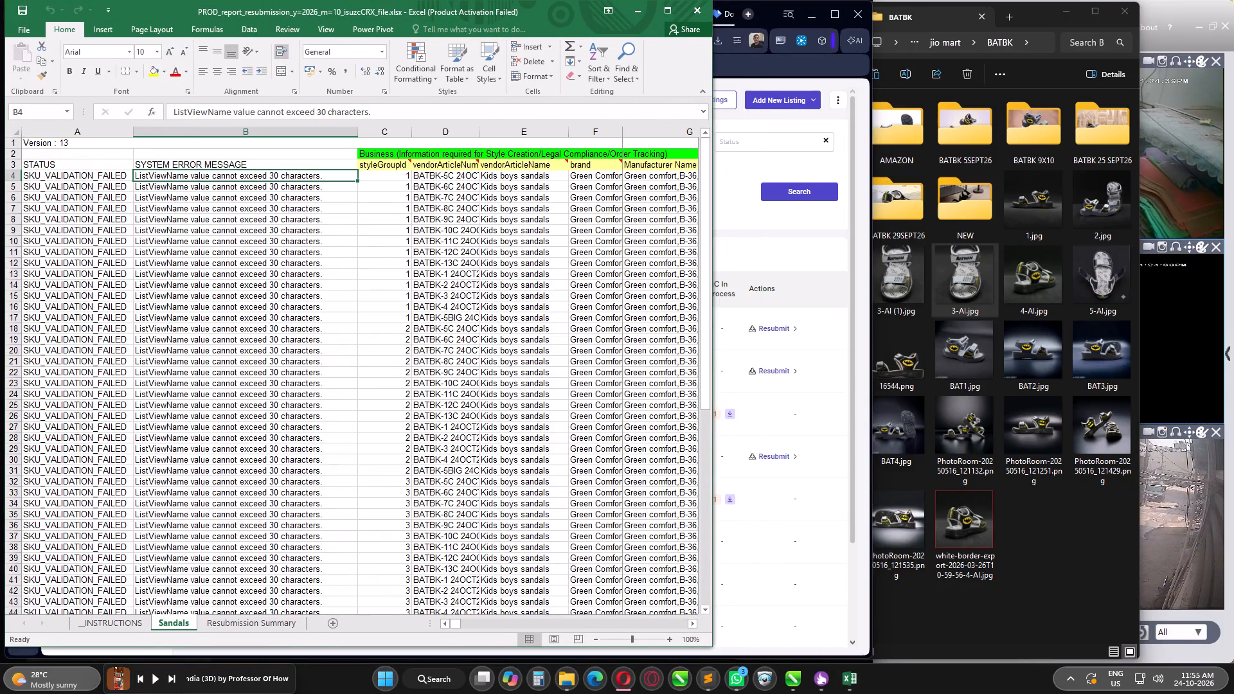
Look through the Sandals sheet's columns for the field named in the system error messages.
{"action": "key", "text": "Right"}
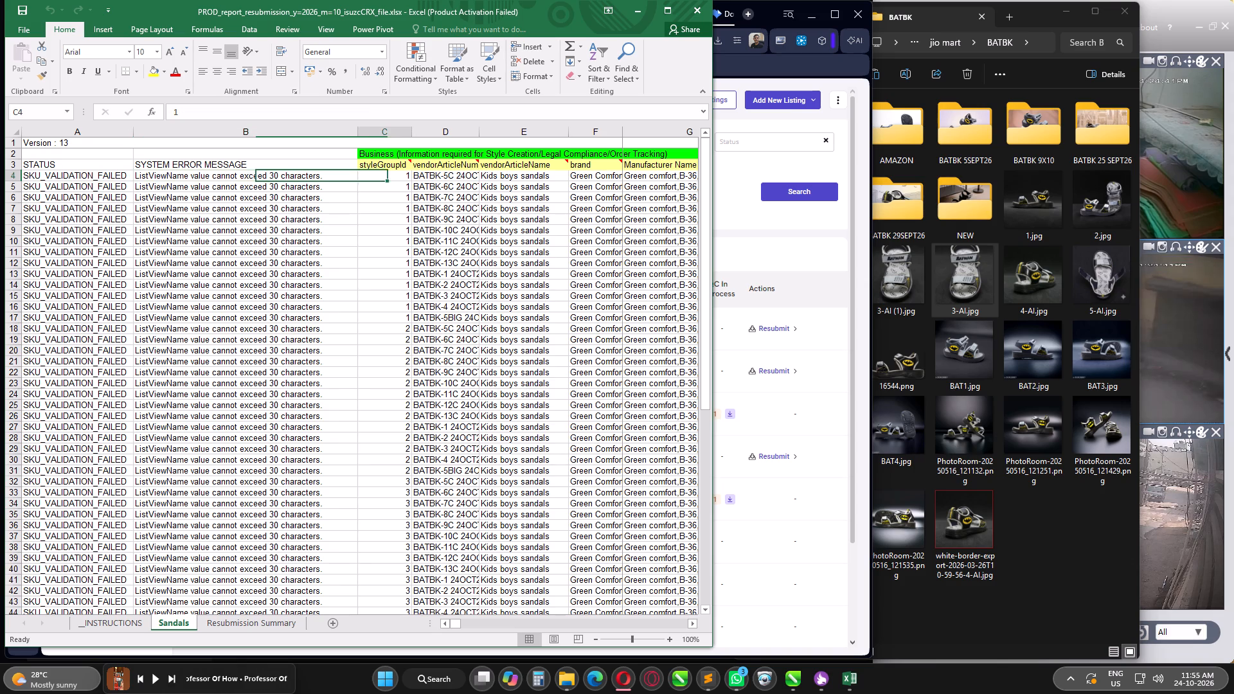
{"action": "key", "text": "Left"}
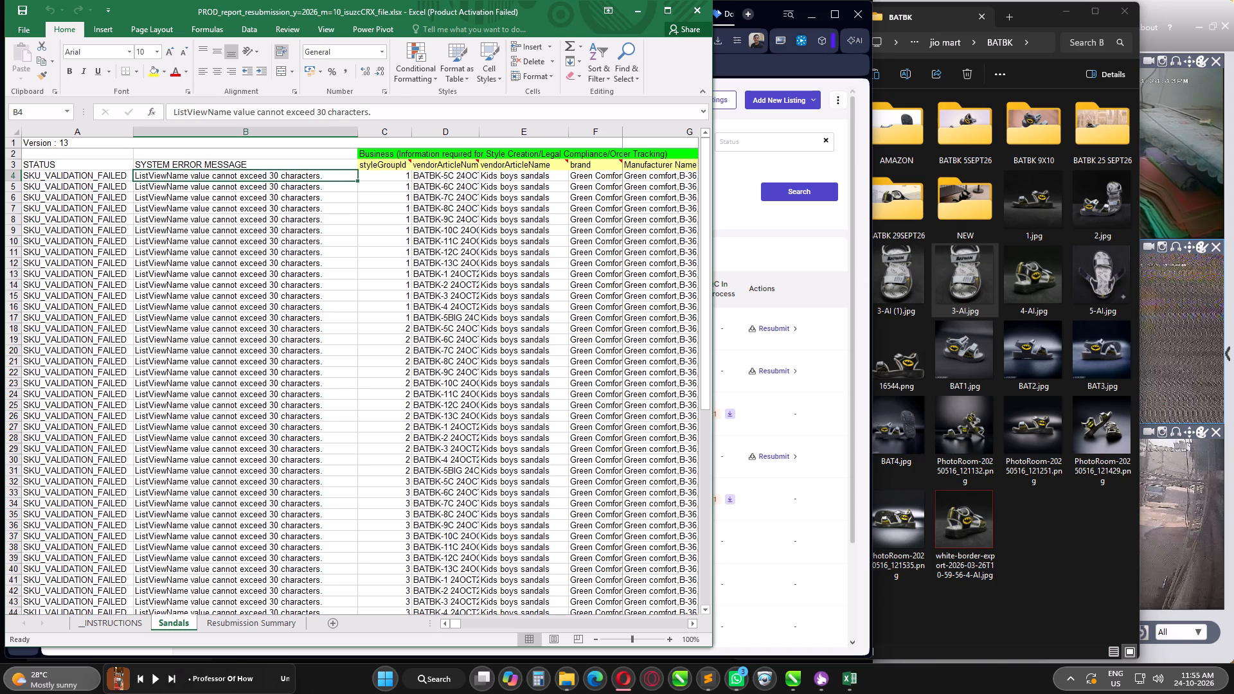
{"action": "key", "text": "Left"}
{"action": "key", "text": "Left"}
{"action": "key", "text": "Right"}
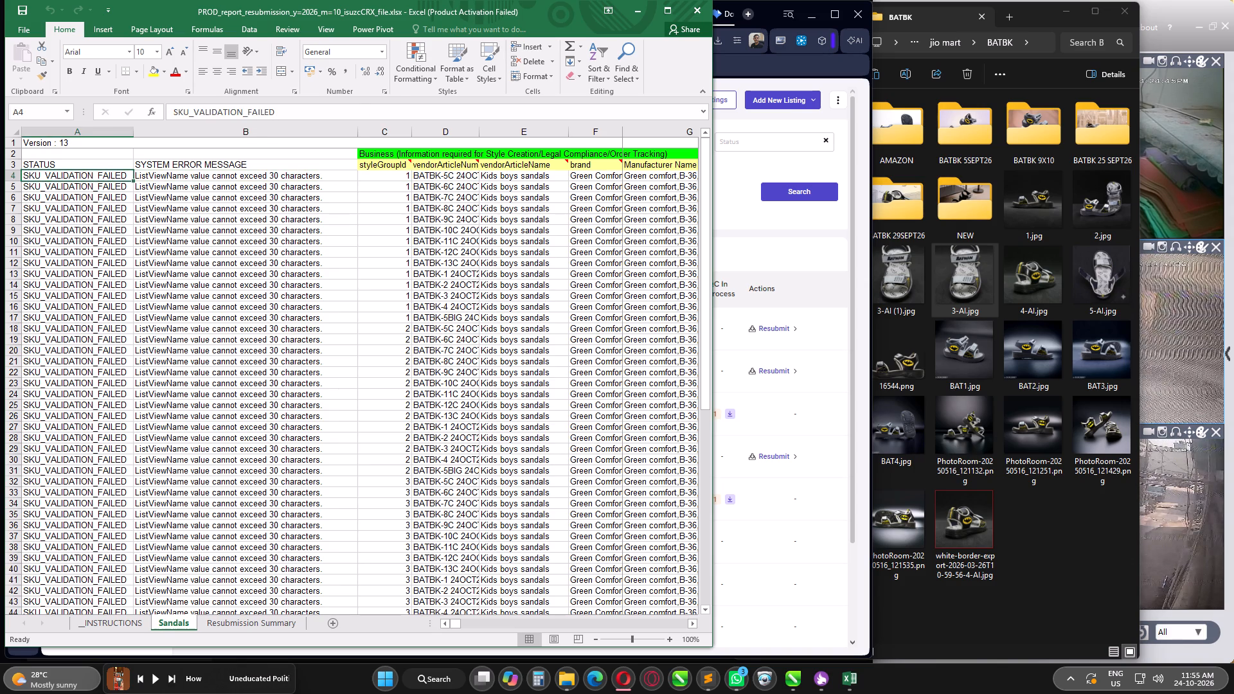
{"action": "key", "text": "Right"}
{"action": "key", "text": "Right"}
{"action": "key", "text": "Right"}
{"action": "key", "text": "Right"}
{"action": "key", "text": "Right"}
{"action": "key", "text": "Right"}
{"action": "key", "text": "Right"}
{"action": "key", "text": "Right"}
{"action": "key", "text": "Right"}
{"action": "key", "text": "Right"}
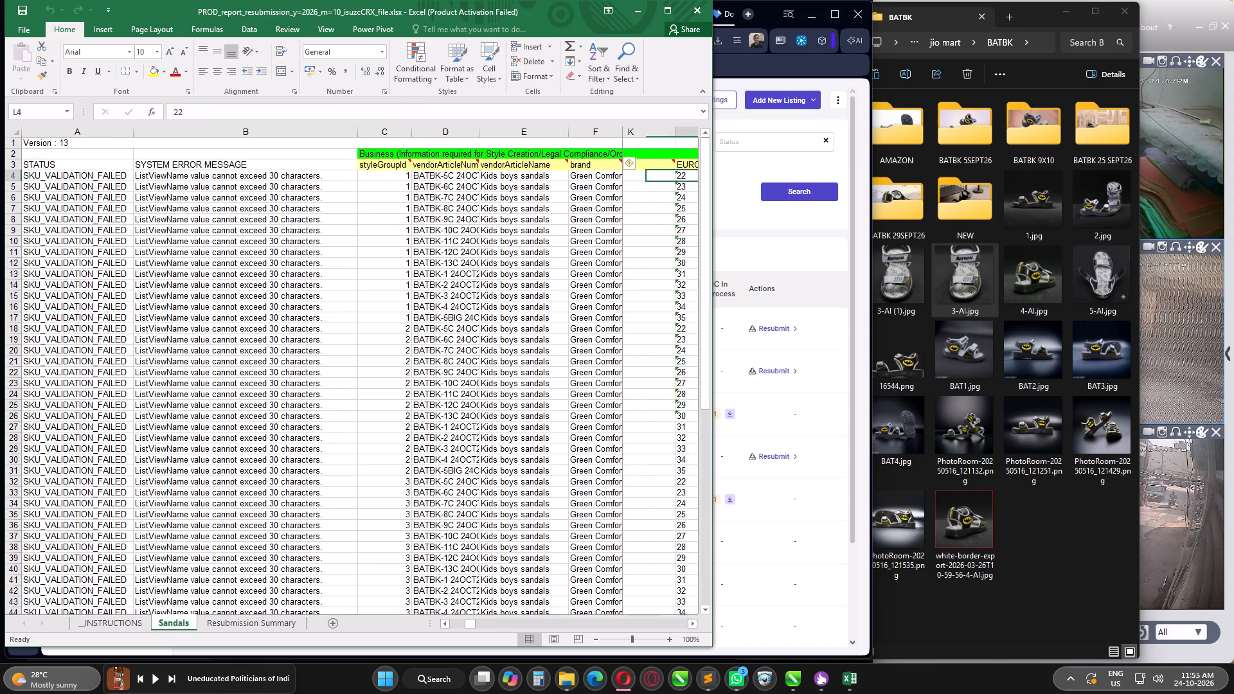
{"action": "key", "text": "Right"}
{"action": "key", "text": "Right"}
{"action": "key", "text": "Up"}
{"action": "key", "text": "Right"}
{"action": "key", "text": "Right"}
{"action": "key", "text": "Right"}
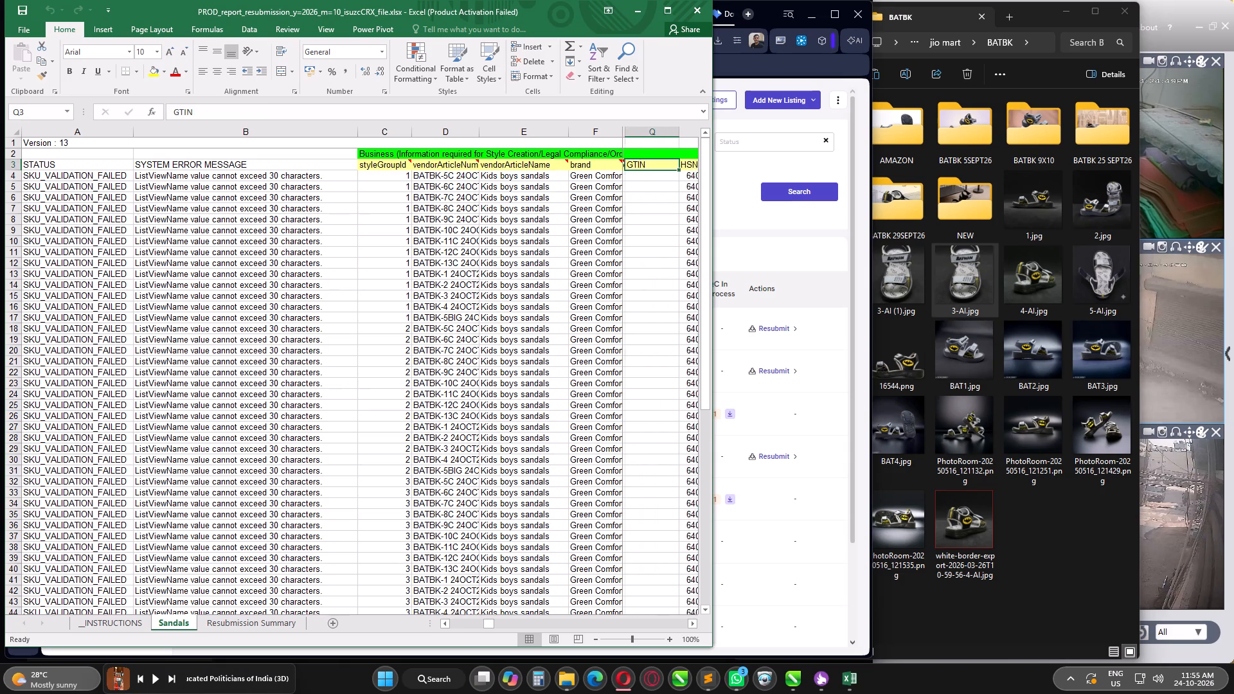
{"action": "key", "text": "Right"}
{"action": "key", "text": "Right"}
{"action": "key", "text": "Right"}
{"action": "key", "text": "Right"}
{"action": "key", "text": "Right"}
{"action": "key", "text": "Right"}
{"action": "key", "text": "Right"}
{"action": "key", "text": "Left"}
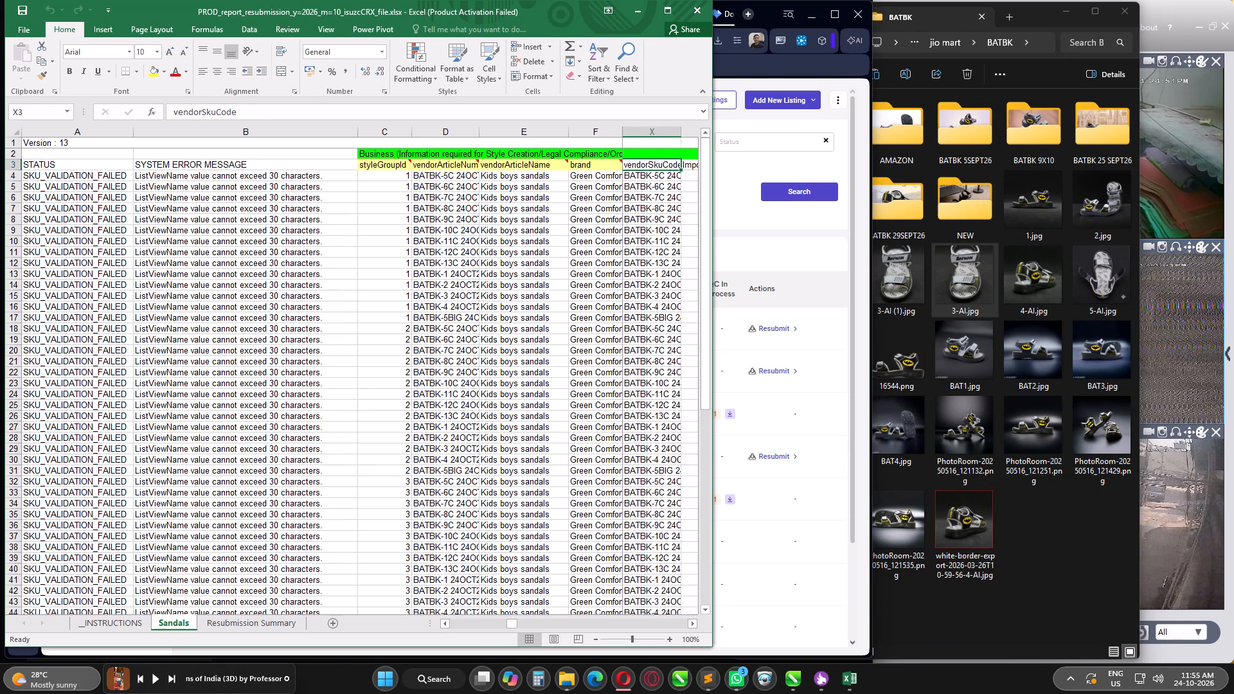
{"action": "key", "text": "Right"}
{"action": "key", "text": "Right"}
{"action": "key", "text": "Right"}
{"action": "key", "text": "Right"}
{"action": "key", "text": "Right"}
{"action": "key", "text": "Right"}
{"action": "key", "text": "Right"}
{"action": "key", "text": "Right"}
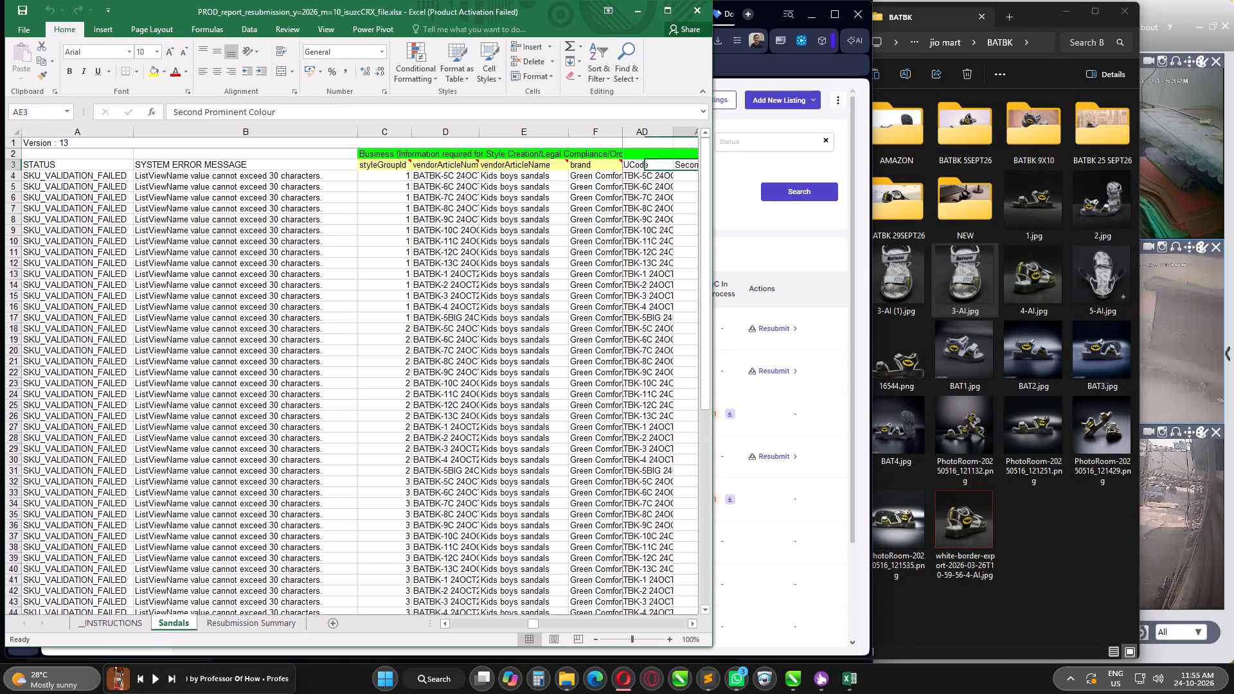
{"action": "key", "text": "Right"}
{"action": "key", "text": "Right"}
{"action": "key", "text": "Left"}
{"action": "key", "text": "Right"}
{"action": "key", "text": "Right"}
{"action": "key", "text": "Right"}
{"action": "key", "text": "Right"}
{"action": "key", "text": "Right"}
{"action": "key", "text": "Right"}
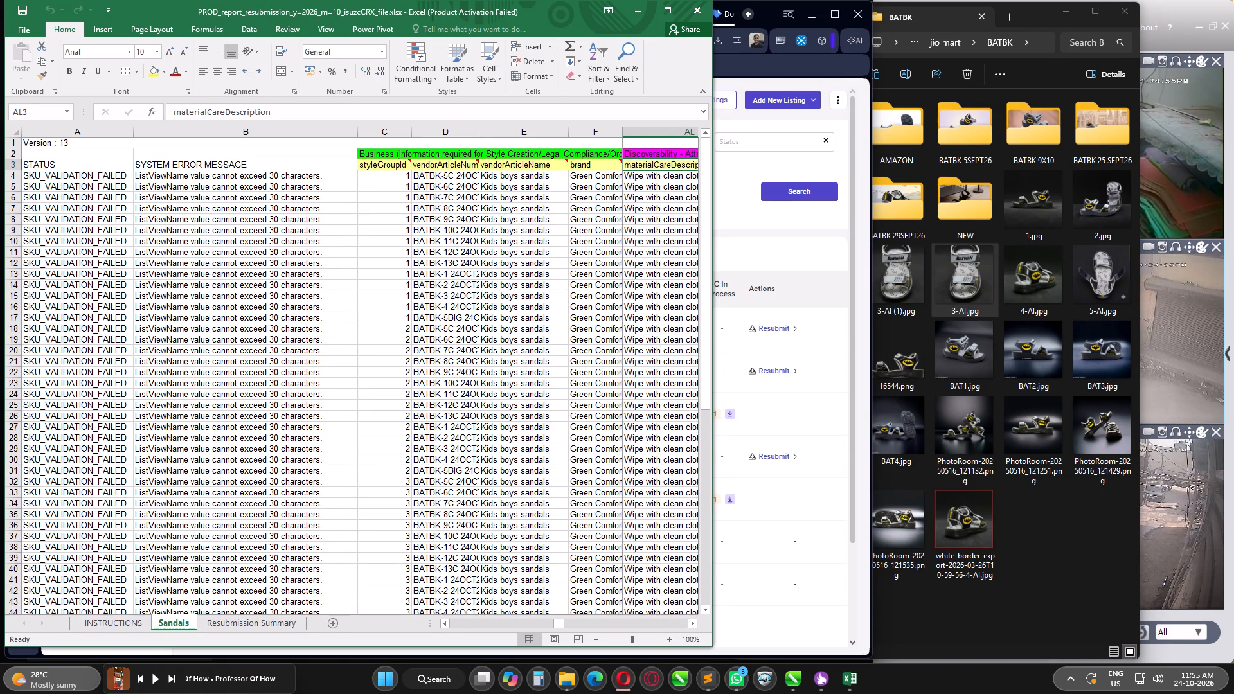
{"action": "key", "text": "Right"}
{"action": "key", "text": "Right"}
{"action": "key", "text": "Right"}
{"action": "key", "text": "Right"}
{"action": "key", "text": "Right"}
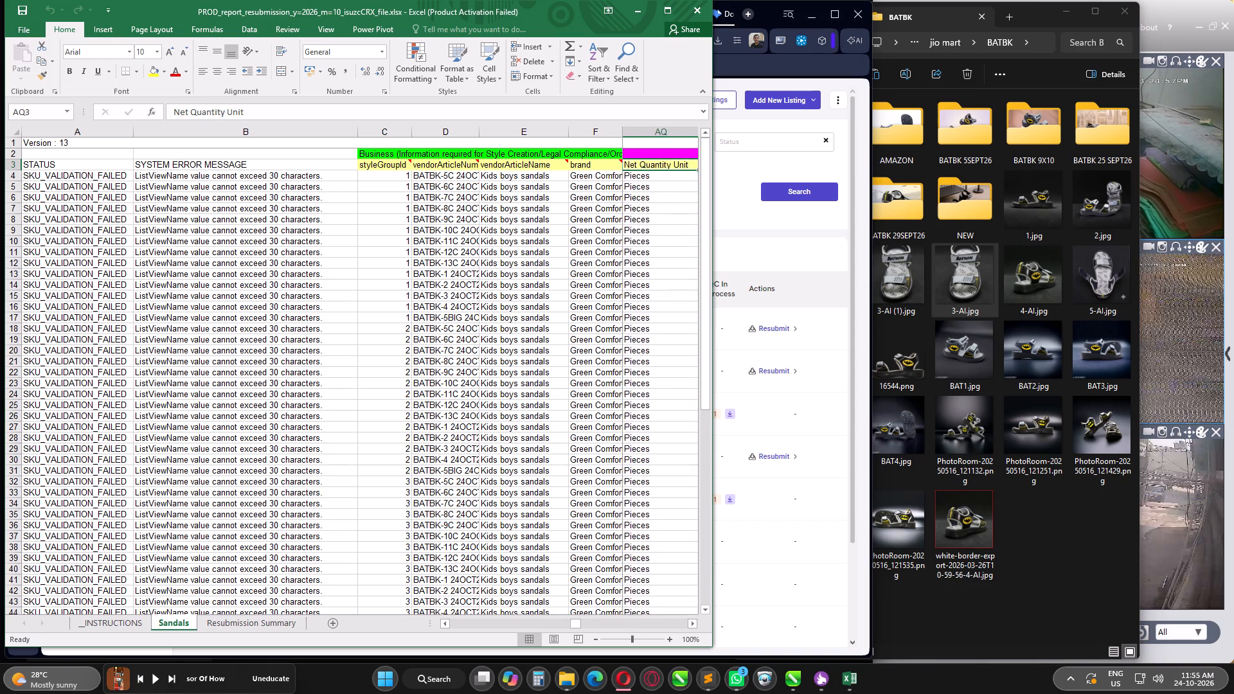
{"action": "key", "text": "Right"}
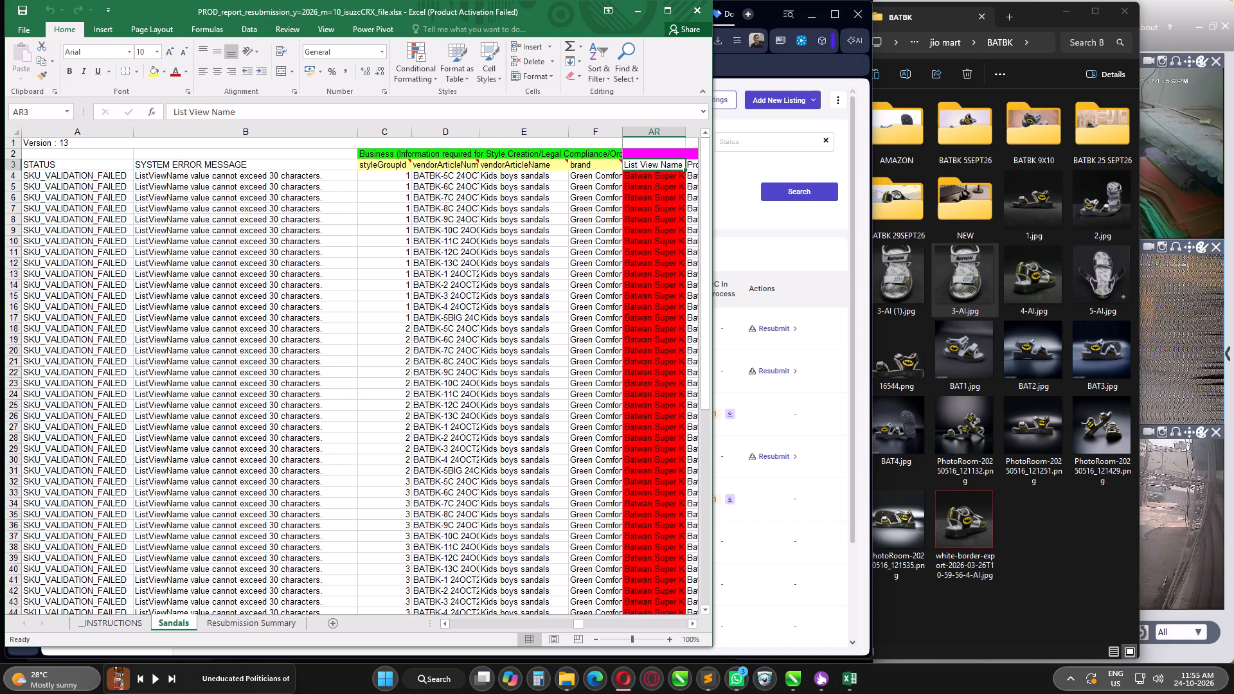
Clear the List View Name values for all SKU rows on the Sandals sheet, save the resubmission workbook and close it.
{"action": "left_click", "coordinate": [662, 176]}
{"action": "key", "text": "Up"}
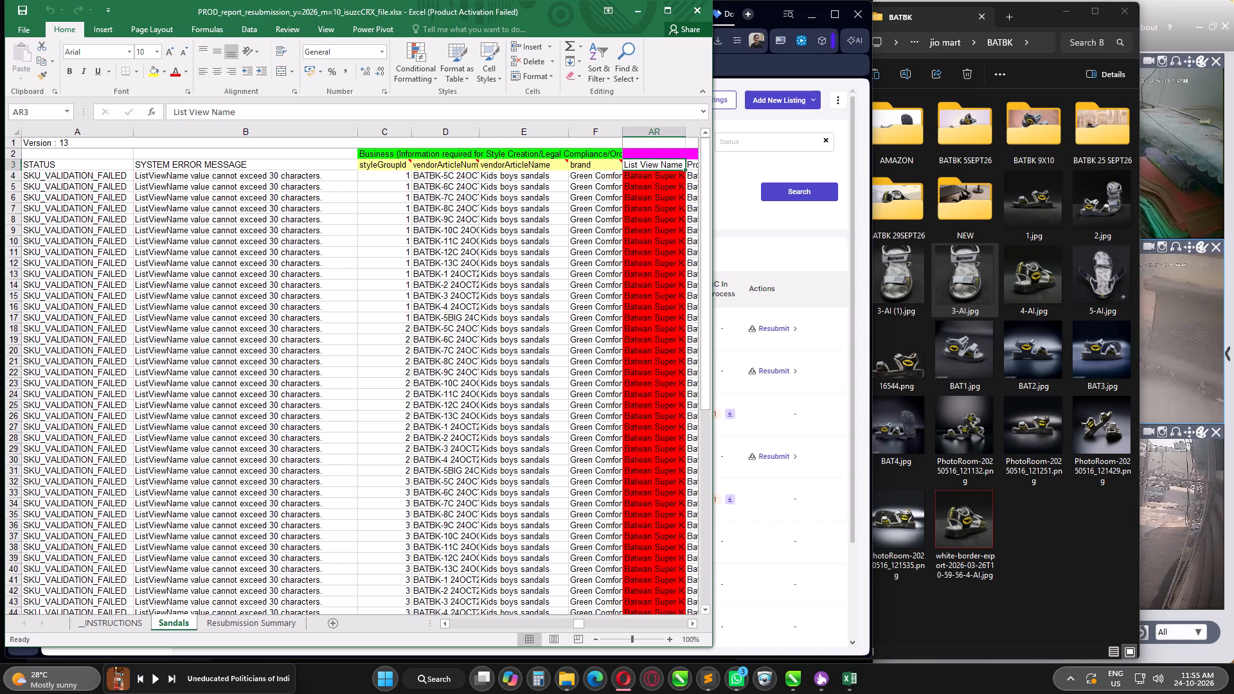
{"action": "key", "text": "Down"}
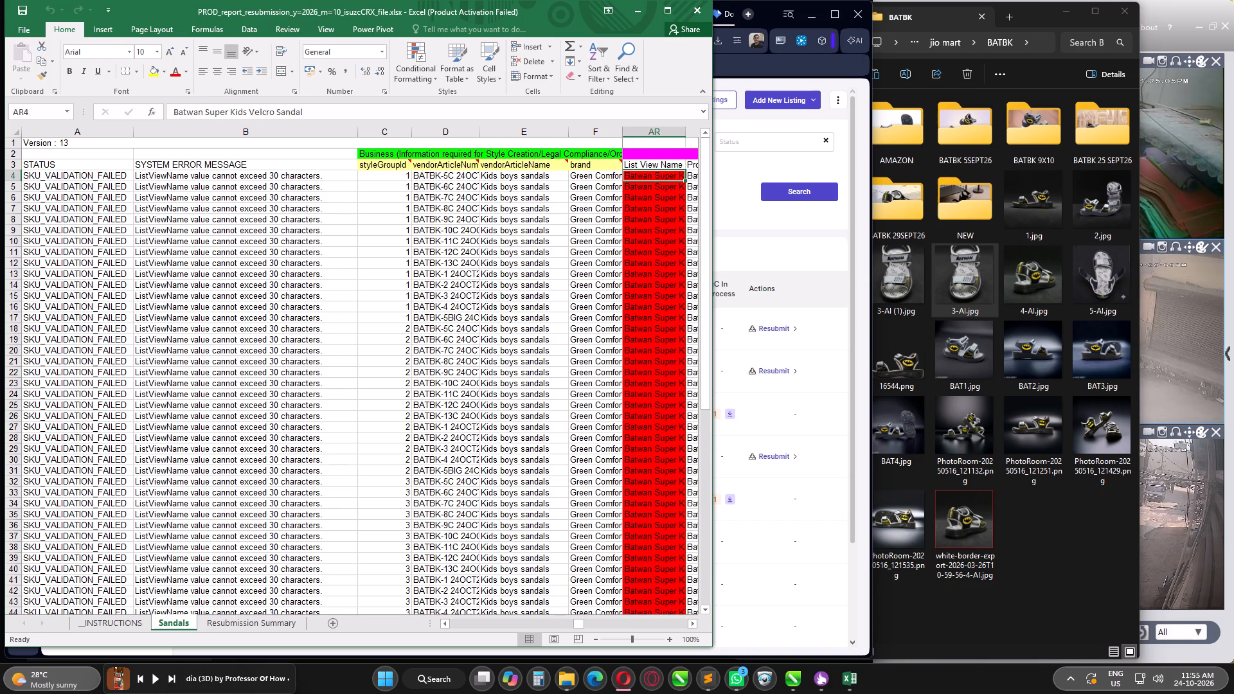
{"action": "key", "text": "Up"}
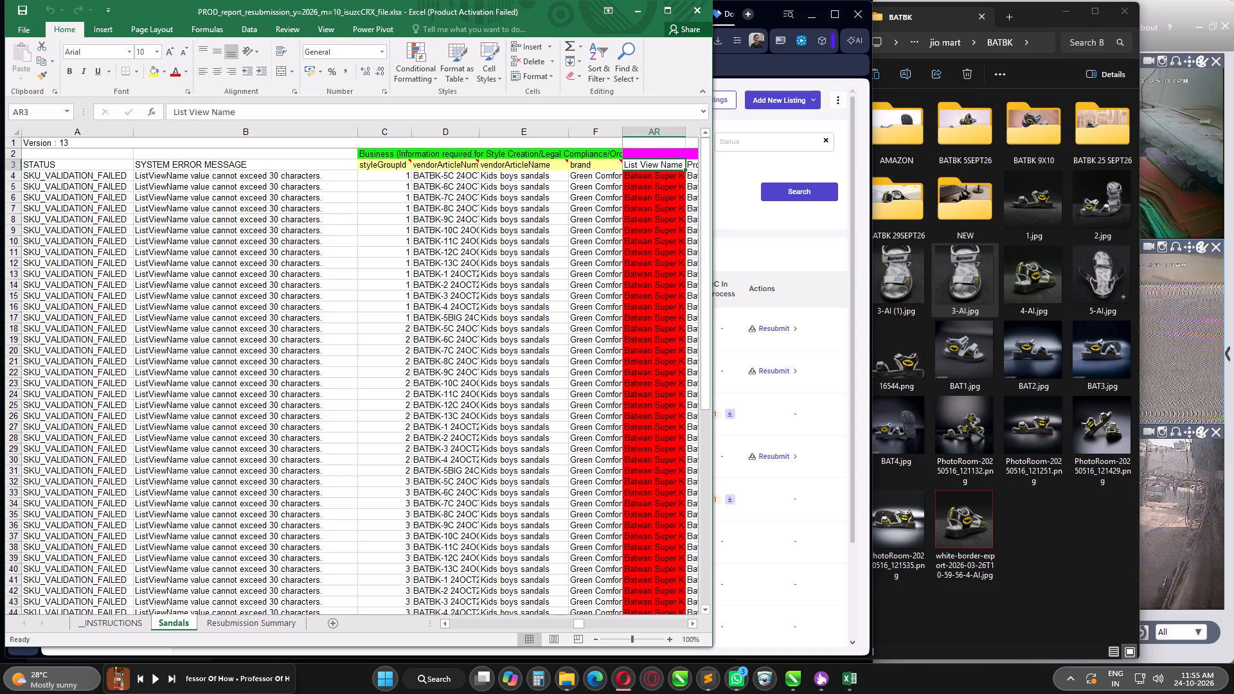
{"action": "key", "text": "Down"}
{"action": "key", "text": "ctrl+shift+Down"}
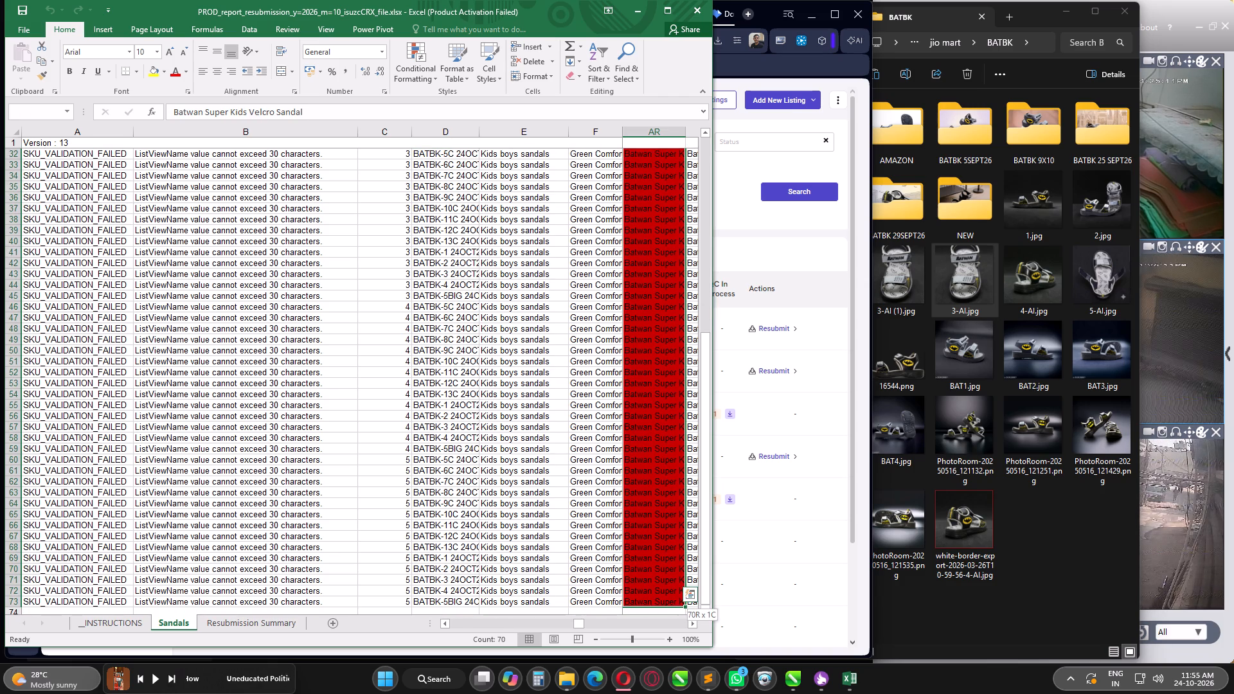
{"action": "key", "text": "Delete"}
{"action": "left_click", "coordinate": [524, 270]}
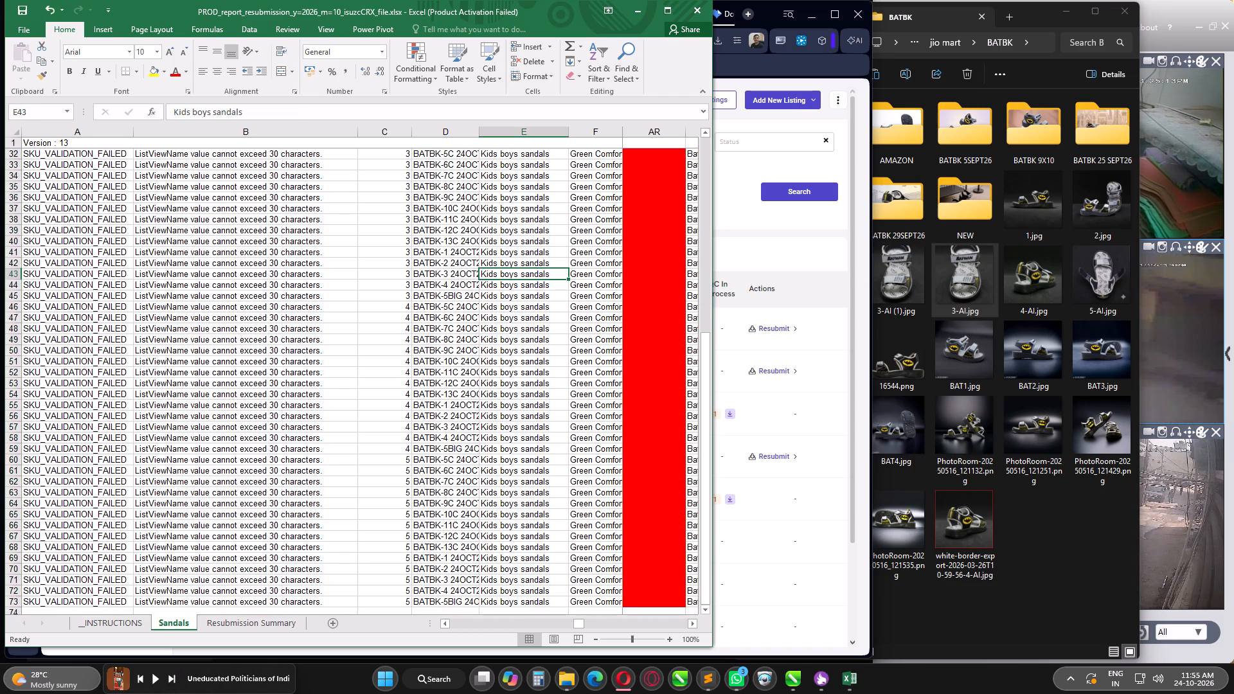
{"action": "key", "text": "ctrl+s"}
{"action": "key", "text": "ctrl+d"}
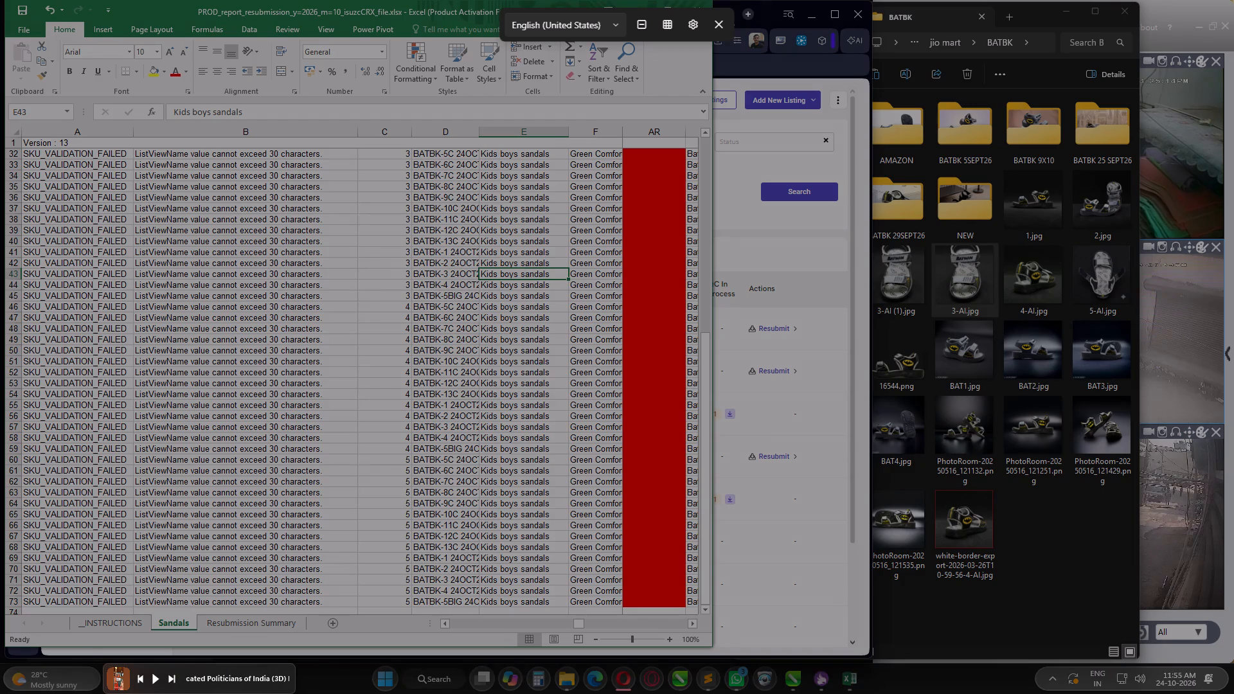
{"action": "left_click", "coordinate": [711, 26]}
{"action": "scroll", "coordinate": [660, 428], "scroll_direction": "down", "scroll_amount": 7}
{"action": "scroll", "coordinate": [659, 423], "scroll_direction": "up", "scroll_amount": 12}
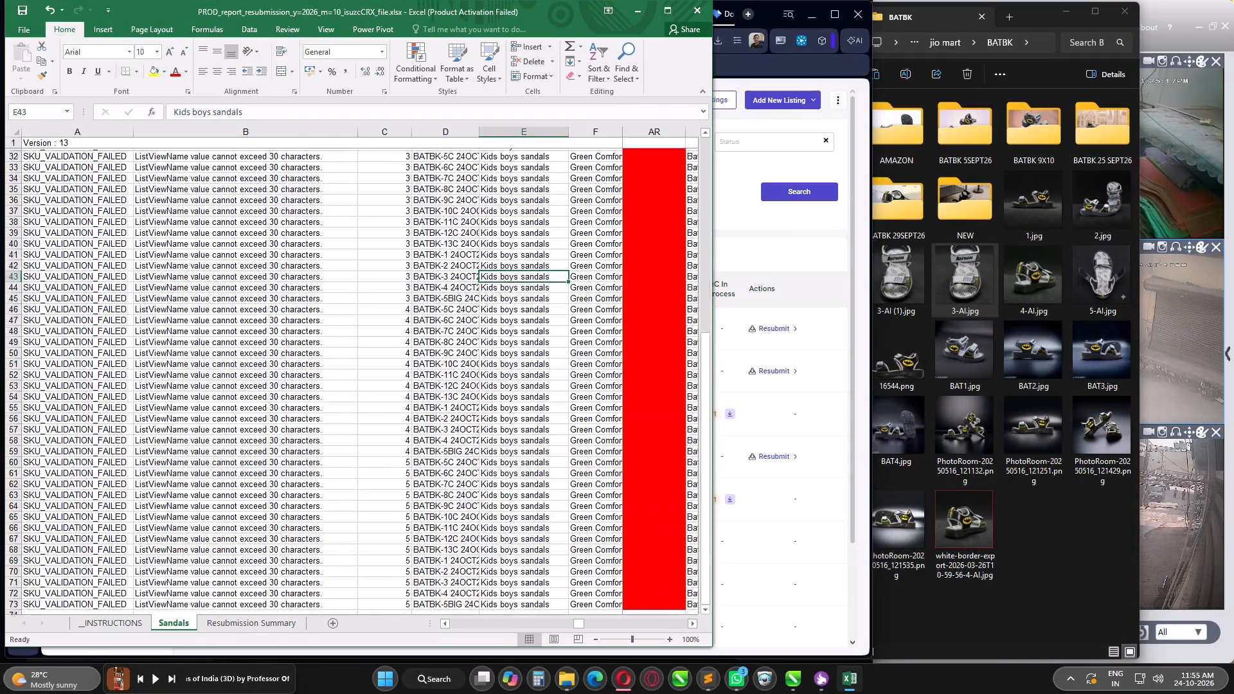
{"action": "scroll", "coordinate": [659, 423], "scroll_direction": "up", "scroll_amount": 19}
{"action": "left_click", "coordinate": [559, 301]}
{"action": "key", "text": "ctrl+s"}
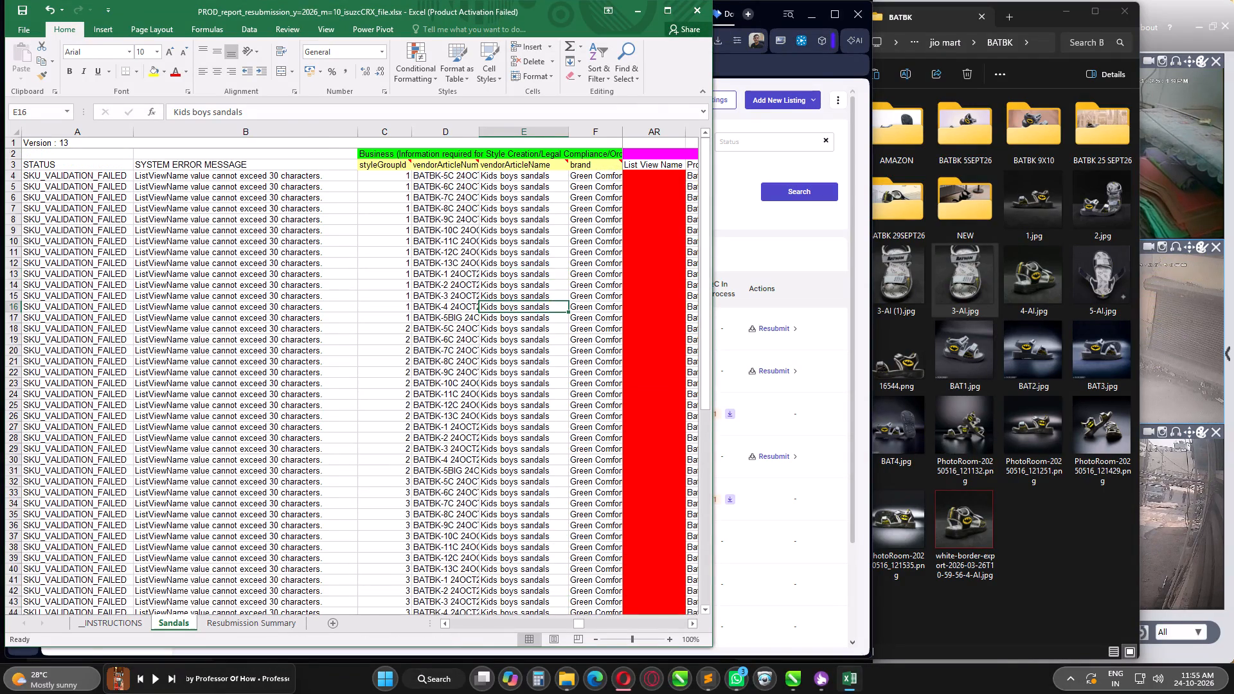
{"action": "left_click", "coordinate": [705, 8]}
Resubmit job 1862441 by uploading the corrected PROD_report_resubmission_y=2026_m=10_isuzcCRX_file.xlsx from Downloads as Pending Listing Styles.
{"action": "left_click", "coordinate": [783, 330]}
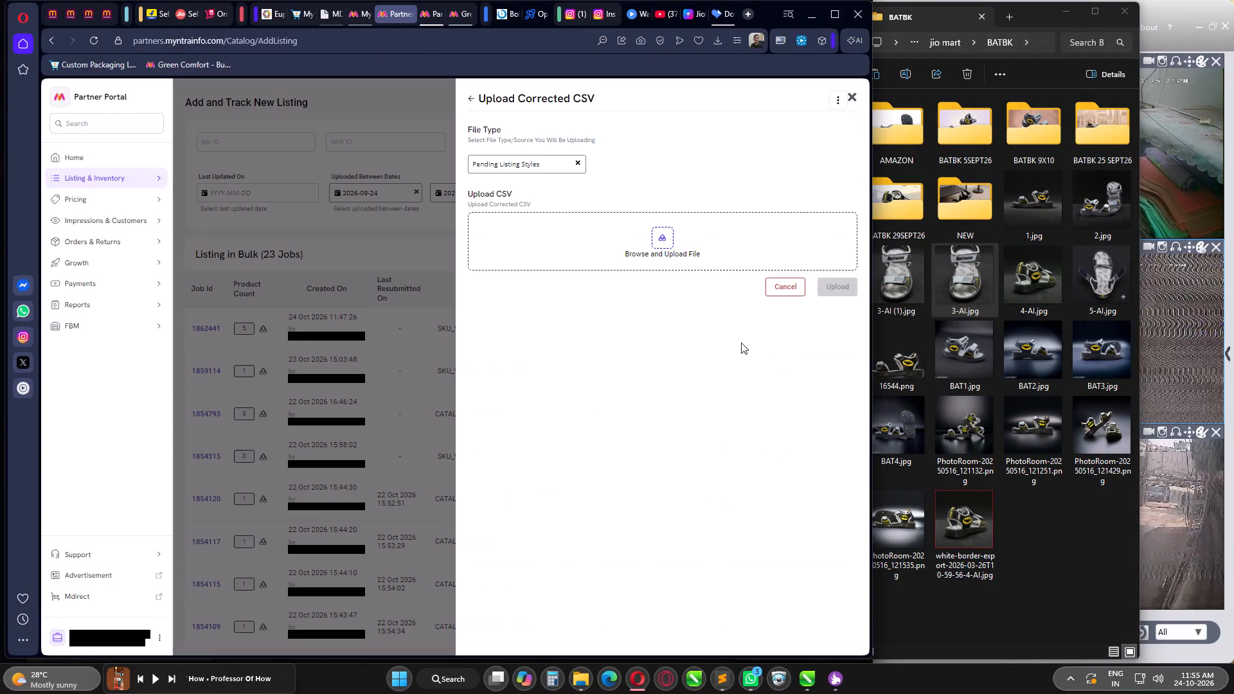
{"action": "left_click", "coordinate": [665, 238]}
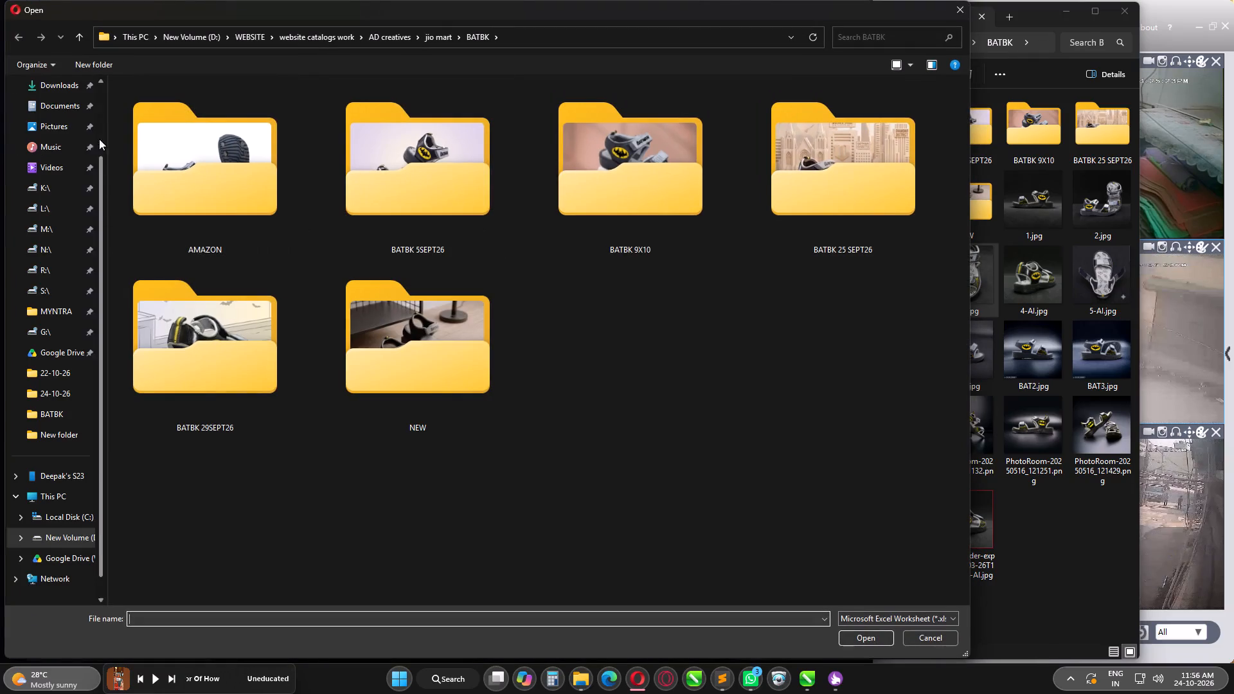
{"action": "left_click", "coordinate": [68, 85]}
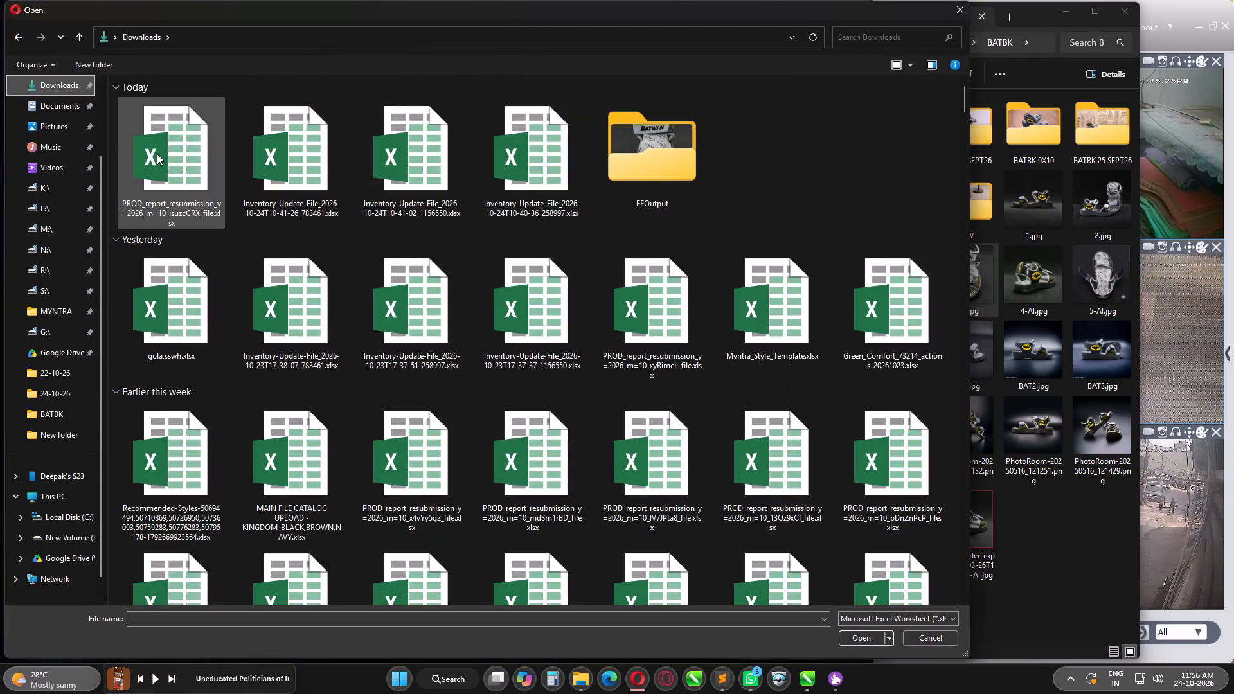
{"action": "left_click", "coordinate": [157, 154]}
{"action": "key", "text": "Return"}
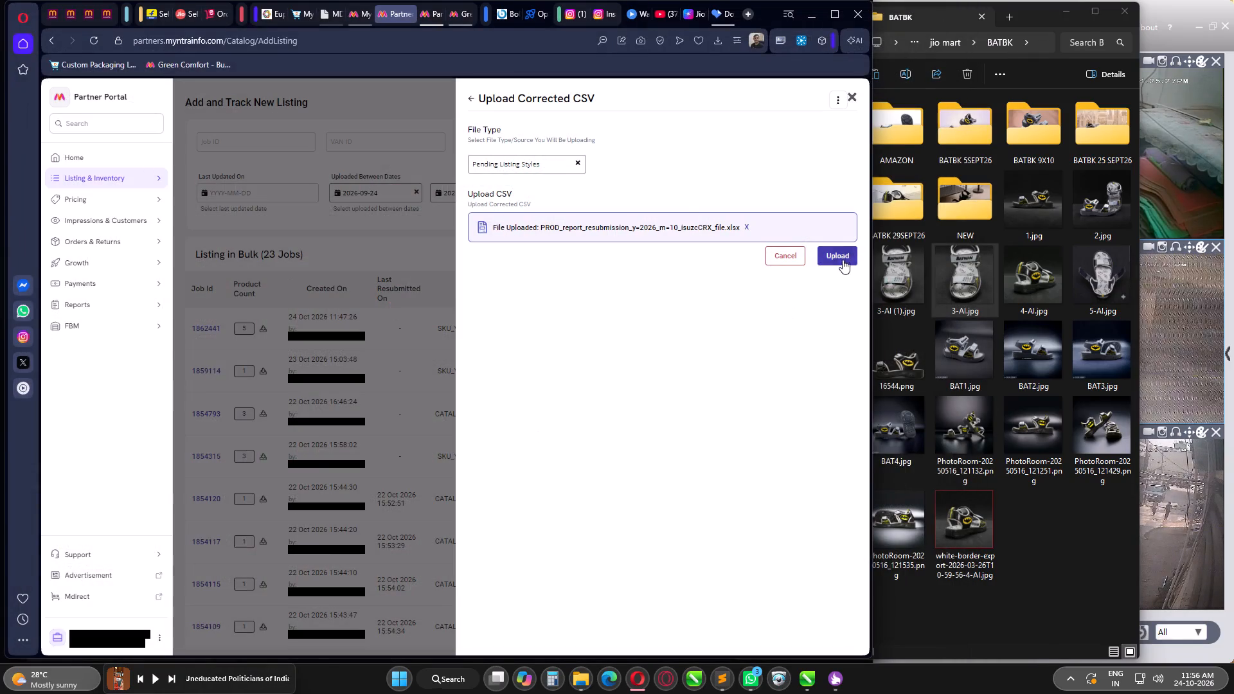
{"action": "left_click", "coordinate": [843, 258]}
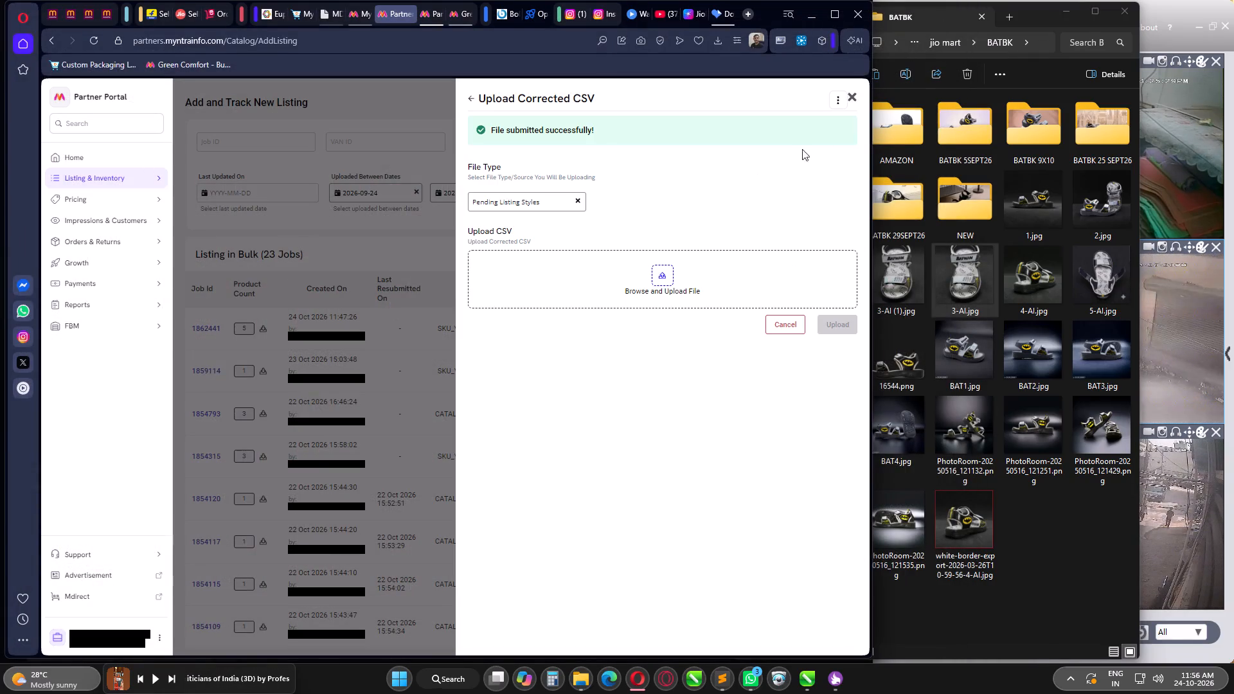
{"action": "left_click_drag", "start_coordinate": [852, 96], "coordinate": [858, 103]}
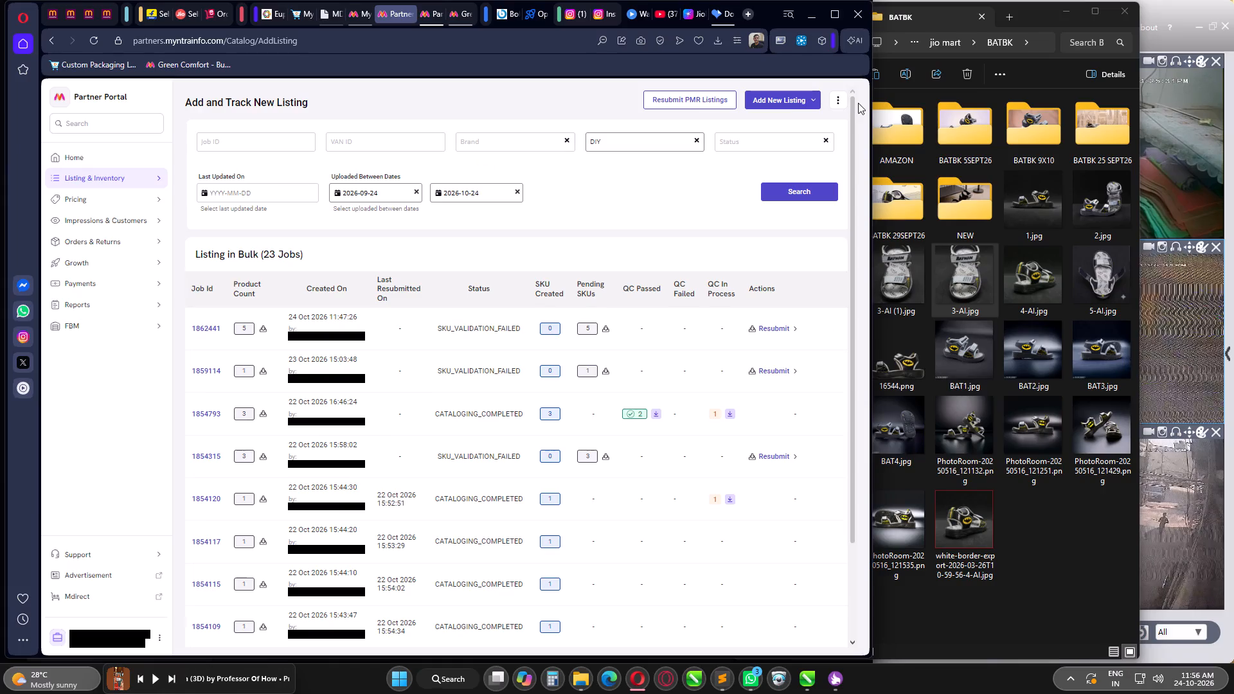
Refresh the Add and Track New Listing page to check the status of job 1862441.
{"action": "left_click_drag", "start_coordinate": [858, 103], "coordinate": [860, 106]}
{"action": "left_click", "coordinate": [654, 254]}
{"action": "key", "text": "F5"}
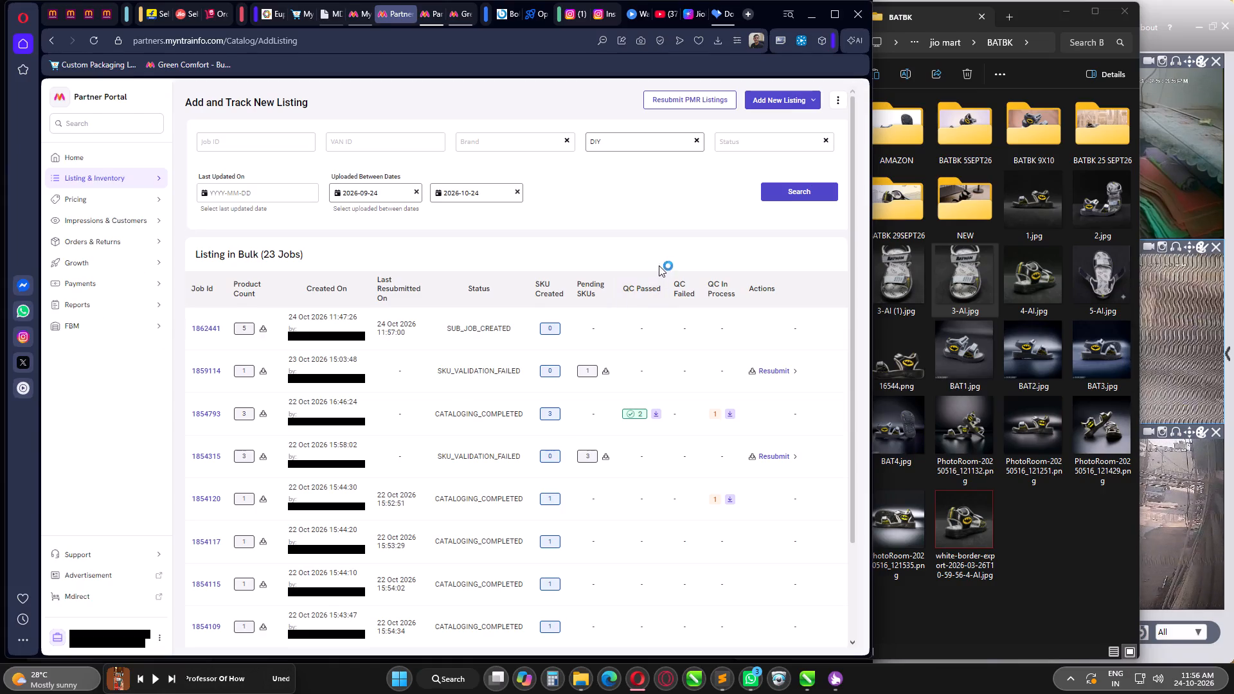
Open the MAIN FILE CATALOG UPLOAD - BATBK 5-CATALOG workbook from the 24-10-26 folder in Excel and enable its content.
{"action": "left_click", "coordinate": [997, 217]}
{"action": "left_click", "coordinate": [788, 15]}
{"action": "left_click", "coordinate": [976, 477]}
{"action": "key", "text": "BackSpace"}
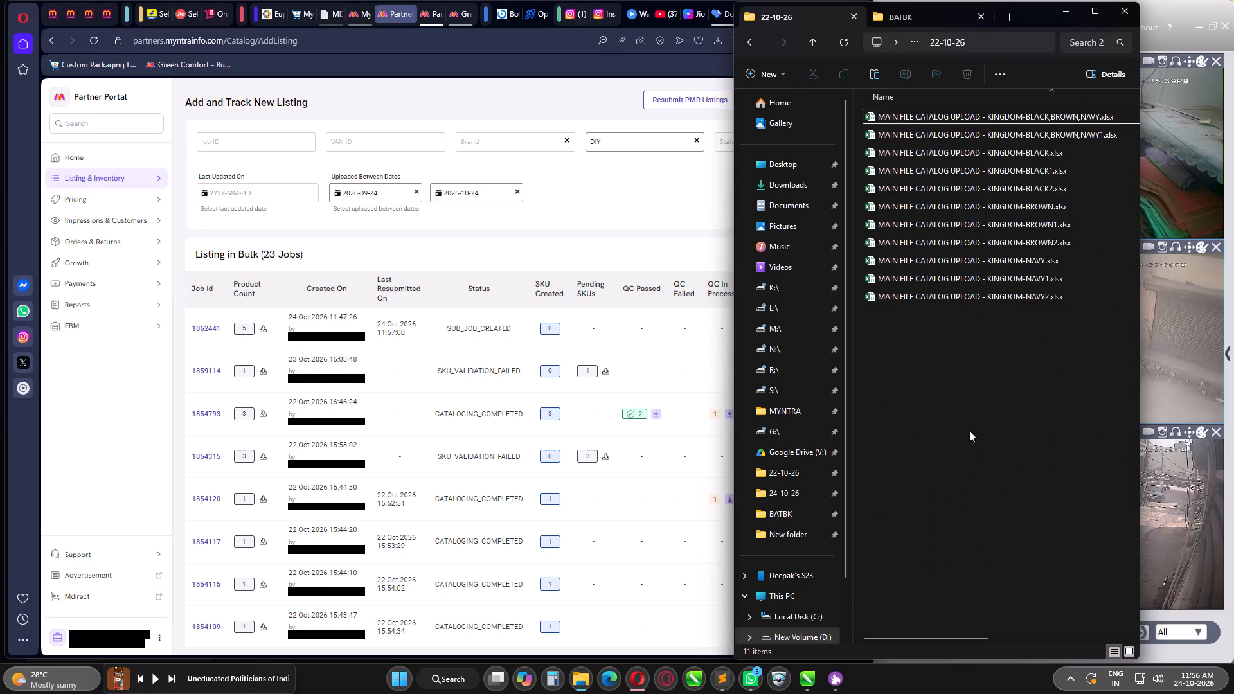
{"action": "double_click", "coordinate": [911, 294]}
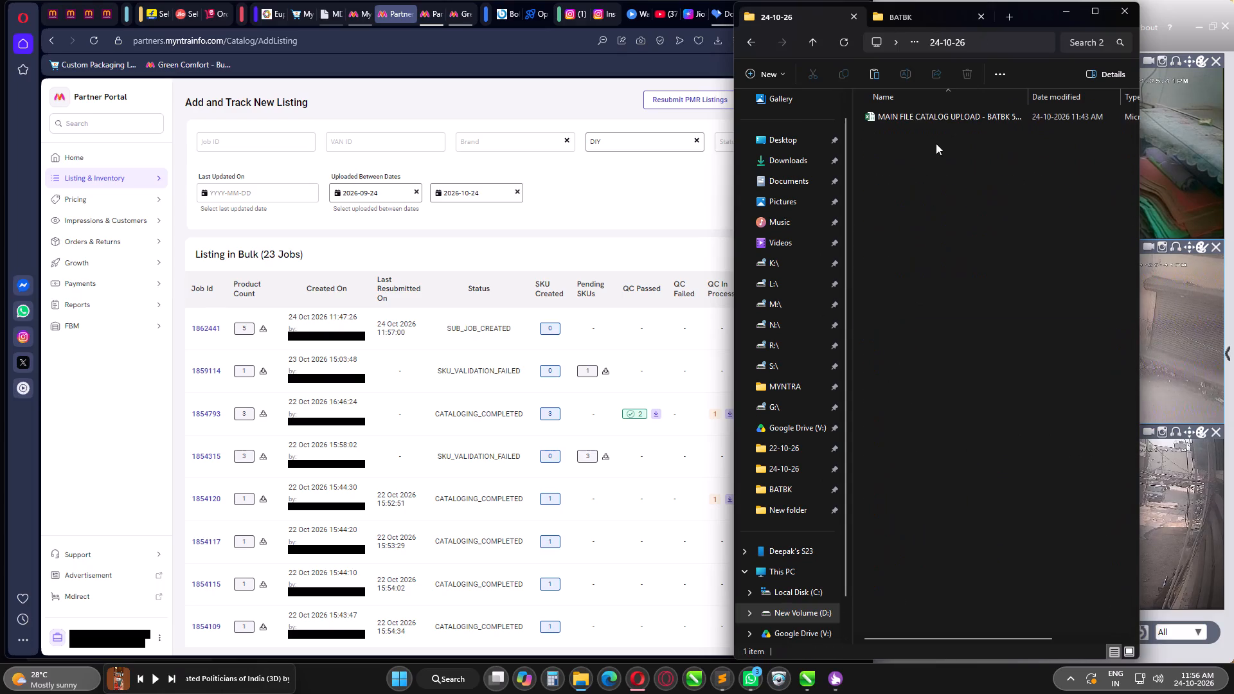
{"action": "double_click", "coordinate": [934, 117]}
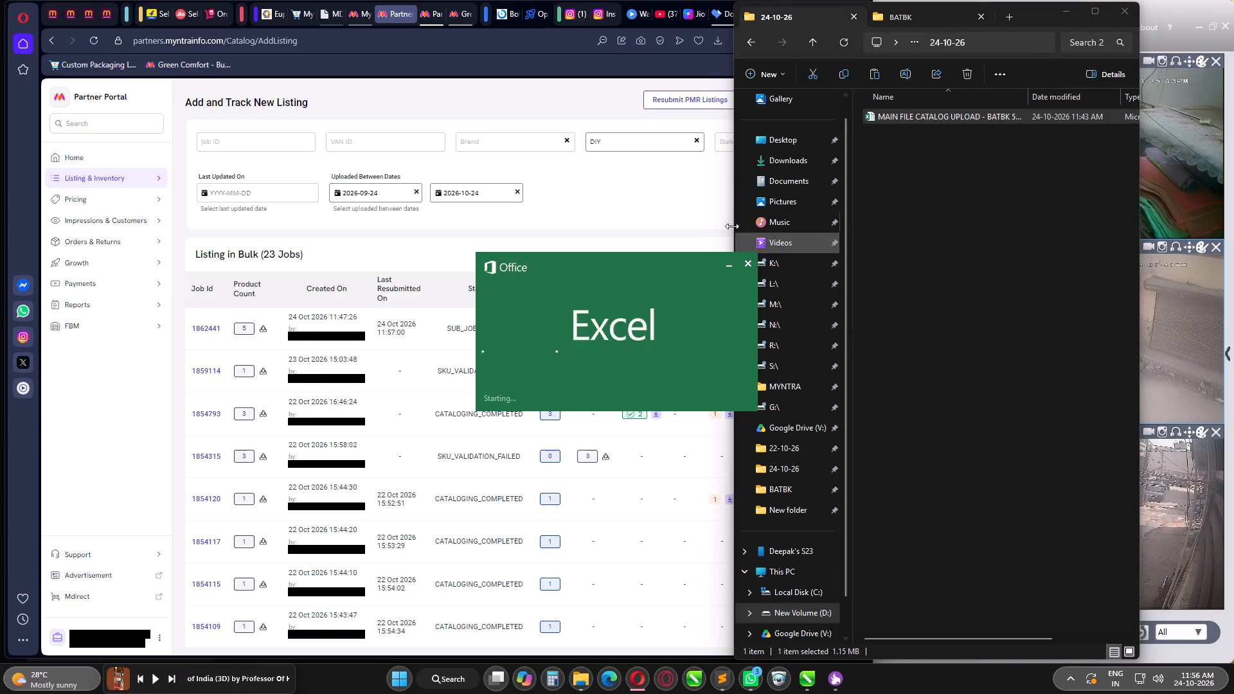
{"action": "left_click", "coordinate": [514, 183]}
{"action": "left_click", "coordinate": [552, 50]}
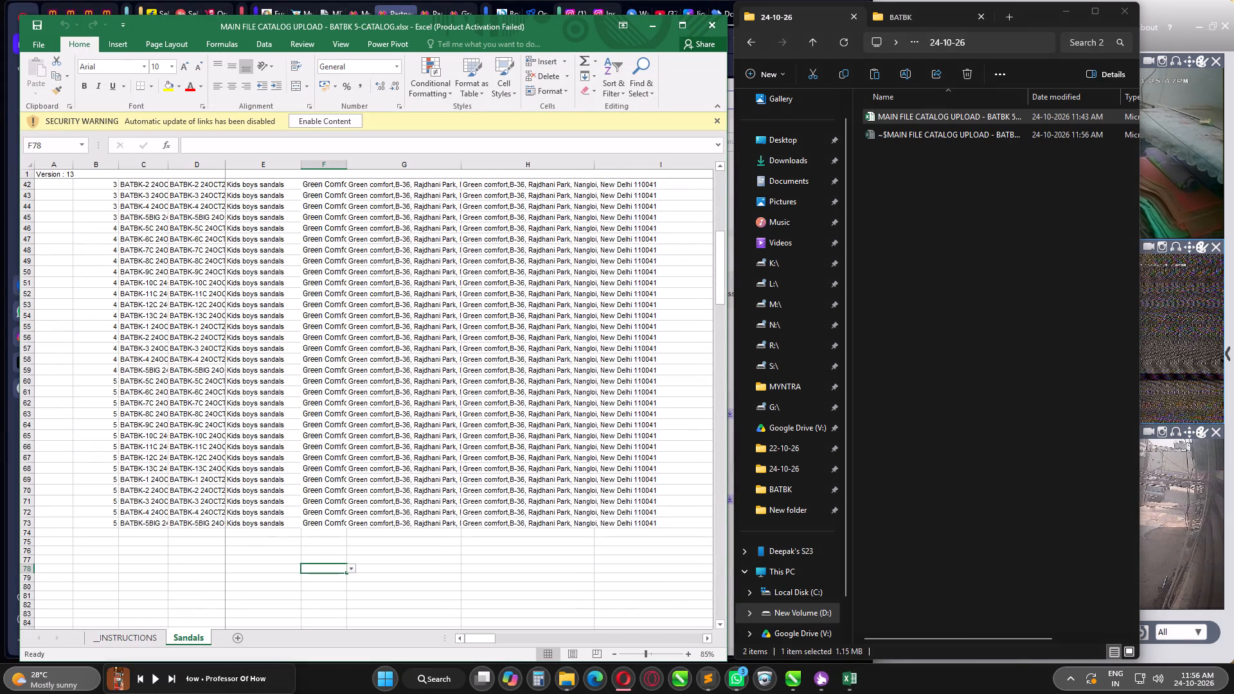
{"action": "left_click", "coordinate": [319, 125]}
{"action": "left_click", "coordinate": [591, 378]}
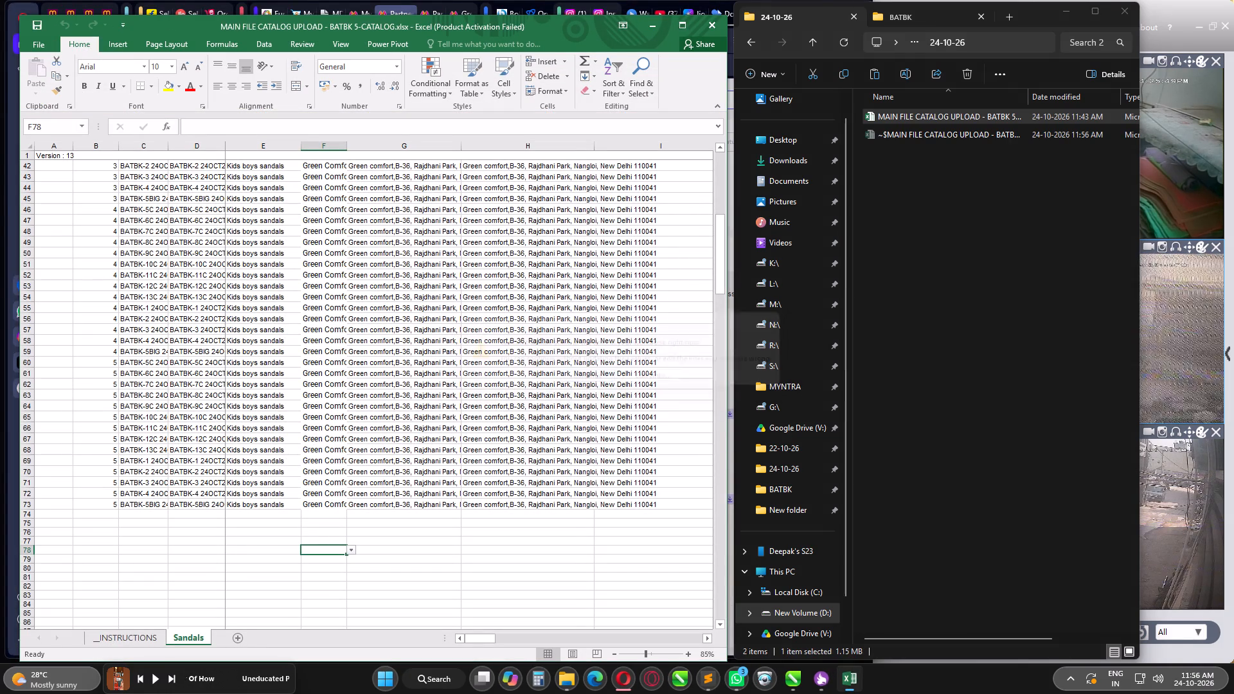
Clear the List View Name values for all SKU rows on the Sandals sheet of the main catalog workbook.
{"action": "left_click", "coordinate": [186, 172]}
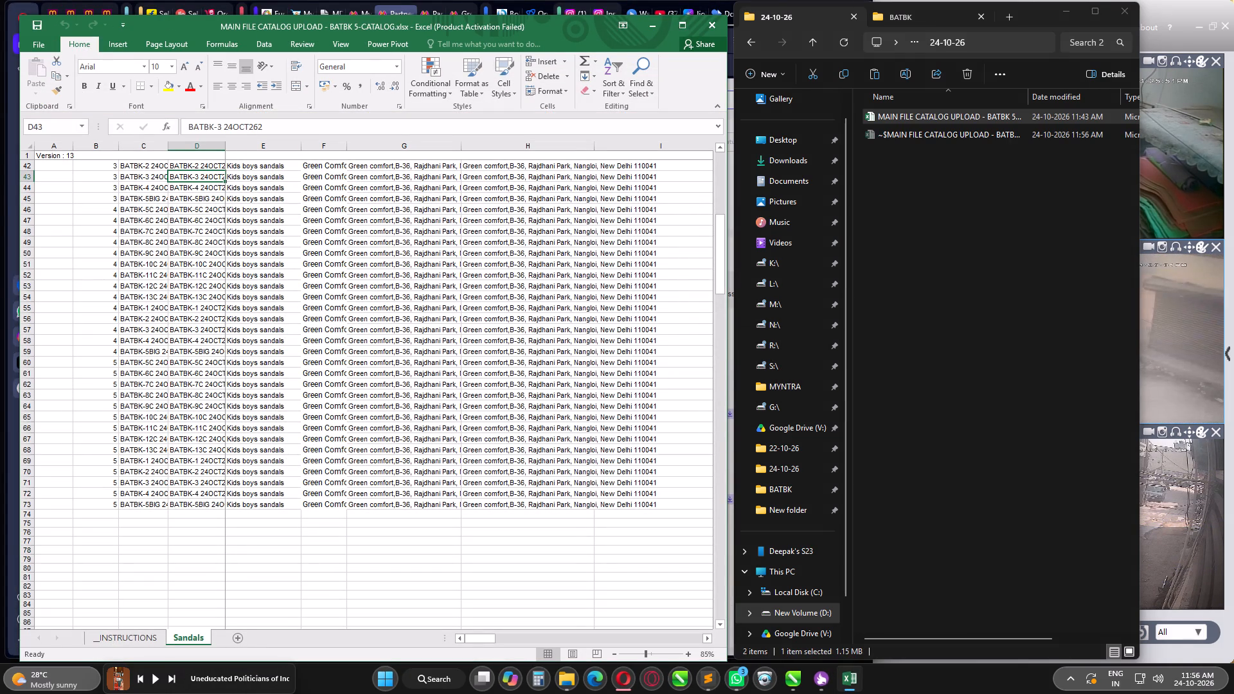
{"action": "left_click", "coordinate": [209, 161]}
{"action": "key", "text": "Right"}
{"action": "key", "text": "ctrl+Right"}
{"action": "key", "text": "ctrl+Right"}
{"action": "key", "text": "ctrl+Right"}
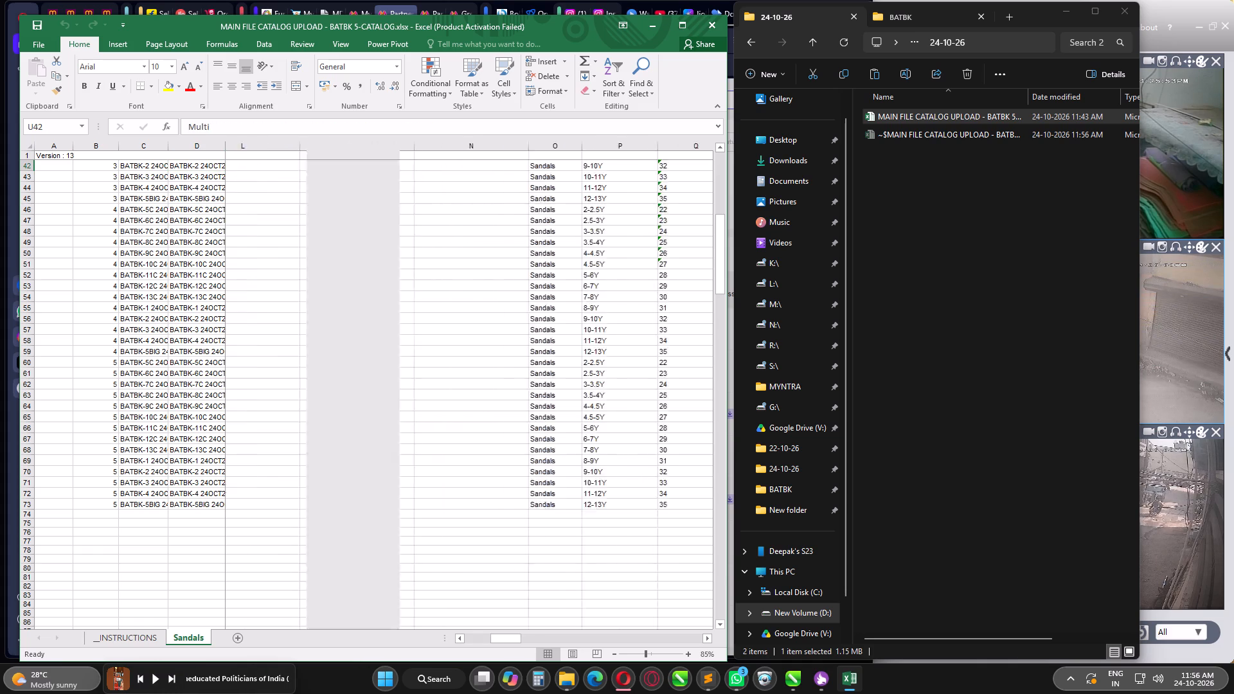
{"action": "key", "text": "ctrl+Right"}
{"action": "key", "text": "ctrl+Right"}
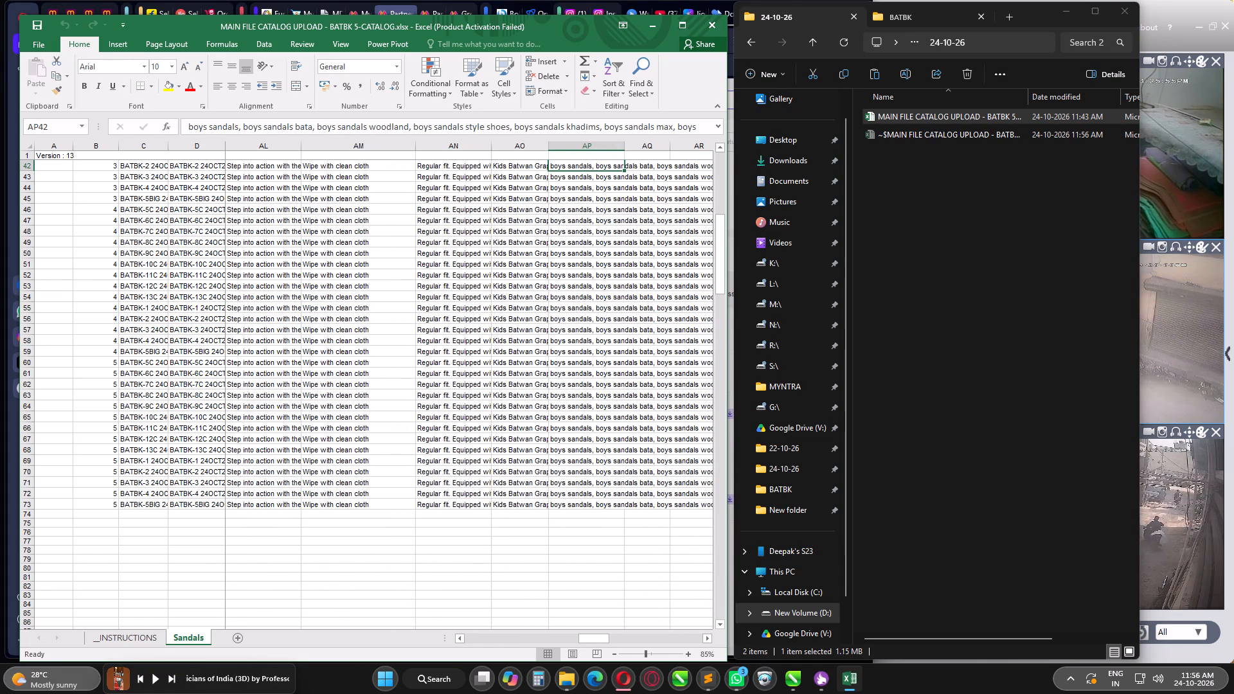
{"action": "key", "text": "Left"}
{"action": "key", "text": "Left"}
{"action": "key", "text": "Up"}
{"action": "key", "text": "Up"}
{"action": "key", "text": "Up"}
{"action": "key", "text": "Up"}
{"action": "key", "text": "Up"}
{"action": "key", "text": "Up"}
{"action": "key", "text": "ctrl+Up"}
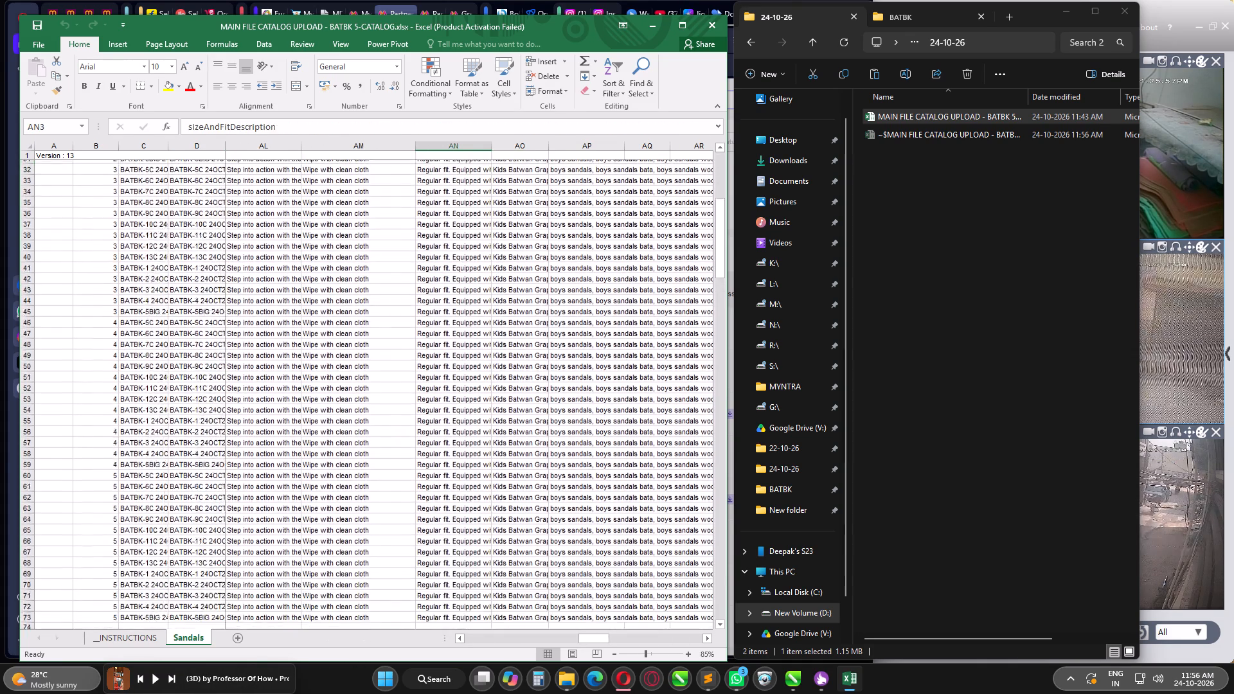
{"action": "key", "text": "Left"}
{"action": "key", "text": "Left"}
{"action": "key", "text": "Left"}
{"action": "key", "text": "Left"}
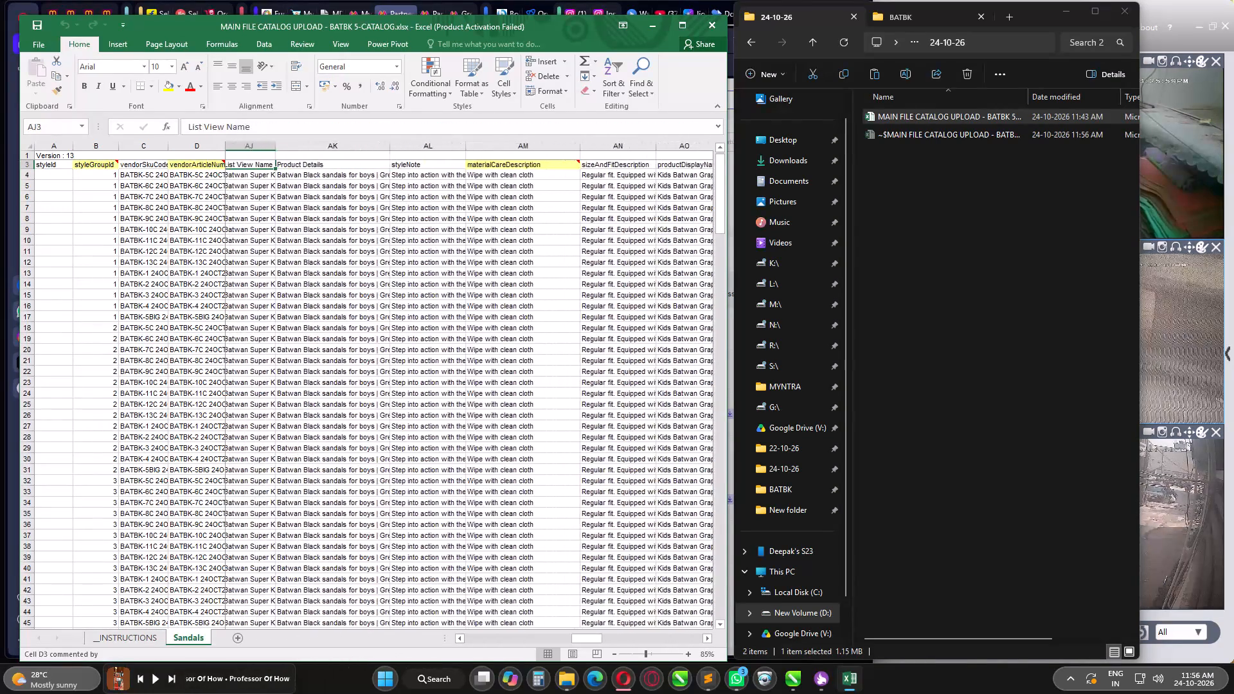
{"action": "key", "text": "Left"}
{"action": "key", "text": "Right"}
{"action": "key", "text": "Down"}
{"action": "key", "text": "ctrl+shift+Down"}
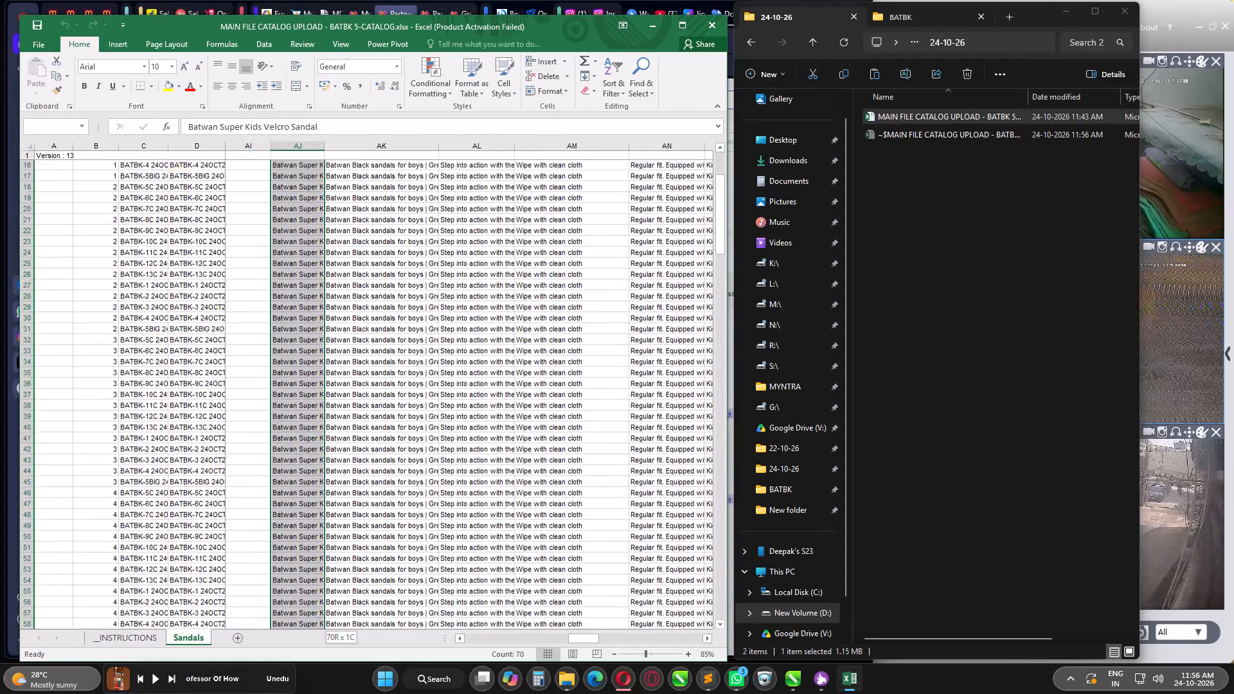
{"action": "key", "text": "Delete"}
Save the MAIN FILE CATALOG UPLOAD - BATBK 5-CATALOG workbook and close it.
{"action": "left_click", "coordinate": [449, 275]}
{"action": "key", "text": "ctrl+s"}
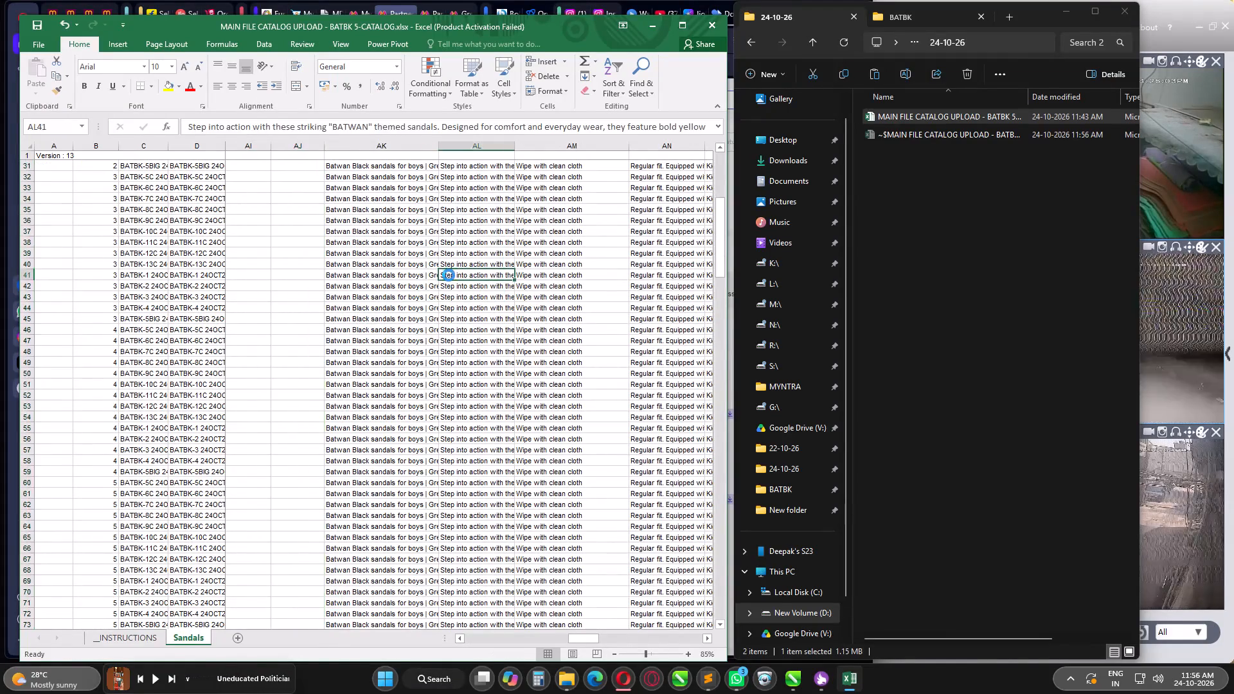
{"action": "left_click", "coordinate": [713, 26]}
Return to the Add and Track New Listing page and refresh it to check the status of job 1862441.
{"action": "left_click", "coordinate": [1065, 12]}
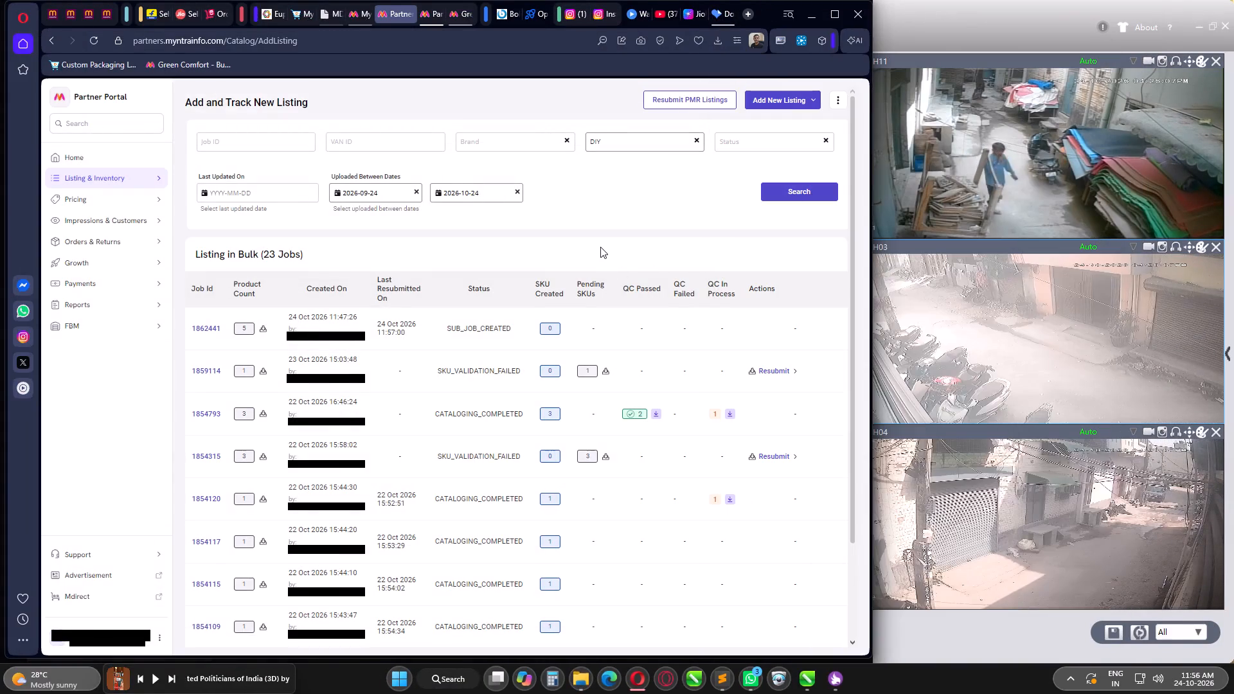
{"action": "left_click", "coordinate": [600, 247]}
{"action": "key", "text": "F5"}
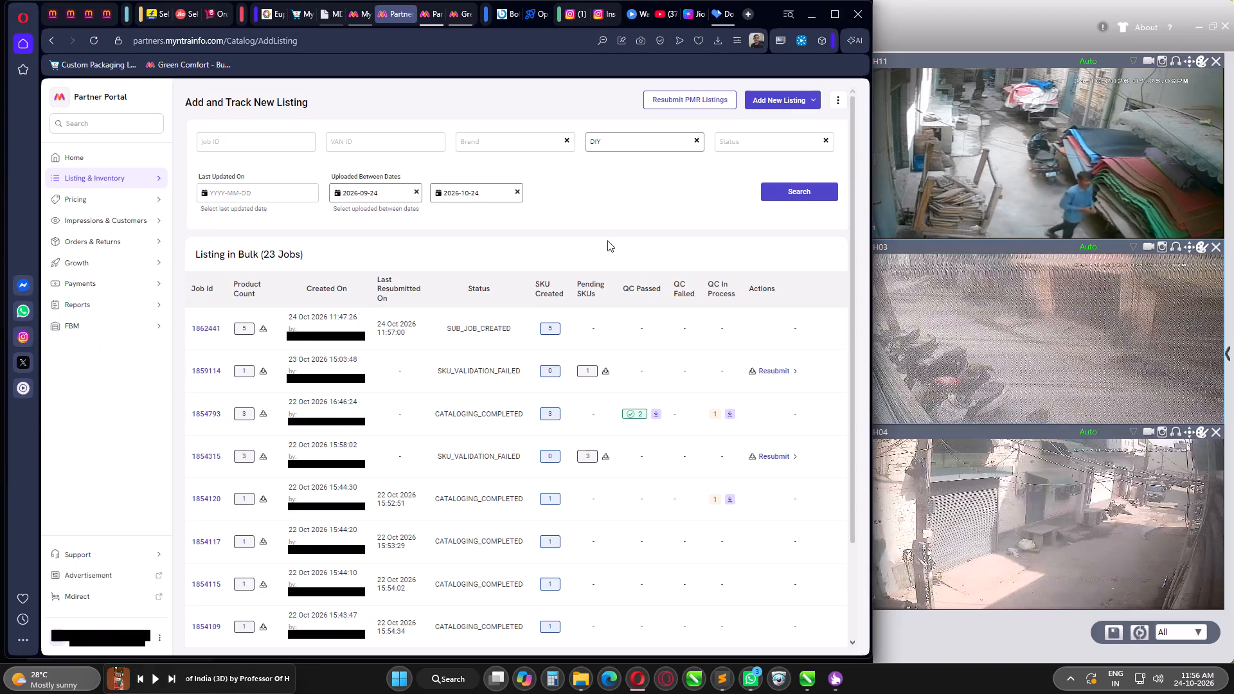
{"action": "left_click", "coordinate": [607, 240]}
{"action": "key", "text": "F5"}
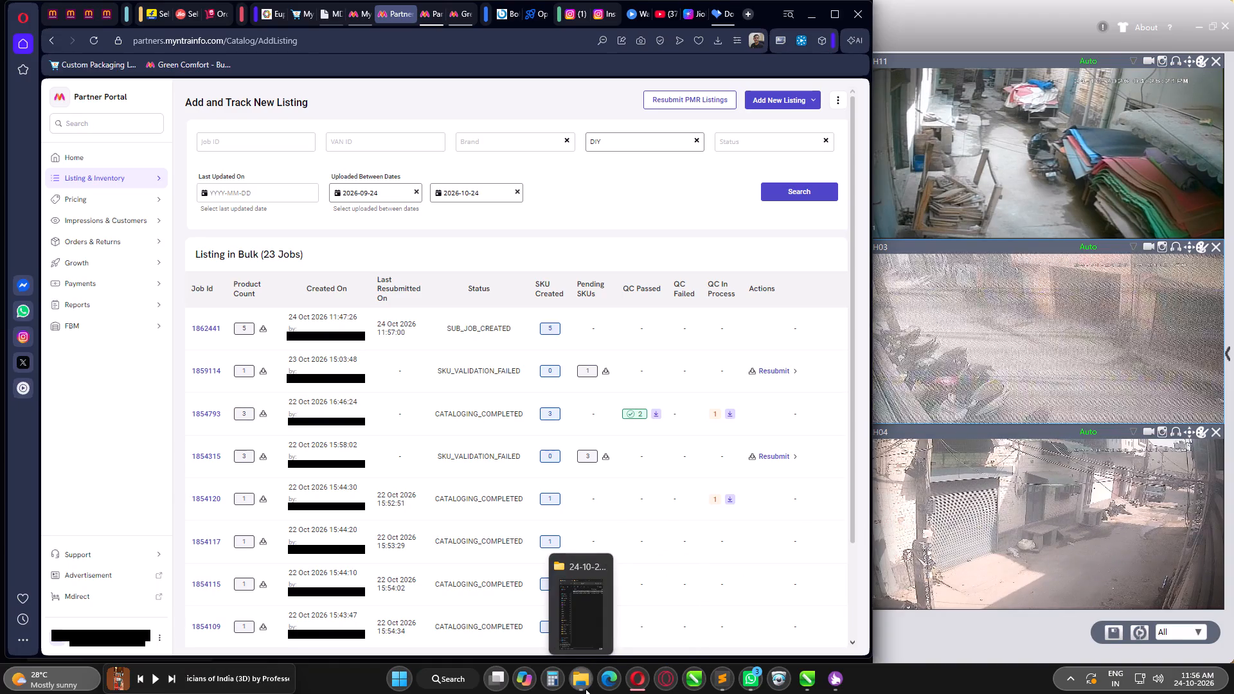
Switch to File Explorer, open the JOURNEY PURPLE folder inside jio mart and show its contents as large icons.
{"action": "left_click", "coordinate": [595, 629]}
{"action": "left_click", "coordinate": [909, 12]}
{"action": "left_click", "coordinate": [1018, 470]}
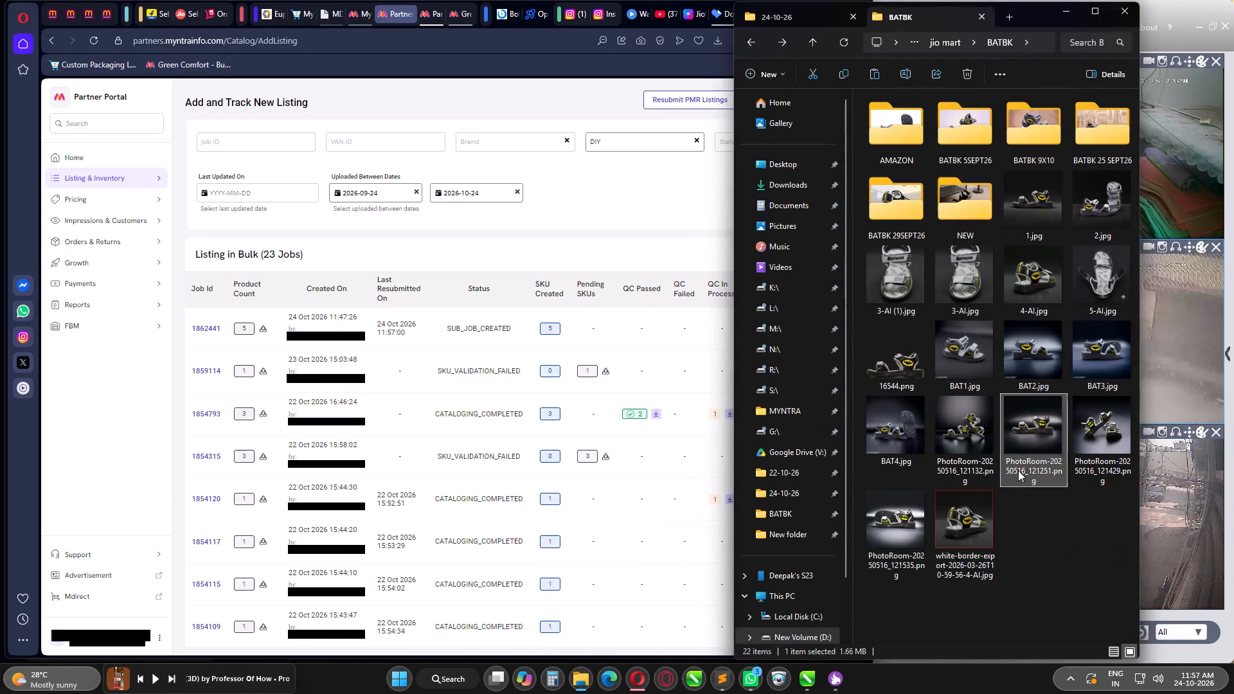
{"action": "key", "text": "BackSpace"}
{"action": "key", "text": "j"}
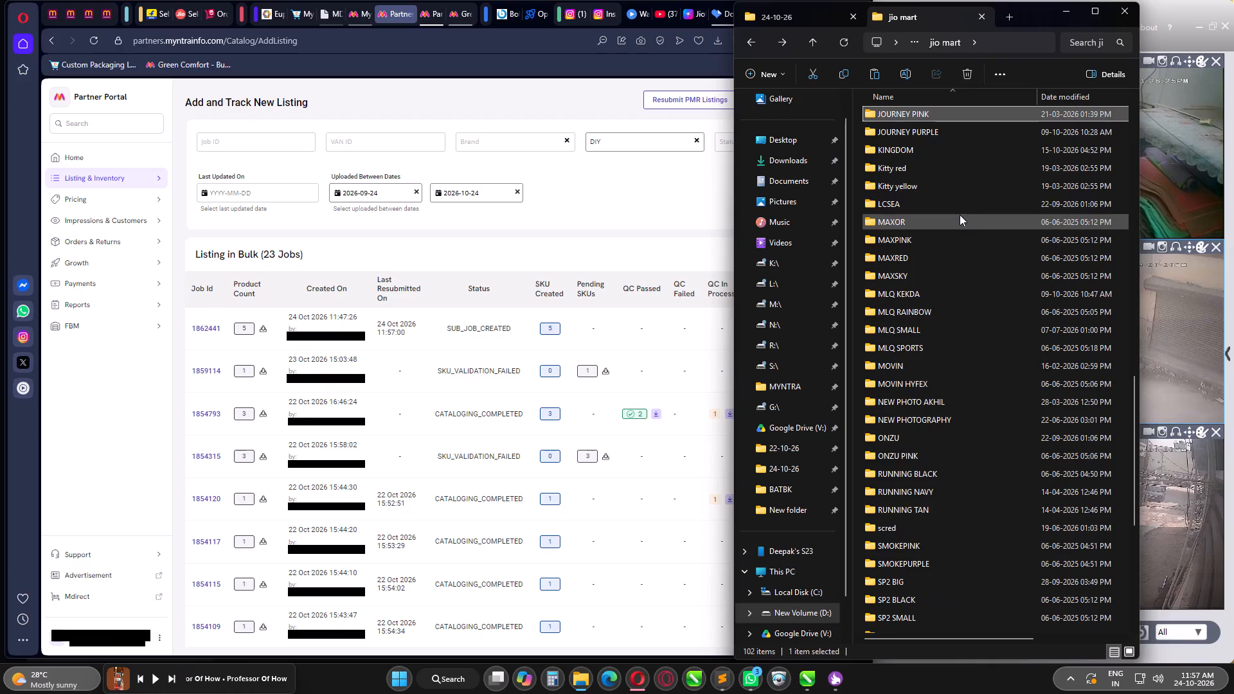
{"action": "double_click", "coordinate": [931, 136]}
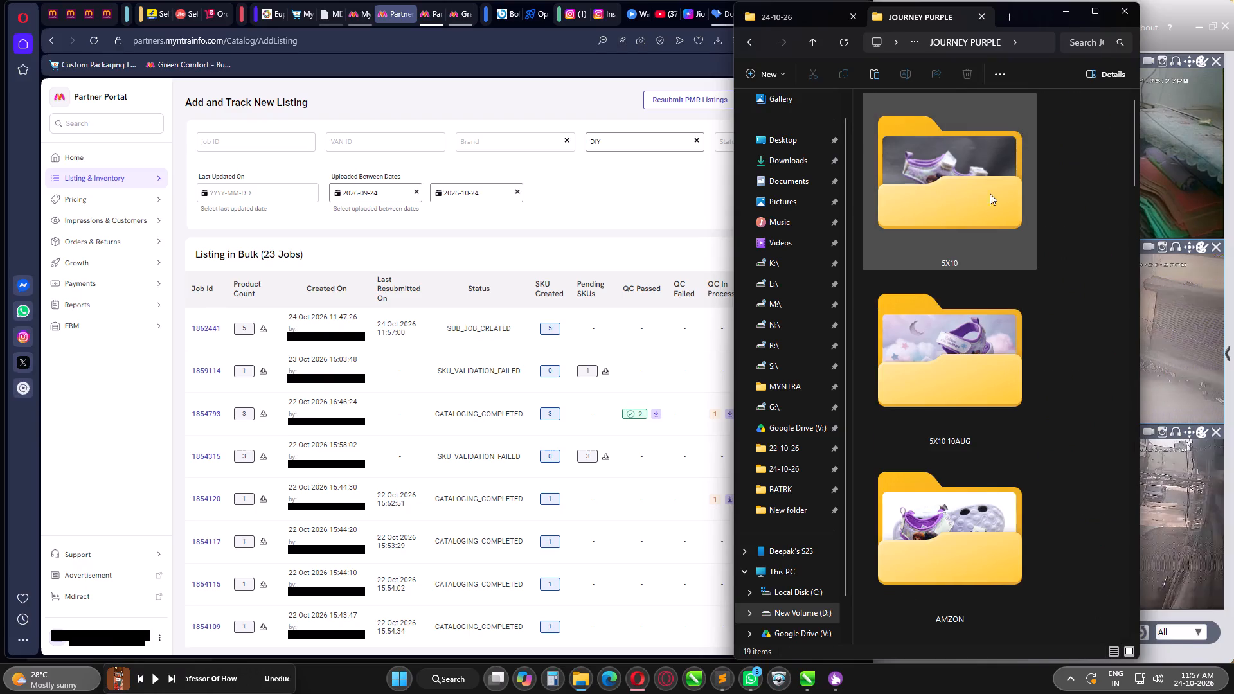
{"action": "left_click", "coordinate": [986, 200]}
{"action": "key", "text": "ctrl+shift+2"}
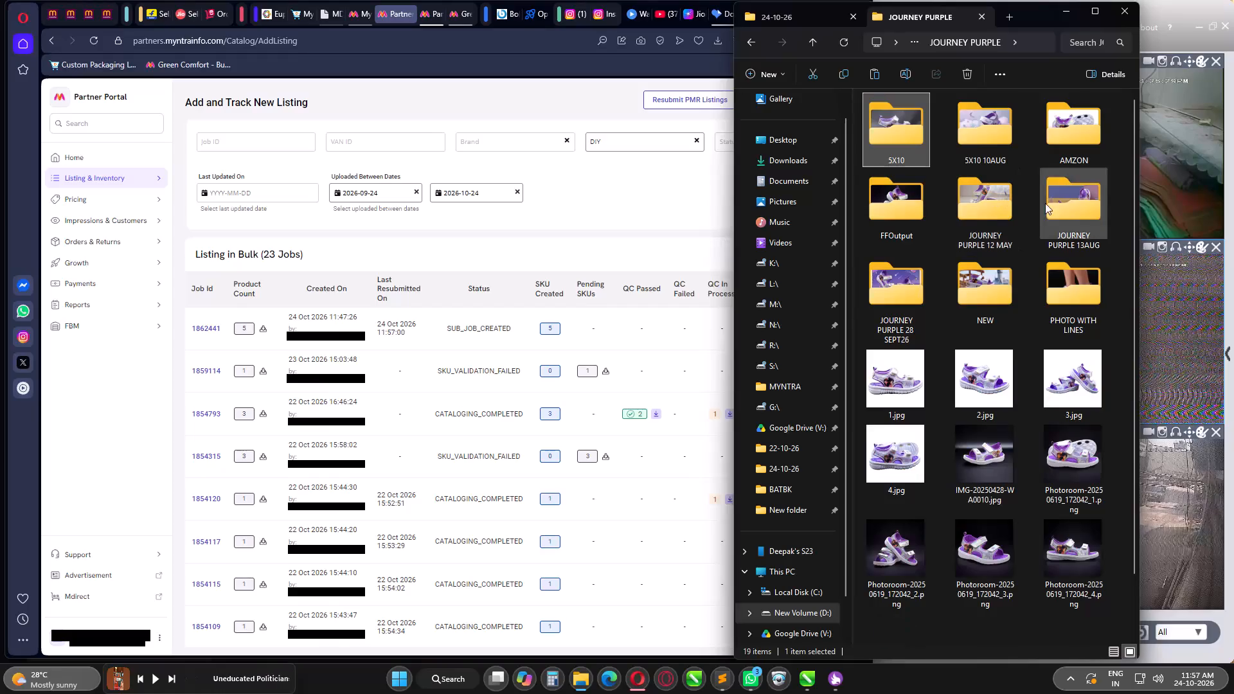
Look through the sandal images in JOURNEY PURPLE's 13AUG, 28 SEPT26 and NEW subfolders, then return to the JOURNEY PURPLE folder.
{"action": "double_click", "coordinate": [884, 211]}
{"action": "key", "text": "BackSpace"}
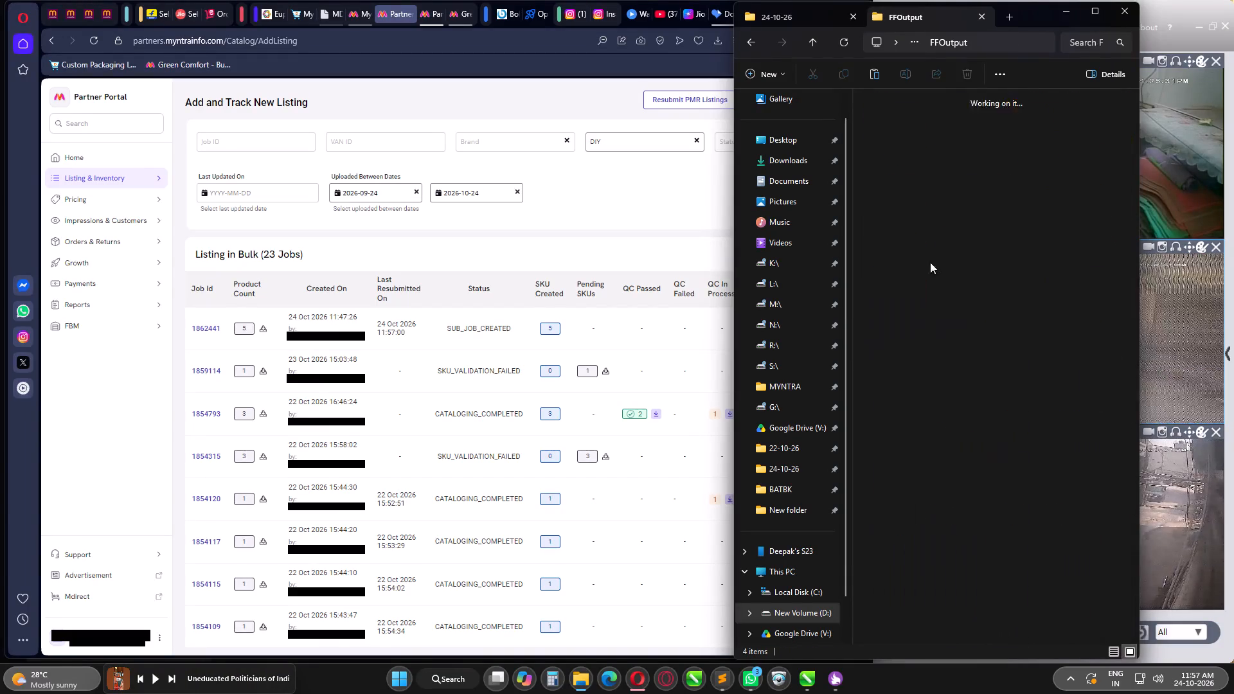
{"action": "double_click", "coordinate": [963, 210]}
{"action": "scroll", "coordinate": [985, 347], "scroll_direction": "down", "scroll_amount": 2}
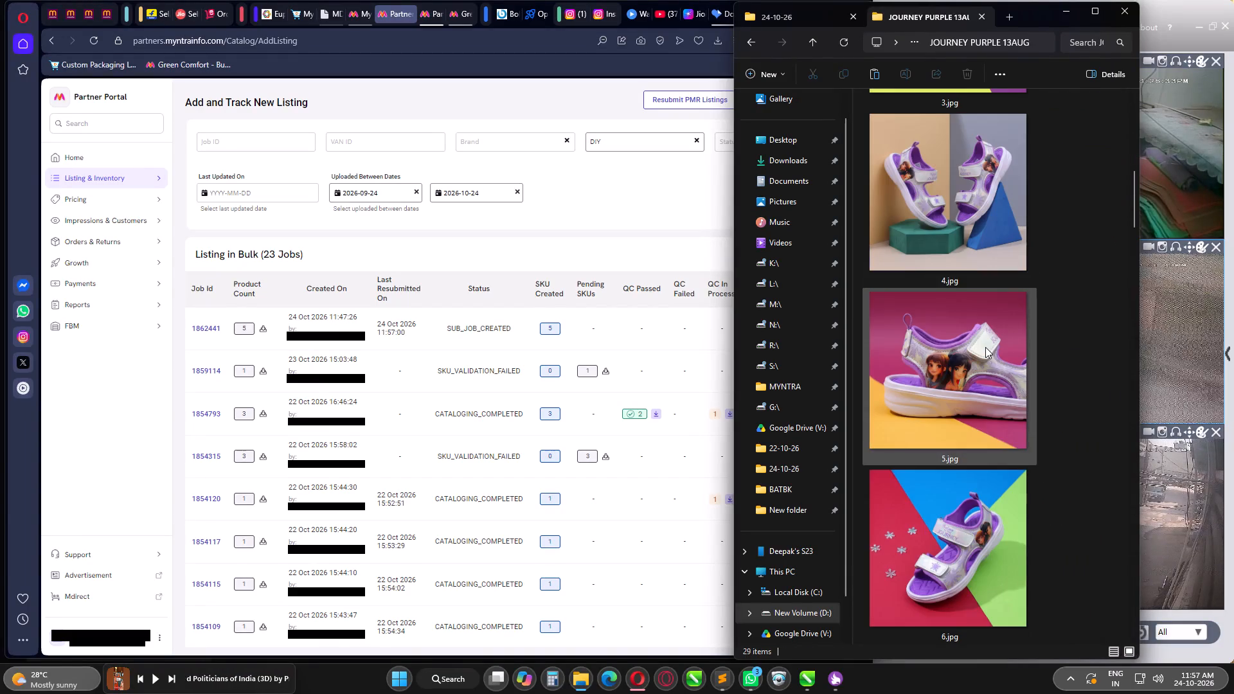
{"action": "left_click", "coordinate": [982, 344]}
{"action": "key", "text": "ctrl+shift+2"}
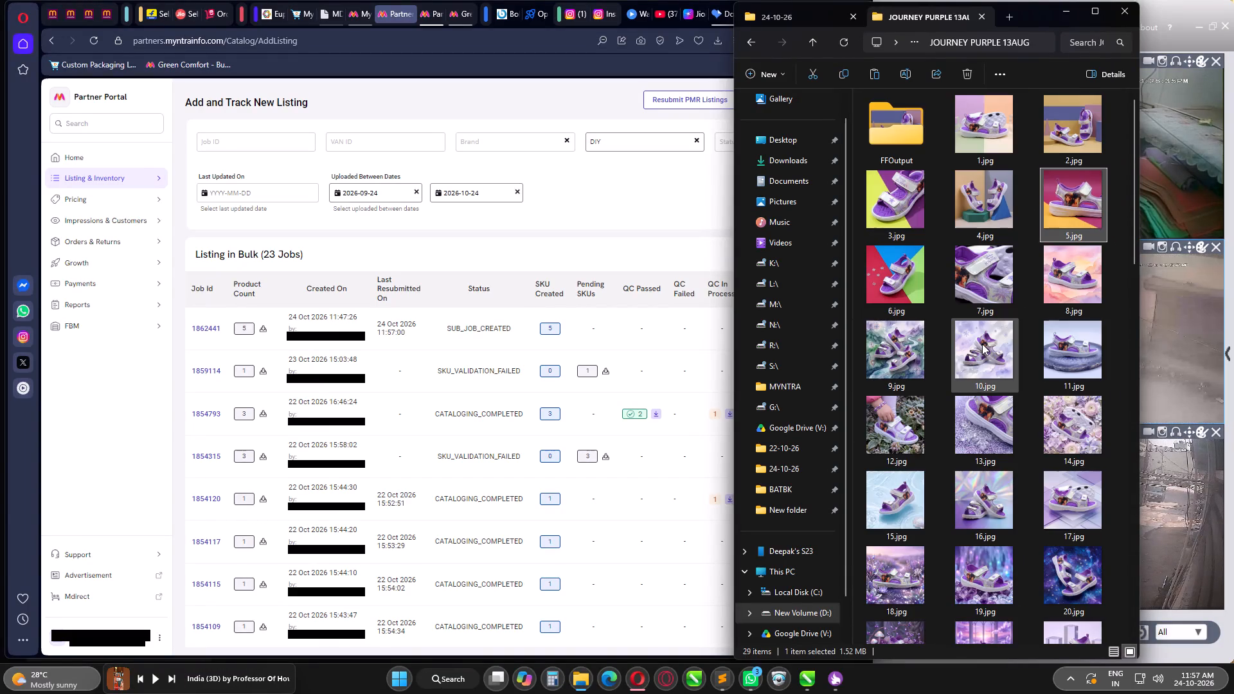
{"action": "left_click", "coordinate": [1019, 402]}
{"action": "key", "text": "BackSpace"}
{"action": "double_click", "coordinate": [1036, 211]}
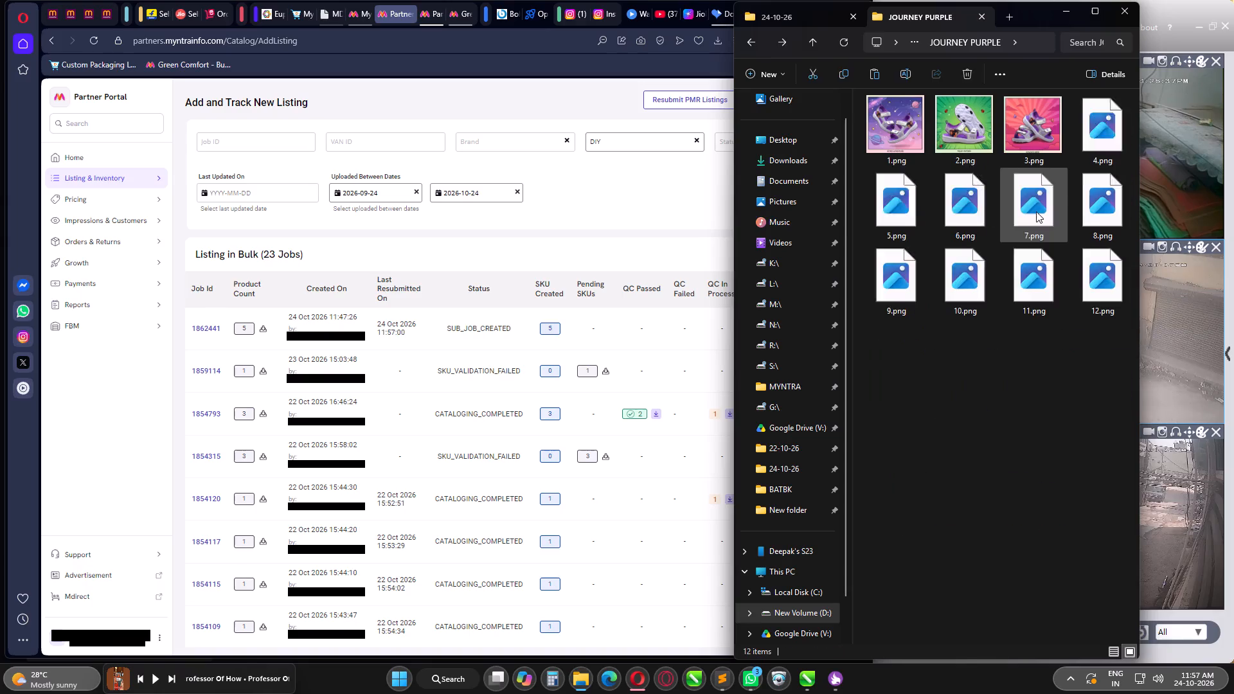
{"action": "left_click", "coordinate": [1005, 401]}
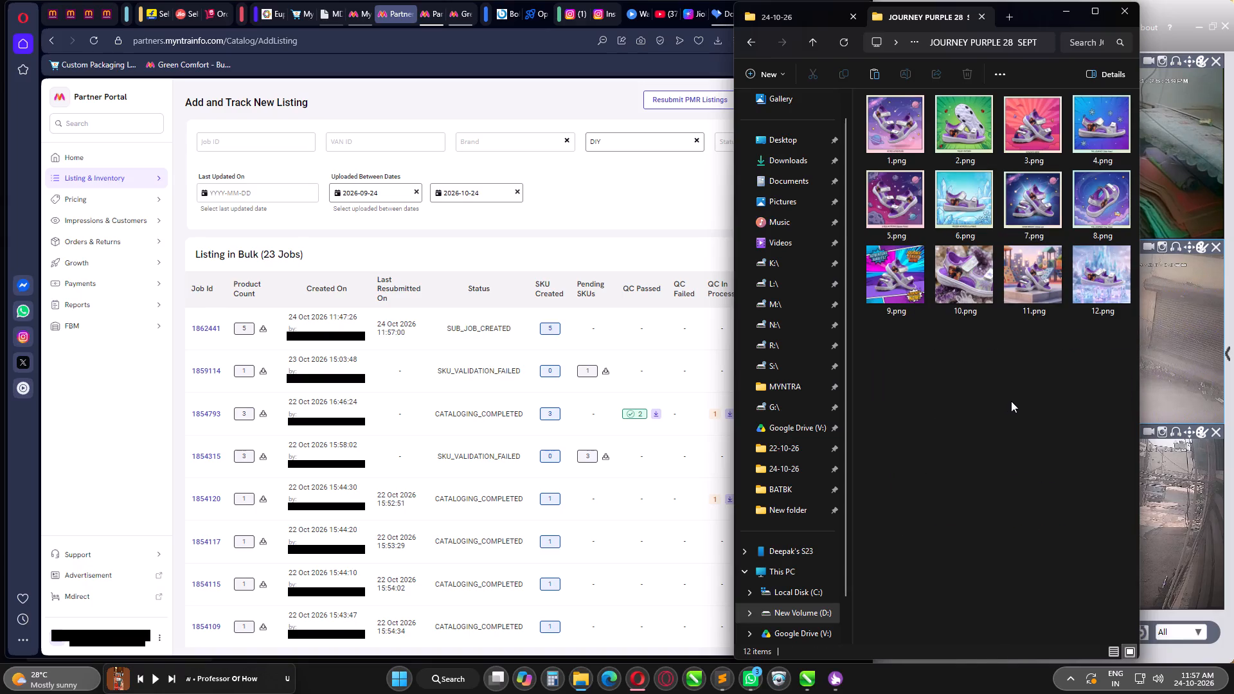
{"action": "key", "text": "BackSpace"}
{"action": "double_click", "coordinate": [1104, 205]}
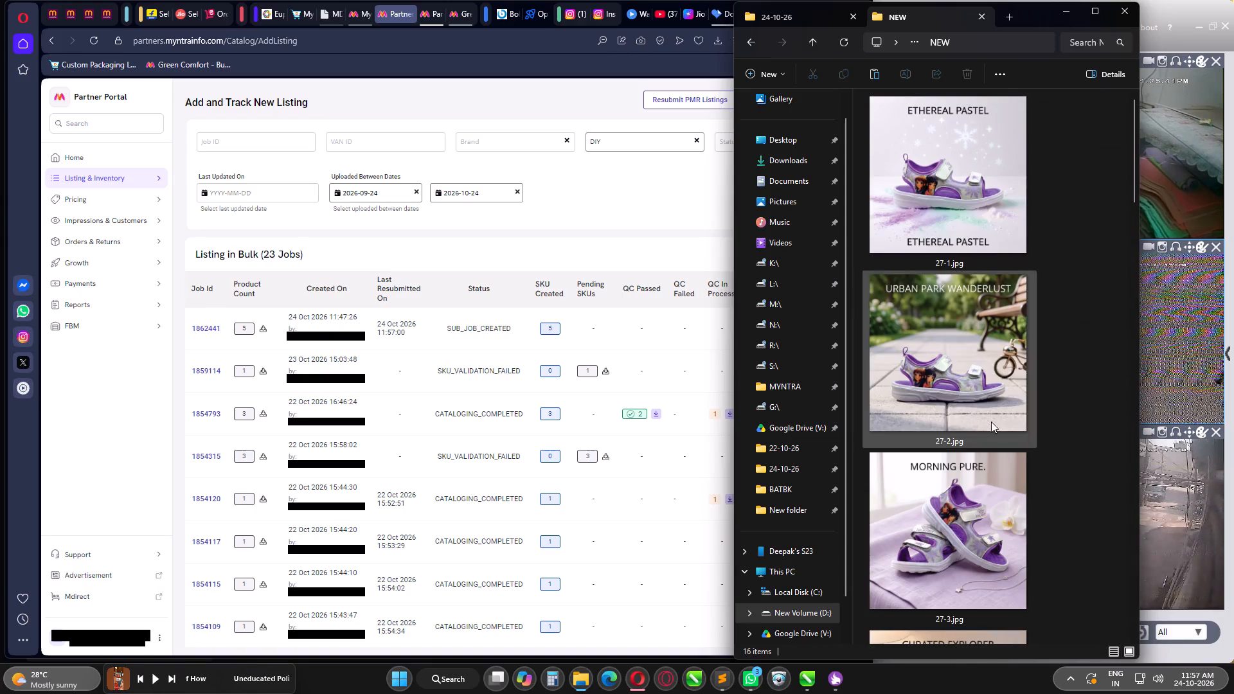
{"action": "left_click", "coordinate": [987, 390]}
{"action": "key", "text": "ctrl+shift+2"}
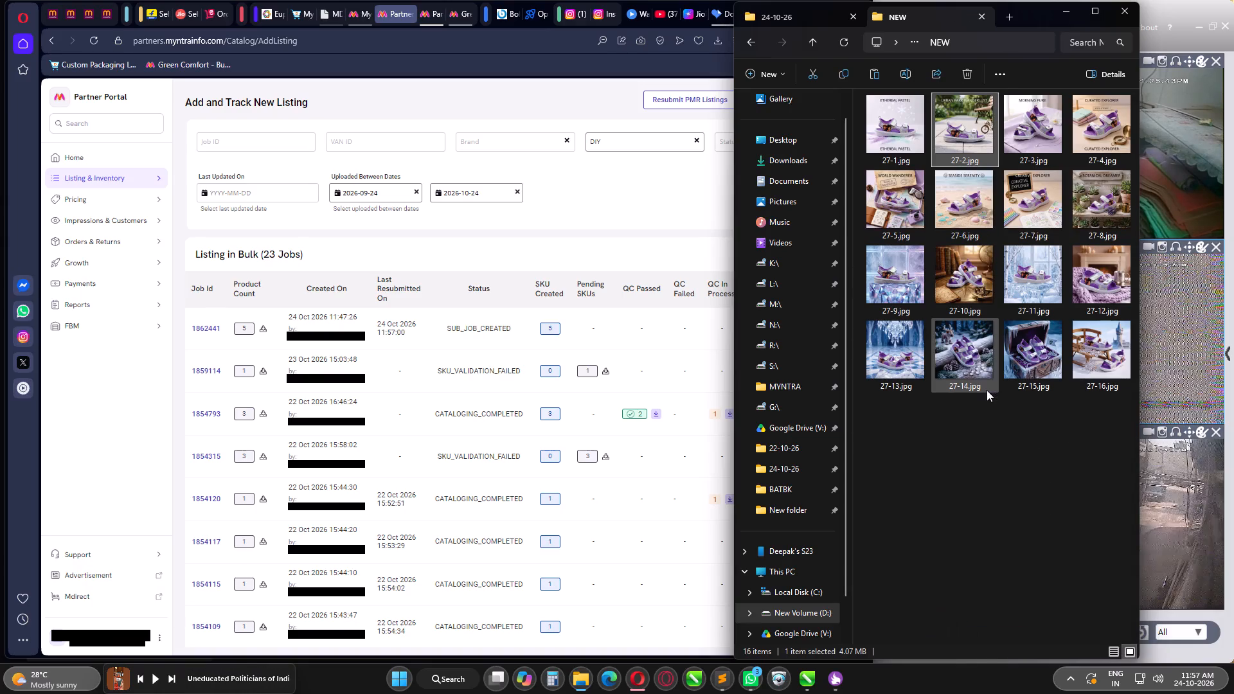
{"action": "left_click", "coordinate": [1013, 459]}
{"action": "key", "text": "BackSpace"}
Refresh the Add and Track New Listing page in the browser to recheck job 1862441.
{"action": "left_click", "coordinate": [597, 274]}
{"action": "key", "text": "F5"}
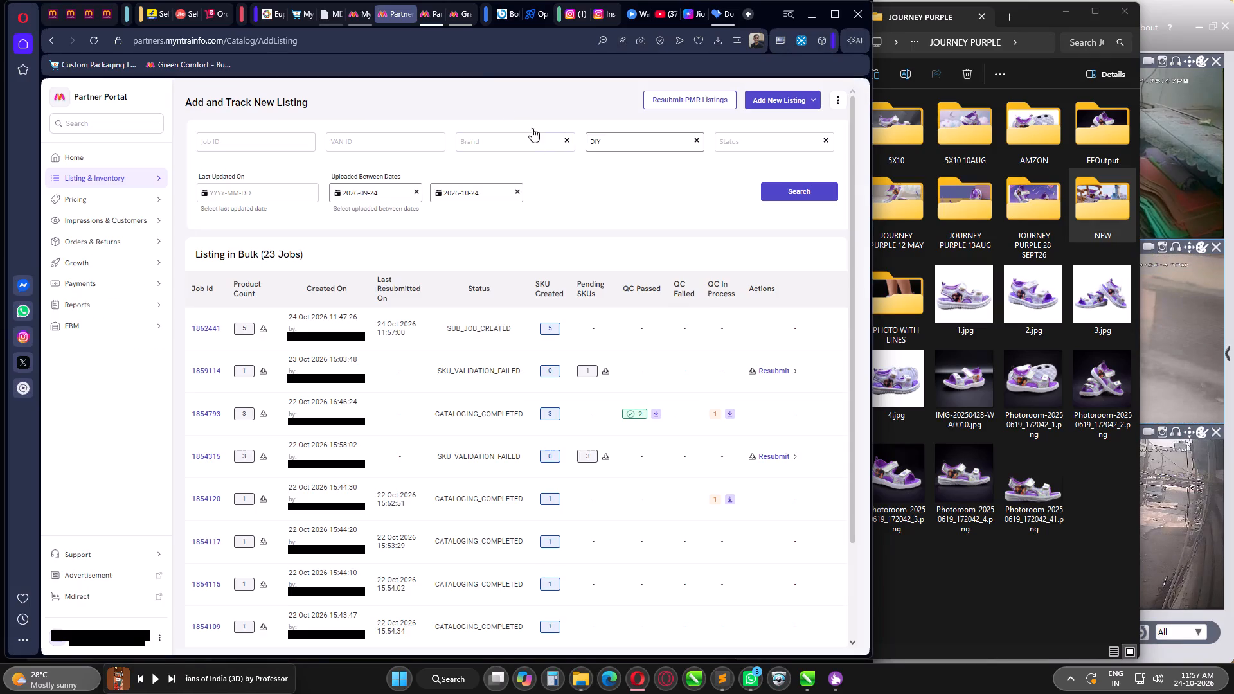
On the Green Comfort storefront page on myntra.com, return to page 1 and filter the products by the Sandals category.
{"action": "left_click", "coordinate": [458, 10]}
{"action": "scroll", "coordinate": [465, 409], "scroll_direction": "down", "scroll_amount": 7}
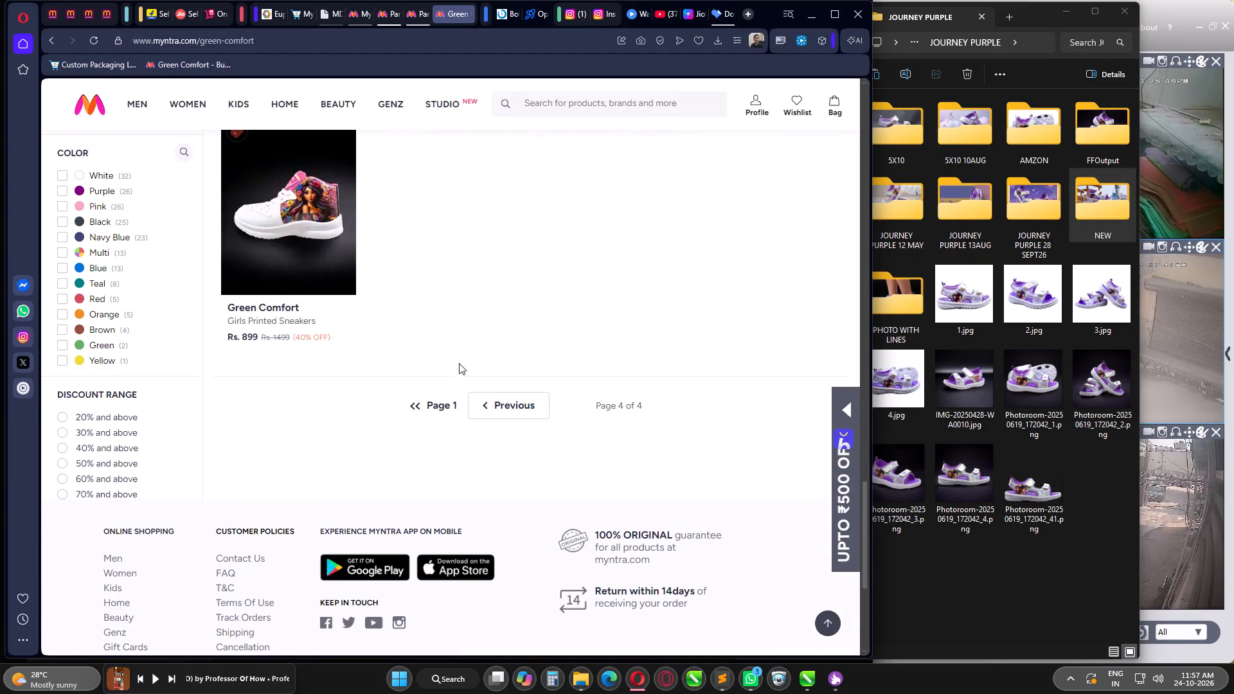
{"action": "left_click", "coordinate": [431, 404]}
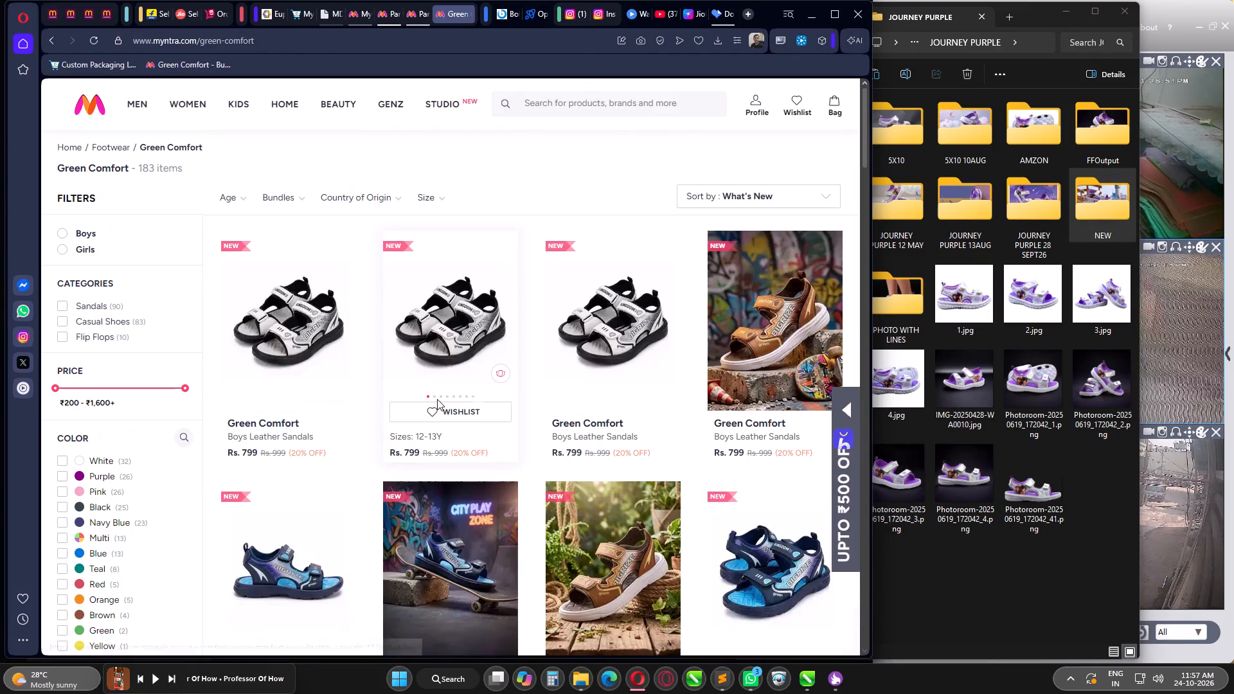
{"action": "scroll", "coordinate": [437, 399], "scroll_direction": "up", "scroll_amount": 2}
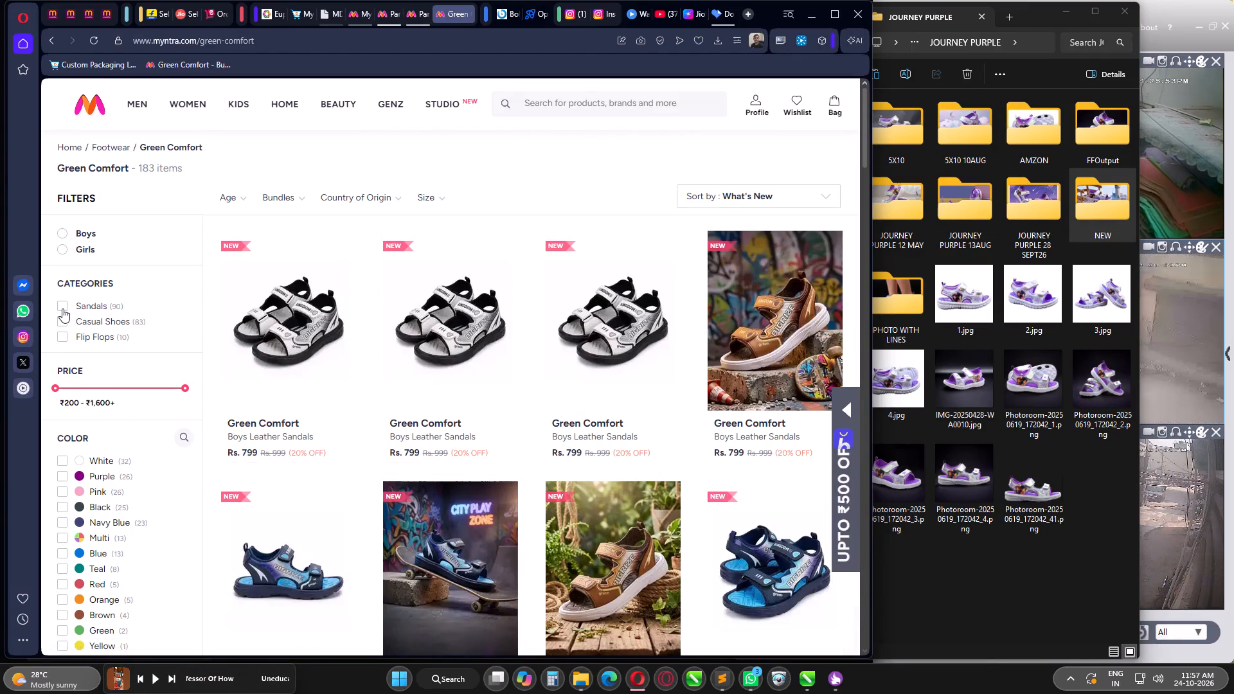
{"action": "left_click", "coordinate": [59, 308]}
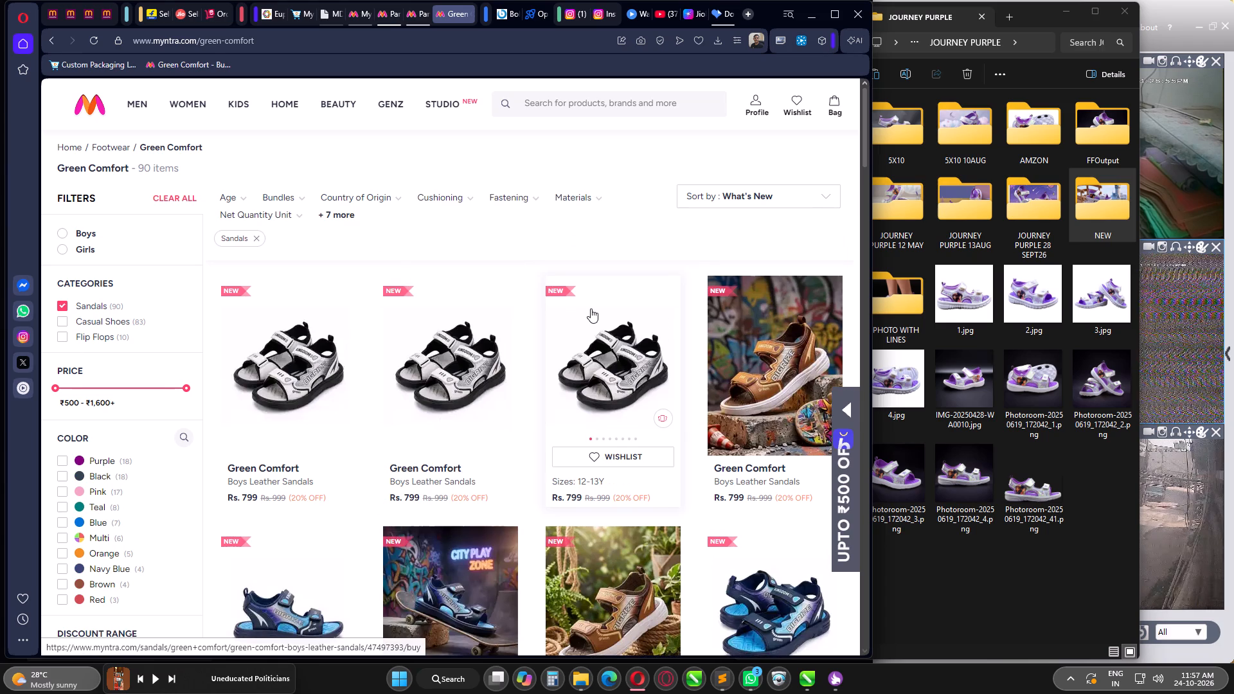
Look through the sandals on page 1 of the filtered Green Comfort listing, down to the end of the page.
{"action": "scroll", "coordinate": [627, 235], "scroll_direction": "down", "scroll_amount": 3}
{"action": "scroll", "coordinate": [654, 404], "scroll_direction": "down", "scroll_amount": 8}
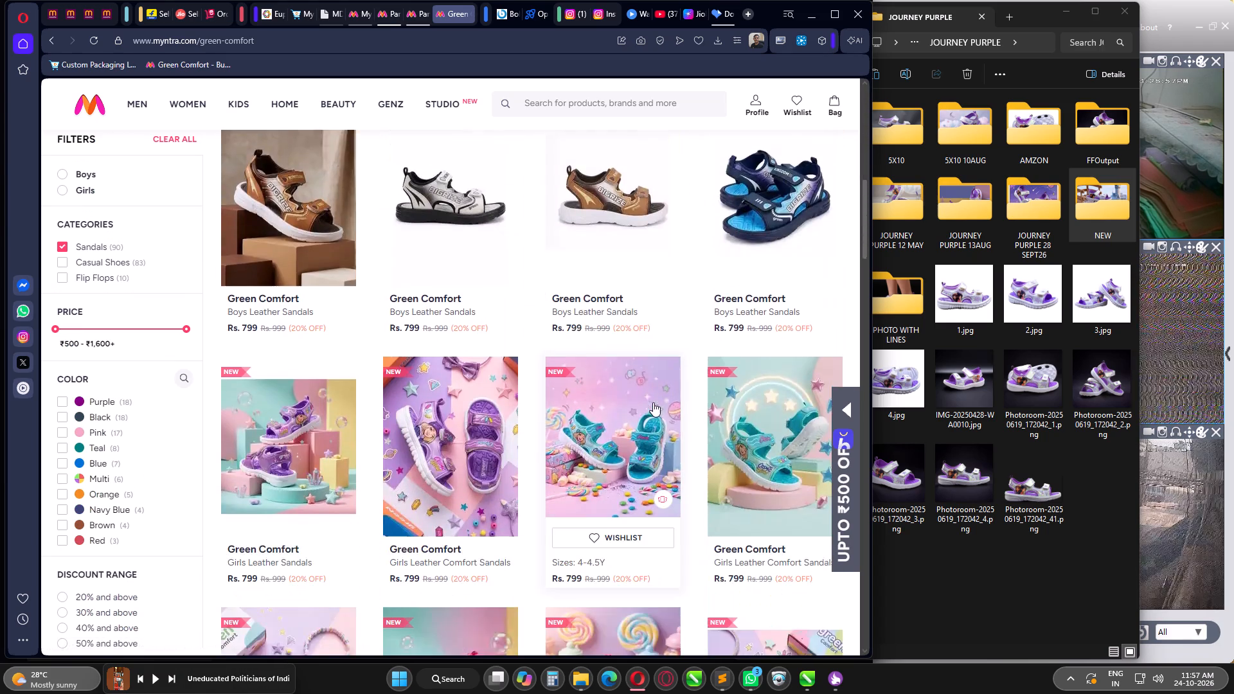
{"action": "scroll", "coordinate": [653, 402], "scroll_direction": "down", "scroll_amount": 4}
{"action": "scroll", "coordinate": [648, 417], "scroll_direction": "up", "scroll_amount": 14}
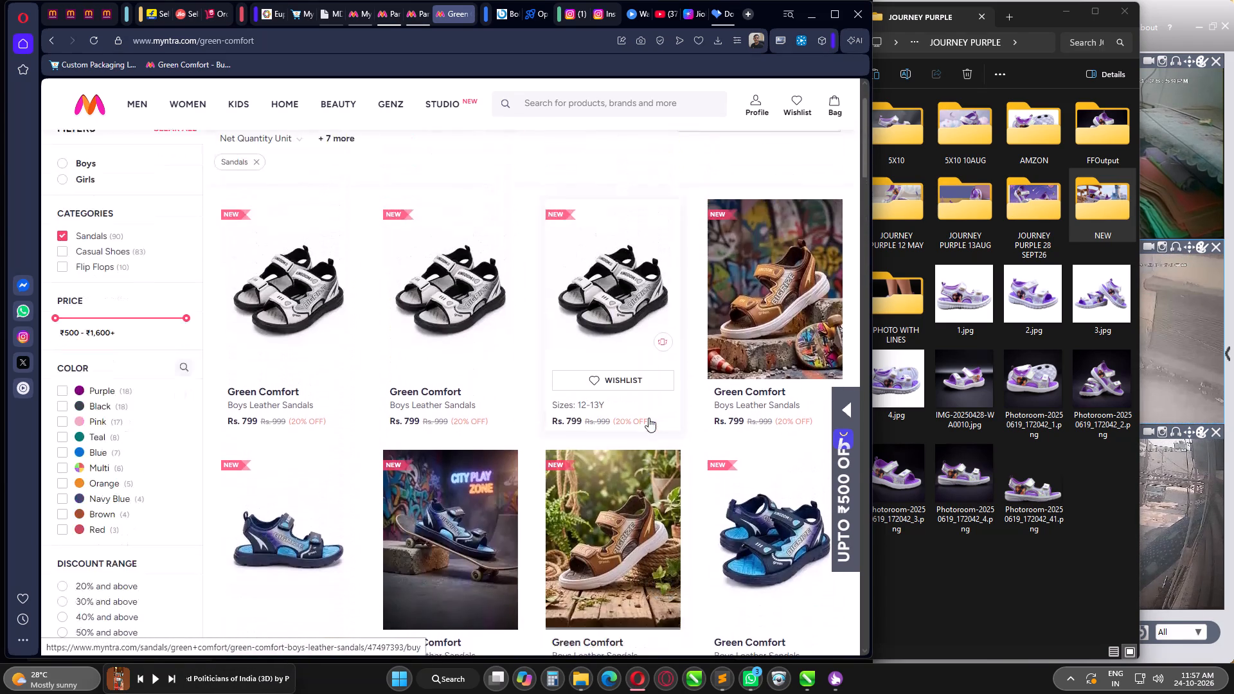
{"action": "scroll", "coordinate": [645, 408], "scroll_direction": "down", "scroll_amount": 6}
{"action": "scroll", "coordinate": [645, 408], "scroll_direction": "up", "scroll_amount": 6}
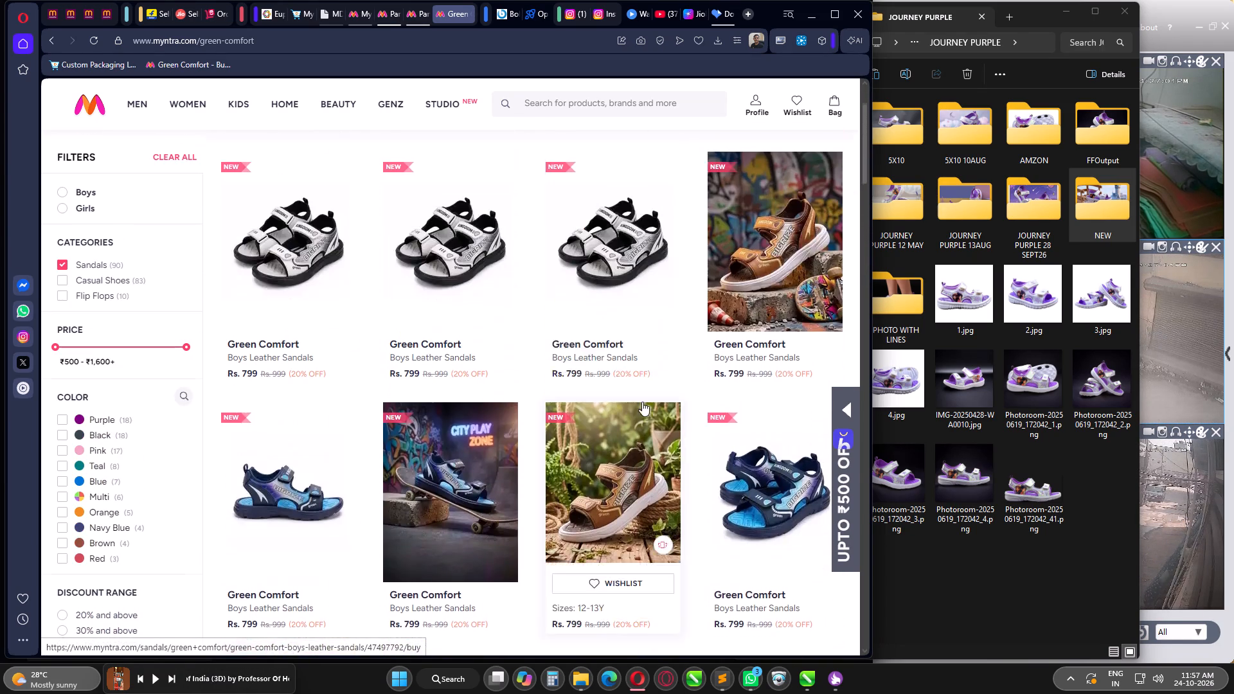
{"action": "scroll", "coordinate": [642, 402], "scroll_direction": "down", "scroll_amount": 10}
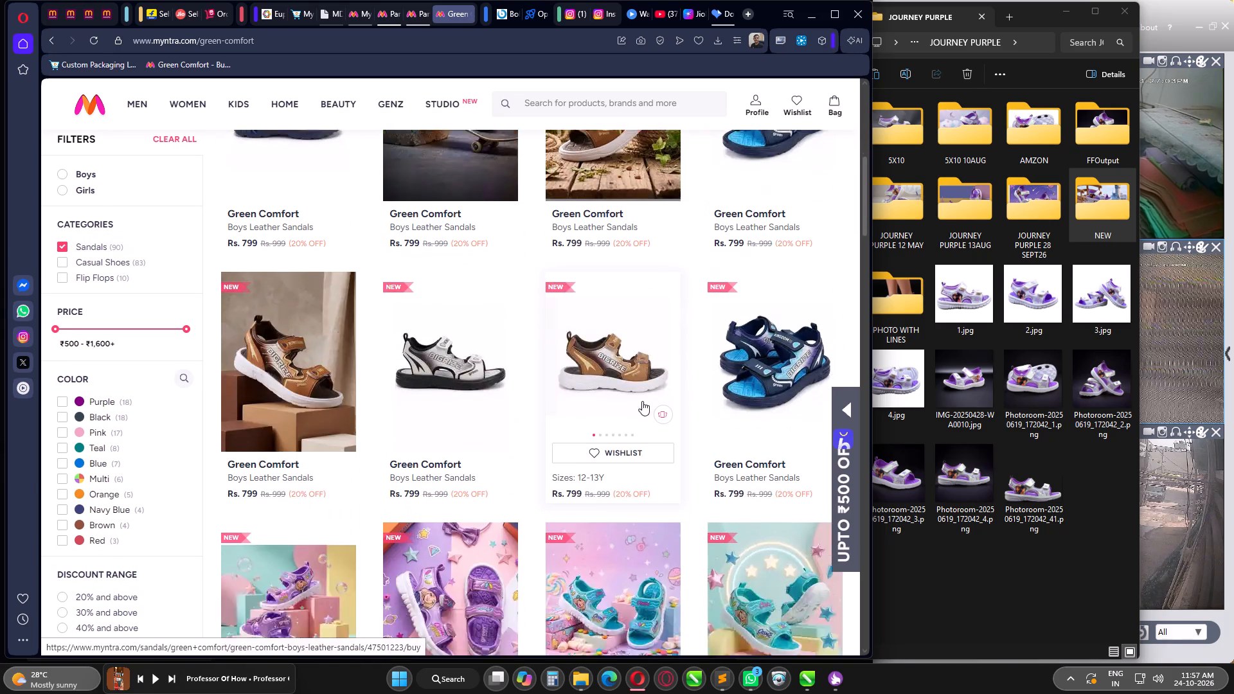
{"action": "scroll", "coordinate": [642, 401], "scroll_direction": "down", "scroll_amount": 9}
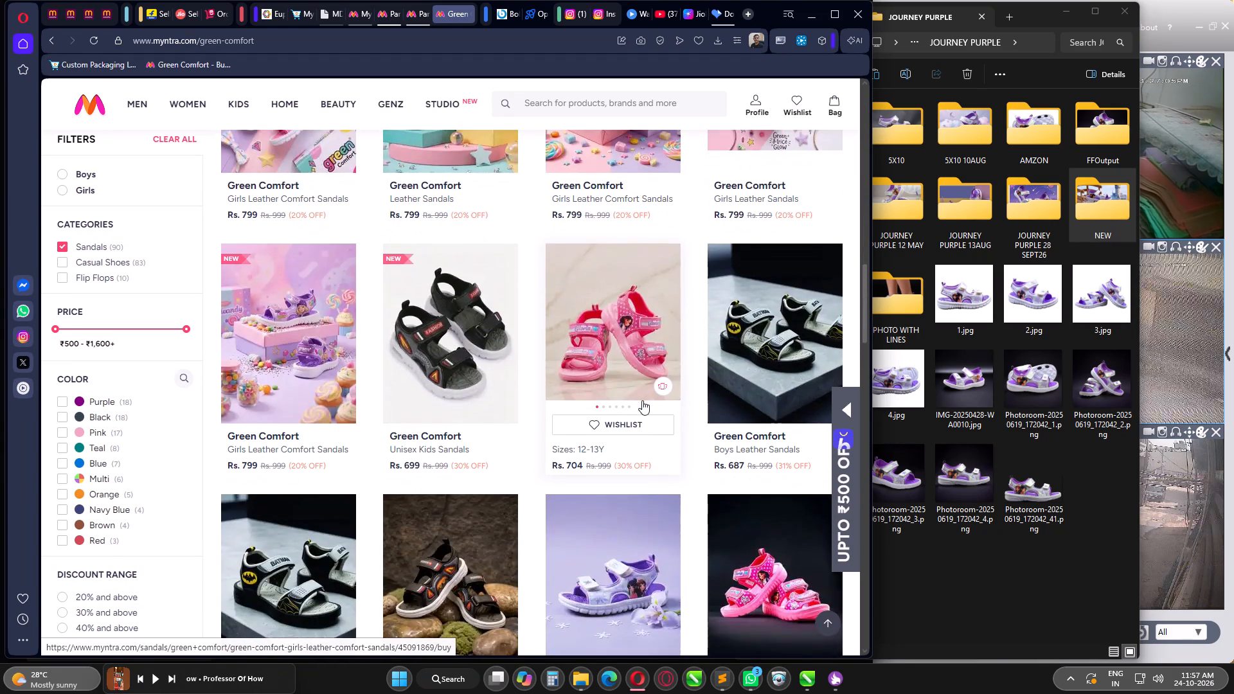
{"action": "scroll", "coordinate": [642, 400], "scroll_direction": "down", "scroll_amount": 11}
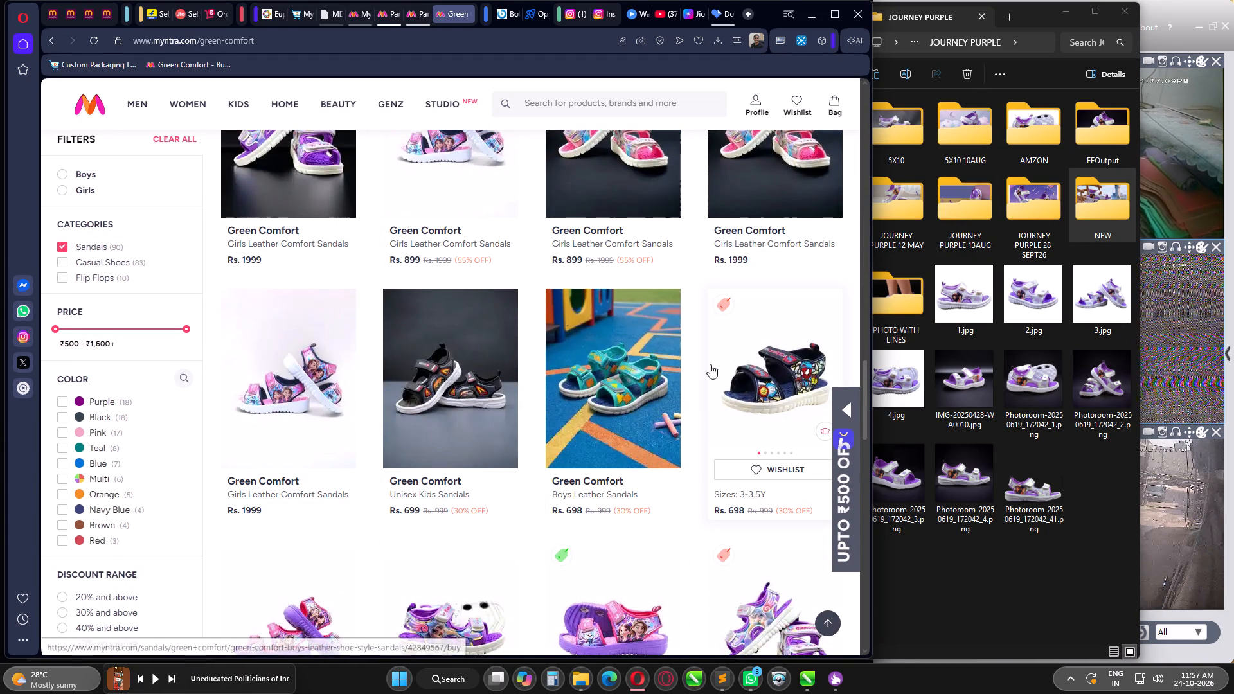
{"action": "scroll", "coordinate": [649, 364], "scroll_direction": "down", "scroll_amount": 7}
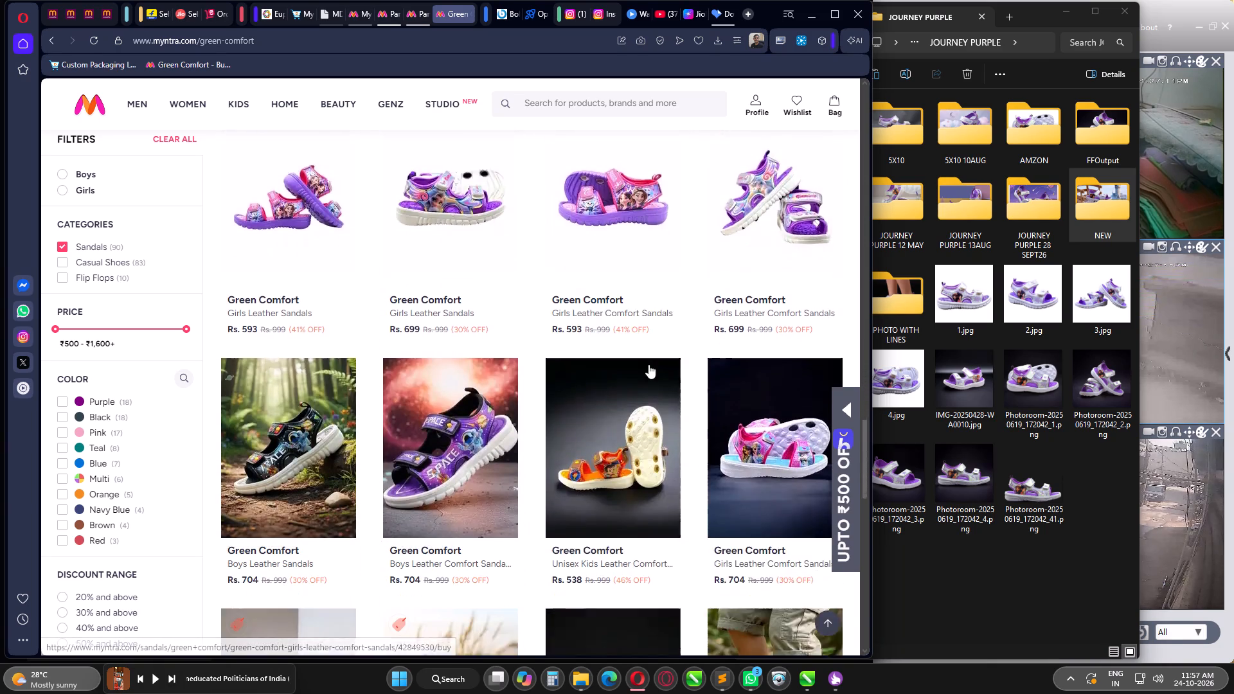
{"action": "scroll", "coordinate": [648, 364], "scroll_direction": "down", "scroll_amount": 8}
{"action": "scroll", "coordinate": [647, 429], "scroll_direction": "down", "scroll_amount": 1}
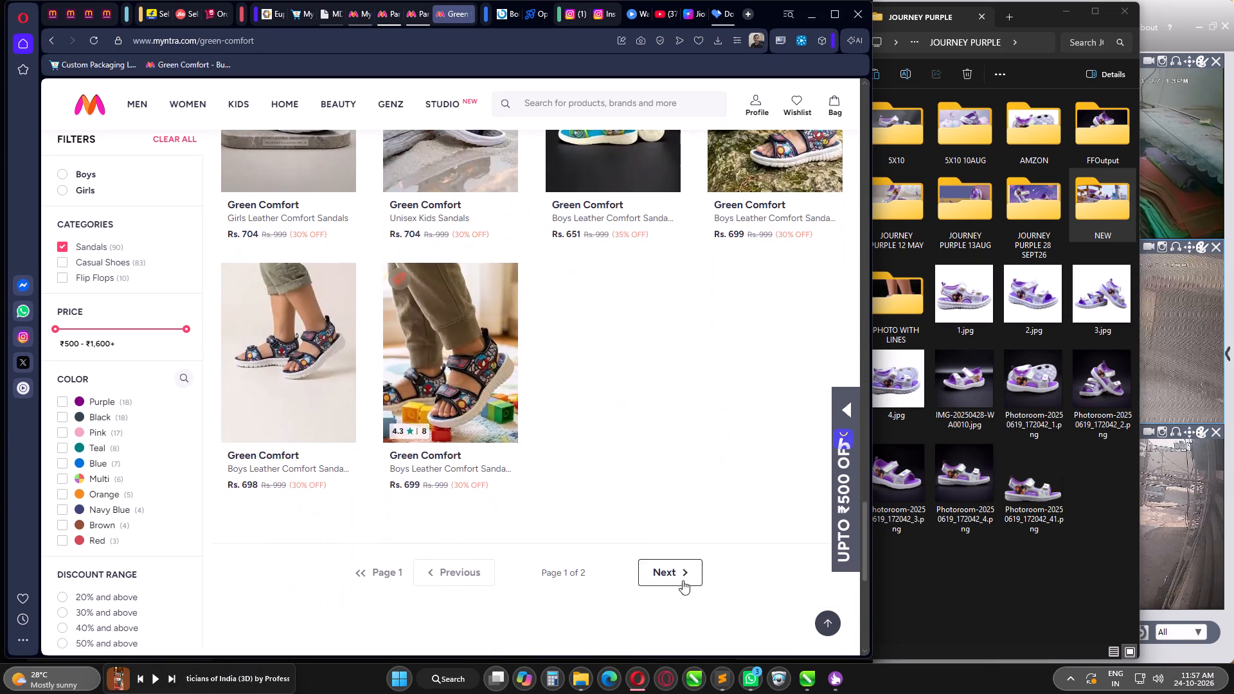
Go to page 2 of the filtered Green Comfort listing and look through its sandals.
{"action": "left_click", "coordinate": [666, 562]}
{"action": "scroll", "coordinate": [547, 278], "scroll_direction": "down", "scroll_amount": 2}
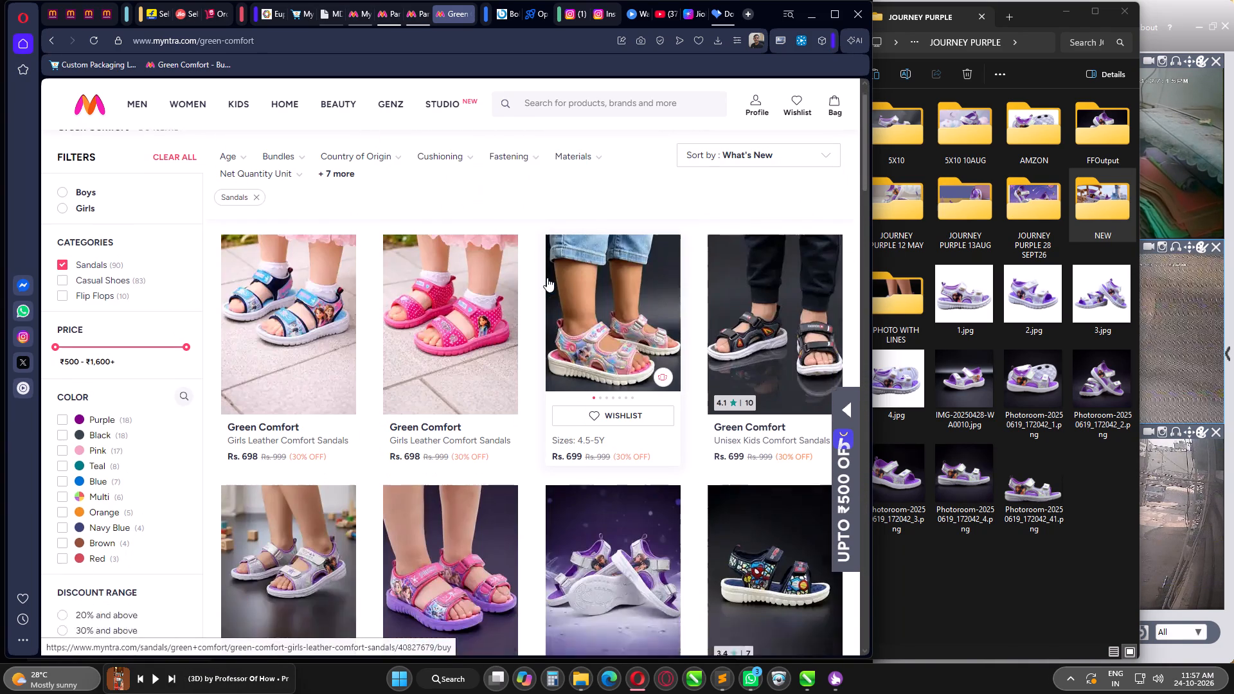
{"action": "scroll", "coordinate": [547, 278], "scroll_direction": "down", "scroll_amount": 7}
{"action": "scroll", "coordinate": [547, 278], "scroll_direction": "up", "scroll_amount": 2}
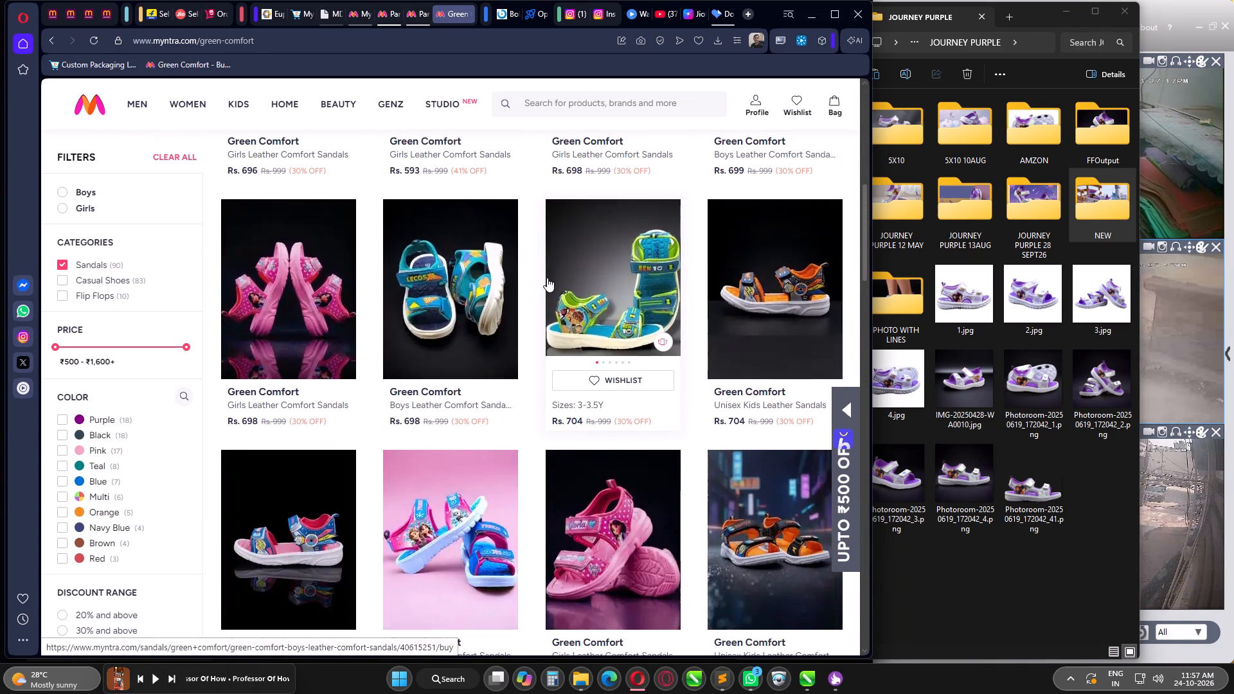
{"action": "scroll", "coordinate": [547, 278], "scroll_direction": "up", "scroll_amount": 3}
{"action": "scroll", "coordinate": [547, 278], "scroll_direction": "down", "scroll_amount": 1}
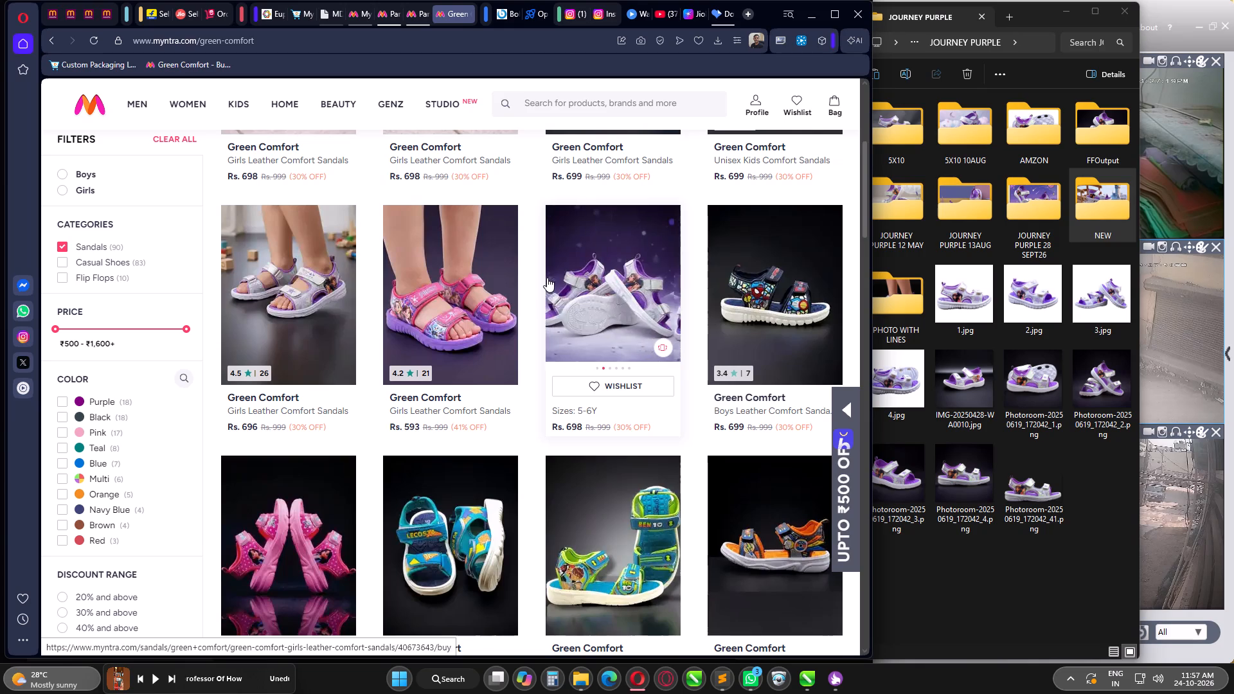
{"action": "scroll", "coordinate": [547, 278], "scroll_direction": "down", "scroll_amount": 12}
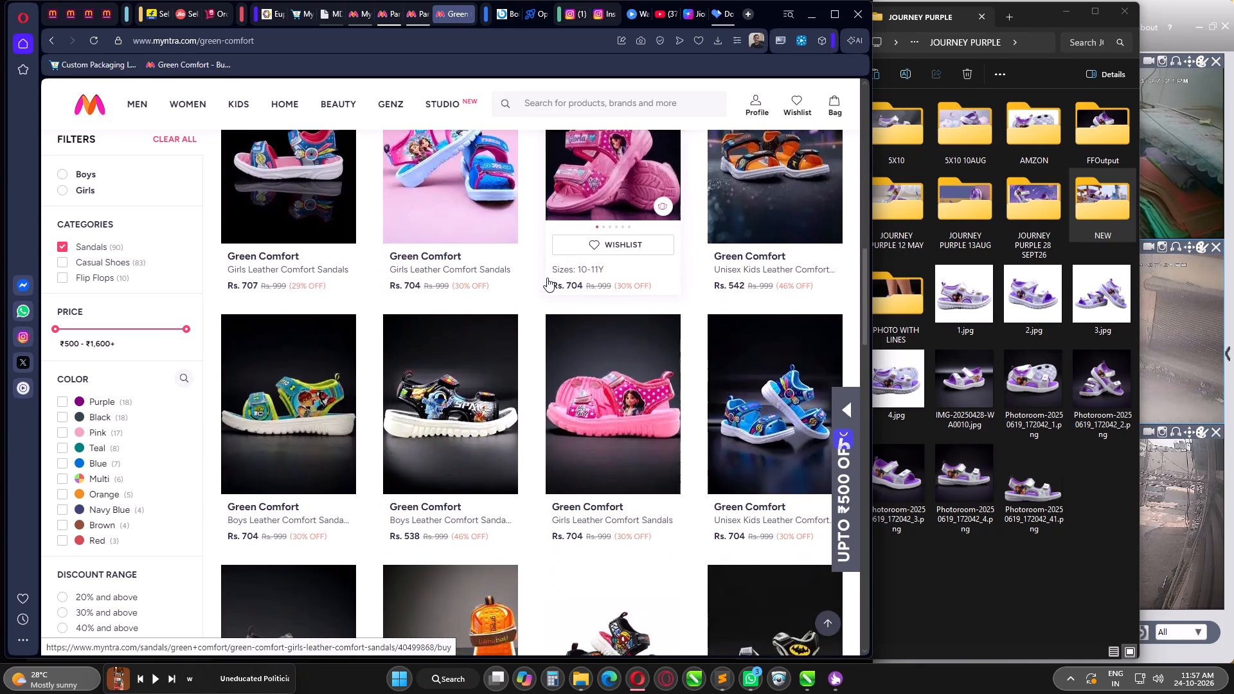
{"action": "scroll", "coordinate": [547, 278], "scroll_direction": "down", "scroll_amount": 17}
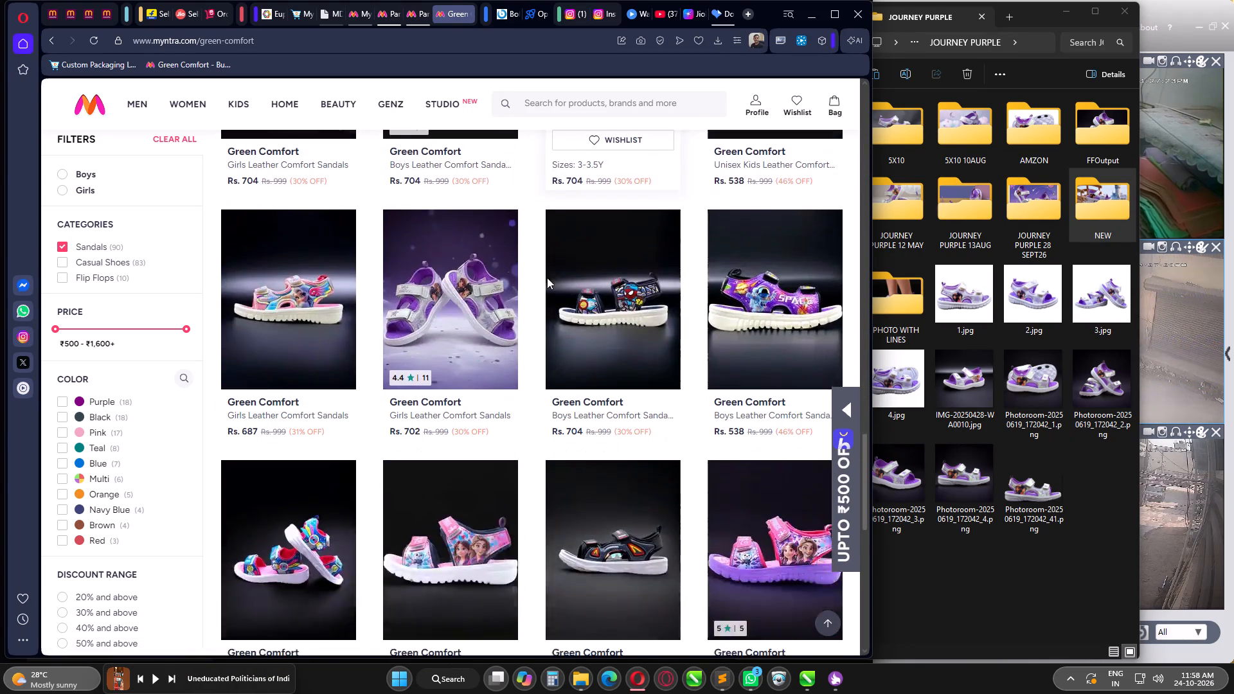
{"action": "scroll", "coordinate": [547, 278], "scroll_direction": "down", "scroll_amount": 5}
{"action": "scroll", "coordinate": [542, 368], "scroll_direction": "up", "scroll_amount": 6}
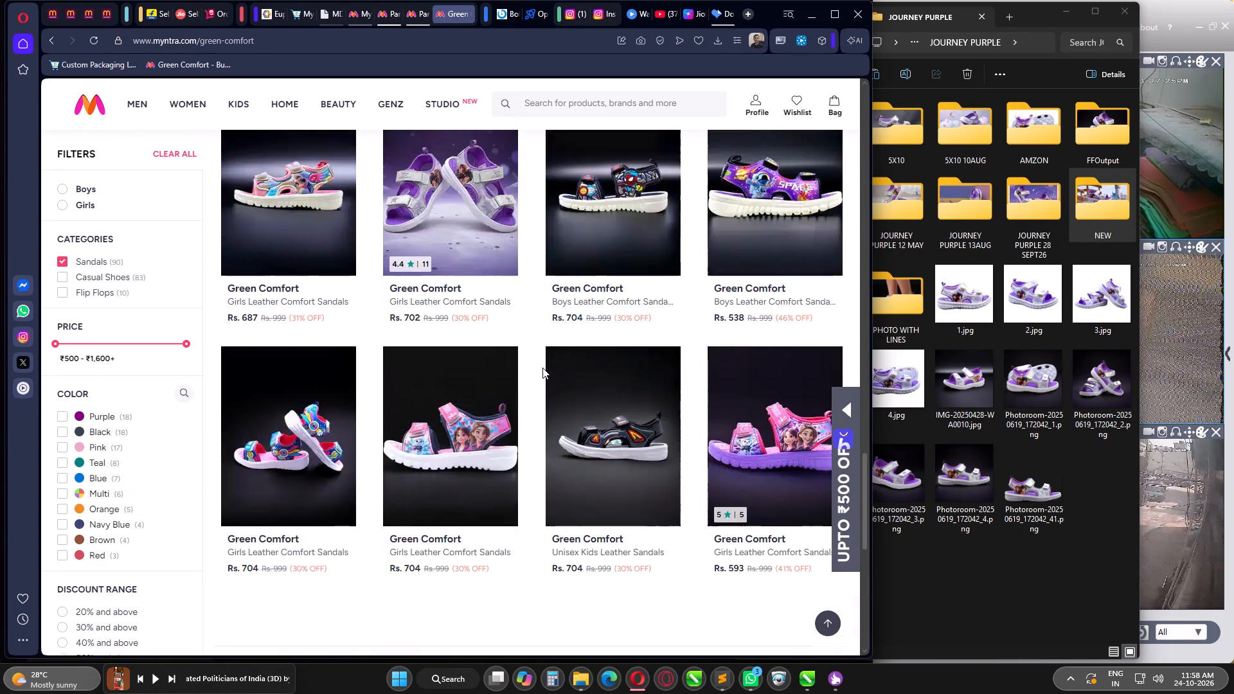
{"action": "scroll", "coordinate": [542, 368], "scroll_direction": "up", "scroll_amount": 18}
Clear all filters on the Green Comfort listing and go back to the top of page 1.
{"action": "left_click", "coordinate": [188, 157]}
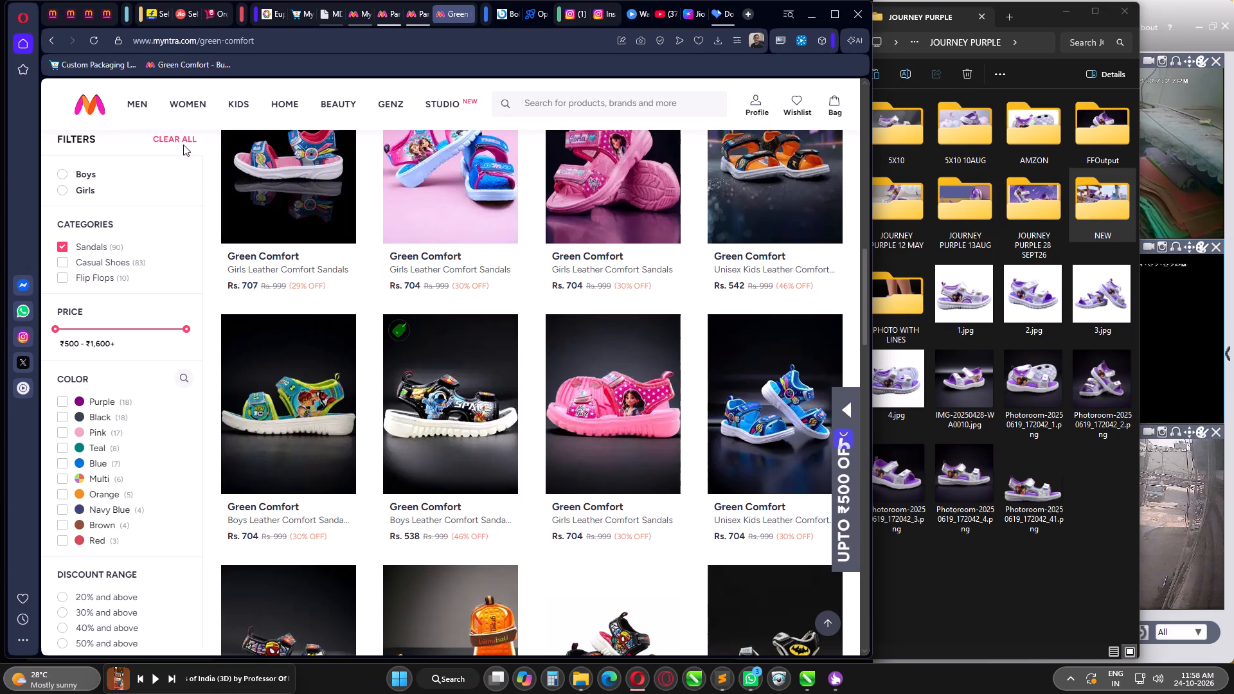
{"action": "left_click", "coordinate": [182, 138]}
{"action": "scroll", "coordinate": [669, 434], "scroll_direction": "down", "scroll_amount": 16}
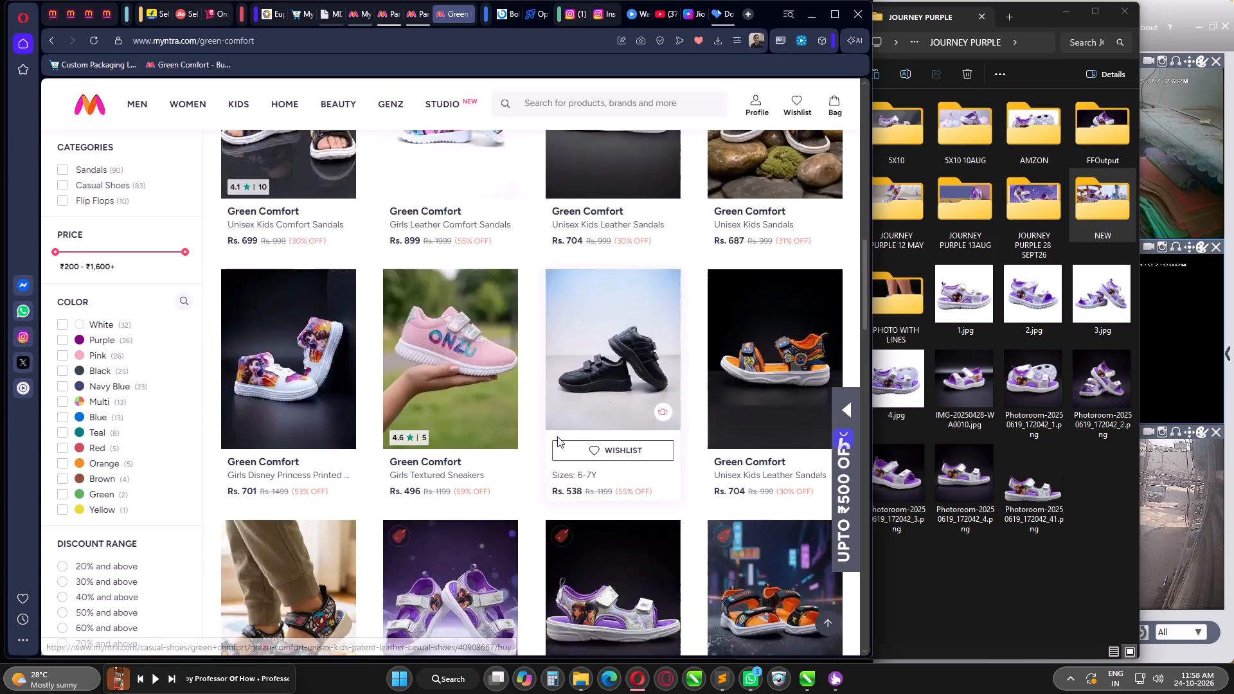
{"action": "scroll", "coordinate": [557, 436], "scroll_direction": "down", "scroll_amount": 14}
{"action": "scroll", "coordinate": [544, 430], "scroll_direction": "down", "scroll_amount": 13}
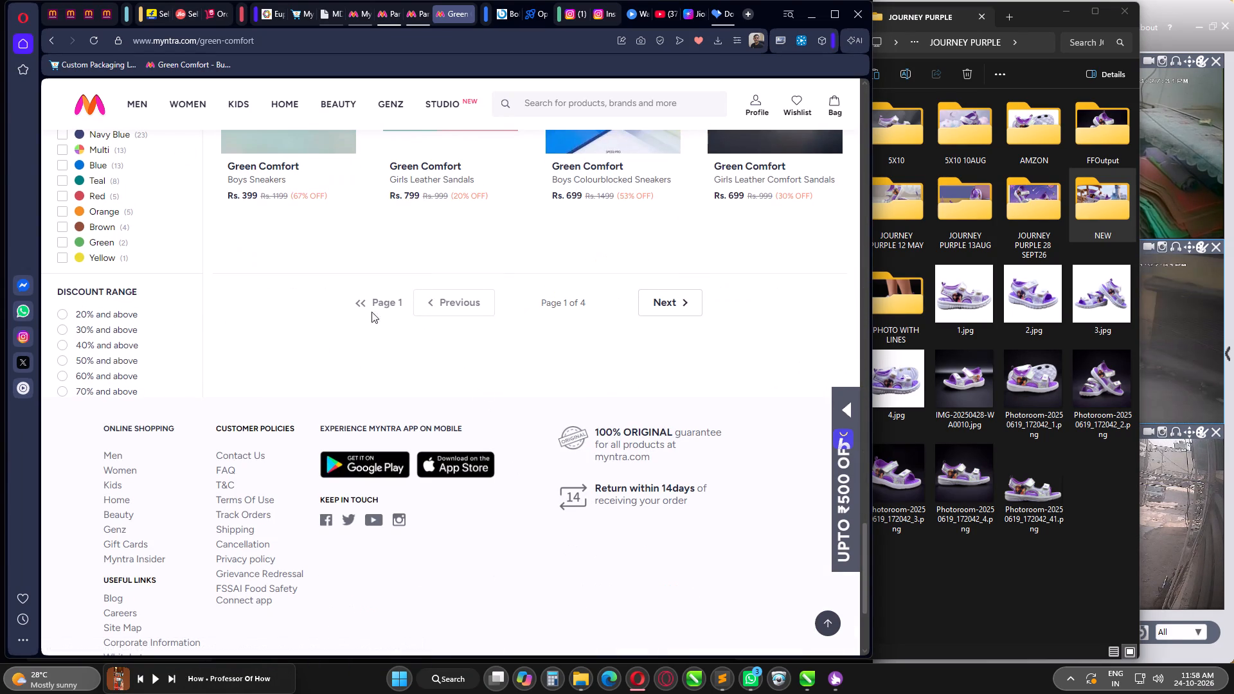
{"action": "left_click", "coordinate": [361, 301]}
{"action": "scroll", "coordinate": [496, 423], "scroll_direction": "up", "scroll_amount": 20}
{"action": "scroll", "coordinate": [496, 423], "scroll_direction": "up", "scroll_amount": 20}
{"action": "scroll", "coordinate": [496, 423], "scroll_direction": "up", "scroll_amount": 4}
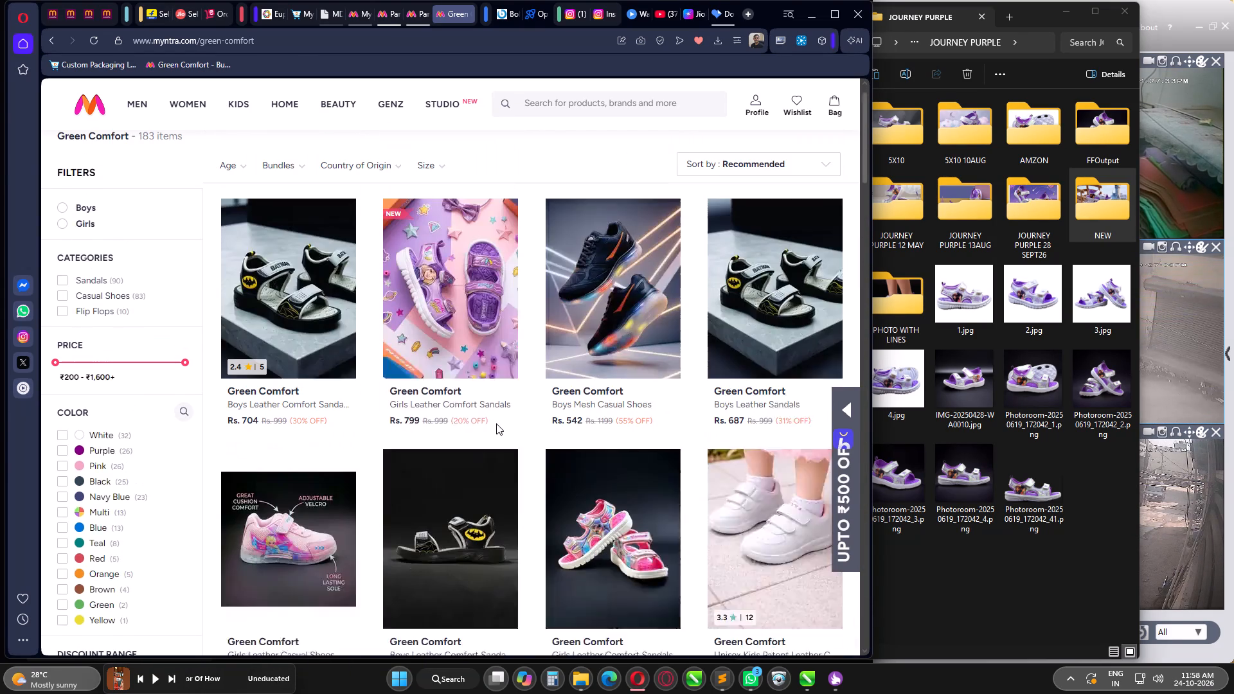
{"action": "scroll", "coordinate": [496, 423], "scroll_direction": "up", "scroll_amount": 7}
Sort the Green Comfort products by Popularity and look through the first rows.
{"action": "left_click", "coordinate": [776, 198]}
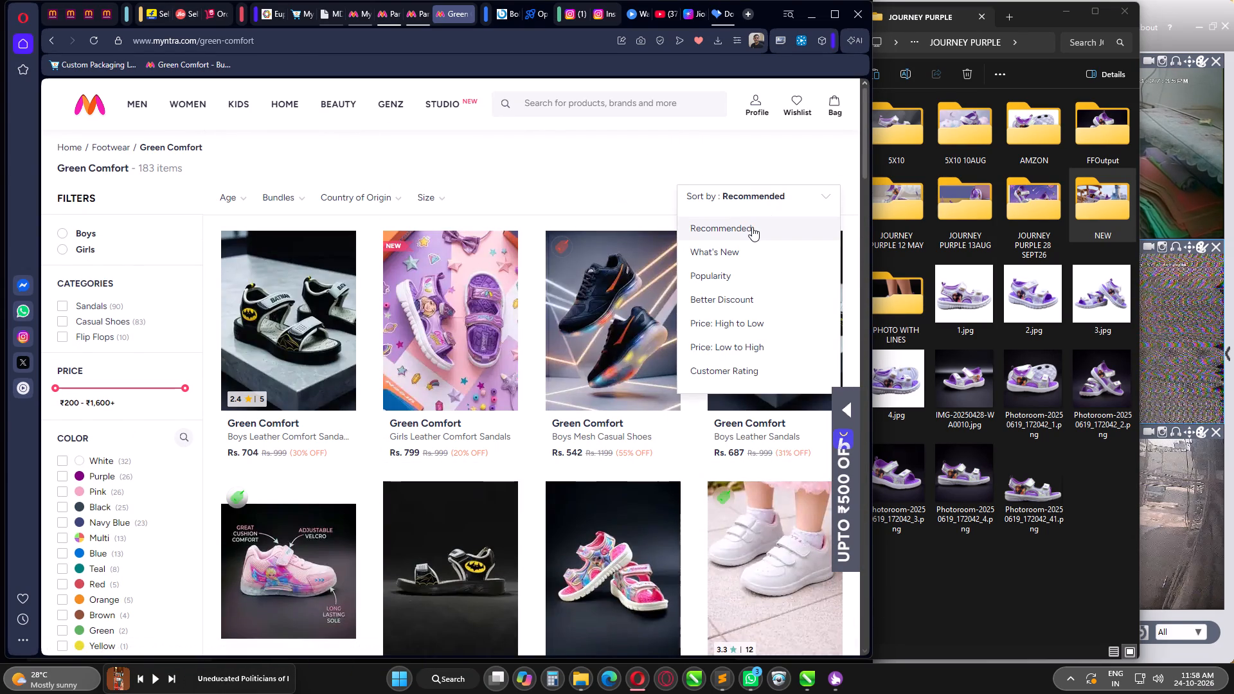
{"action": "left_click", "coordinate": [721, 276]}
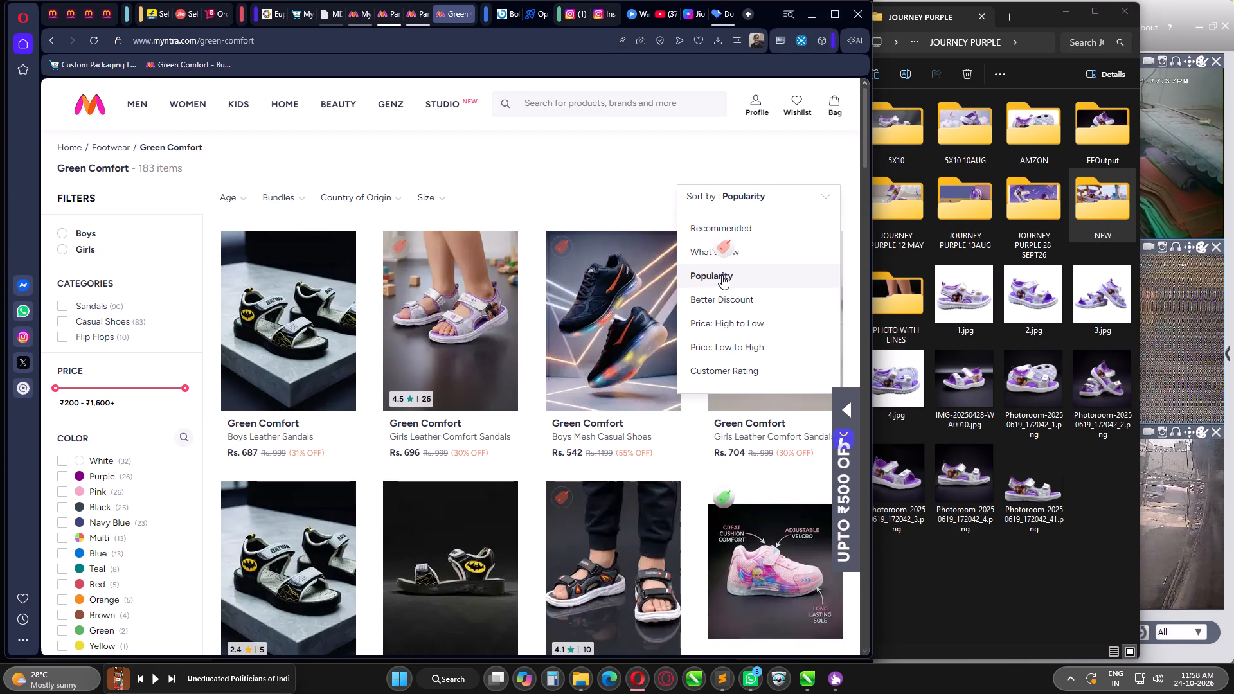
{"action": "left_click", "coordinate": [541, 165]}
{"action": "scroll", "coordinate": [613, 248], "scroll_direction": "down", "scroll_amount": 1}
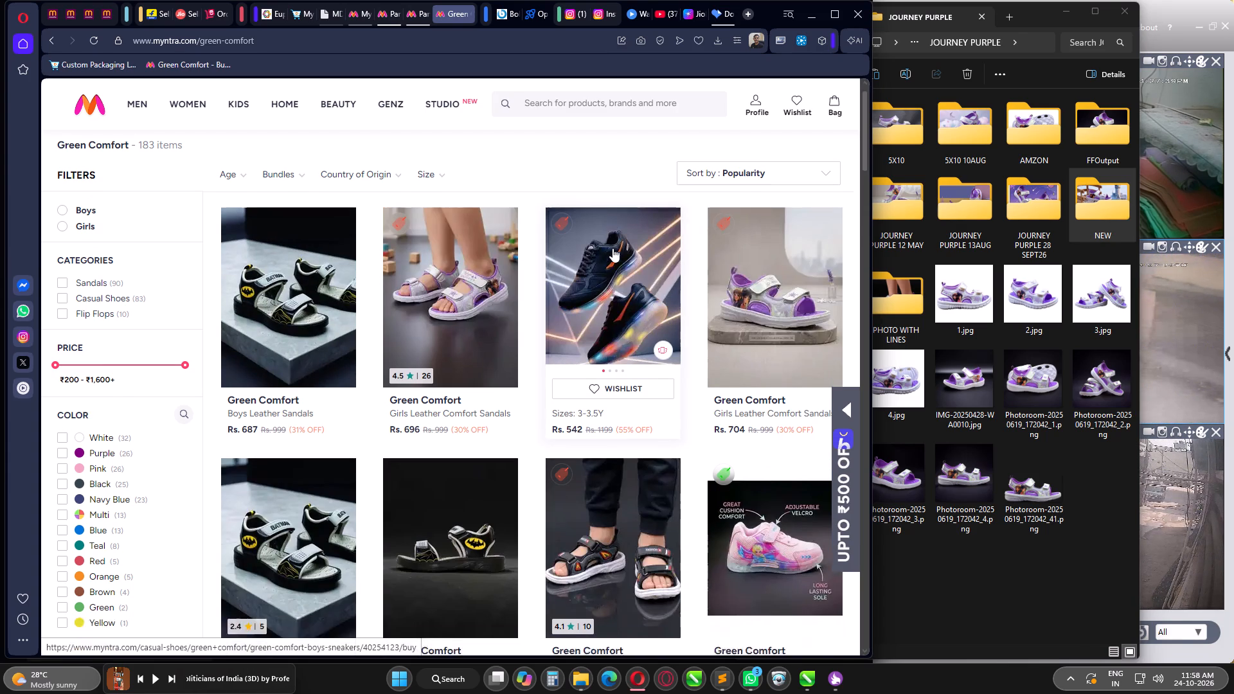
{"action": "scroll", "coordinate": [613, 248], "scroll_direction": "down", "scroll_amount": 2}
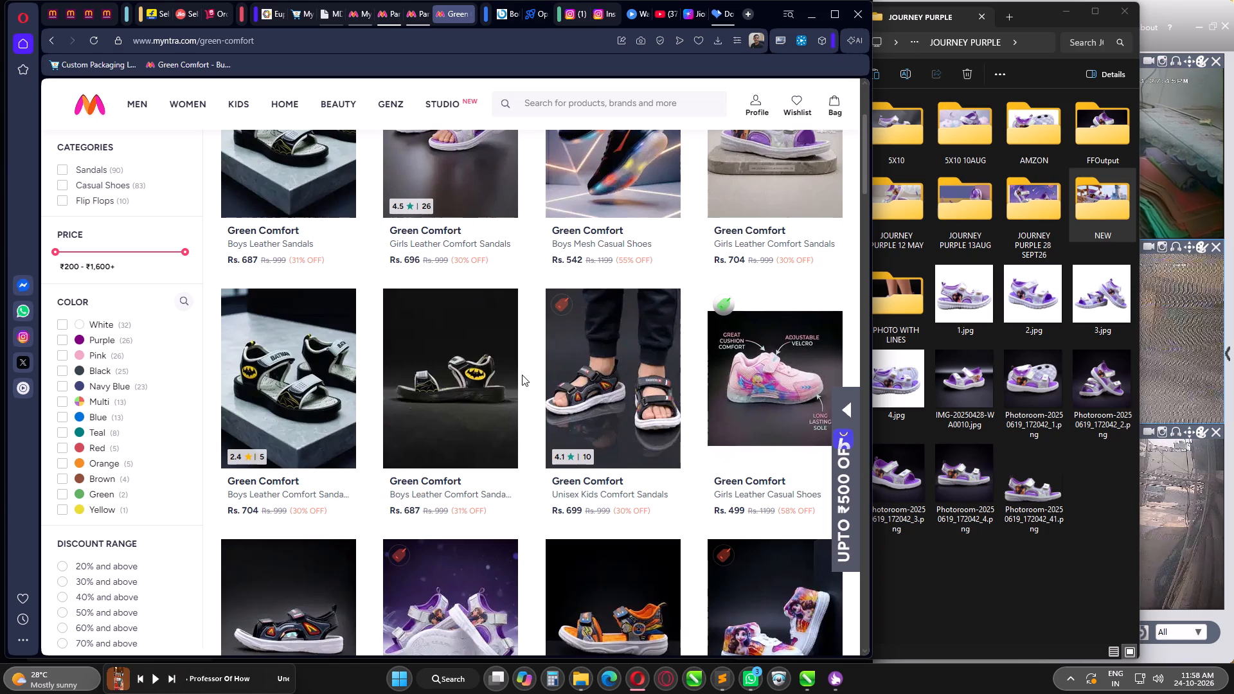
{"action": "scroll", "coordinate": [522, 375], "scroll_direction": "down", "scroll_amount": 8}
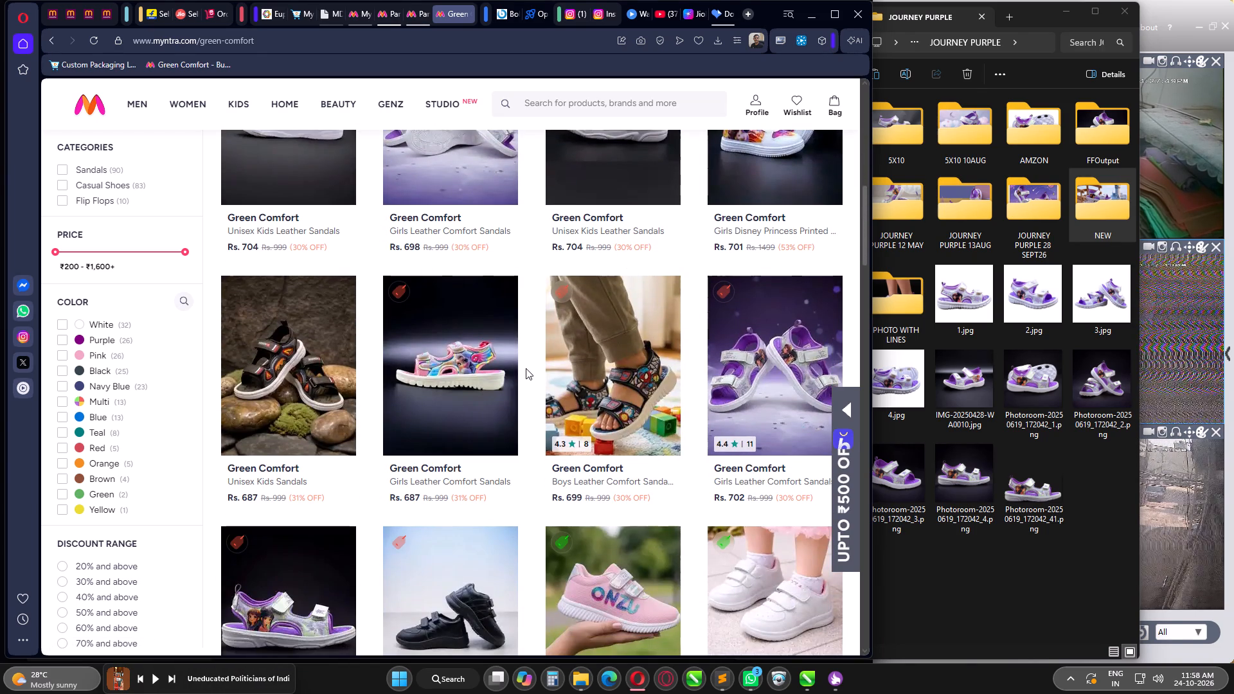
Switch to File Explorer, view images 1.png to 5.png in the JOURNEY PURPLE 28 SEPT26 folder, and return to JOURNEY PURPLE.
{"action": "double_click", "coordinate": [1036, 220]}
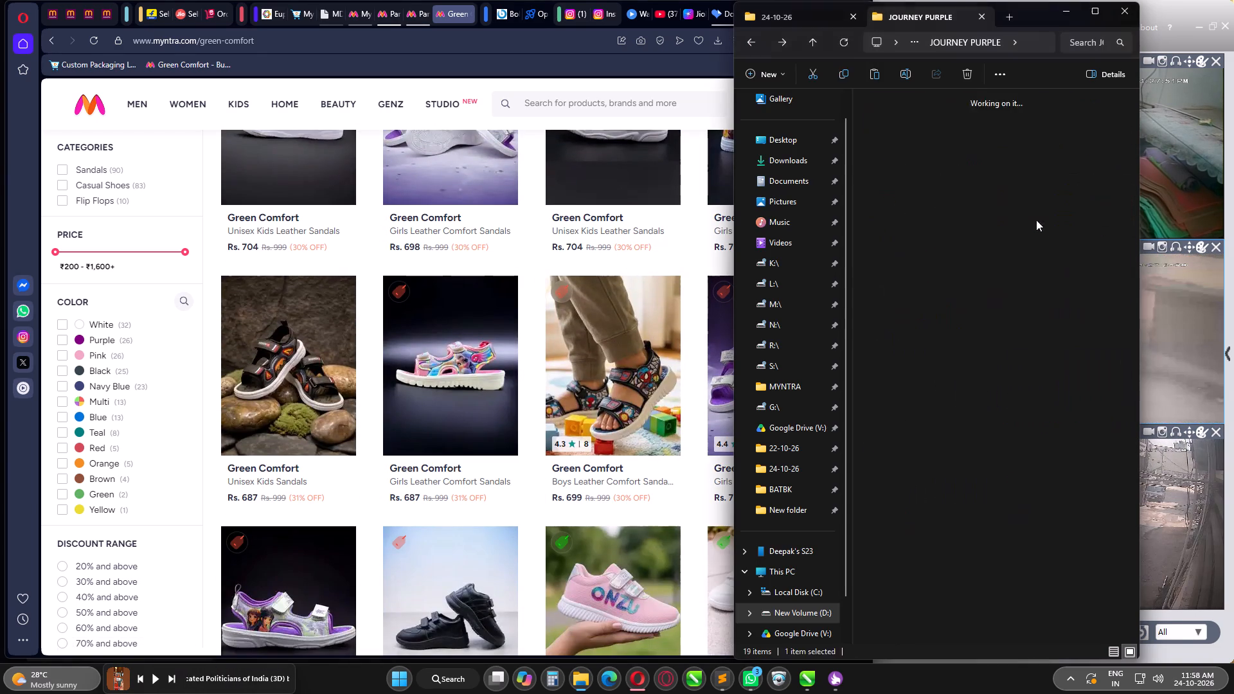
{"action": "double_click", "coordinate": [897, 129]}
{"action": "key", "text": "Right"}
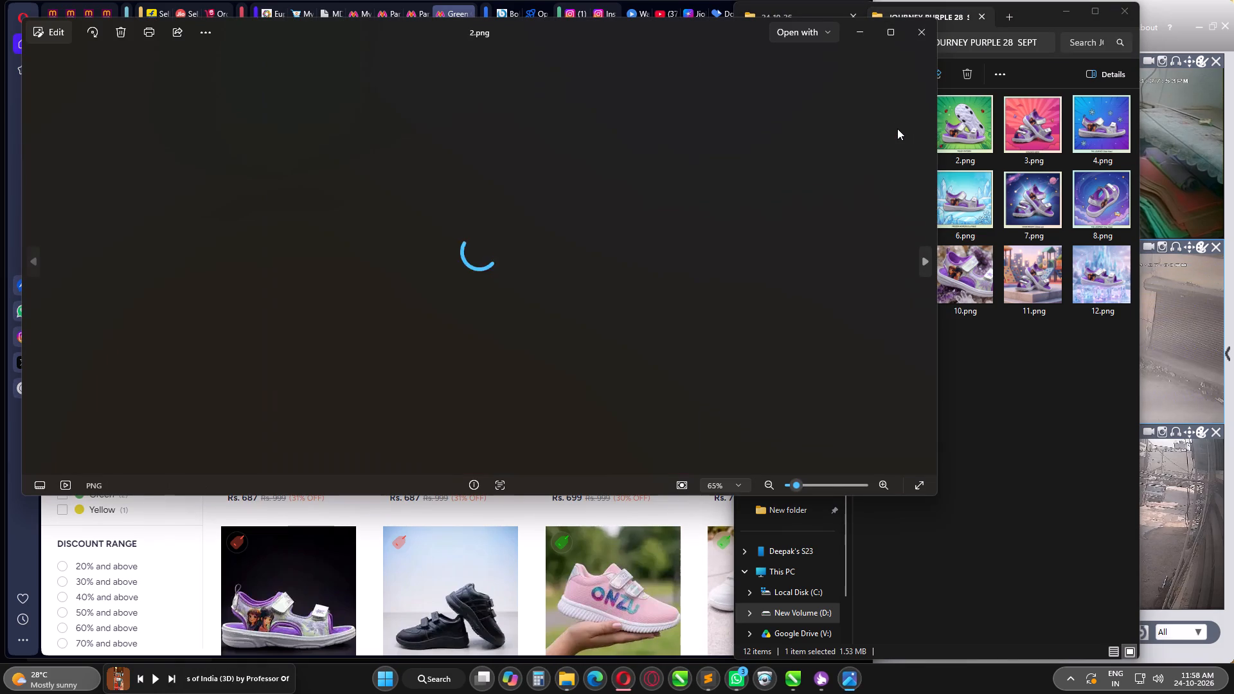
{"action": "key", "text": "Right"}
{"action": "key", "text": "Right"}
{"action": "key", "text": "Right"}
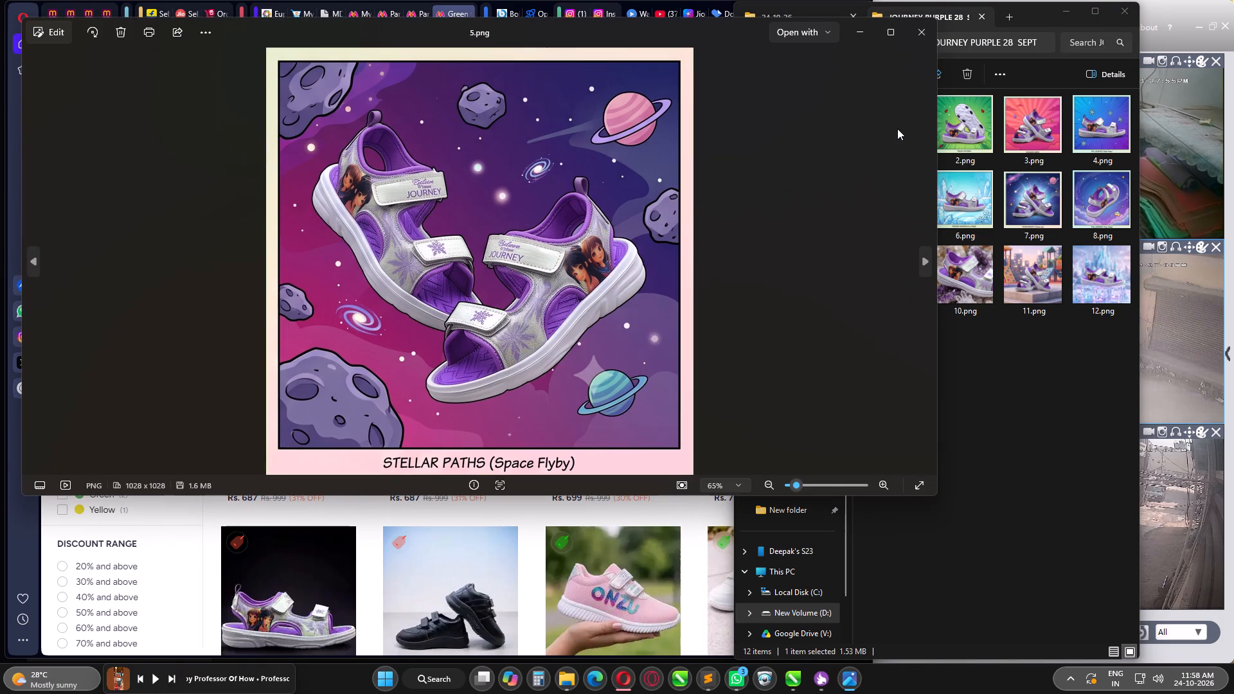
{"action": "left_click", "coordinate": [922, 33]}
{"action": "left_click", "coordinate": [1015, 450]}
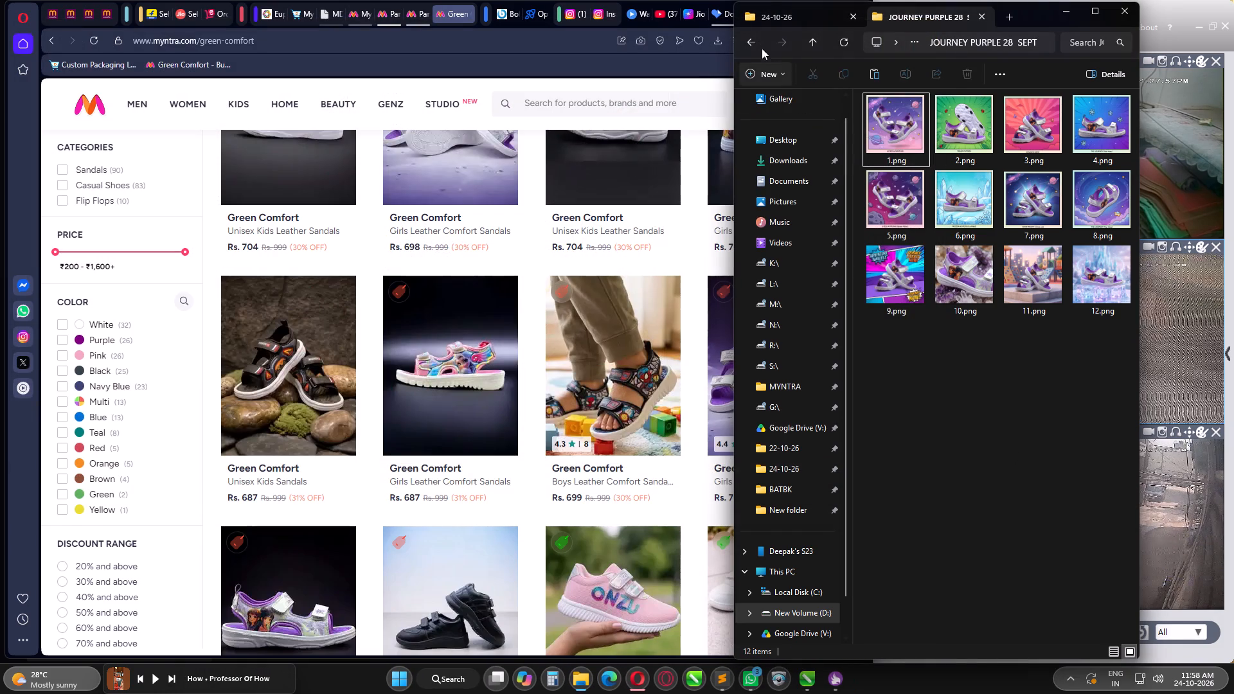
{"action": "left_click", "coordinate": [758, 43]}
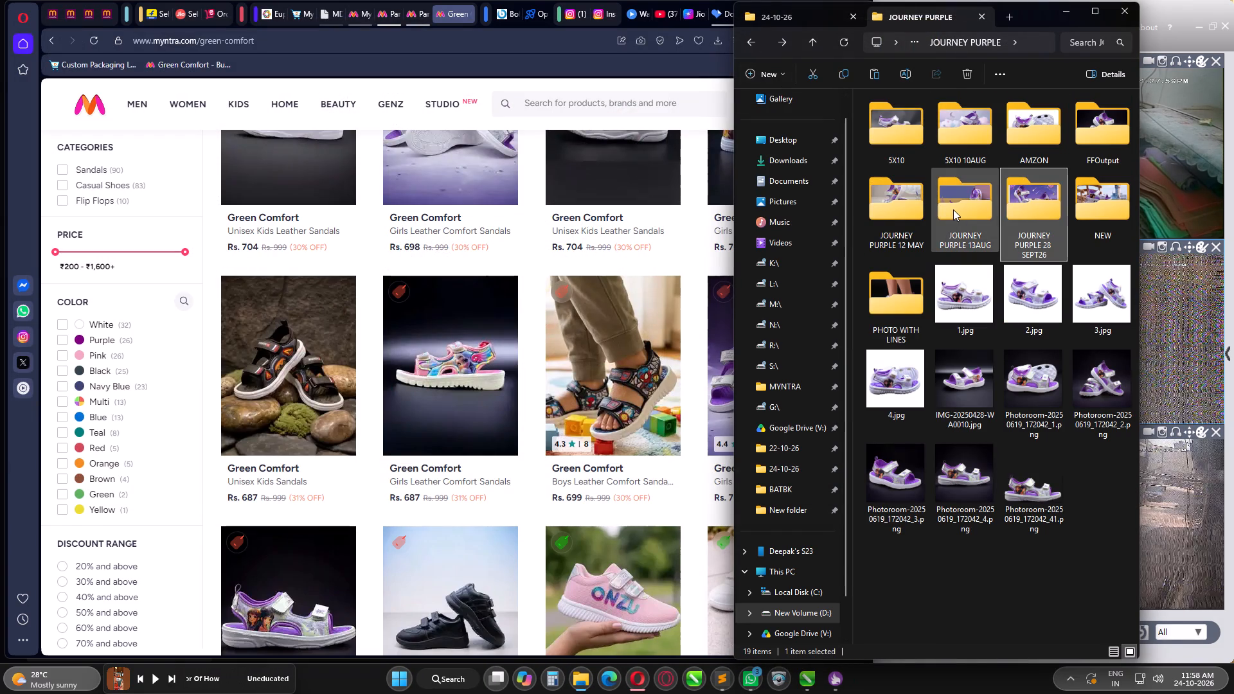
Look over the images in the JOURNEY PURPLE 12 MAY folder and return to JOURNEY PURPLE.
{"action": "double_click", "coordinate": [905, 204]}
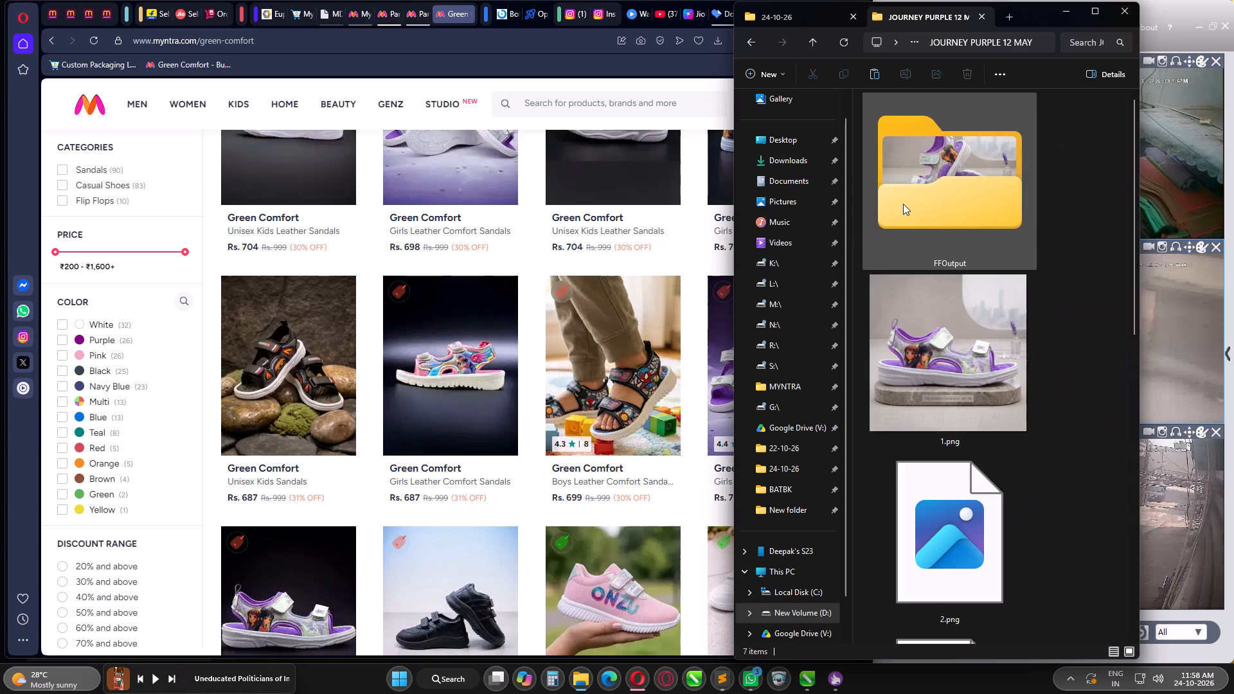
{"action": "scroll", "coordinate": [948, 373], "scroll_direction": "down", "scroll_amount": 5}
{"action": "left_click", "coordinate": [747, 42]}
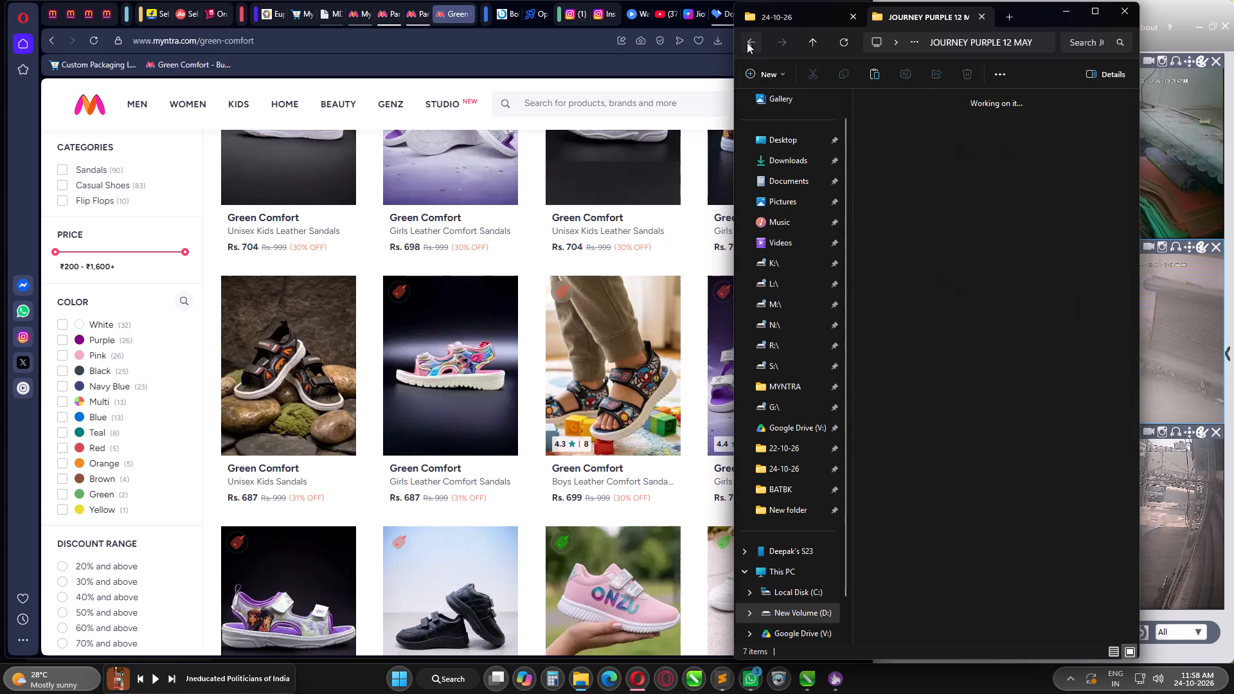
Look through the sandal images in the JOURNEY PURPLE 13AUG folder and in its FFOutput subfolder.
{"action": "double_click", "coordinate": [946, 204]}
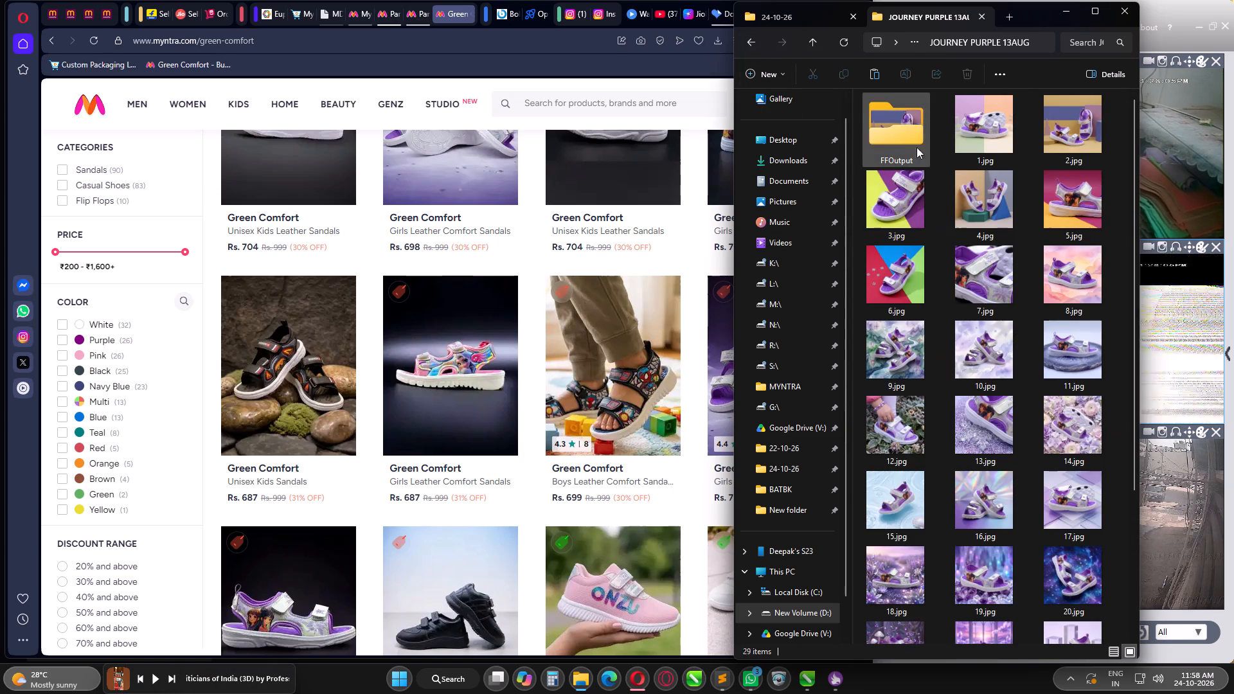
{"action": "scroll", "coordinate": [984, 336], "scroll_direction": "down", "scroll_amount": 1}
{"action": "scroll", "coordinate": [987, 337], "scroll_direction": "up", "scroll_amount": 4}
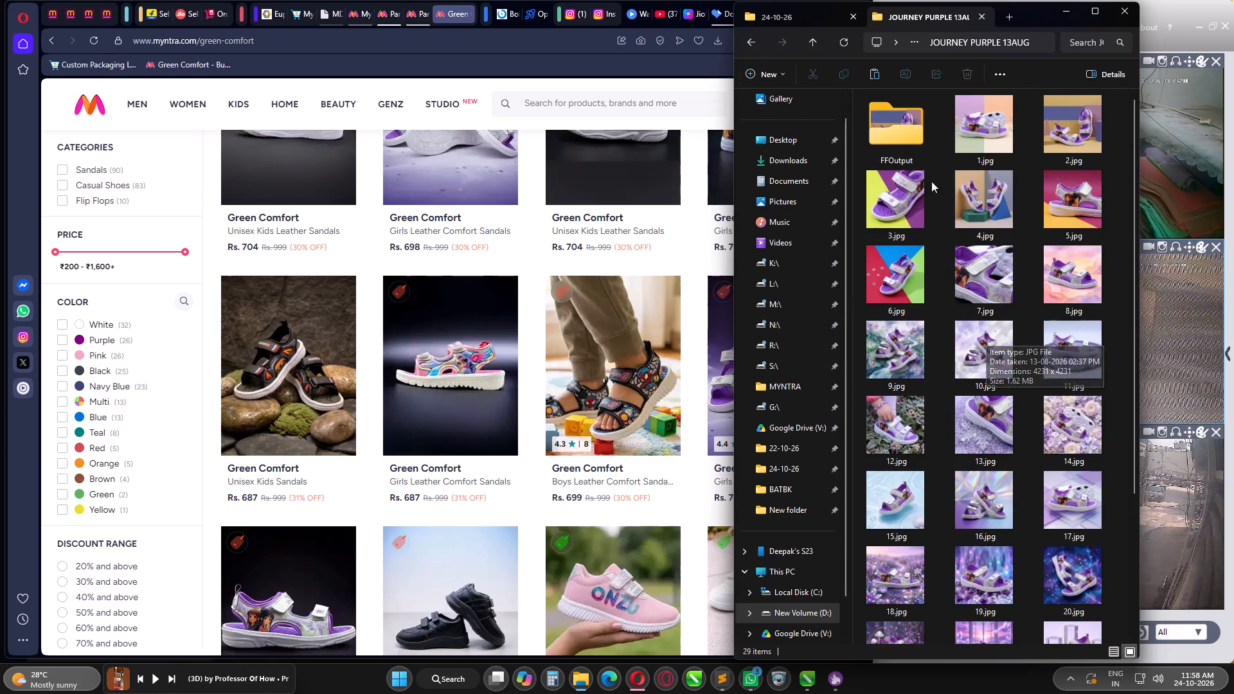
{"action": "double_click", "coordinate": [915, 134]}
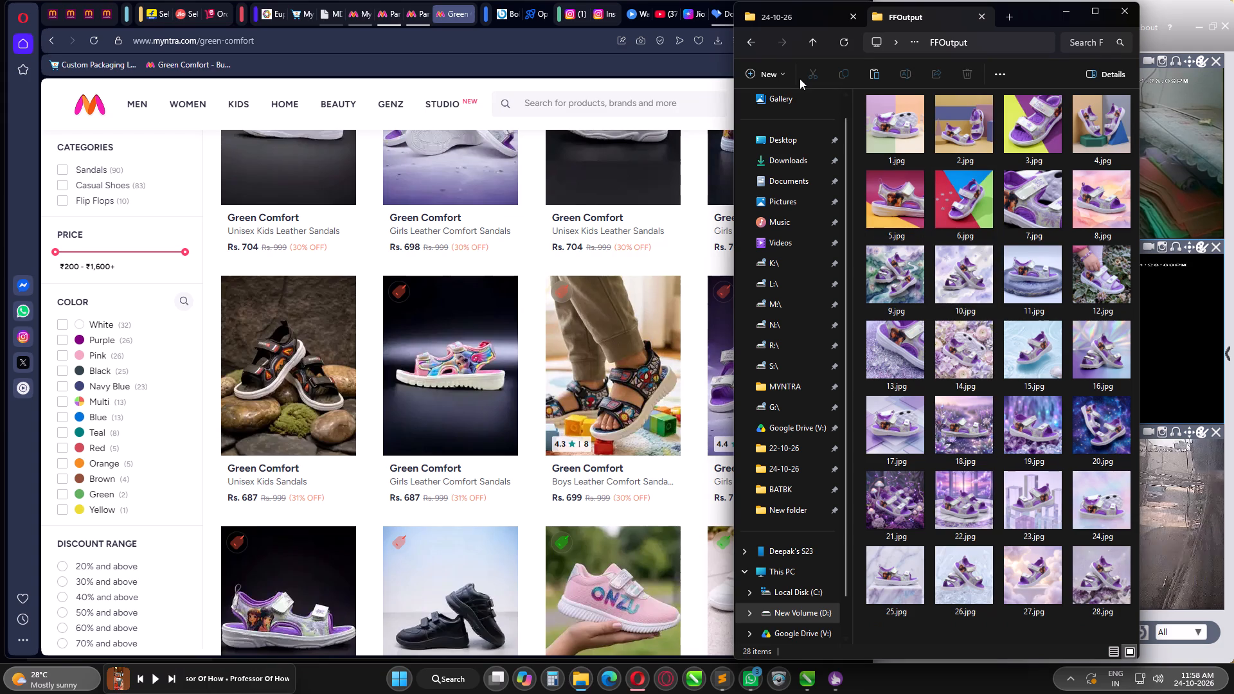
{"action": "scroll", "coordinate": [994, 368], "scroll_direction": "down", "scroll_amount": 5}
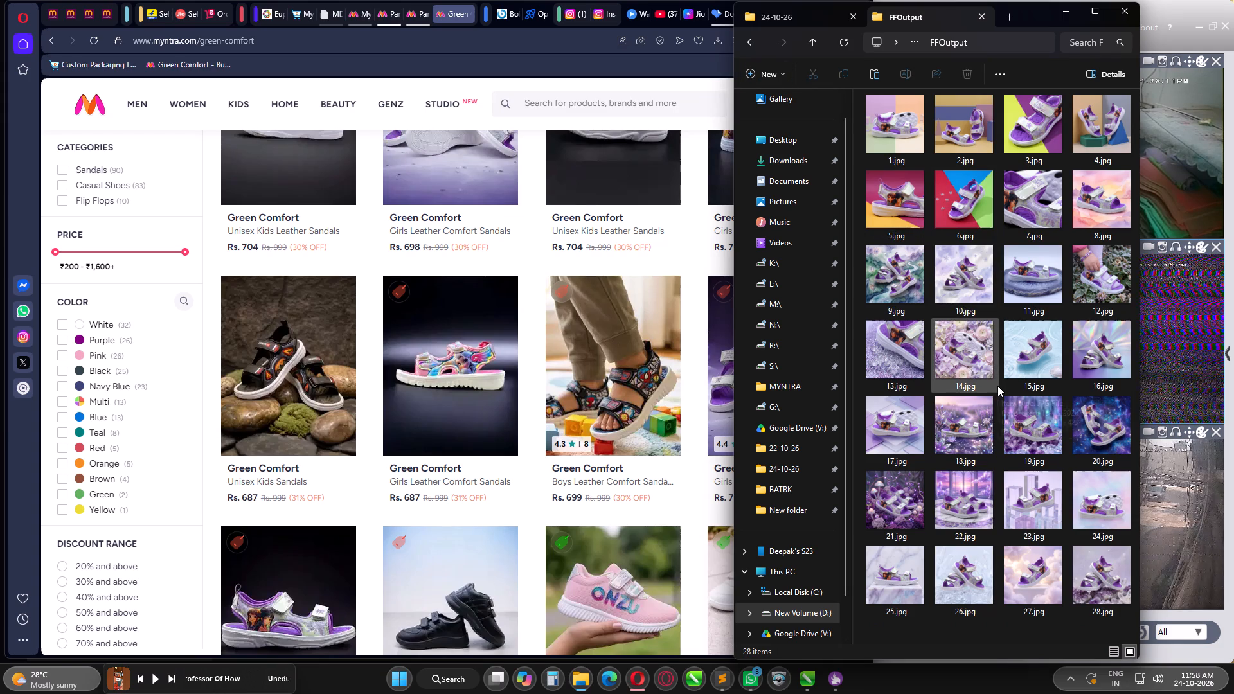
{"action": "scroll", "coordinate": [1020, 454], "scroll_direction": "up", "scroll_amount": 5}
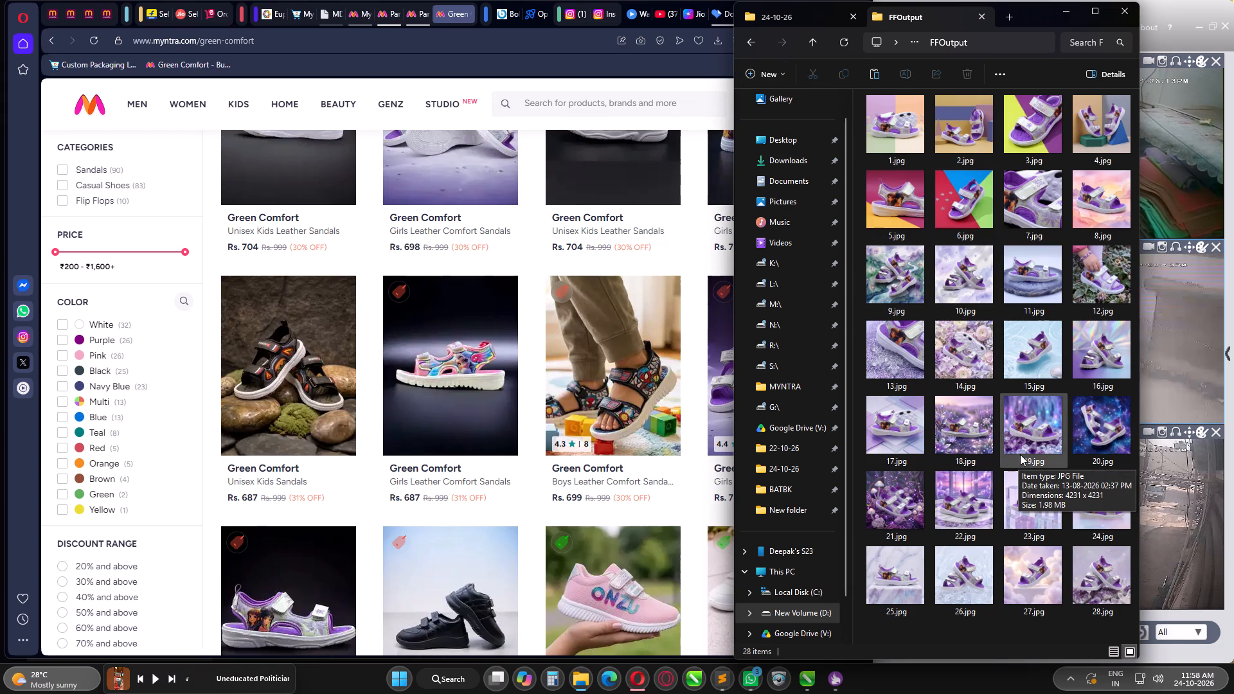
Look over the images in JOURNEY PURPLE 13AUG and in the NEW folder, and return to JOURNEY PURPLE.
{"action": "left_click", "coordinate": [749, 41]}
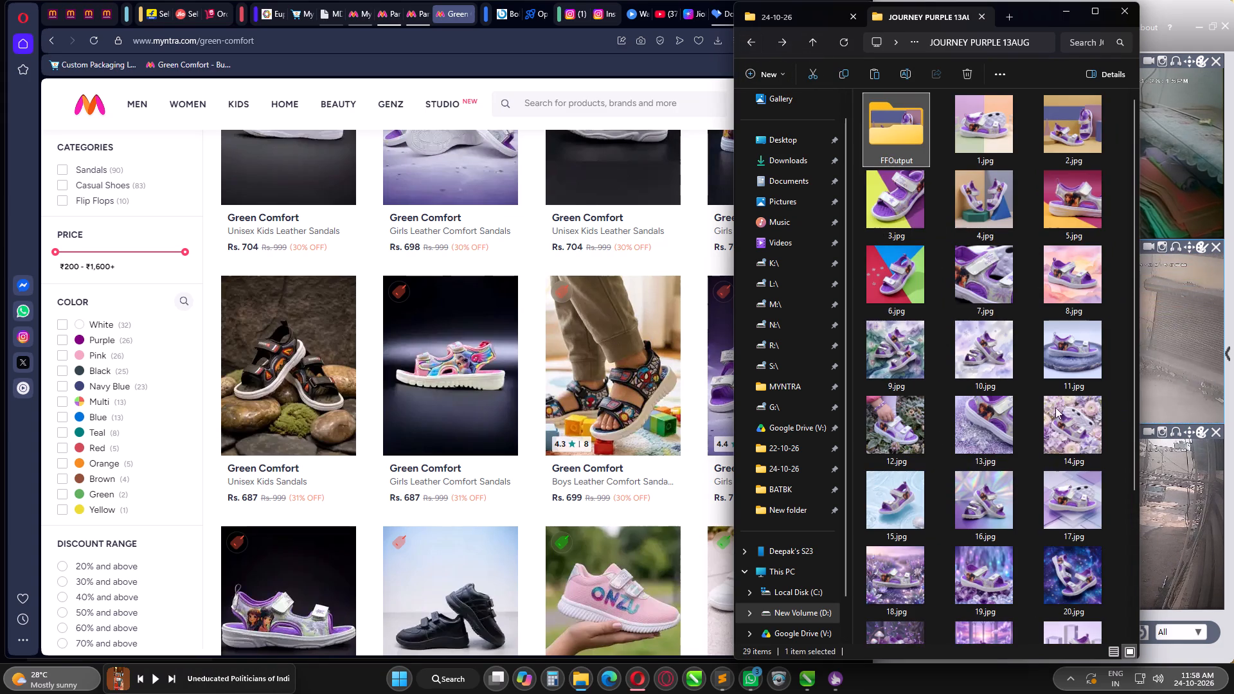
{"action": "scroll", "coordinate": [1062, 401], "scroll_direction": "down", "scroll_amount": 4}
{"action": "scroll", "coordinate": [1015, 341], "scroll_direction": "up", "scroll_amount": 5}
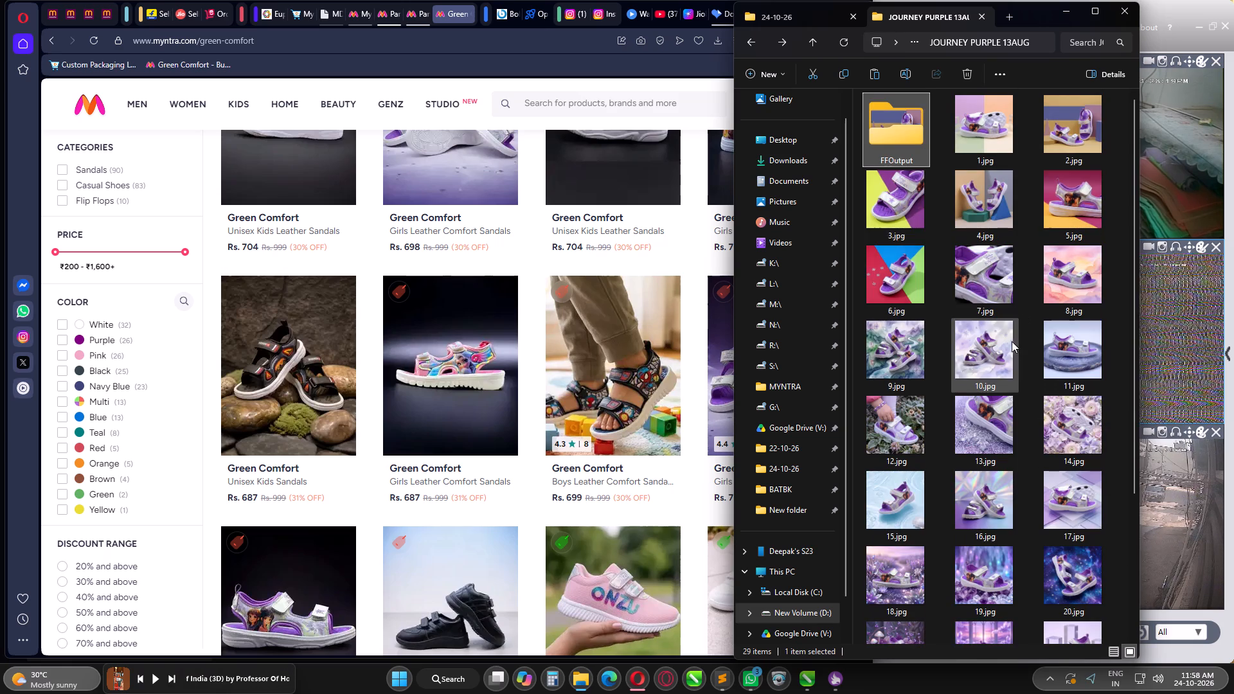
{"action": "left_click", "coordinate": [756, 38]}
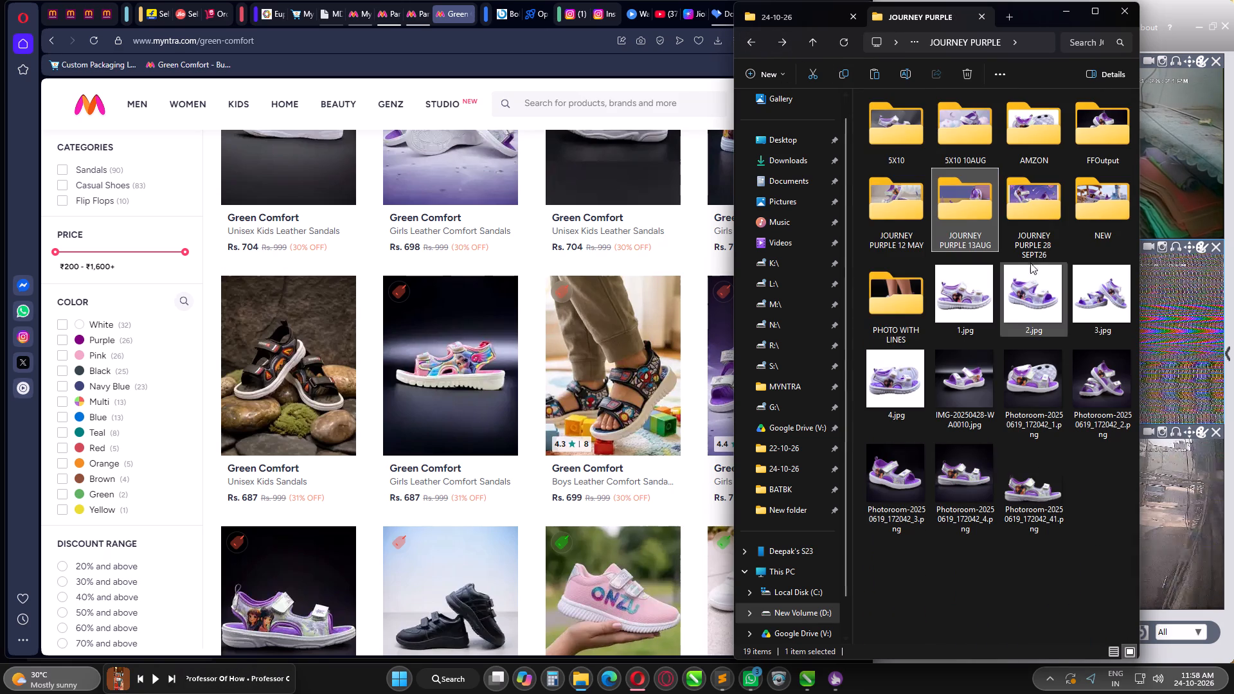
{"action": "double_click", "coordinate": [1093, 210]}
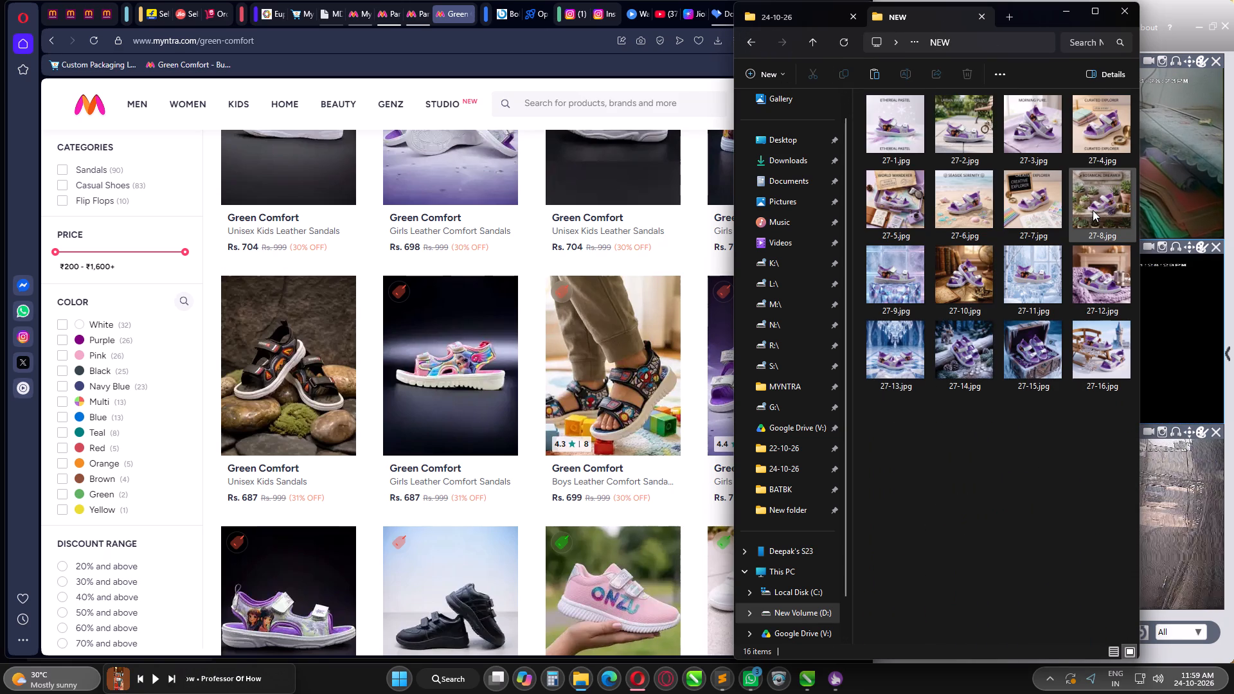
{"action": "left_click", "coordinate": [1075, 443]}
{"action": "key", "text": "BackSpace"}
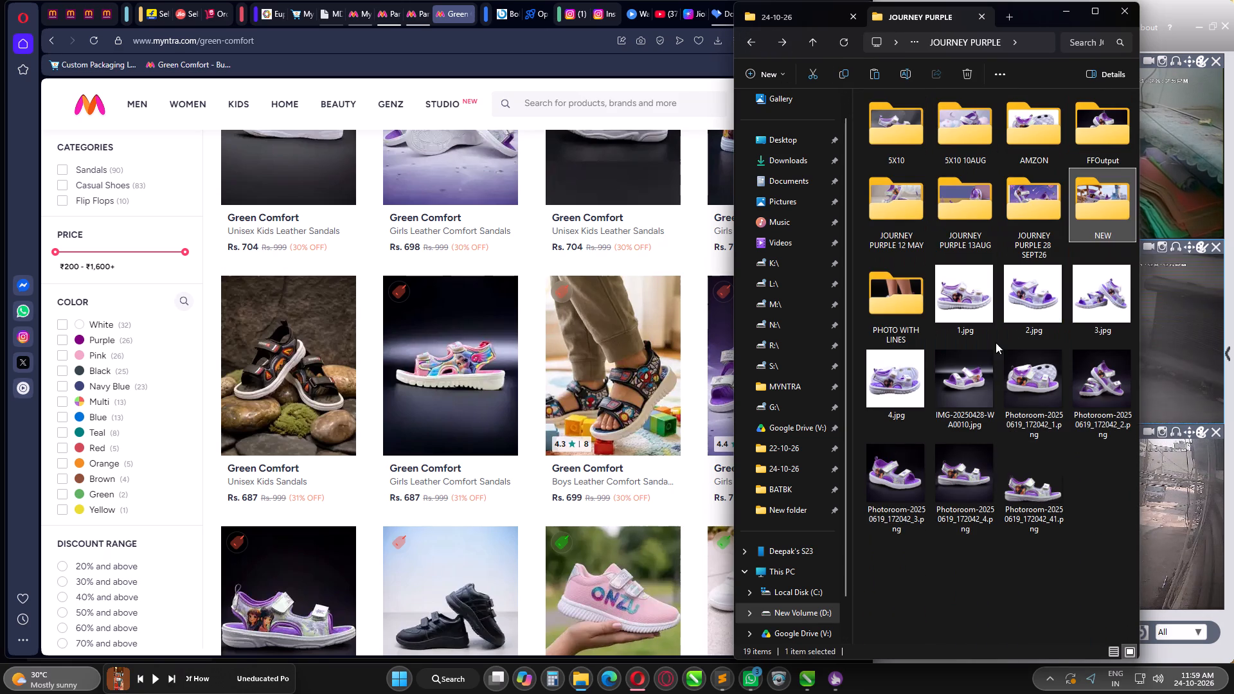
Go up to the jio mart folder, open FASHION STAR BLACK and show its contents as large icons.
{"action": "key", "text": "BackSpace"}
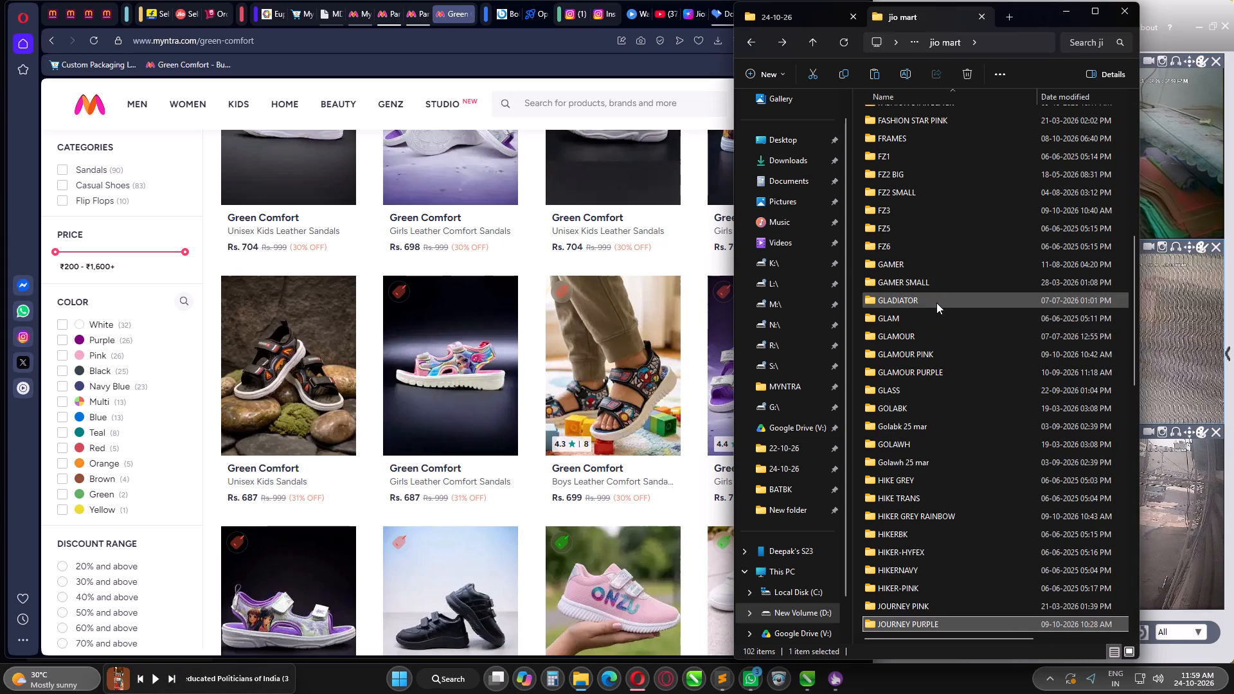
{"action": "scroll", "coordinate": [936, 303], "scroll_direction": "up", "scroll_amount": 1}
{"action": "double_click", "coordinate": [925, 152]}
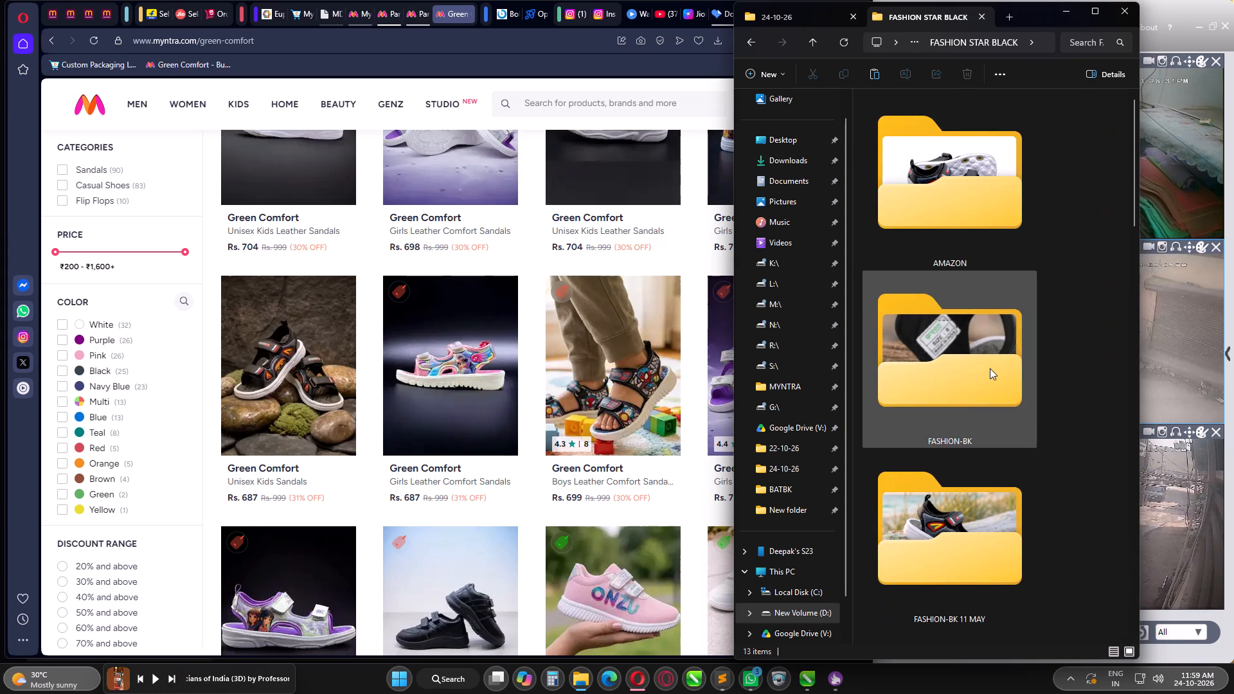
{"action": "left_click", "coordinate": [991, 371]}
{"action": "key", "text": "ctrl+shift+2"}
Look through the FASHIONBK 25SEPT26, FASHION-BK SMALL 5X10, F-BK and FFOutput subfolders, returning to FASHION STAR BLACK.
{"action": "double_click", "coordinate": [911, 220]}
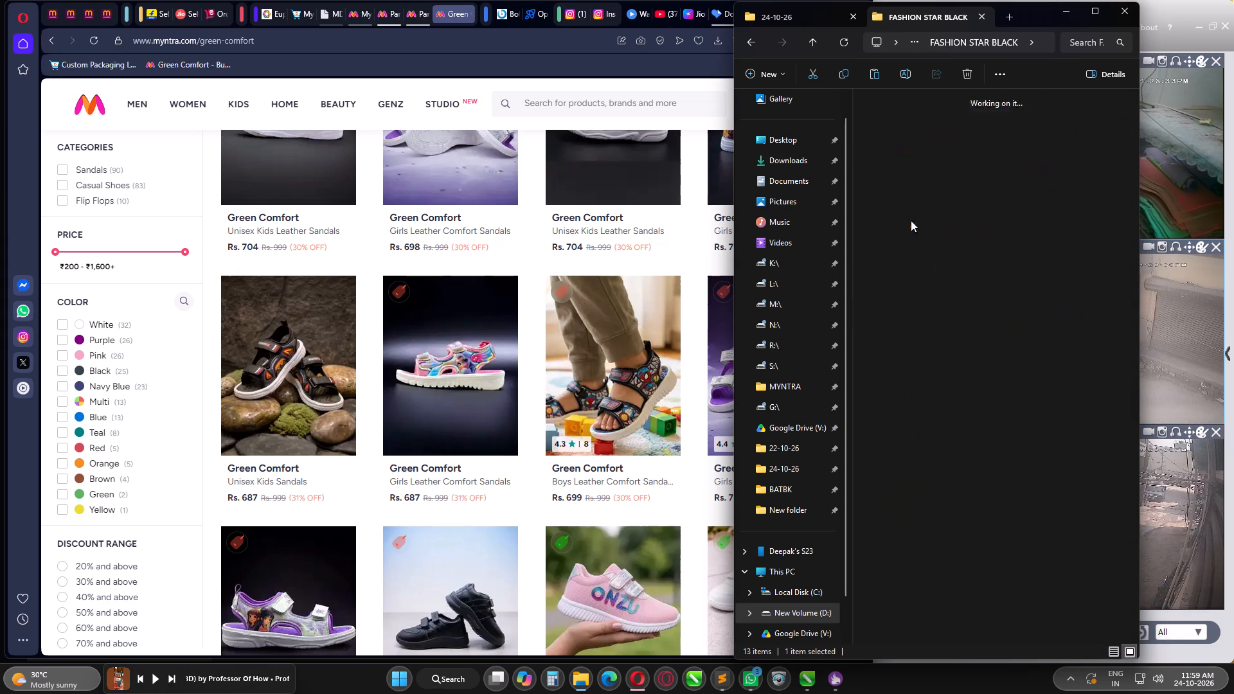
{"action": "left_click", "coordinate": [995, 390]}
{"action": "key", "text": "BackSpace"}
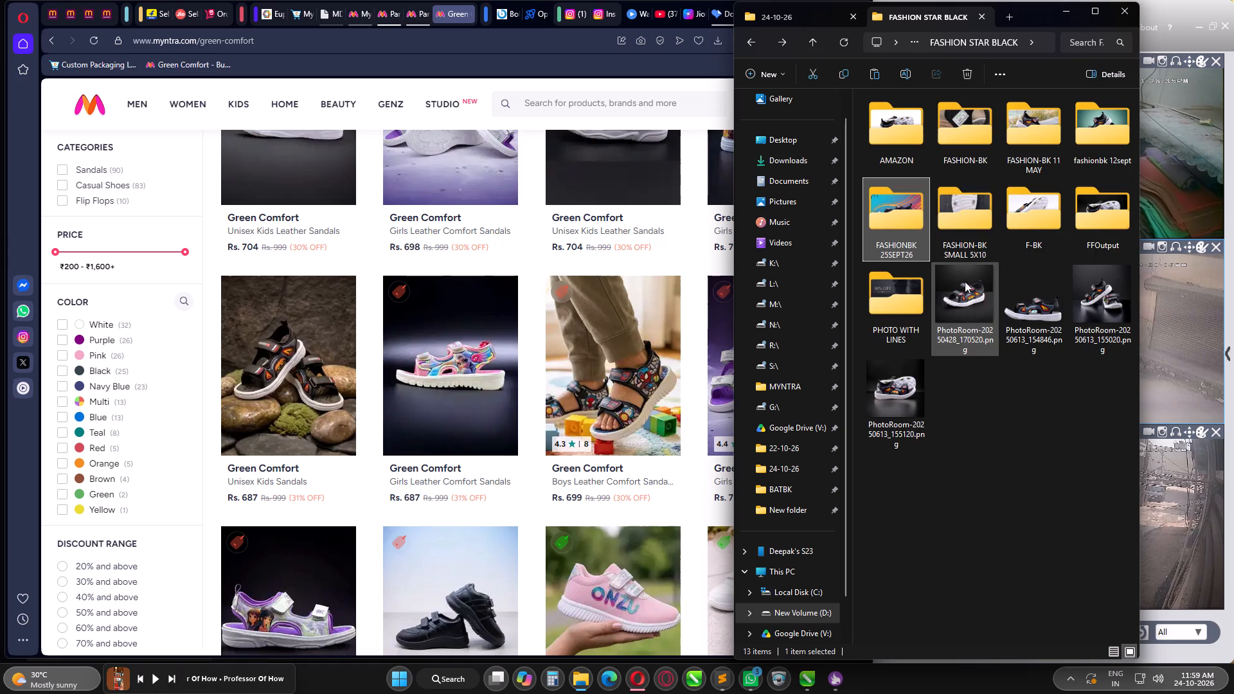
{"action": "double_click", "coordinate": [961, 227]}
{"action": "key", "text": "BackSpace"}
{"action": "double_click", "coordinate": [1019, 233]}
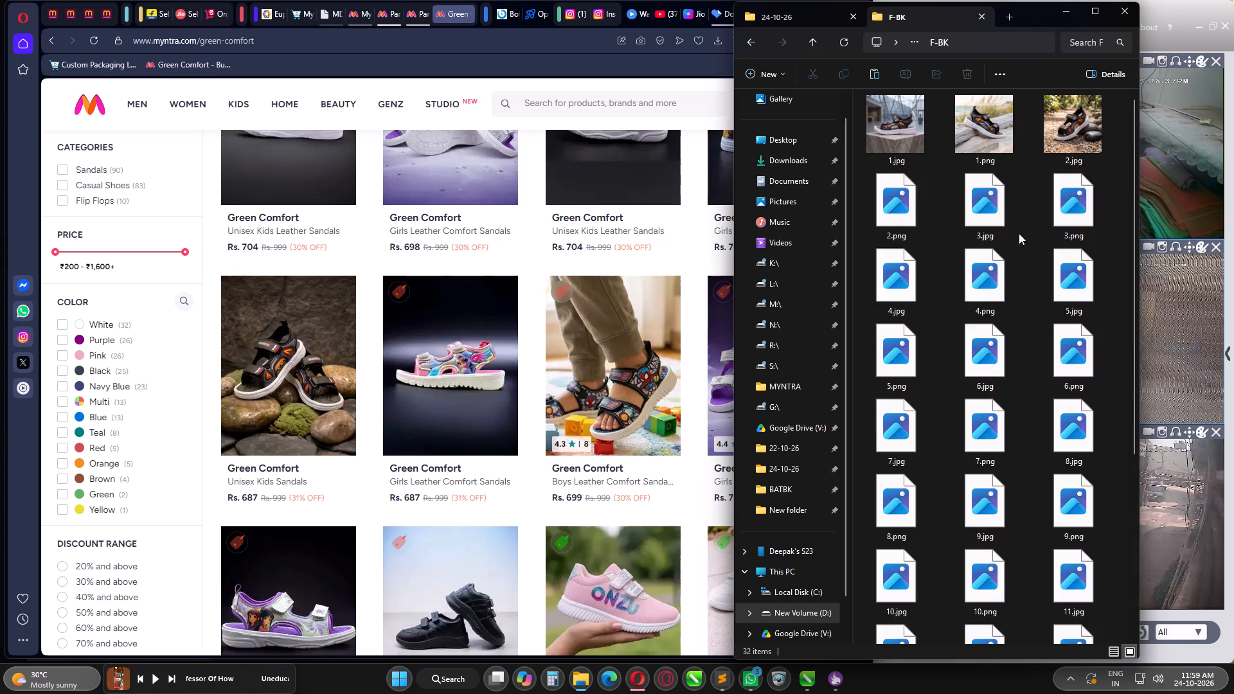
{"action": "scroll", "coordinate": [1010, 357], "scroll_direction": "down", "scroll_amount": 6}
{"action": "key", "text": "BackSpace"}
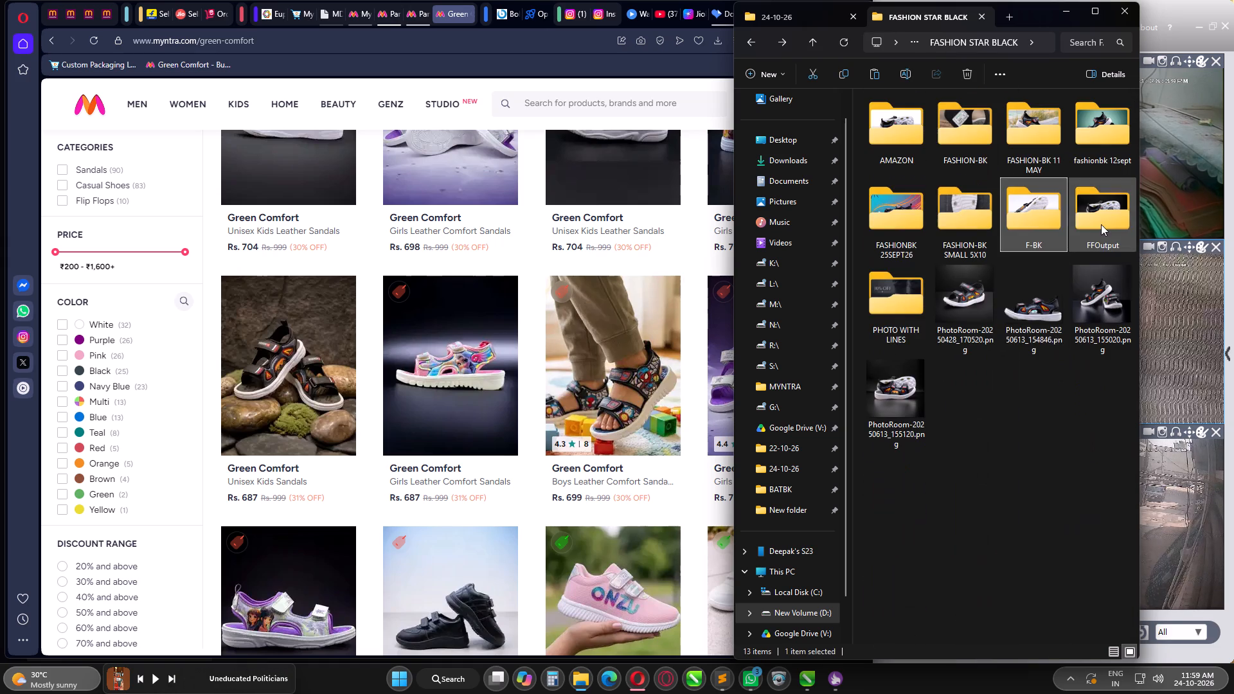
{"action": "double_click", "coordinate": [1101, 224]}
{"action": "key", "text": "BackSpace"}
Examine the sandal images in the fashionbk 12sept folder, viewing 7.png back through 2.png, and return to FASHION STAR BLACK.
{"action": "double_click", "coordinate": [1102, 116]}
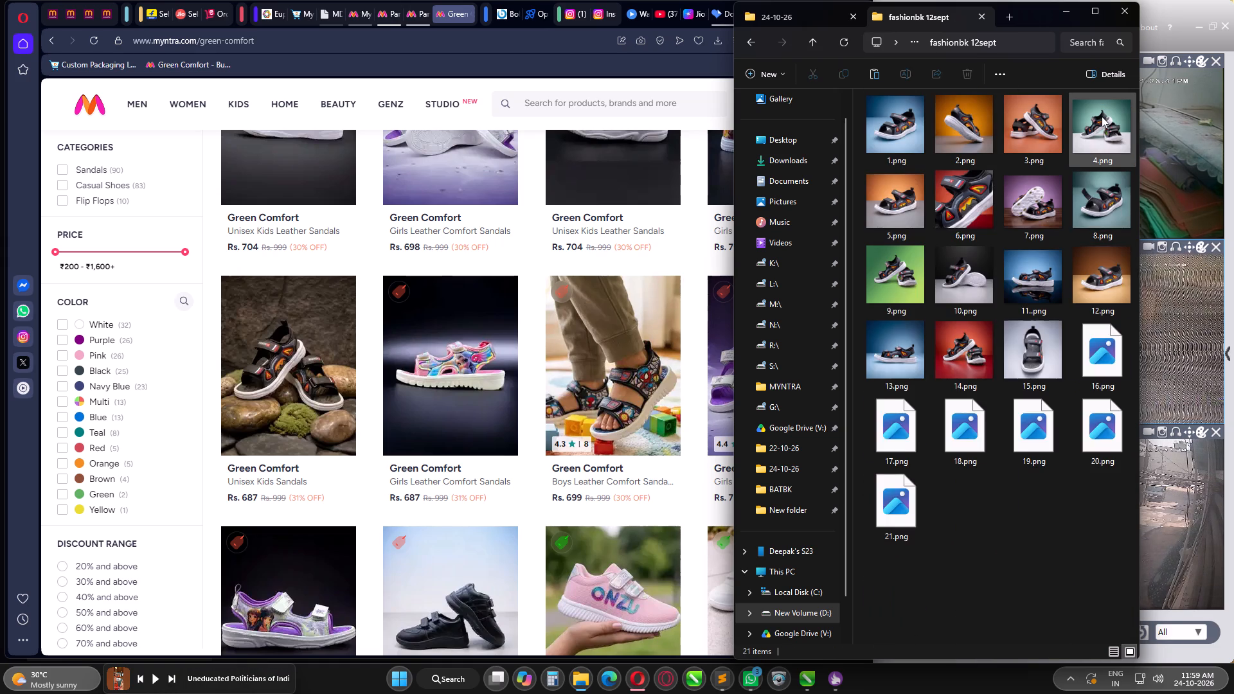
{"action": "left_click", "coordinate": [974, 569]}
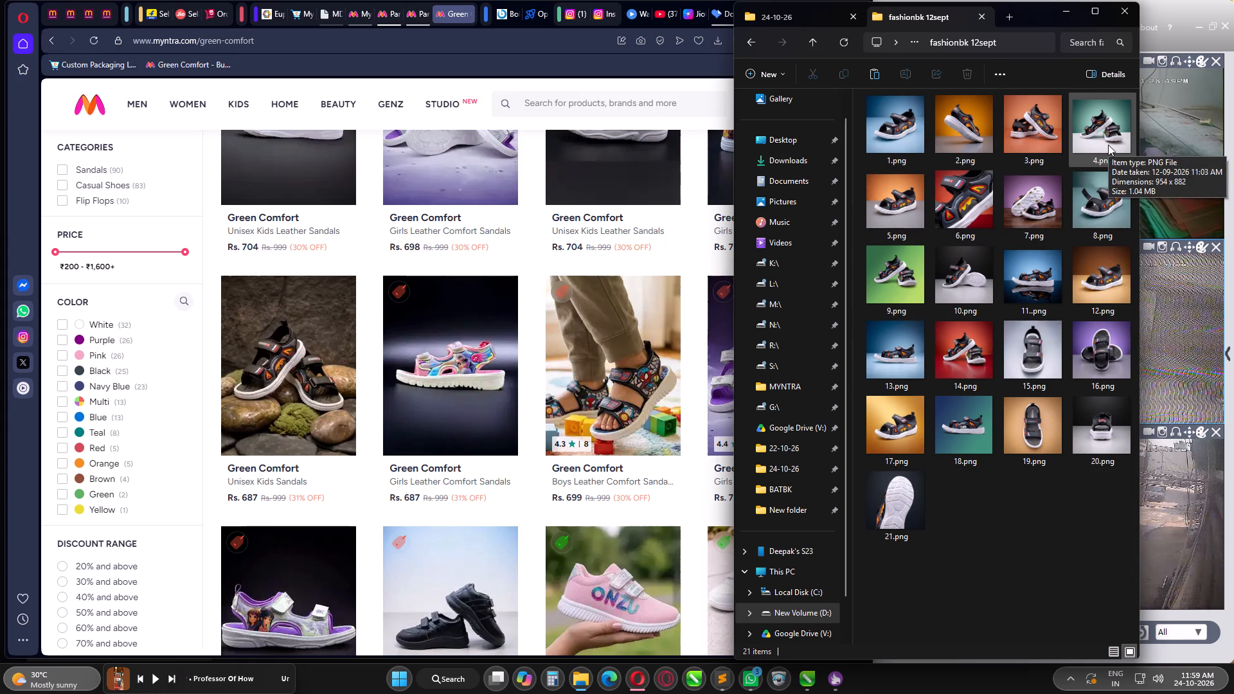
{"action": "double_click", "coordinate": [1046, 211]}
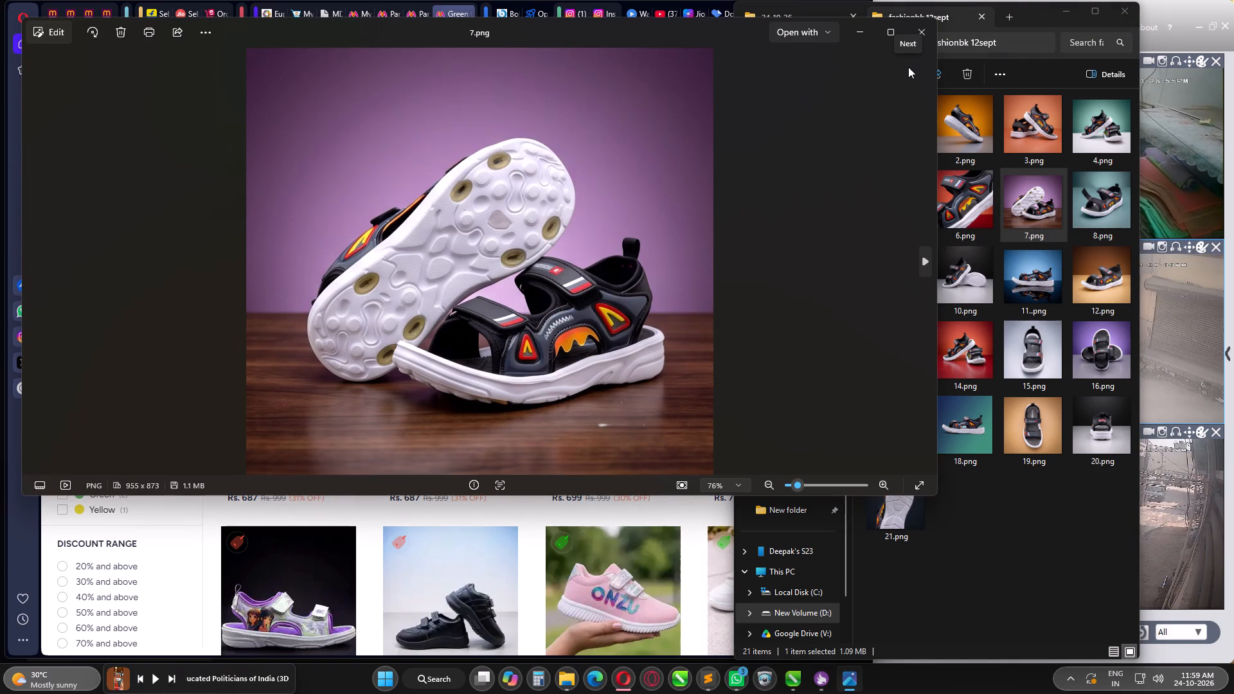
{"action": "key", "text": "Left"}
{"action": "key", "text": "Left"}
{"action": "key", "text": "Left"}
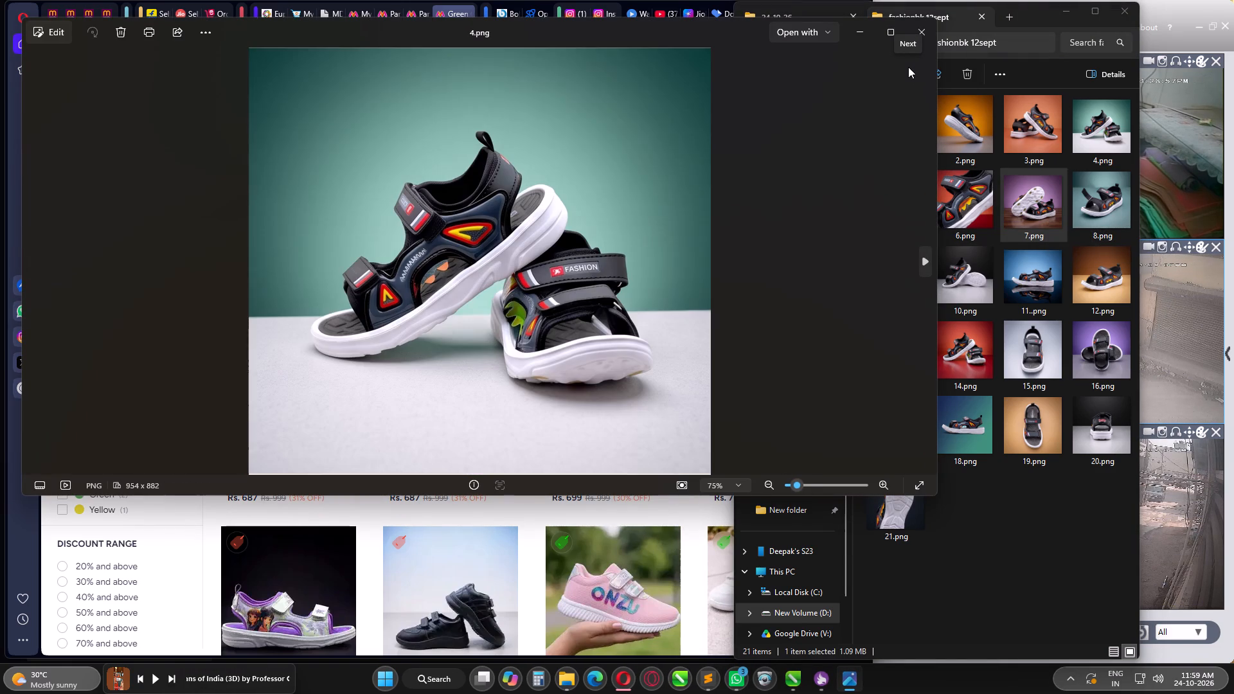
{"action": "key", "text": "Left"}
{"action": "key", "text": "Left"}
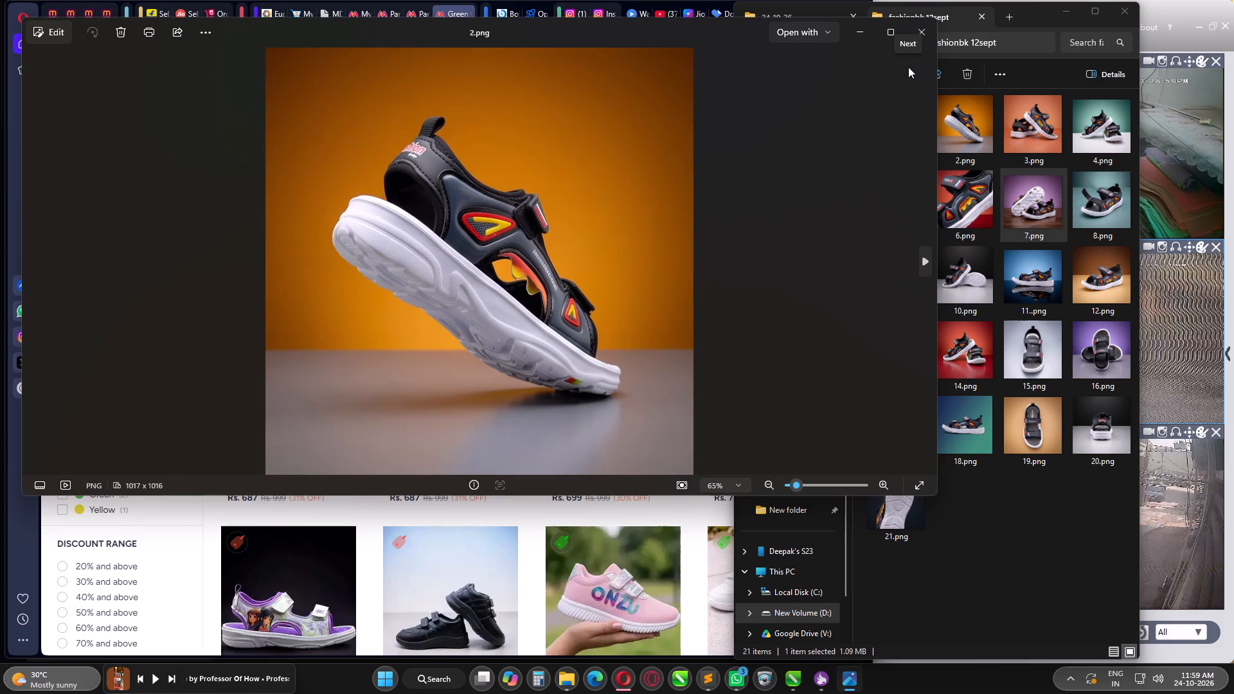
{"action": "left_click", "coordinate": [921, 28]}
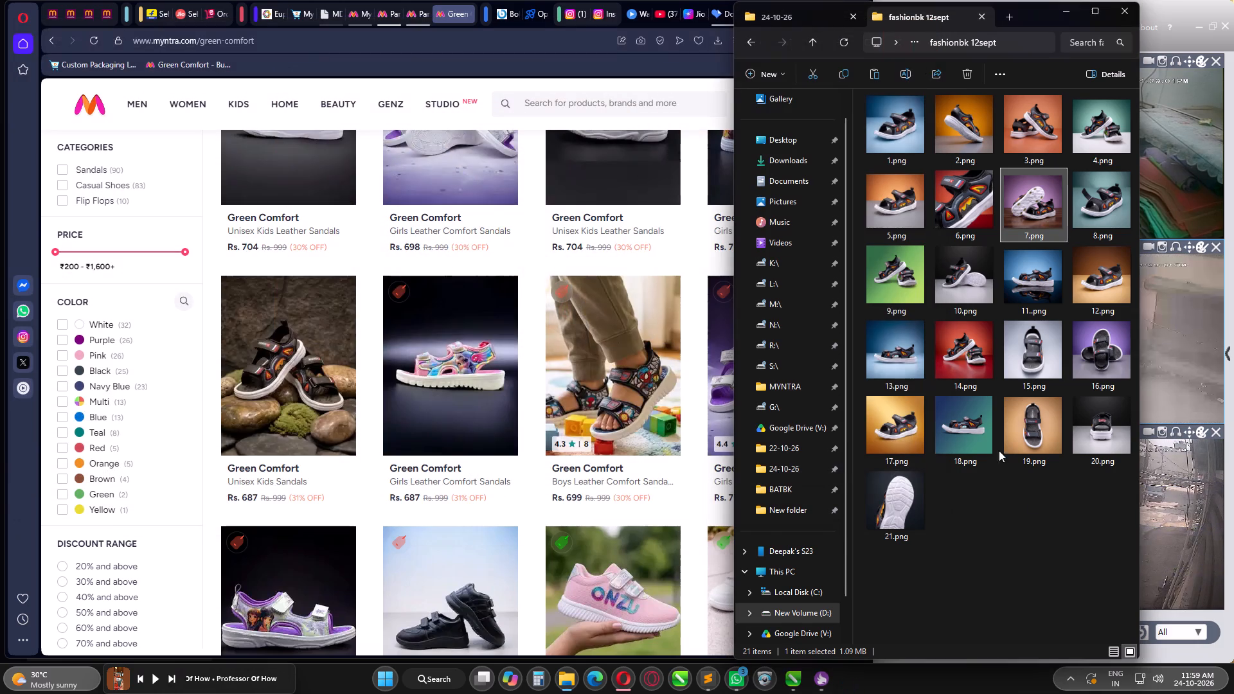
{"action": "left_click", "coordinate": [1036, 515]}
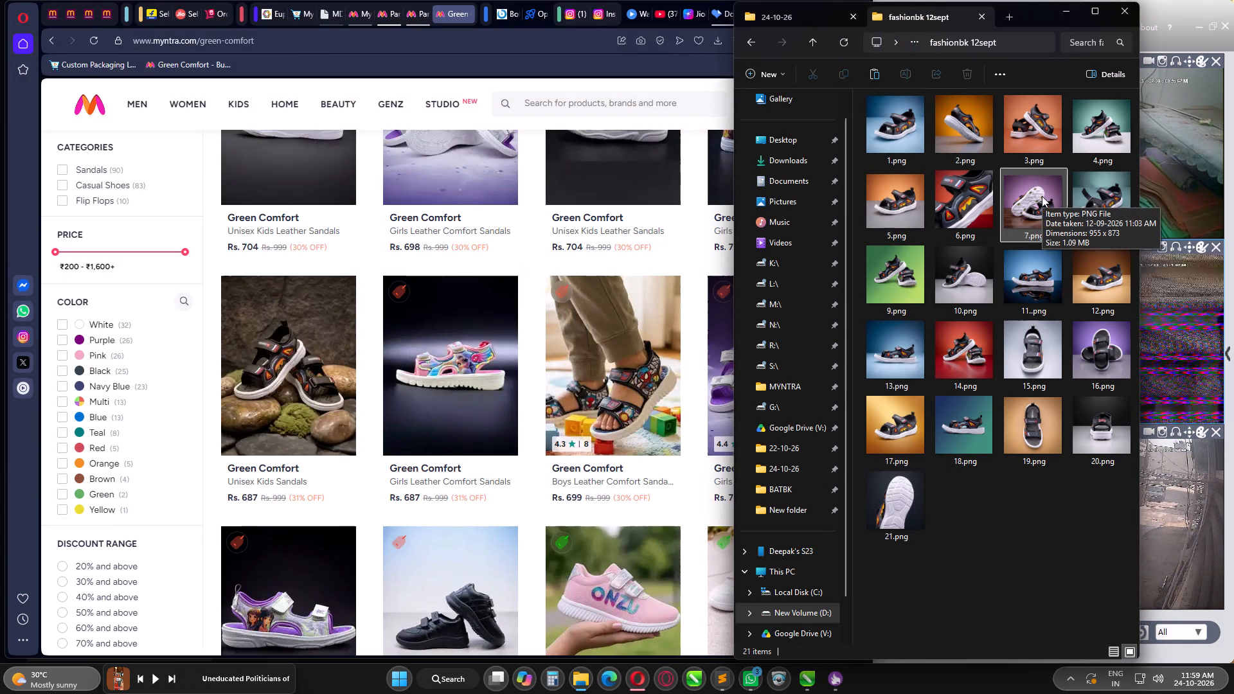
{"action": "key", "text": "BackSpace"}
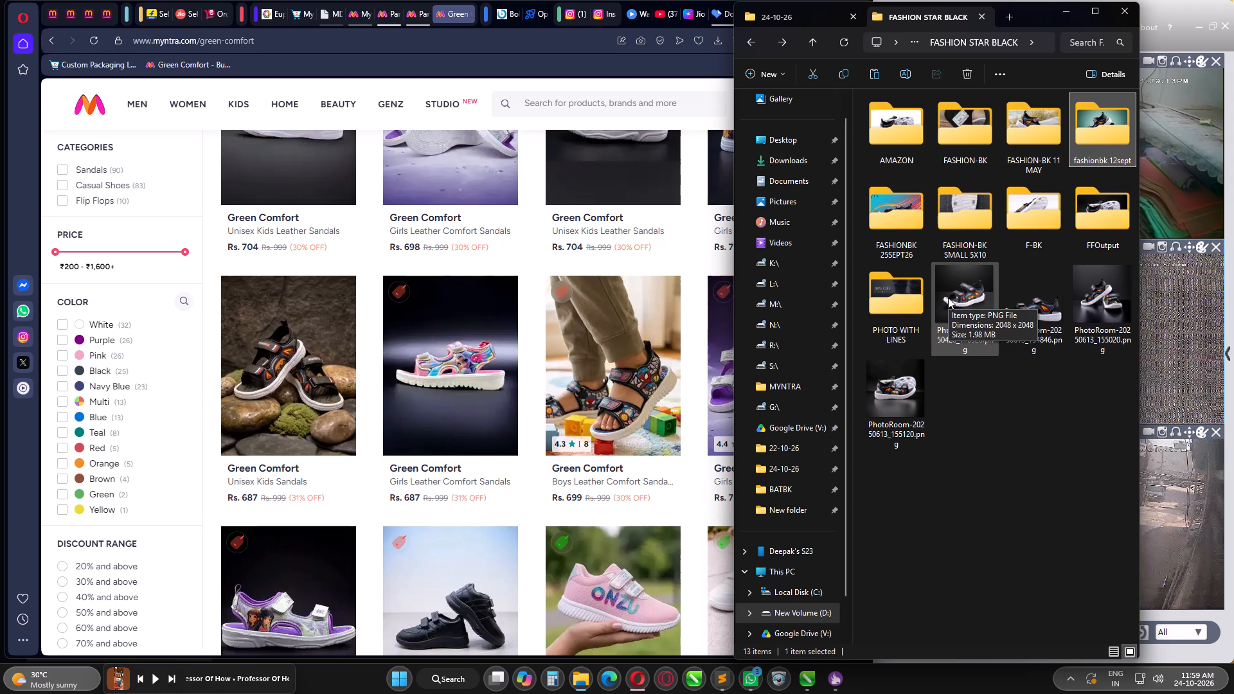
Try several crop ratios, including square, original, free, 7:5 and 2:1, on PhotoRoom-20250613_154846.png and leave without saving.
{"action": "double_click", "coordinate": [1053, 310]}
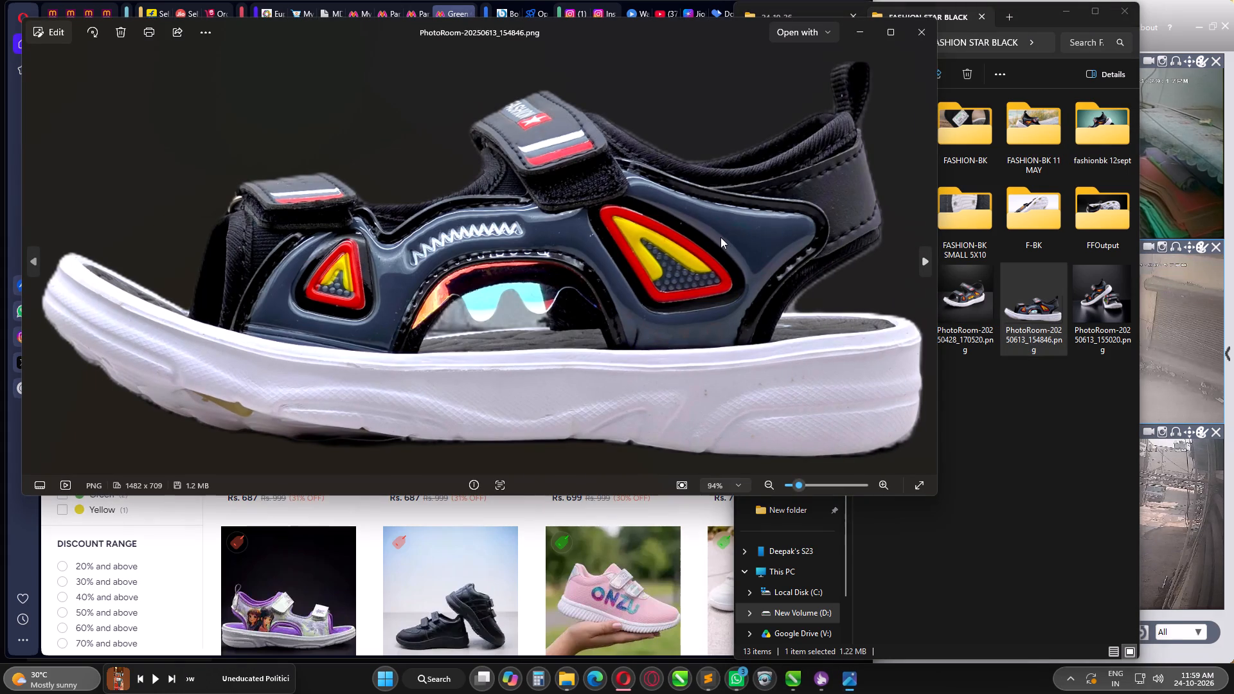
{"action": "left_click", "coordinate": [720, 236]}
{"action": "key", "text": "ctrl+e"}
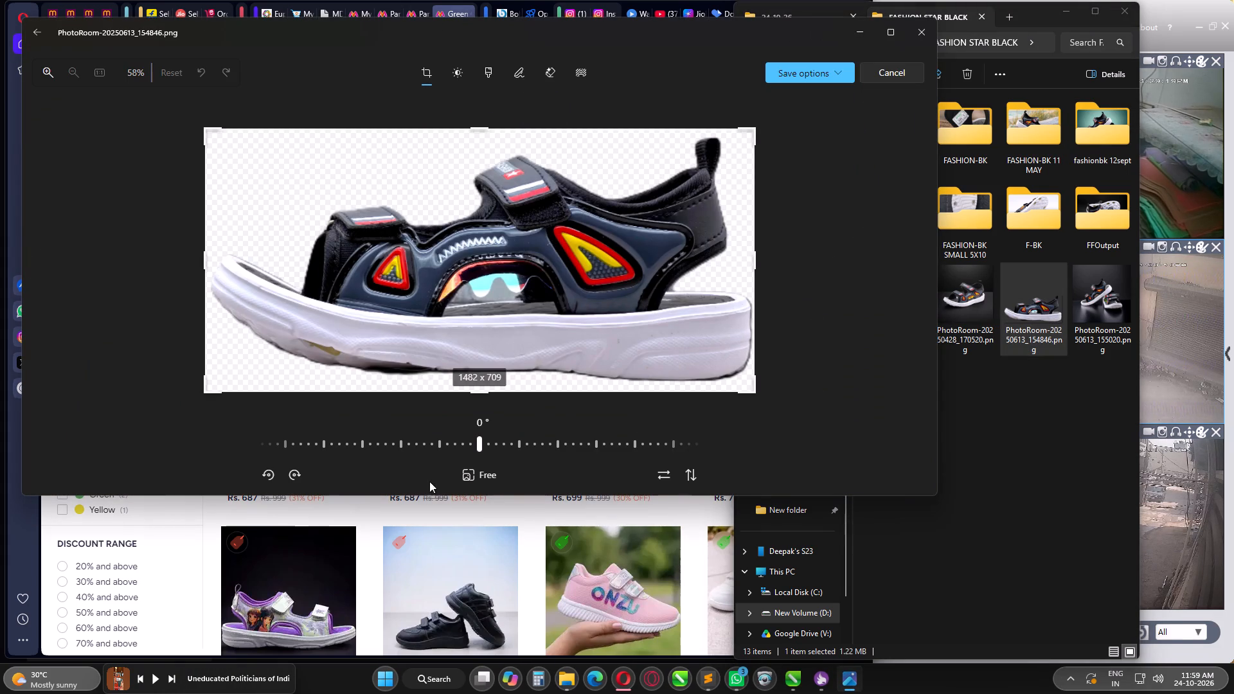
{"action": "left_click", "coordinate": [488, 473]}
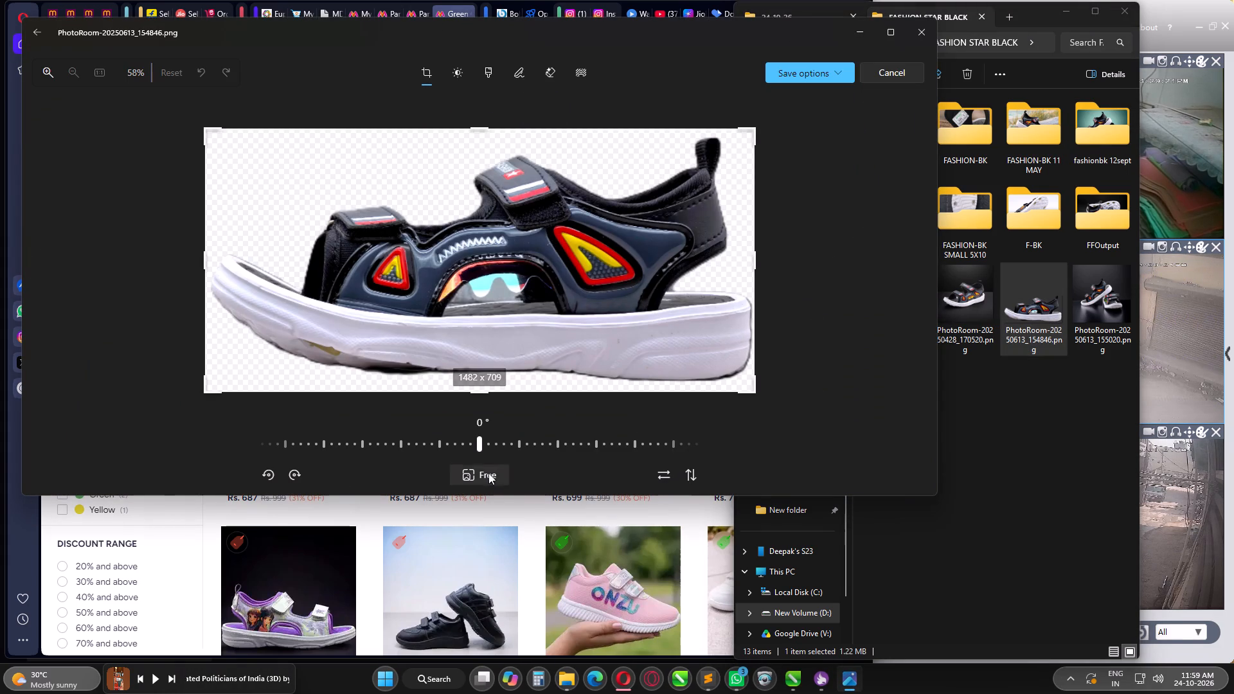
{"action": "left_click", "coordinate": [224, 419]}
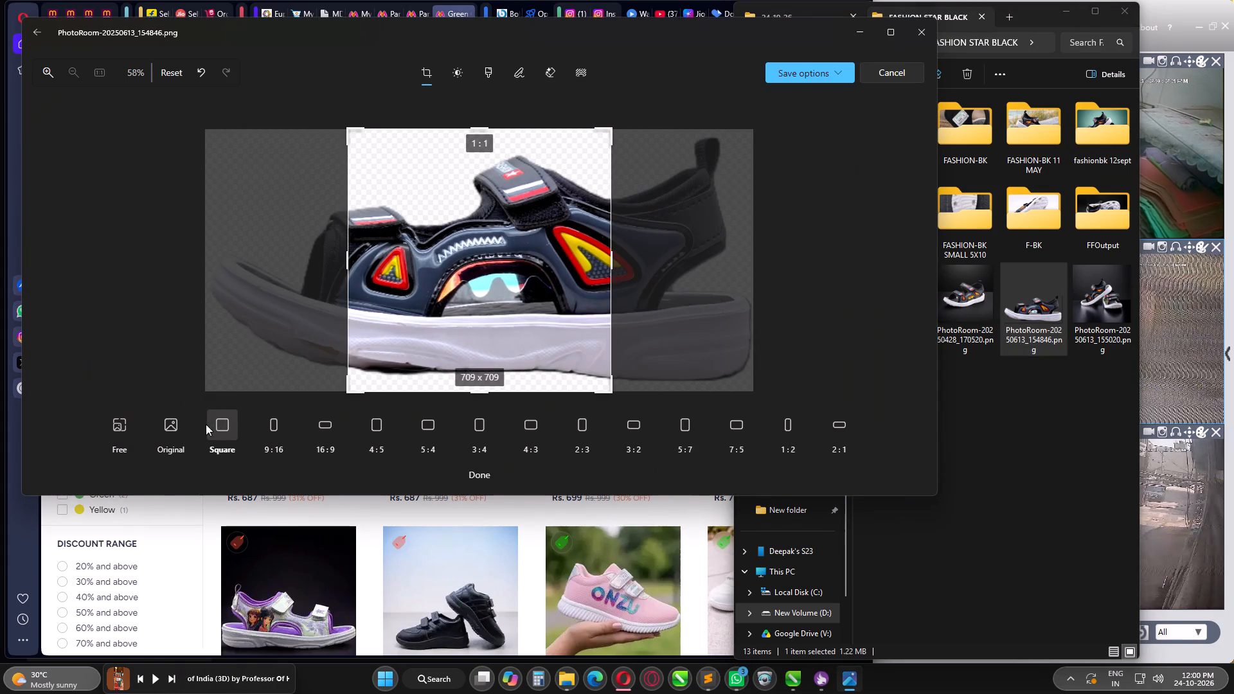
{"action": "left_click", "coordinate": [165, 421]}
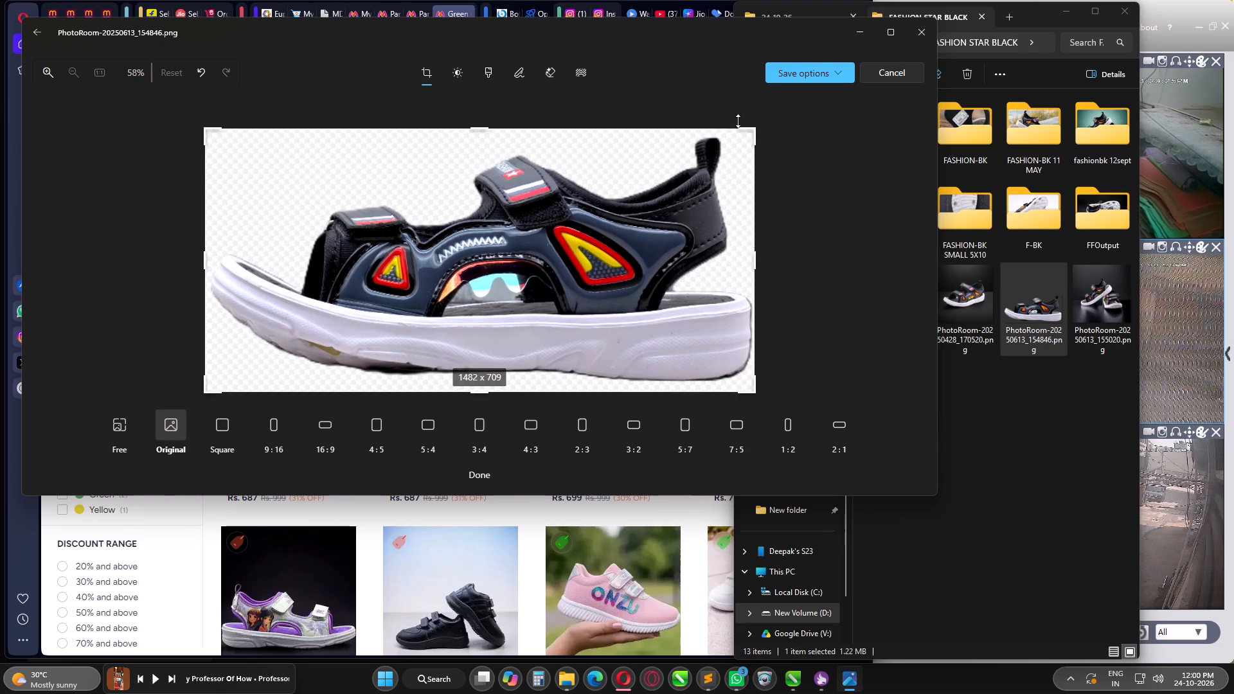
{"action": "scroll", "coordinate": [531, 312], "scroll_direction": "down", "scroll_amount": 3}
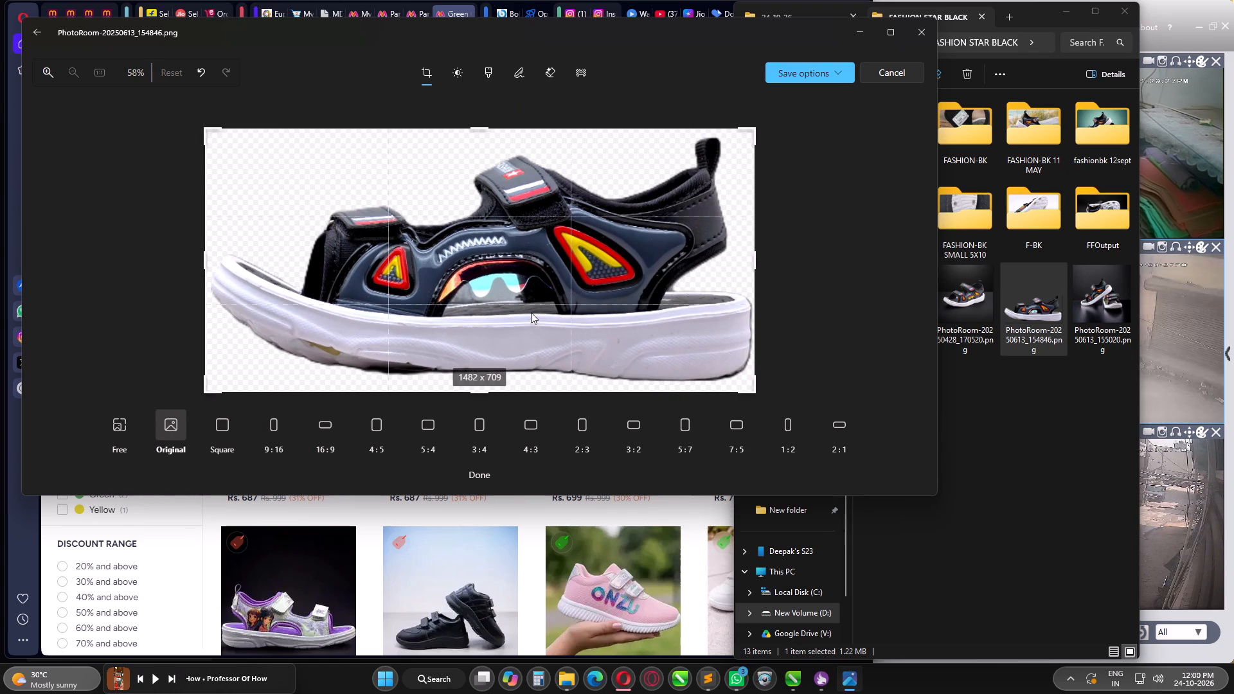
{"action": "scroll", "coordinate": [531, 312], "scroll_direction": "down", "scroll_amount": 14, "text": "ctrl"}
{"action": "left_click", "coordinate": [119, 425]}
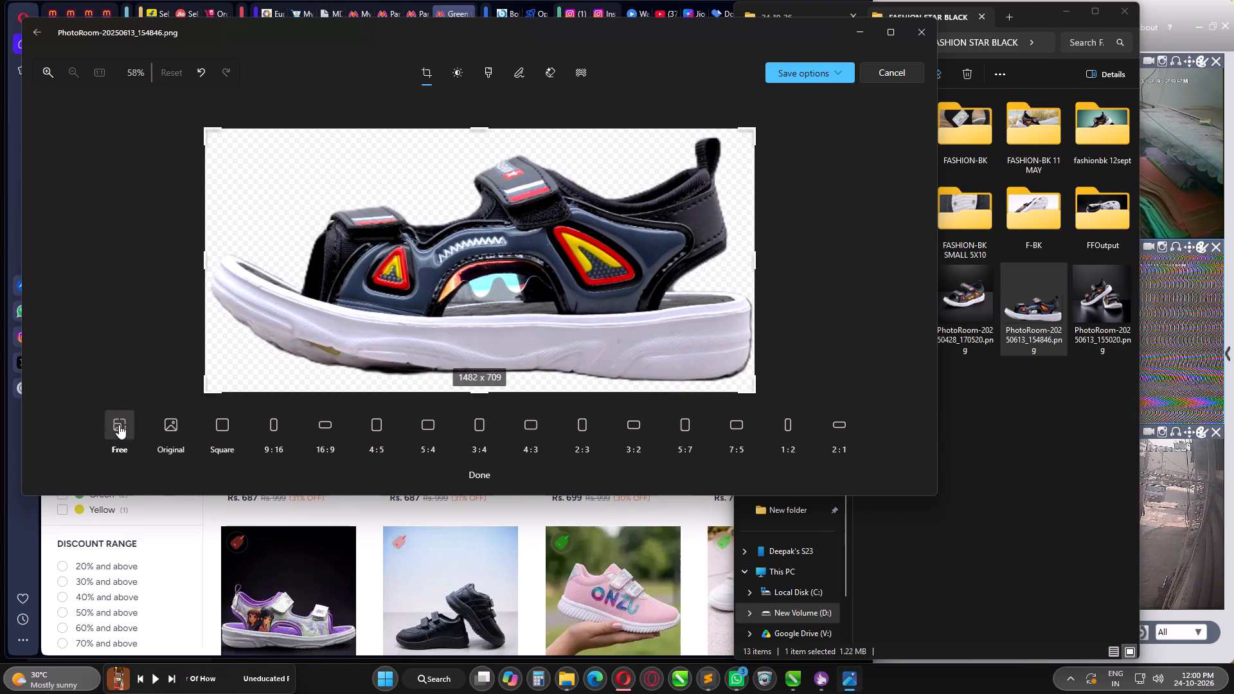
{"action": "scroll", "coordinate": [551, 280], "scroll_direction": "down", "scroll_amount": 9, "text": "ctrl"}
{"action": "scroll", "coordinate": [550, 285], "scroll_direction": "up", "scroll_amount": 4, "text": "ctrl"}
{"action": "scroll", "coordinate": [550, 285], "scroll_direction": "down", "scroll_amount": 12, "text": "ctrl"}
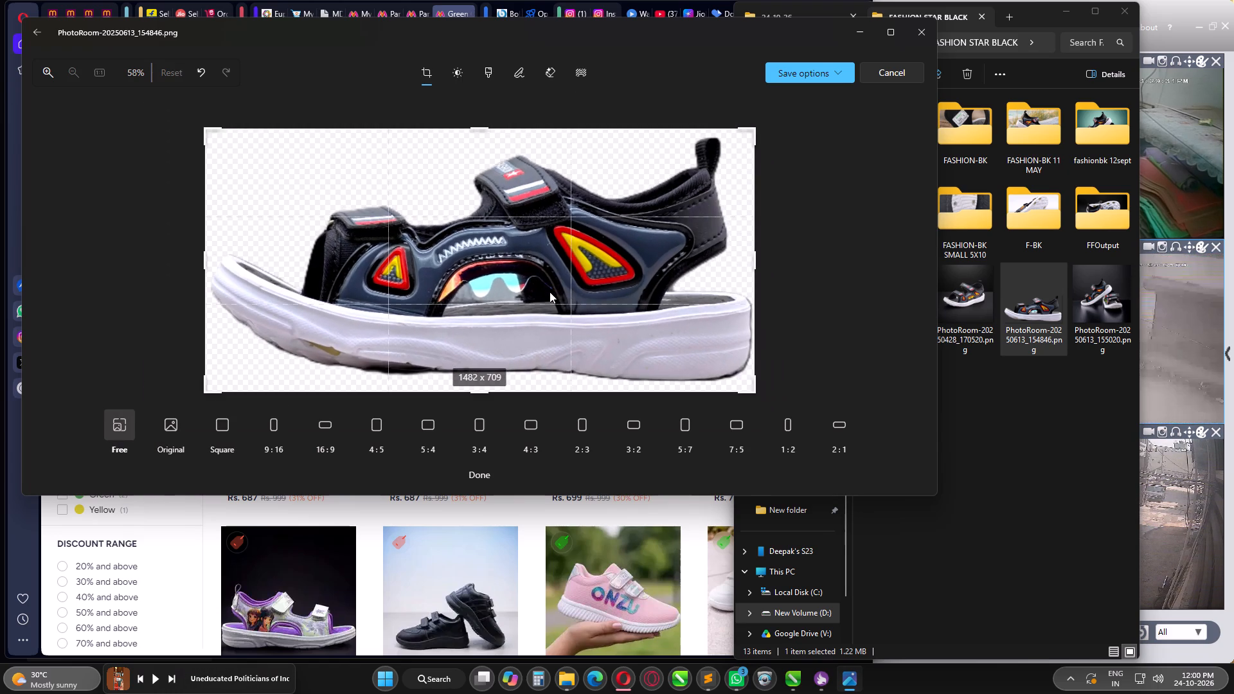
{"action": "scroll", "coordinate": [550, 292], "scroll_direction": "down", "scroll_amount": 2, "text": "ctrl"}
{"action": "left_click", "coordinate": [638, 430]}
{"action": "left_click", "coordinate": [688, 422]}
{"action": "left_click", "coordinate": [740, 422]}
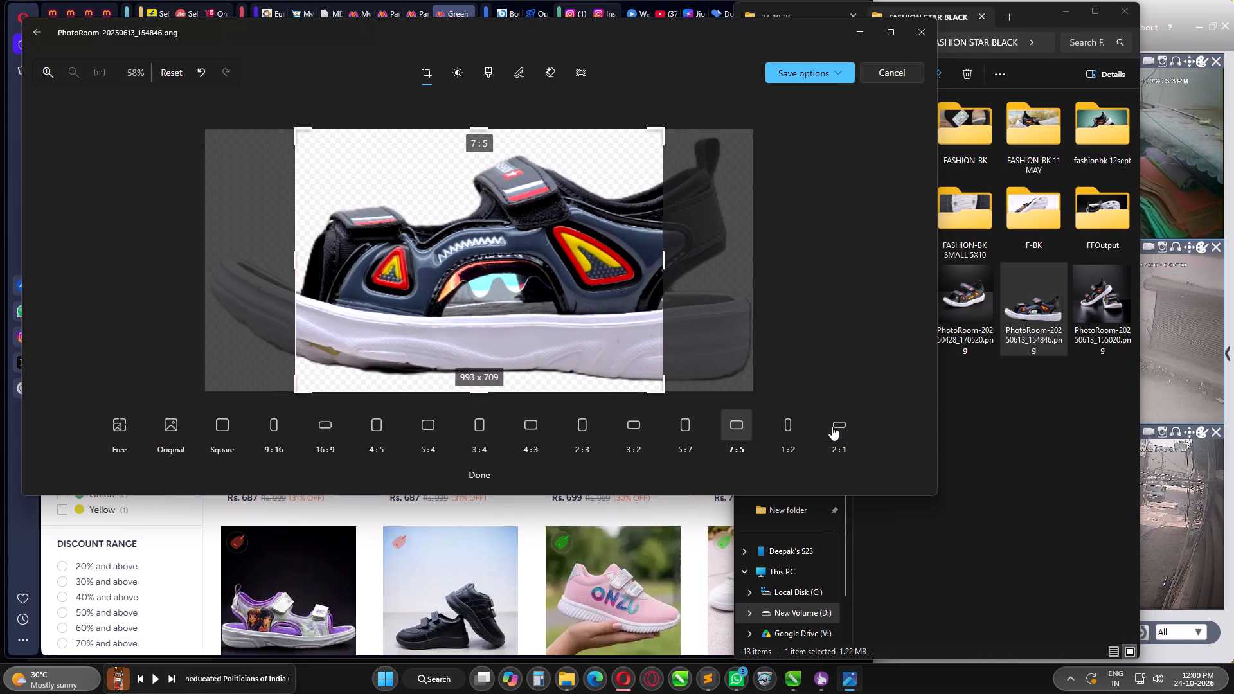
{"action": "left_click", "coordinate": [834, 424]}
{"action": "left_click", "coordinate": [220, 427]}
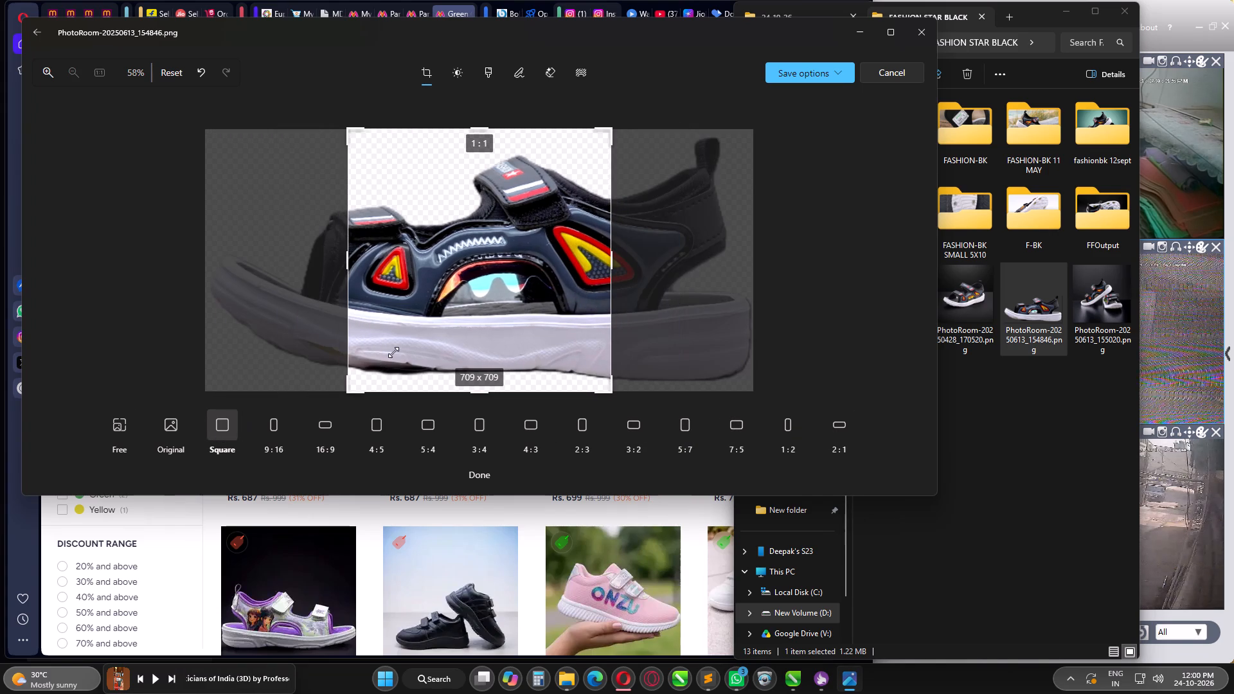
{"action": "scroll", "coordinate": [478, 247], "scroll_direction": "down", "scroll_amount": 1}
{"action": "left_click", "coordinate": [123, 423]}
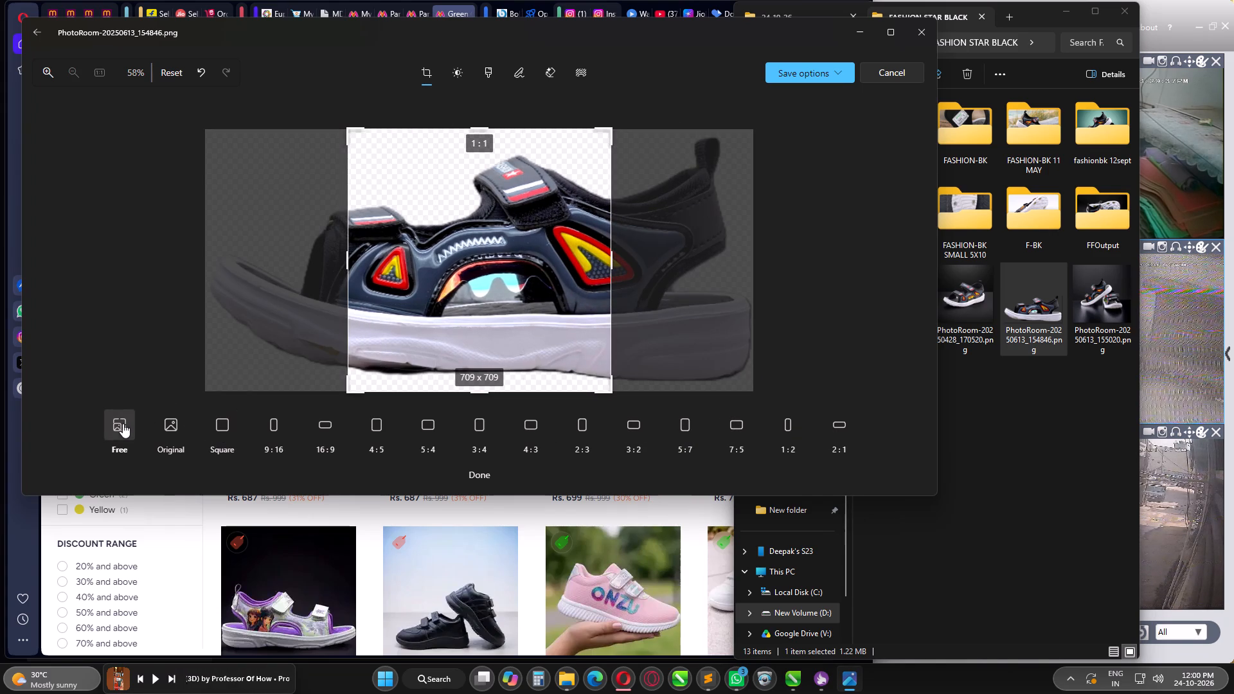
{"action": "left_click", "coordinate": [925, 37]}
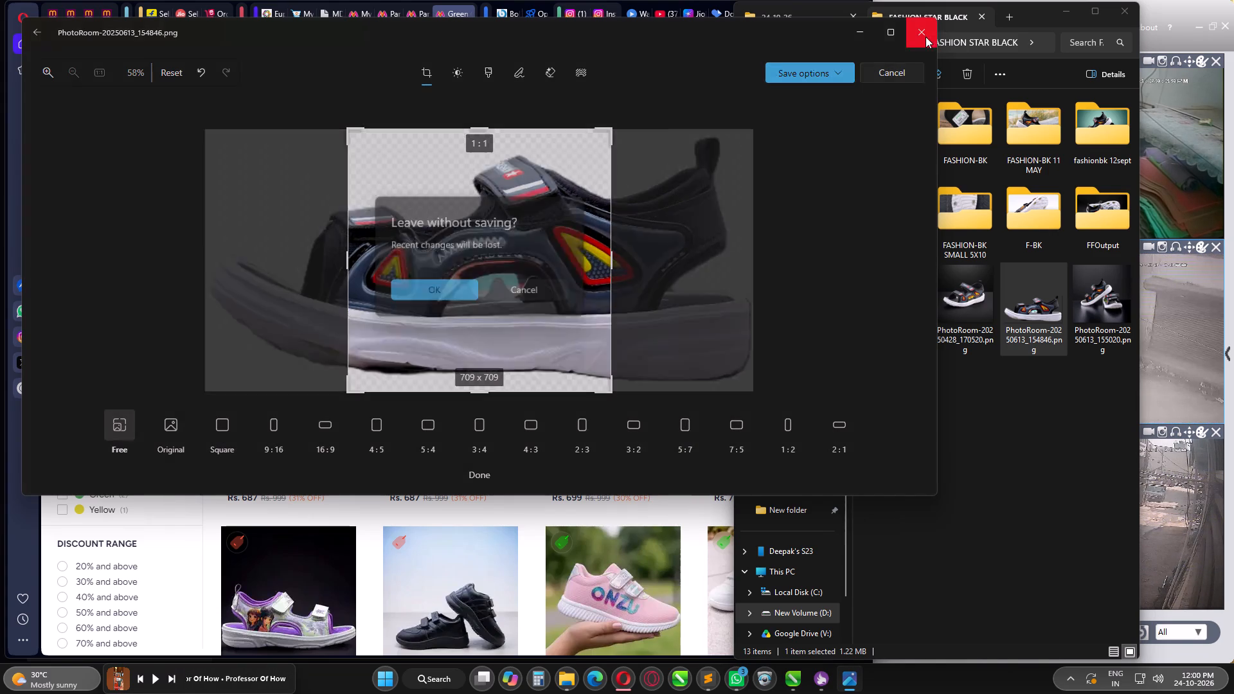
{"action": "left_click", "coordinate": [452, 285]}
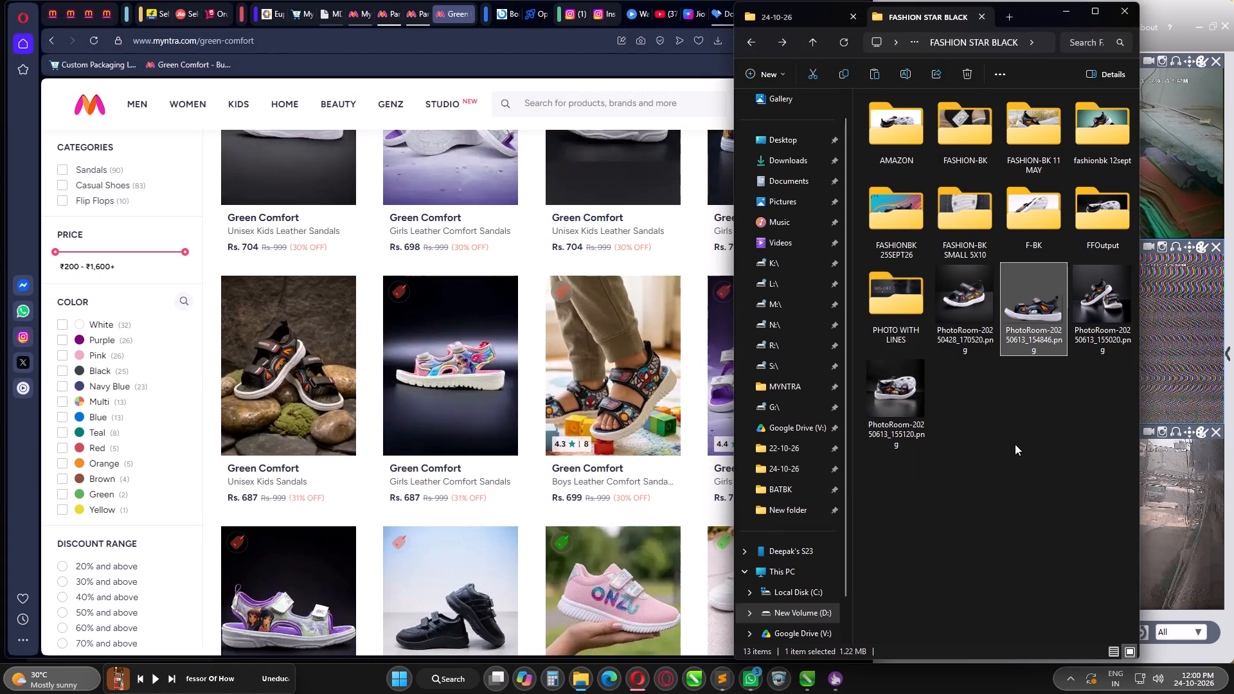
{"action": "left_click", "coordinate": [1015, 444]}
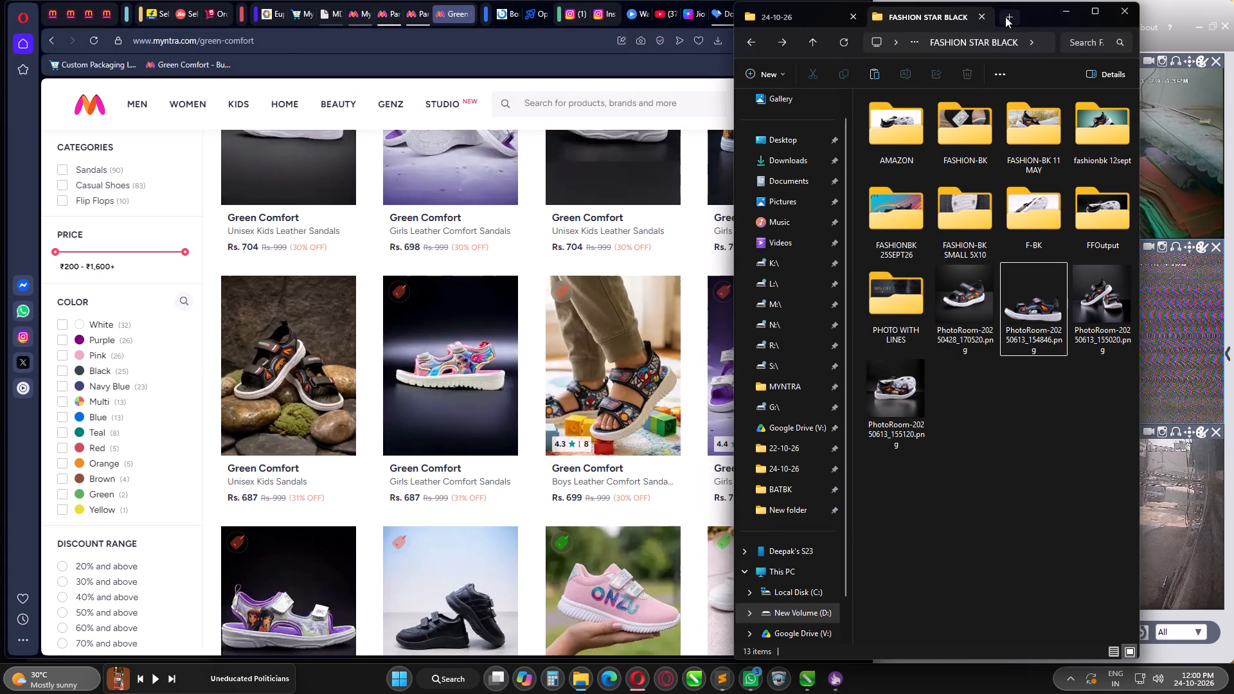
In a new folder tab on New Volume (D:), check the F-named folders under DEEPAK, dec photography, SANDAL, returning to FASHION STAR BLACK and minimising the window.
{"action": "left_click", "coordinate": [1009, 17]}
{"action": "scroll", "coordinate": [785, 496], "scroll_direction": "down", "scroll_amount": 6}
{"action": "left_click", "coordinate": [778, 548]}
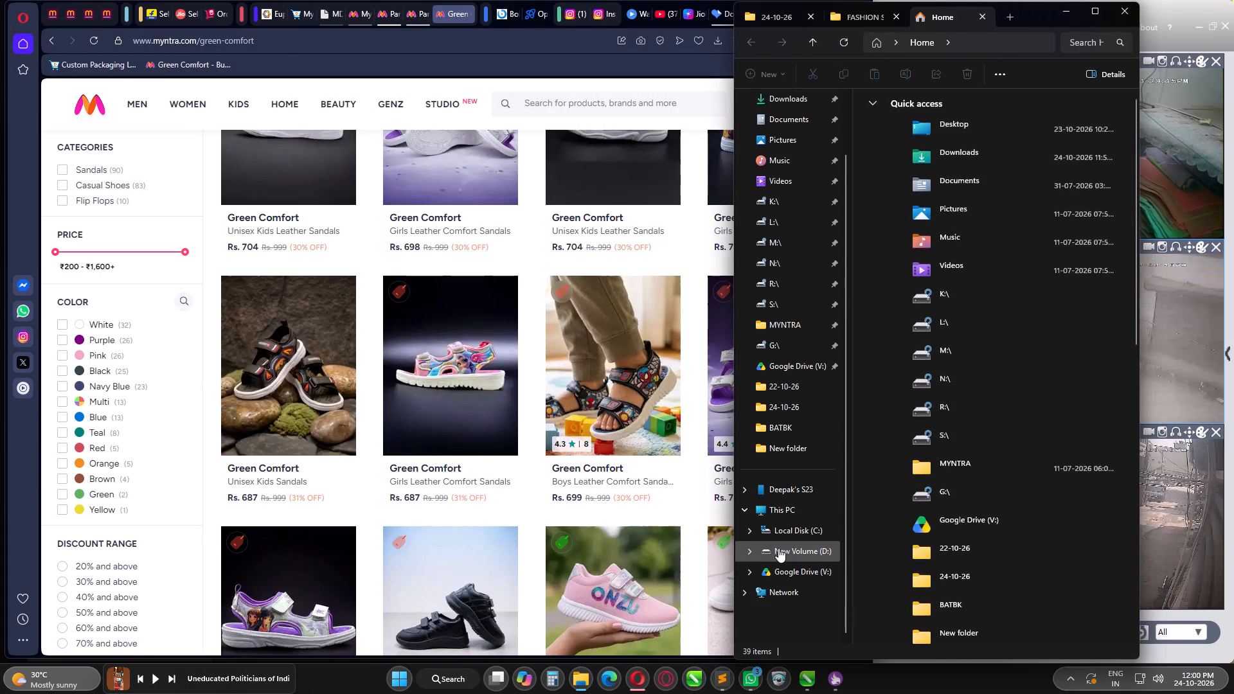
{"action": "double_click", "coordinate": [988, 398]}
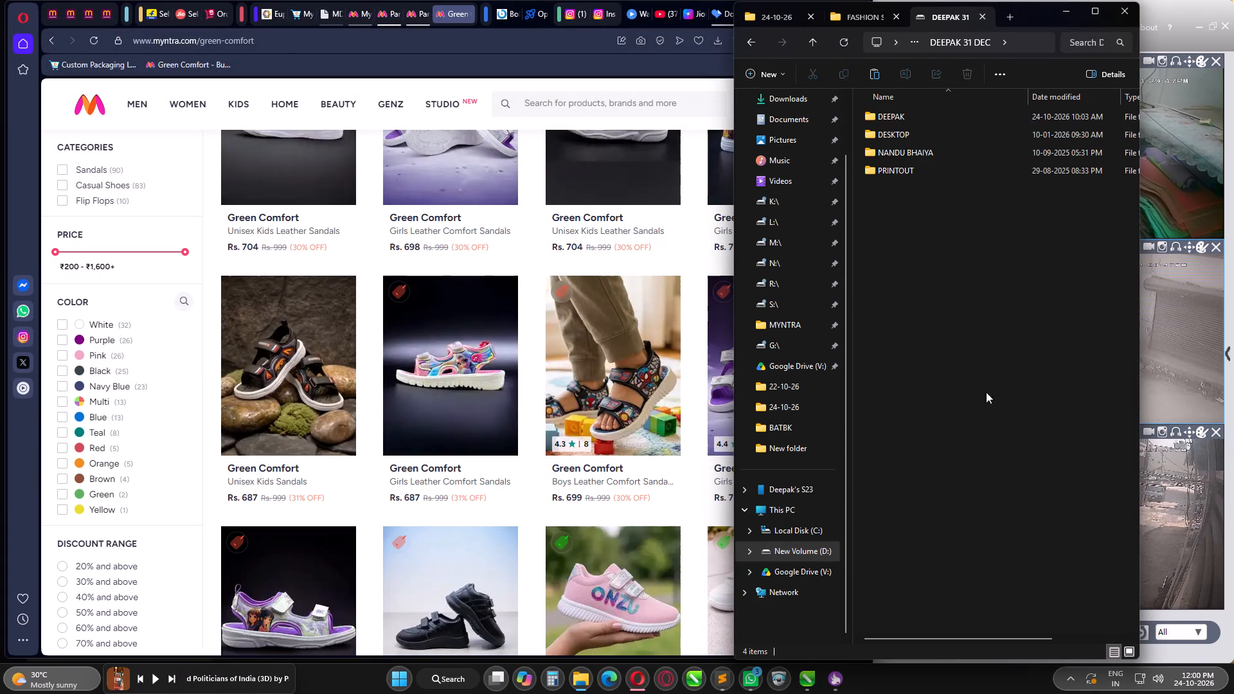
{"action": "double_click", "coordinate": [913, 115]}
{"action": "double_click", "coordinate": [910, 132]}
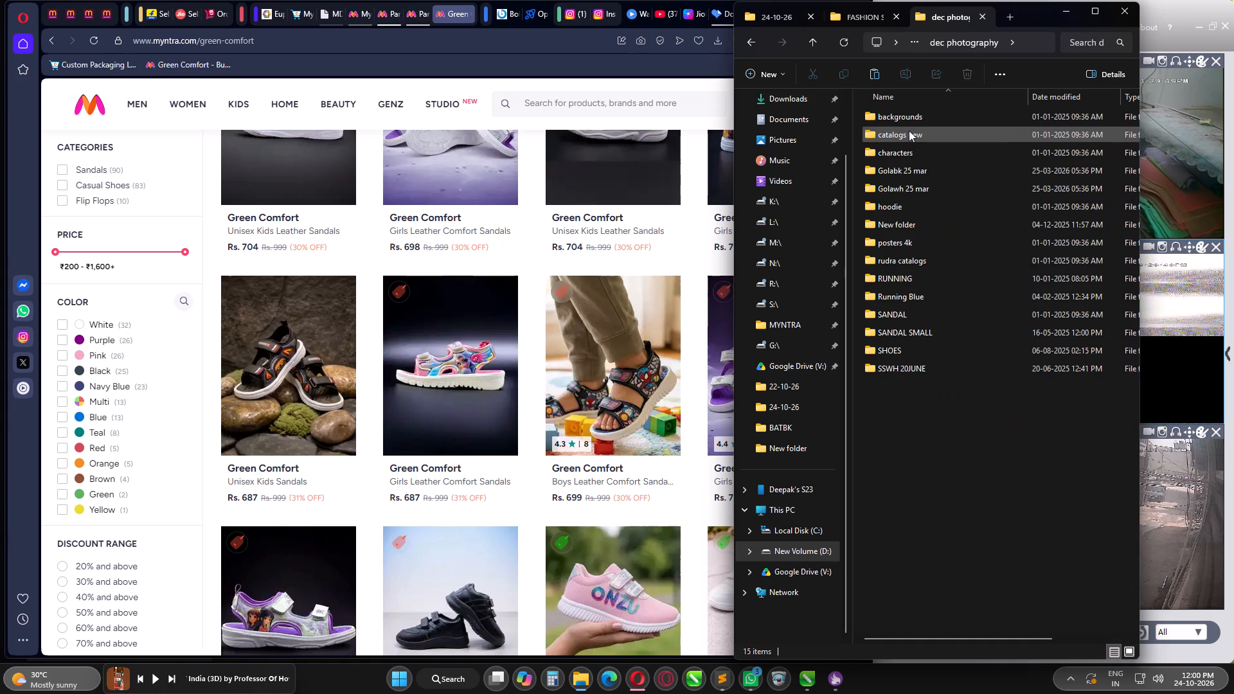
{"action": "double_click", "coordinate": [911, 312]}
{"action": "key", "text": "f"}
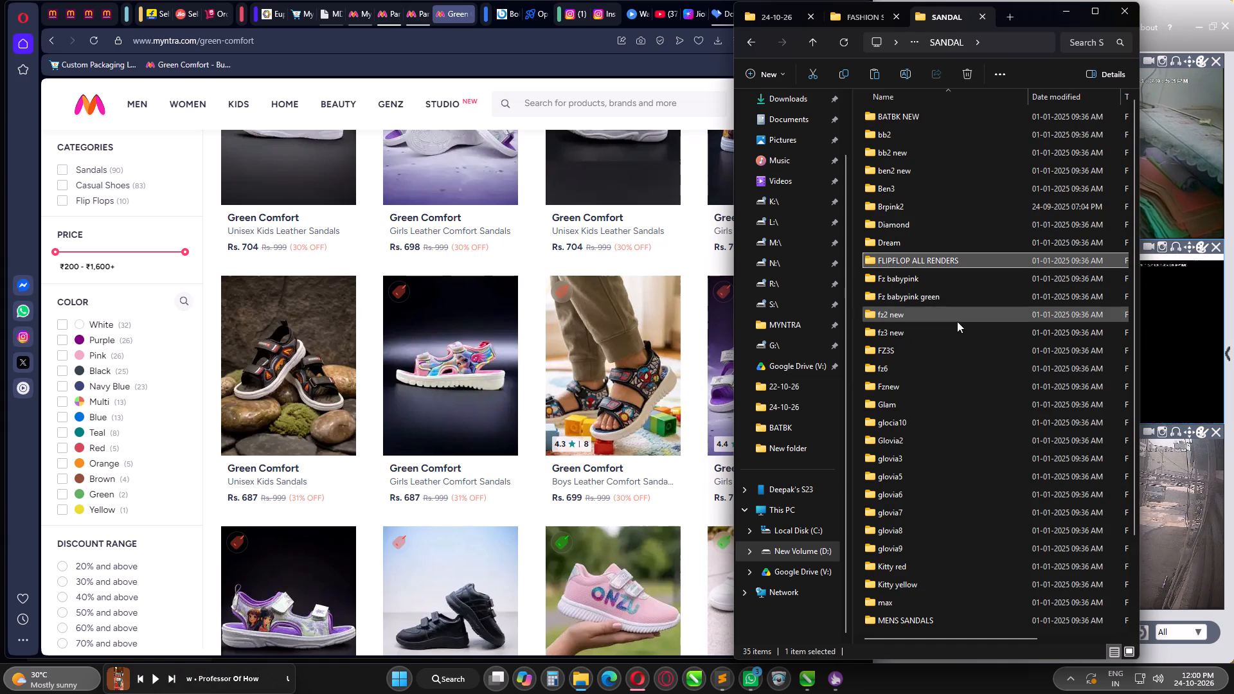
{"action": "key", "text": "f"}
{"action": "key", "text": "f"}
{"action": "key", "text": "f"}
{"action": "key", "text": "f"}
{"action": "type", "text": "FFFF"}
{"action": "key", "text": "BackSpace"}
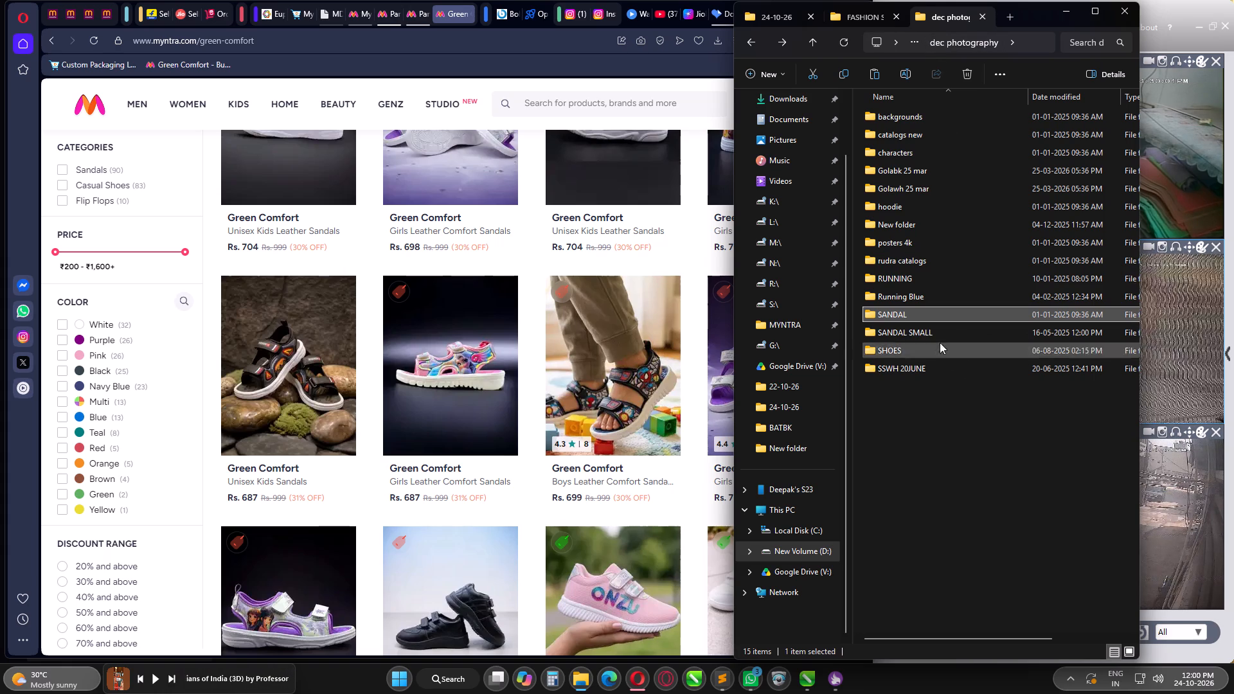
{"action": "left_click", "coordinate": [870, 15]}
{"action": "left_click", "coordinate": [1037, 511]}
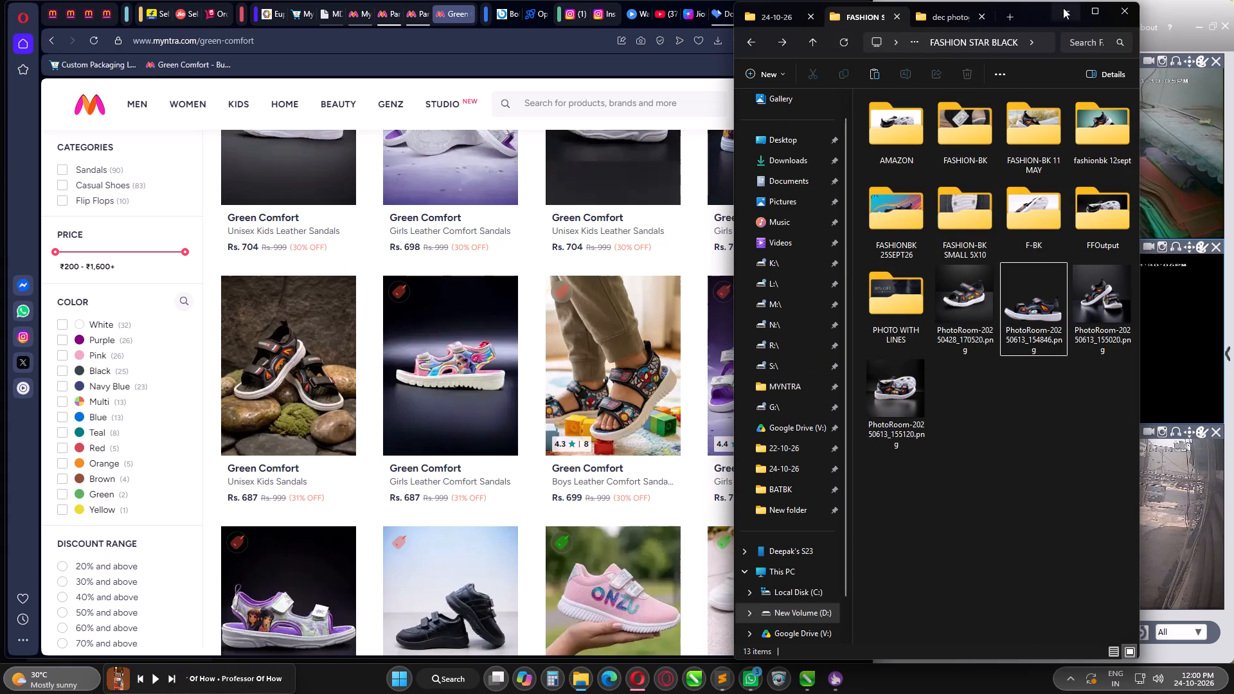
{"action": "left_click", "coordinate": [1063, 8]}
Examine the live Myntra listings of the black sandals photographed on stones and on beach driftwood, closing each one.
{"action": "left_click", "coordinate": [276, 368]}
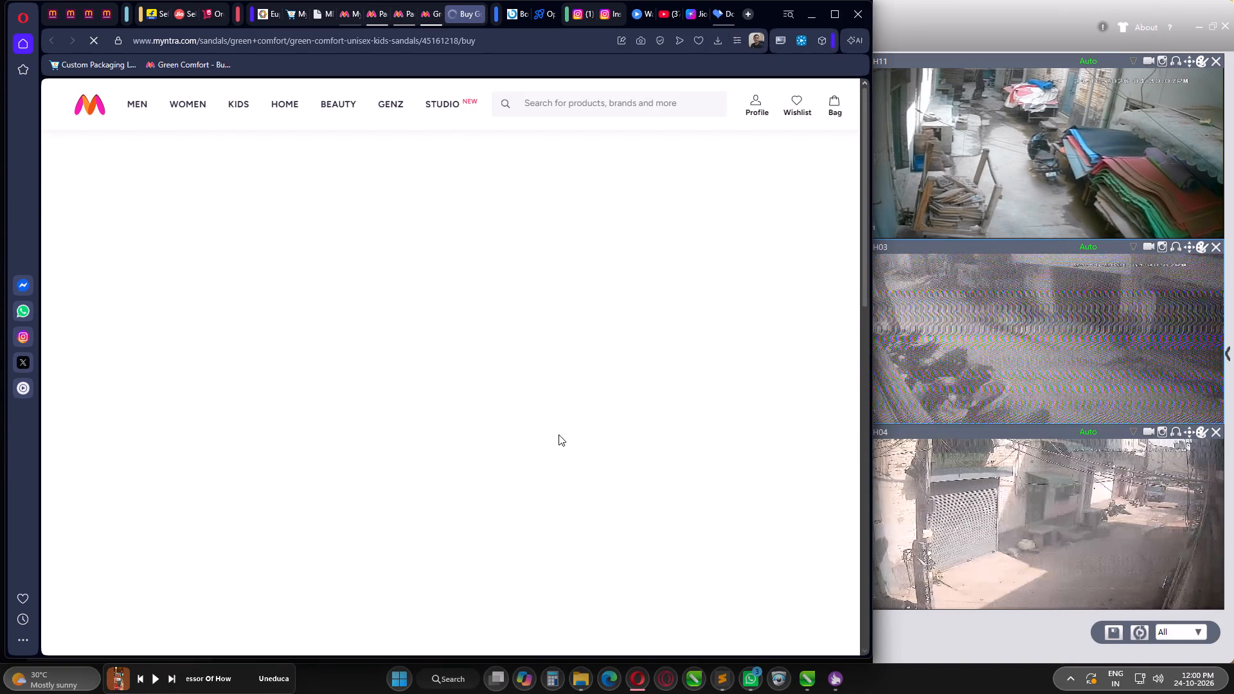
{"action": "scroll", "coordinate": [427, 427], "scroll_direction": "down", "scroll_amount": 6}
{"action": "left_click", "coordinate": [475, 14]}
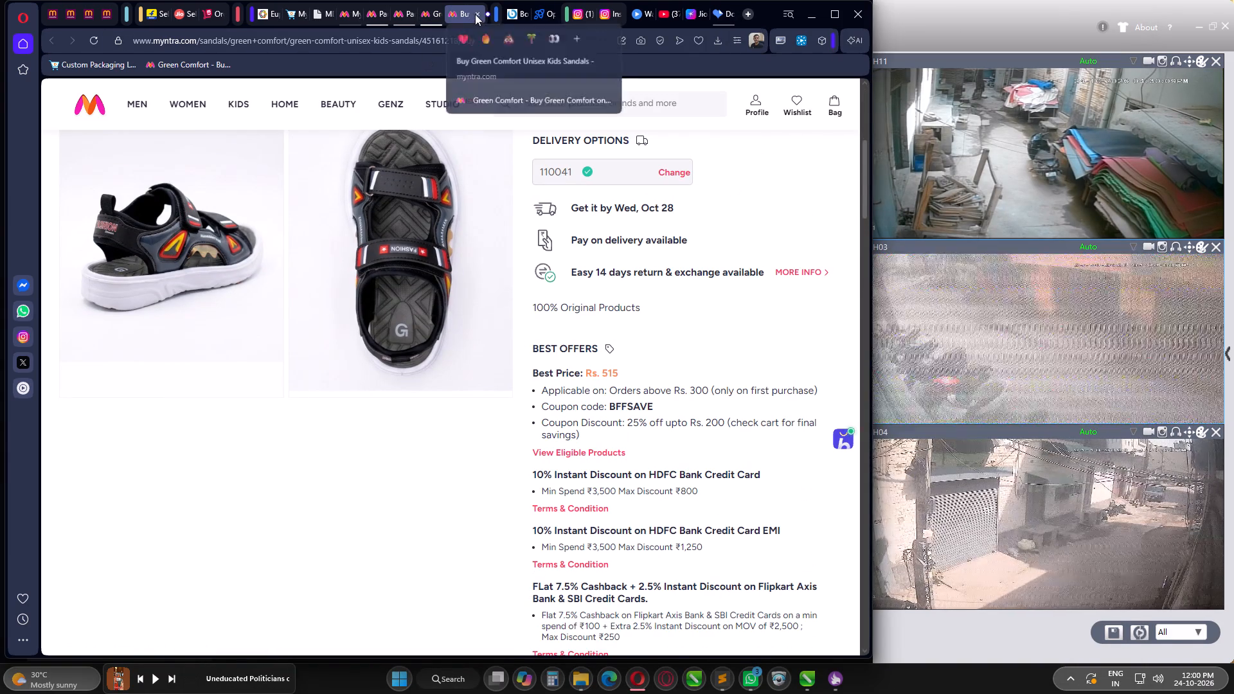
{"action": "scroll", "coordinate": [528, 420], "scroll_direction": "down", "scroll_amount": 13}
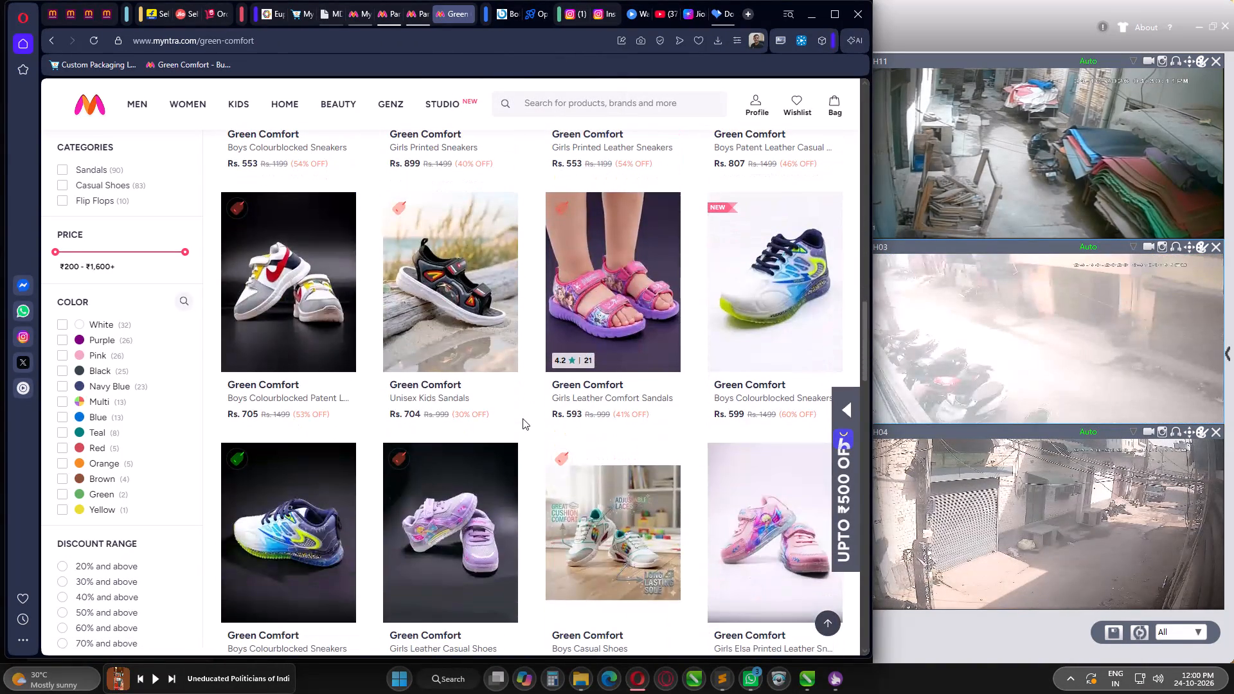
{"action": "left_click", "coordinate": [456, 286]}
{"action": "scroll", "coordinate": [472, 413], "scroll_direction": "down", "scroll_amount": 2}
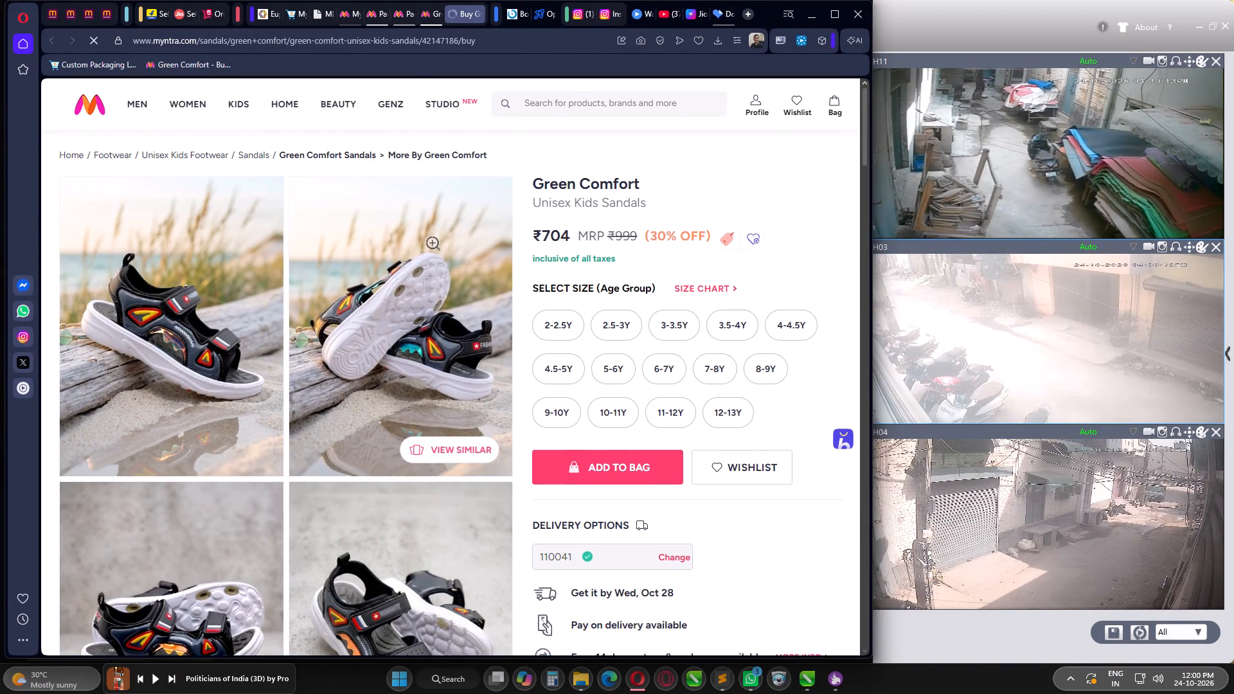
{"action": "scroll", "coordinate": [426, 236], "scroll_direction": "down", "scroll_amount": 1}
{"action": "left_click", "coordinate": [479, 15]}
Look through the first page of Green Comfort products on Myntra for other black Fashion sandal listings.
{"action": "scroll", "coordinate": [622, 403], "scroll_direction": "down", "scroll_amount": 4}
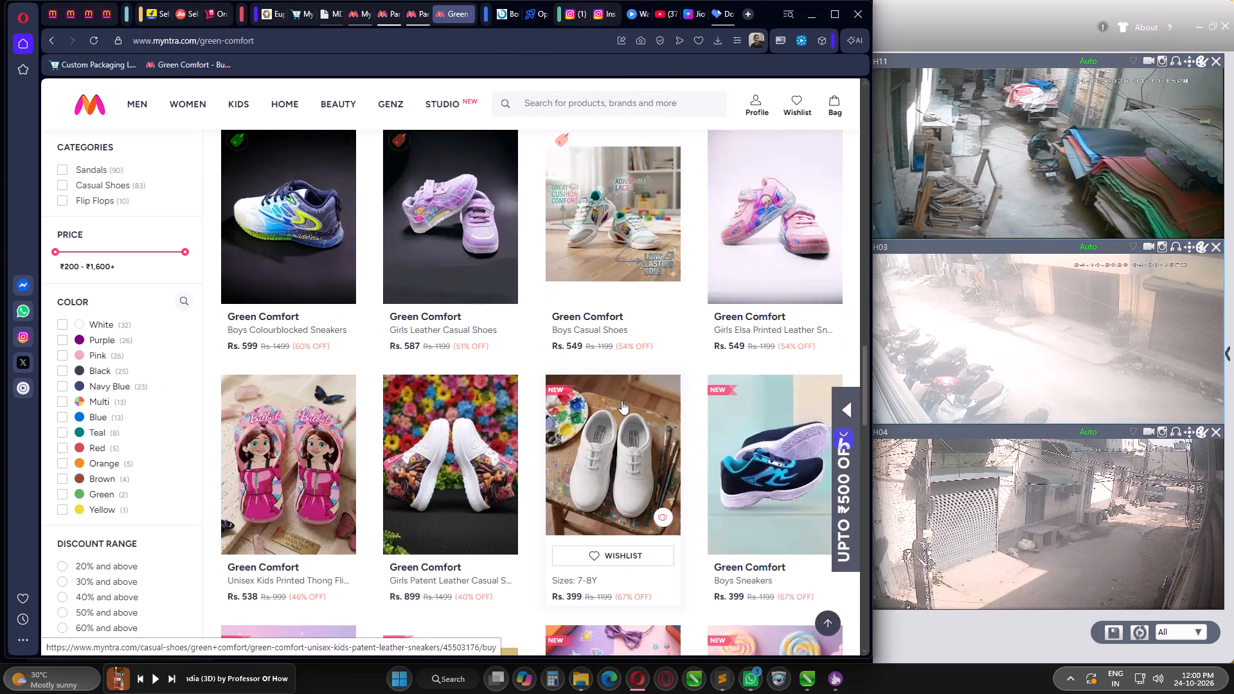
{"action": "scroll", "coordinate": [621, 400], "scroll_direction": "down", "scroll_amount": 20}
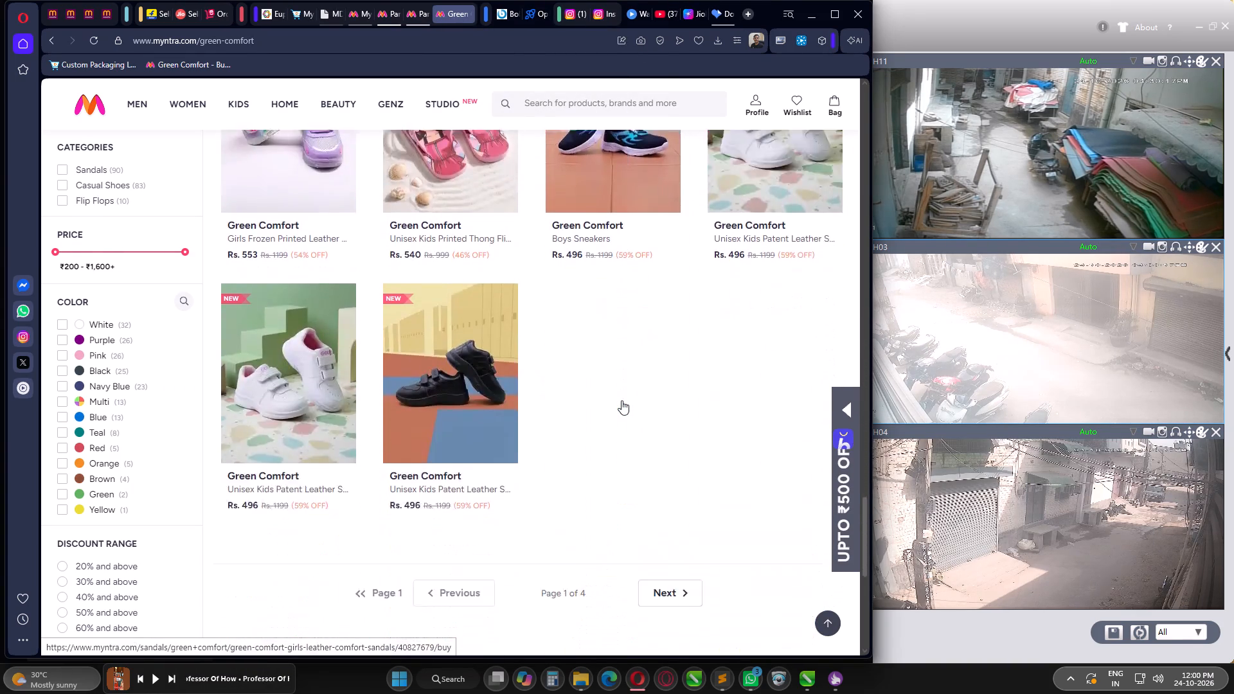
{"action": "scroll", "coordinate": [621, 400], "scroll_direction": "up", "scroll_amount": 16}
{"action": "scroll", "coordinate": [621, 400], "scroll_direction": "down", "scroll_amount": 1}
{"action": "scroll", "coordinate": [621, 400], "scroll_direction": "up", "scroll_amount": 20}
{"action": "scroll", "coordinate": [621, 400], "scroll_direction": "up", "scroll_amount": 6}
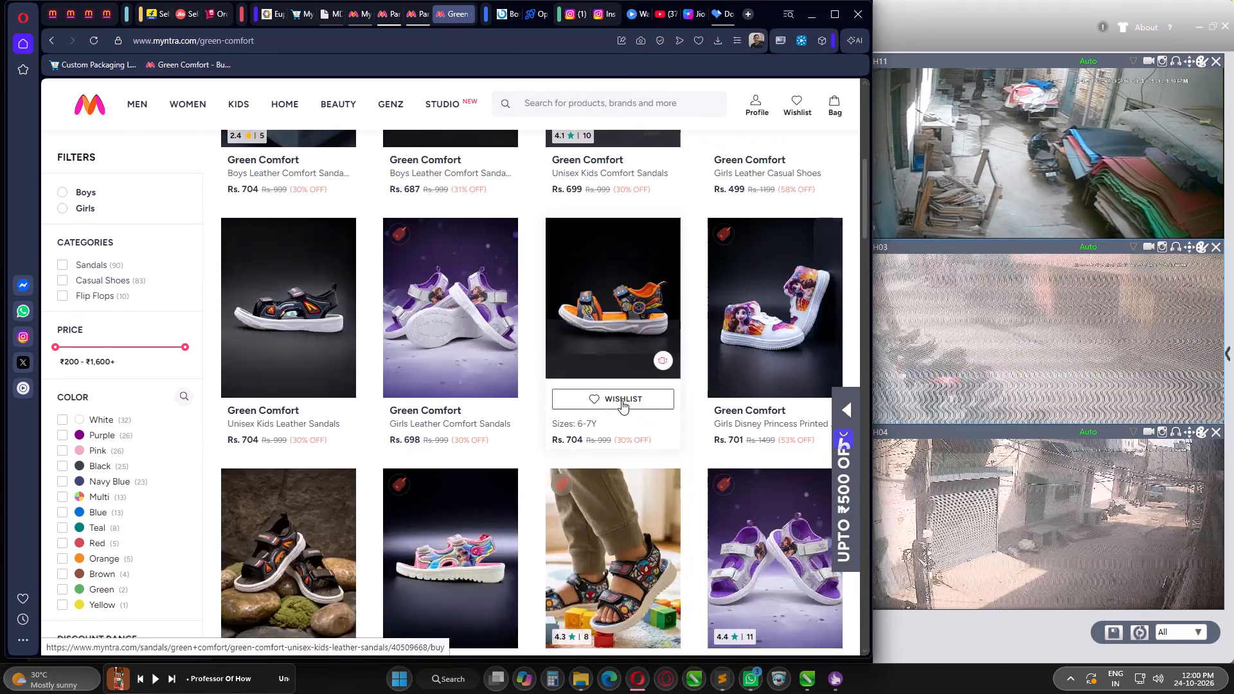
{"action": "scroll", "coordinate": [621, 400], "scroll_direction": "up", "scroll_amount": 11}
{"action": "scroll", "coordinate": [622, 400], "scroll_direction": "down", "scroll_amount": 6}
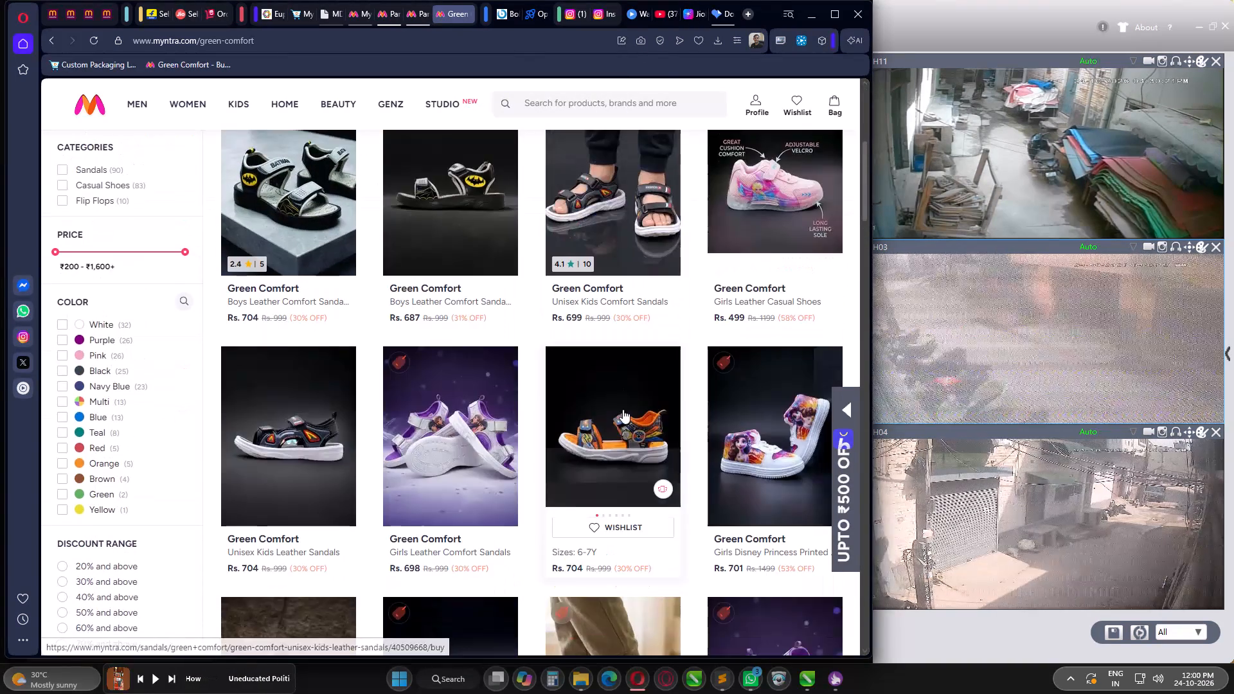
Open the on-foot black Unisex Kids Comfort Sandals listing and examine its photos, enlarging the cropped close-up and the side view.
{"action": "left_click", "coordinate": [614, 220]}
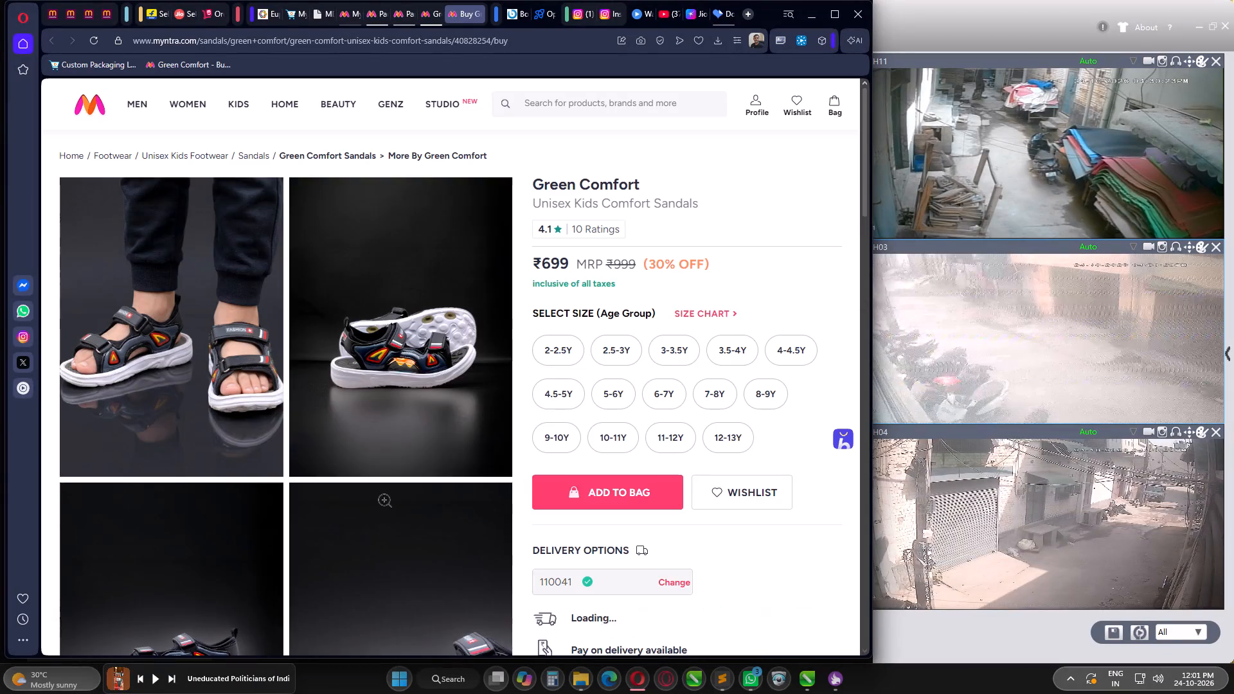
{"action": "scroll", "coordinate": [366, 471], "scroll_direction": "down", "scroll_amount": 6}
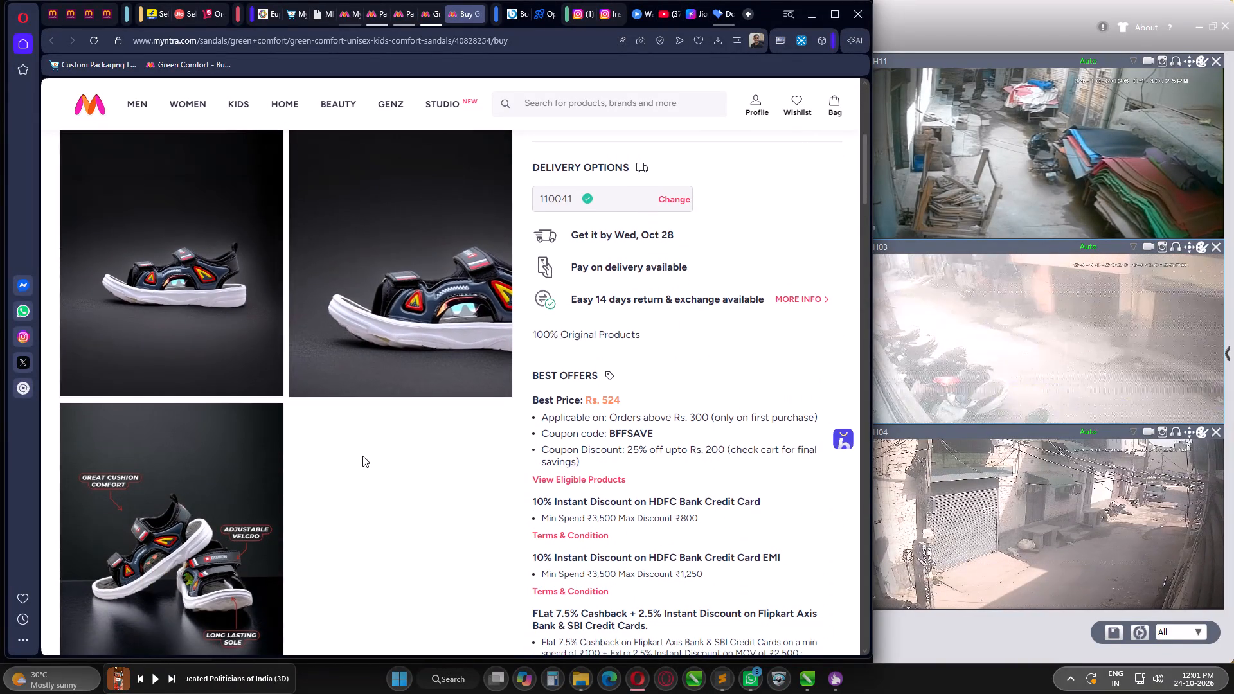
{"action": "scroll", "coordinate": [362, 456], "scroll_direction": "down", "scroll_amount": 3}
{"action": "scroll", "coordinate": [361, 456], "scroll_direction": "up", "scroll_amount": 4}
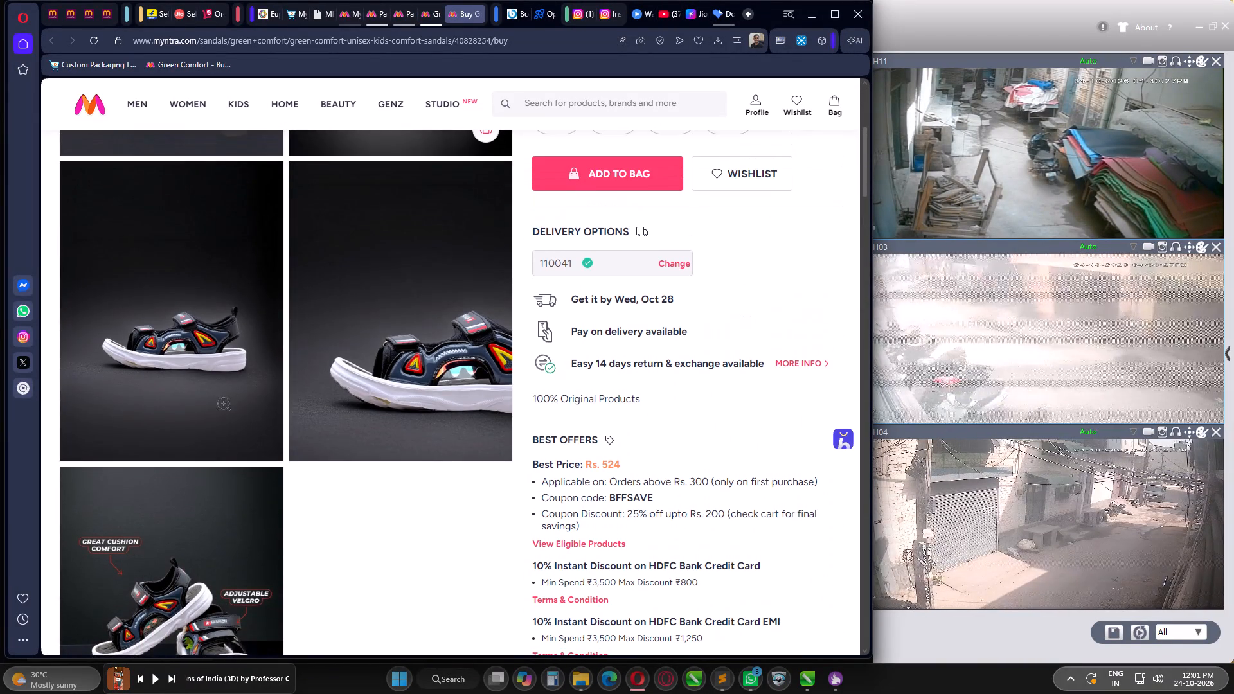
{"action": "left_click", "coordinate": [448, 346]}
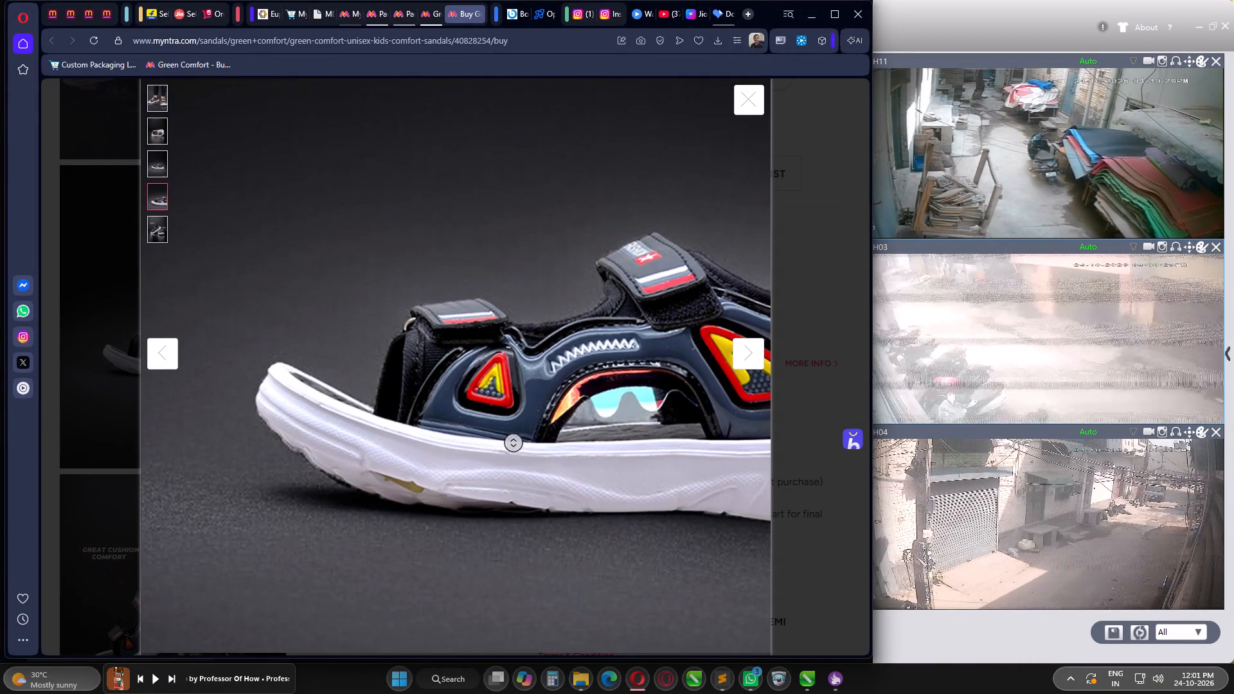
{"action": "scroll", "coordinate": [544, 397], "scroll_direction": "down", "scroll_amount": 1}
{"action": "left_click", "coordinate": [744, 97]}
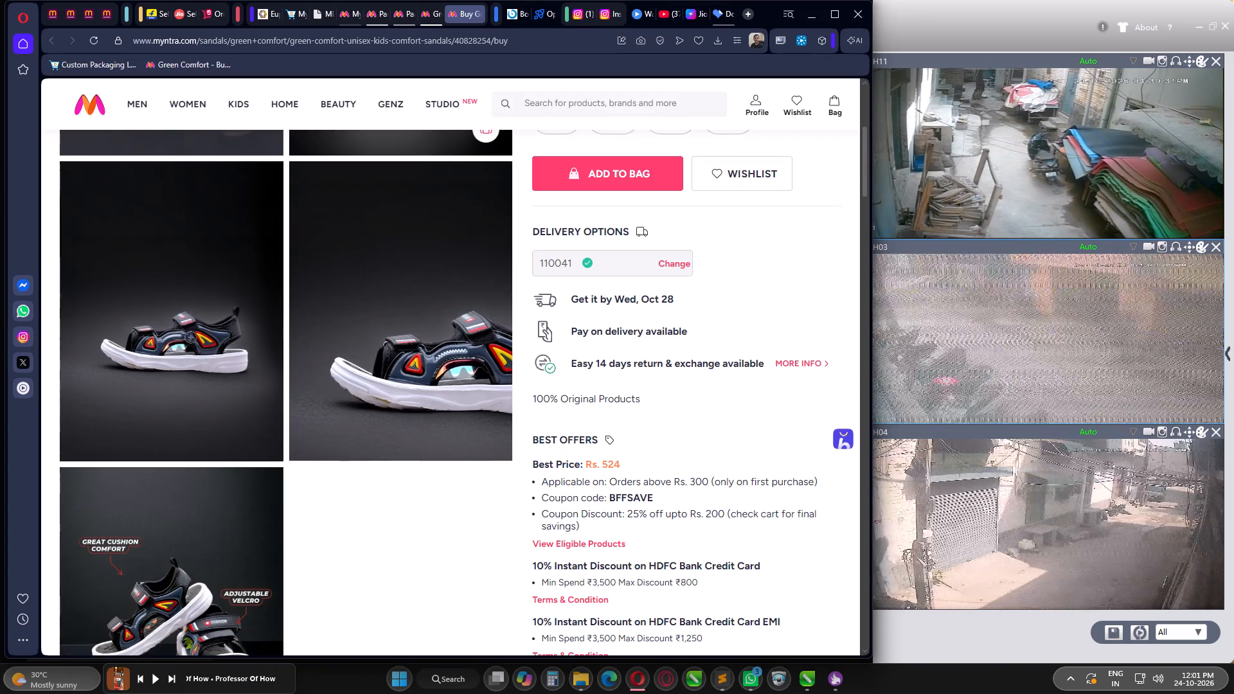
{"action": "left_click", "coordinate": [184, 330]}
{"action": "right_click", "coordinate": [379, 296]}
{"action": "right_click", "coordinate": [379, 296]}
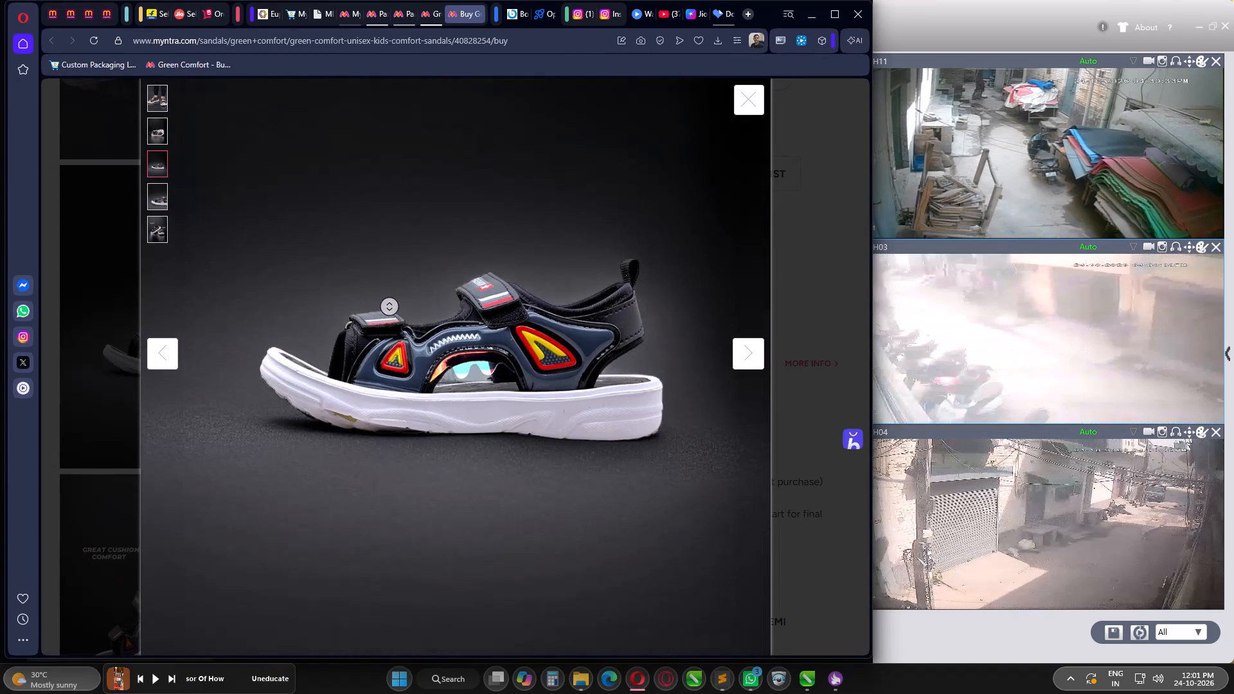
{"action": "left_click", "coordinate": [749, 97]}
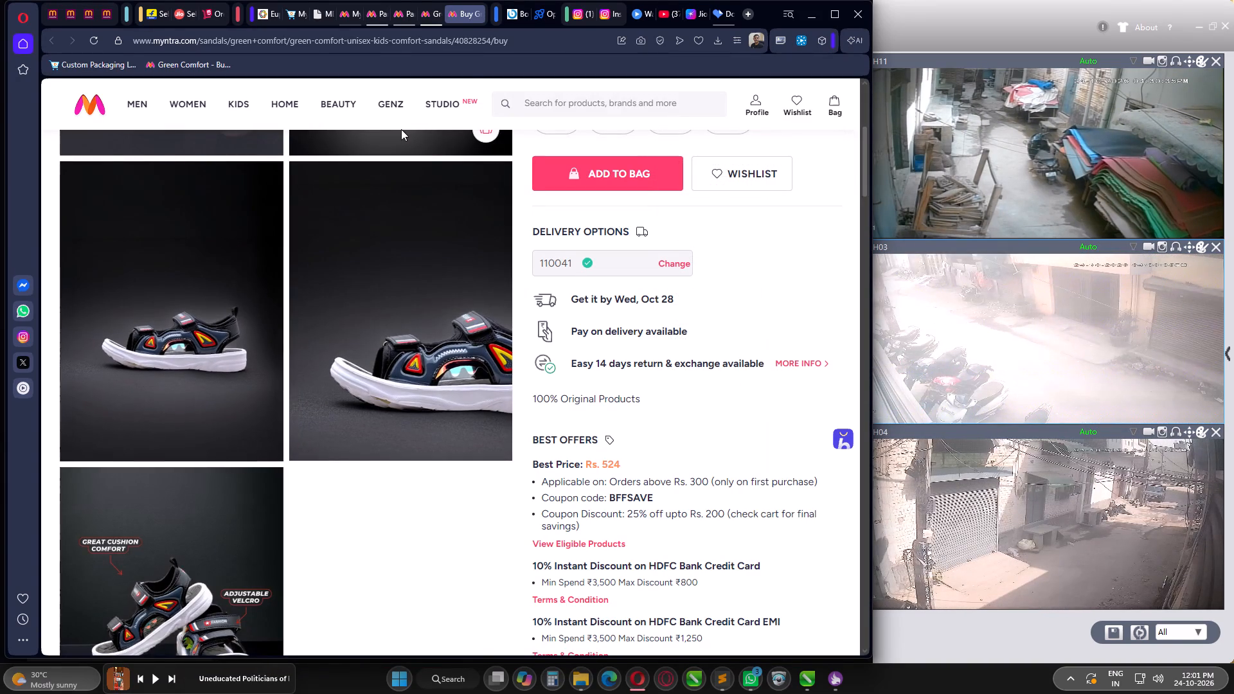
Switch to the Meesho inventory page, close Bulk Stock Update and reload the page.
{"action": "left_click", "coordinate": [640, 675]}
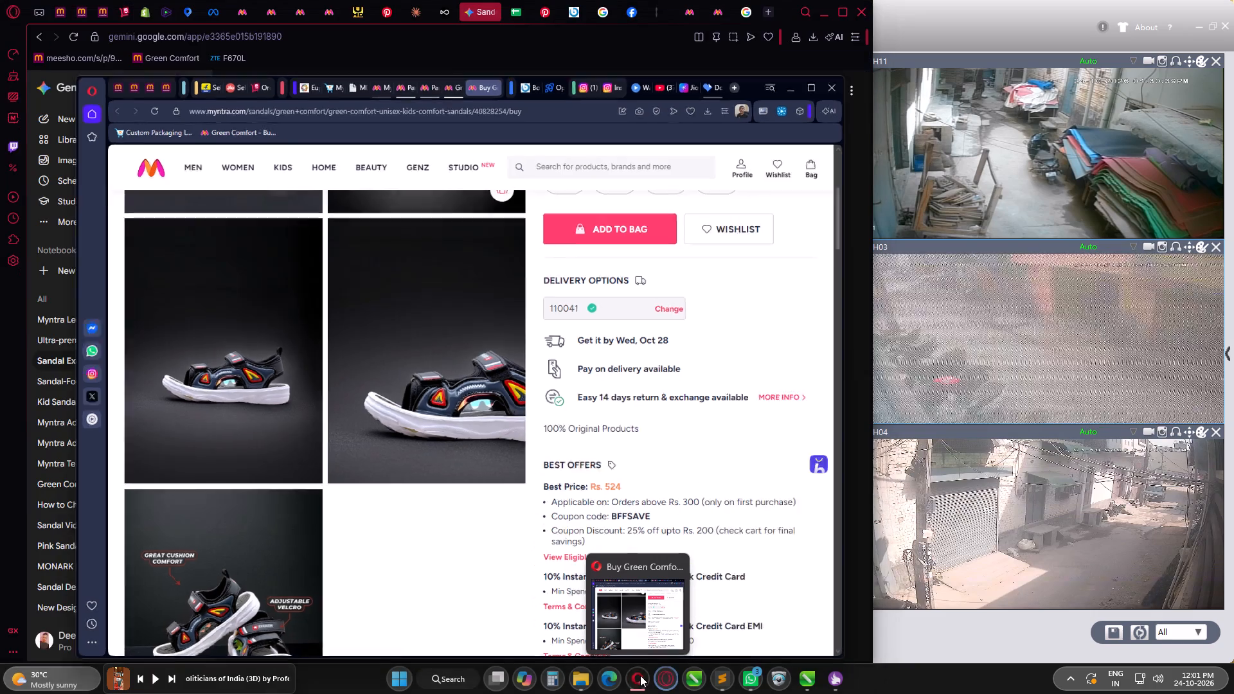
{"action": "left_click", "coordinate": [640, 675]}
{"action": "left_click", "coordinate": [48, 14]}
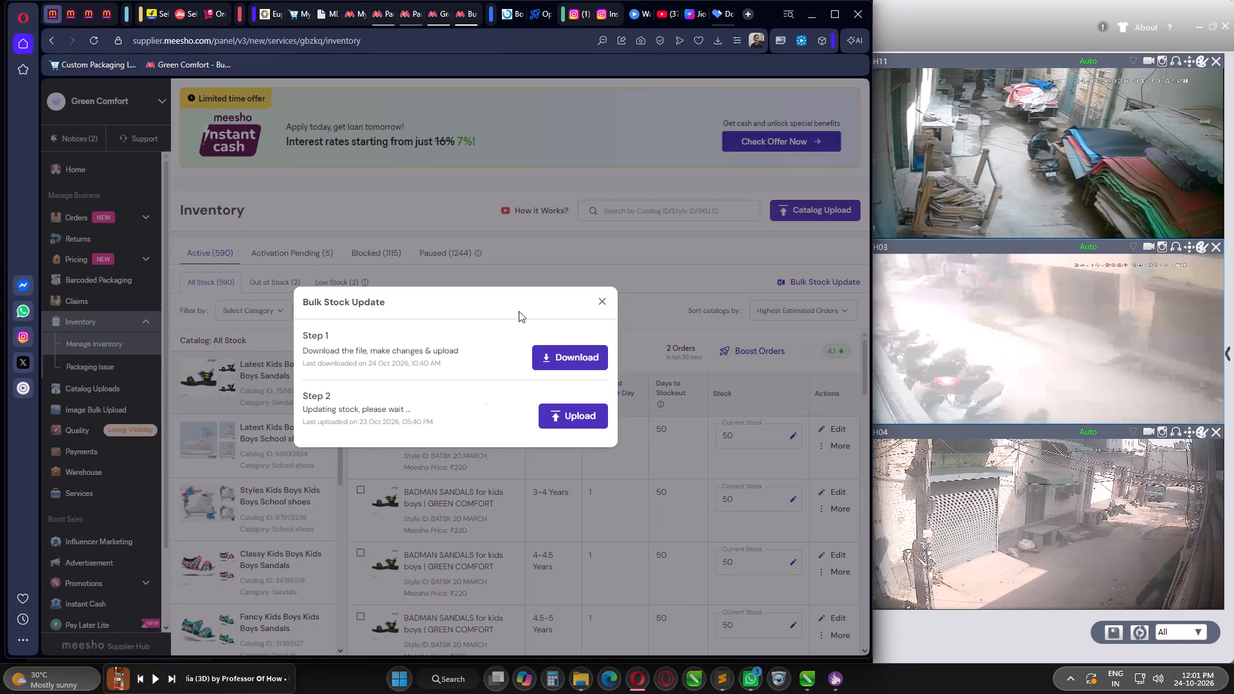
{"action": "left_click", "coordinate": [599, 300]}
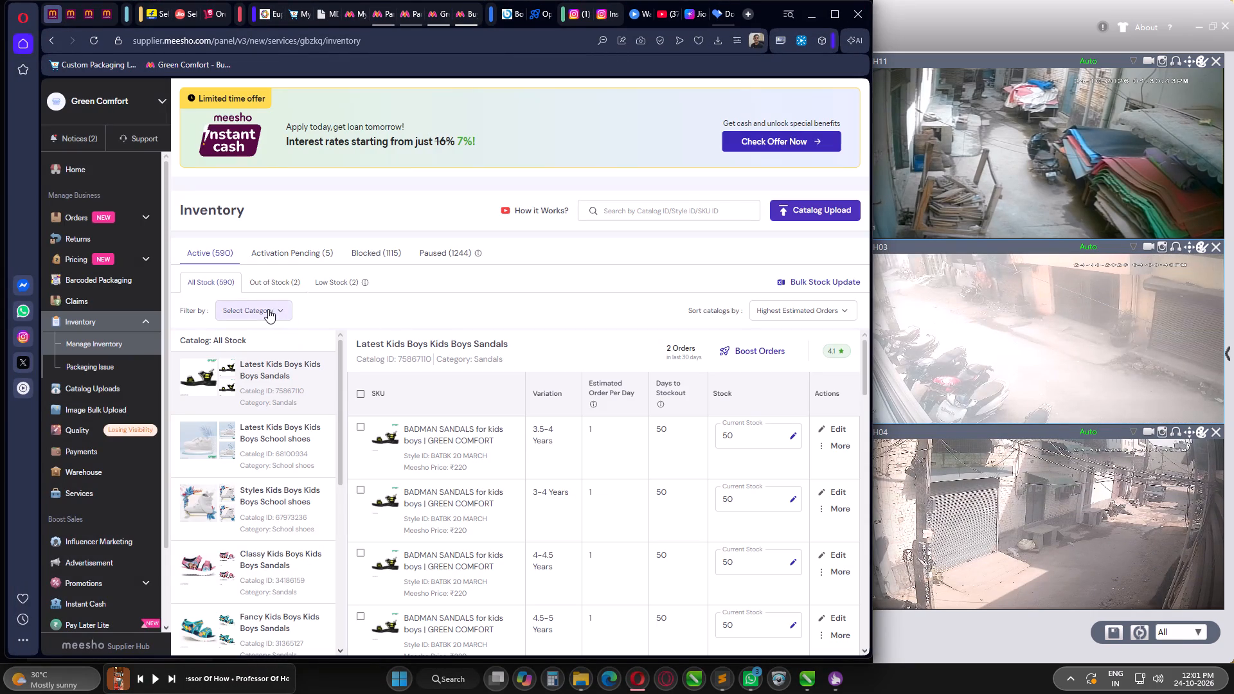
{"action": "key", "text": "F5"}
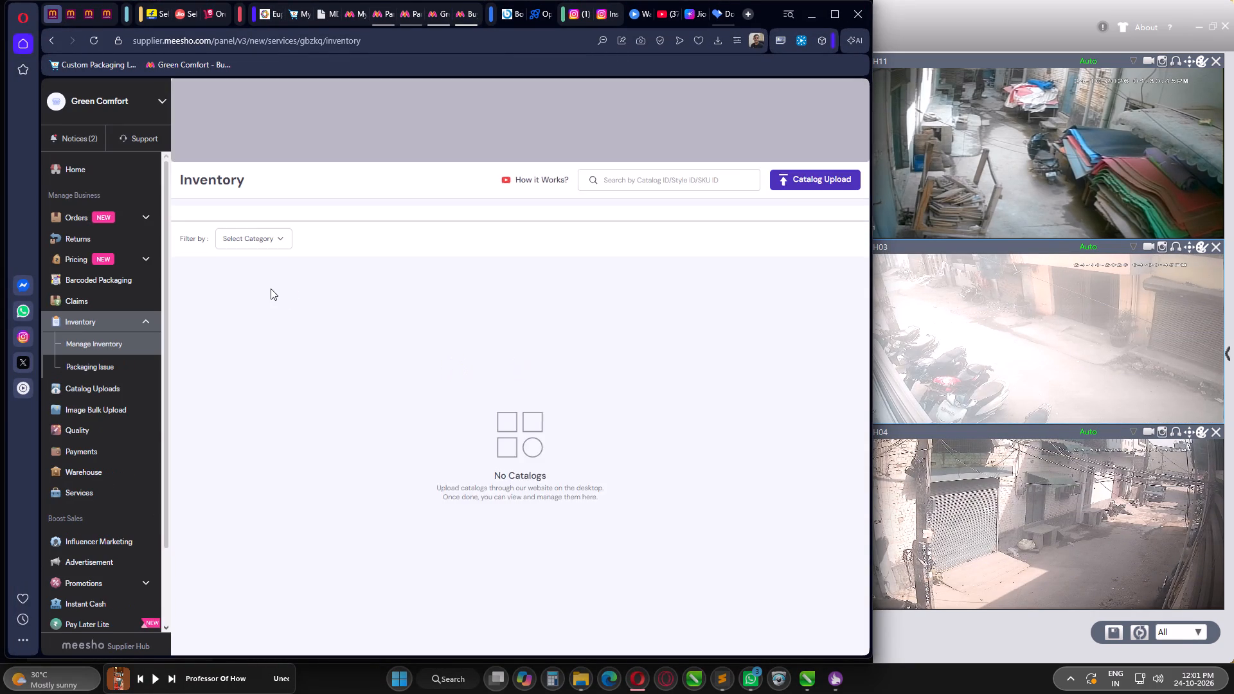
Open the Meesho orders and examine the pending list with its SKUs, sizes and dispatch dates.
{"action": "left_click", "coordinate": [73, 217]}
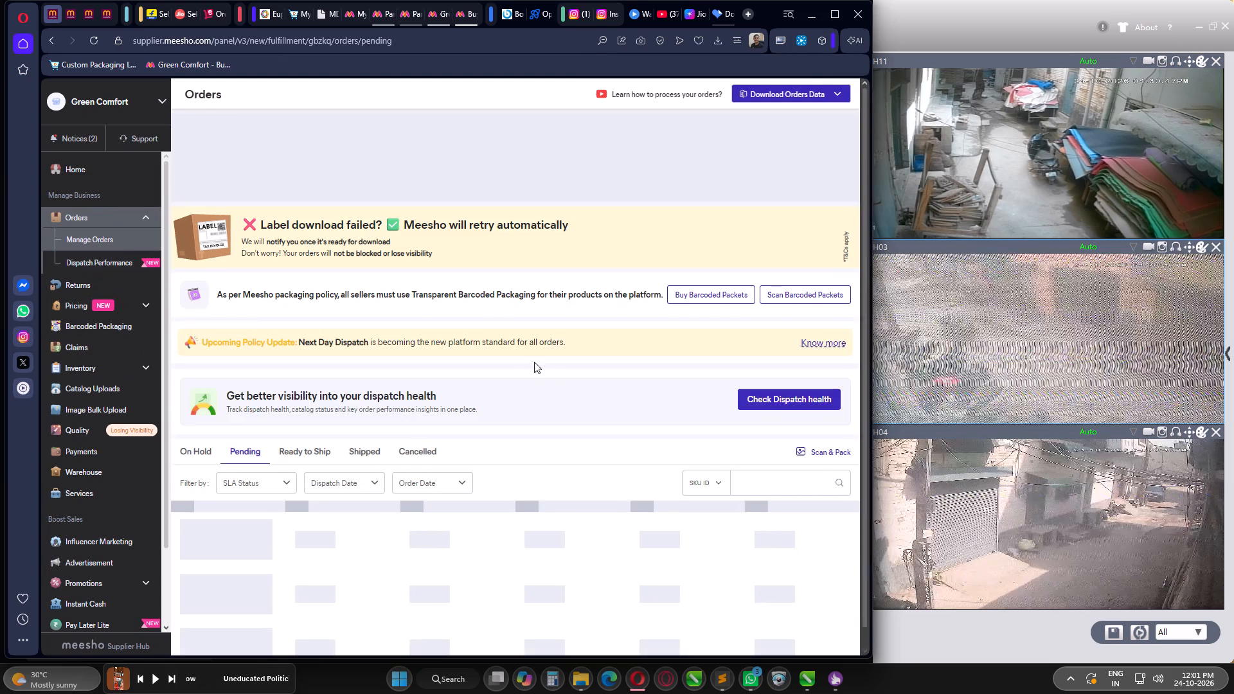
{"action": "scroll", "coordinate": [527, 357], "scroll_direction": "down", "scroll_amount": 4}
{"action": "scroll", "coordinate": [584, 335], "scroll_direction": "down", "scroll_amount": 4}
{"action": "scroll", "coordinate": [443, 528], "scroll_direction": "down", "scroll_amount": 4}
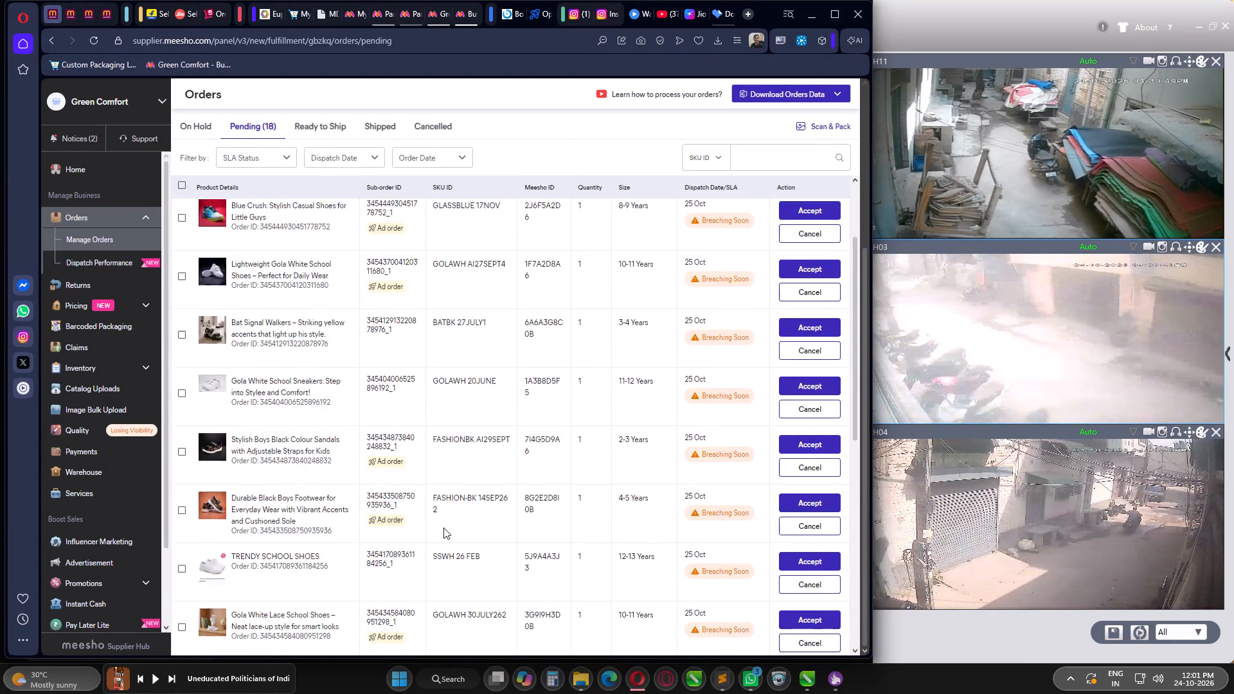
{"action": "scroll", "coordinate": [443, 512], "scroll_direction": "down", "scroll_amount": 4}
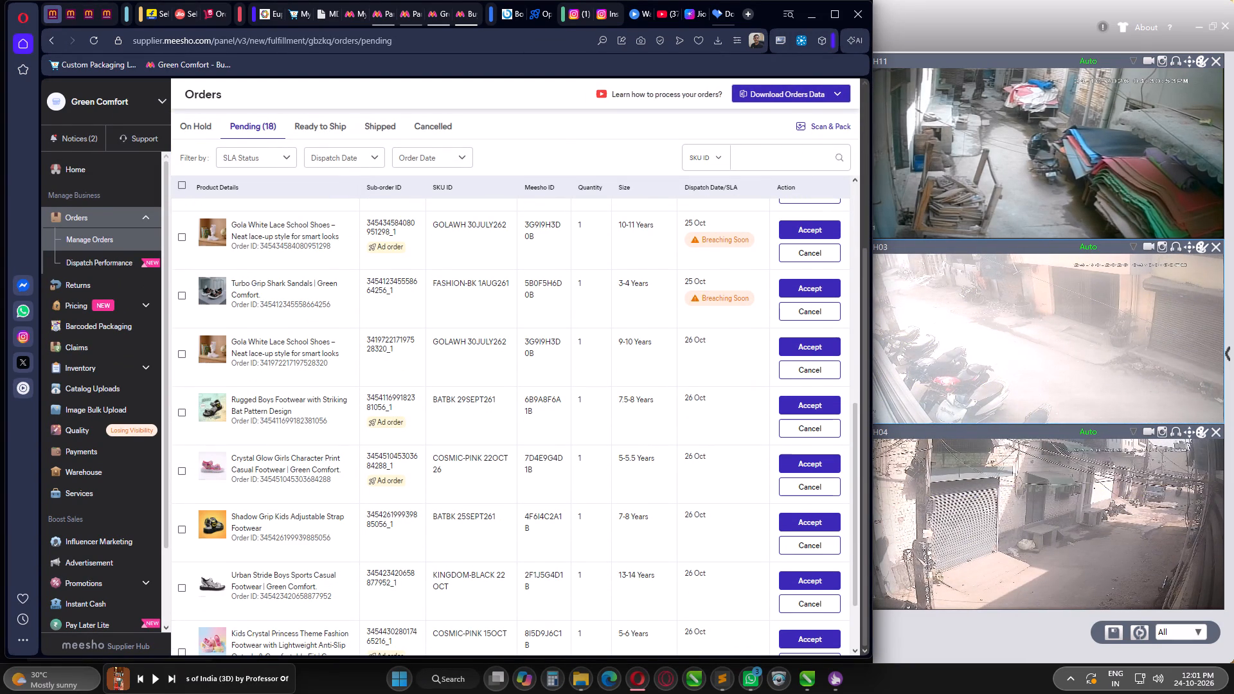
{"action": "scroll", "coordinate": [443, 512], "scroll_direction": "down", "scroll_amount": 7}
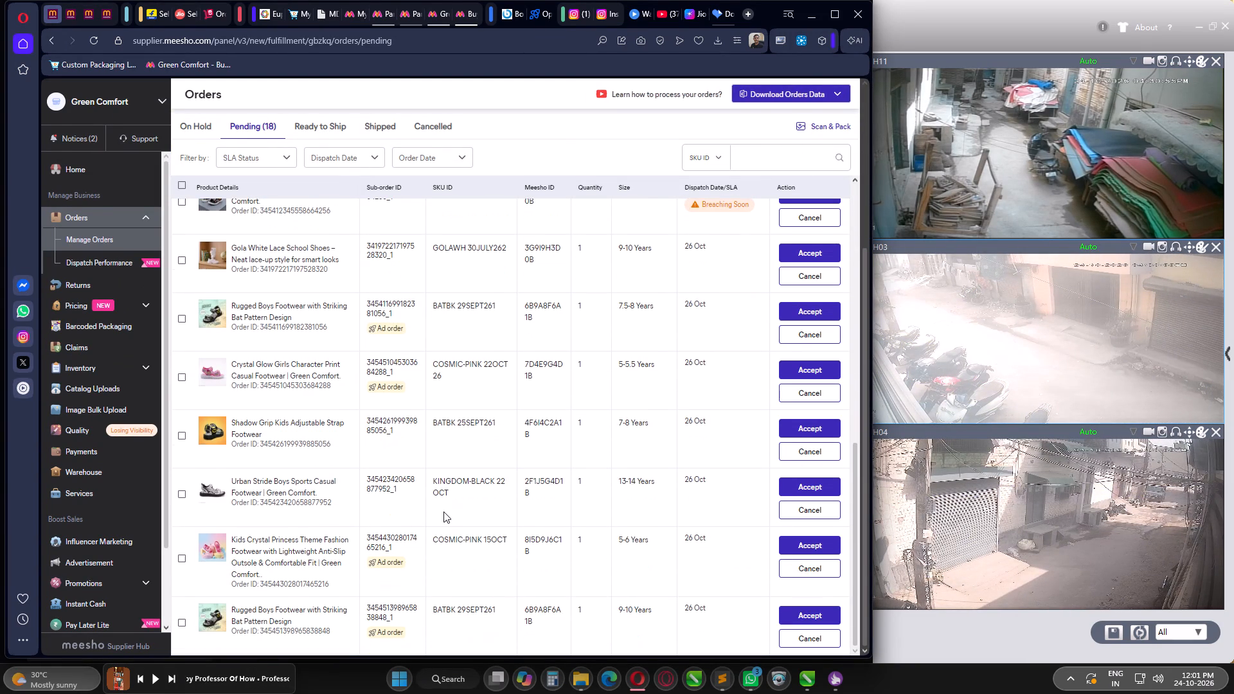
{"action": "scroll", "coordinate": [443, 512], "scroll_direction": "down", "scroll_amount": 2}
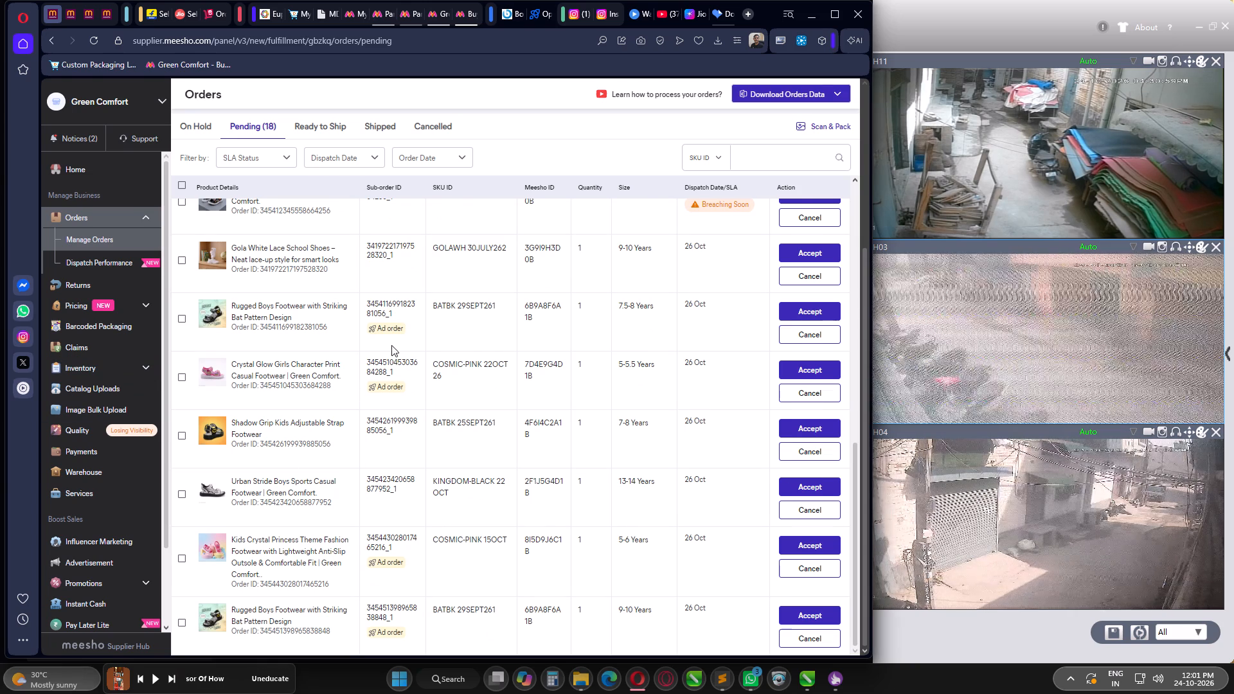
{"action": "scroll", "coordinate": [388, 356], "scroll_direction": "up", "scroll_amount": 2}
Return to the Meesho inventory and filter the catalogs by the Kids categories matching SANDAL.
{"action": "left_click", "coordinate": [82, 368]}
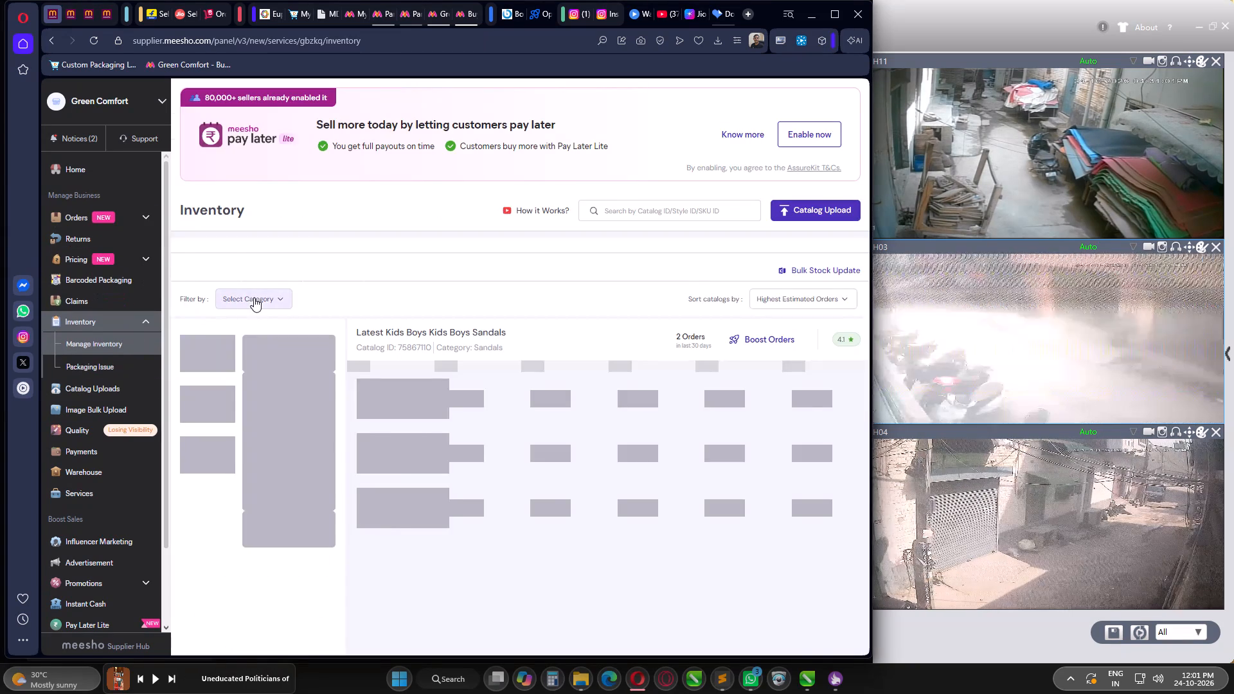
{"action": "left_click", "coordinate": [259, 313]}
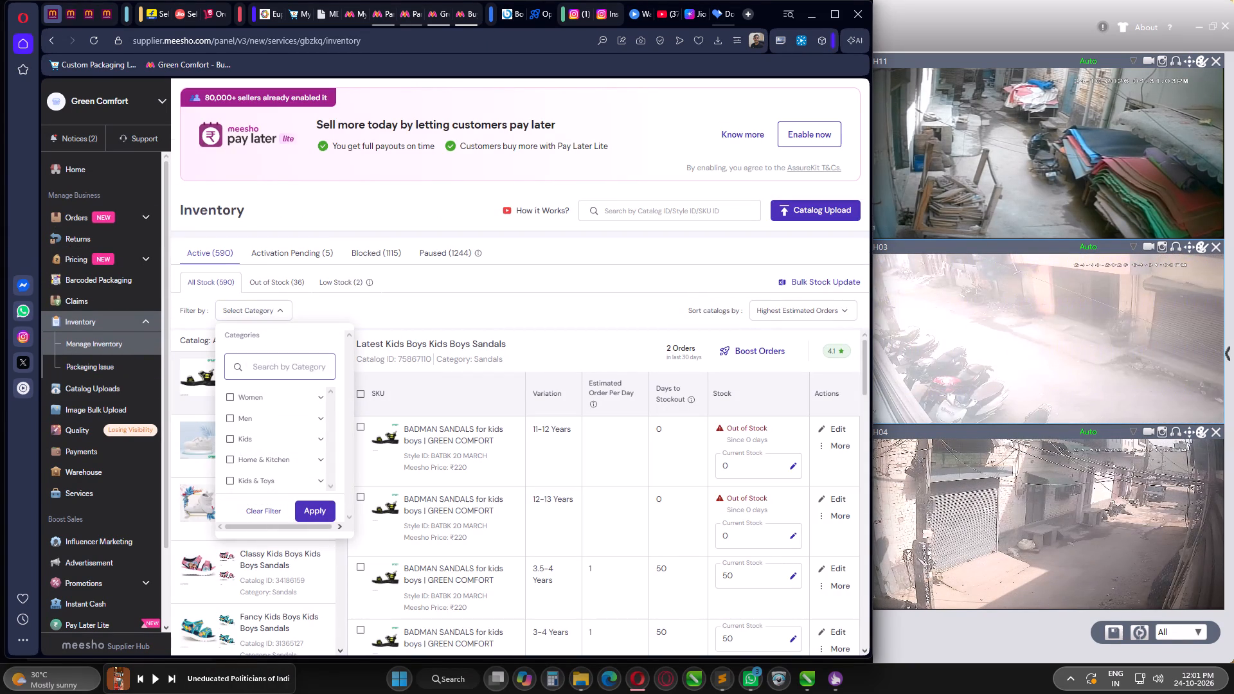
{"action": "left_click", "coordinate": [275, 368]}
{"action": "type", "text": "SANDAL"}
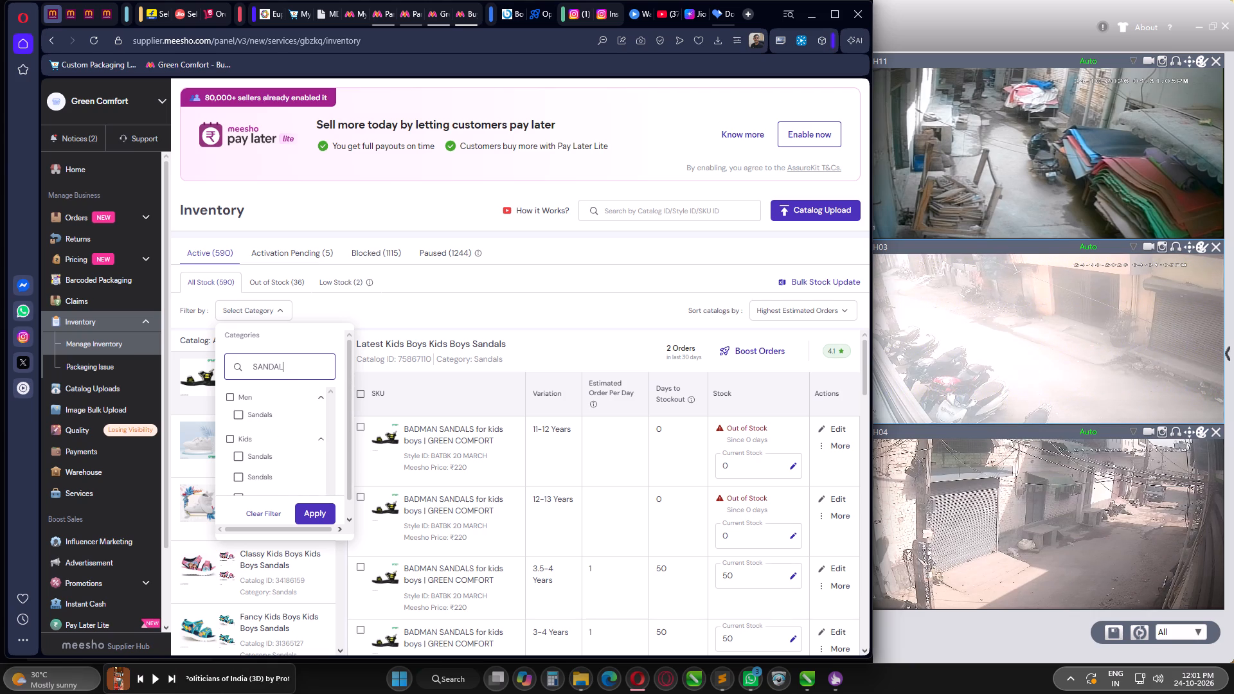
{"action": "left_click", "coordinate": [229, 438]}
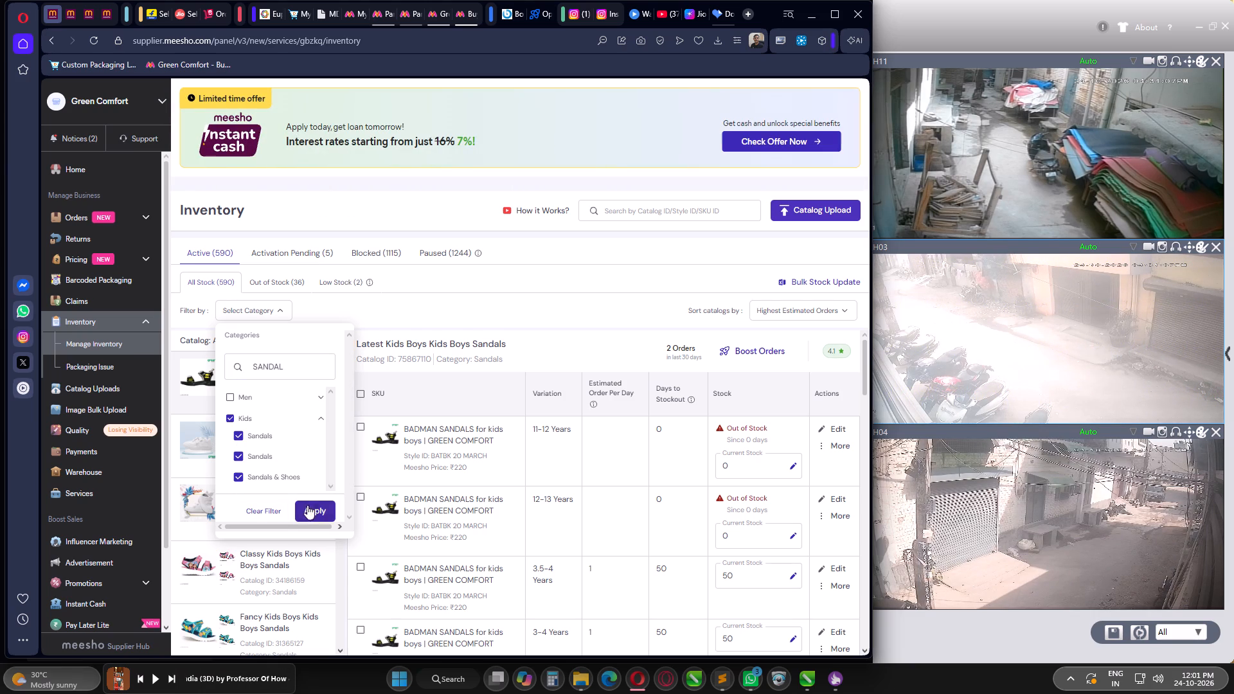
{"action": "left_click", "coordinate": [317, 515]}
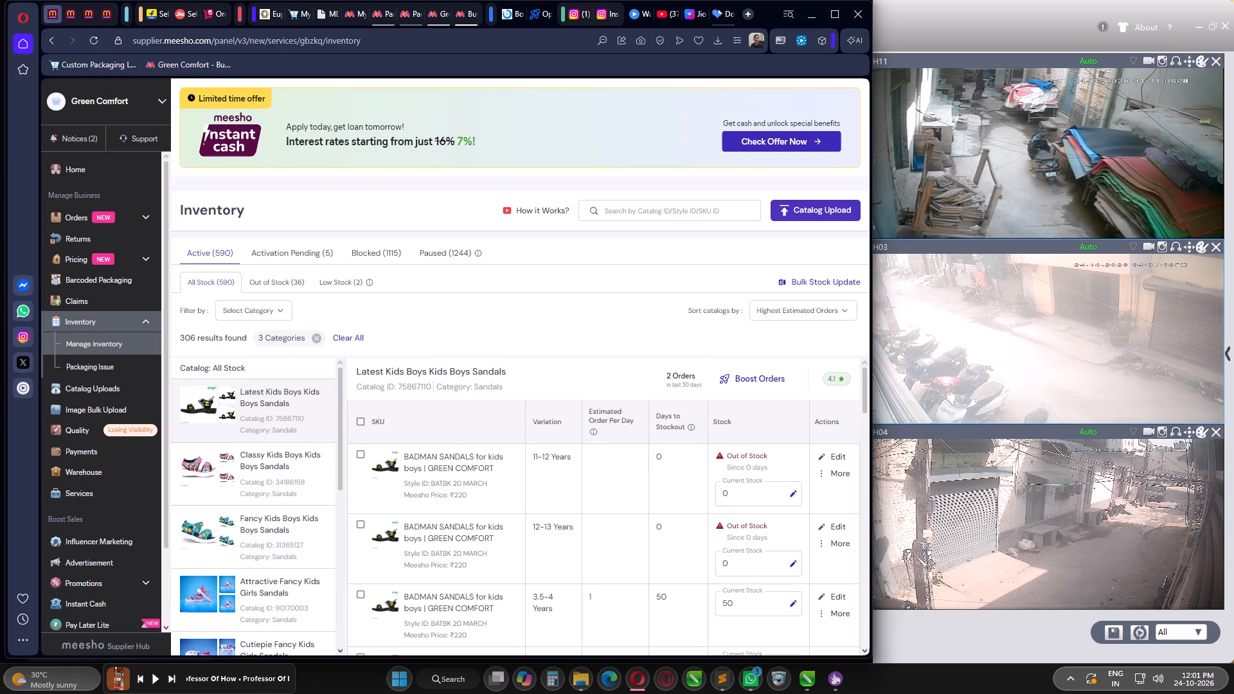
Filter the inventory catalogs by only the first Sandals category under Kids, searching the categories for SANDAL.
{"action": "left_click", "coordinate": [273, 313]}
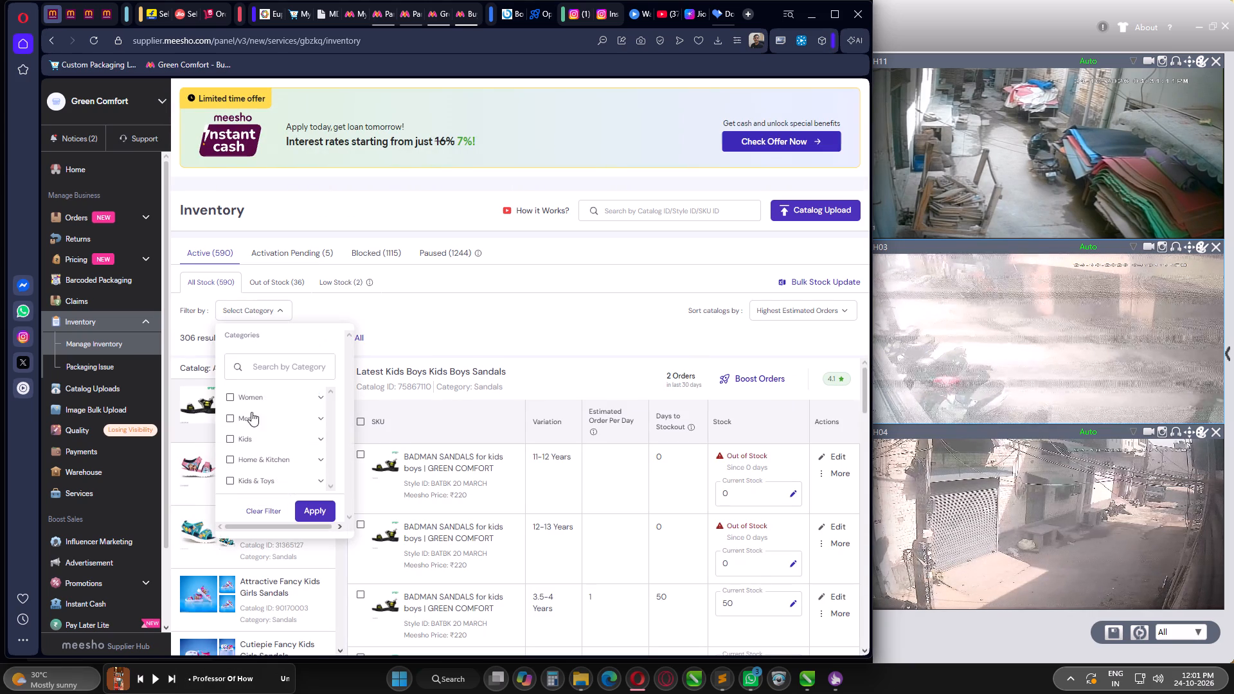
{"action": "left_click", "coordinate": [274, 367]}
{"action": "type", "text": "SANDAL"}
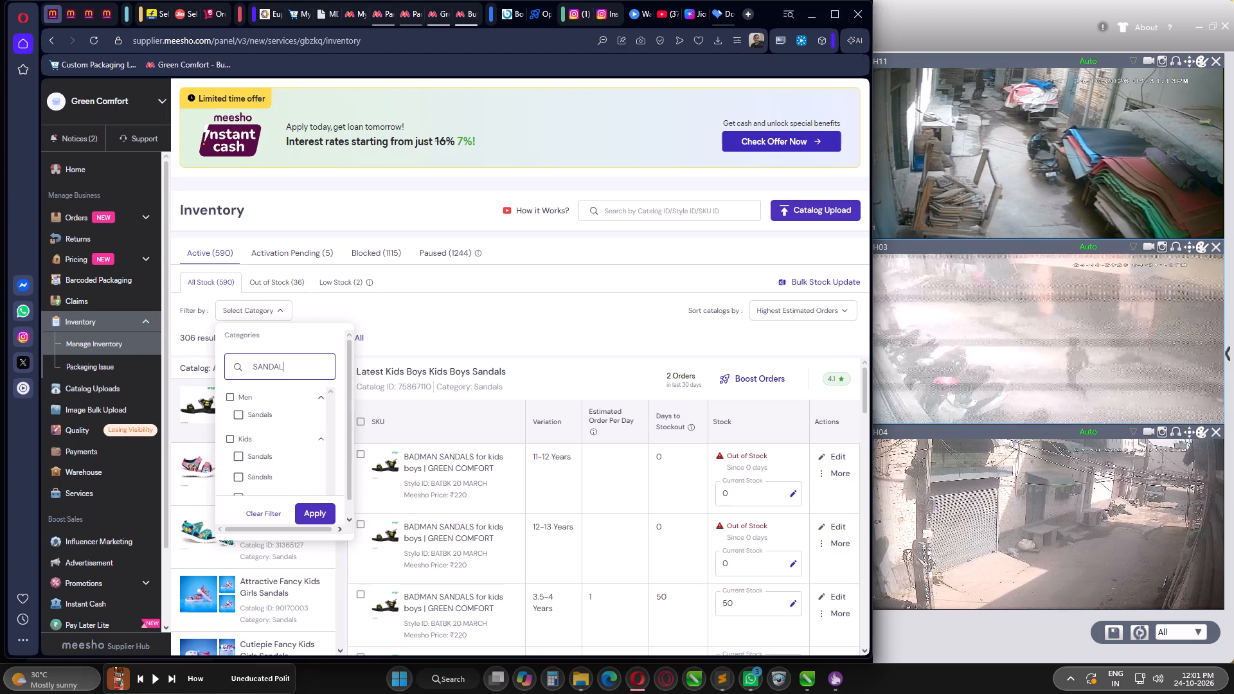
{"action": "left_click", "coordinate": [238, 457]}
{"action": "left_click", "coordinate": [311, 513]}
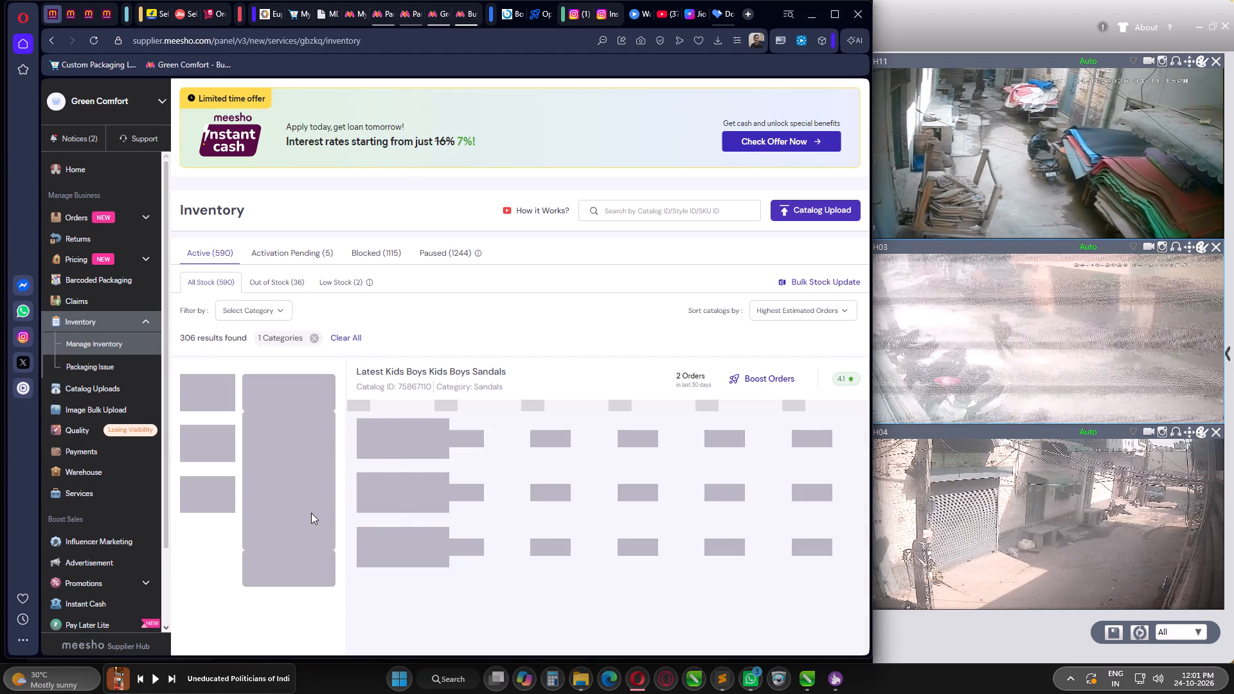
Change the category filter to only the second Sandals category under Kids, searching the categories for SANDA.
{"action": "left_click", "coordinate": [278, 310]}
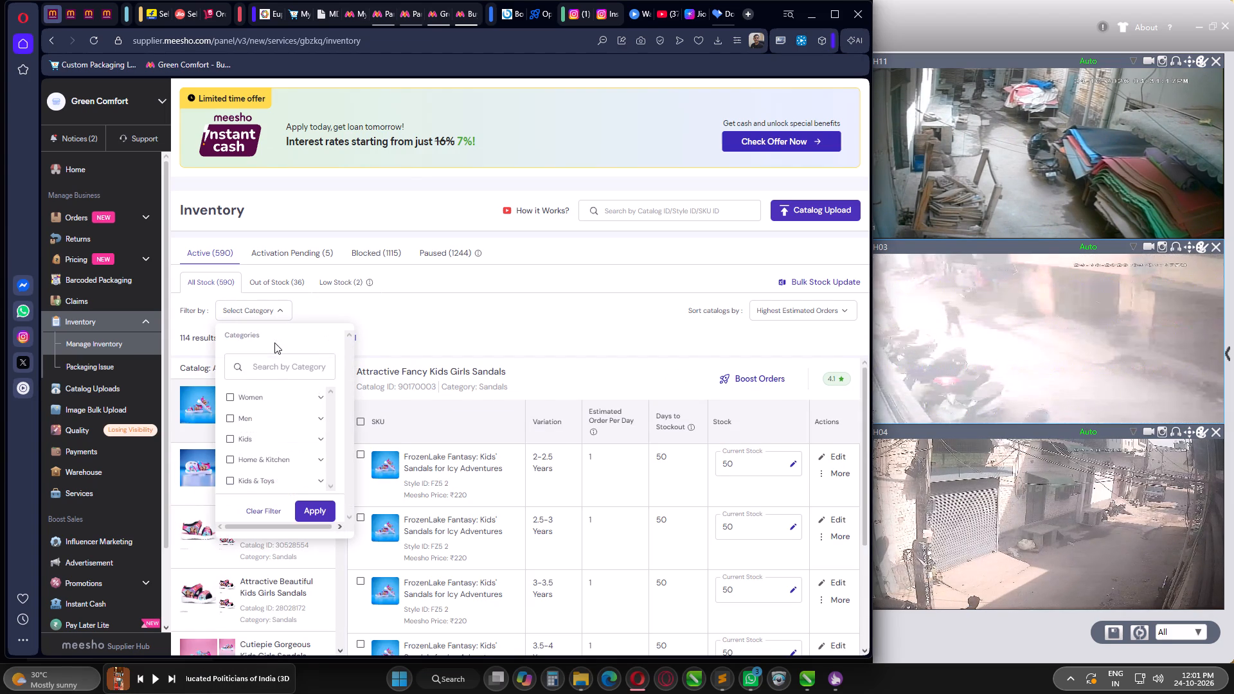
{"action": "left_click", "coordinate": [272, 366]}
{"action": "type", "text": "SANDA"}
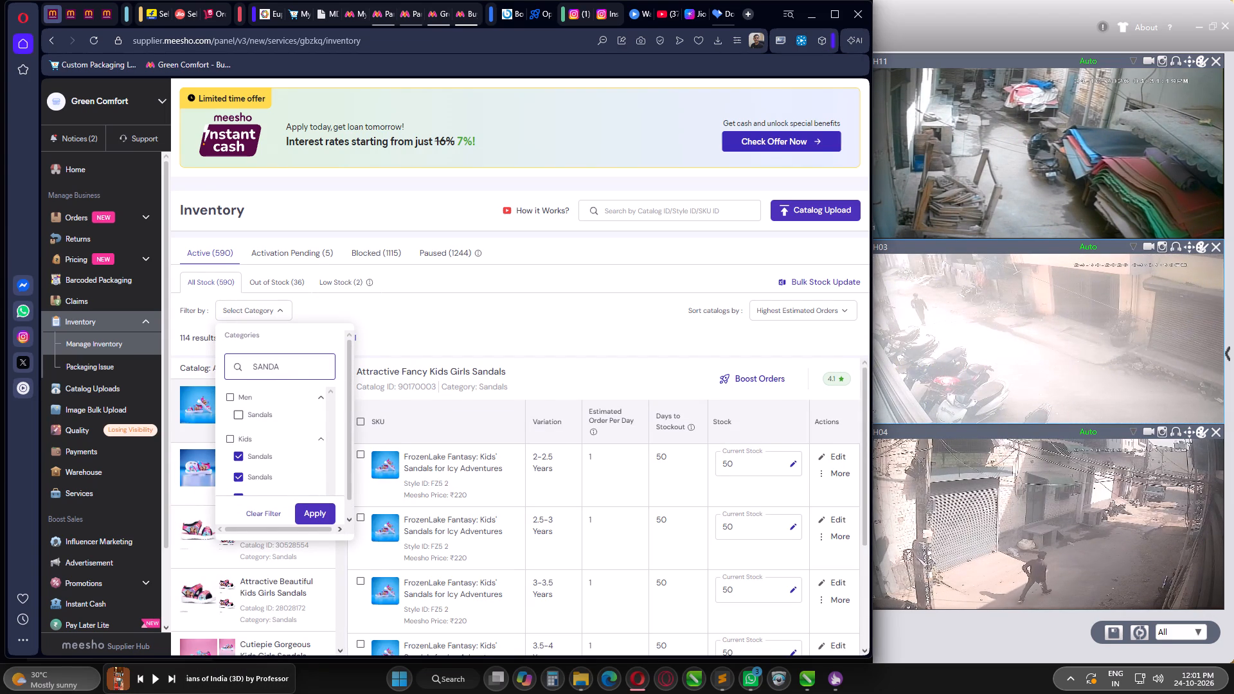
{"action": "left_click", "coordinate": [238, 456]}
{"action": "scroll", "coordinate": [256, 450], "scroll_direction": "down", "scroll_amount": 1}
{"action": "left_click", "coordinate": [237, 477]}
{"action": "left_click", "coordinate": [310, 511]}
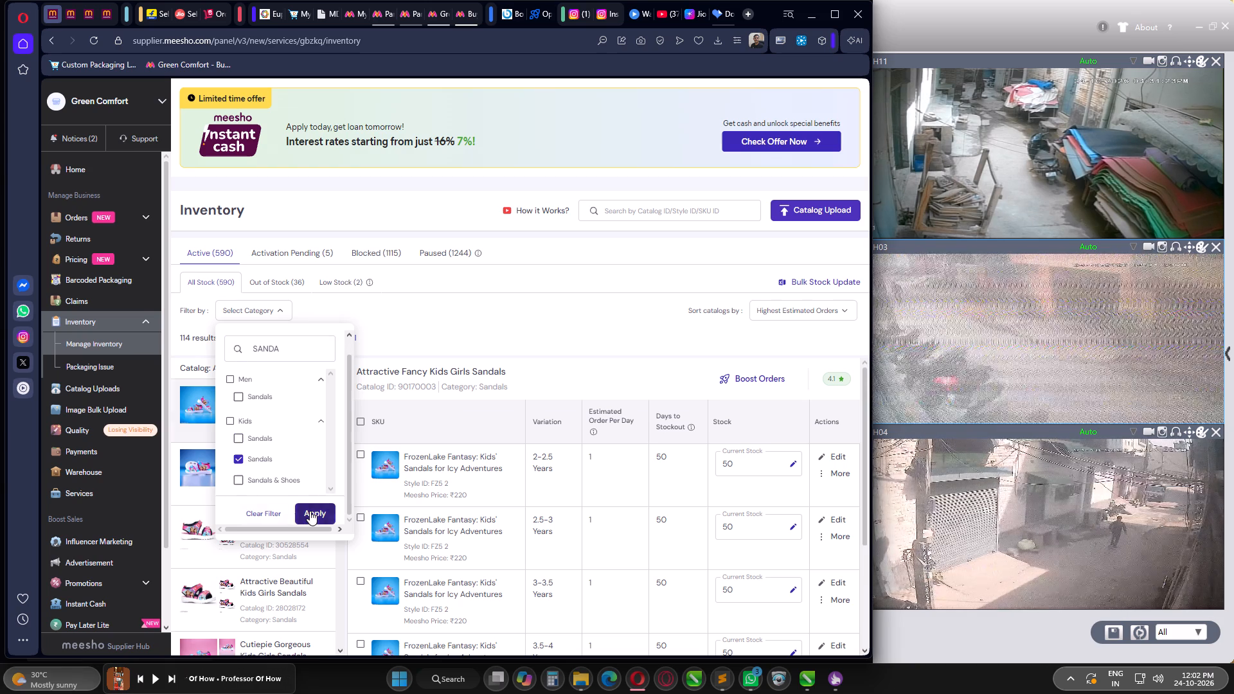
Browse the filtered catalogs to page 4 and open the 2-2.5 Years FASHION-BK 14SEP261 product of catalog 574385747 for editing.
{"action": "scroll", "coordinate": [259, 519], "scroll_direction": "down", "scroll_amount": 12}
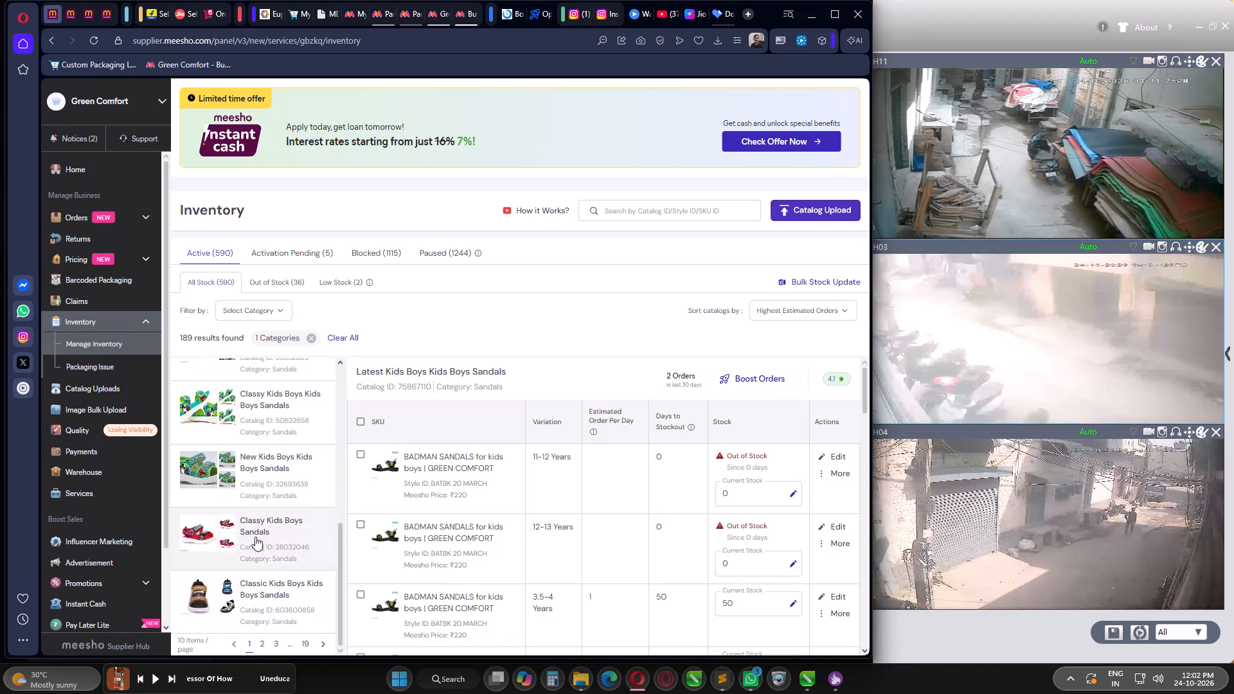
{"action": "scroll", "coordinate": [255, 537], "scroll_direction": "down", "scroll_amount": 4}
{"action": "left_click", "coordinate": [263, 643]}
{"action": "scroll", "coordinate": [284, 560], "scroll_direction": "down", "scroll_amount": 9}
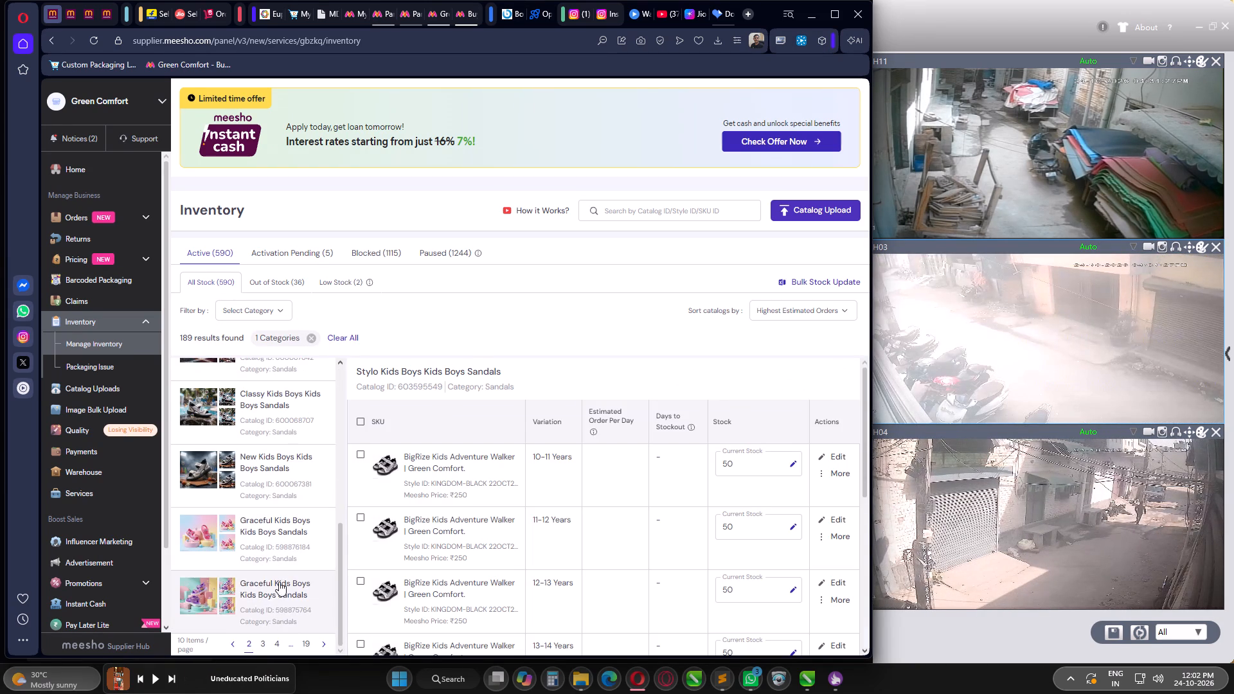
{"action": "scroll", "coordinate": [279, 582], "scroll_direction": "down", "scroll_amount": 2}
{"action": "left_click", "coordinate": [280, 641]}
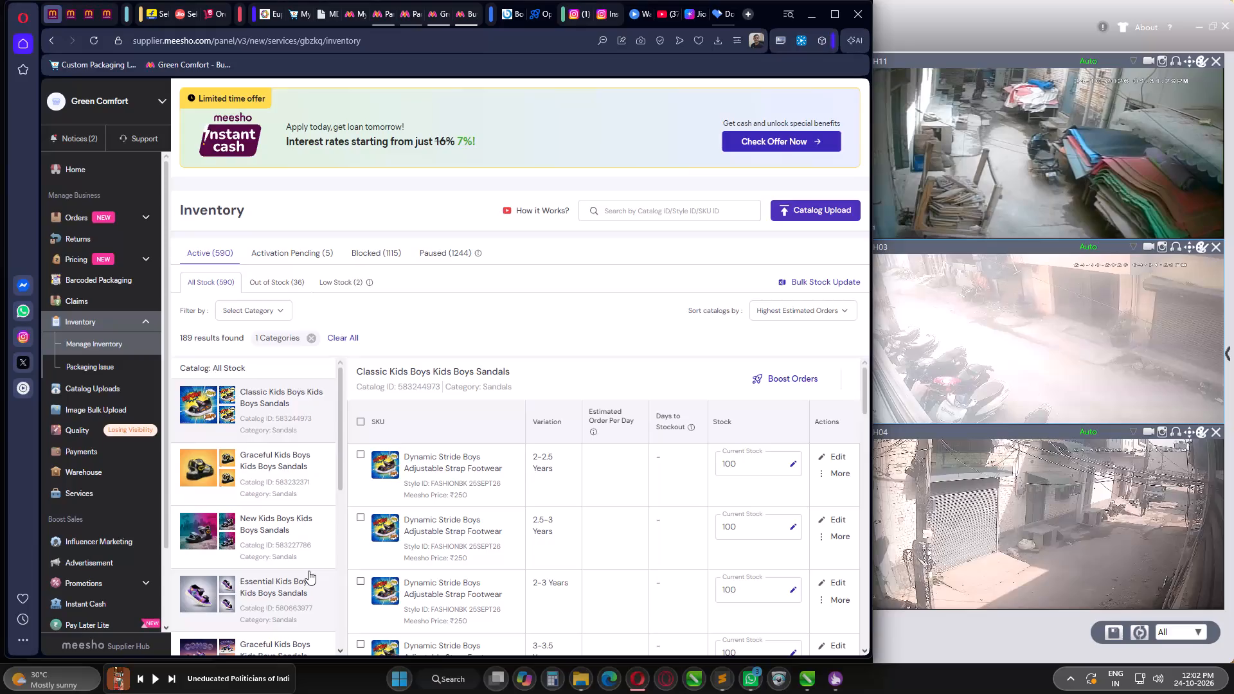
{"action": "scroll", "coordinate": [308, 571], "scroll_direction": "down", "scroll_amount": 8}
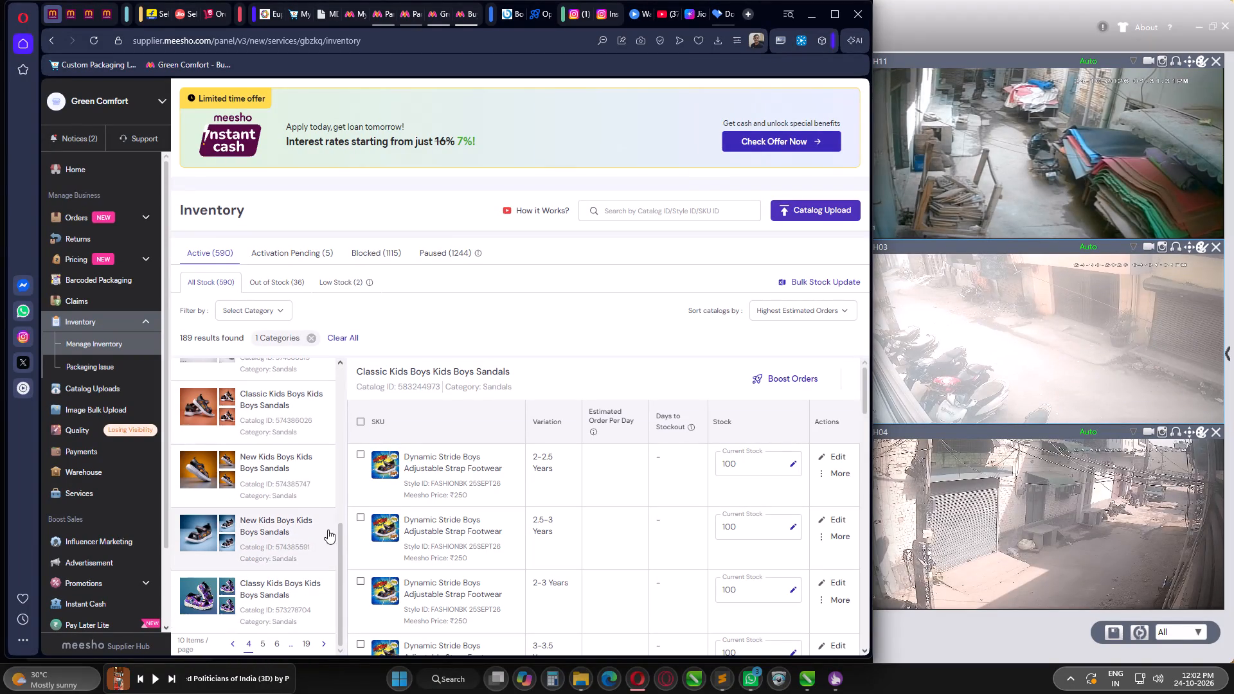
{"action": "left_click", "coordinate": [269, 477]}
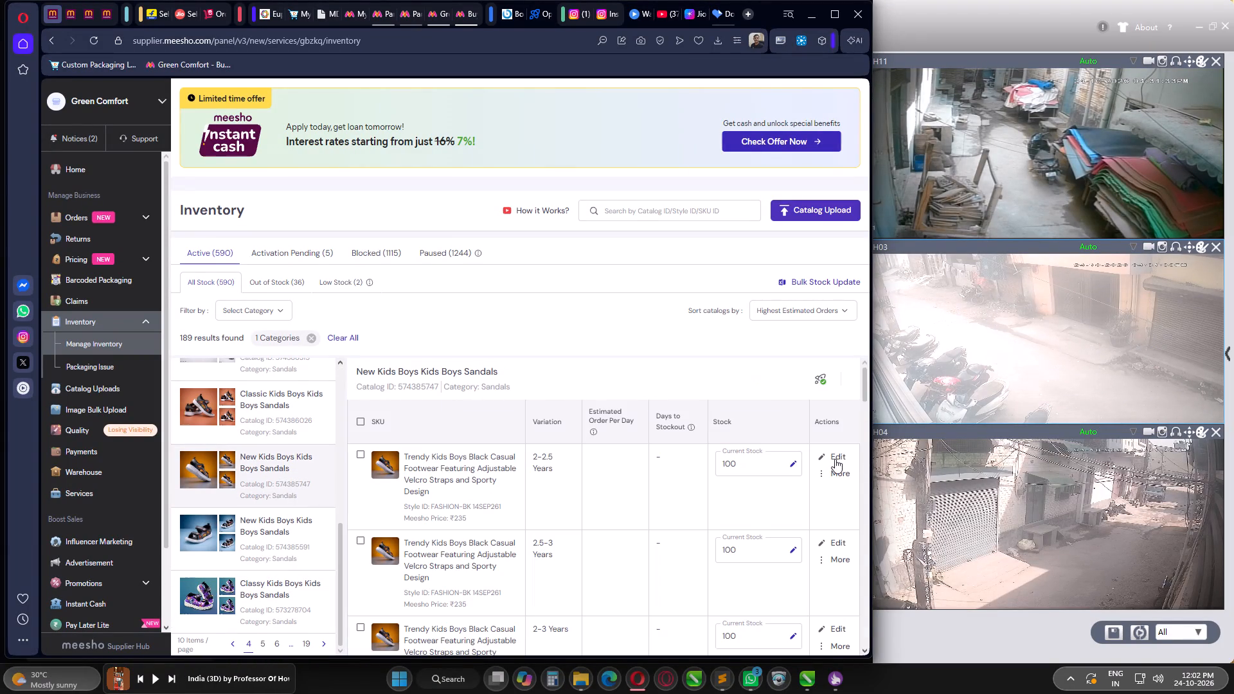
{"action": "left_click", "coordinate": [837, 458]}
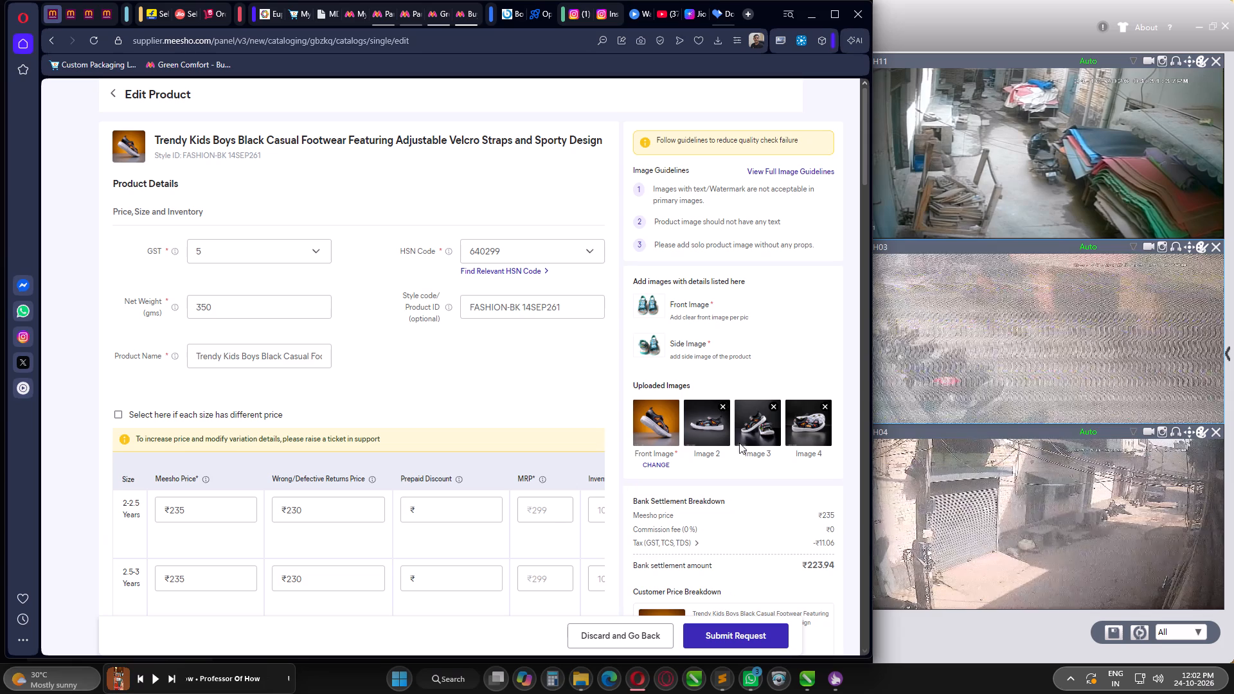
Save the product's uploaded Image 2 to the Downloads folder as oiufn.jpg.
{"action": "left_click", "coordinate": [701, 422]}
{"action": "right_click", "coordinate": [702, 423]}
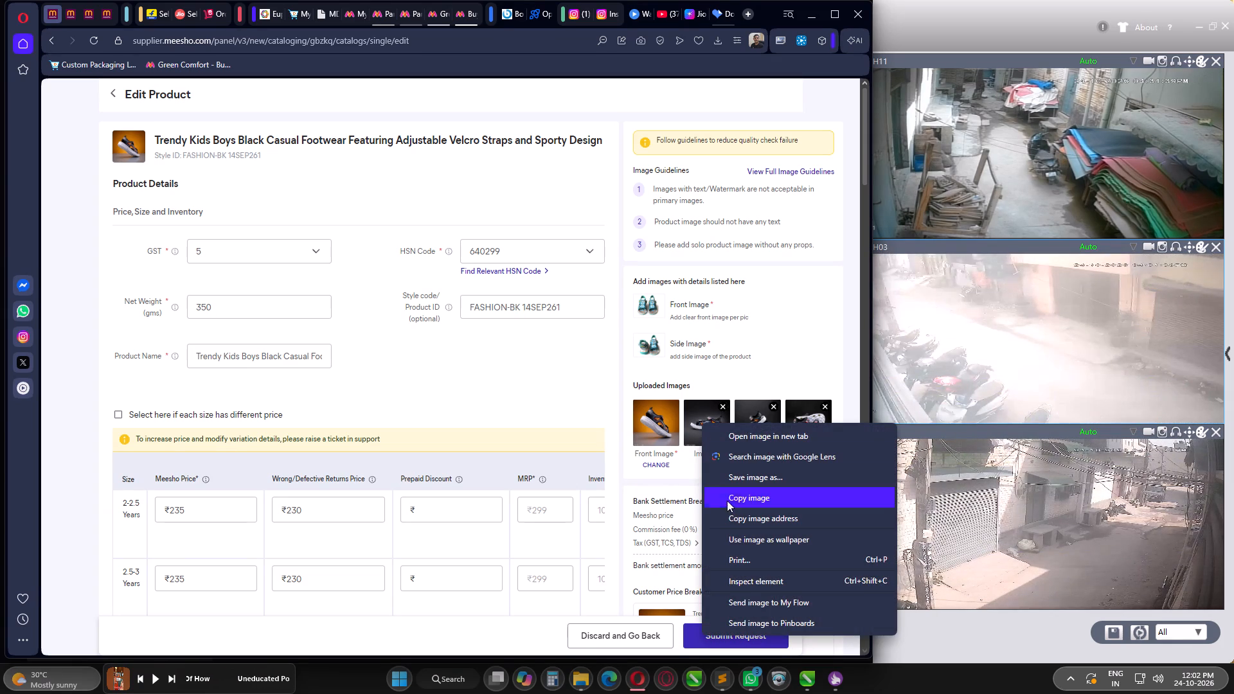
{"action": "left_click", "coordinate": [749, 479]}
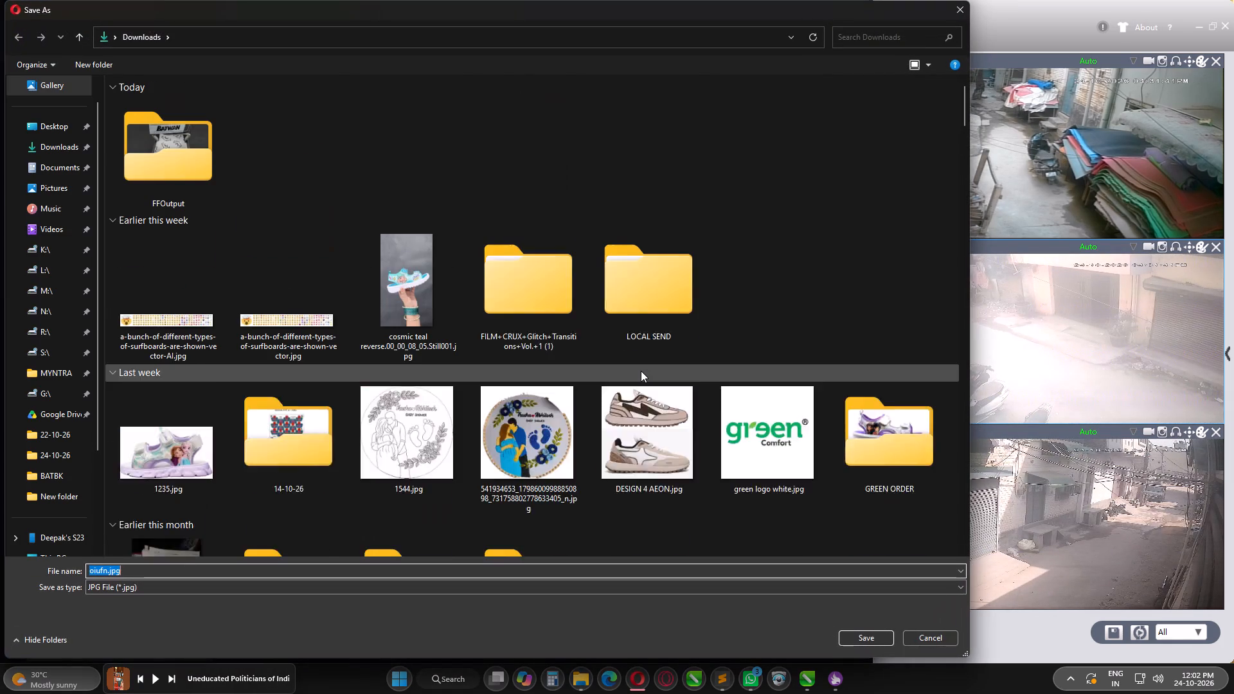
{"action": "key", "text": "Return"}
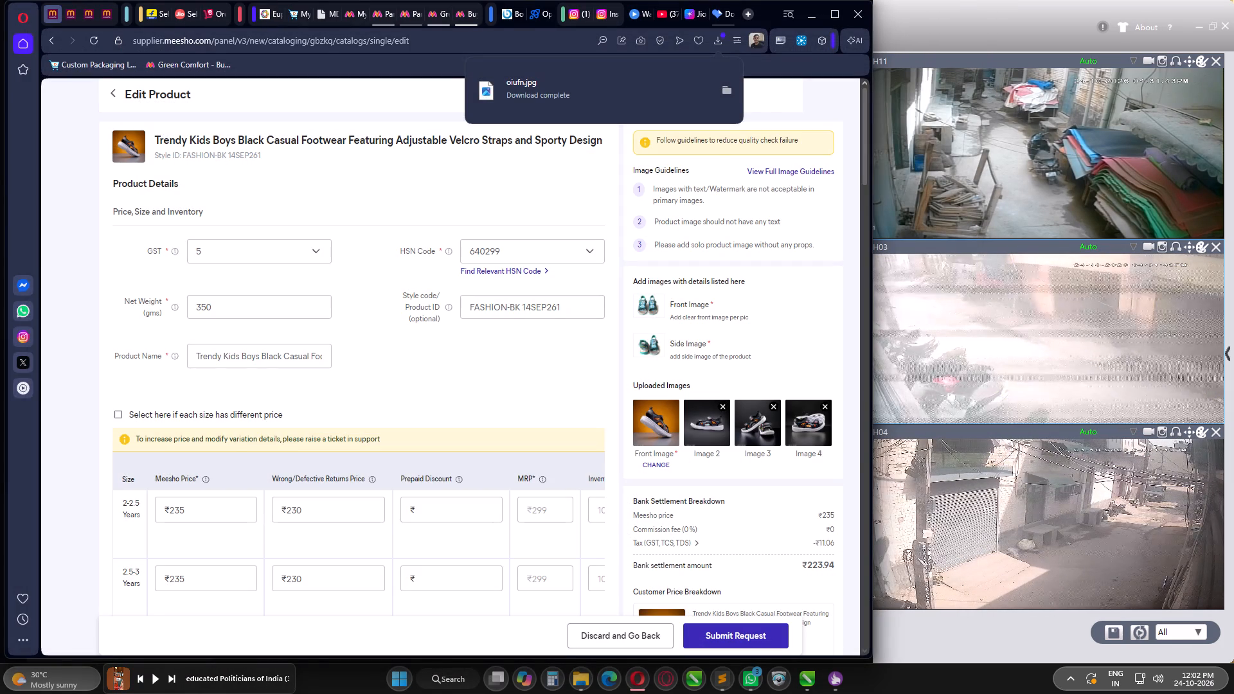
Open the downloaded oiufn.jpg in Photos and examine the sandal enlarged and at full view.
{"action": "left_click", "coordinate": [728, 88]}
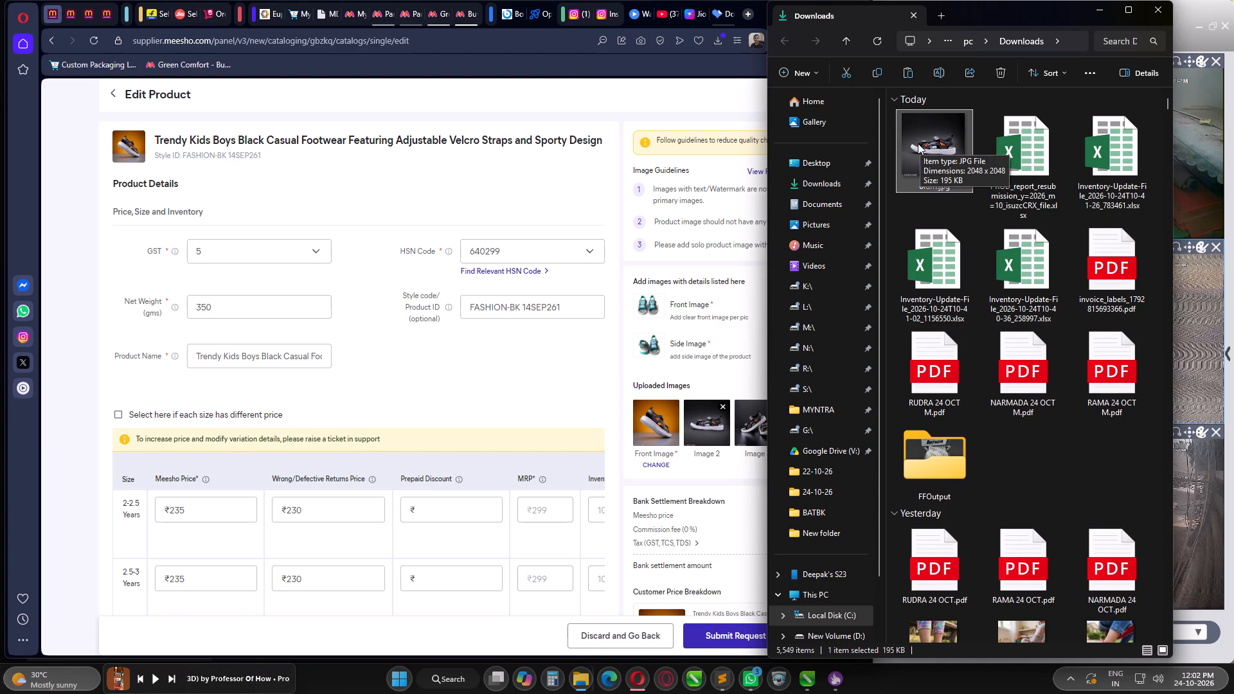
{"action": "double_click", "coordinate": [918, 143]}
{"action": "scroll", "coordinate": [505, 261], "scroll_direction": "up", "scroll_amount": 7}
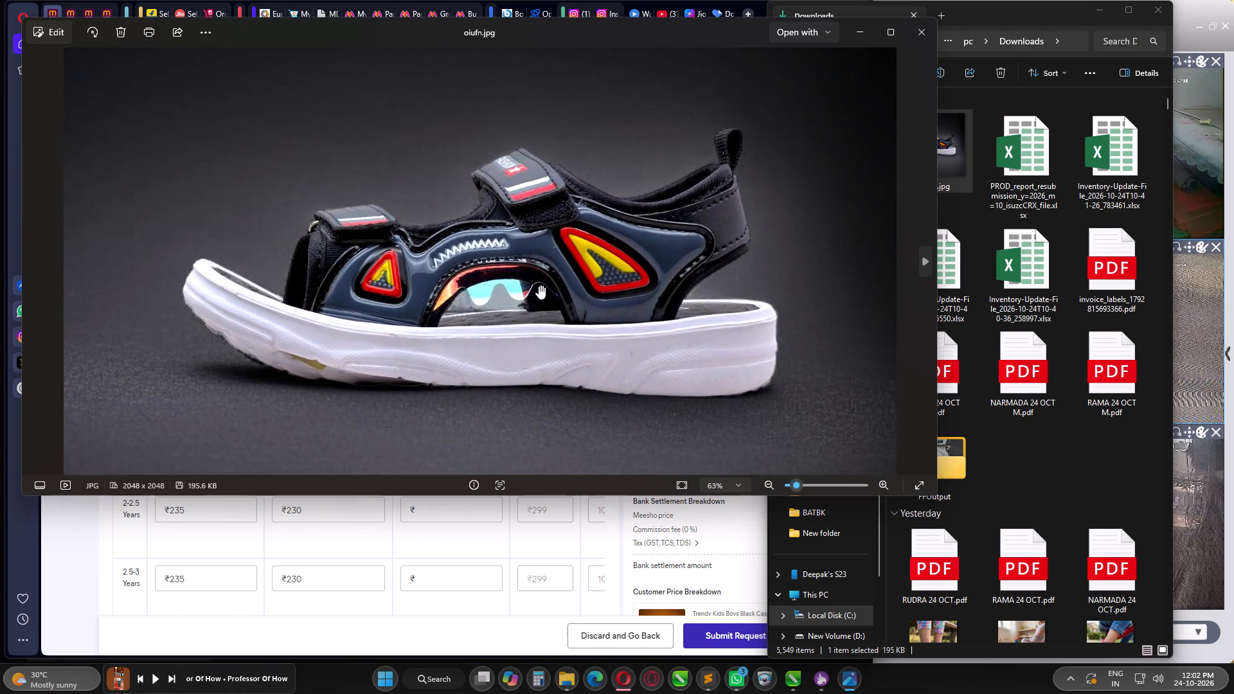
{"action": "scroll", "coordinate": [539, 285], "scroll_direction": "up", "scroll_amount": 7}
{"action": "left_click", "coordinate": [893, 24]}
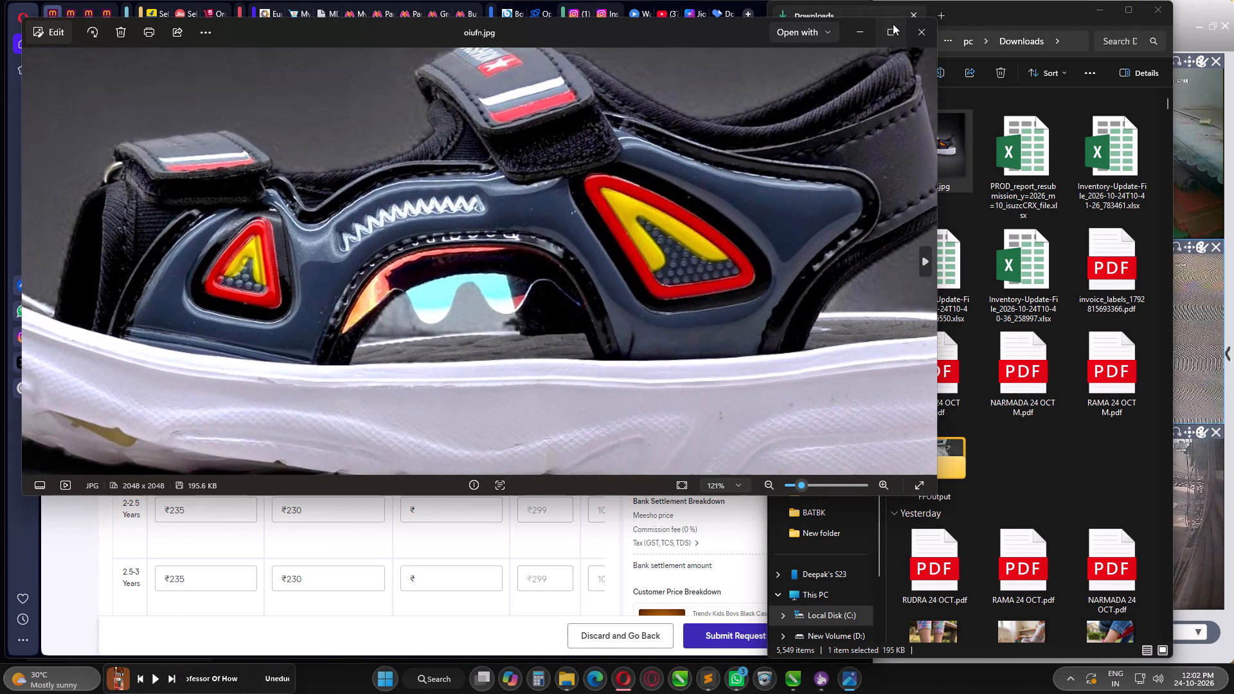
{"action": "scroll", "coordinate": [671, 346], "scroll_direction": "down", "scroll_amount": 20}
{"action": "scroll", "coordinate": [671, 346], "scroll_direction": "down", "scroll_amount": 2}
{"action": "left_click", "coordinate": [668, 348]}
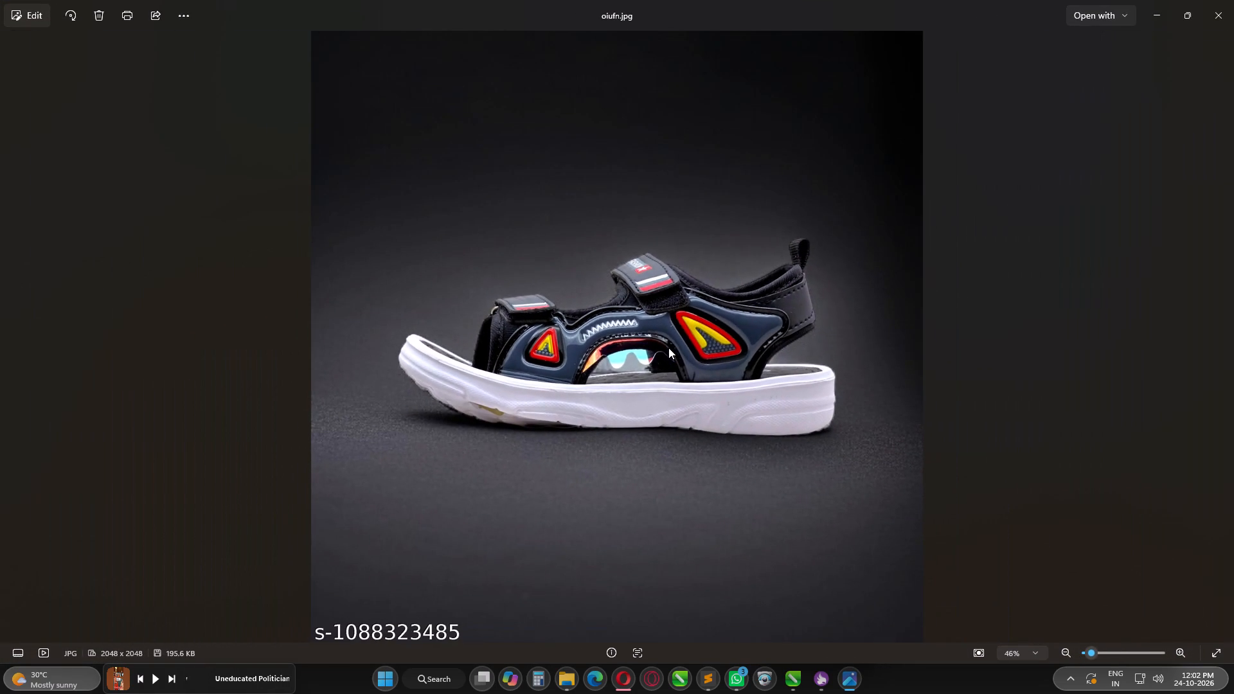
Remove the number watermark from the image's lower-left corner with Generative Erase, save over the original and close Photos.
{"action": "key", "text": "ctrl+e"}
{"action": "left_click", "coordinate": [760, 58]}
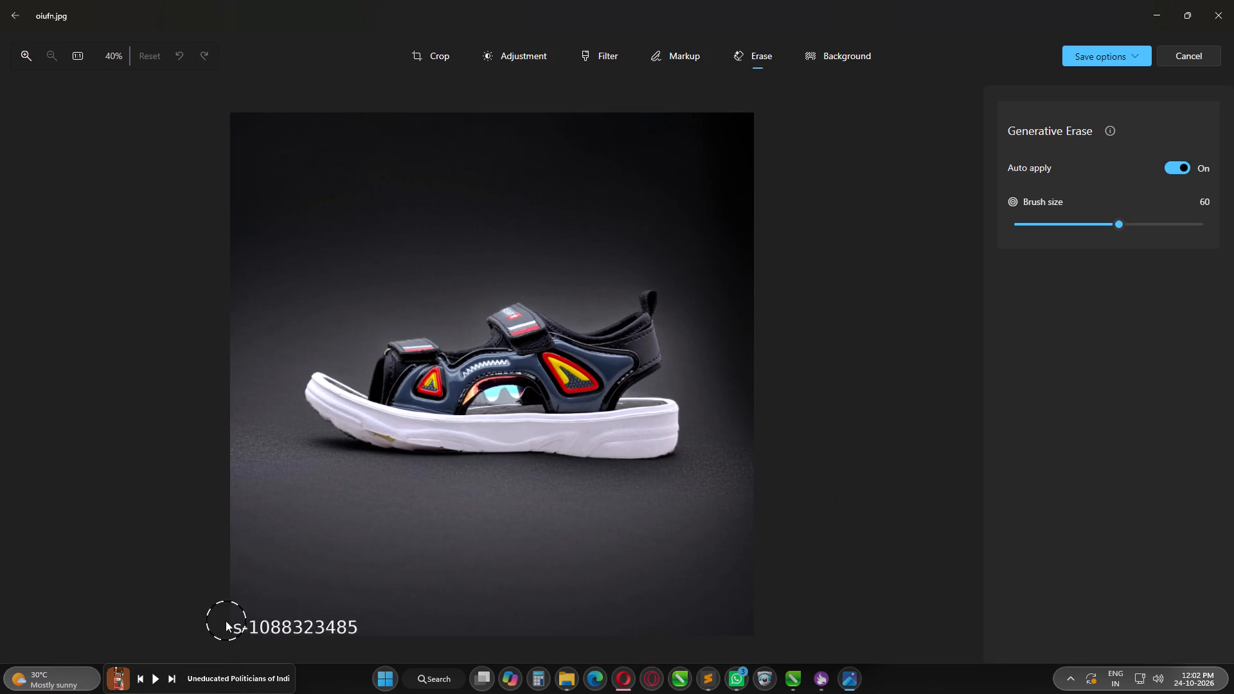
{"action": "left_click_drag", "start_coordinate": [226, 621], "coordinate": [274, 623]}
{"action": "left_click", "coordinate": [1114, 49]}
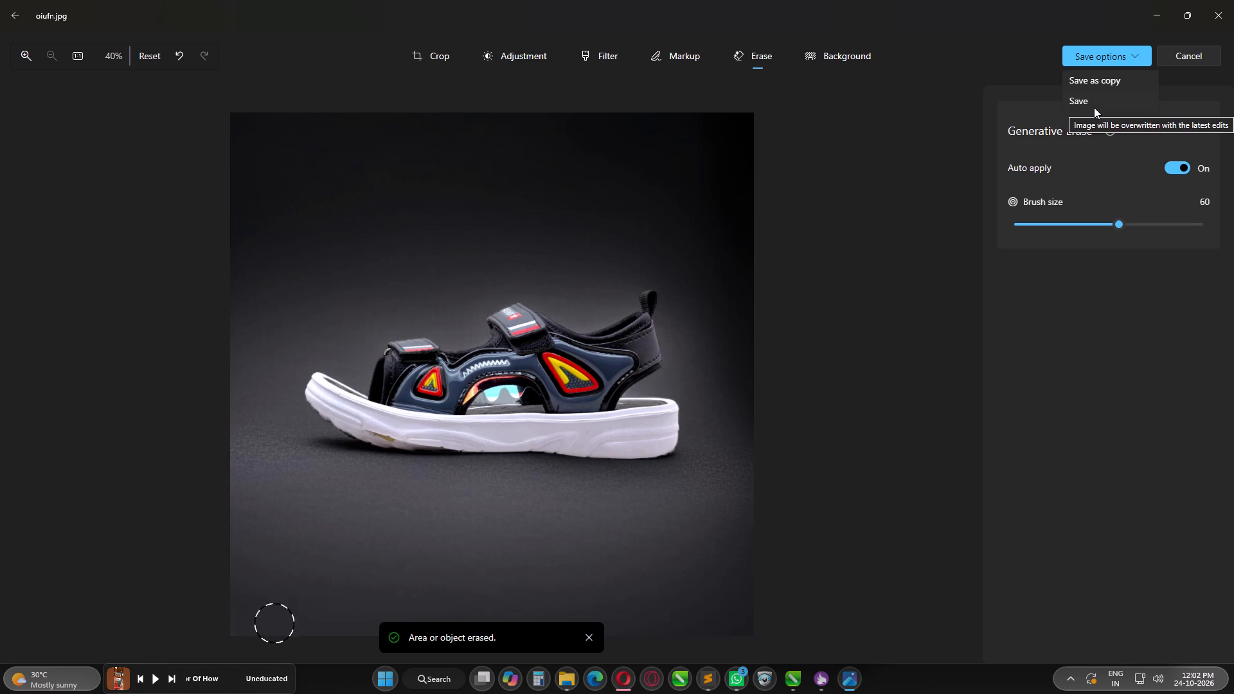
{"action": "left_click", "coordinate": [1094, 107]}
{"action": "key", "text": "ctrl+x"}
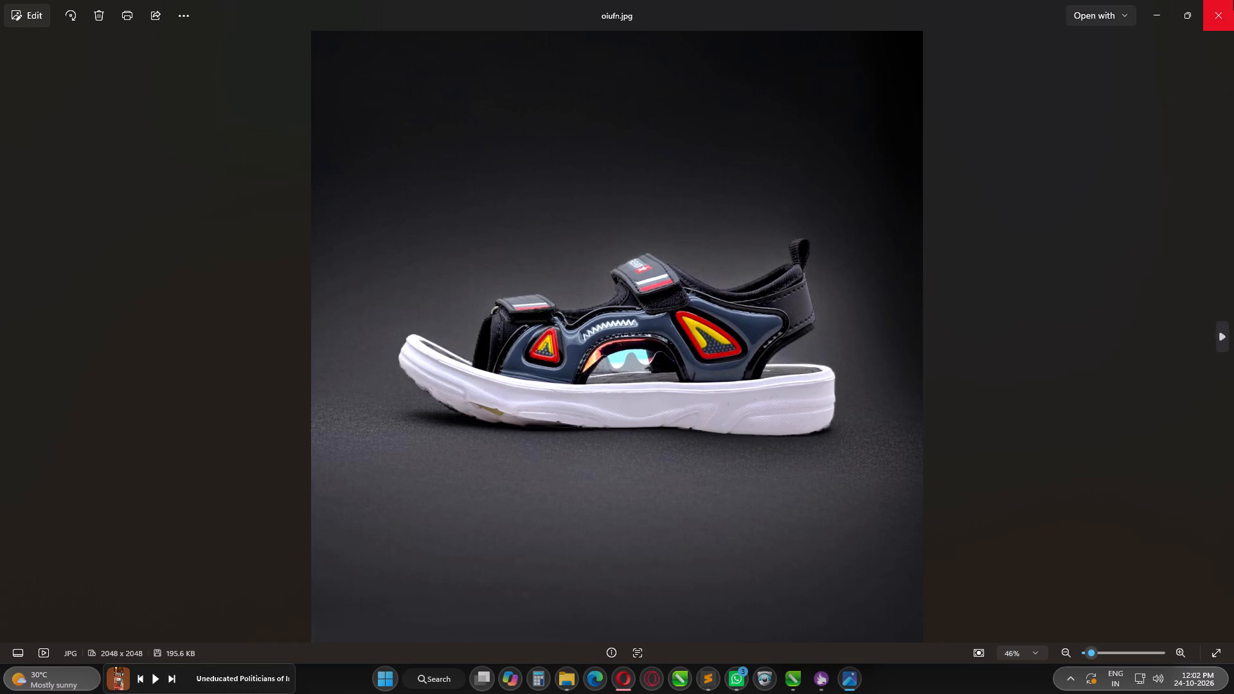
{"action": "left_click", "coordinate": [1233, 0]}
Refresh the Downloads folder, cut the edited oiufn.jpg and close the folder window.
{"action": "left_click", "coordinate": [921, 152]}
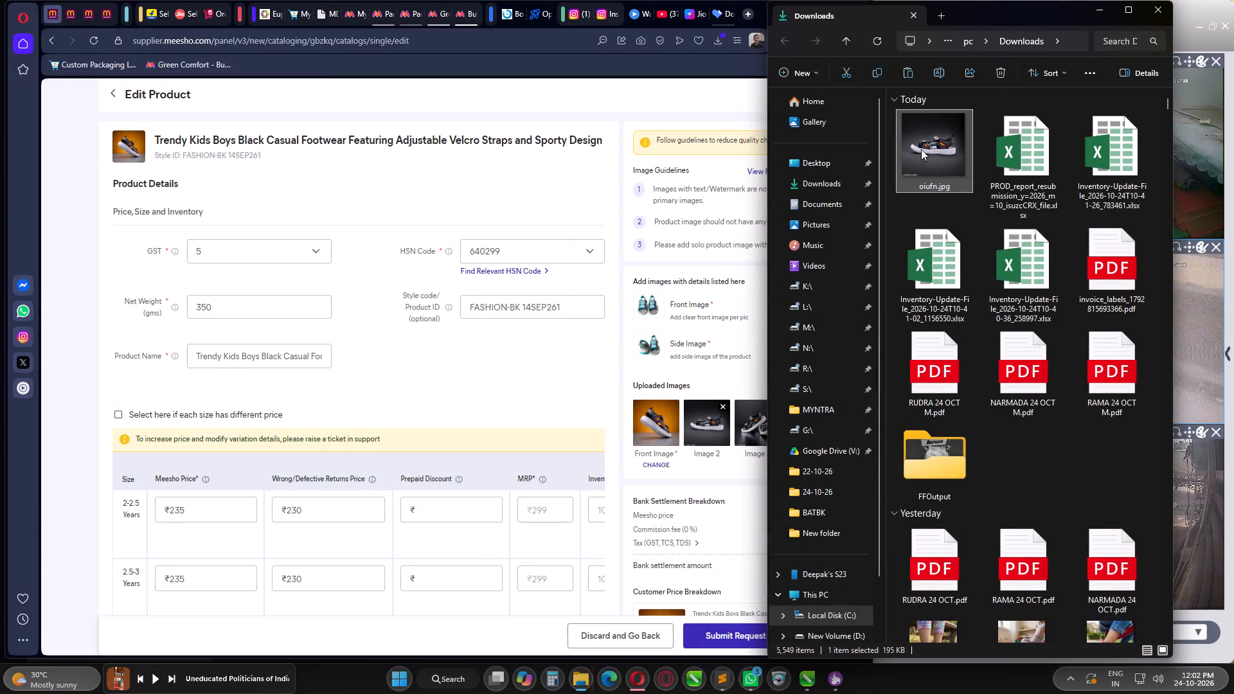
{"action": "key", "text": "F5"}
{"action": "left_click", "coordinate": [935, 149]}
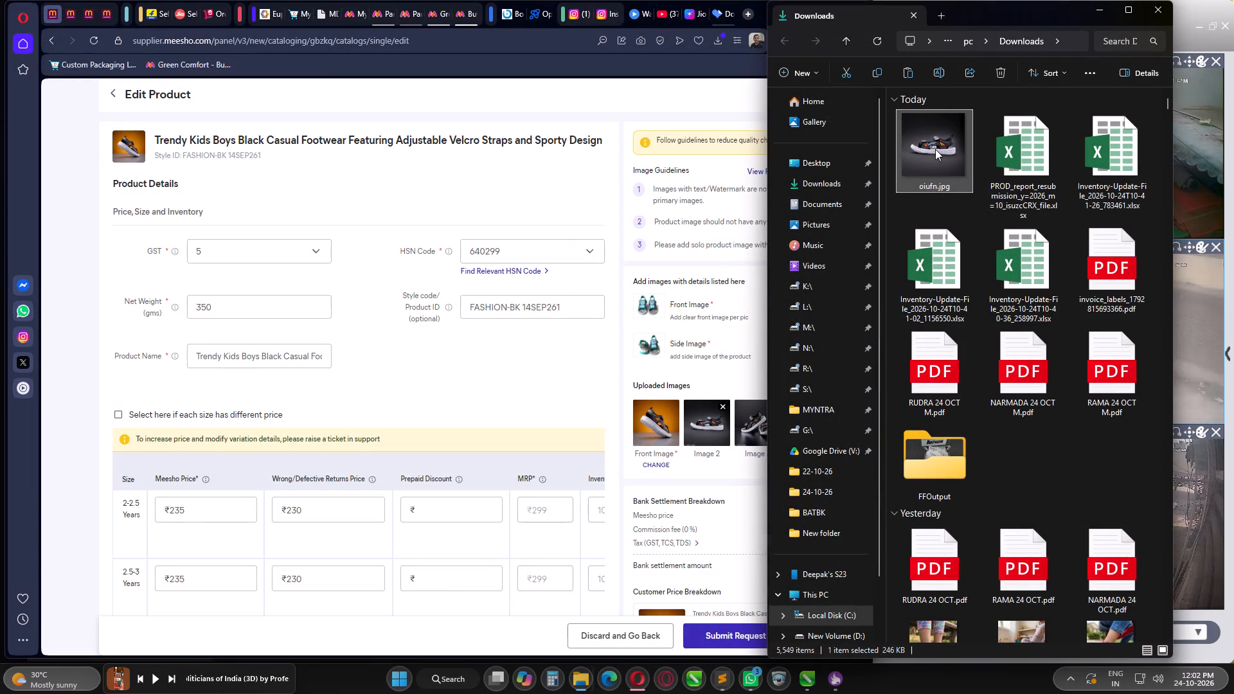
{"action": "key", "text": "ctrl+x"}
{"action": "left_click", "coordinate": [1153, 8]}
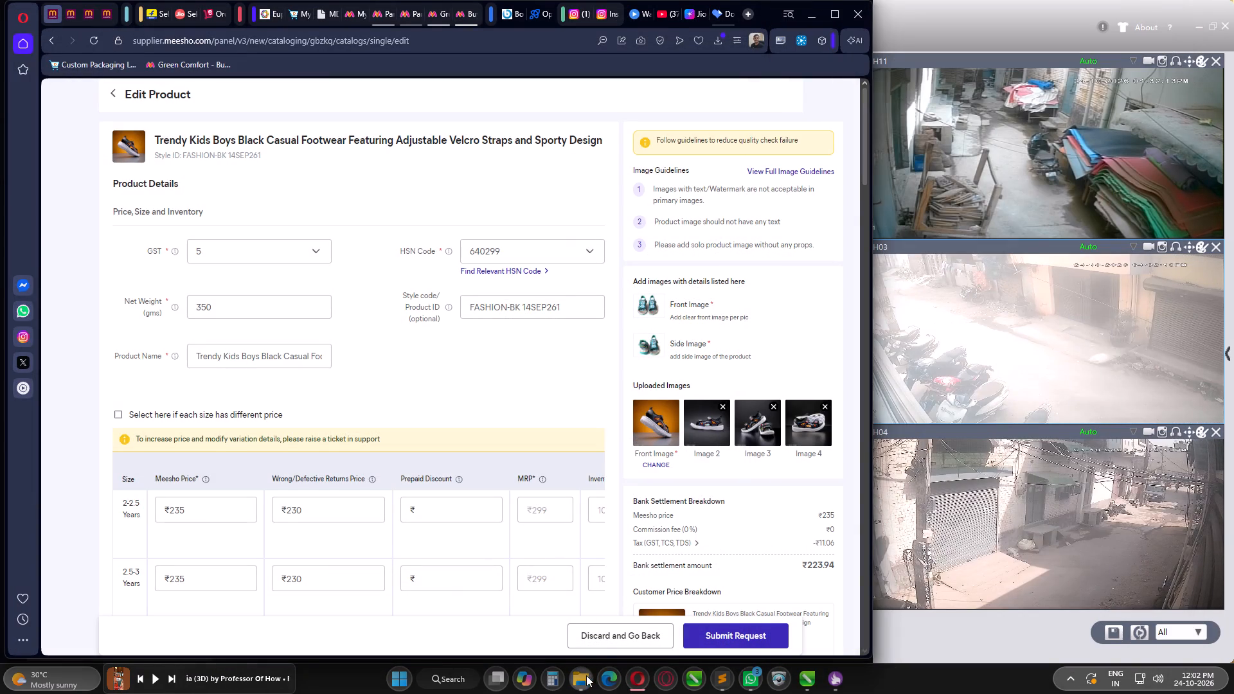
Move the cut oiufn.jpg into the FASHION STAR BLACK folder.
{"action": "left_click", "coordinate": [586, 675]}
{"action": "left_click", "coordinate": [943, 534]}
{"action": "key", "text": "ctrl+v"}
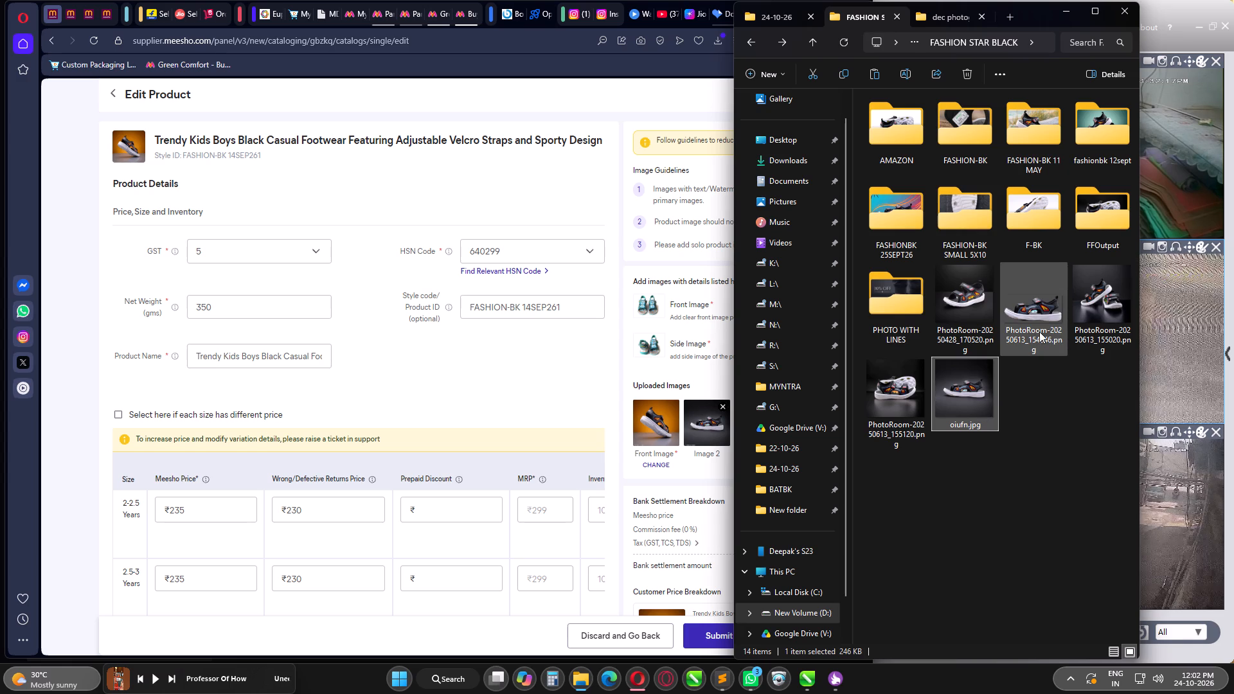
Copy the file name of PhotoRoom-20250613_154846.png and rename that image as Z.
{"action": "left_click", "coordinate": [1037, 312]}
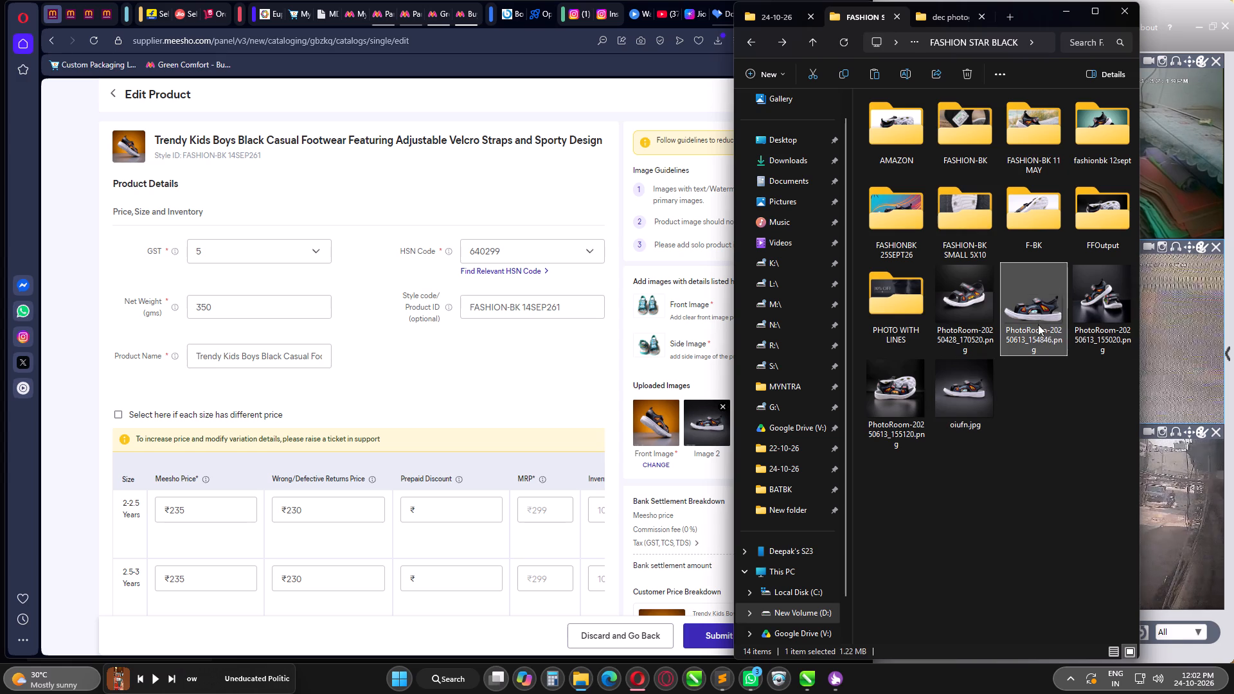
{"action": "key", "text": "F2"}
{"action": "key", "text": "ctrl+c"}
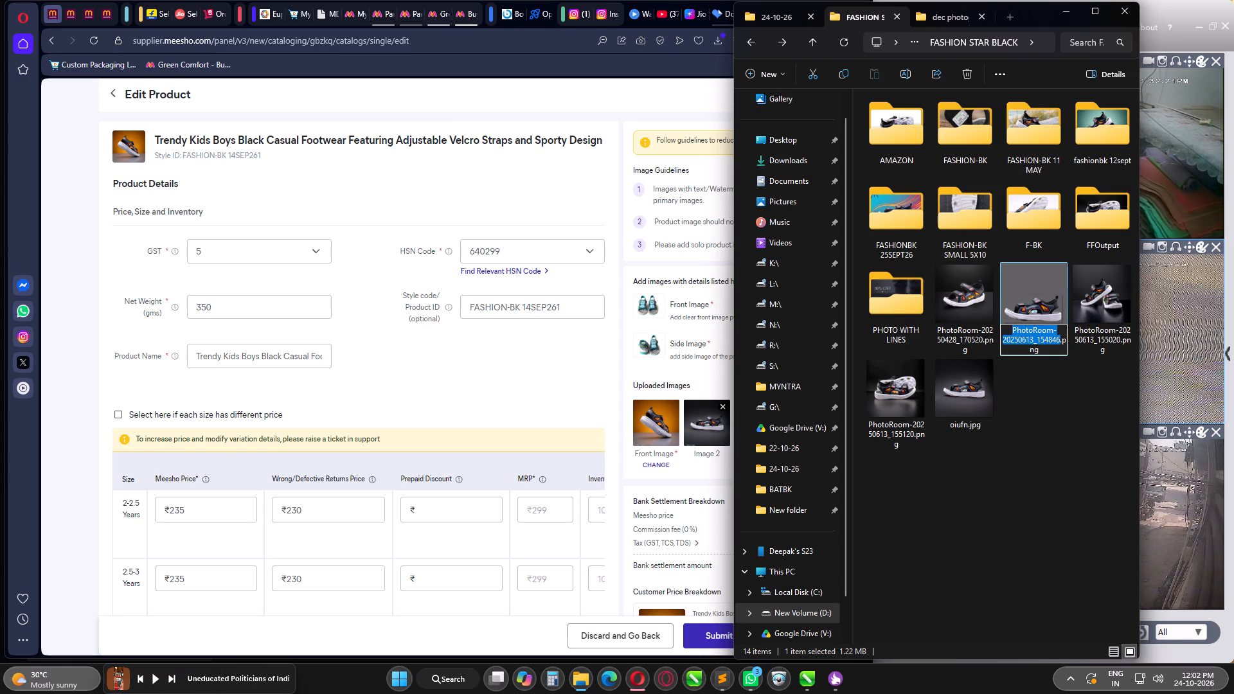
{"action": "key", "text": "ctrl+c"}
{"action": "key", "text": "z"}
{"action": "key", "text": "Return"}
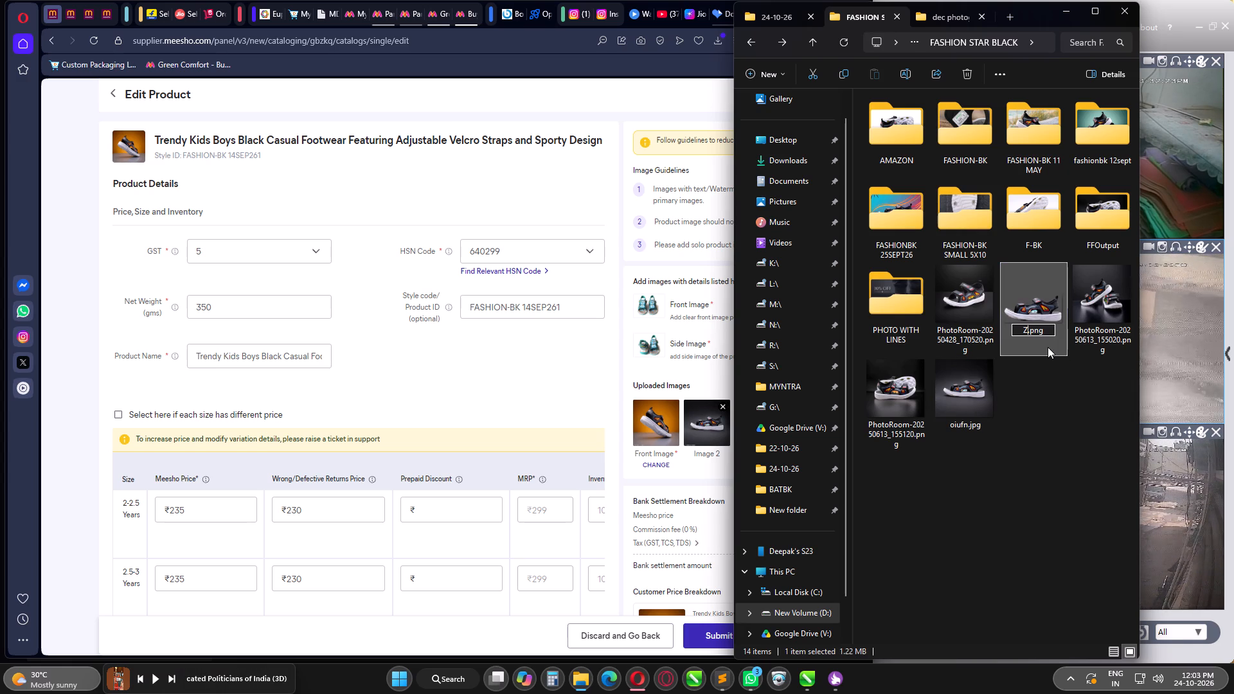
Rename oiufn.jpg with the copied name PhotoRoom-20250613_154846 and refresh the FASHION STAR BLACK folder.
{"action": "left_click", "coordinate": [965, 398]}
{"action": "key", "text": "F2"}
{"action": "key", "text": "ctrl+v"}
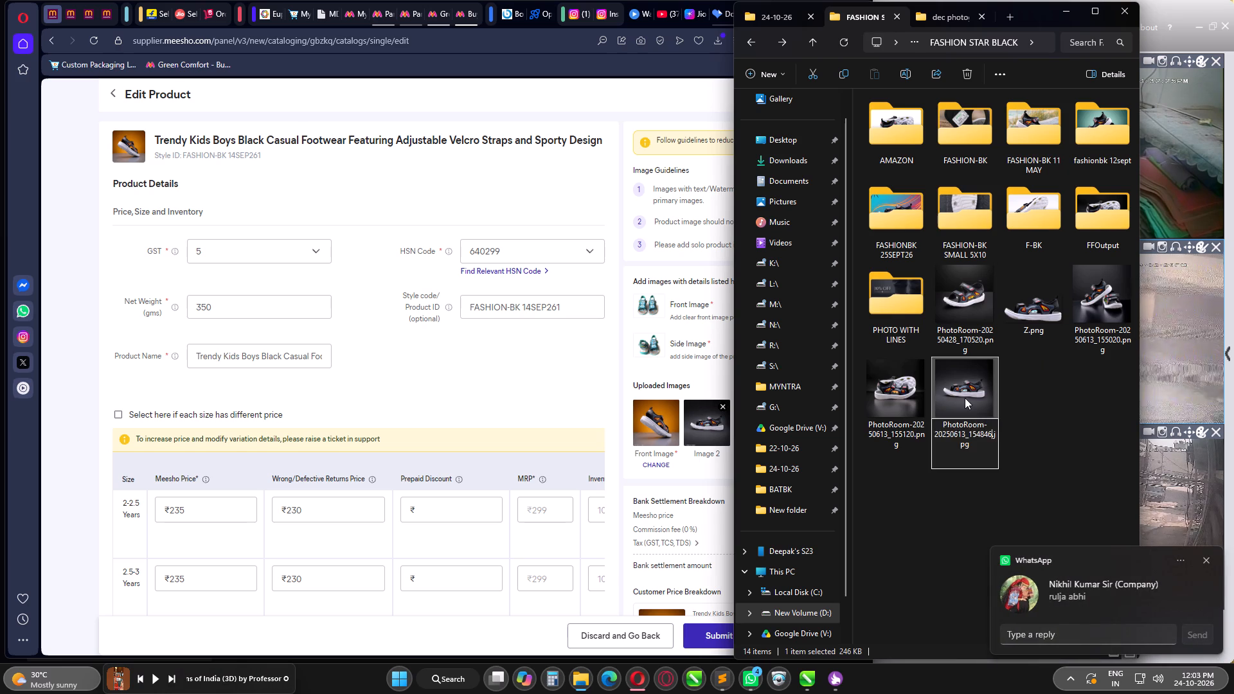
{"action": "key", "text": "Return"}
{"action": "left_click", "coordinate": [1015, 451]}
{"action": "key", "text": "F5"}
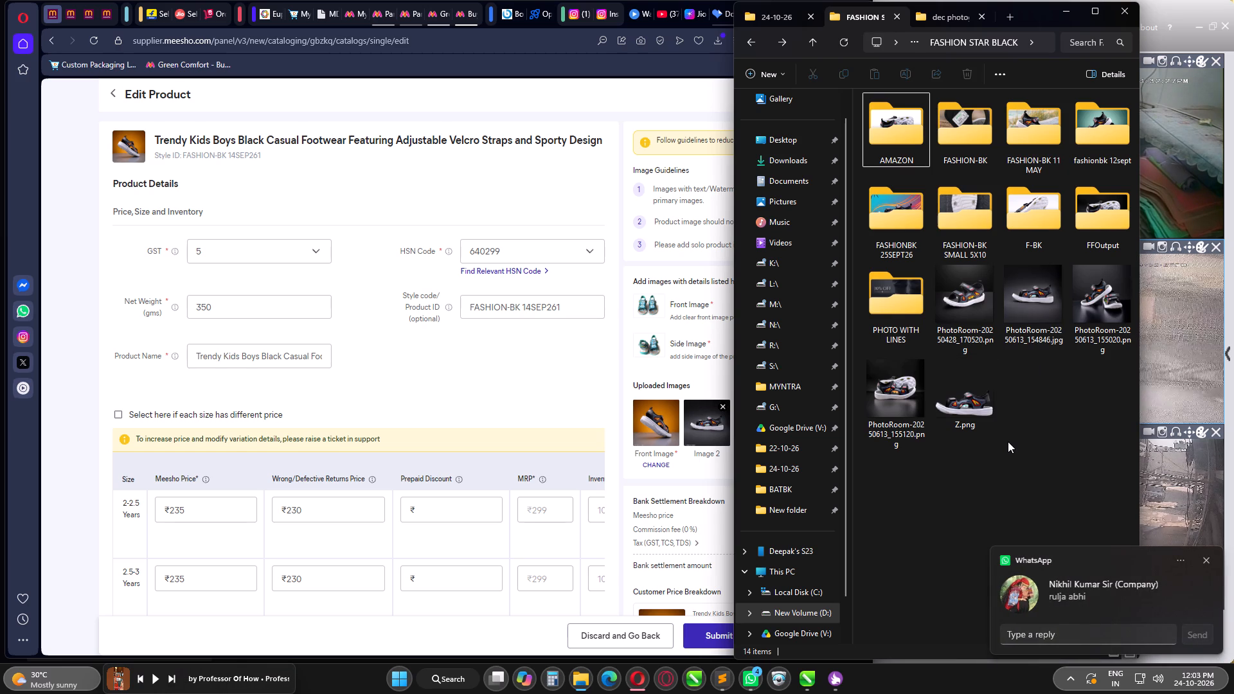
{"action": "left_click", "coordinate": [1044, 423]}
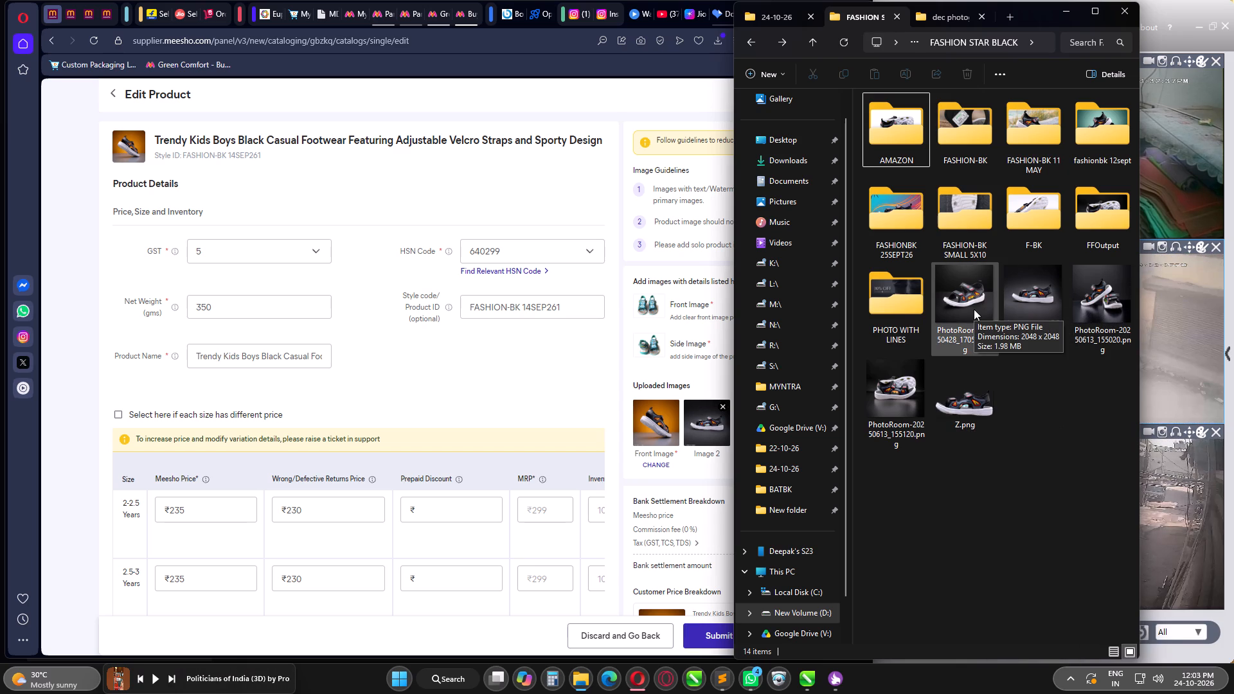
View PhotoRoom-20250613_154846.jpg and the preceding sandal photo in Photos for comparison, and close the viewer.
{"action": "double_click", "coordinate": [1032, 303]}
{"action": "key", "text": "Left"}
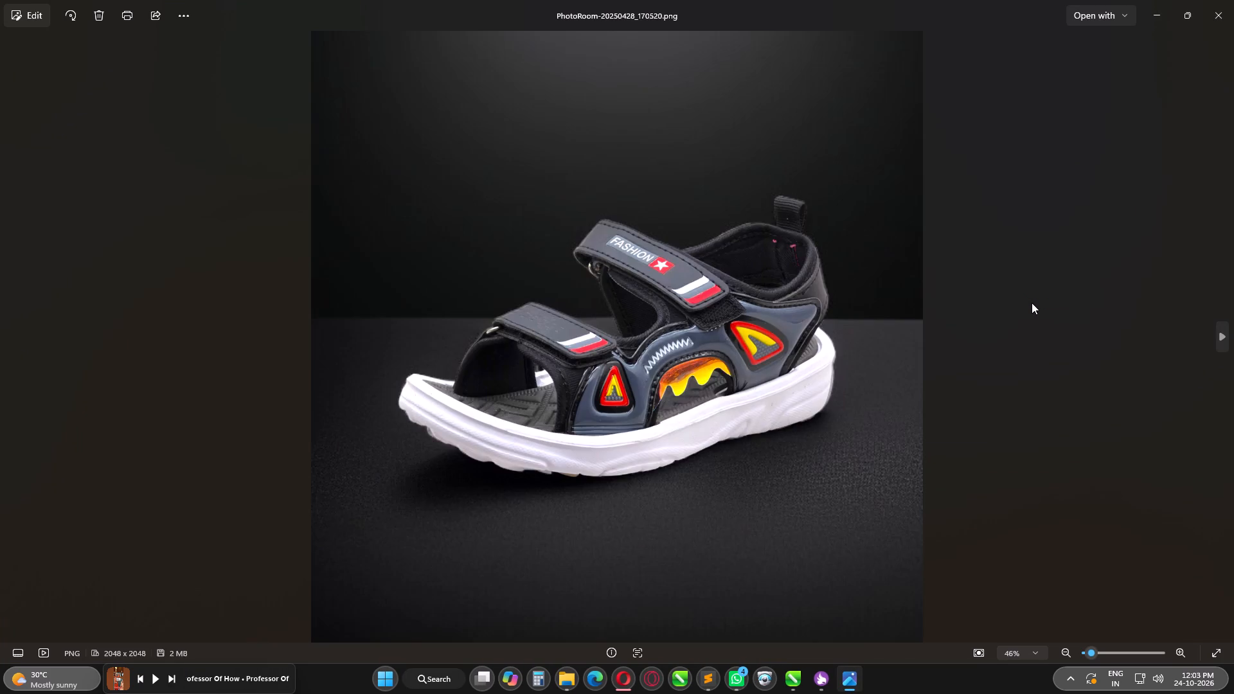
{"action": "key", "text": "Right"}
{"action": "left_click", "coordinate": [1233, 0]}
{"action": "left_click", "coordinate": [1044, 461]}
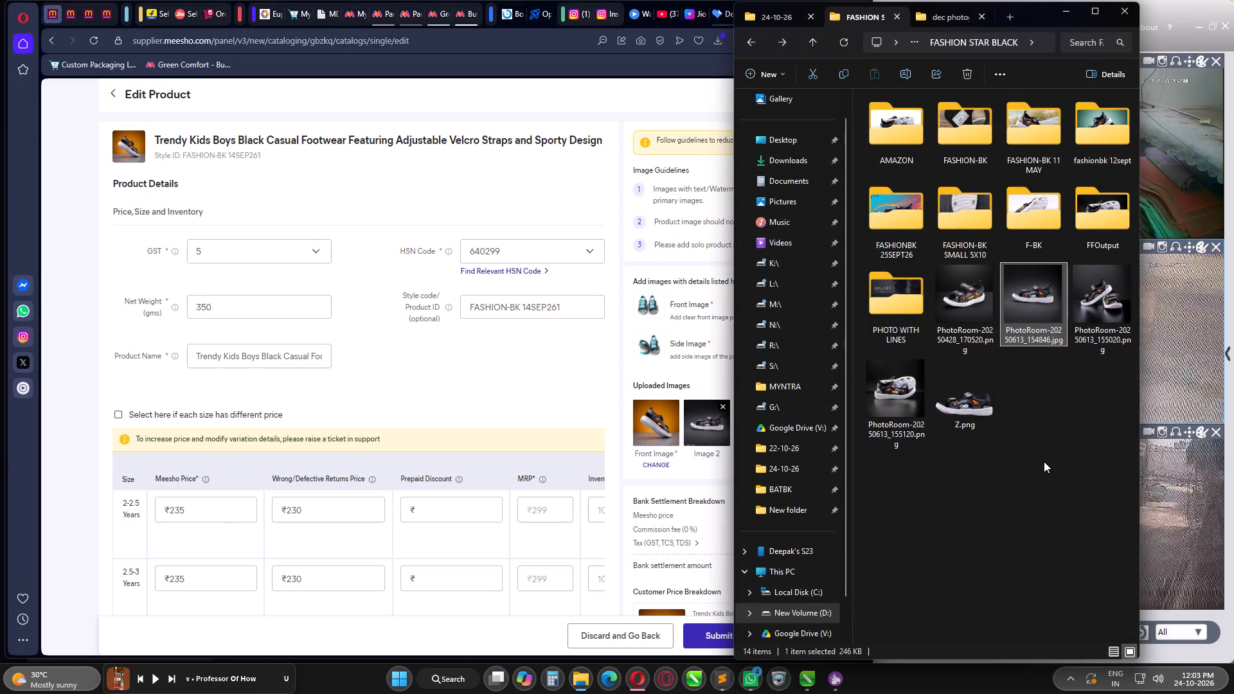
Check the sandal images in the FFOutput subfolder and return to the FASHION STAR BLACK folder.
{"action": "double_click", "coordinate": [1084, 224]}
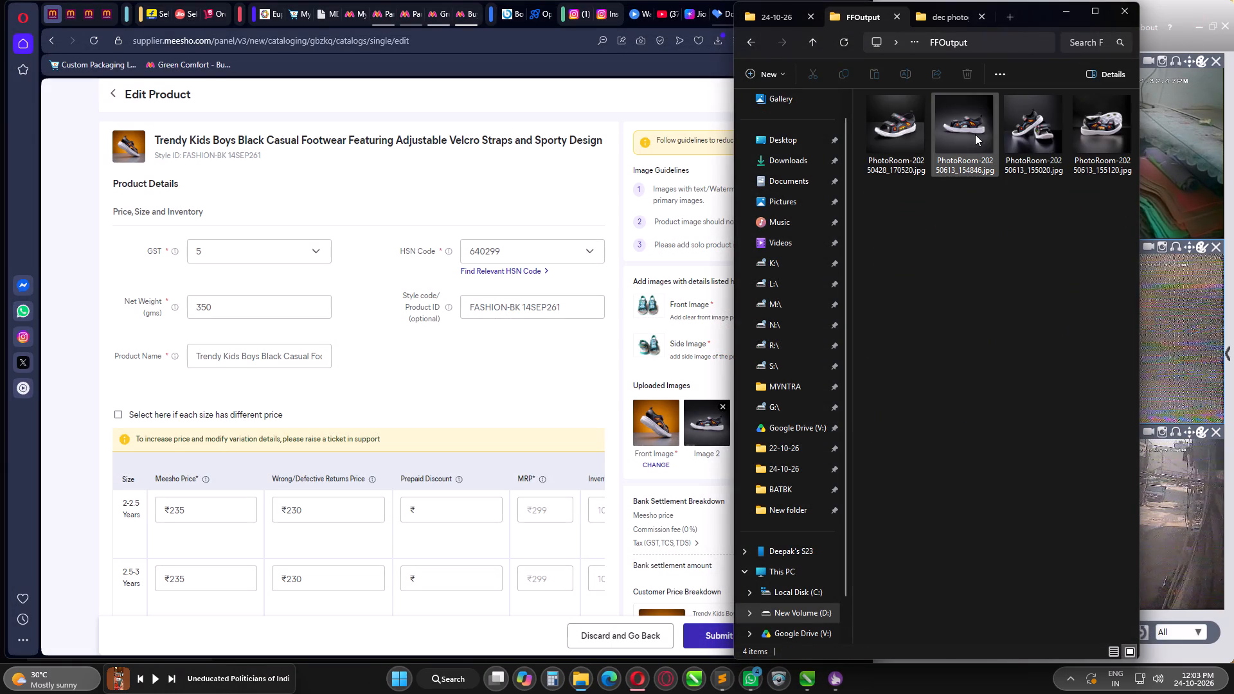
{"action": "left_click", "coordinate": [990, 354]}
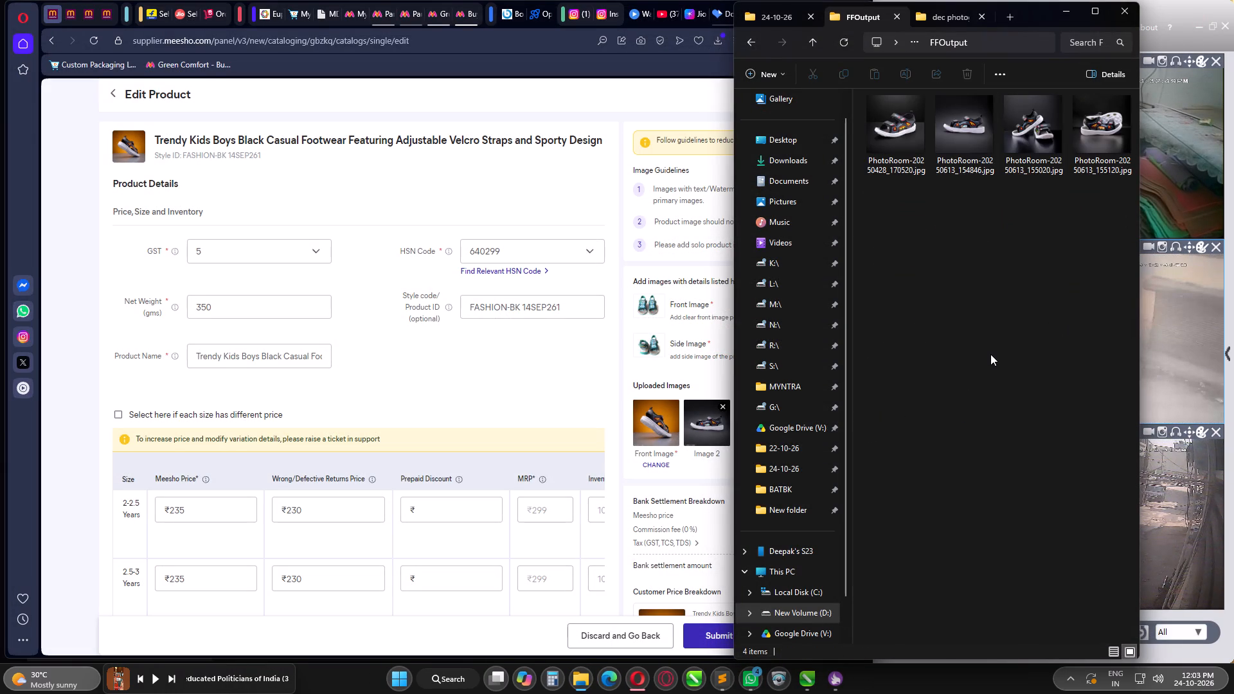
{"action": "key", "text": "BackSpace"}
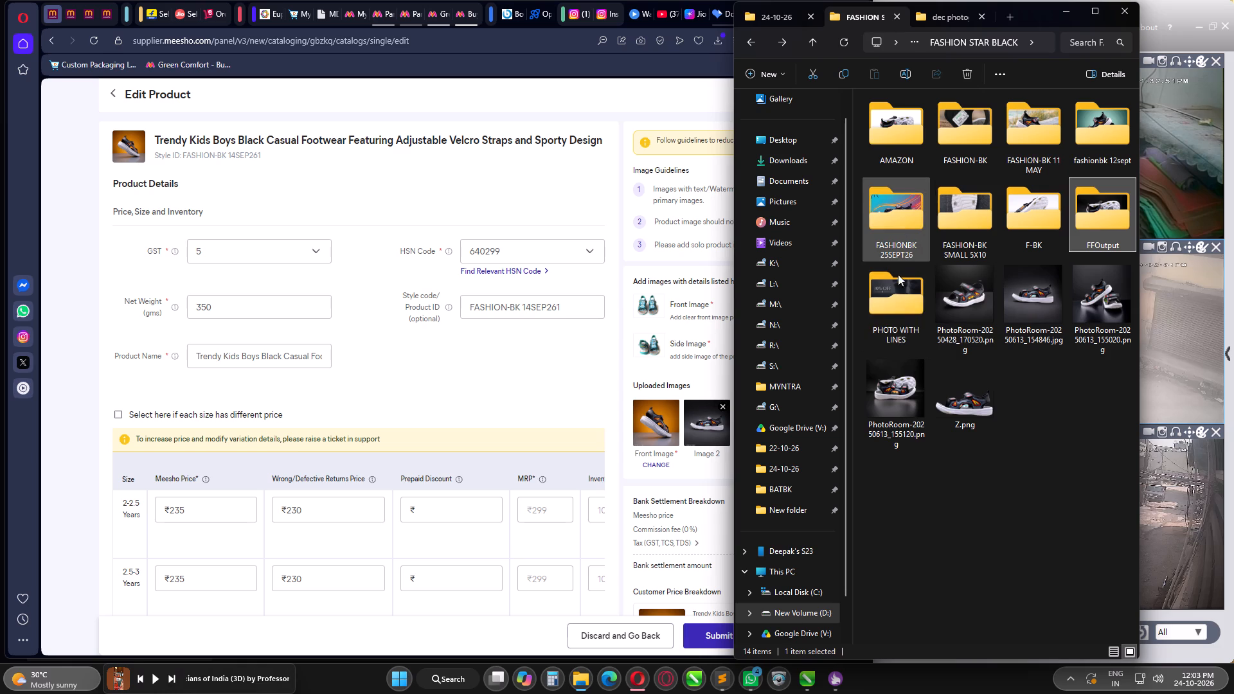
In the FASHION STAR BLACK folder, look into PHOTO WITH LINES, go back and open the fashionbk 12sept folder.
{"action": "double_click", "coordinate": [899, 321]}
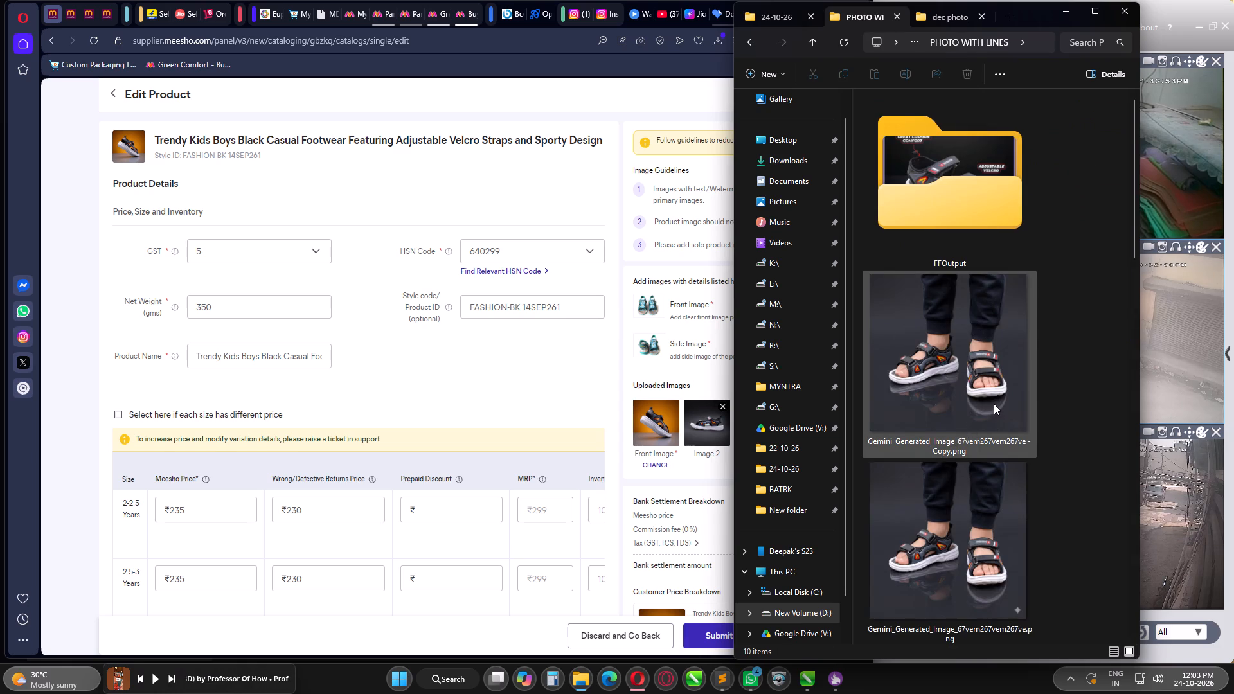
{"action": "key", "text": "BackSpace"}
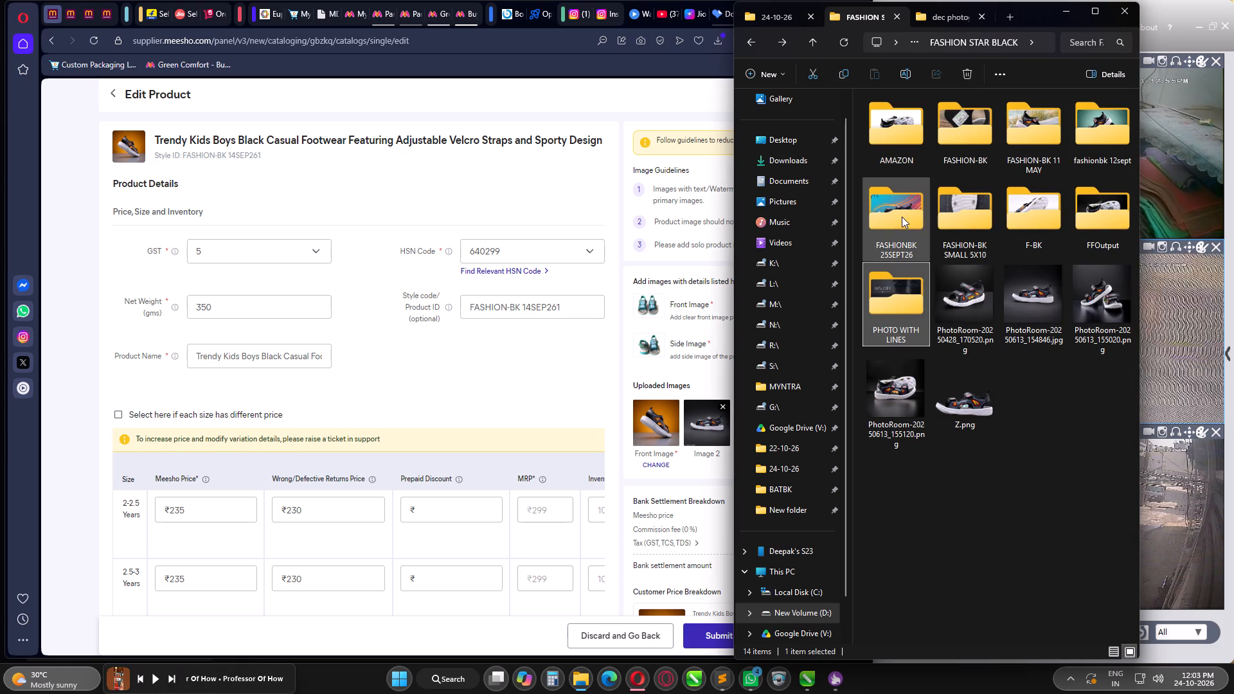
{"action": "double_click", "coordinate": [1095, 135]}
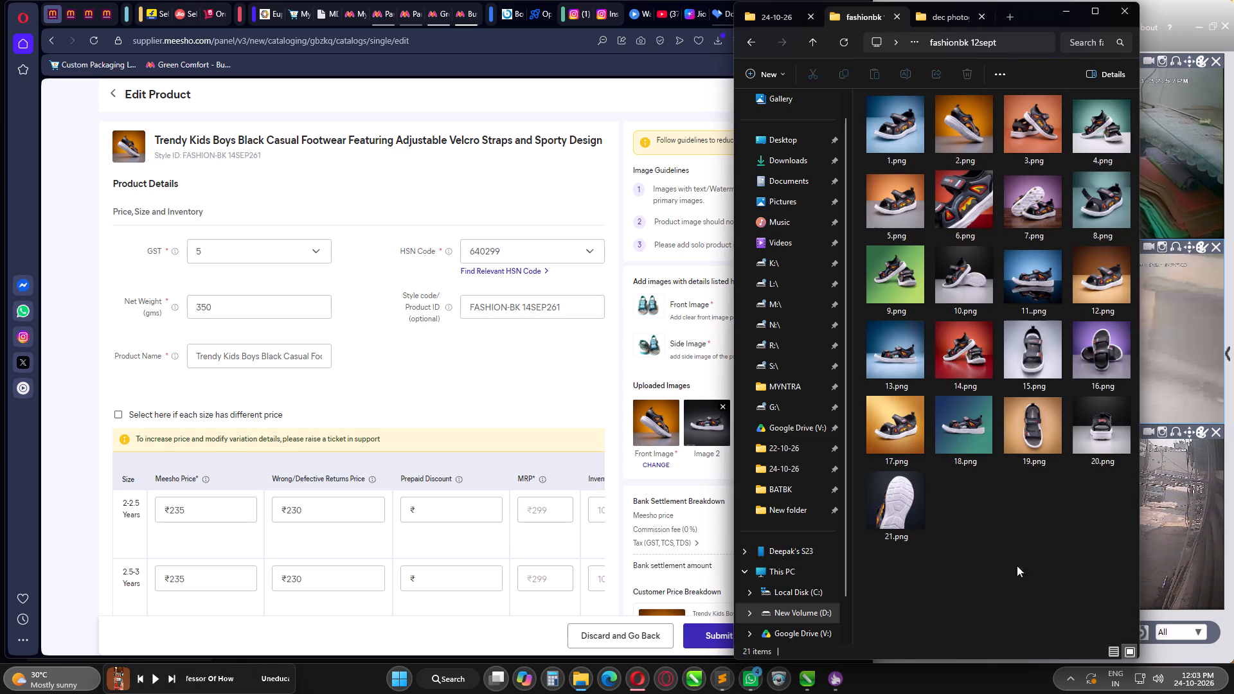
{"action": "left_click", "coordinate": [1017, 589]}
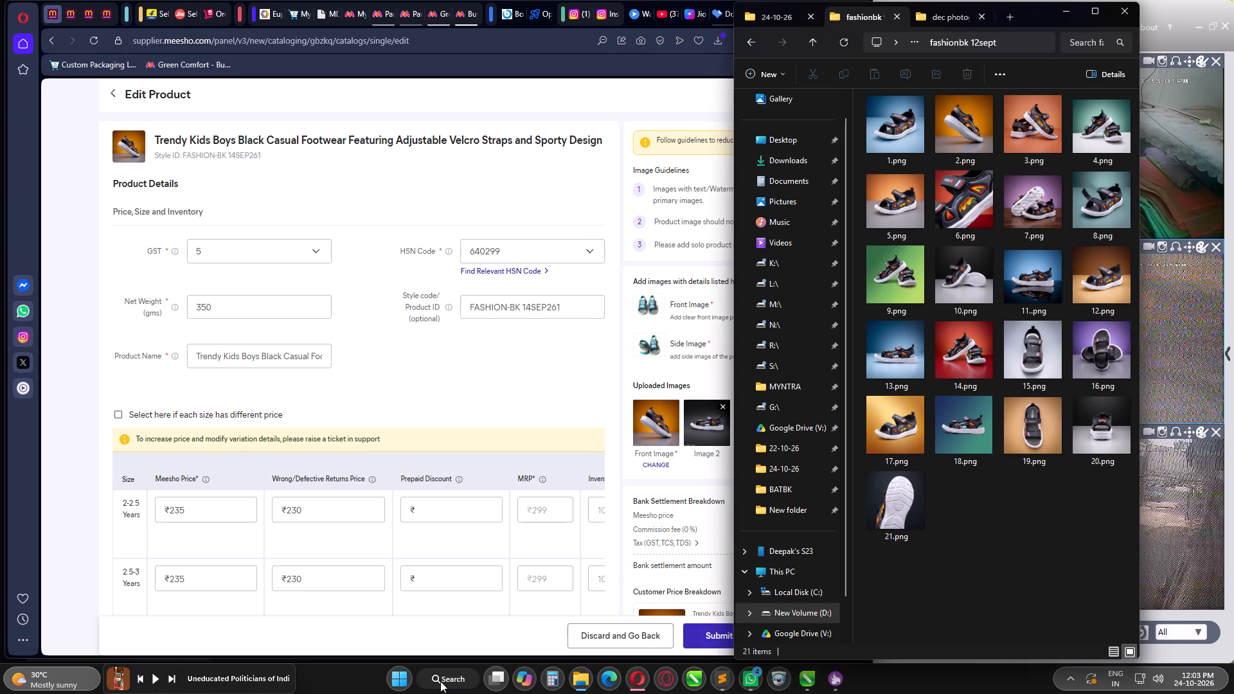
Leave the Edit Product page and return to the Meesho inventory.
{"action": "left_click", "coordinate": [51, 42]}
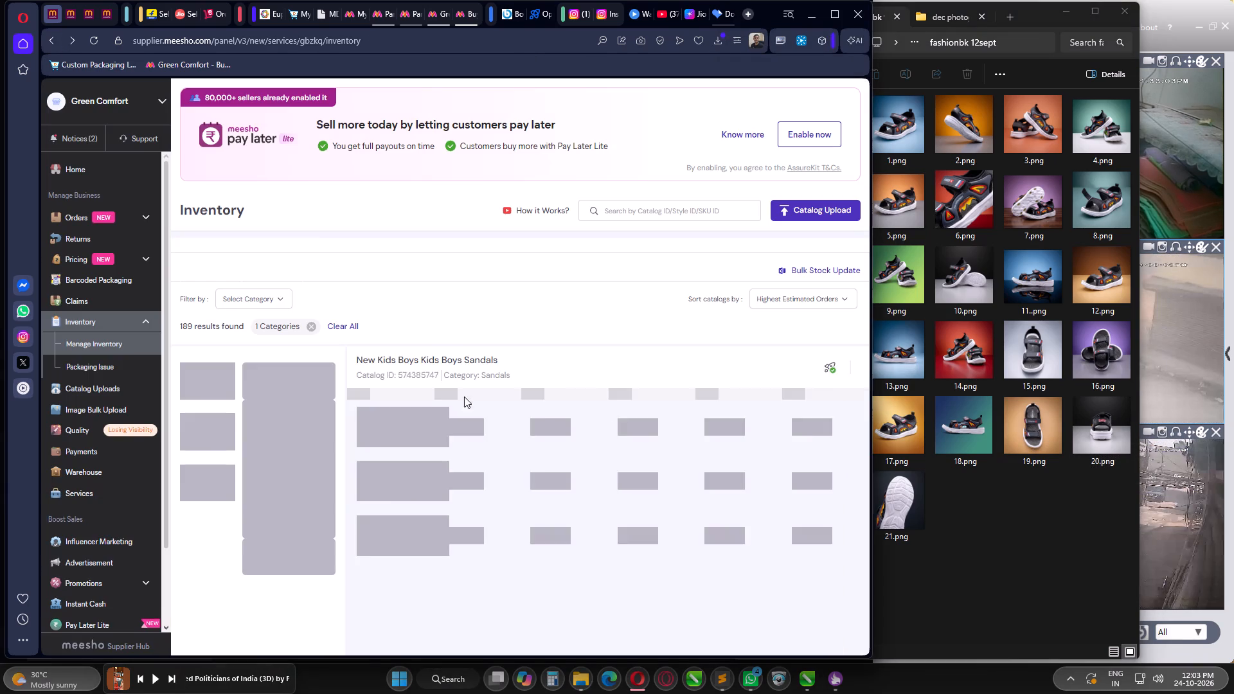
Find and launch FormatFactory, and move its window clear of the image folder.
{"action": "left_click", "coordinate": [447, 681]}
{"action": "type", "text": "FOR"}
{"action": "key", "text": "Return"}
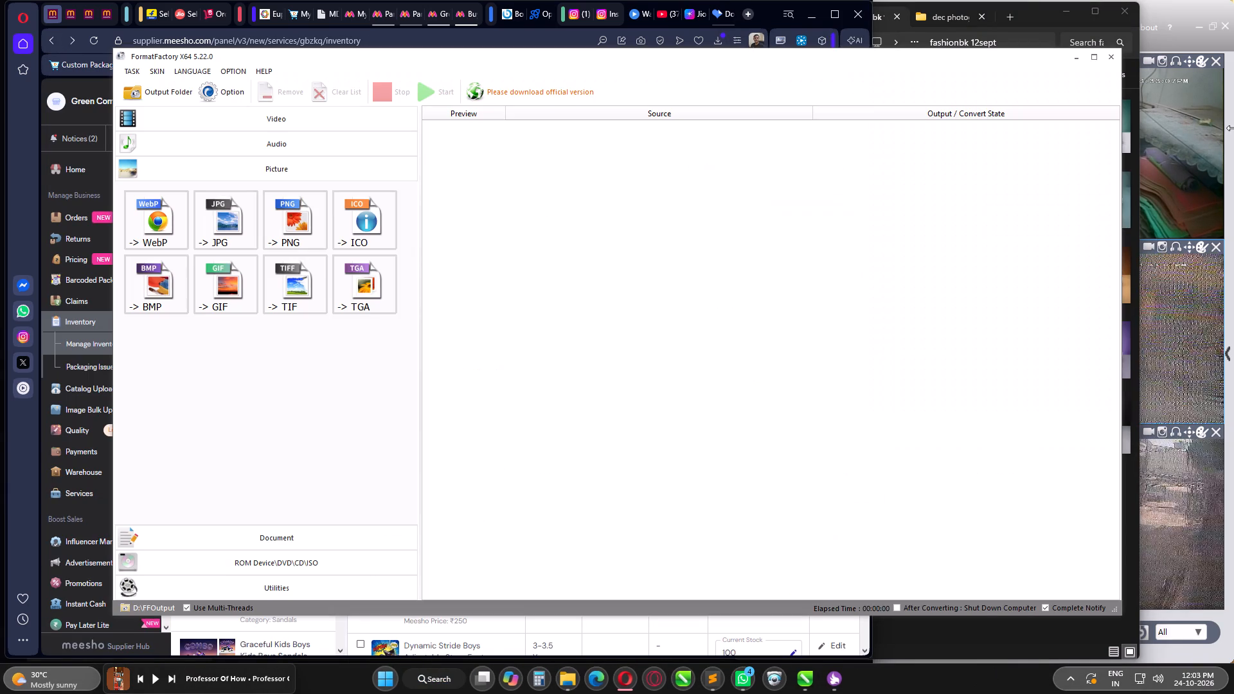
{"action": "left_click_drag", "start_coordinate": [848, 67], "coordinate": [756, 67]}
{"action": "left_click_drag", "start_coordinate": [789, 58], "coordinate": [706, 71]}
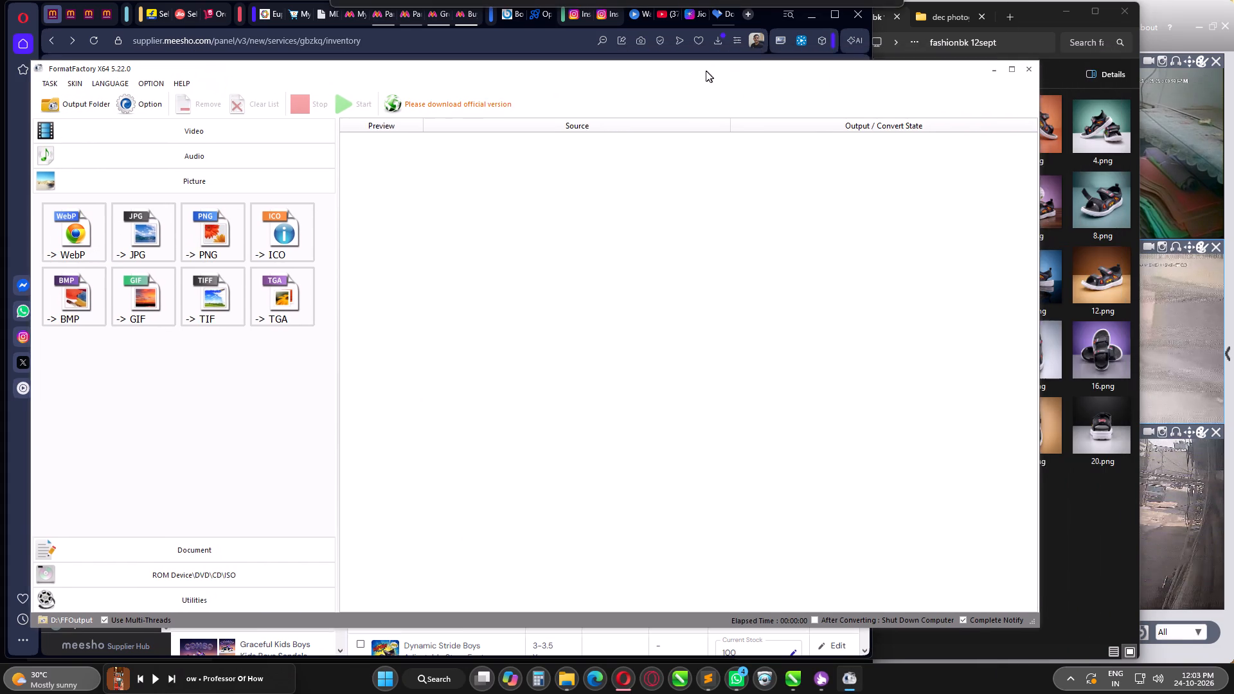
{"action": "left_click_drag", "start_coordinate": [706, 71], "coordinate": [699, 61]}
Start a conversion to JPG and add all the PNG images from the fashionbk 12sept folder.
{"action": "left_click", "coordinate": [143, 215]}
{"action": "left_click", "coordinate": [1095, 520]}
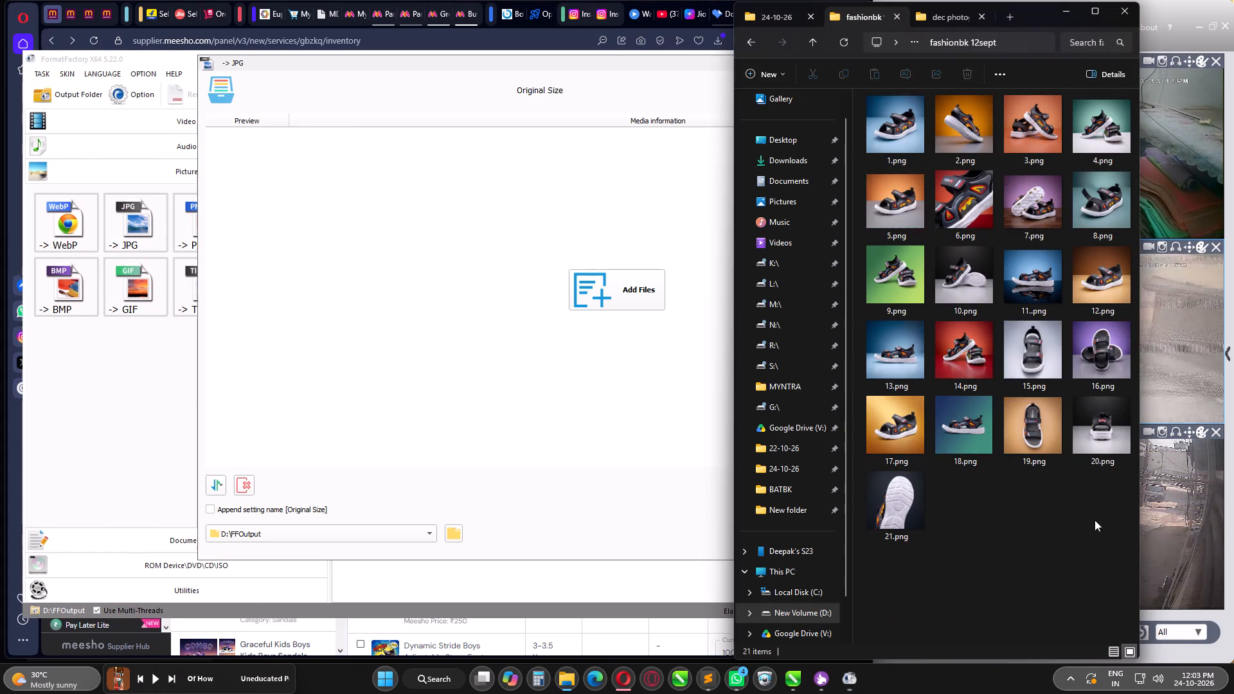
{"action": "key", "text": "ctrl+a"}
{"action": "left_click_drag", "start_coordinate": [898, 121], "coordinate": [555, 406]}
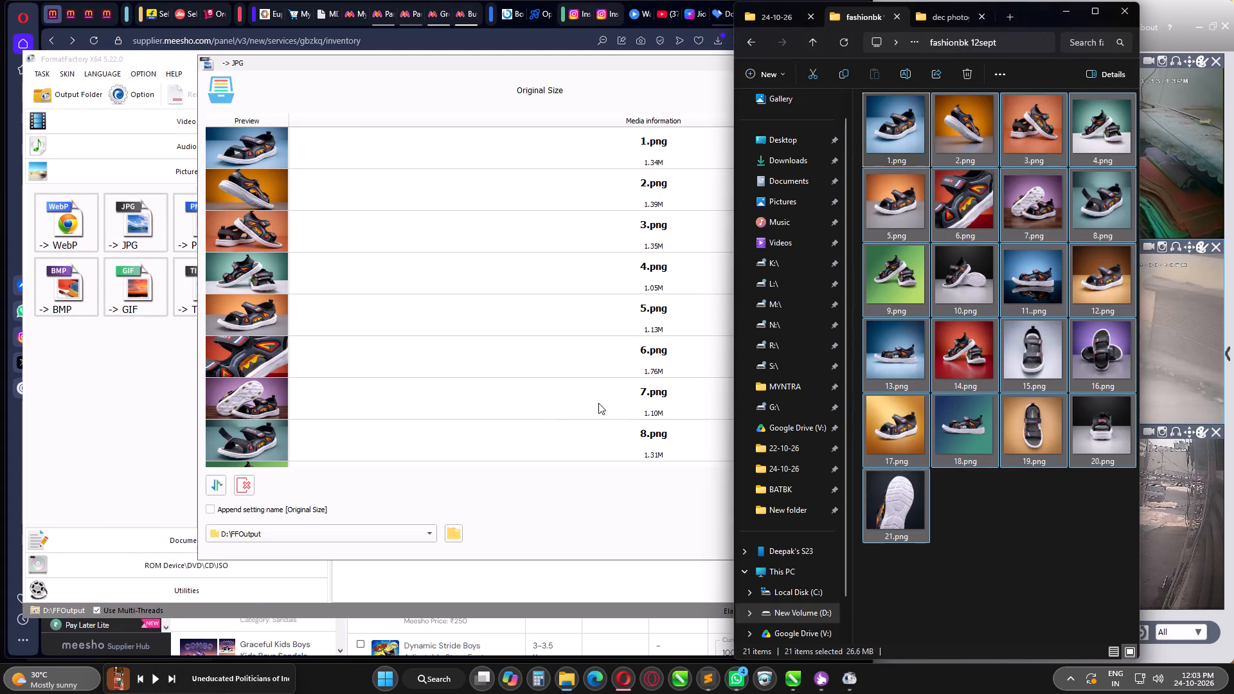
Set the JPG conversion's destination to the FFOutput subfolder of the source file folder.
{"action": "left_click", "coordinate": [539, 488]}
{"action": "left_click", "coordinate": [386, 535]}
{"action": "left_click", "coordinate": [355, 557]}
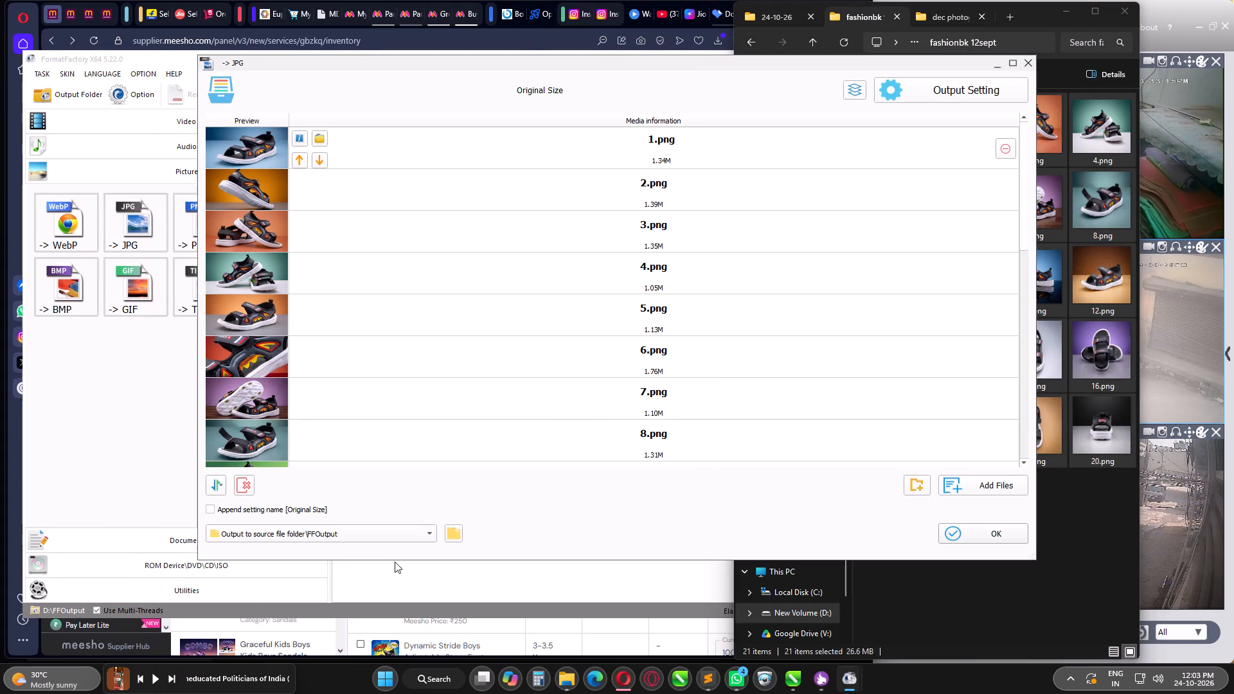
Run the JPG conversion of the PNG images from the fashionbk 12sept folder and close FormatFactory.
{"action": "left_click", "coordinate": [996, 535]}
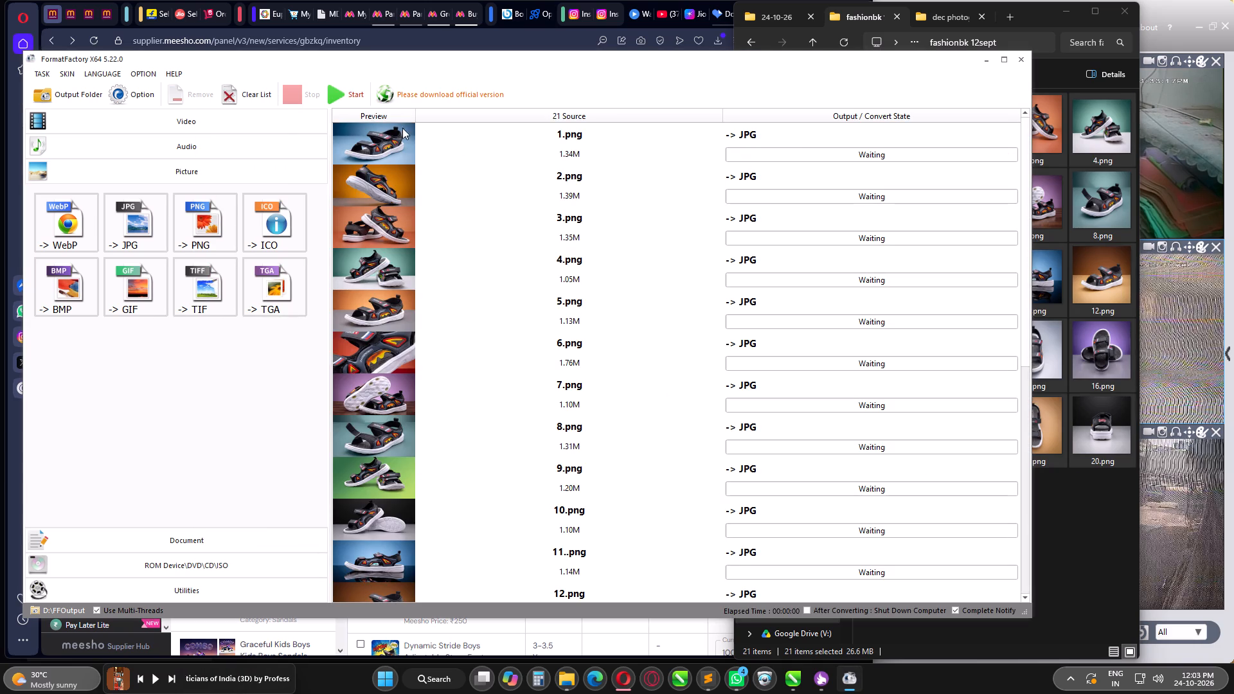
{"action": "left_click", "coordinate": [334, 95]}
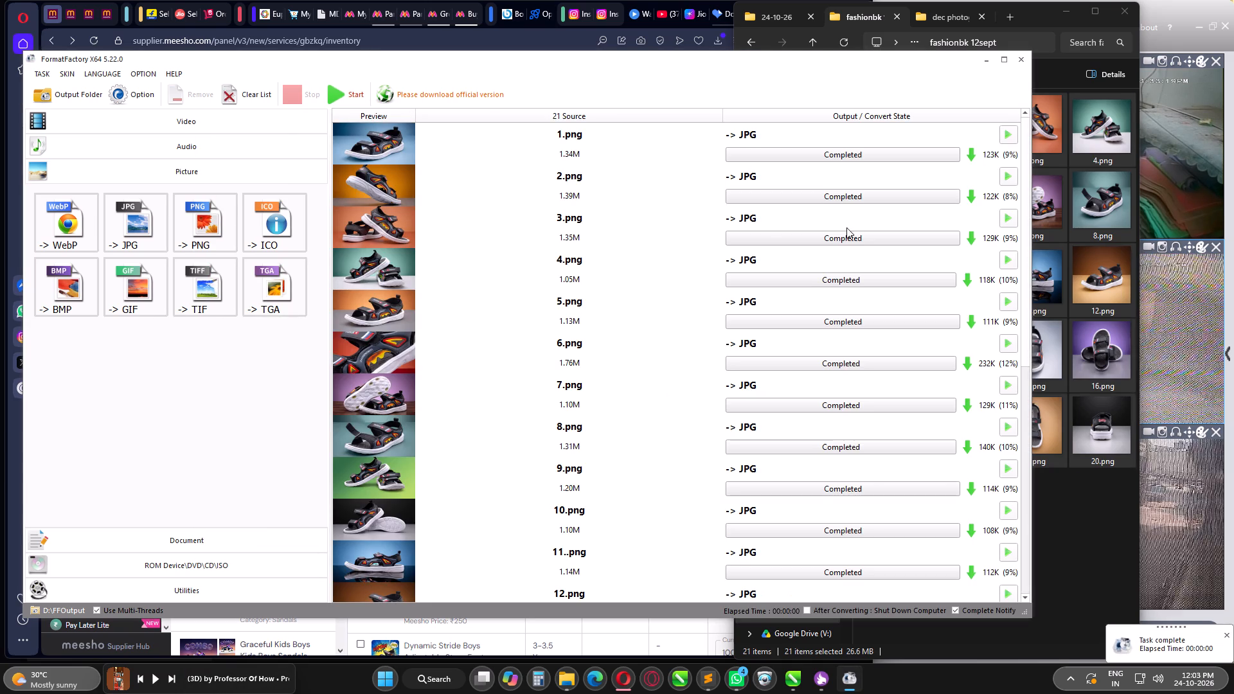
{"action": "left_click", "coordinate": [1022, 63]}
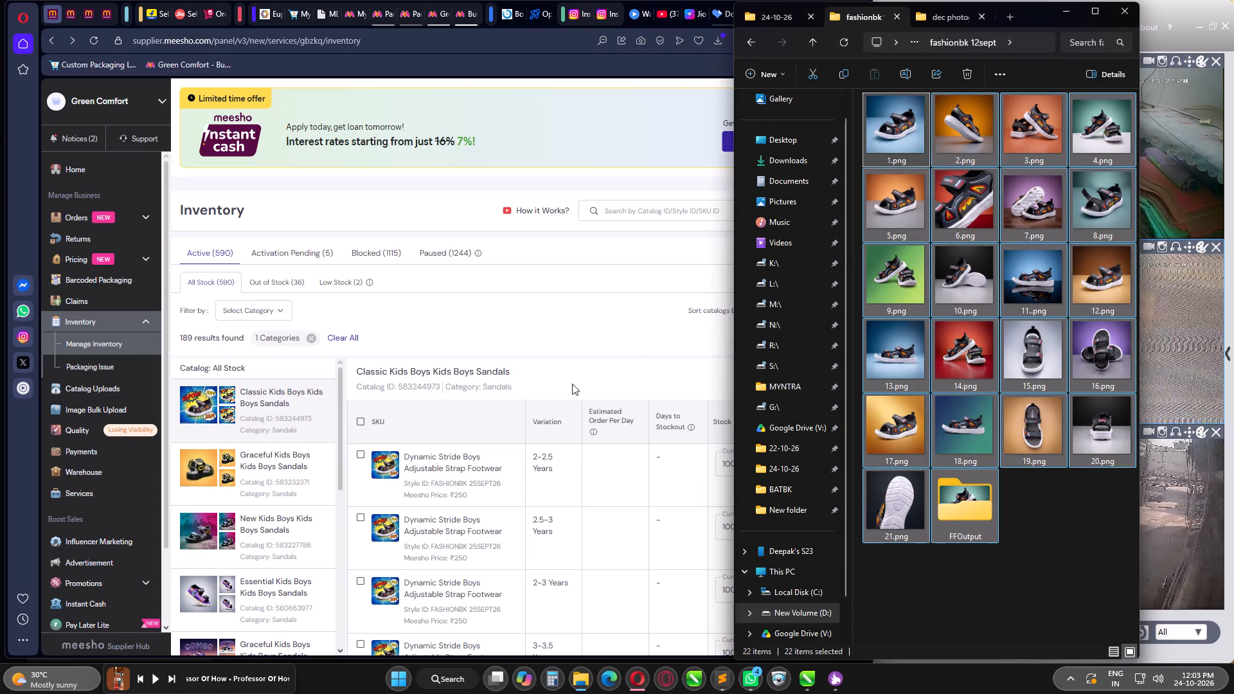
Switch to the Myntra Partner Portal in the browser and refresh the Add and Track New Listing page.
{"action": "left_click", "coordinate": [545, 343]}
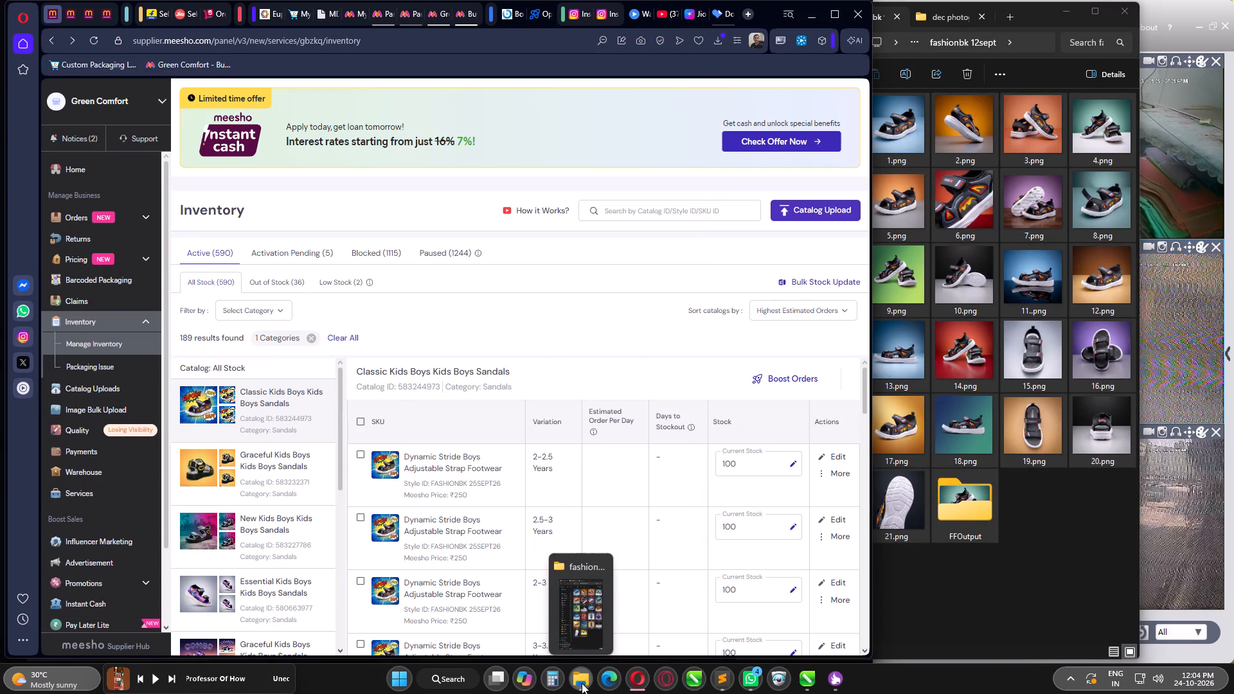
{"action": "left_click", "coordinate": [379, 13]}
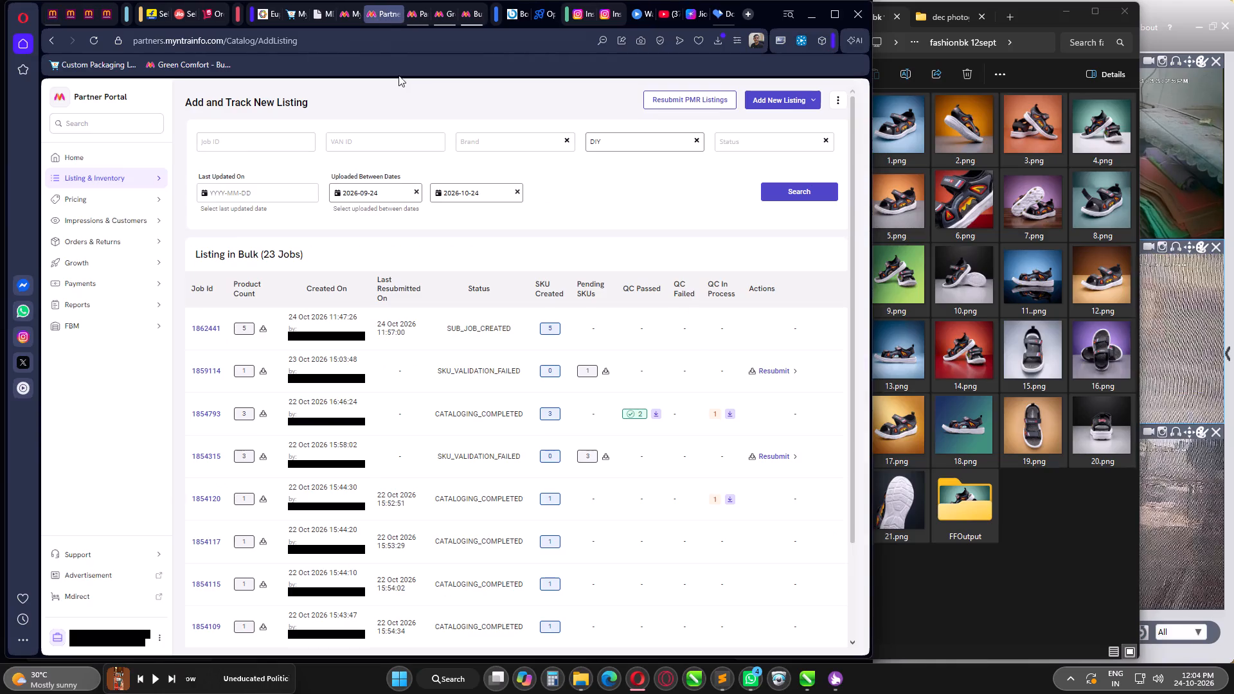
{"action": "left_click", "coordinate": [490, 244]}
{"action": "key", "text": "F5"}
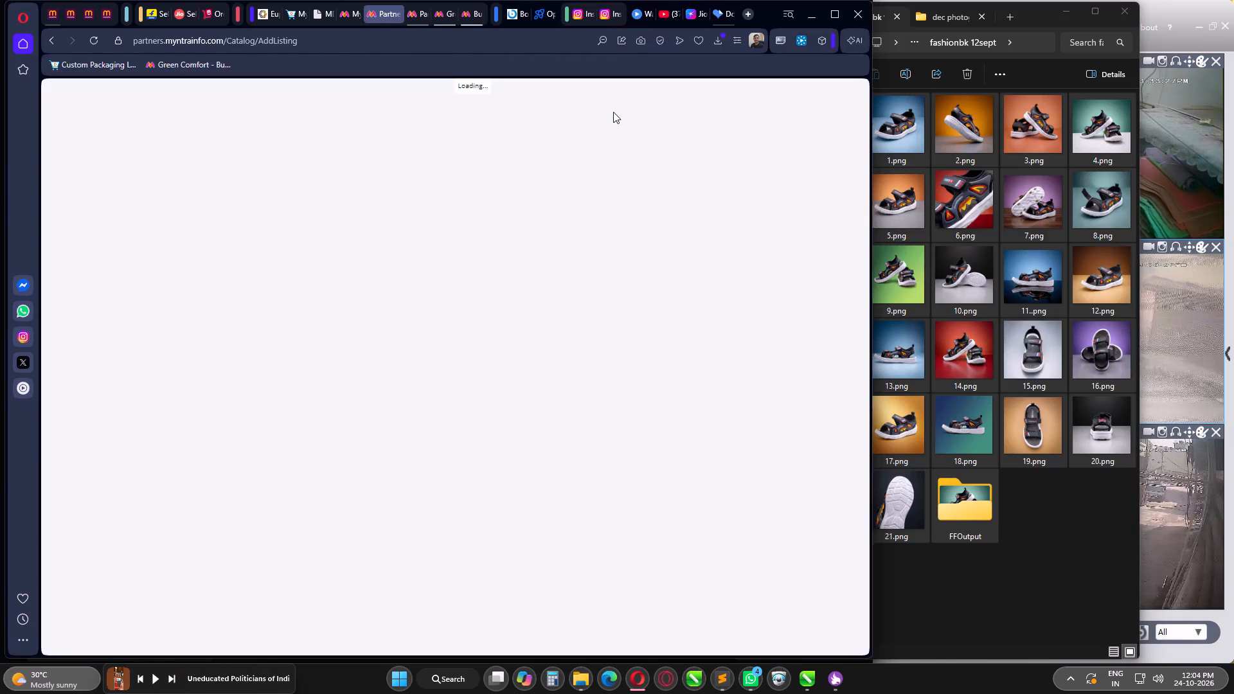
Browse the YouTube home feed, play the CLAYFACE Movie Review video, and return to the Myntra portal with it floating.
{"action": "left_click", "coordinate": [663, 12]}
{"action": "left_click", "coordinate": [121, 91]}
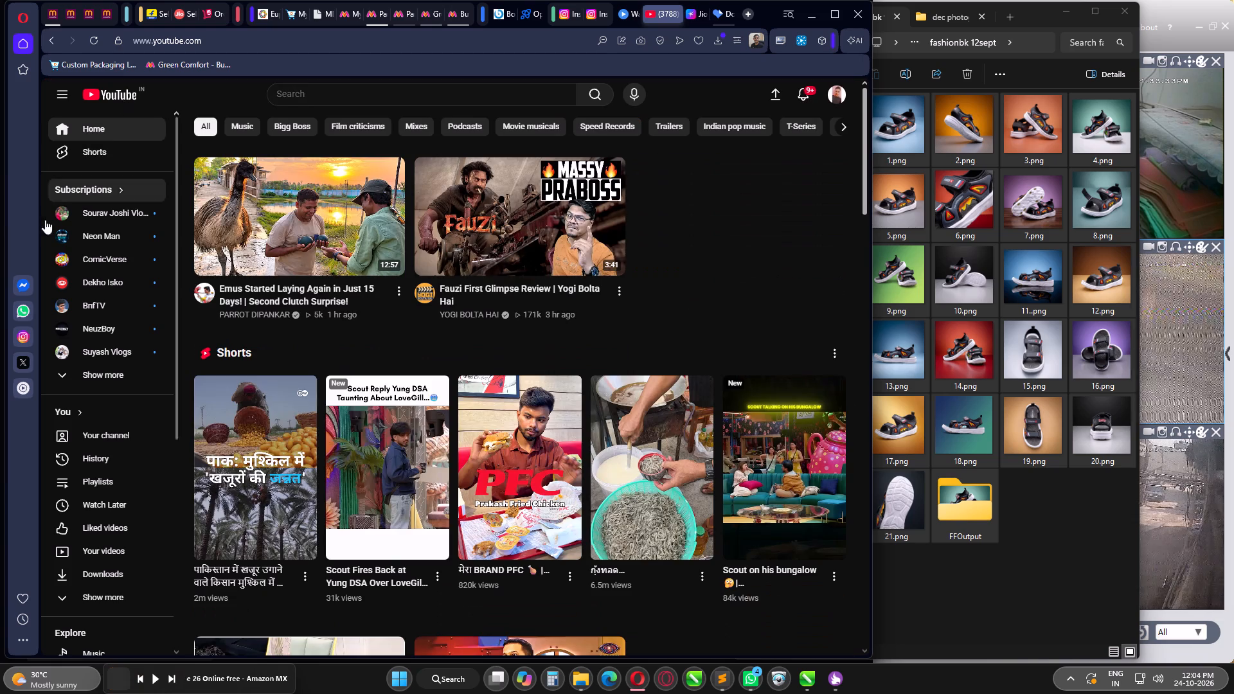
{"action": "left_click", "coordinate": [704, 222]}
{"action": "scroll", "coordinate": [453, 256], "scroll_direction": "down", "scroll_amount": 5}
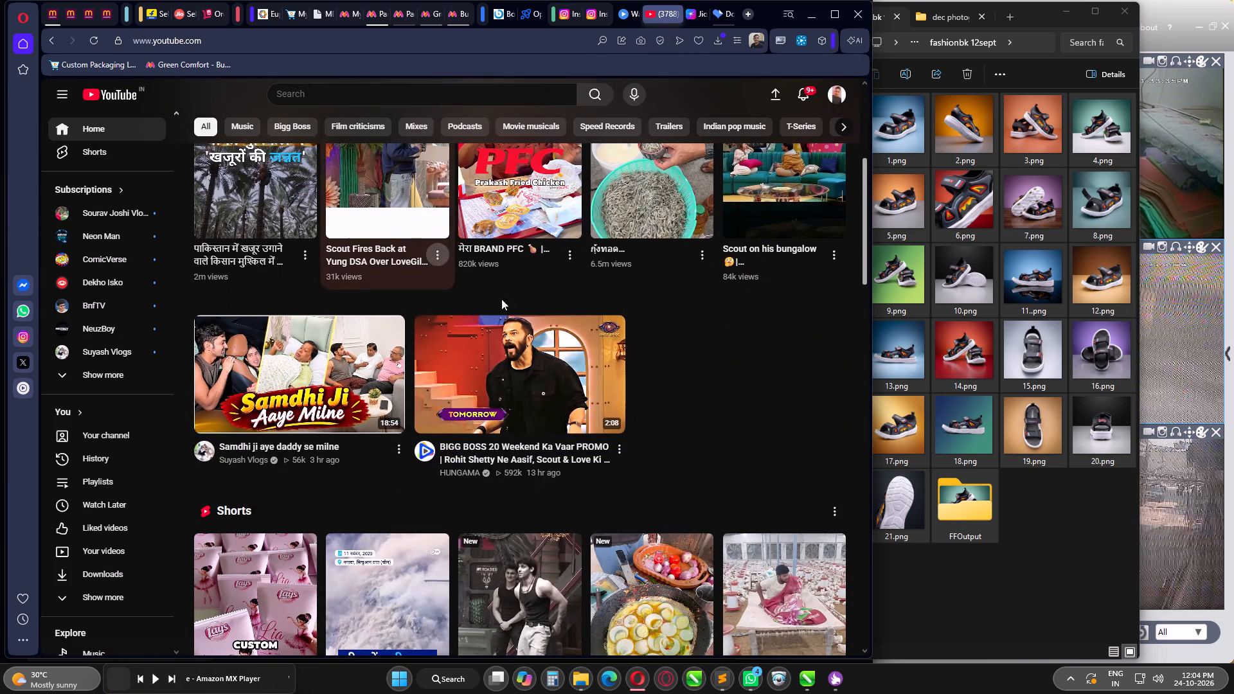
{"action": "scroll", "coordinate": [753, 302], "scroll_direction": "down", "scroll_amount": 4}
{"action": "scroll", "coordinate": [712, 263], "scroll_direction": "down", "scroll_amount": 3}
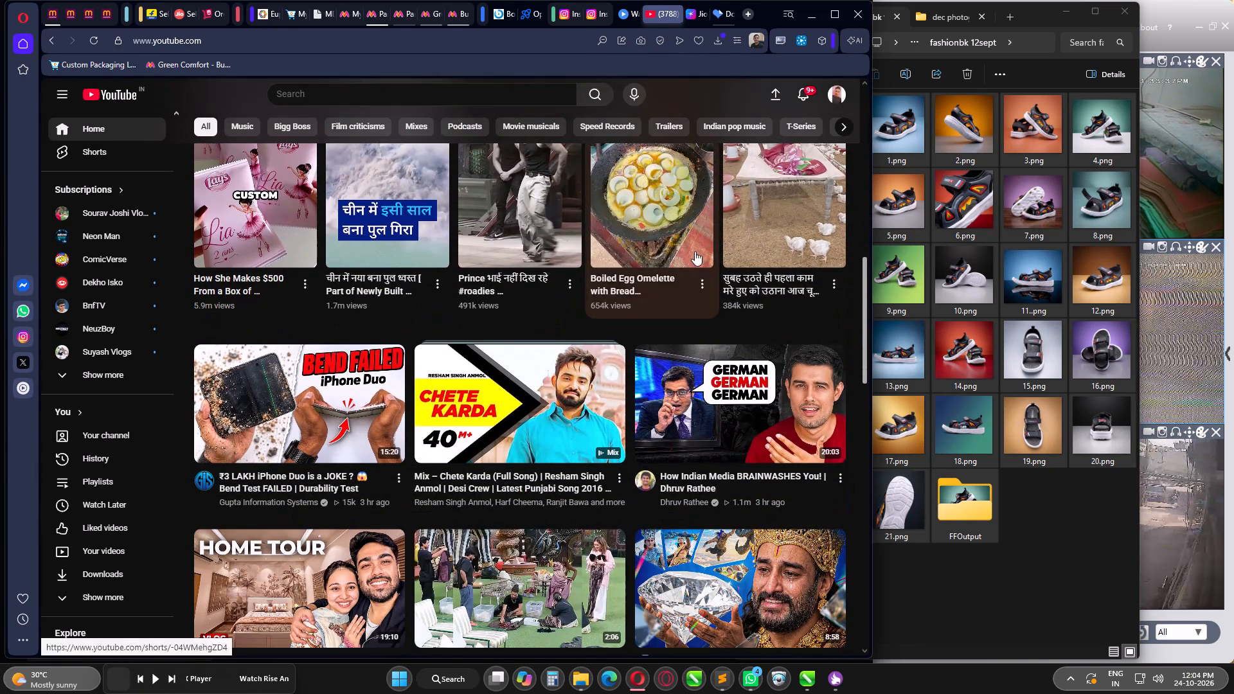
{"action": "scroll", "coordinate": [515, 267], "scroll_direction": "down", "scroll_amount": 3}
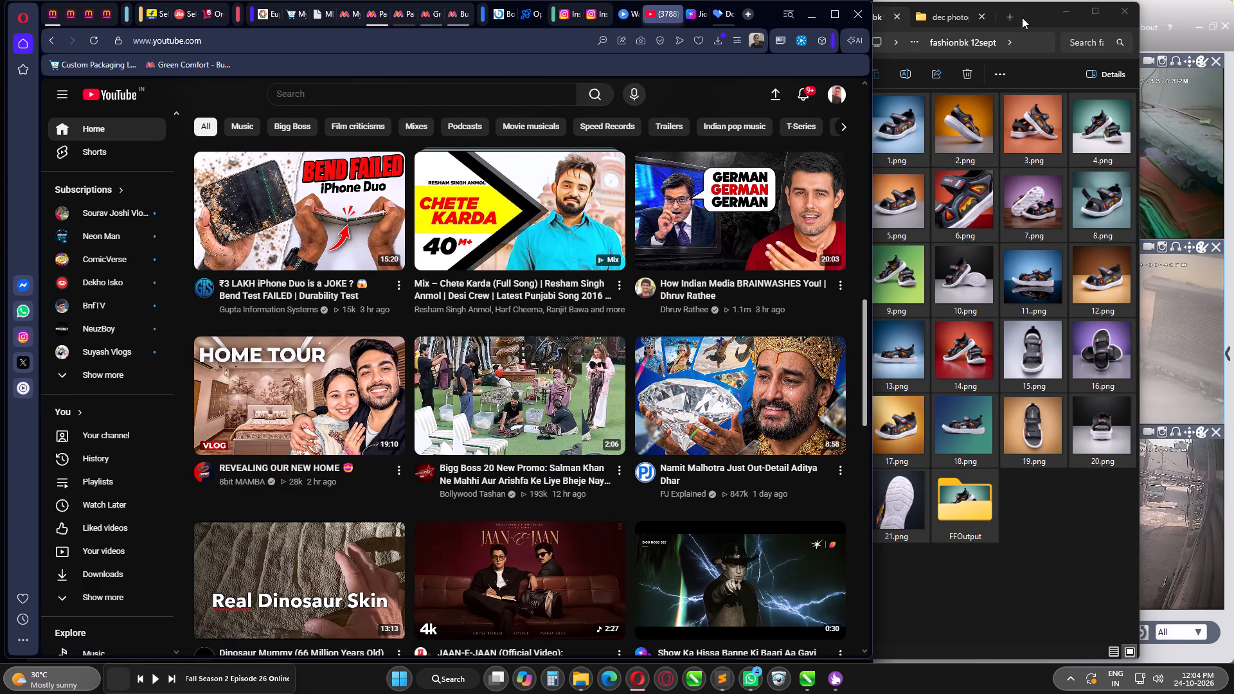
{"action": "left_click_drag", "start_coordinate": [1037, 15], "coordinate": [890, 13]}
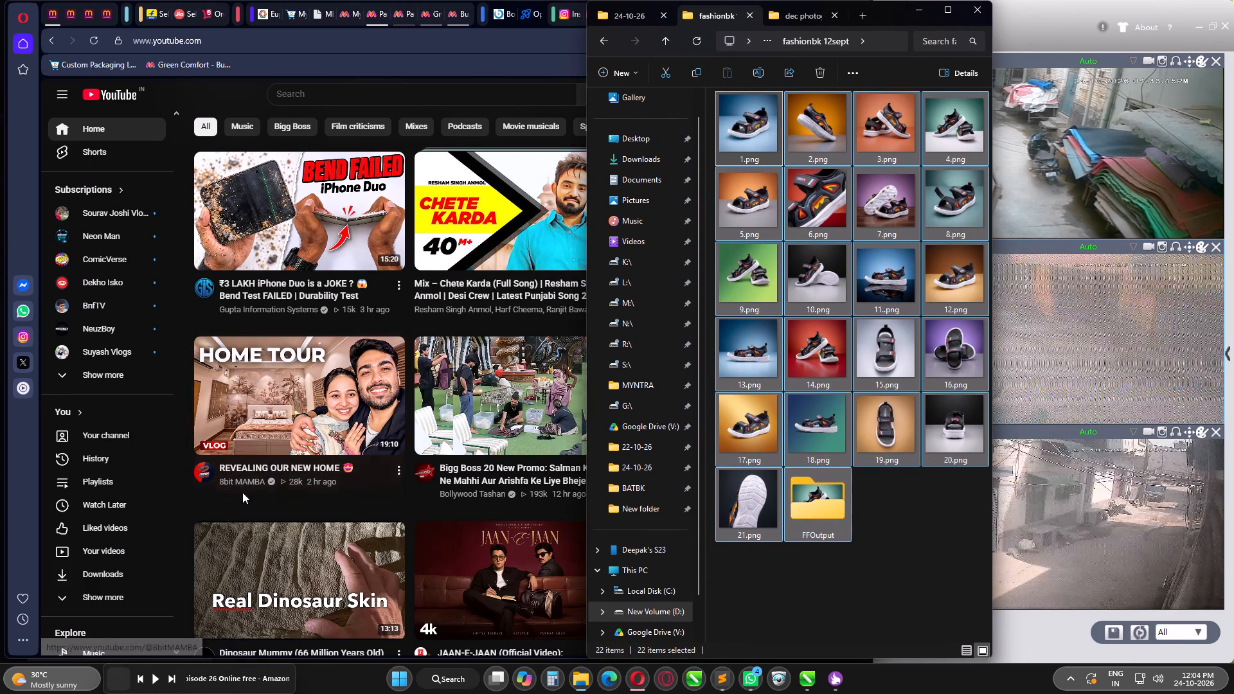
{"action": "left_click", "coordinate": [214, 511]}
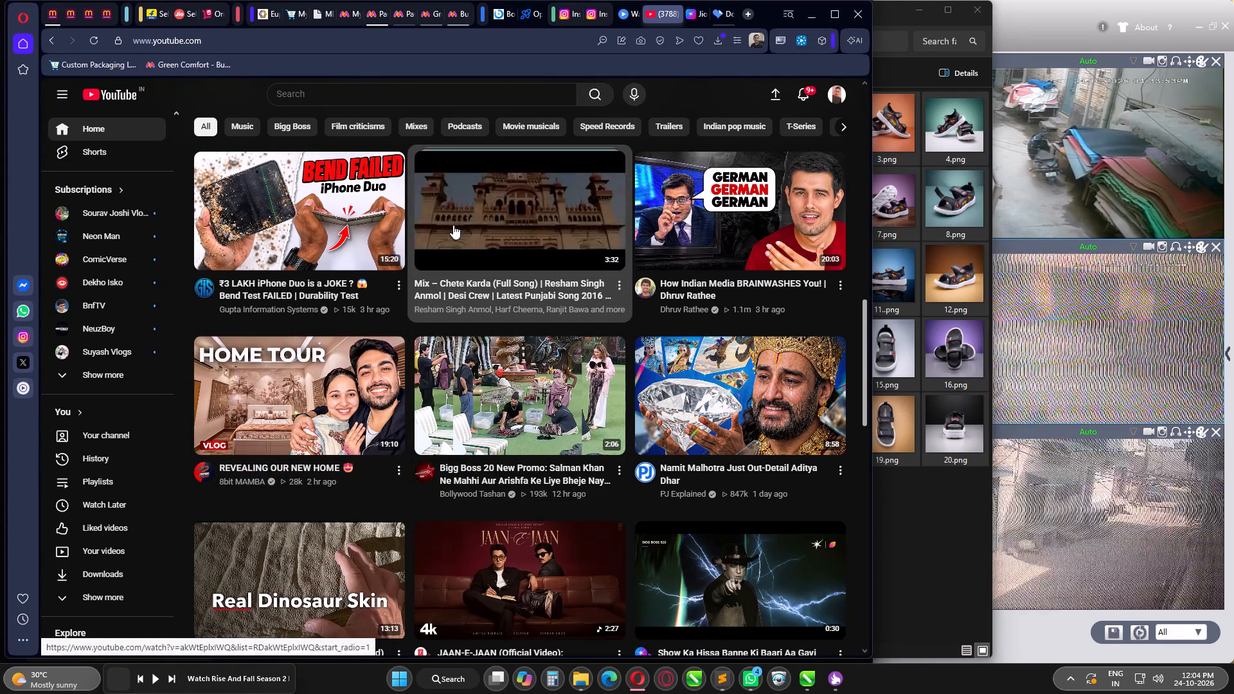
{"action": "scroll", "coordinate": [453, 238], "scroll_direction": "down", "scroll_amount": 4}
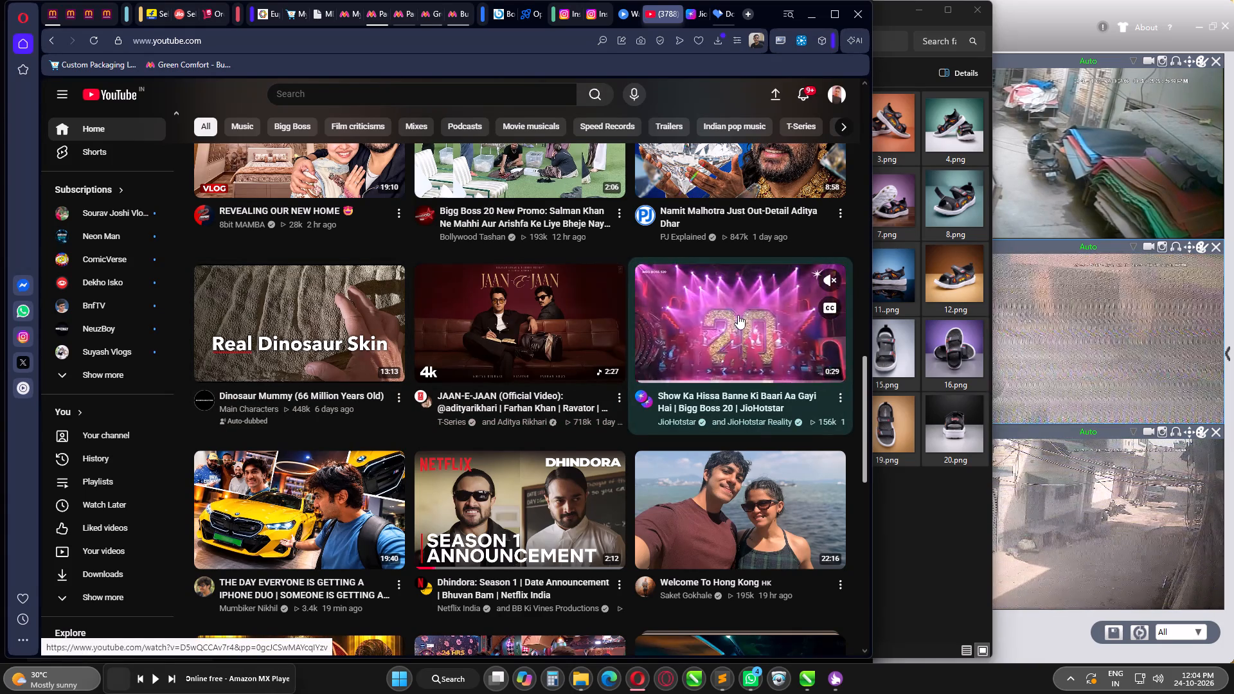
{"action": "scroll", "coordinate": [373, 245], "scroll_direction": "down", "scroll_amount": 3}
{"action": "scroll", "coordinate": [440, 258], "scroll_direction": "down", "scroll_amount": 1}
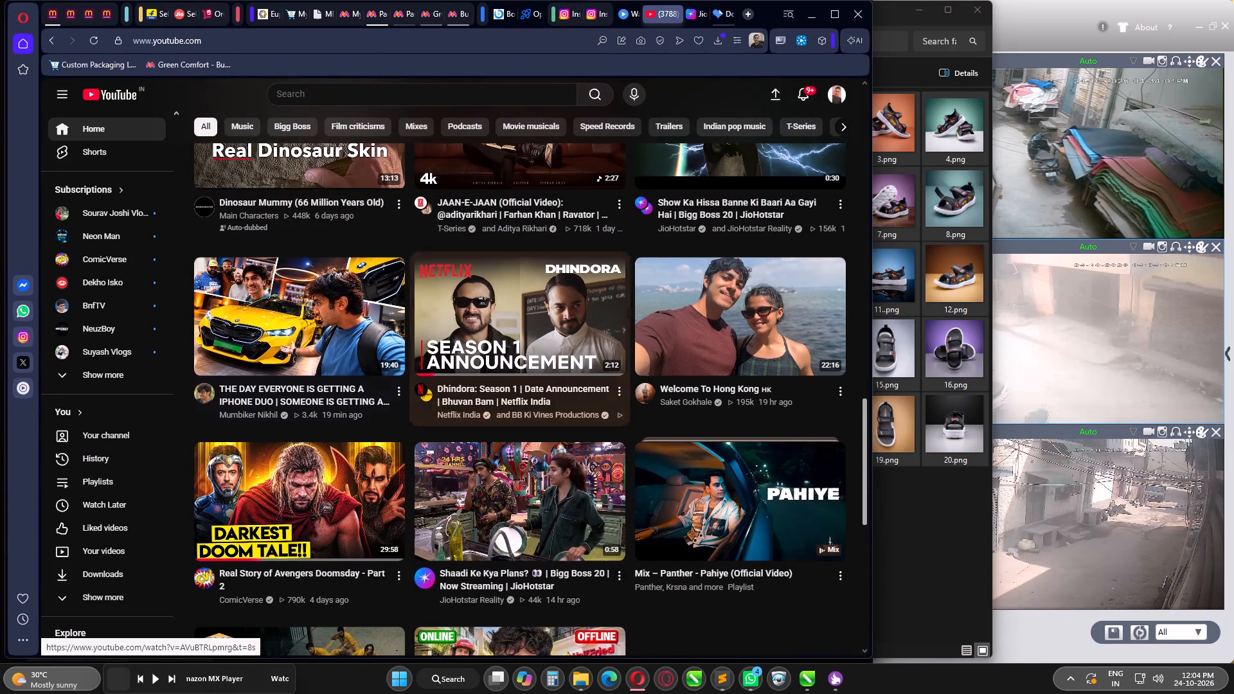
{"action": "scroll", "coordinate": [440, 257], "scroll_direction": "down", "scroll_amount": 2}
{"action": "scroll", "coordinate": [501, 318], "scroll_direction": "down", "scroll_amount": 2}
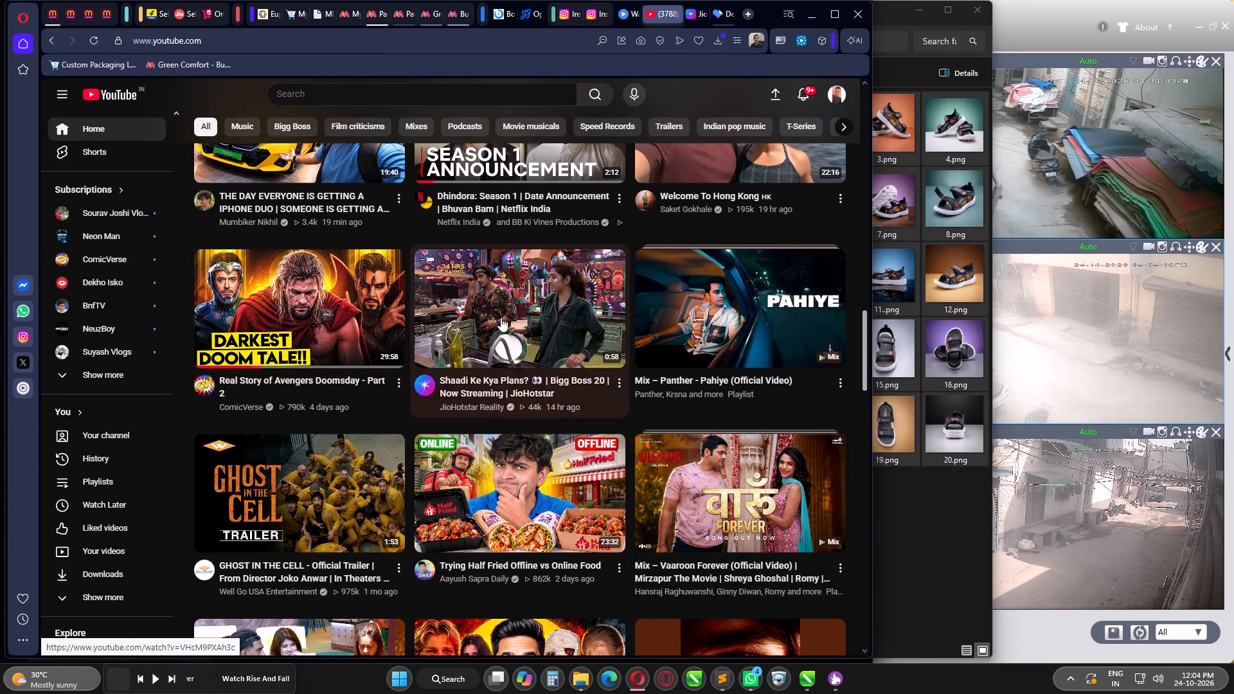
{"action": "scroll", "coordinate": [501, 317], "scroll_direction": "down", "scroll_amount": 2}
{"action": "scroll", "coordinate": [285, 272], "scroll_direction": "down", "scroll_amount": 2}
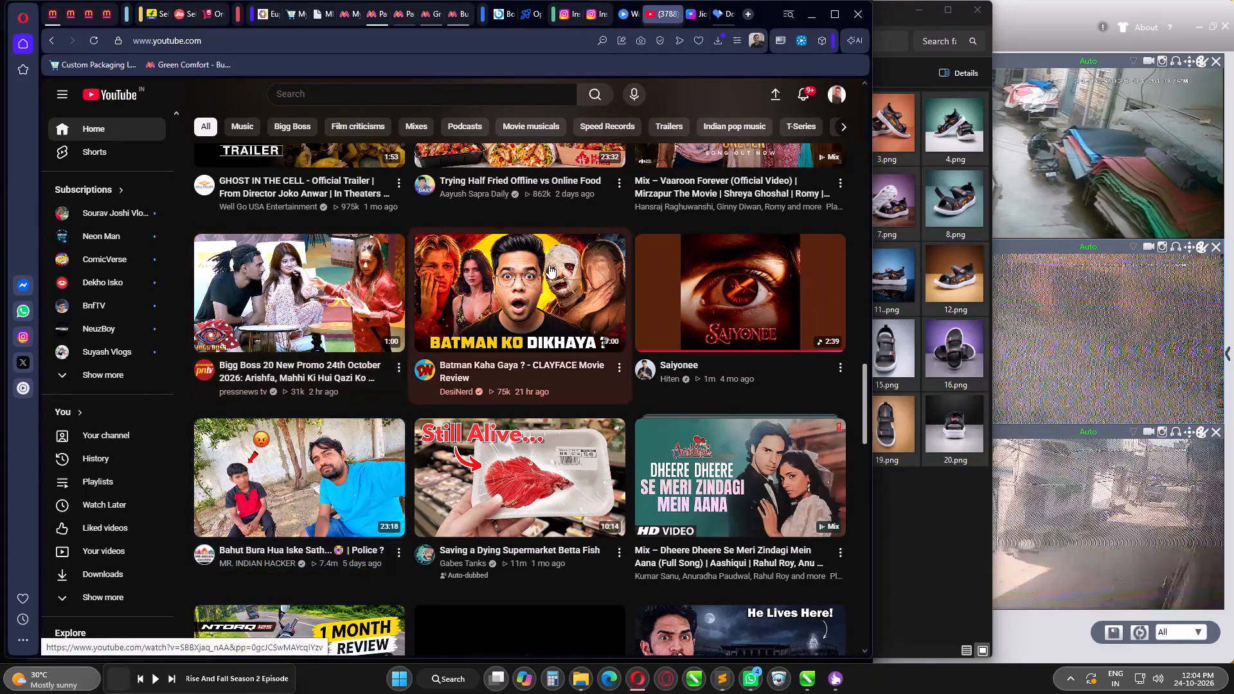
{"action": "left_click", "coordinate": [549, 265]}
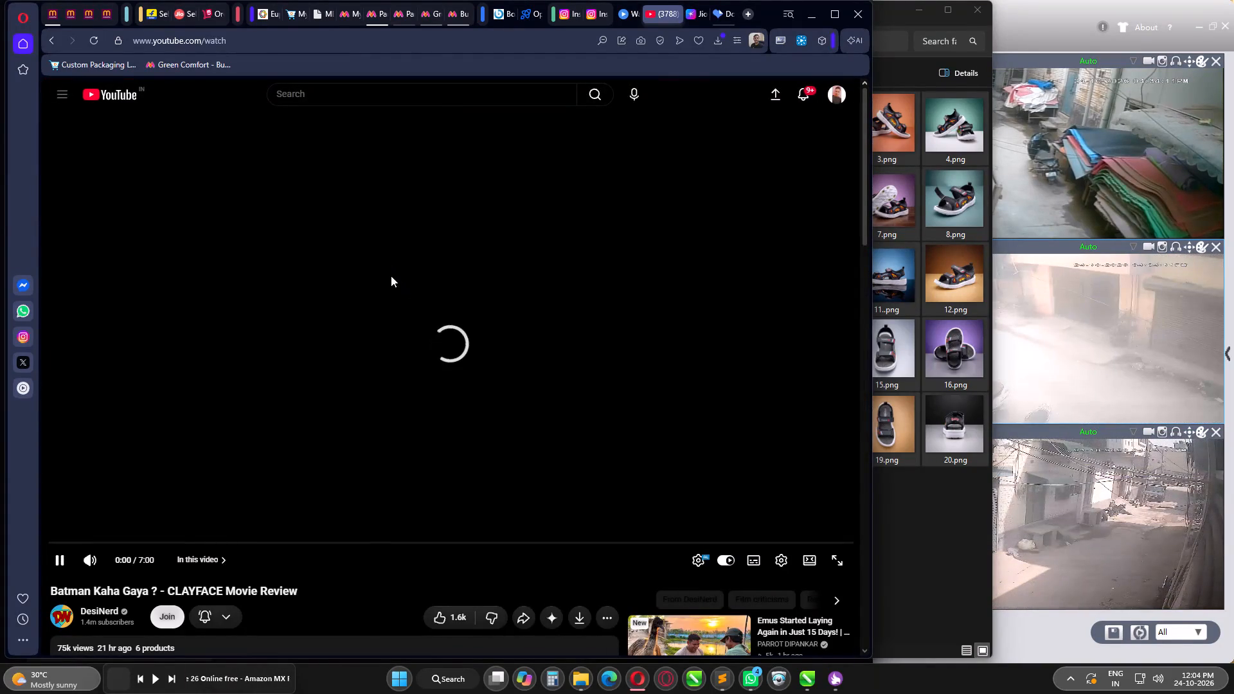
{"action": "left_click", "coordinate": [370, 15]}
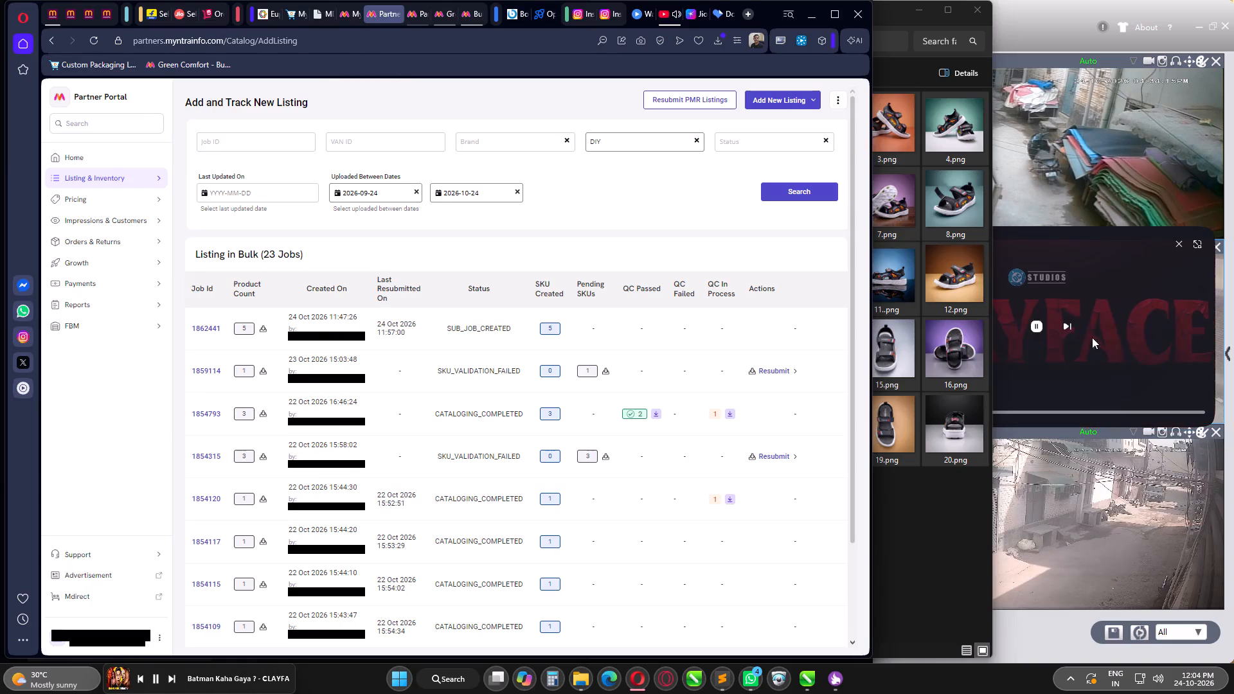
{"action": "left_click", "coordinate": [1108, 301]}
Close the dec photos folder, switch to the 24-10-26 folder, and move its window clear of the floating video.
{"action": "left_click", "coordinate": [967, 573]}
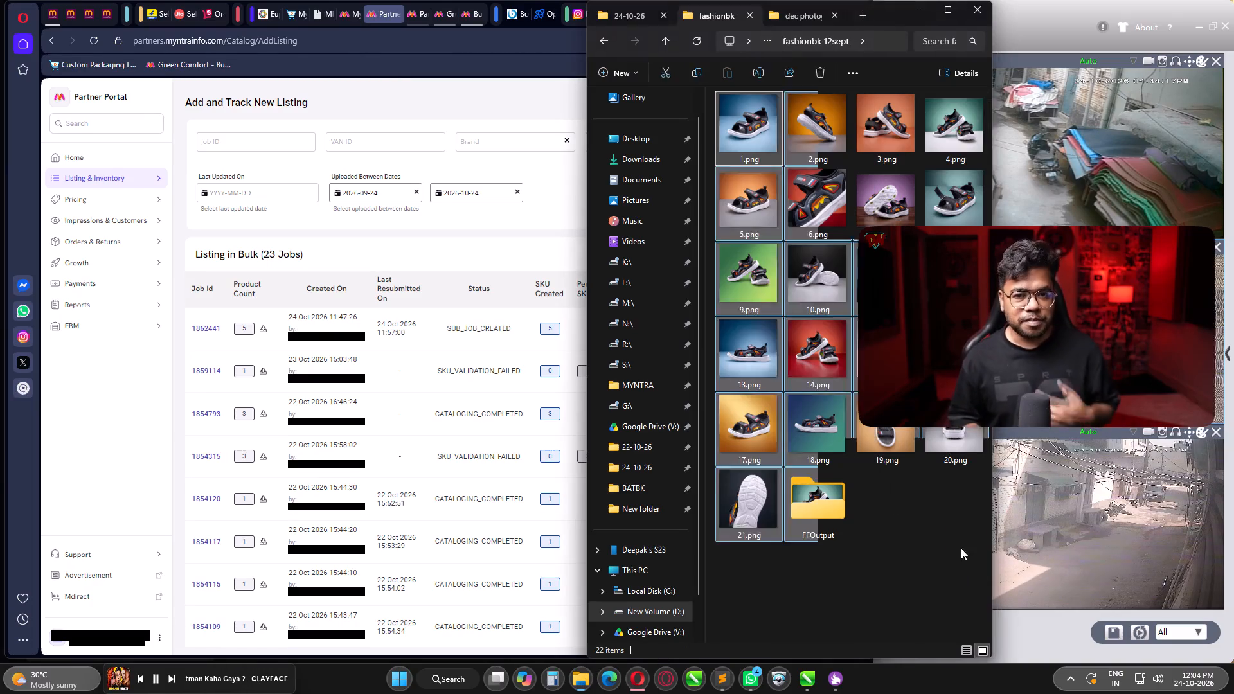
{"action": "left_click", "coordinate": [799, 11]}
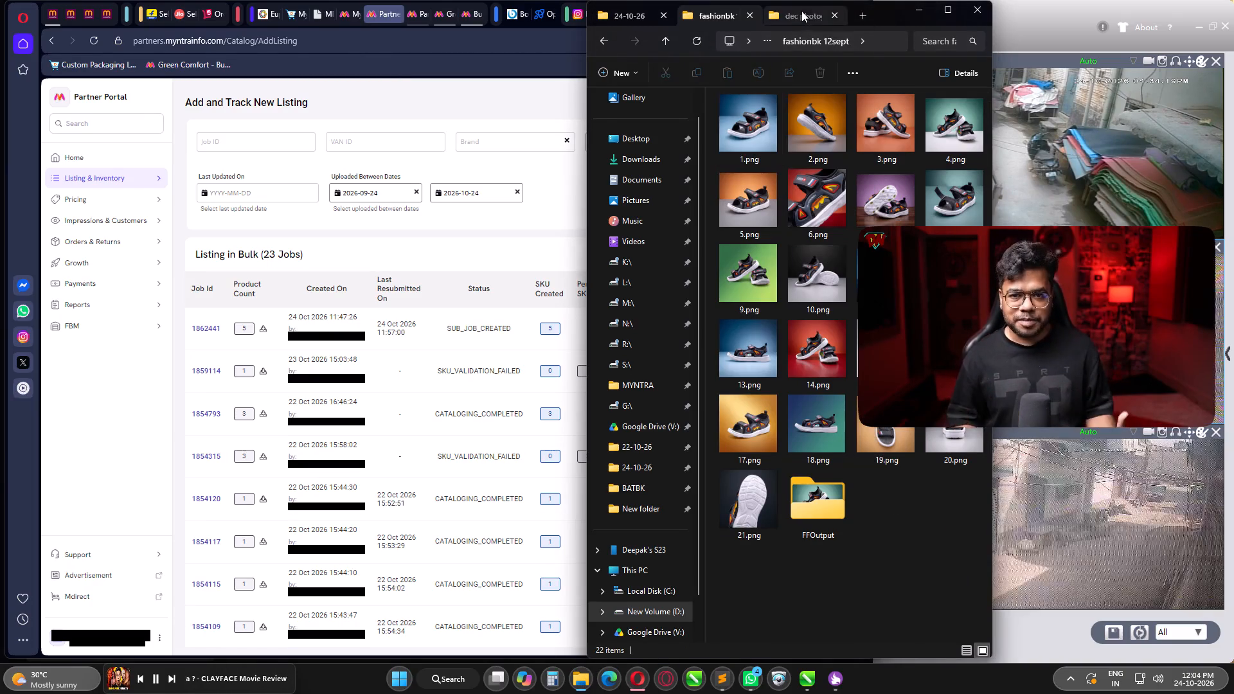
{"action": "left_click", "coordinate": [834, 14]}
{"action": "left_click", "coordinate": [613, 15]}
{"action": "left_click", "coordinate": [740, 317]}
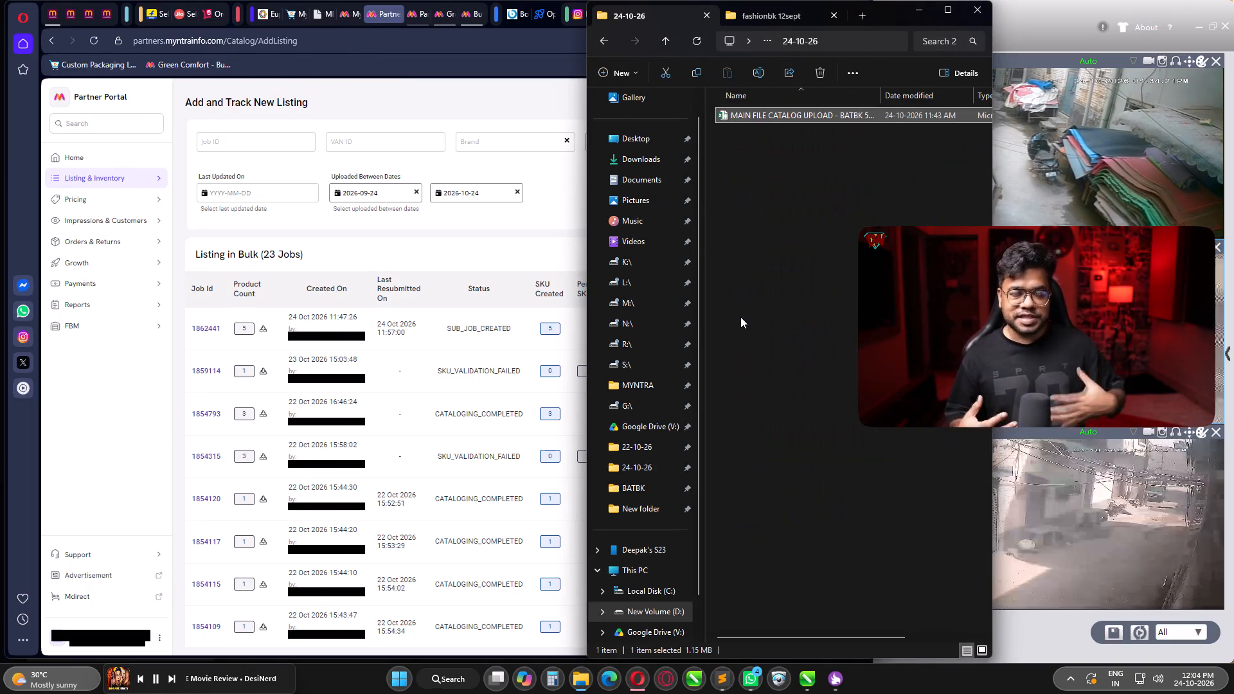
{"action": "left_click_drag", "start_coordinate": [892, 14], "coordinate": [763, 27]}
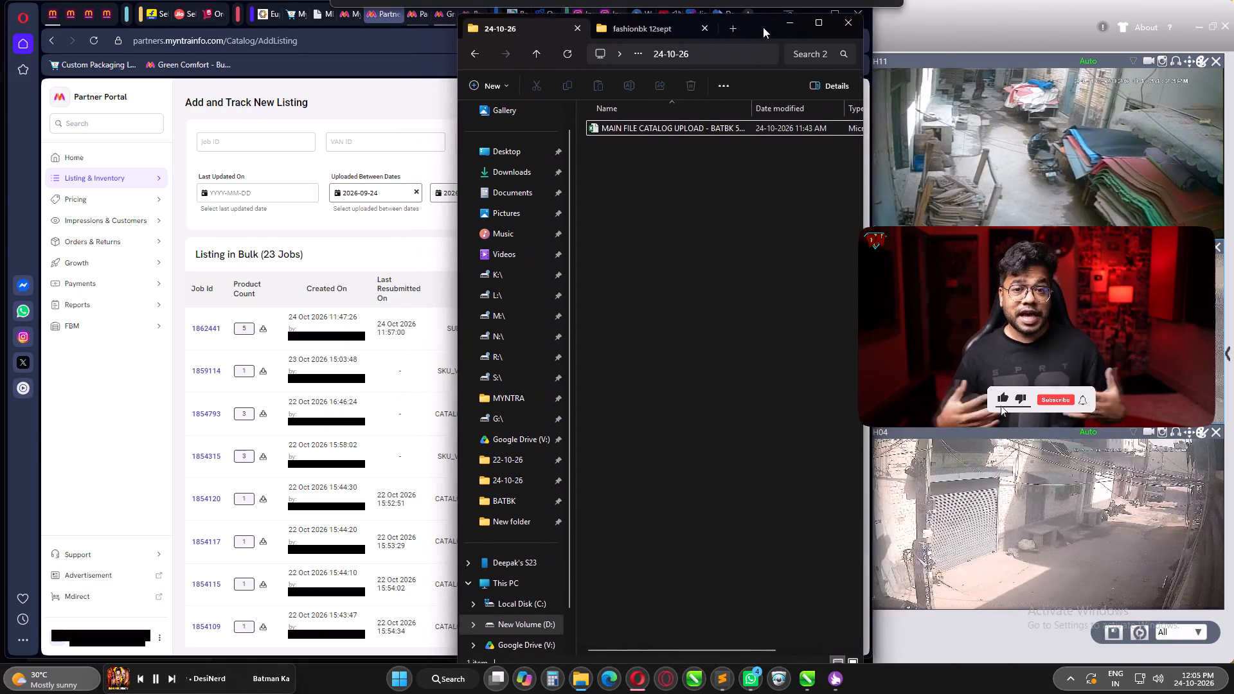
{"action": "left_click_drag", "start_coordinate": [763, 27], "coordinate": [772, 18]}
{"action": "left_click", "coordinate": [679, 240]}
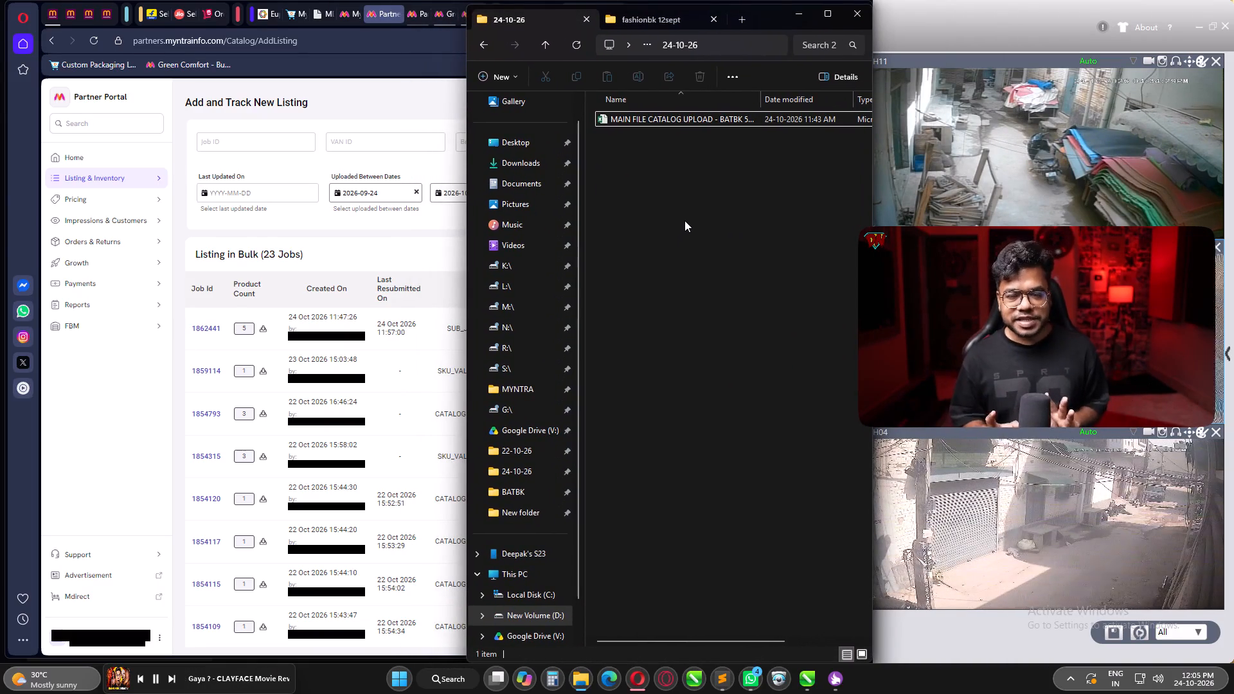
{"action": "left_click", "coordinate": [684, 220]}
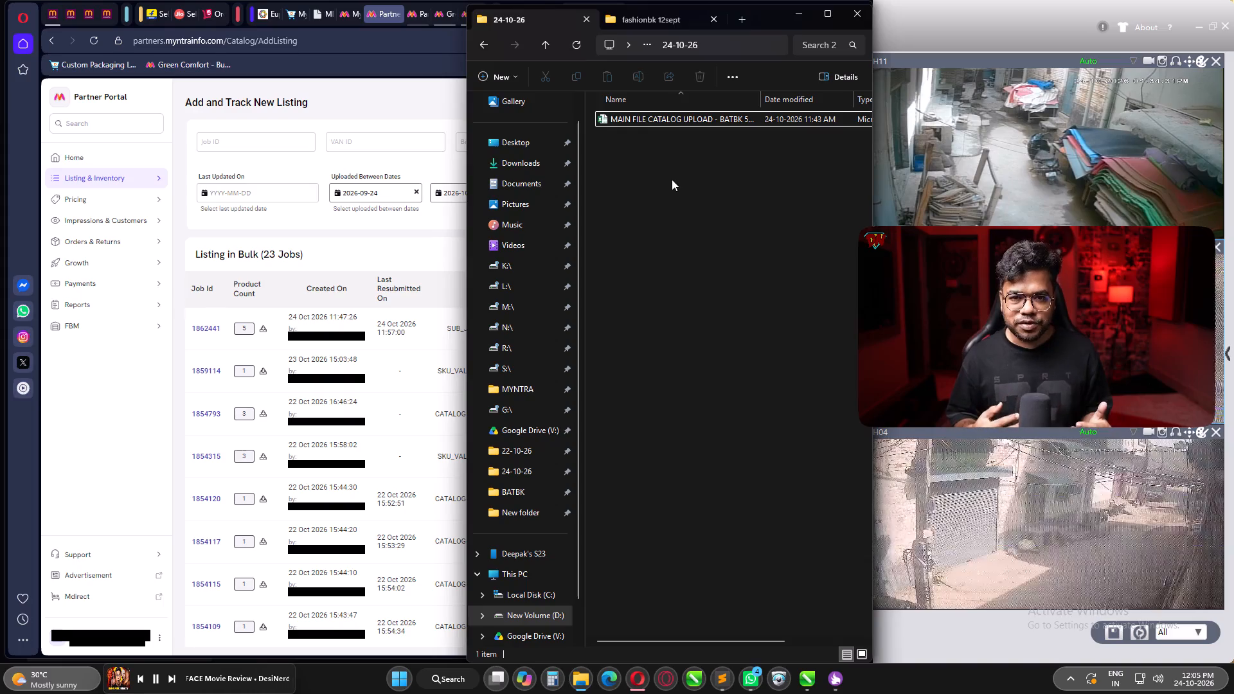
Duplicate the BATBK 5-CATALOG main upload workbook within the 24-10-26 folder.
{"action": "left_click", "coordinate": [677, 122]}
{"action": "key", "text": "ctrl+c"}
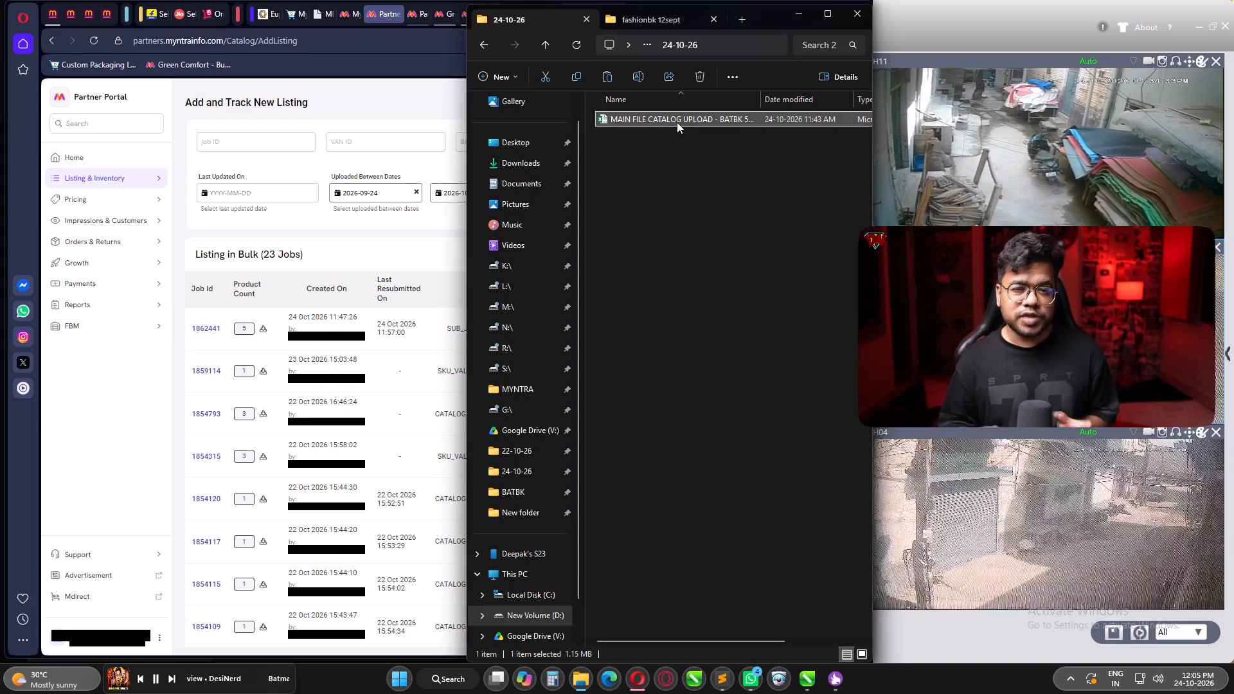
{"action": "key", "text": "ctrl+v"}
Rename the copied workbook as MAIN FILE CATALOG UPLOAD - FASHIONBK 5-CATALOG.
{"action": "key", "text": "F2"}
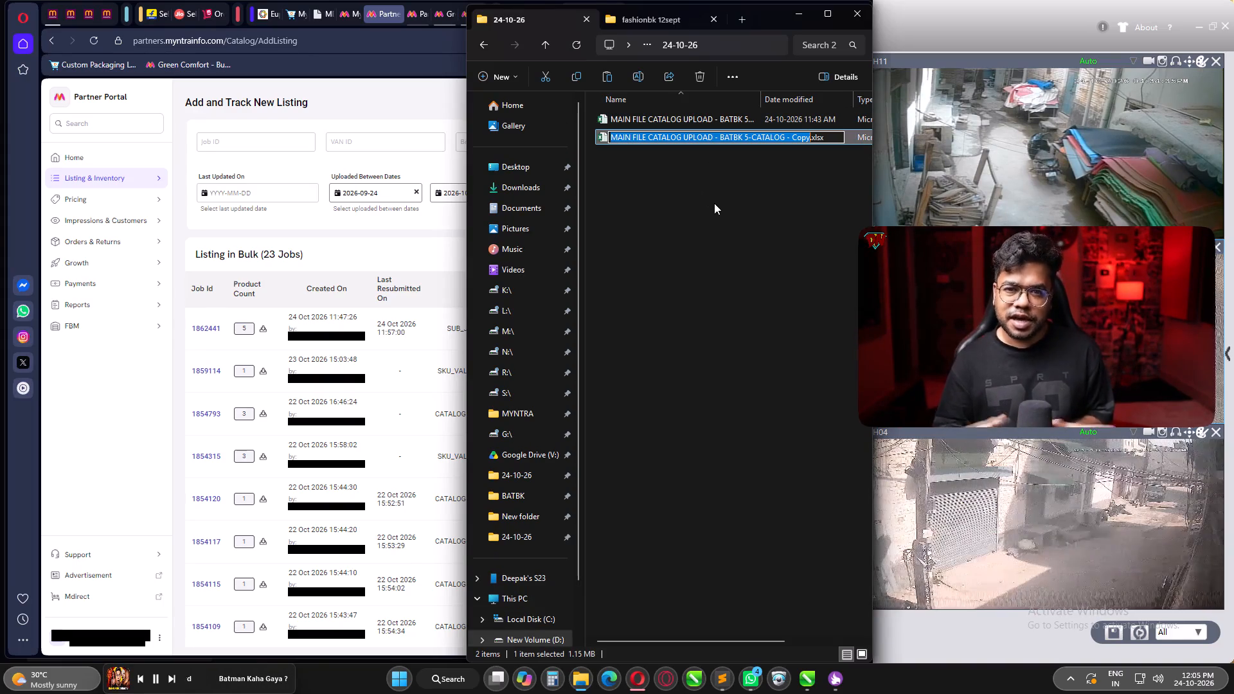
{"action": "key", "text": "Right"}
{"action": "key", "text": "BackSpace"}
{"action": "key", "text": "BackSpace"}
{"action": "key", "text": "BackSpace"}
{"action": "key", "text": "BackSpace"}
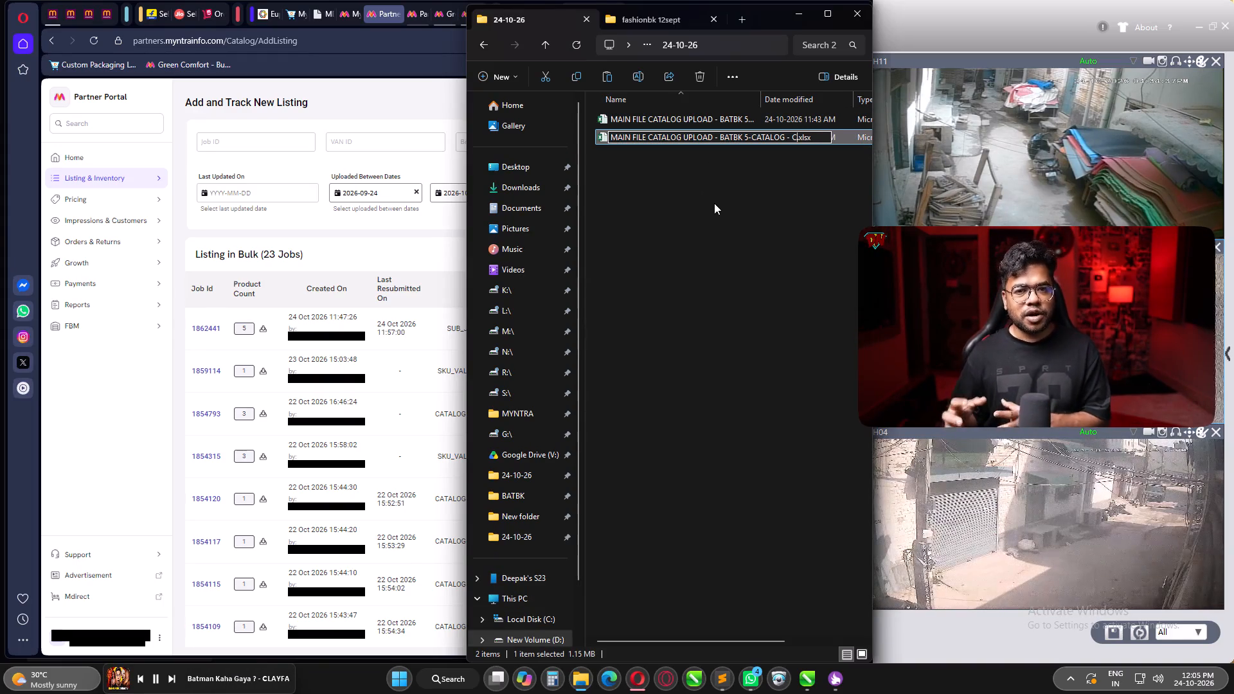
{"action": "key", "text": "BackSpace"}
{"action": "key", "text": "BackSpace"}
{"action": "key", "text": "Left"}
{"action": "key", "text": "Left"}
{"action": "key", "text": "Left"}
{"action": "key", "text": "Left"}
{"action": "key", "text": "Left"}
{"action": "key", "text": "Left"}
{"action": "key", "text": "Left"}
{"action": "key", "text": "Left"}
{"action": "key", "text": "Left"}
{"action": "key", "text": "Left"}
{"action": "key", "text": "Left"}
{"action": "key", "text": "Left"}
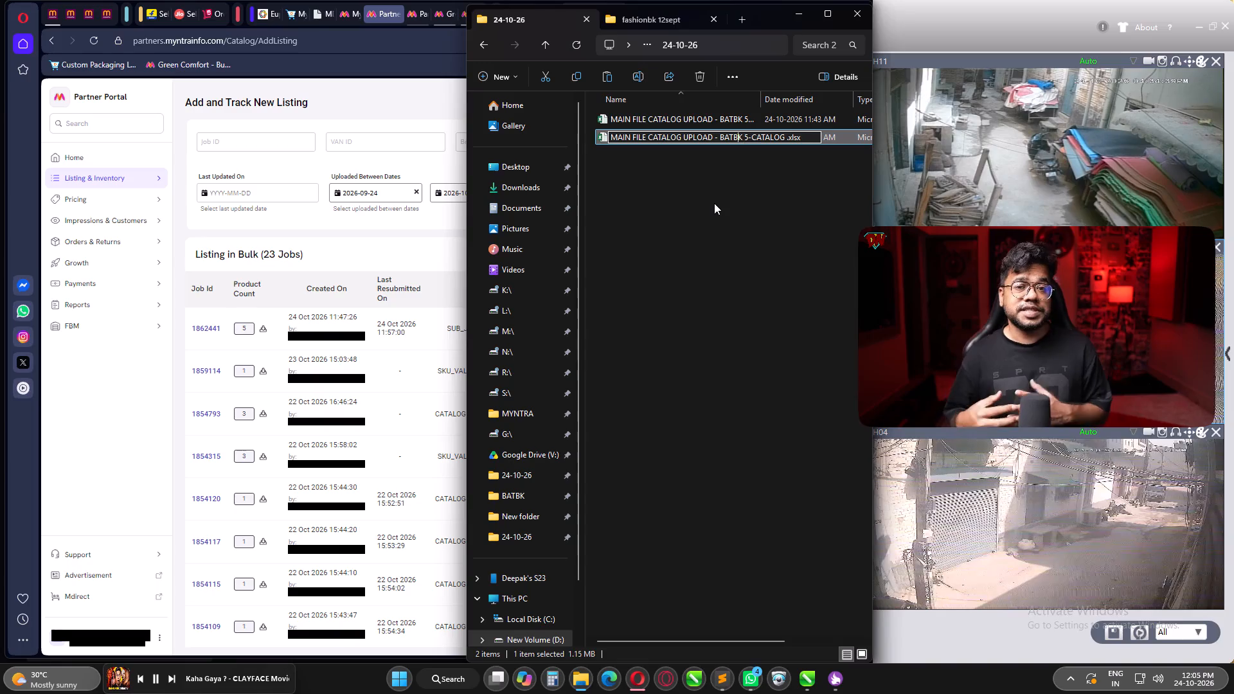
{"action": "key", "text": "Right"}
{"action": "key", "text": "BackSpace"}
{"action": "key", "text": "BackSpace"}
{"action": "key", "text": "BackSpace"}
{"action": "key", "text": "BackSpace"}
{"action": "key", "text": "BackSpace"}
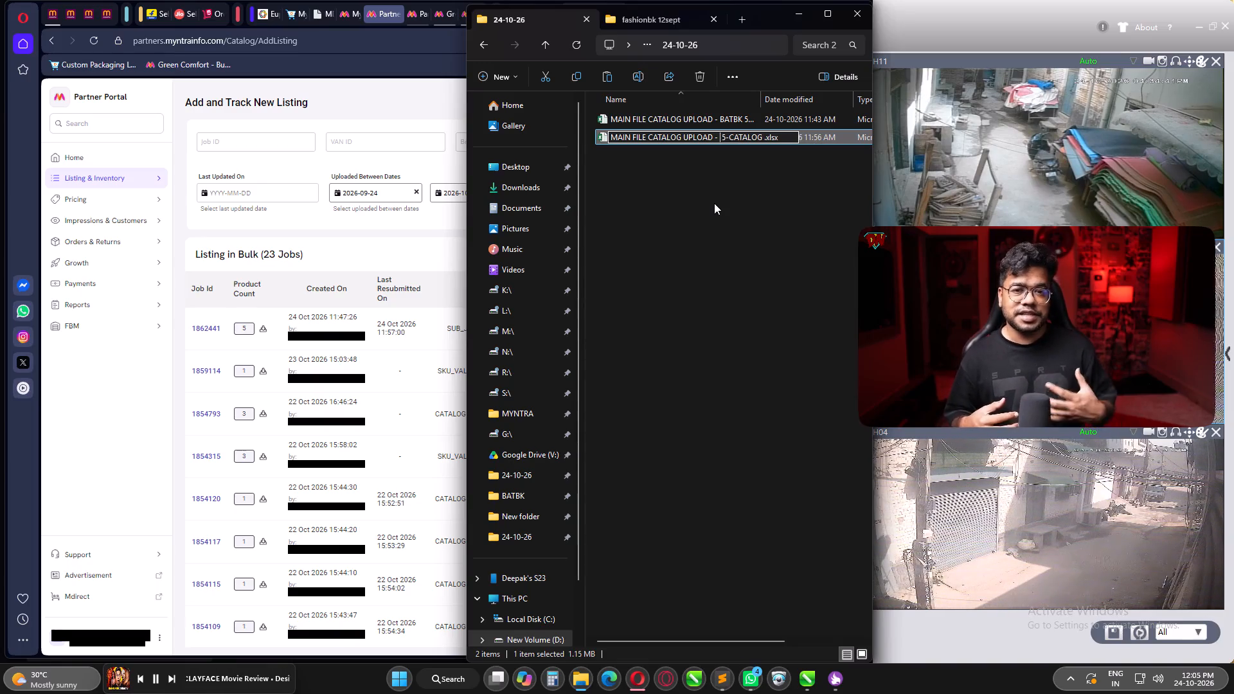
{"action": "type", "text": "FASHIONBK"}
{"action": "key", "text": "Return"}
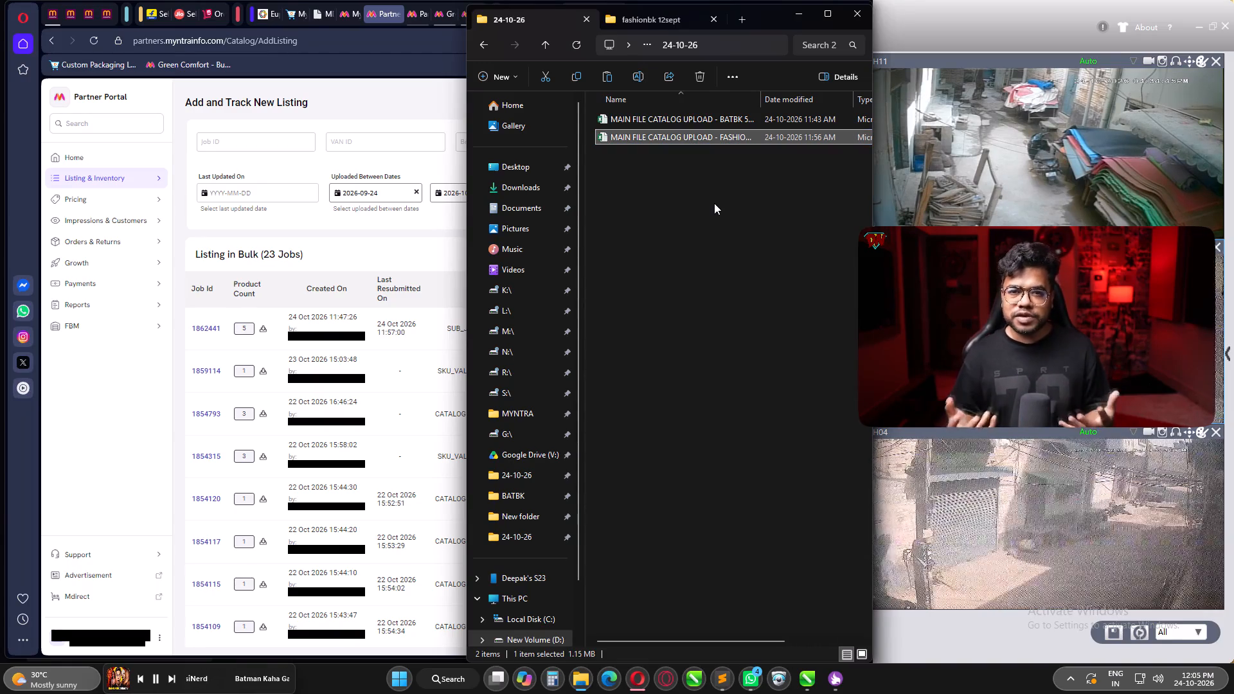
Open the FASHIONBK catalog workbook in Excel, dismiss the activation wizard, and enable editing and content.
{"action": "key", "text": "Return"}
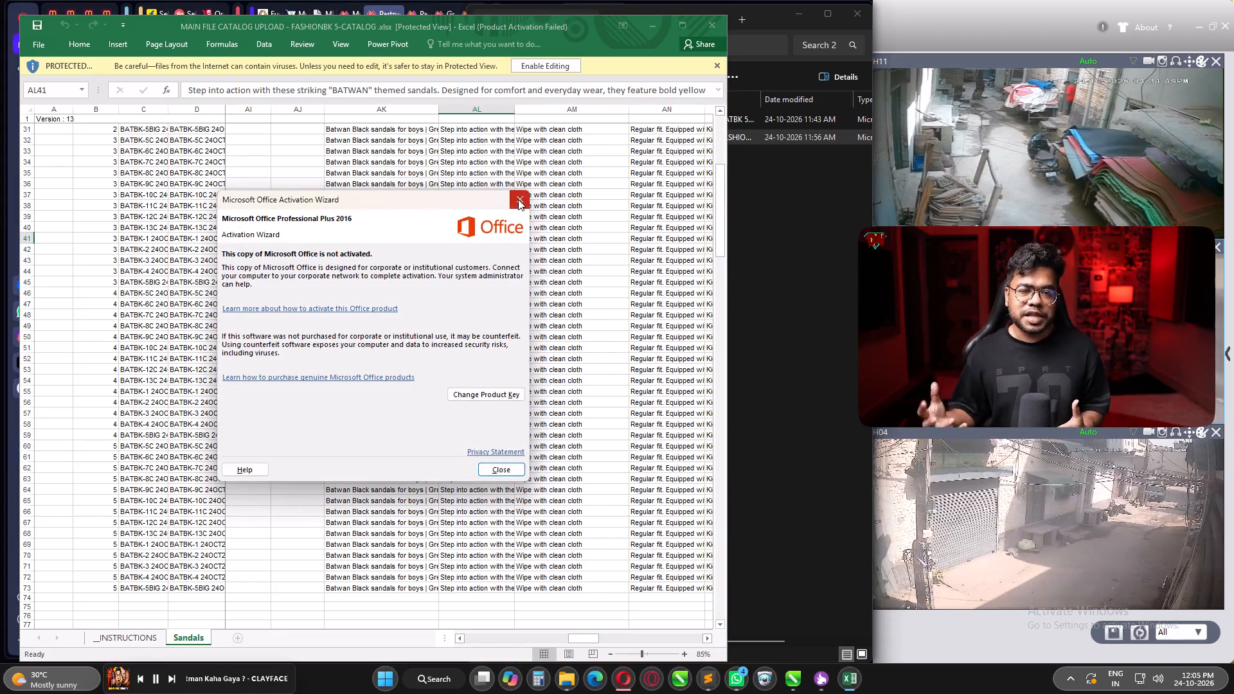
{"action": "left_click", "coordinate": [518, 199]}
{"action": "left_click", "coordinate": [546, 68]}
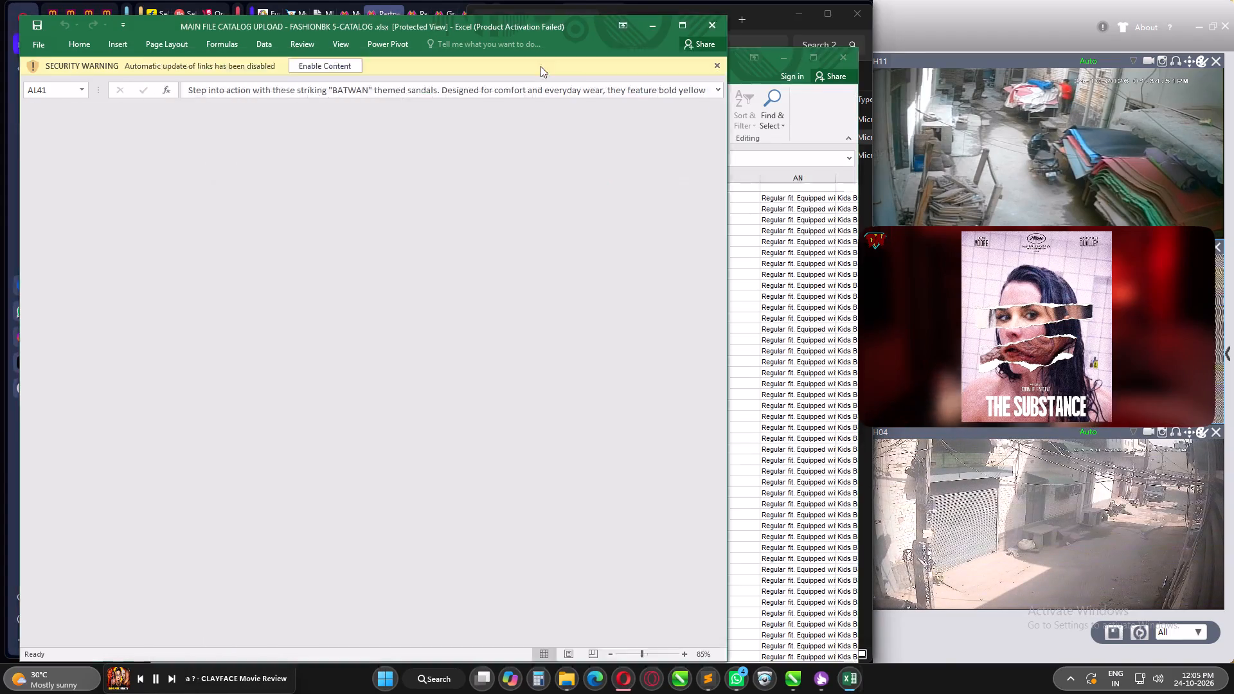
{"action": "left_click_drag", "start_coordinate": [509, 53], "coordinate": [375, 8]}
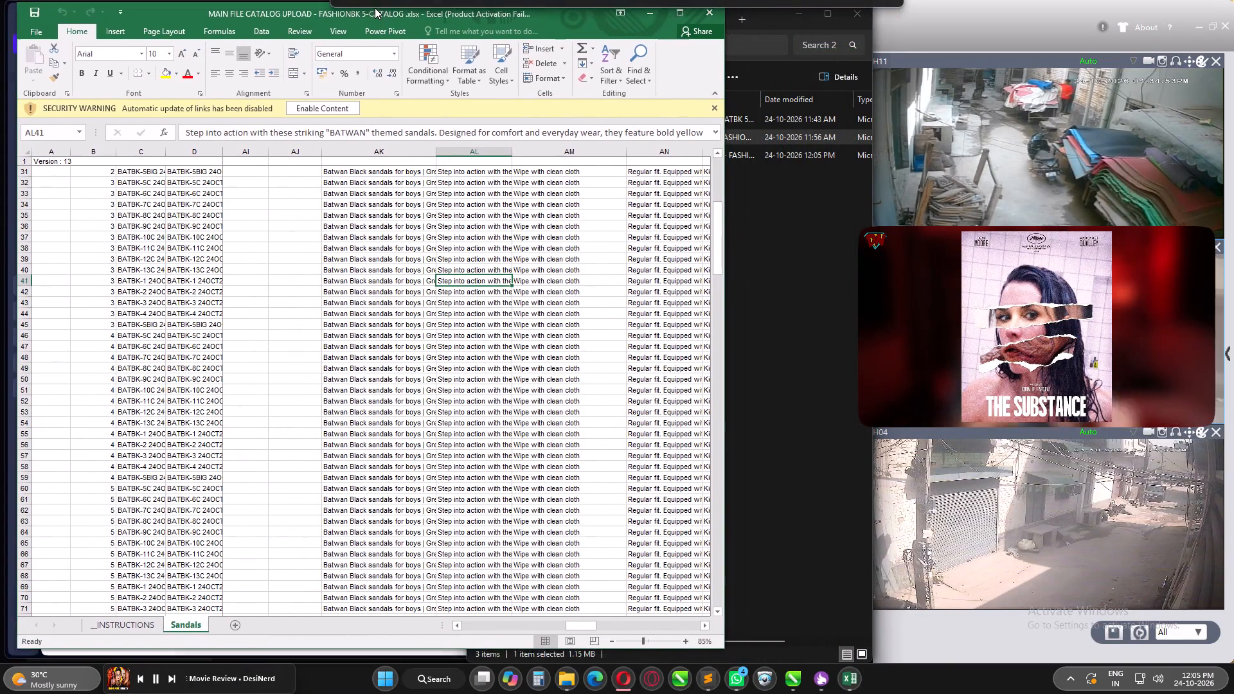
{"action": "left_click_drag", "start_coordinate": [375, 8], "coordinate": [374, 8]}
{"action": "left_click", "coordinate": [335, 107]}
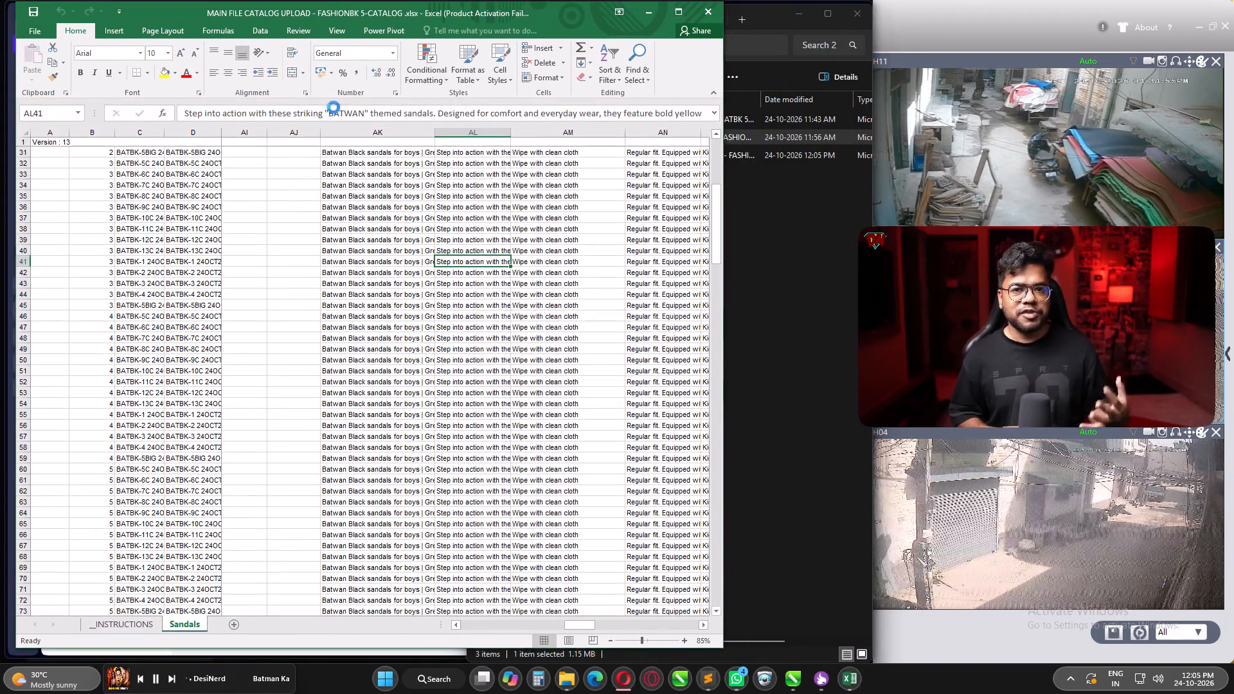
{"action": "left_click", "coordinate": [587, 368]}
{"action": "left_click", "coordinate": [575, 377]}
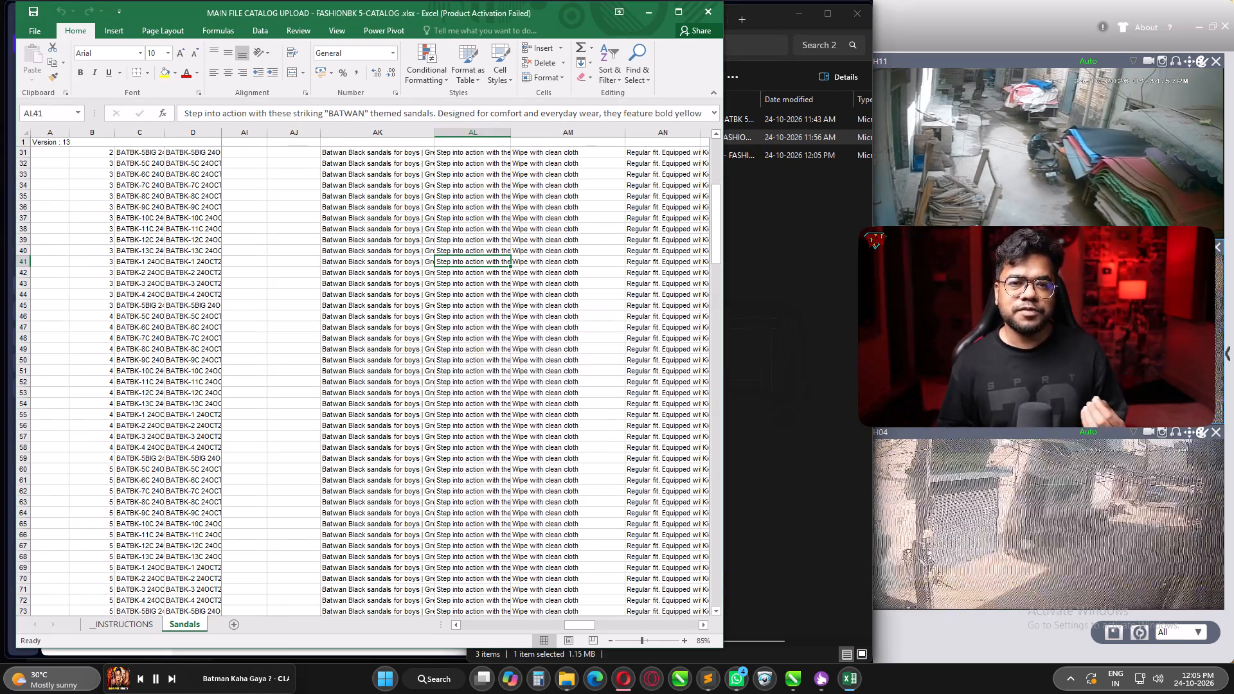
Clear the contents of every row from row 18 down on the Sandals sheet, keeping only the first style group.
{"action": "left_click_drag", "start_coordinate": [493, 11], "coordinate": [485, 10]}
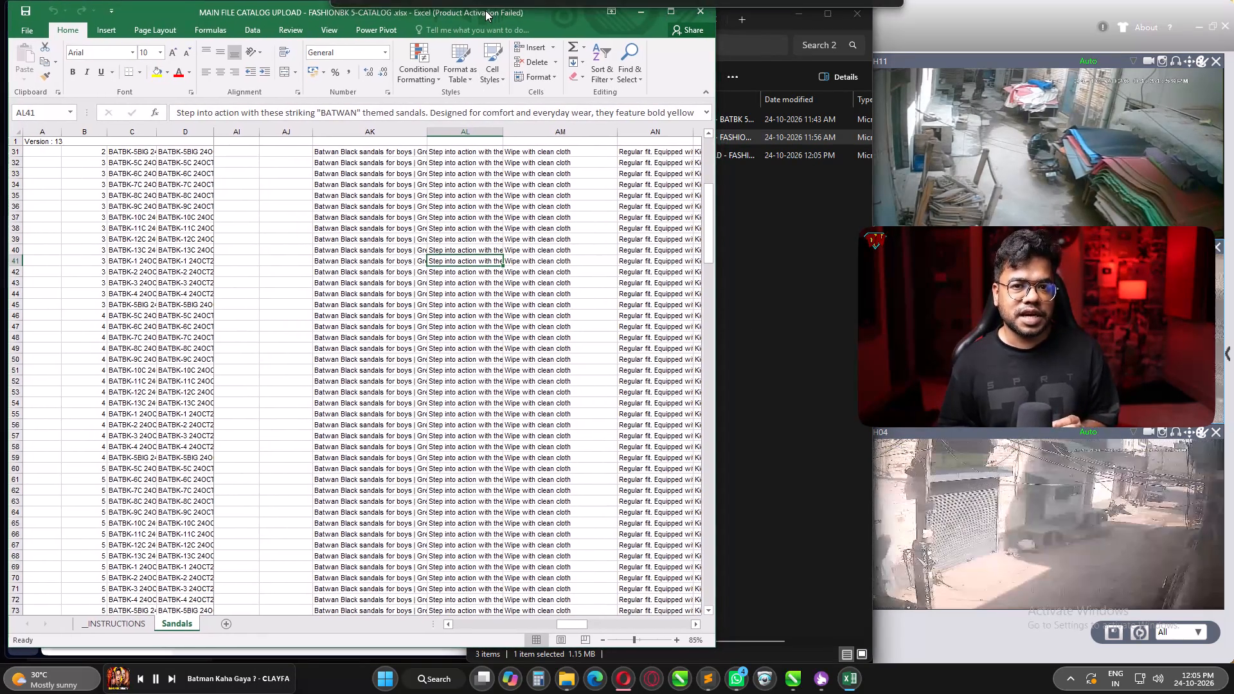
{"action": "left_click_drag", "start_coordinate": [485, 10], "coordinate": [487, 10]}
{"action": "scroll", "coordinate": [128, 285], "scroll_direction": "up", "scroll_amount": 19}
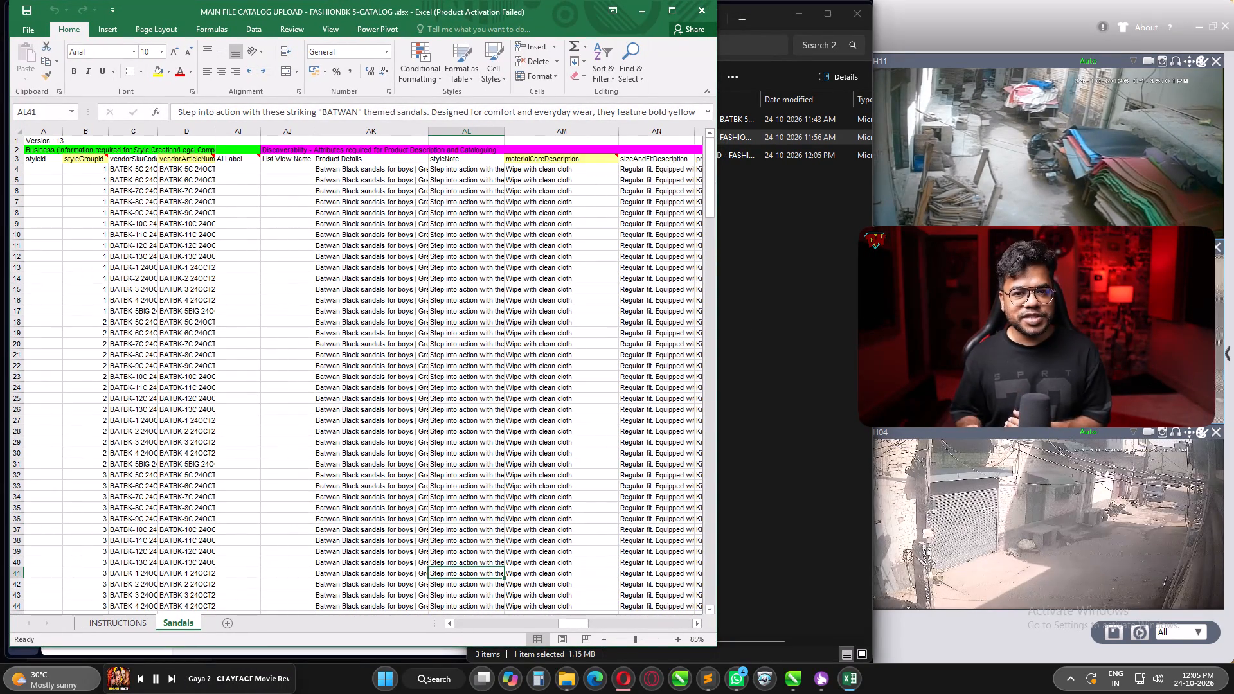
{"action": "scroll", "coordinate": [123, 292], "scroll_direction": "up", "scroll_amount": 3}
{"action": "left_click", "coordinate": [17, 323]}
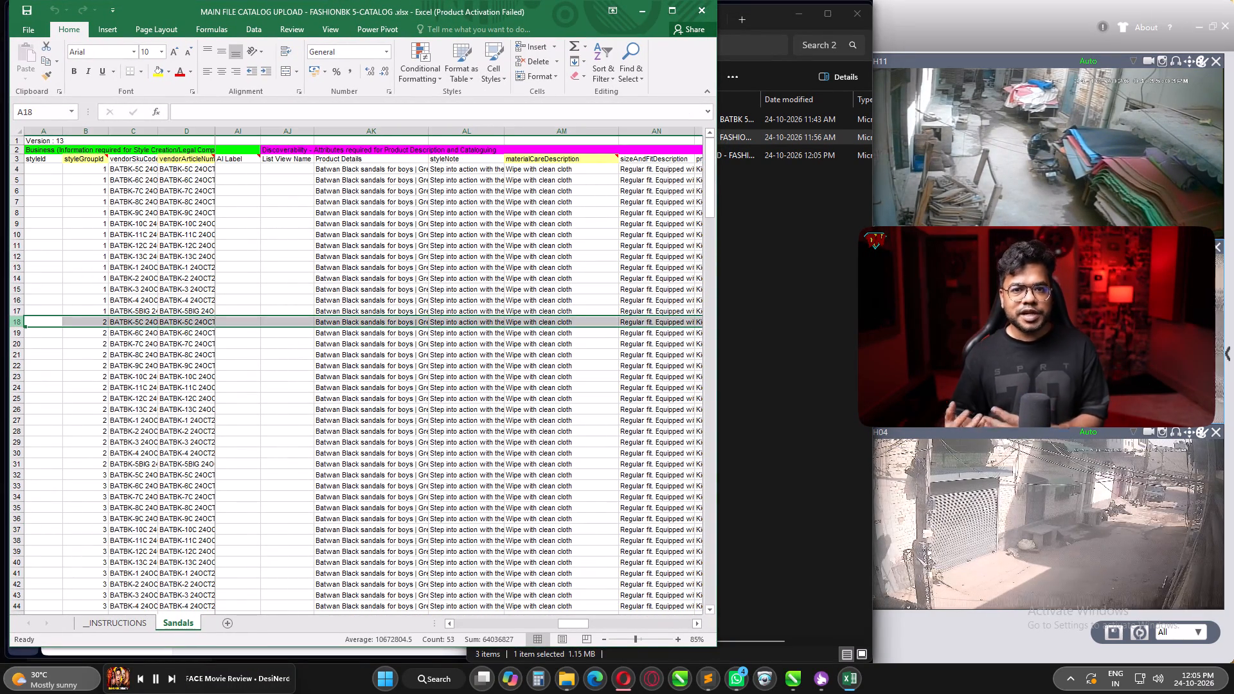
{"action": "key", "text": "ctrl+shift+Down"}
{"action": "key", "text": "Delete"}
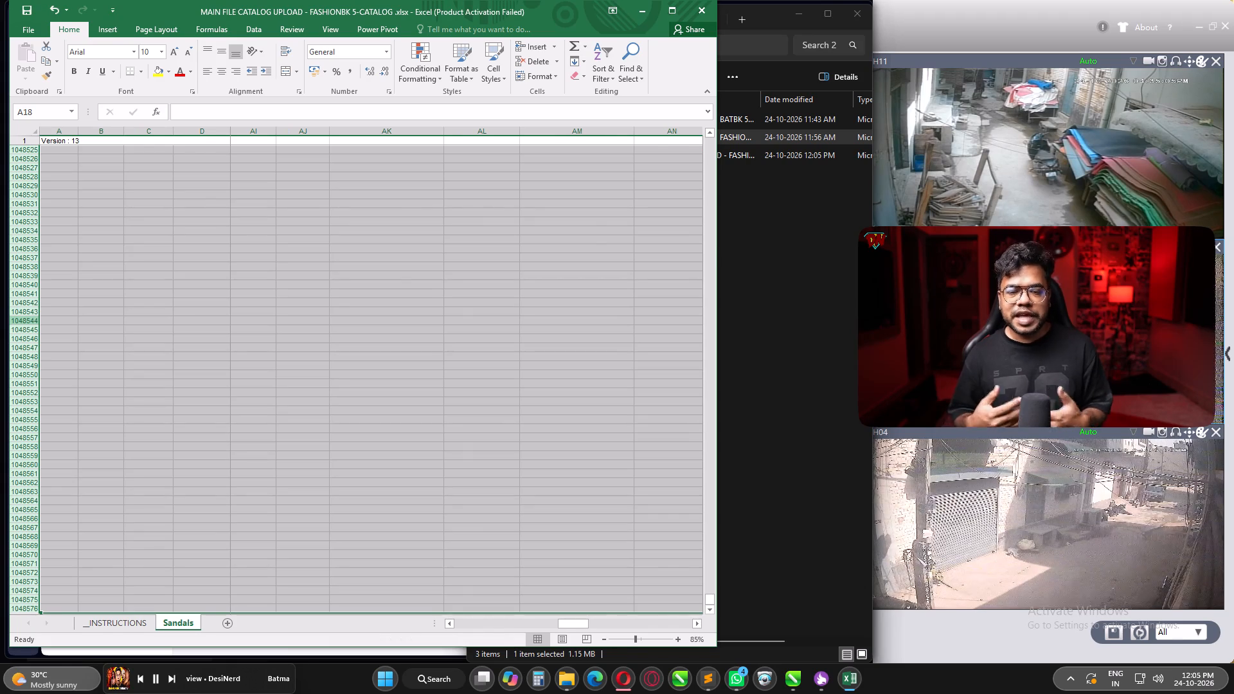
{"action": "key", "text": "ctrl+Up"}
Check the cleared area below row 17, including the brand column, and save the FASHIONBK workbook.
{"action": "left_click", "coordinate": [168, 362]}
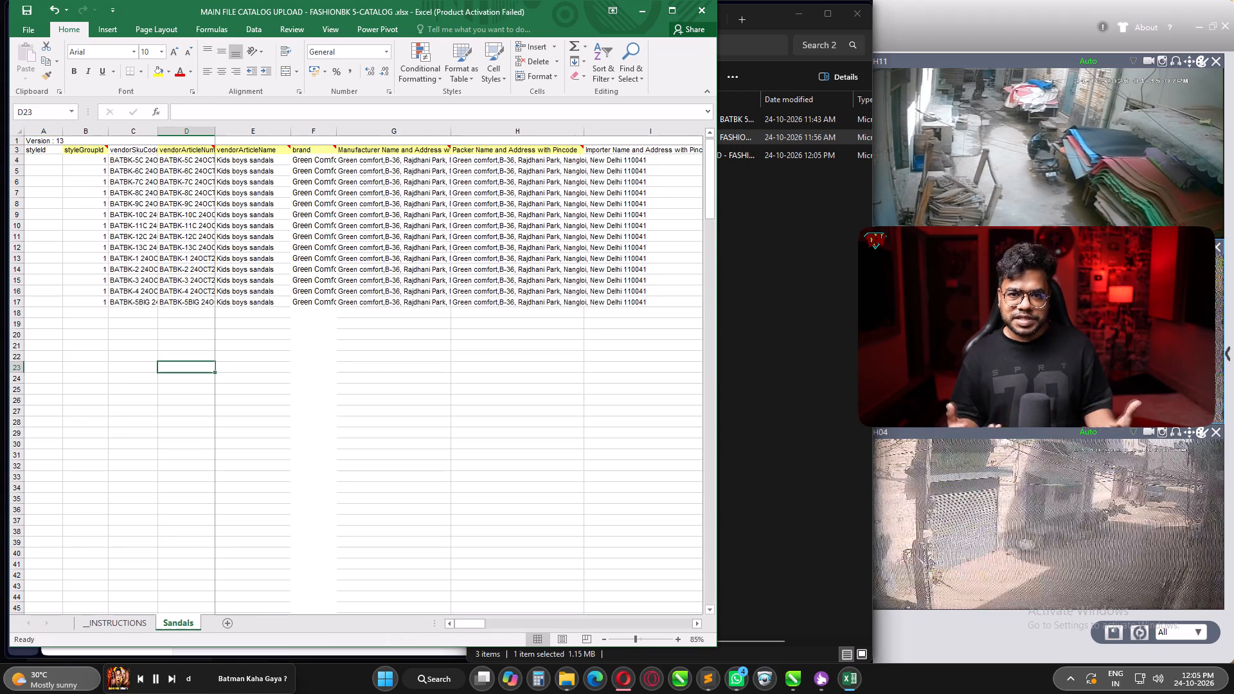
{"action": "left_click", "coordinate": [305, 312]}
{"action": "key", "text": "ctrl+shift+Down"}
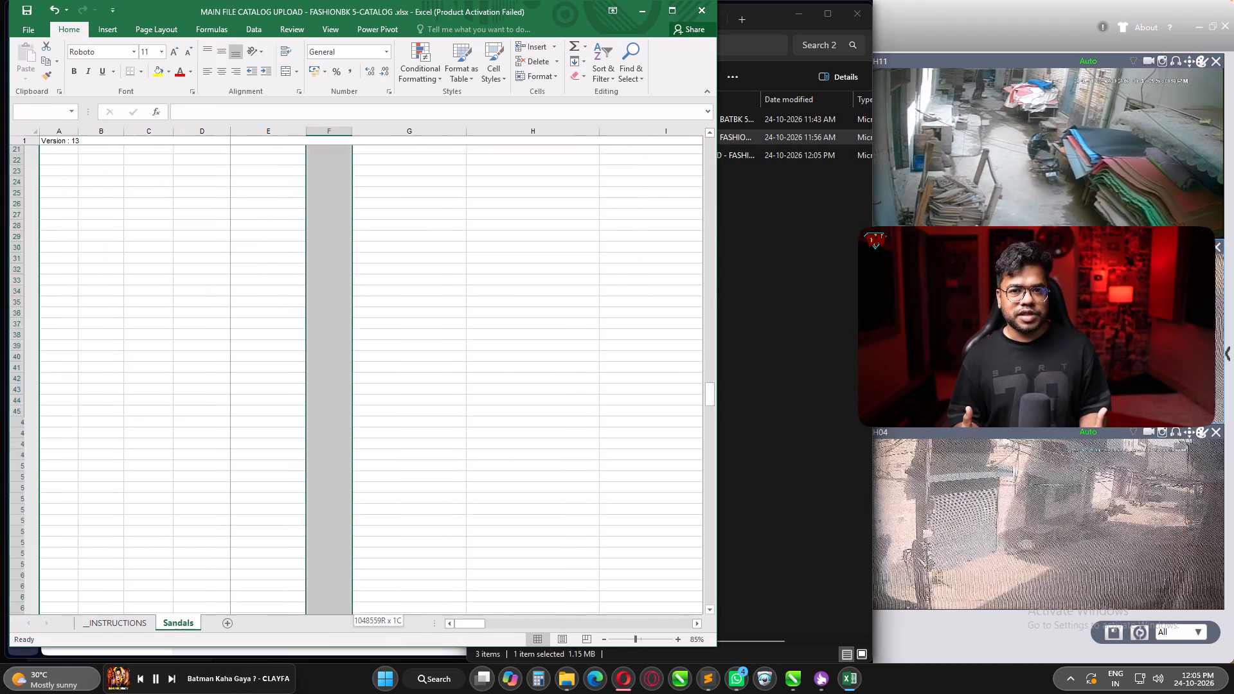
{"action": "scroll", "coordinate": [321, 348], "scroll_direction": "up", "scroll_amount": 12}
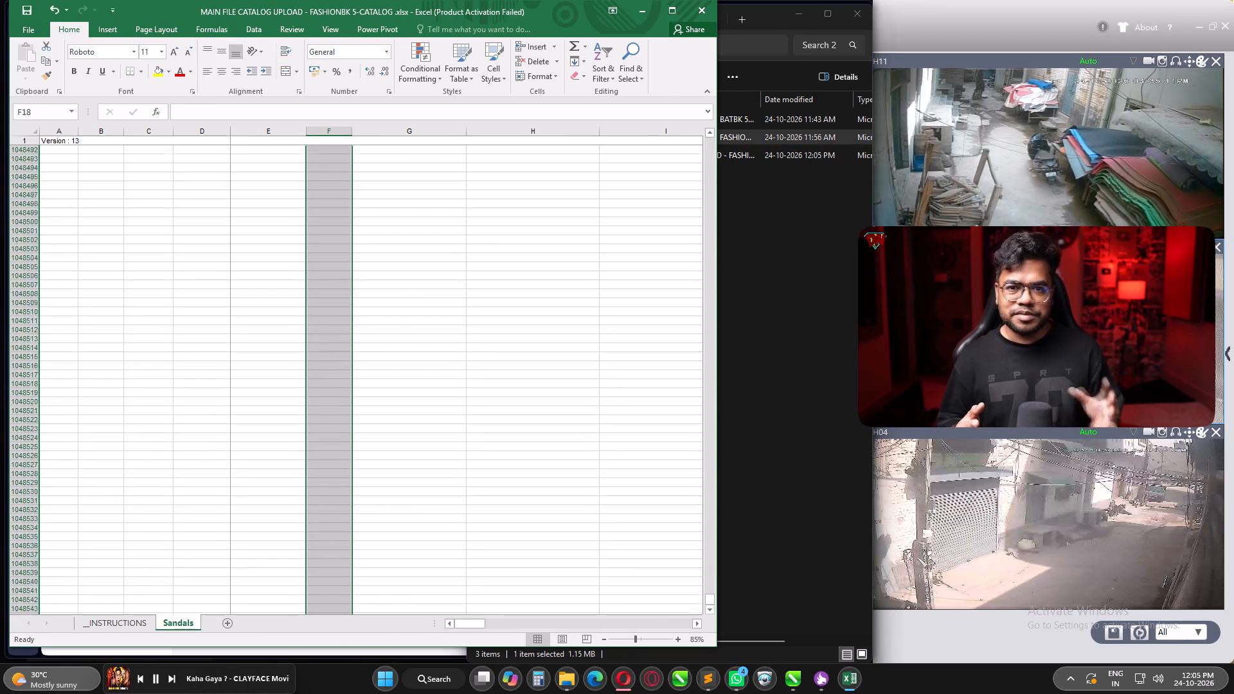
{"action": "scroll", "coordinate": [323, 344], "scroll_direction": "up", "scroll_amount": 10}
{"action": "key", "text": "ctrl+Up"}
{"action": "key", "text": "Down"}
{"action": "key", "text": "Down"}
{"action": "key", "text": "Down"}
{"action": "key", "text": "Down"}
{"action": "key", "text": "Down"}
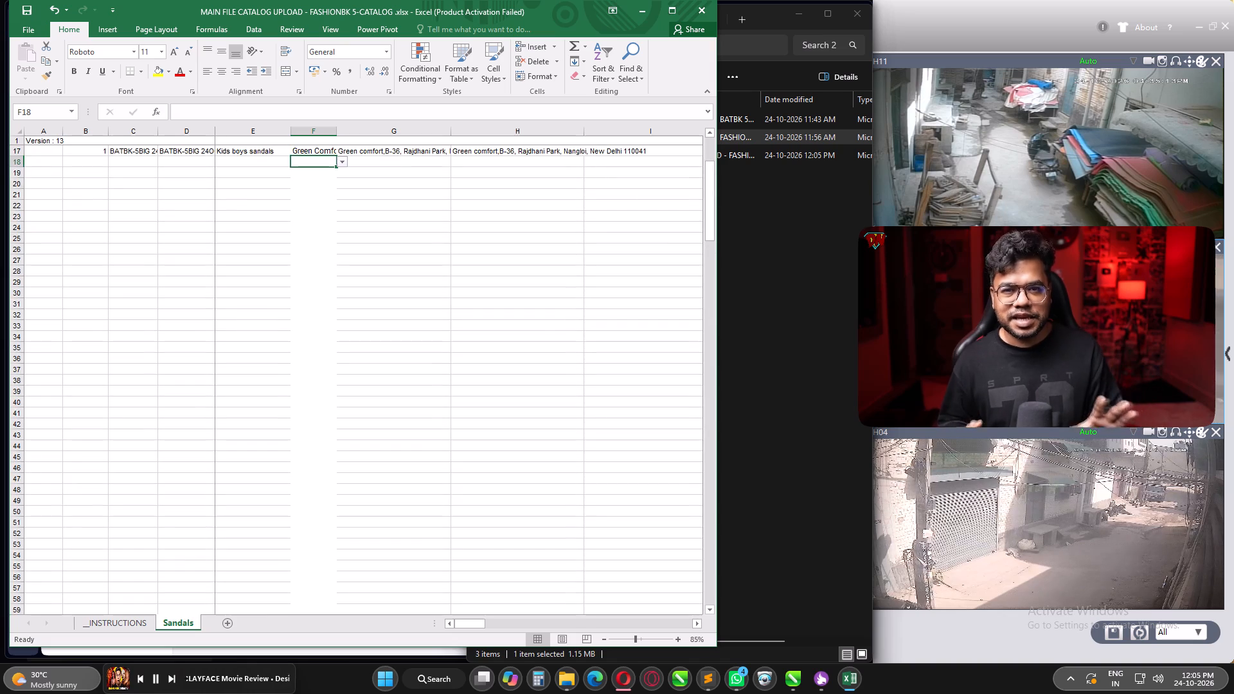
{"action": "scroll", "coordinate": [316, 359], "scroll_direction": "down", "scroll_amount": 14}
{"action": "scroll", "coordinate": [313, 370], "scroll_direction": "up", "scroll_amount": 17}
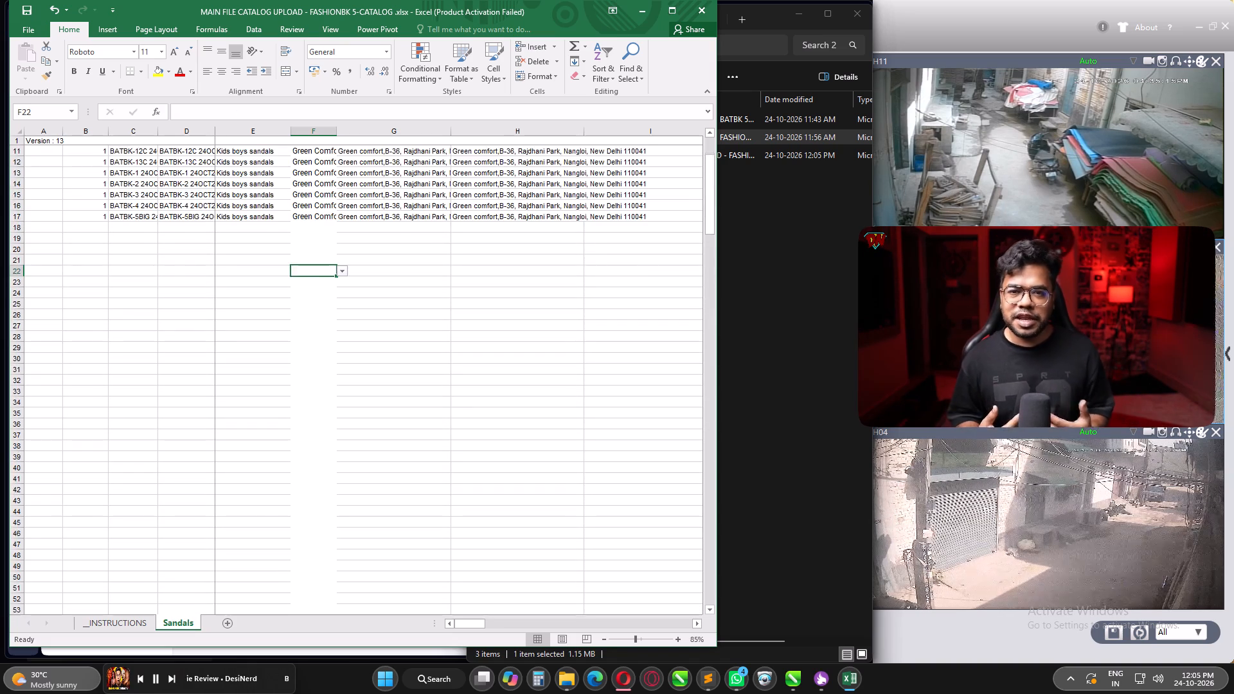
{"action": "scroll", "coordinate": [313, 370], "scroll_direction": "up", "scroll_amount": 20}
{"action": "left_click", "coordinate": [244, 393]}
{"action": "key", "text": "ctrl+s"}
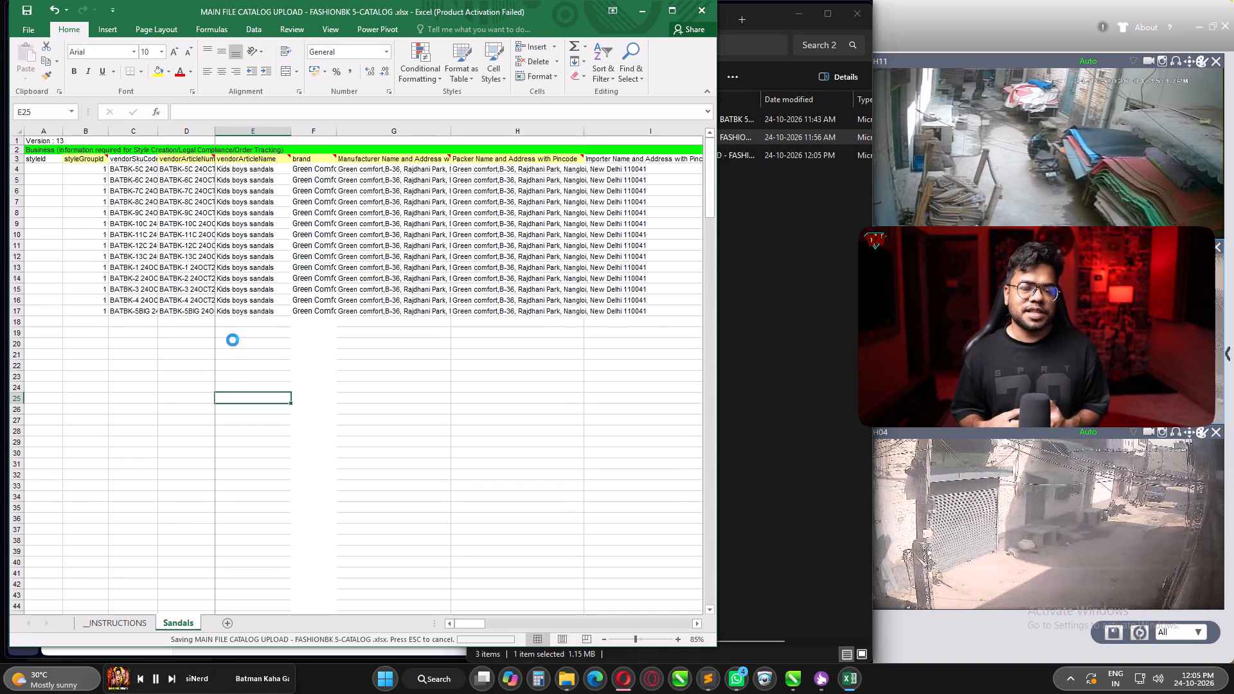
Open the MAIN FILE CATALOG UPLOAD -FASHION BIG workbook from the 23-9-26 folder, continuing without updating its links.
{"action": "left_click", "coordinate": [791, 519]}
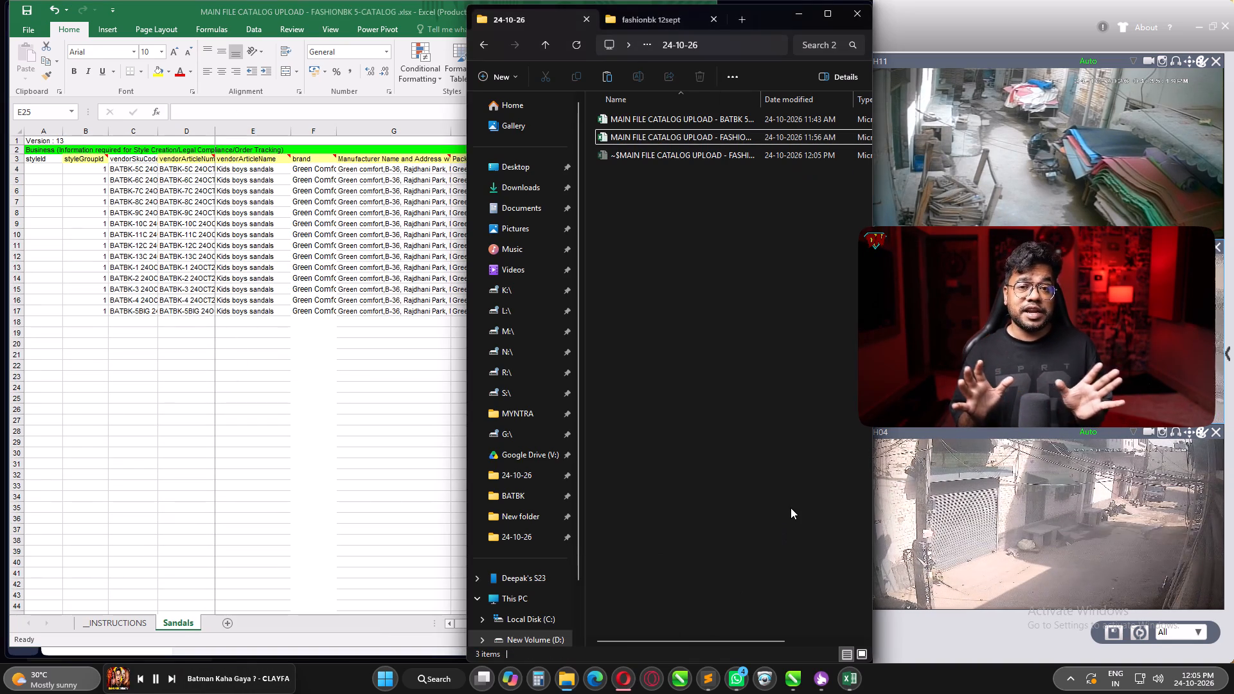
{"action": "left_click", "coordinate": [791, 506]}
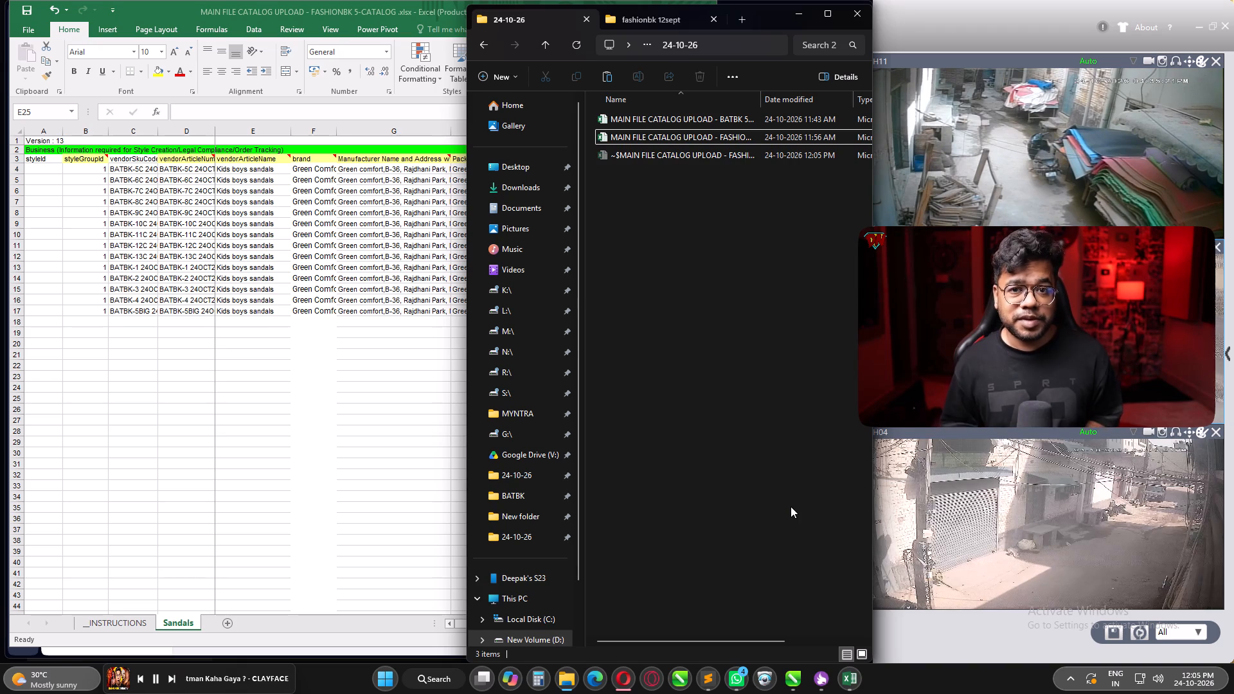
{"action": "left_click", "coordinate": [791, 506]}
{"action": "key", "text": "BackSpace"}
{"action": "double_click", "coordinate": [685, 315]}
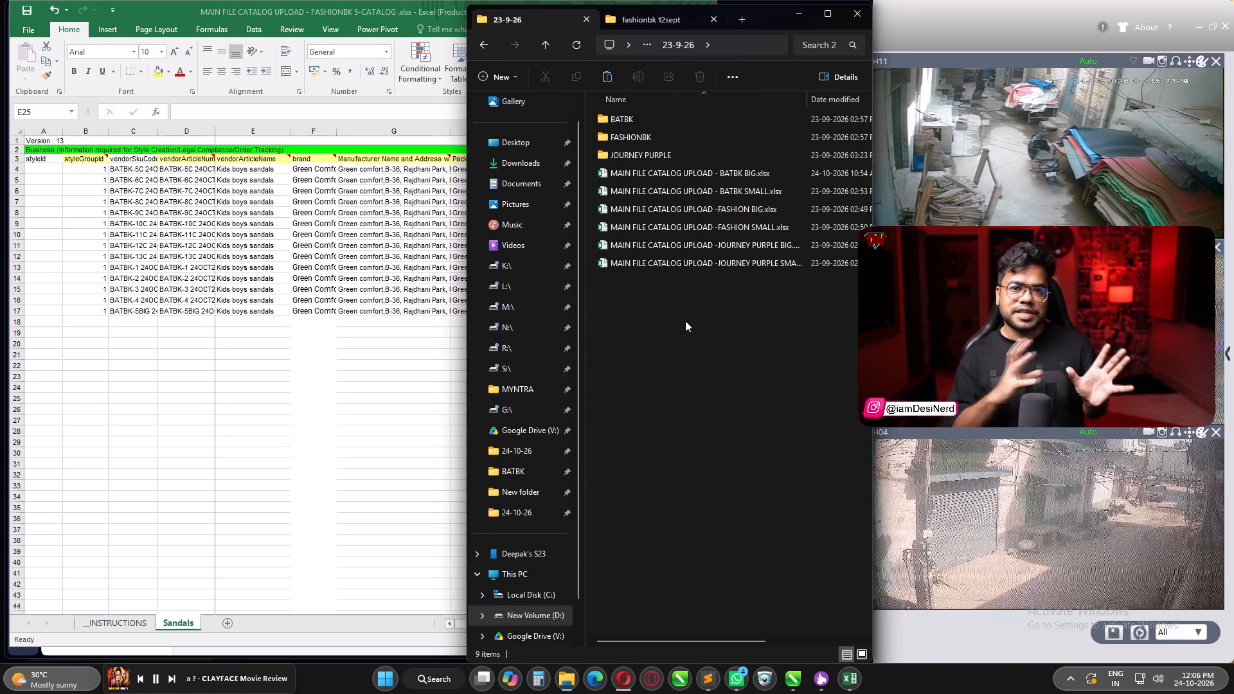
{"action": "double_click", "coordinate": [724, 205]}
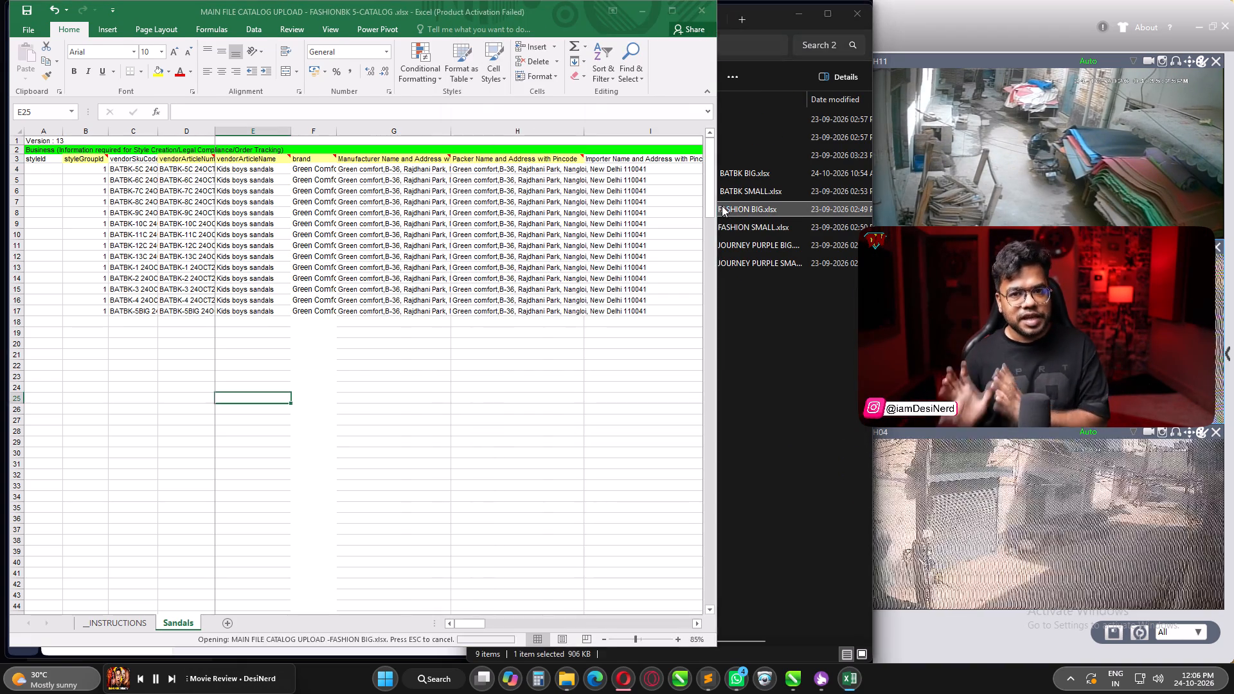
{"action": "left_click", "coordinate": [541, 378]}
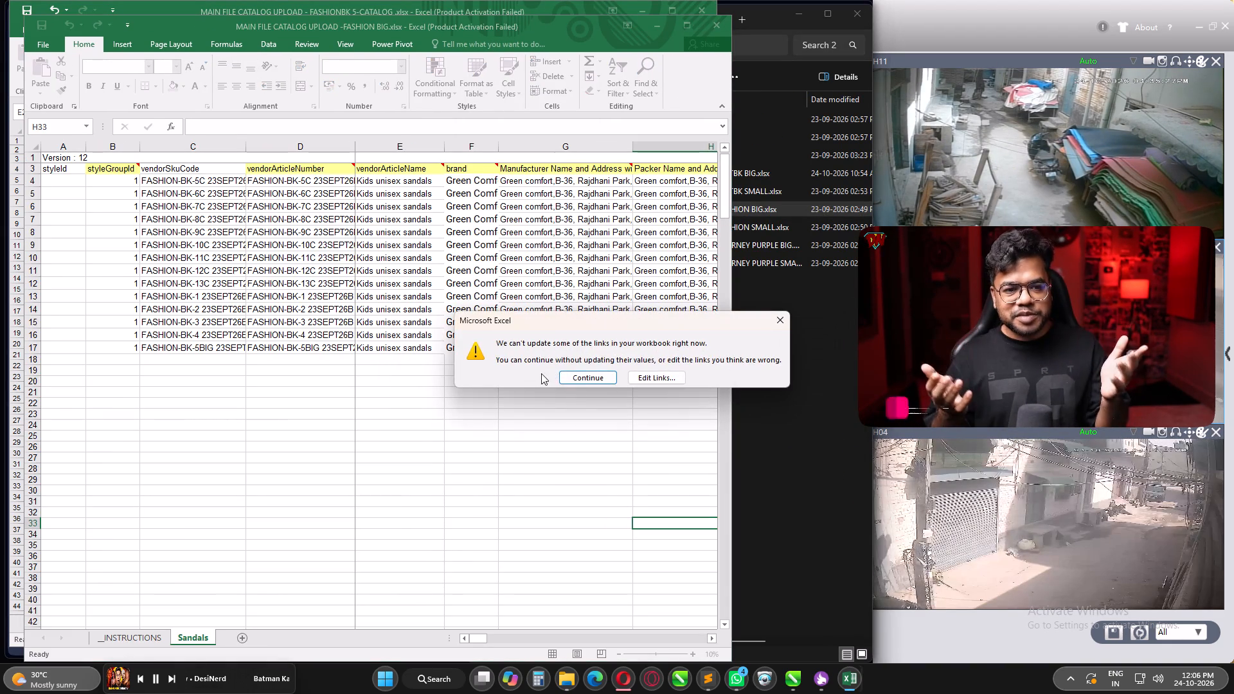
{"action": "left_click", "coordinate": [582, 380]}
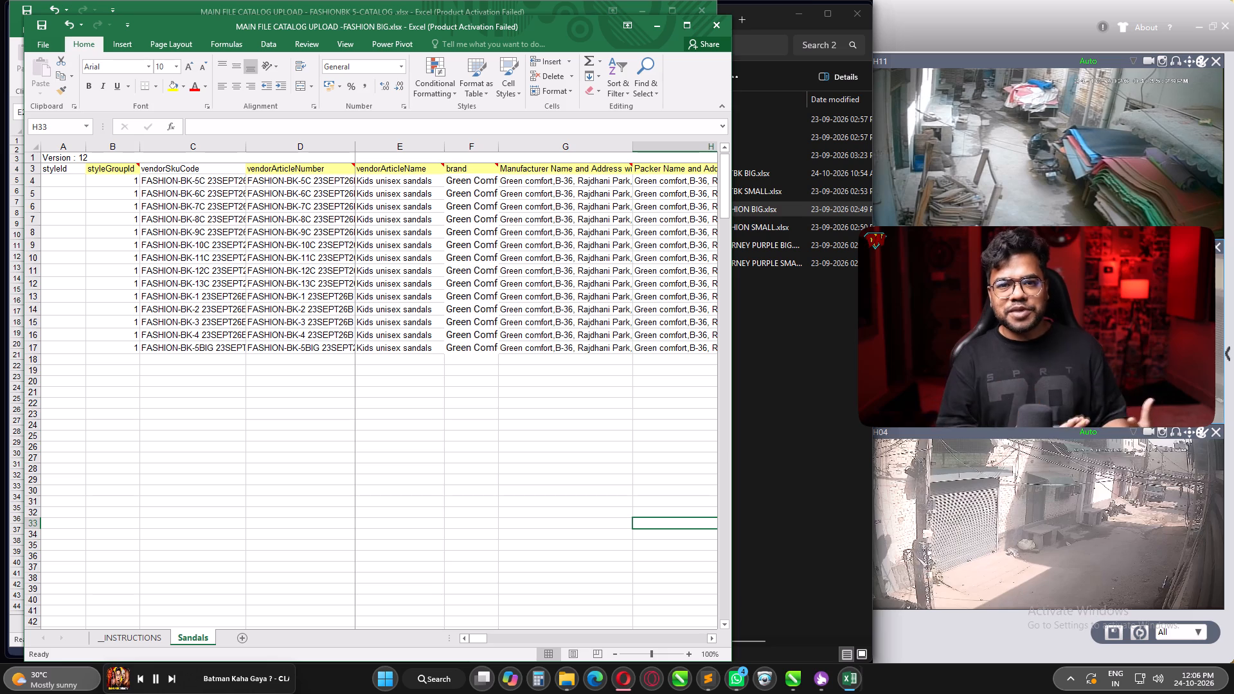
Copy the styleGroupId through MRP values of rows 4 to 17 from FASHION BIG into the FASHIONBK workbook starting at B4.
{"action": "left_click", "coordinate": [118, 181]}
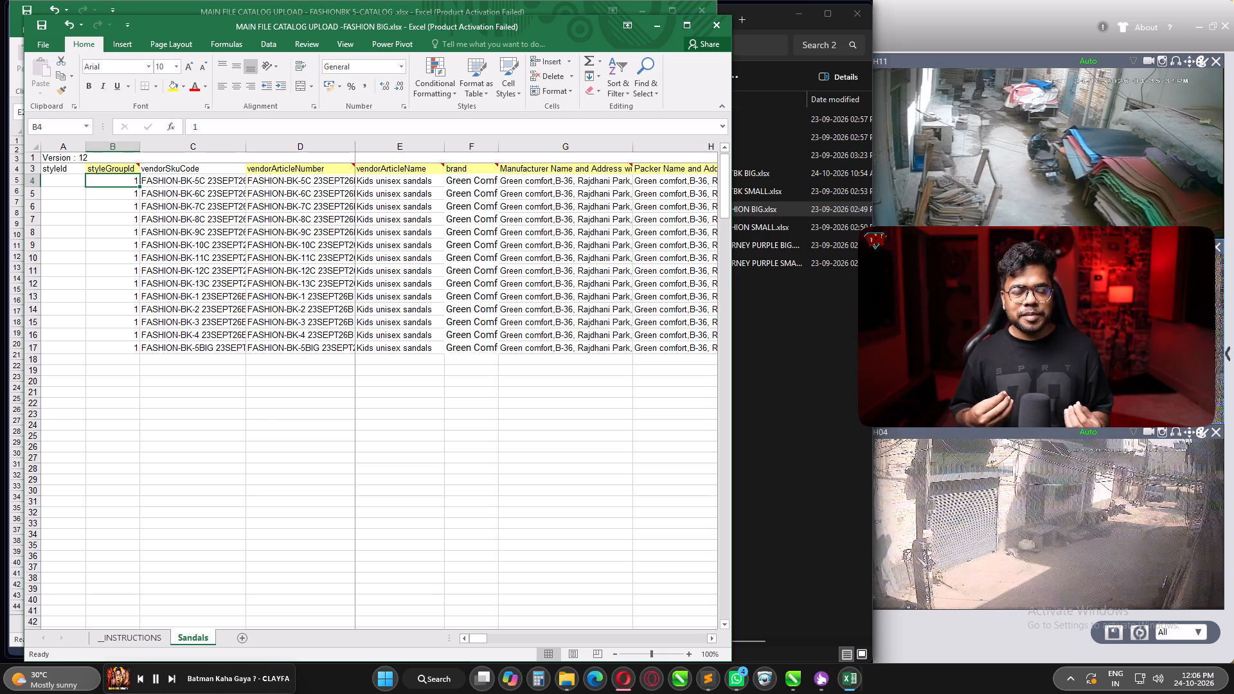
{"action": "key", "text": "ctrl+shift+Down"}
{"action": "key", "text": "ctrl+shift+Right"}
{"action": "key", "text": "ctrl+shift+Right"}
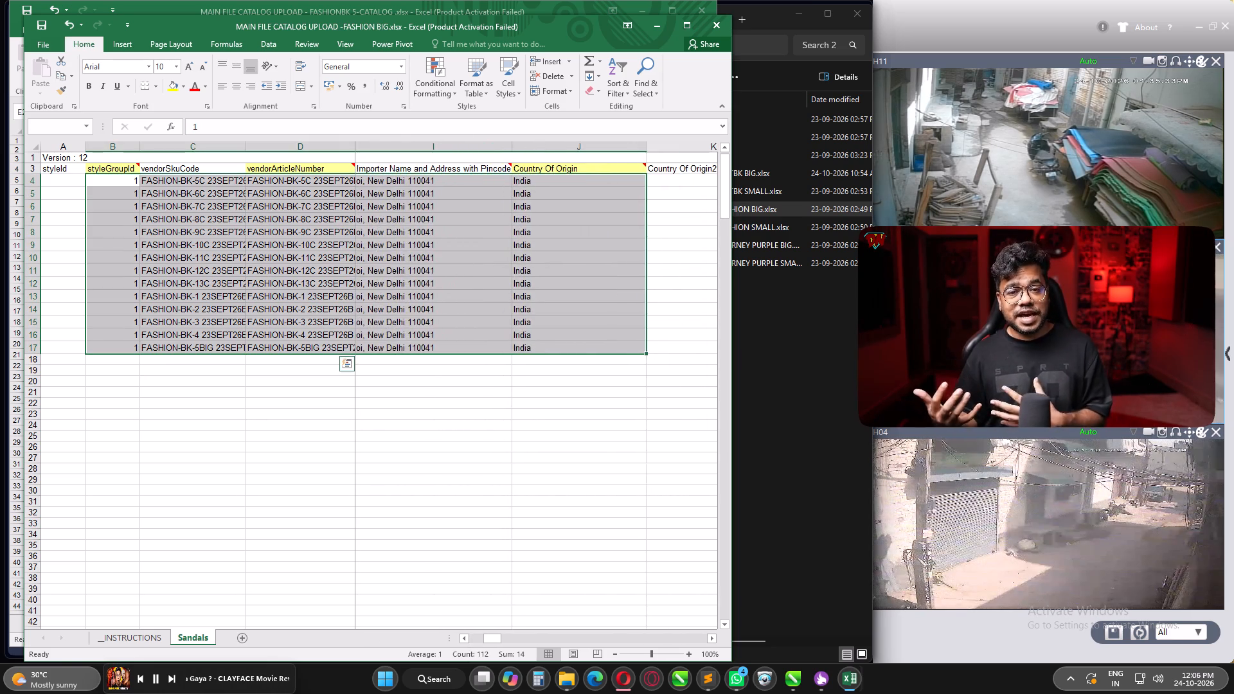
{"action": "key", "text": "ctrl+shift+Right"}
{"action": "key", "text": "shift+Right"}
{"action": "key", "text": "shift+Right"}
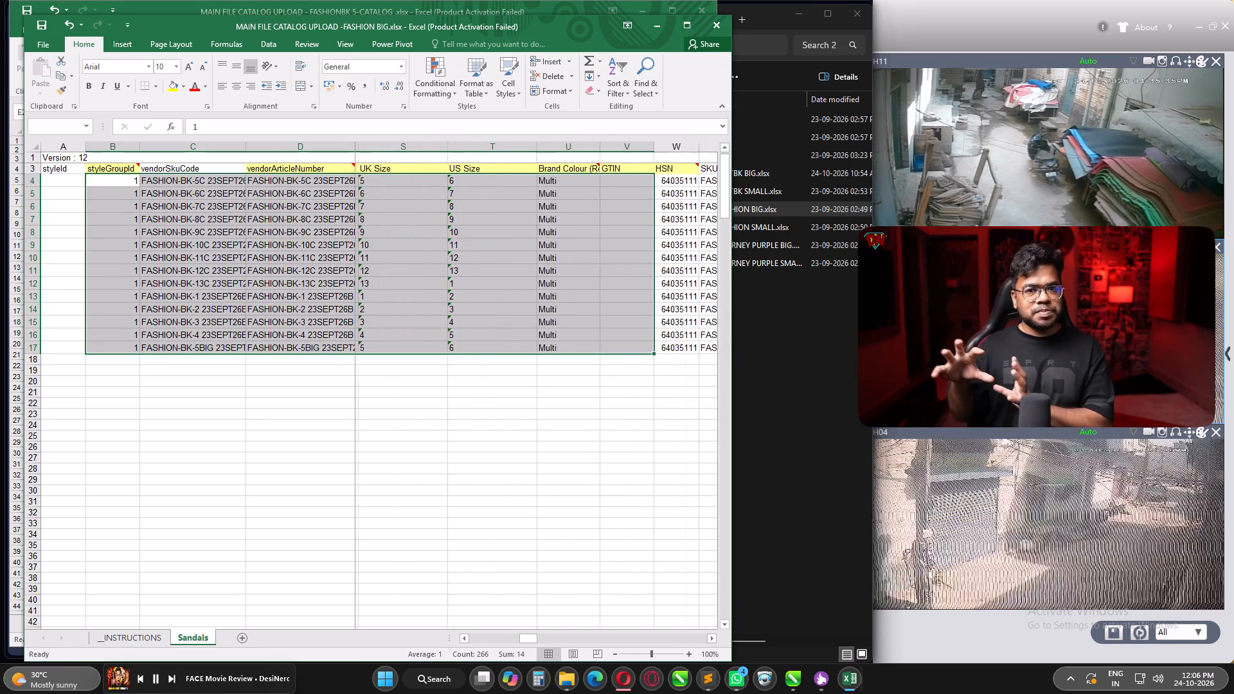
{"action": "key", "text": "shift+Right"}
{"action": "key", "text": "shift+Right"}
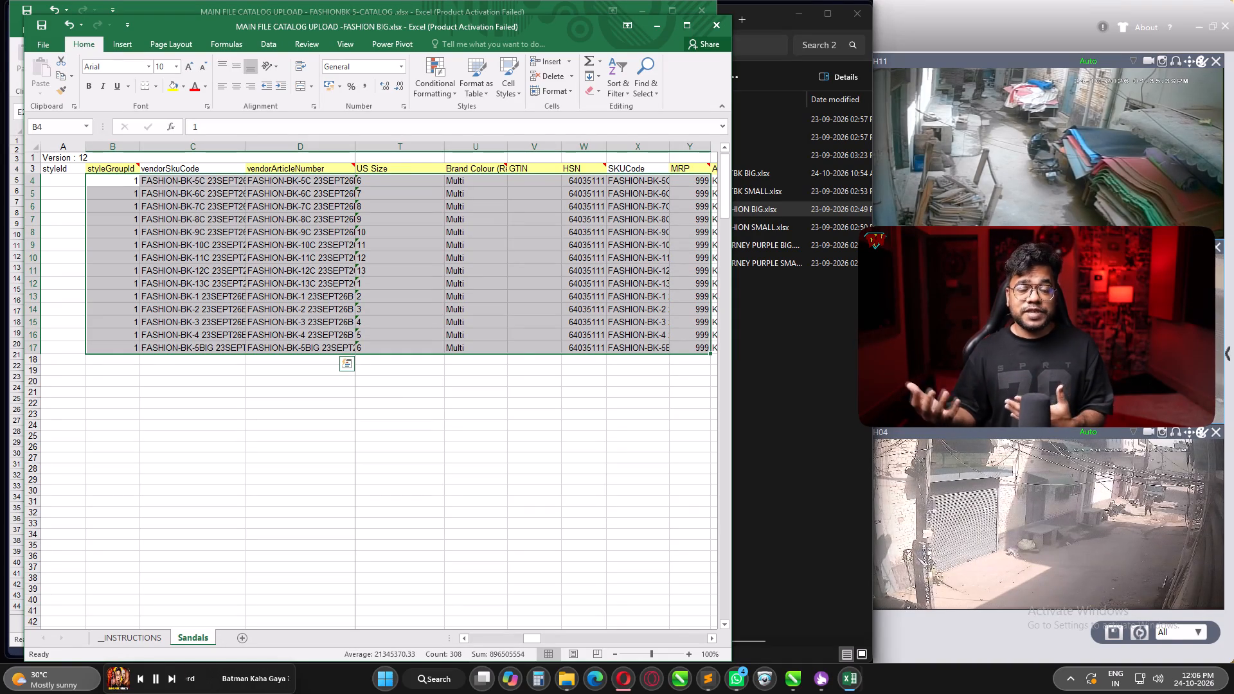
{"action": "key", "text": "ctrl+c"}
{"action": "left_click_drag", "start_coordinate": [474, 30], "coordinate": [636, 28]}
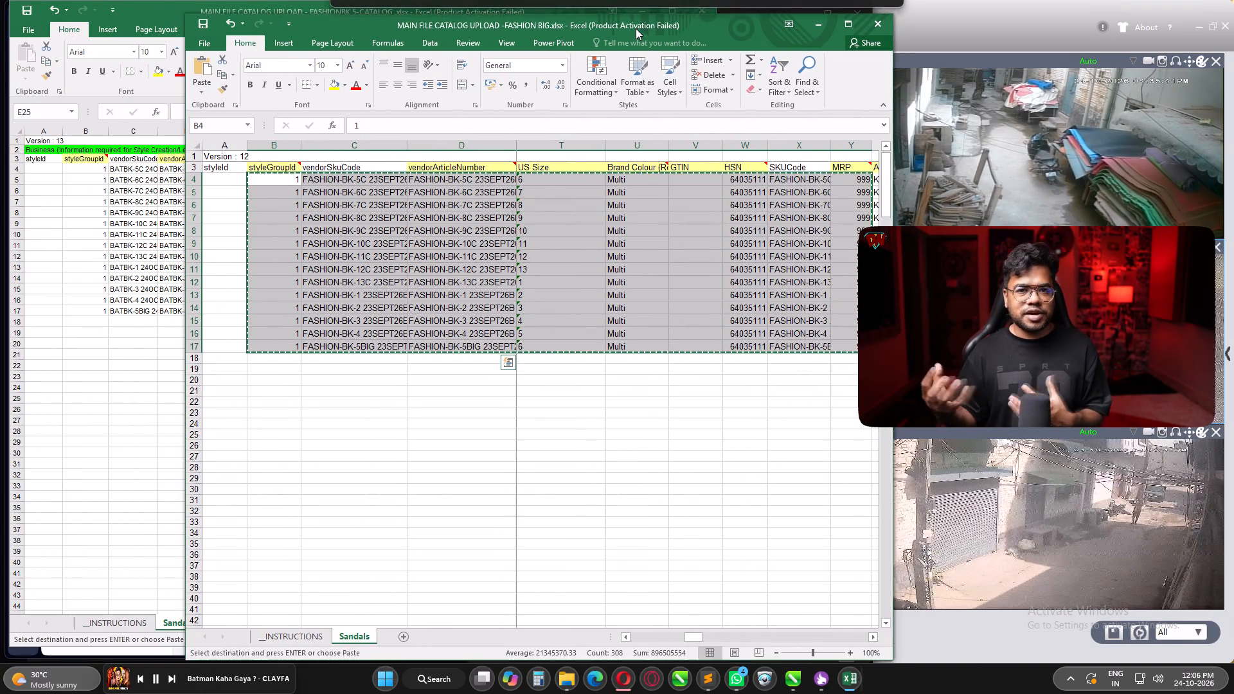
{"action": "left_click_drag", "start_coordinate": [636, 28], "coordinate": [636, 22]}
{"action": "left_click", "coordinate": [166, 21]}
{"action": "left_click", "coordinate": [96, 170]}
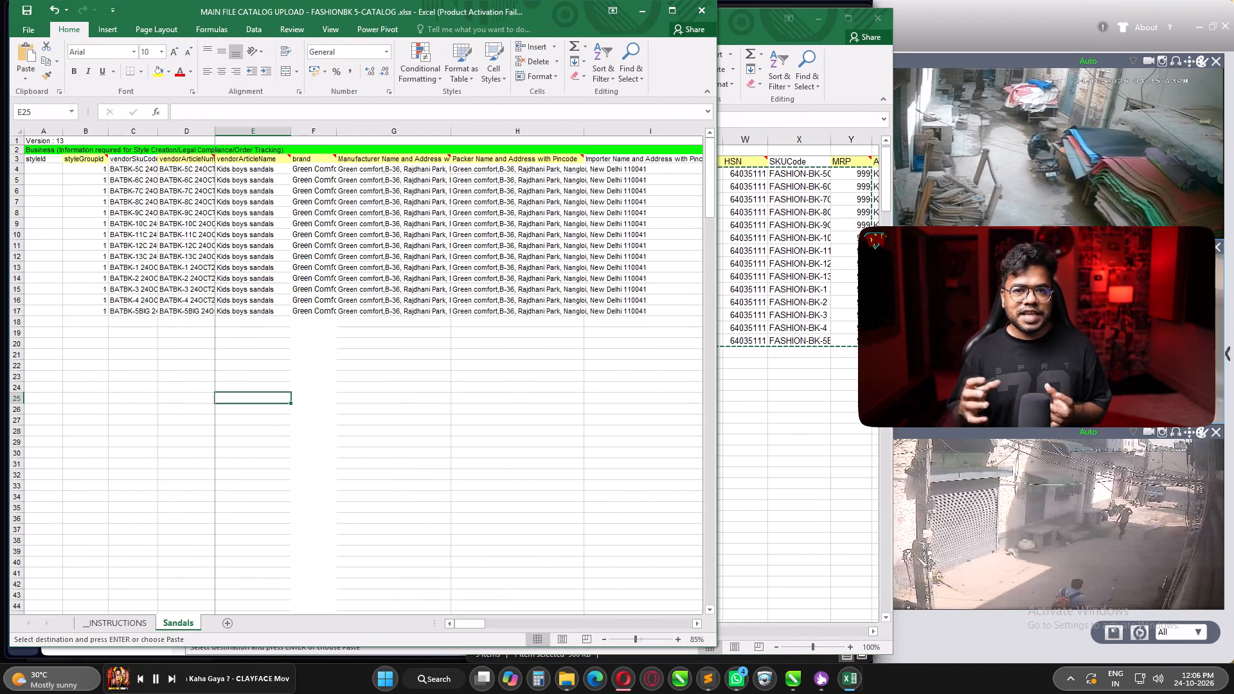
{"action": "key", "text": "ctrl+v"}
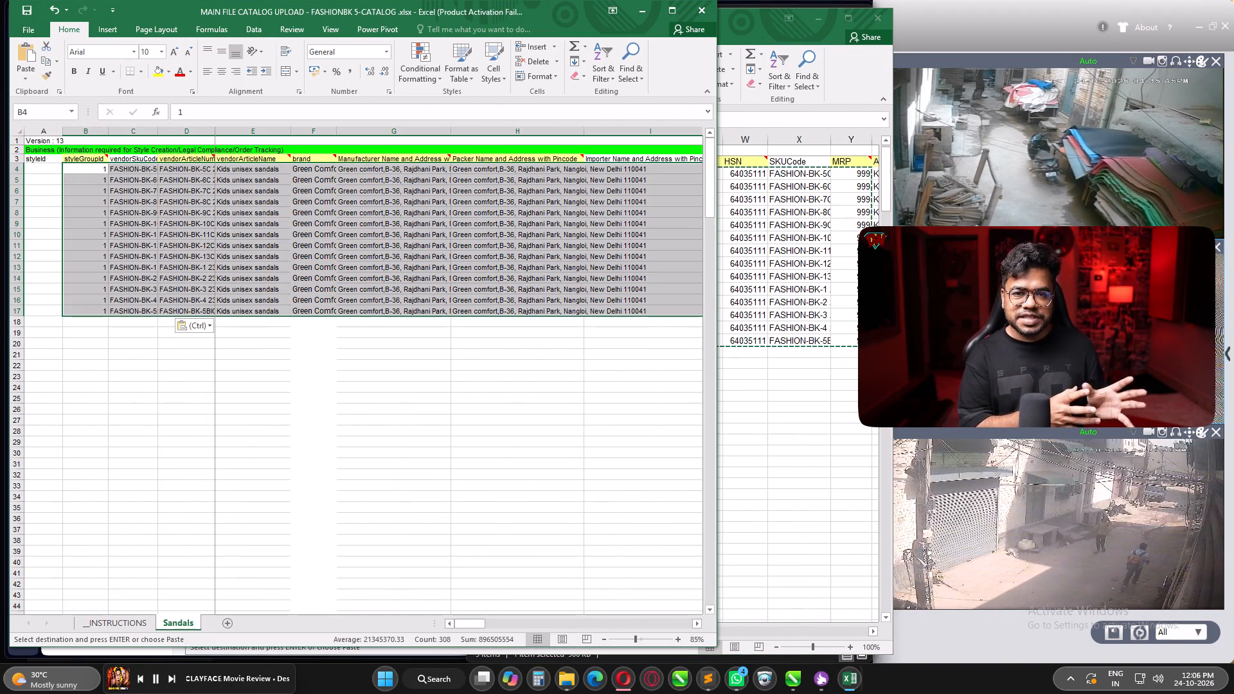
Set Brand Colour to Black for all products in rows 4 to 17 of the FASHIONBK workbook.
{"action": "left_click", "coordinate": [601, 177]}
{"action": "key", "text": "ctrl+Right"}
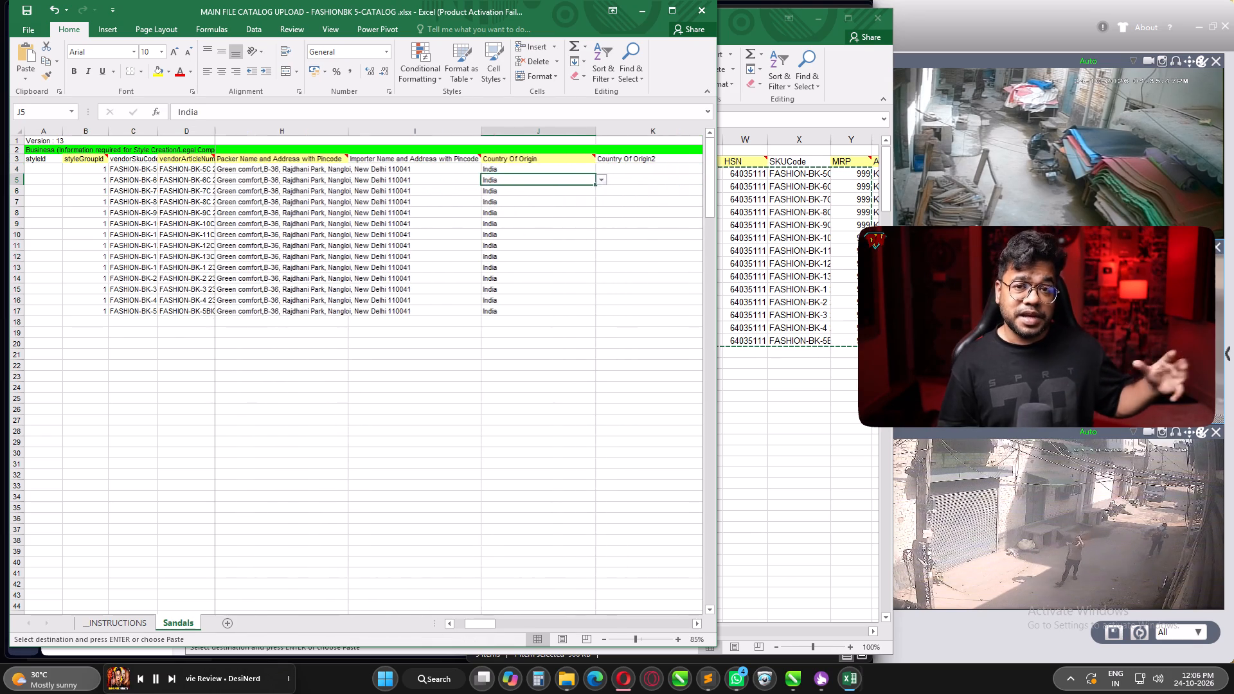
{"action": "key", "text": "ctrl+Right"}
{"action": "key", "text": "Up"}
{"action": "key", "text": "Right"}
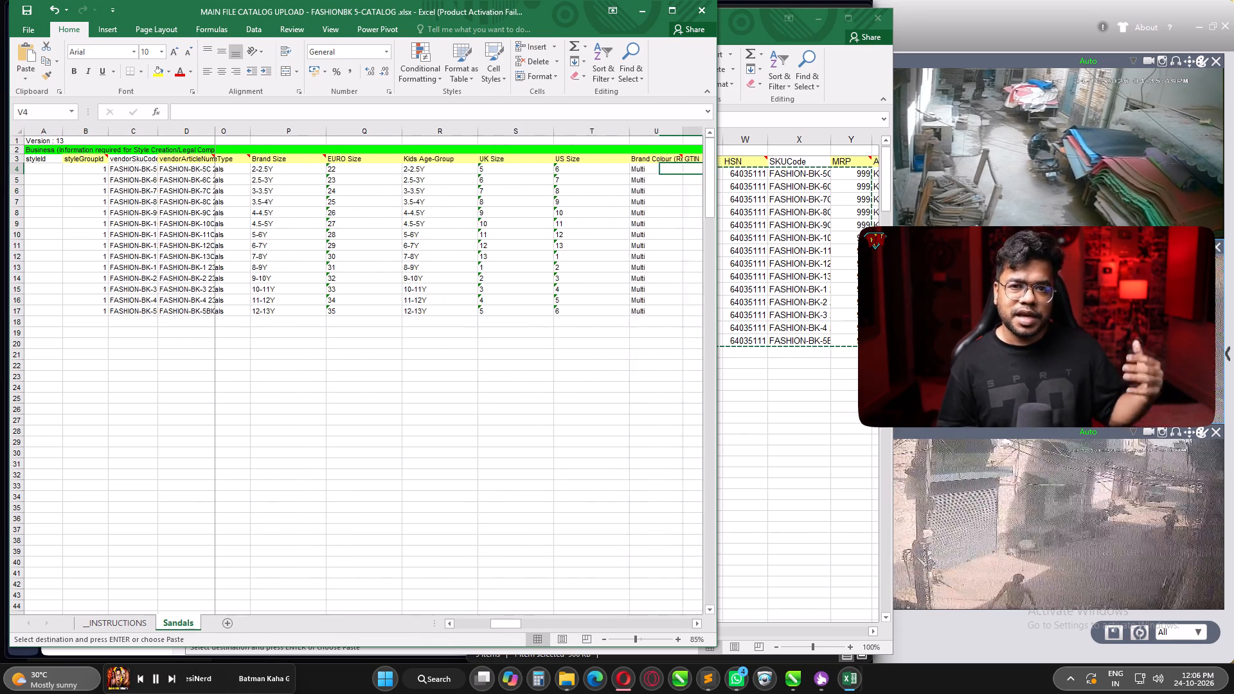
{"action": "key", "text": "Left"}
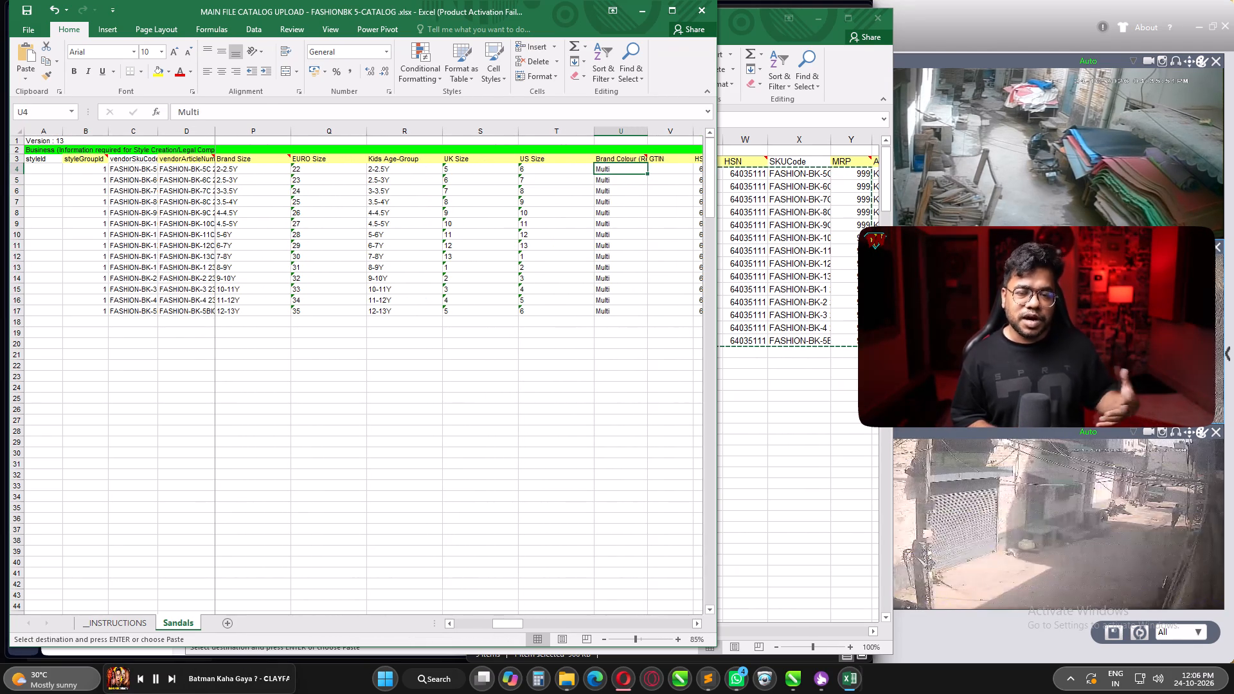
{"action": "type", "text": "Black"}
{"action": "key", "text": "Return"}
{"action": "key", "text": "Up"}
{"action": "key", "text": "ctrl+c"}
{"action": "key", "text": "ctrl+shift+Down"}
{"action": "key", "text": "ctrl+v"}
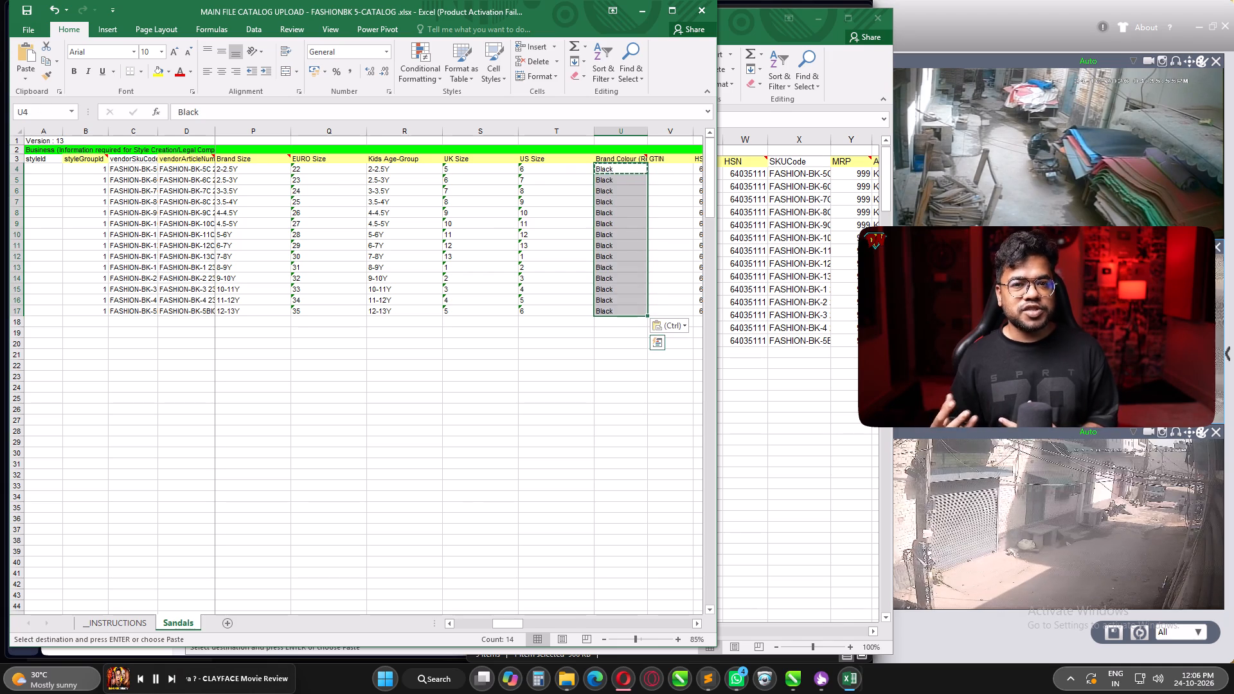
Check the HSN, SKUCode, MRP and ISP columns of the first product row and save the FASHIONBK workbook.
{"action": "key", "text": "Right"}
{"action": "key", "text": "Right"}
{"action": "key", "text": "Right"}
{"action": "key", "text": "Right"}
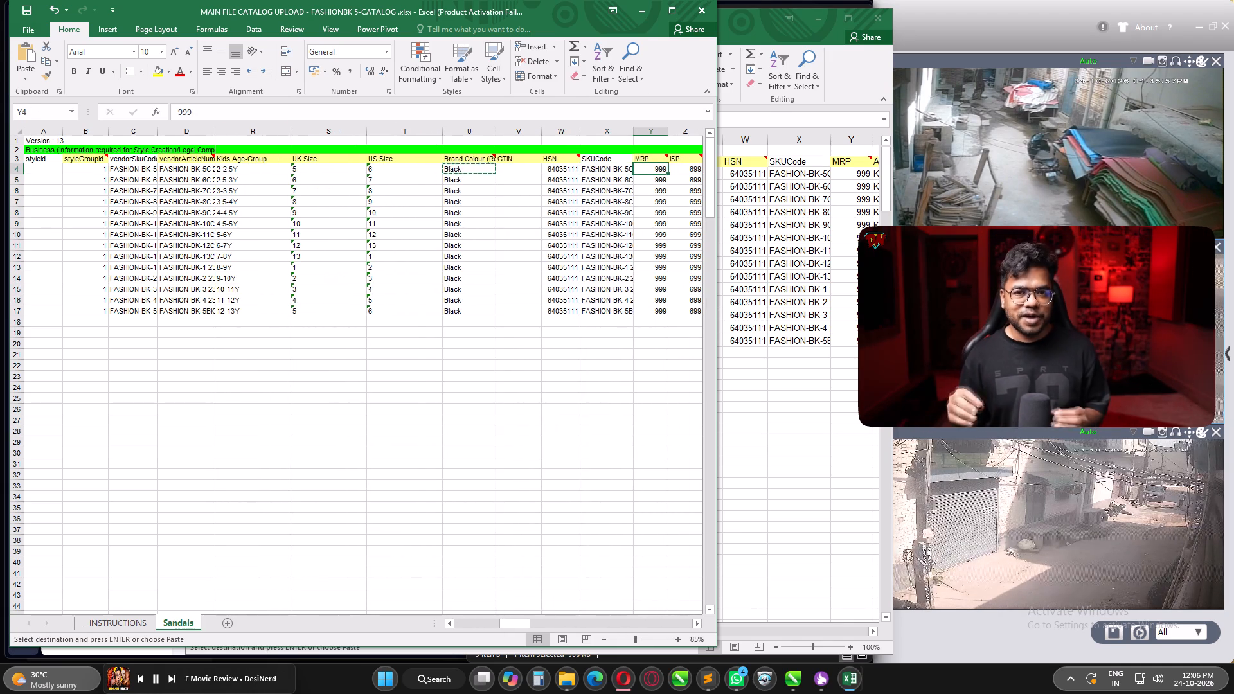
{"action": "key", "text": "Right"}
{"action": "key", "text": "Right"}
{"action": "key", "text": "Left"}
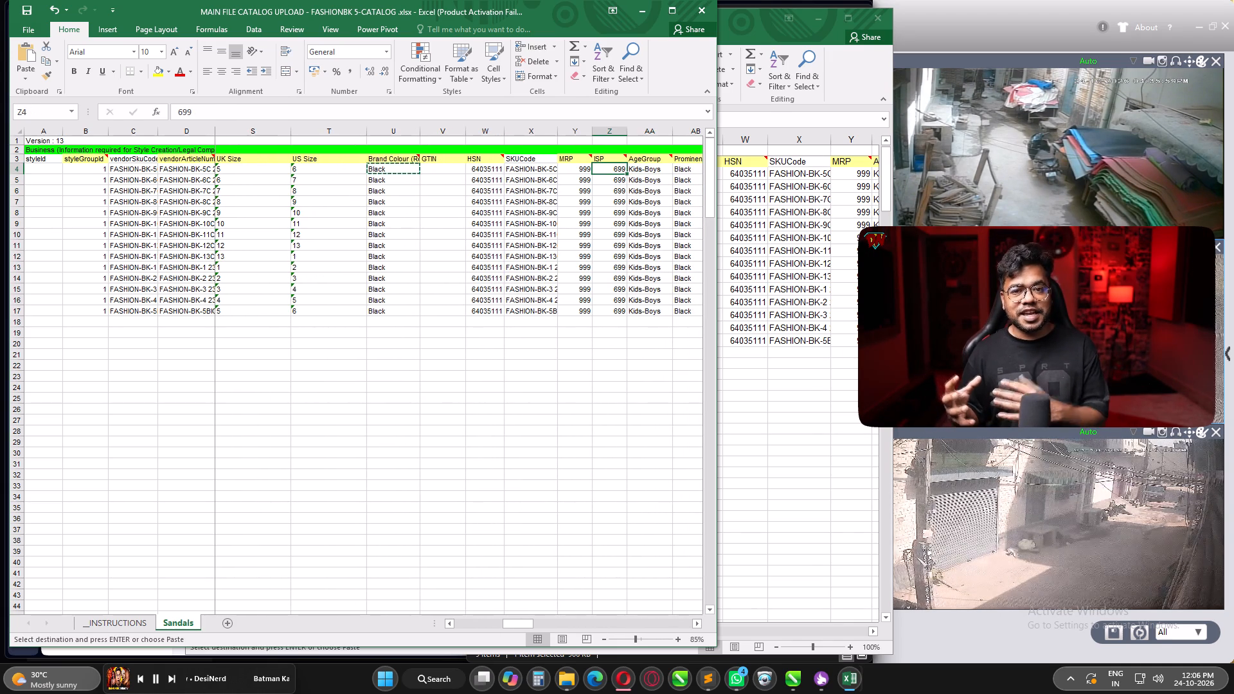
{"action": "key", "text": "ctrl+s"}
Examine the first product row's AgeGroup, prominent colour and FashionType attributes in the FASHIONBK workbook.
{"action": "key", "text": "Right"}
{"action": "key", "text": "Right"}
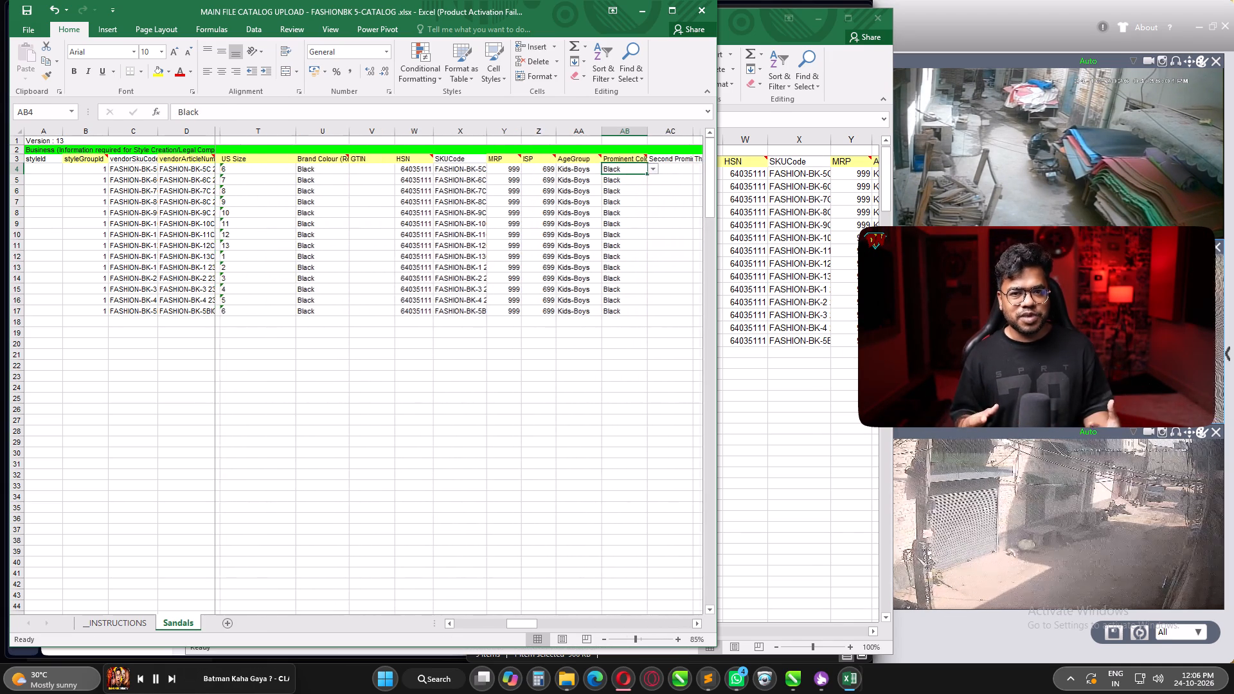
{"action": "key", "text": "Right"}
{"action": "key", "text": "Left"}
{"action": "key", "text": "Left"}
{"action": "key", "text": "Right"}
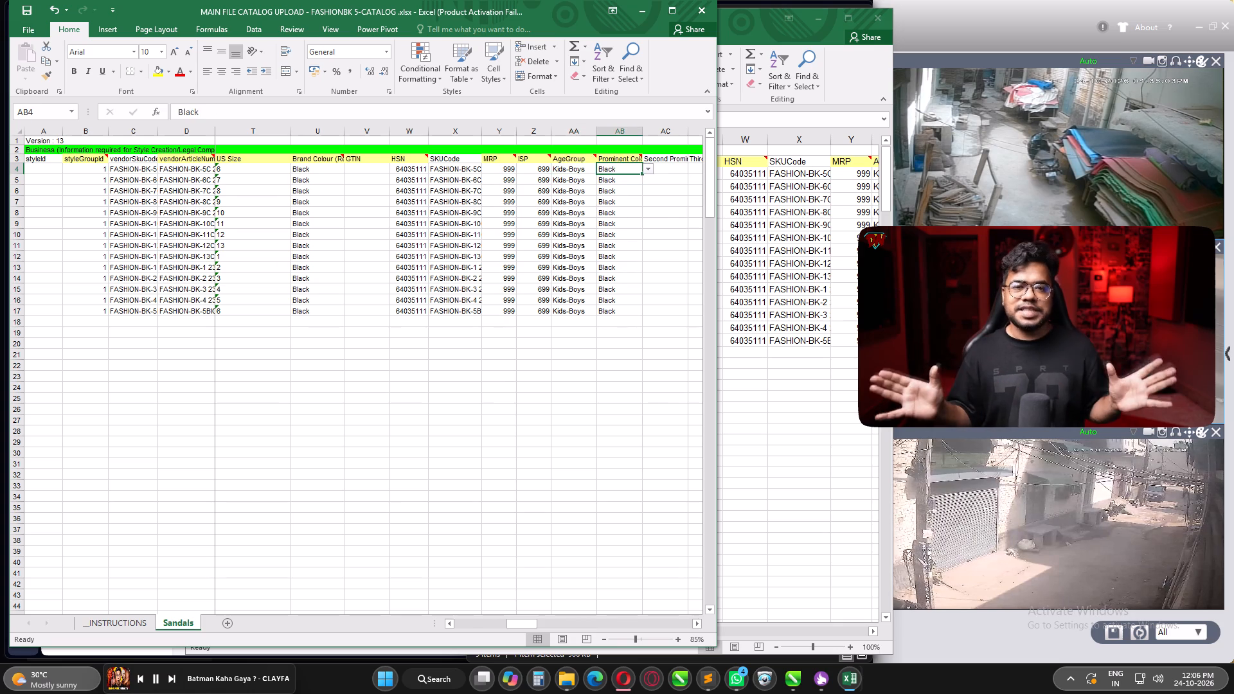
{"action": "key", "text": "Right"}
{"action": "key", "text": "Right"}
{"action": "key", "text": "Right"}
{"action": "key", "text": "Right"}
{"action": "key", "text": "Left"}
{"action": "key", "text": "Left"}
{"action": "key", "text": "Left"}
{"action": "key", "text": "Left"}
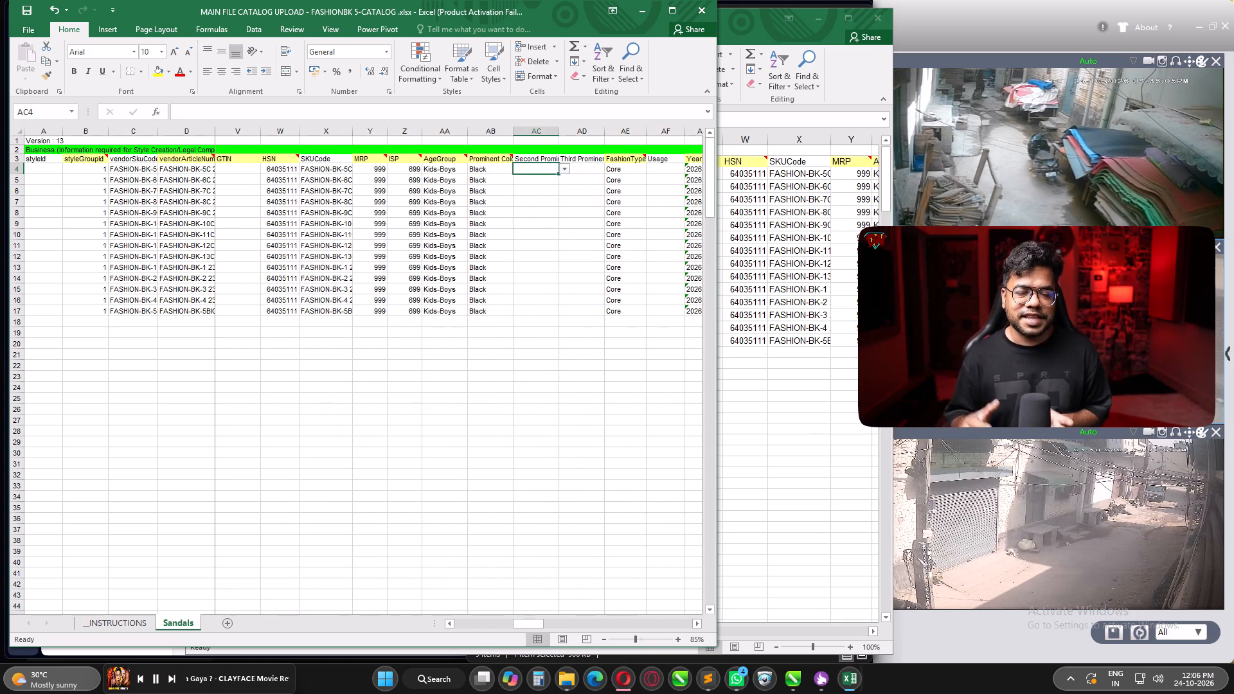
{"action": "key", "text": "Left"}
Copy the AgeGroup through To Fit Foot Length values of rows 4 to 17 from FASHION BIG into FASHIONBK at AA4, and save.
{"action": "left_click", "coordinate": [819, 200]}
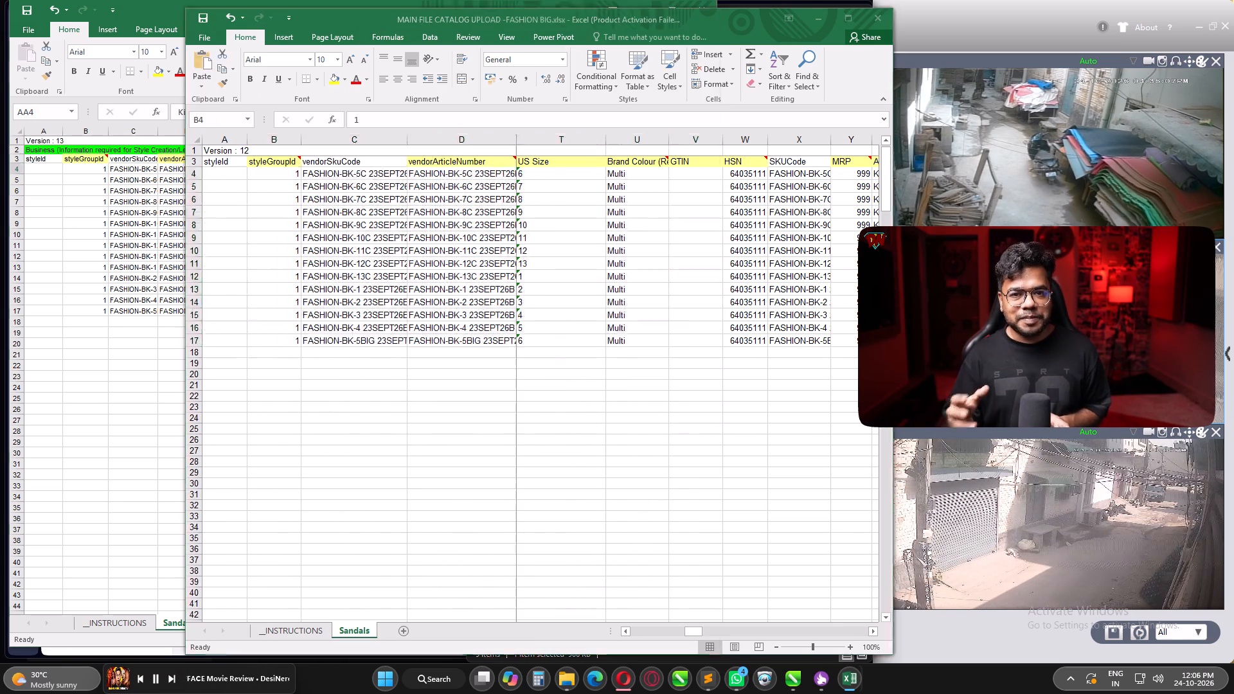
{"action": "key", "text": "Right"}
{"action": "key", "text": "Right"}
{"action": "key", "text": "Right"}
{"action": "key", "text": "Right"}
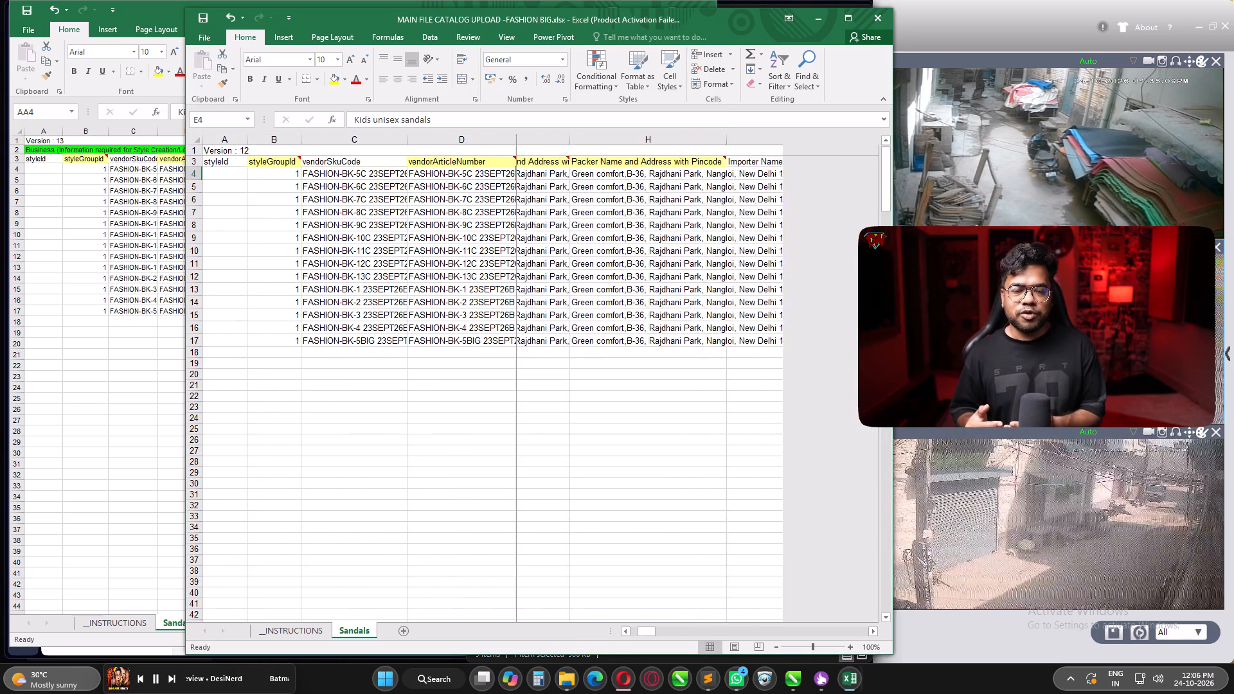
{"action": "key", "text": "Right"}
{"action": "key", "text": "Right"}
{"action": "key", "text": "ctrl+Right"}
{"action": "key", "text": "ctrl+Right"}
{"action": "key", "text": "Right"}
{"action": "key", "text": "Right"}
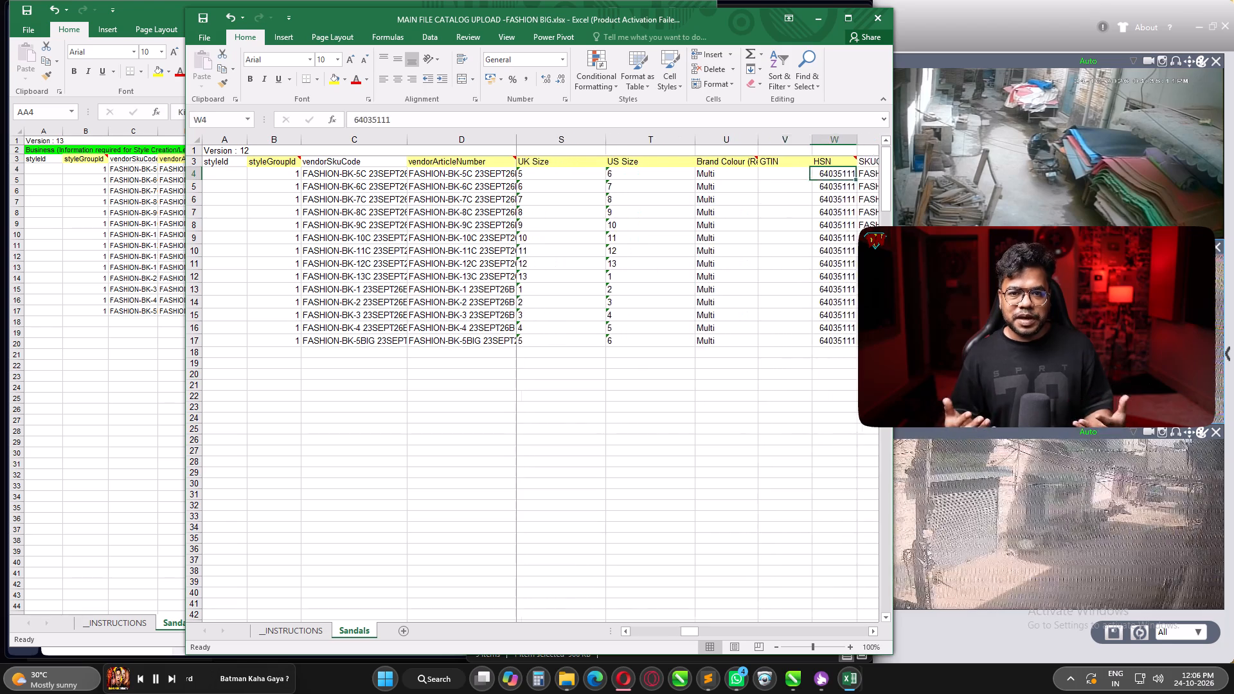
{"action": "key", "text": "Right"}
{"action": "key", "text": "Right"}
{"action": "key", "text": "Right"}
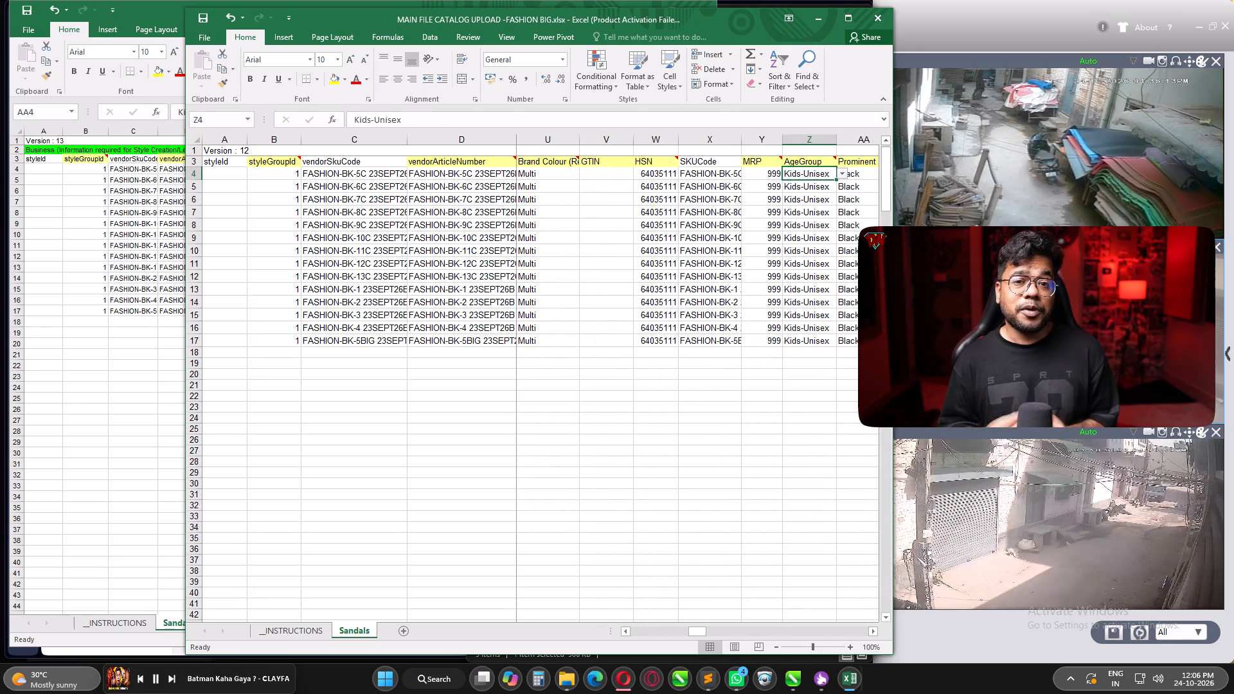
{"action": "key", "text": "shift+Down"}
{"action": "key", "text": "shift+Down"}
{"action": "key", "text": "shift+Down"}
{"action": "key", "text": "shift+Down"}
{"action": "key", "text": "shift+Down"}
{"action": "key", "text": "shift+Down"}
{"action": "key", "text": "shift+Down"}
{"action": "key", "text": "shift+Down"}
{"action": "key", "text": "shift+Down"}
{"action": "key", "text": "shift+Down"}
{"action": "key", "text": "shift+Down"}
{"action": "key", "text": "shift+Down"}
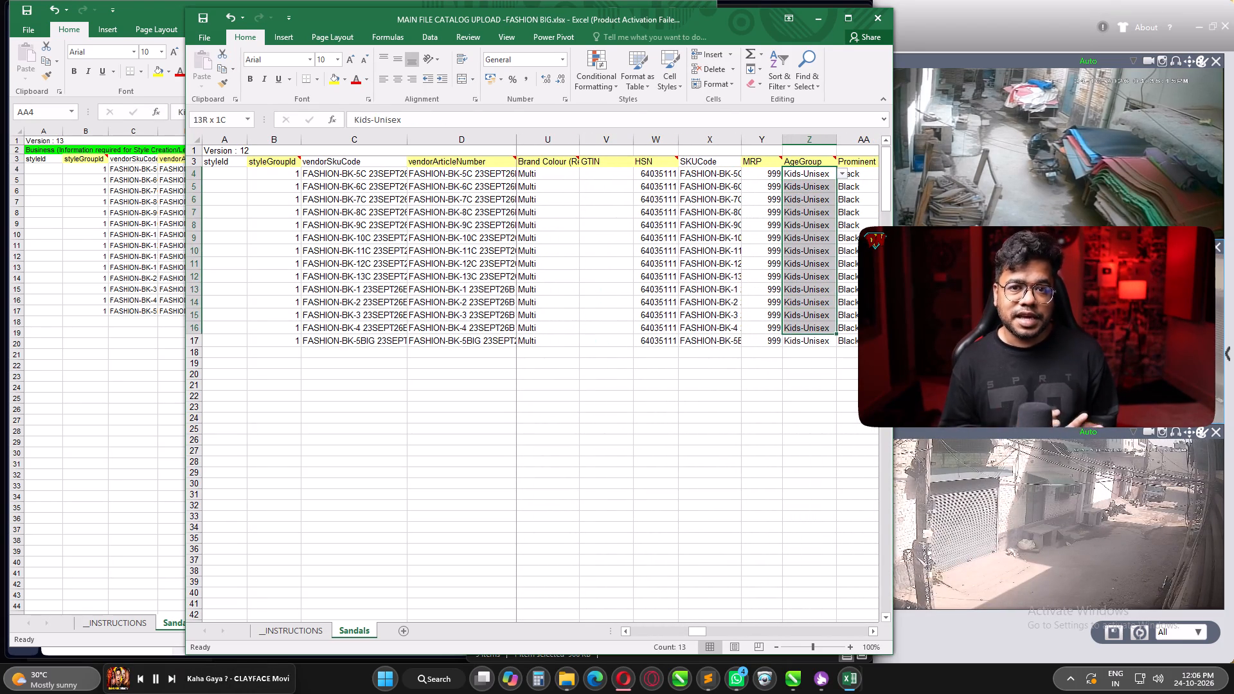
{"action": "key", "text": "shift+Down"}
{"action": "key", "text": "ctrl+shift+Right"}
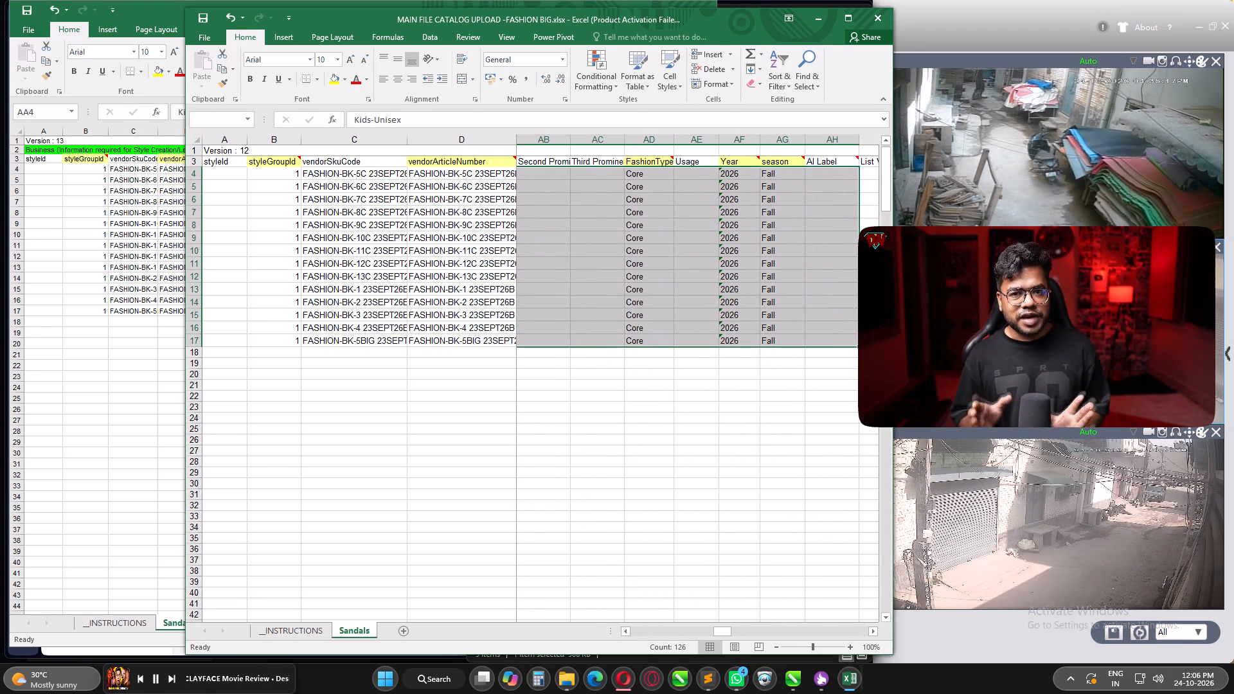
{"action": "key", "text": "ctrl+shift+Right"}
{"action": "key", "text": "ctrl+shift+Right"}
{"action": "key", "text": "ctrl+shift+Right"}
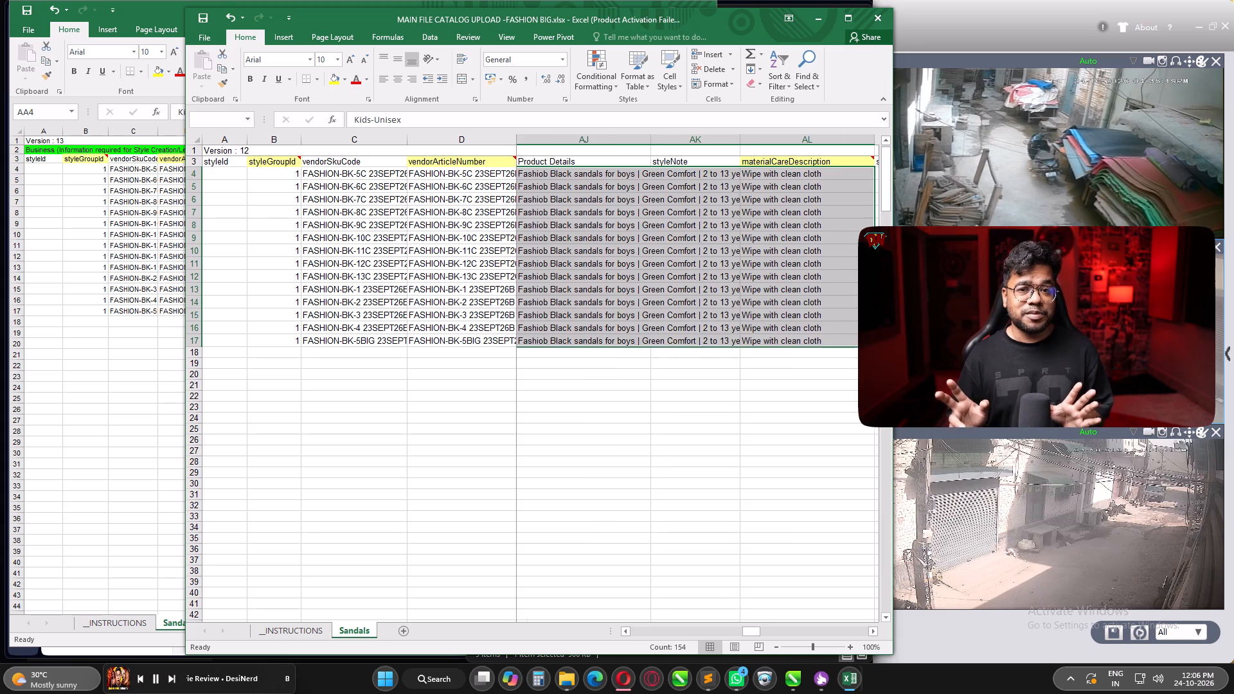
{"action": "key", "text": "ctrl+shift+Right"}
{"action": "key", "text": "ctrl+shift+Right"}
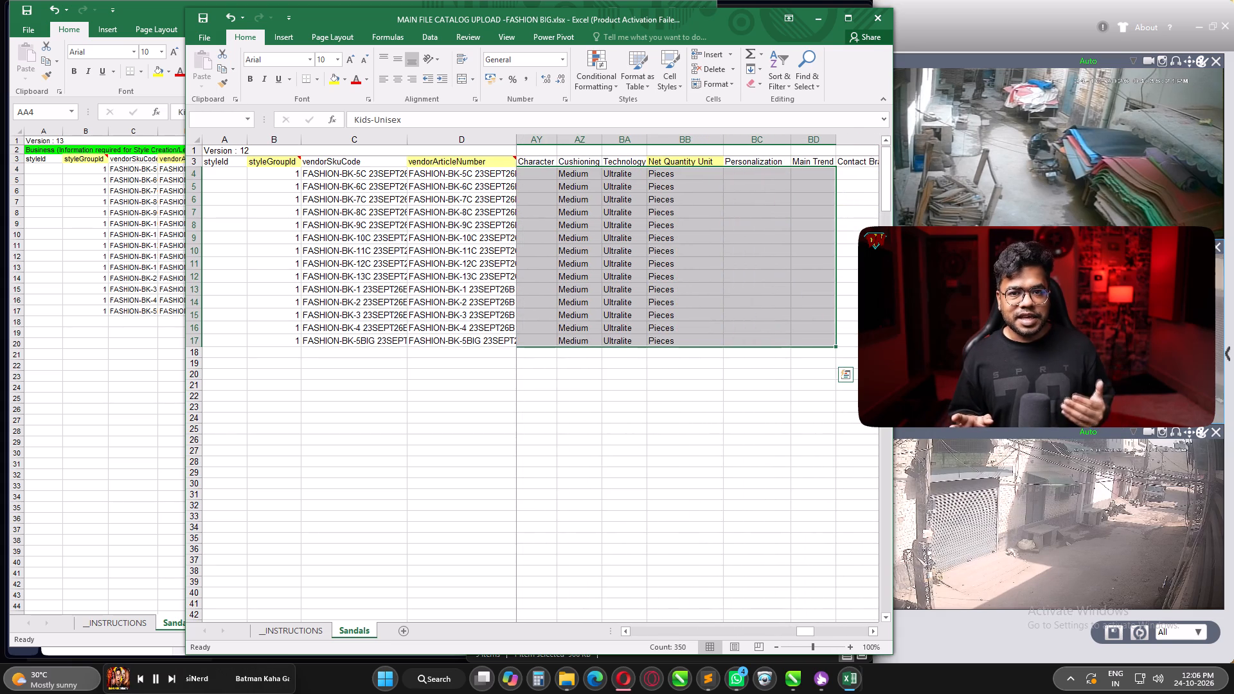
{"action": "key", "text": "ctrl+shift+Right"}
{"action": "key", "text": "ctrl+shift+Right"}
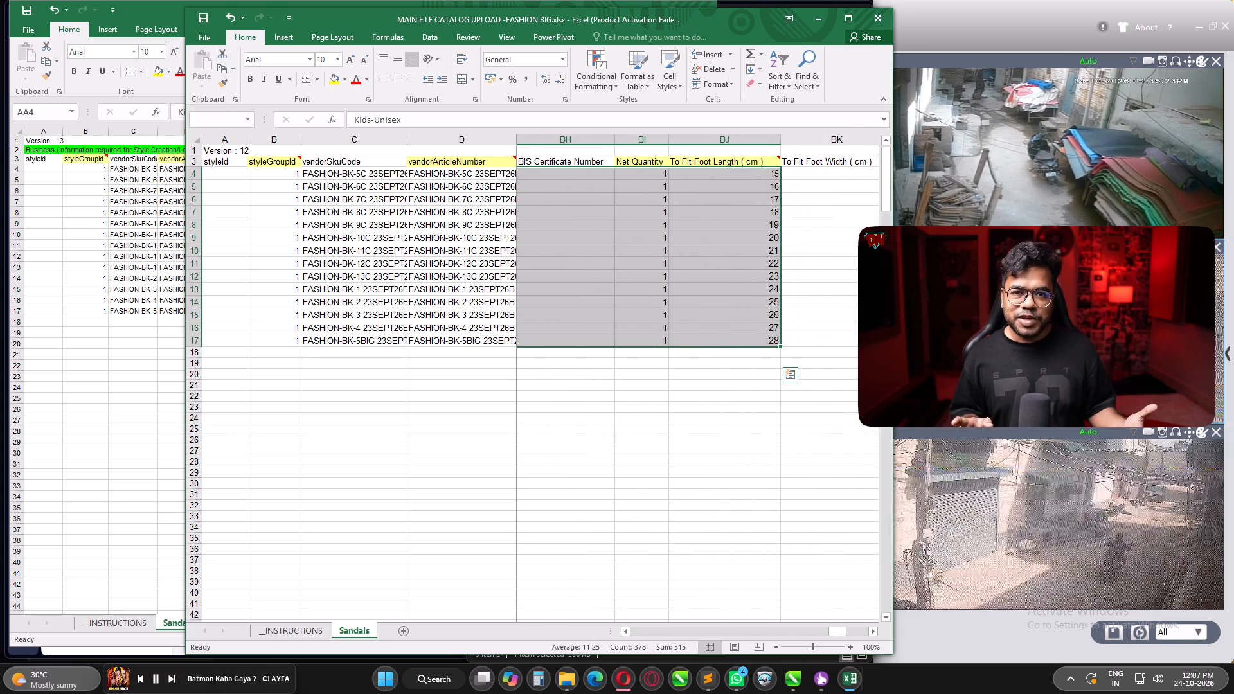
{"action": "key", "text": "ctrl+shift+Right"}
{"action": "key", "text": "ctrl+shift+Left"}
{"action": "key", "text": "ctrl+c"}
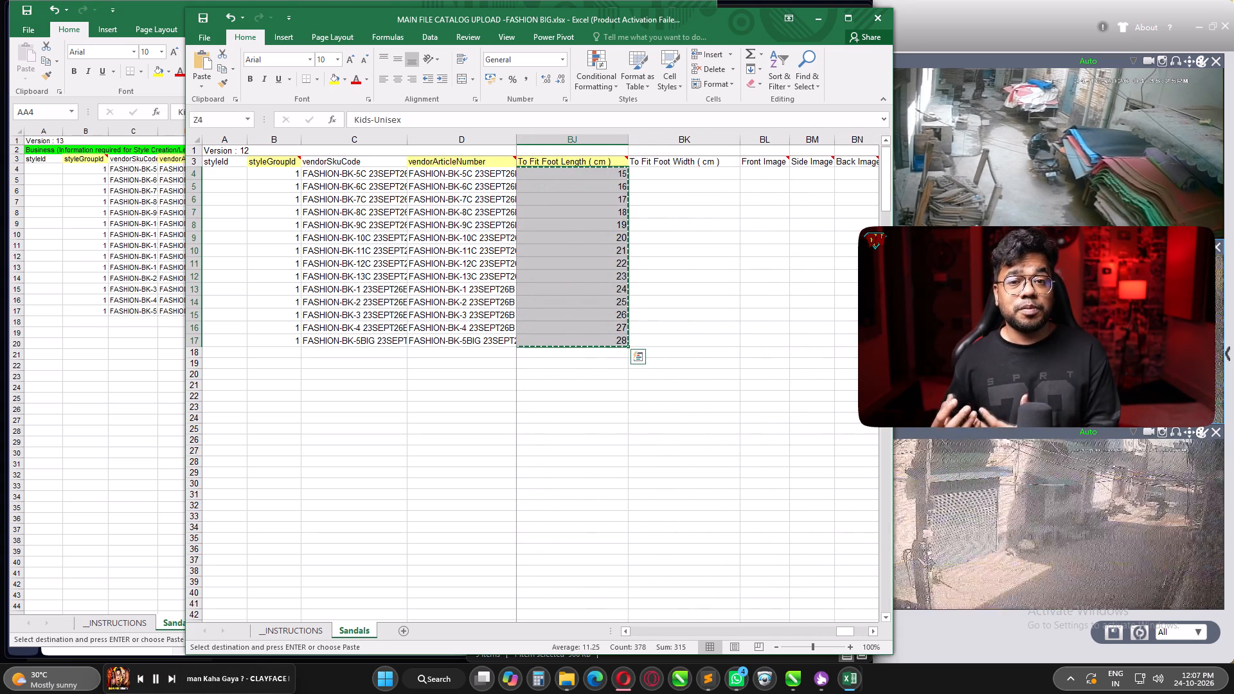
{"action": "left_click", "coordinate": [116, 254]}
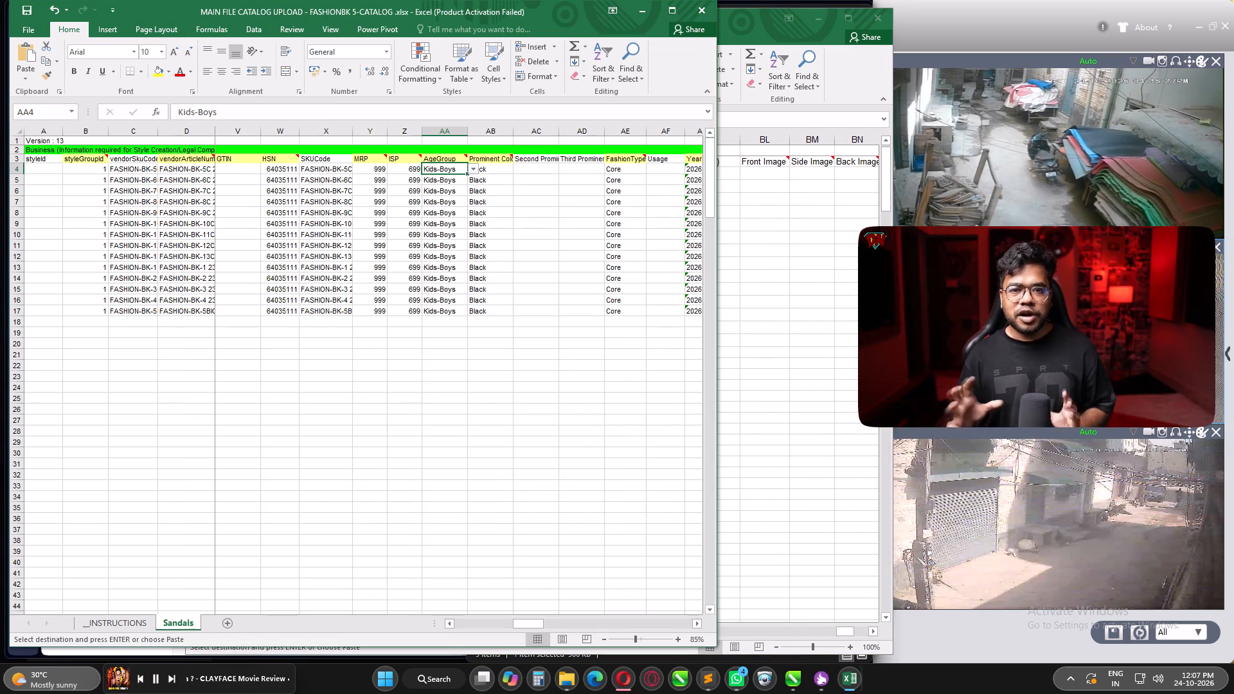
{"action": "key", "text": "ctrl+v"}
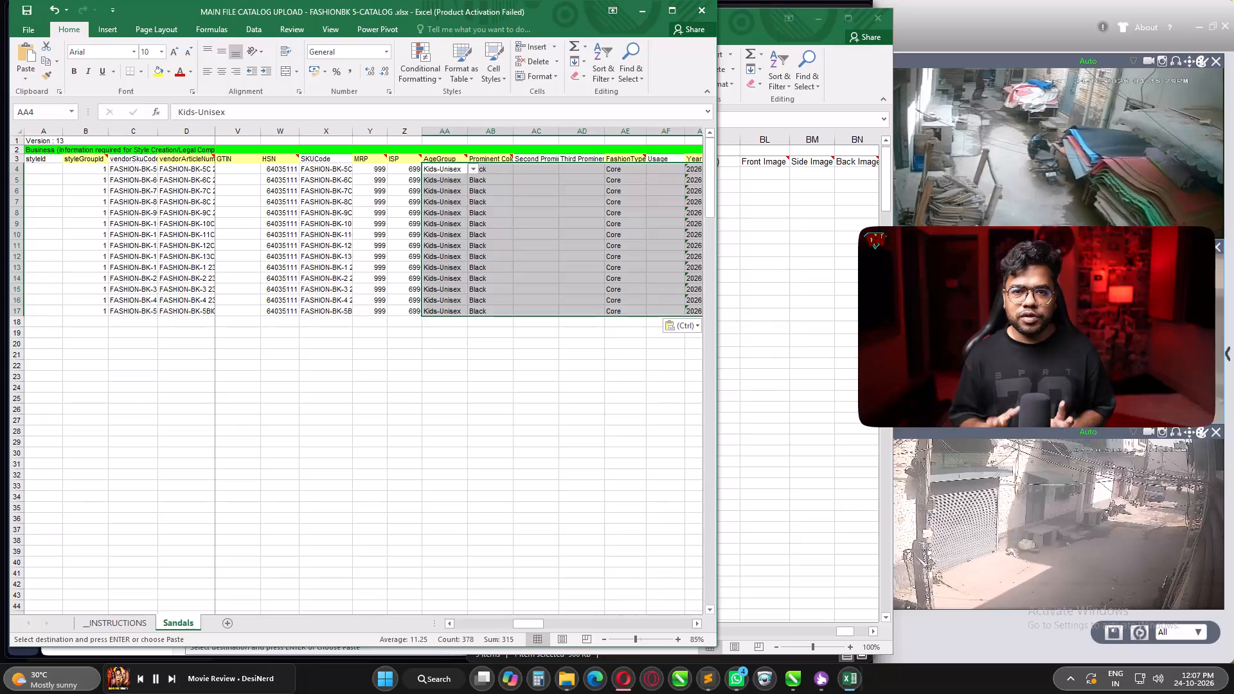
{"action": "left_click", "coordinate": [515, 217]}
{"action": "key", "text": "ctrl+s"}
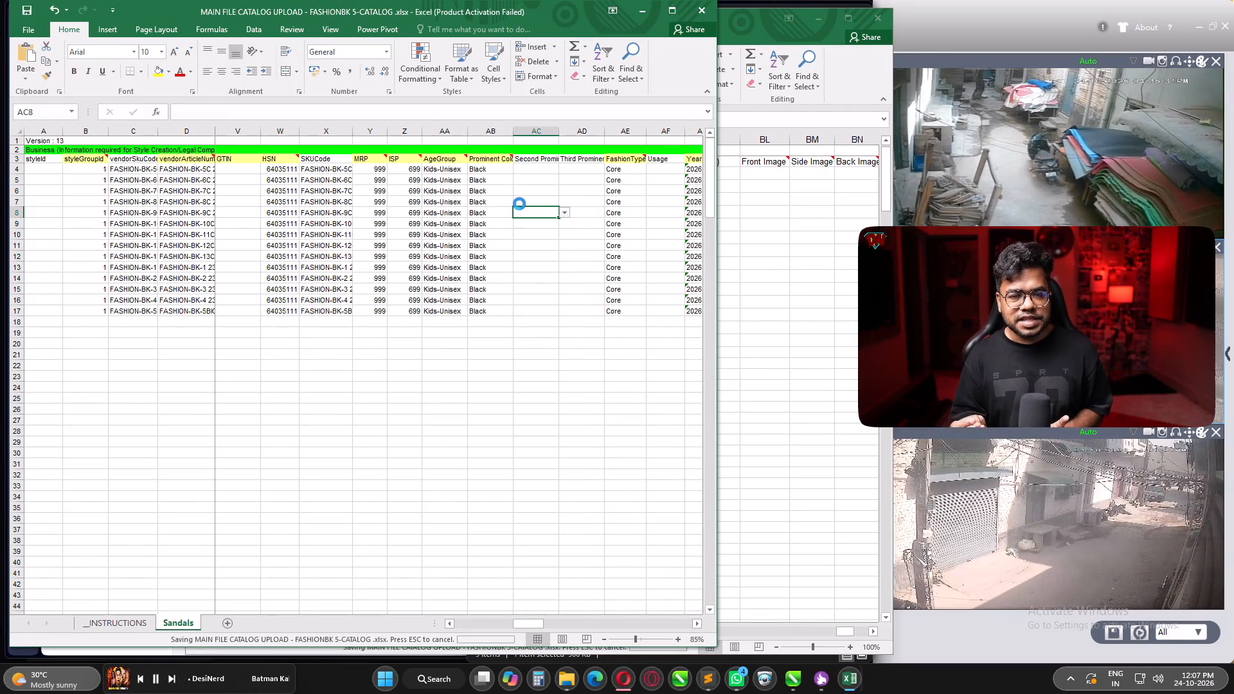
Examine the first product row's attributes from Second Prominent colour through Year, season, Product Details, materialCareDescription, tags and Material.
{"action": "left_click", "coordinate": [564, 163]}
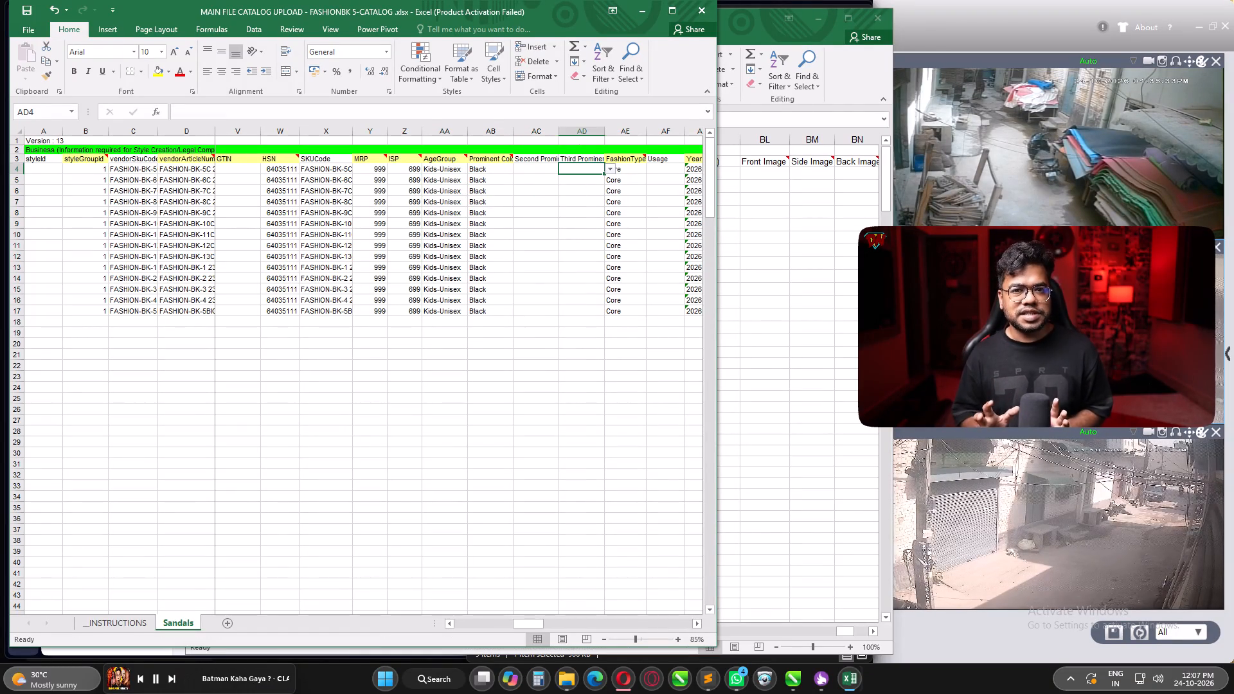
{"action": "left_click", "coordinate": [535, 168]}
{"action": "key", "text": "Right"}
{"action": "key", "text": "Right"}
{"action": "key", "text": "Right"}
{"action": "key", "text": "Right"}
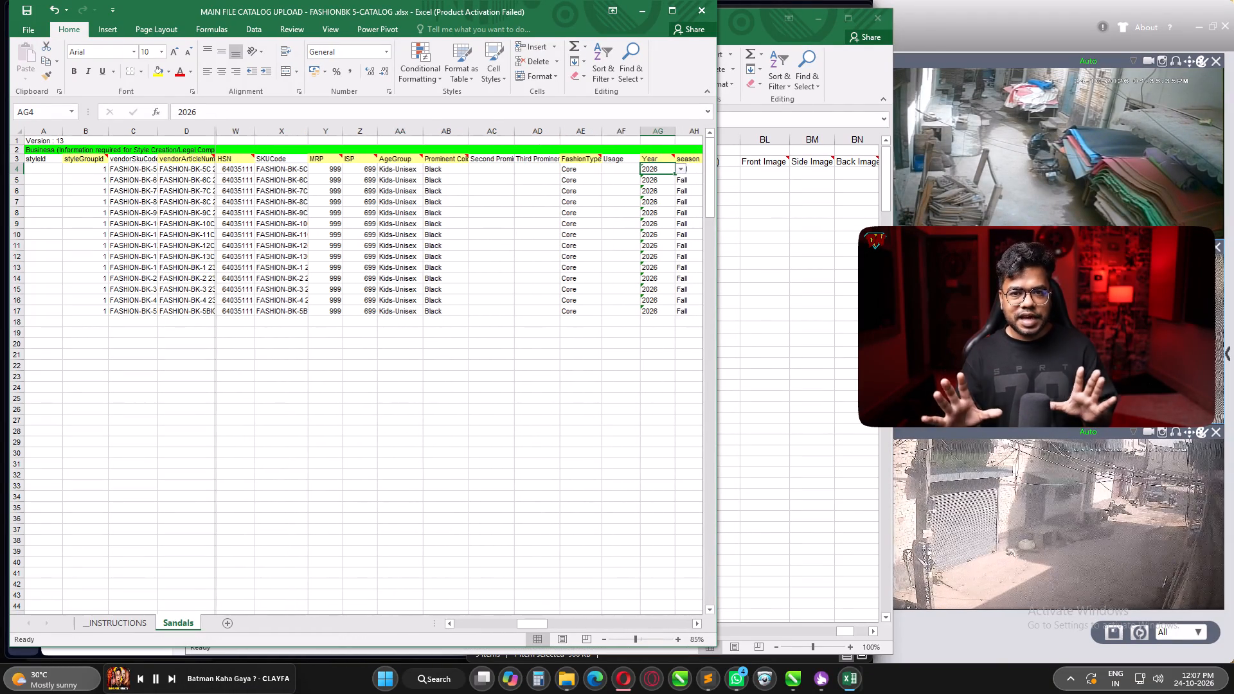
{"action": "key", "text": "Right"}
{"action": "key", "text": "Right"}
{"action": "key", "text": "Right"}
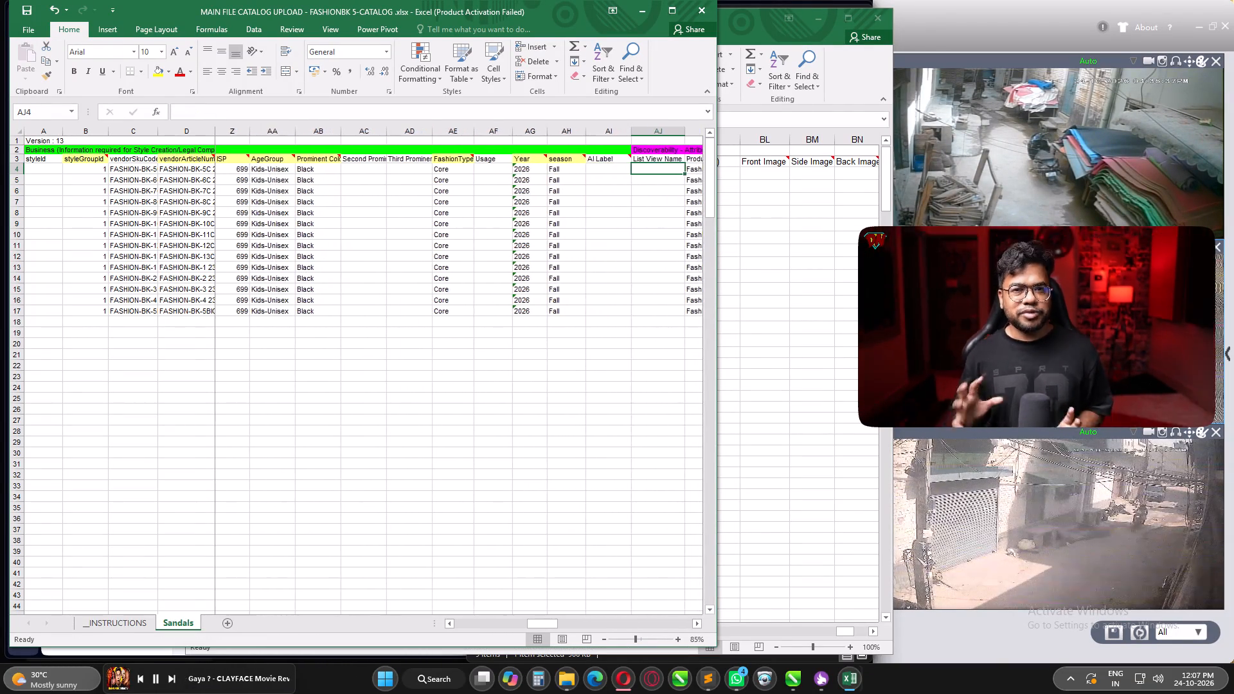
{"action": "key", "text": "Right"}
{"action": "key", "text": "Right"}
{"action": "key", "text": "Up"}
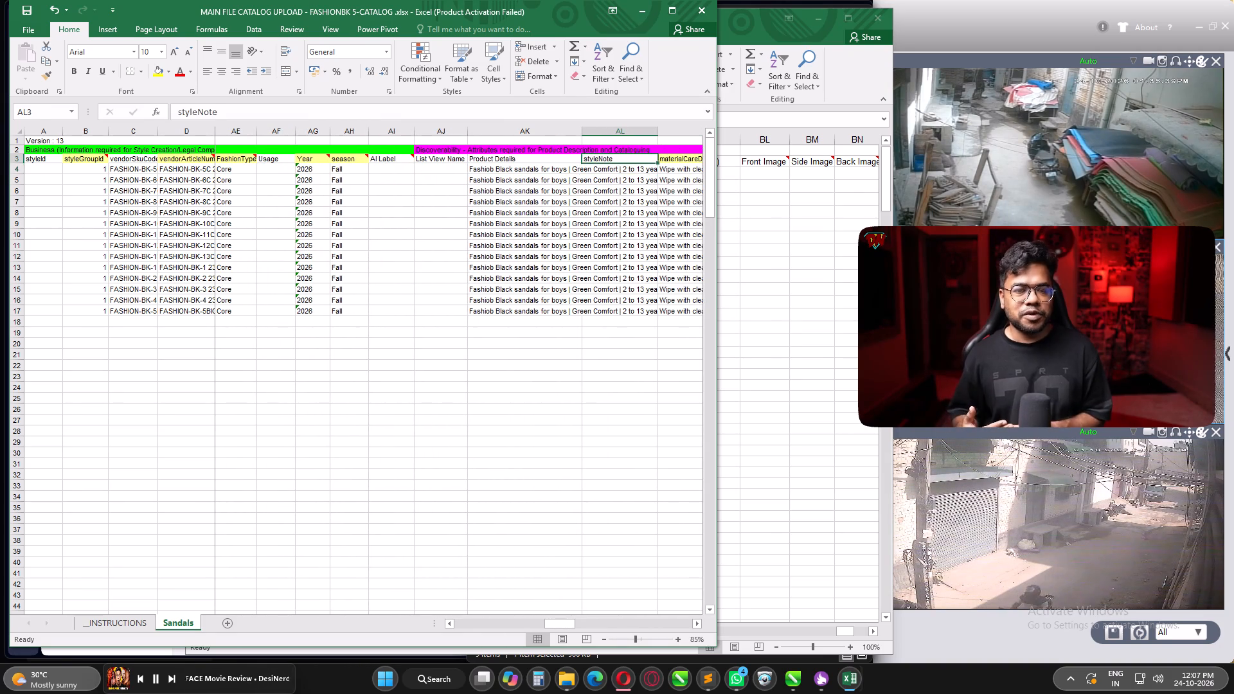
{"action": "key", "text": "Down"}
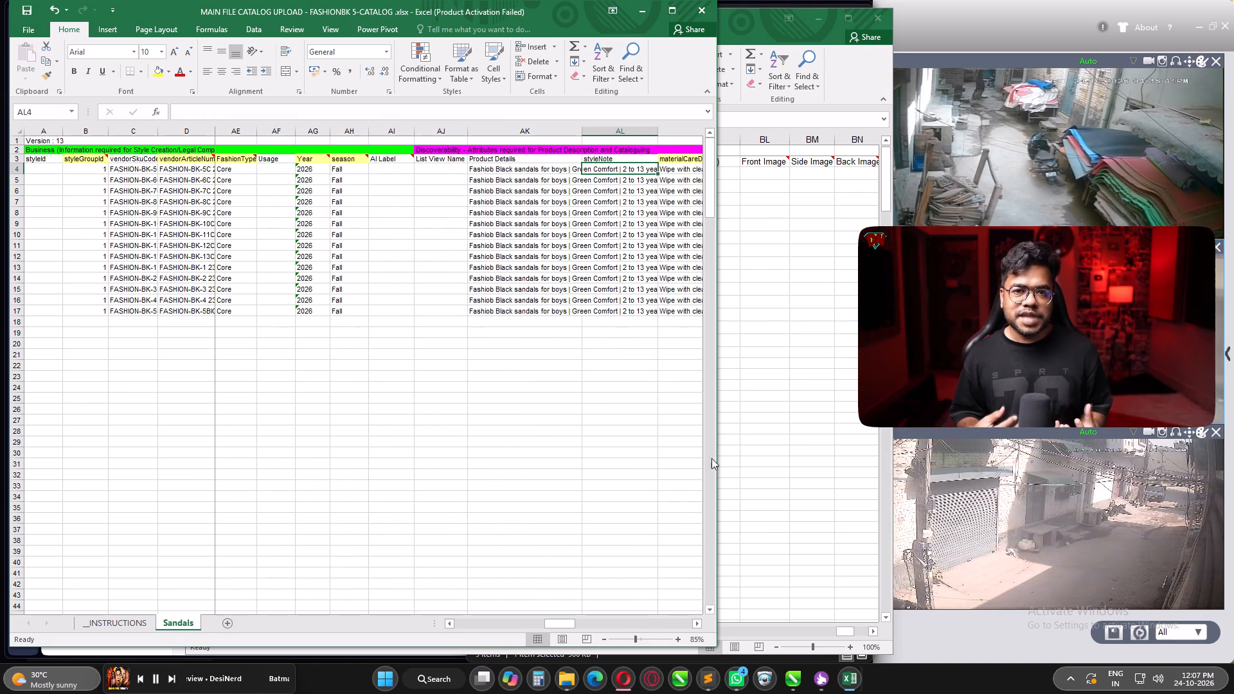
{"action": "key", "text": "Right"}
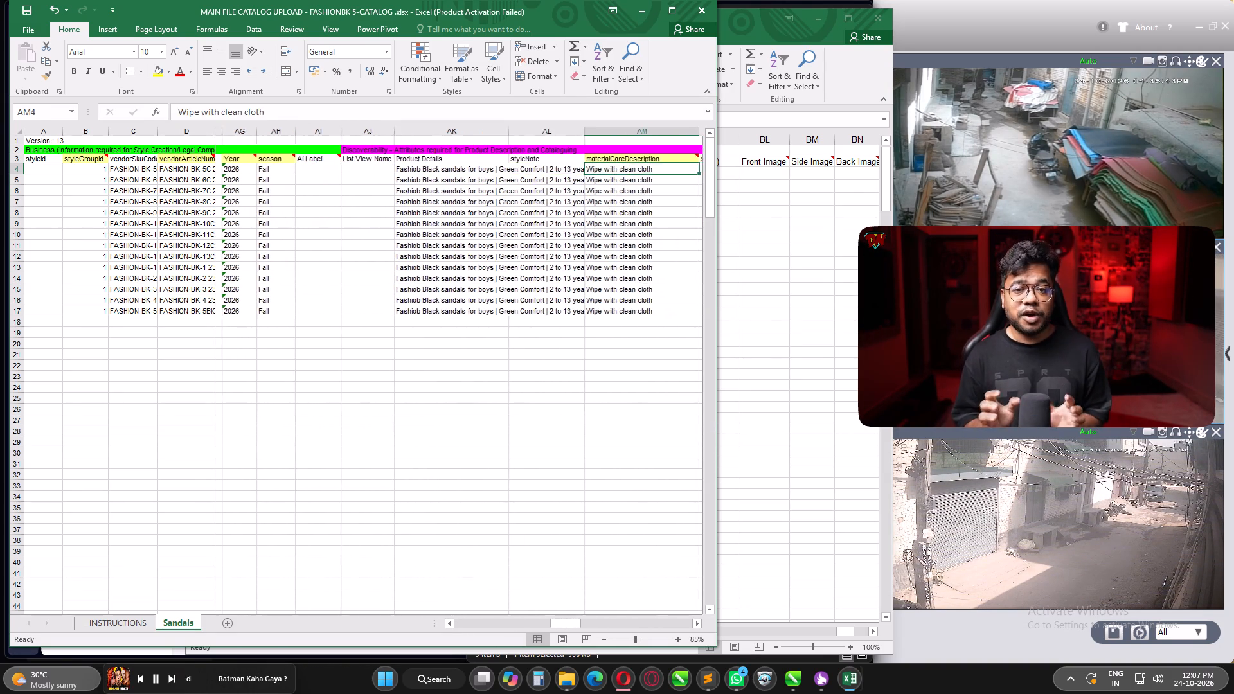
{"action": "key", "text": "Right"}
{"action": "key", "text": "Right"}
{"action": "key", "text": "Right"}
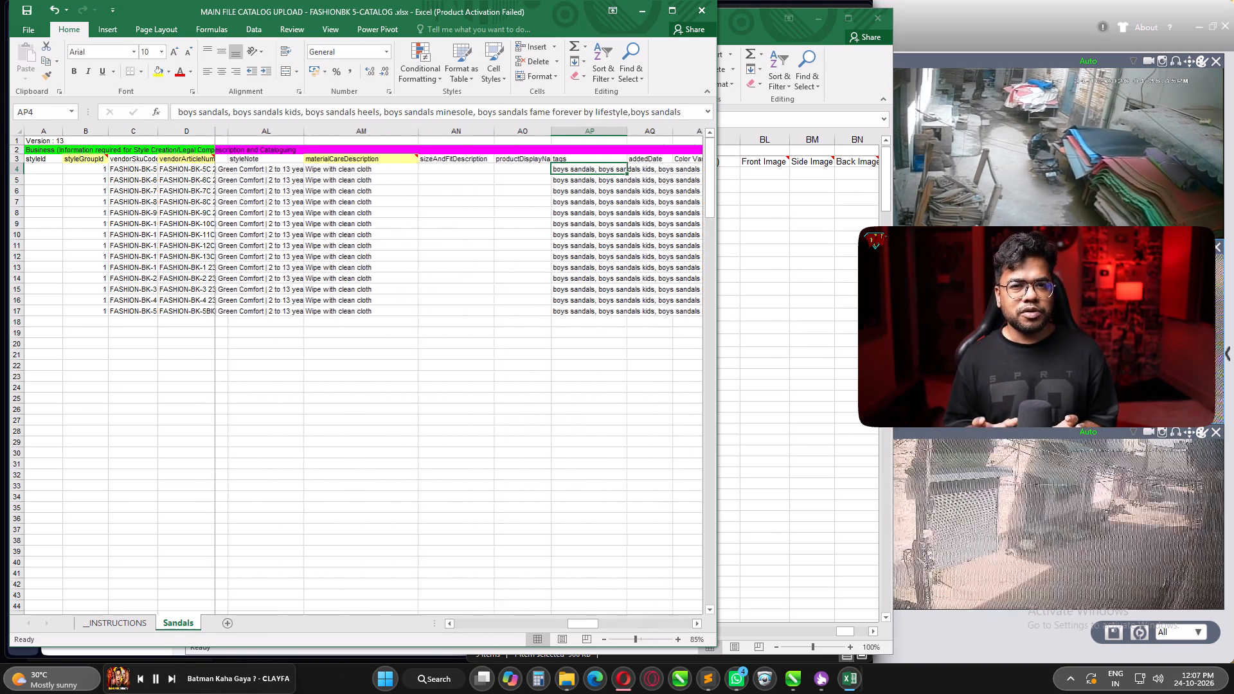
{"action": "key", "text": "Right"}
{"action": "key", "text": "Right"}
{"action": "key", "text": "Right"}
{"action": "key", "text": "Right"}
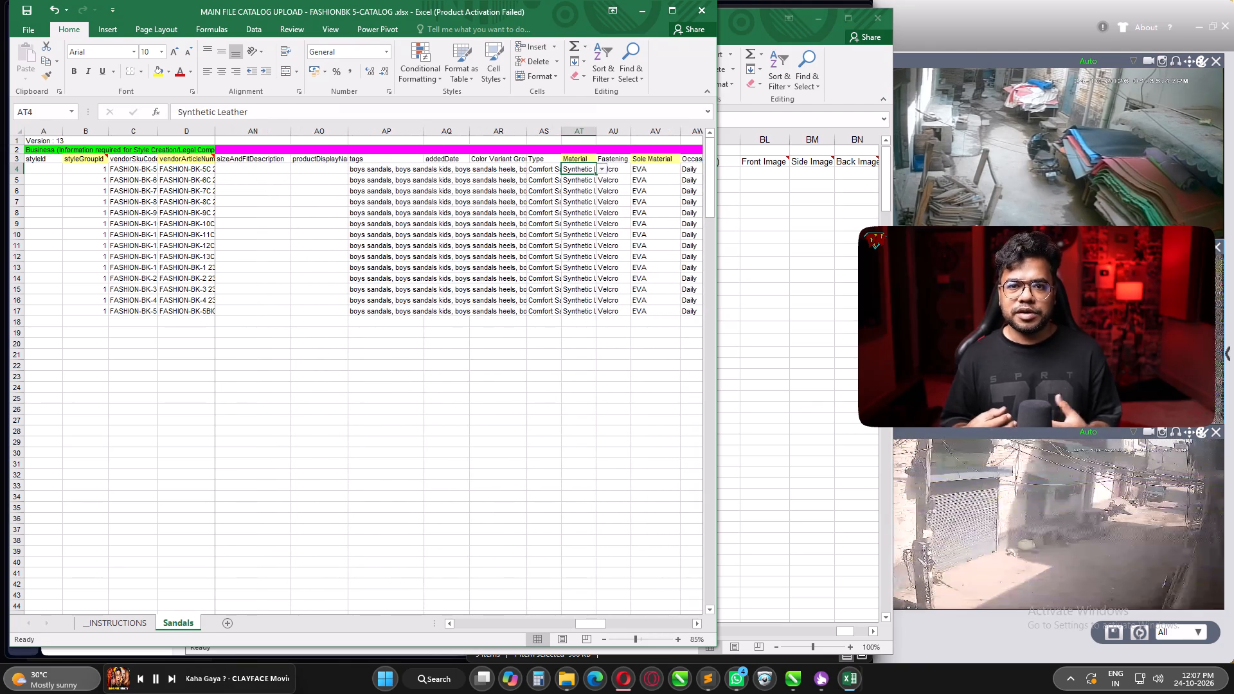
Choose NA as Warranty in AX18 and copy it to all product rows 4 to 17.
{"action": "key", "text": "Right"}
{"action": "key", "text": "Right"}
{"action": "key", "text": "Right"}
{"action": "key", "text": "Right"}
{"action": "key", "text": "Down"}
{"action": "key", "text": "Down"}
{"action": "key", "text": "Down"}
{"action": "key", "text": "Down"}
{"action": "key", "text": "Down"}
{"action": "key", "text": "Down"}
{"action": "key", "text": "Down"}
{"action": "key", "text": "Down"}
{"action": "key", "text": "Down"}
{"action": "key", "text": "Down"}
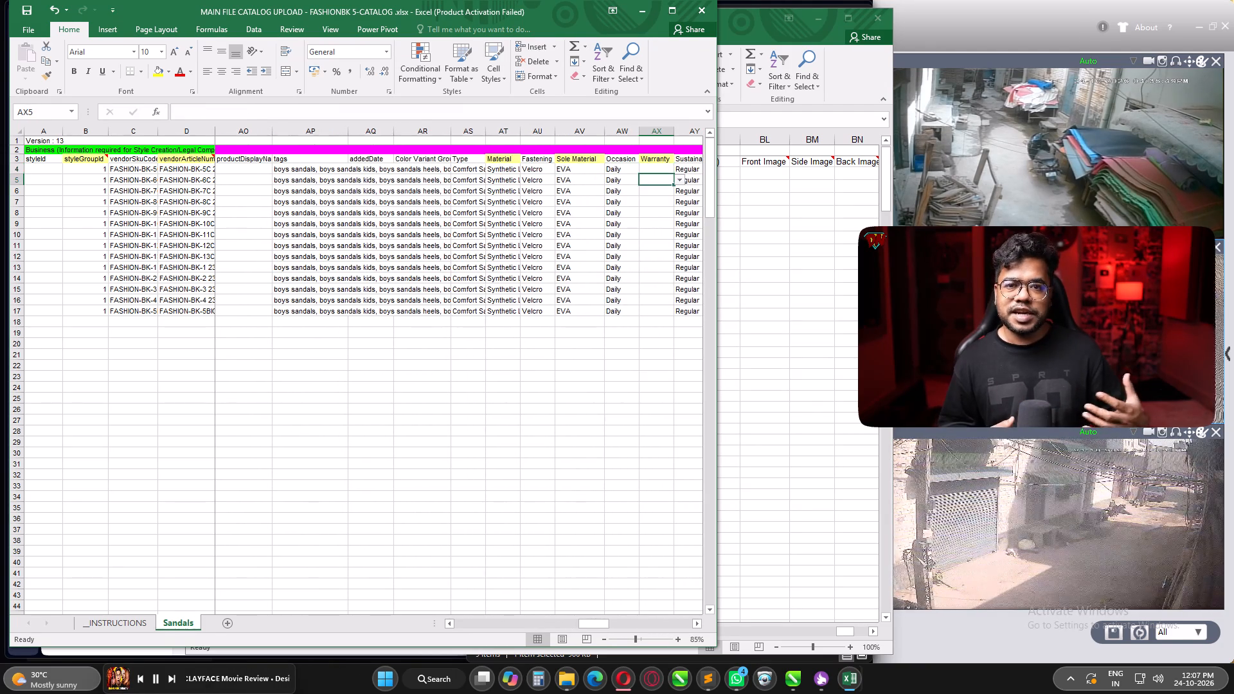
{"action": "key", "text": "Down"}
{"action": "key", "text": "Down"}
{"action": "key", "text": "Down"}
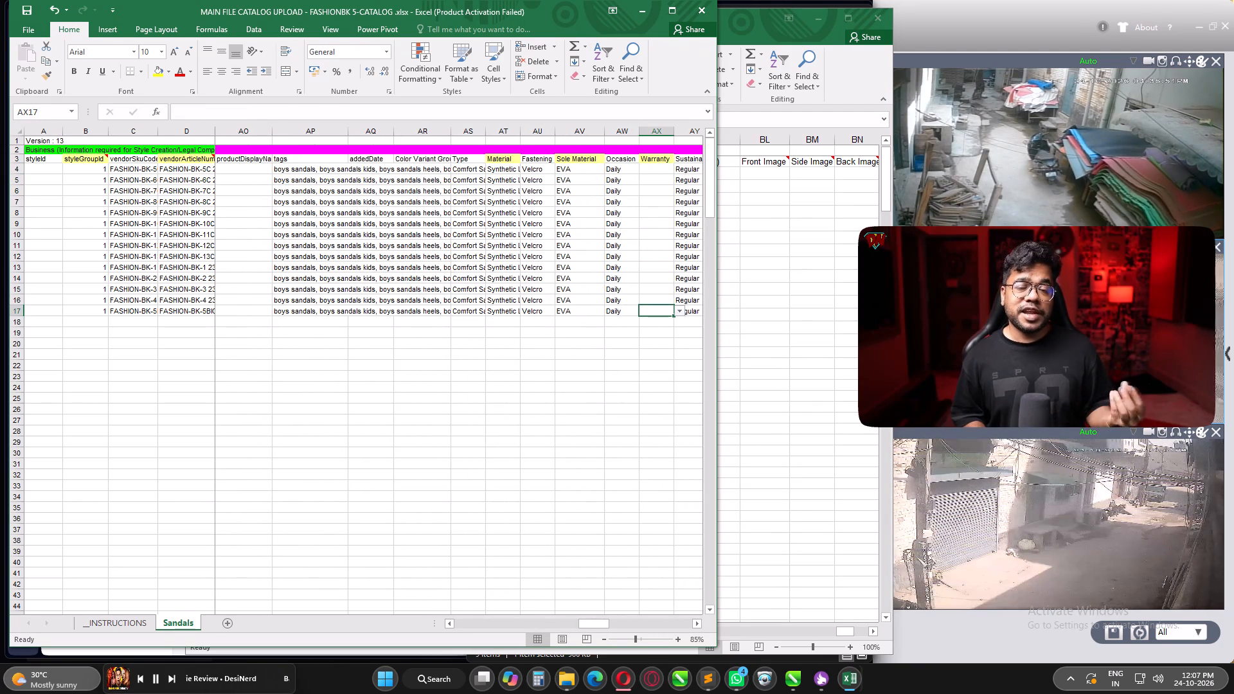
{"action": "left_click", "coordinate": [680, 309]}
{"action": "left_click", "coordinate": [663, 323]}
{"action": "left_click", "coordinate": [681, 323]}
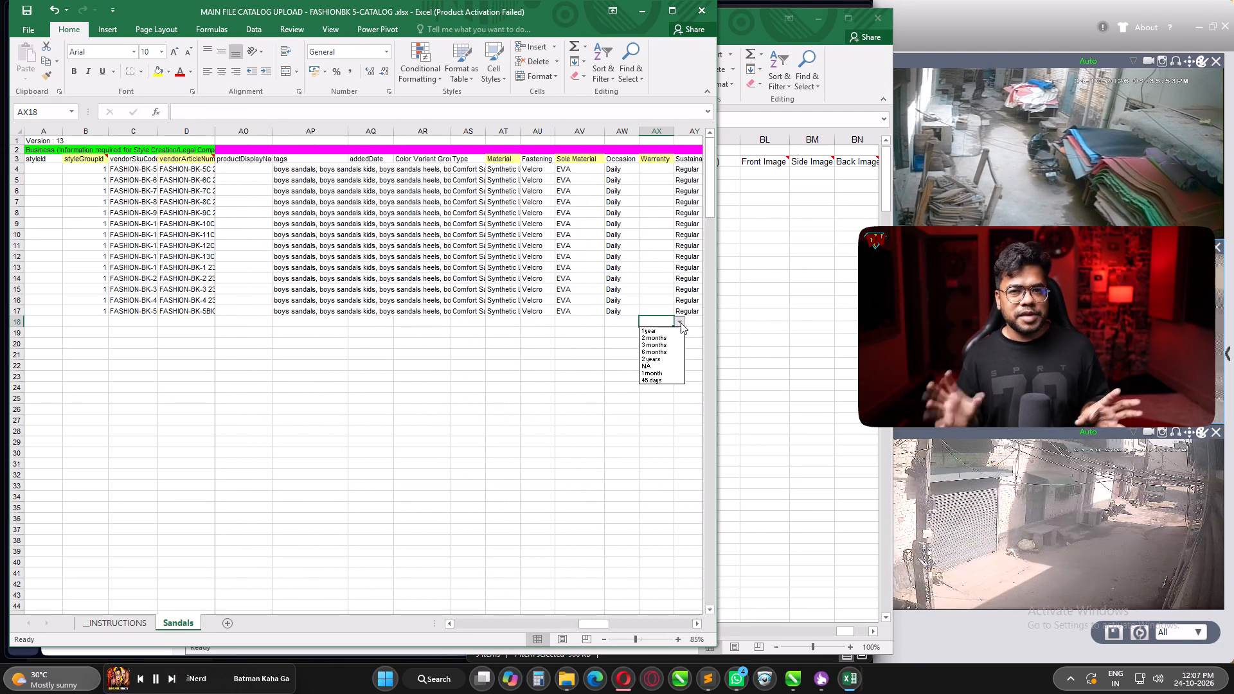
{"action": "left_click", "coordinate": [663, 364]}
{"action": "key", "text": "ctrl+c"}
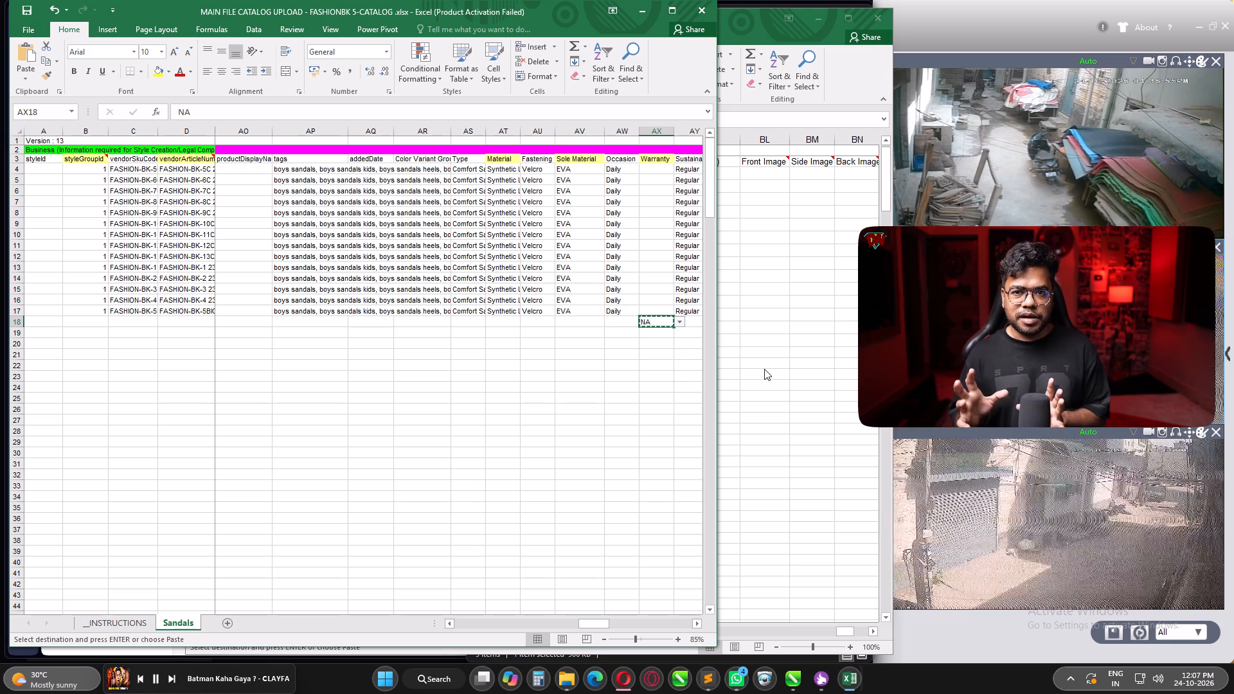
{"action": "key", "text": "ctrl+shift+Up"}
{"action": "key", "text": "shift+Down"}
{"action": "key", "text": "ctrl+v"}
Clear the extra Warranty value in AX18 below the product rows and save the FASHIONBK workbook.
{"action": "key", "text": "ctrl+Down"}
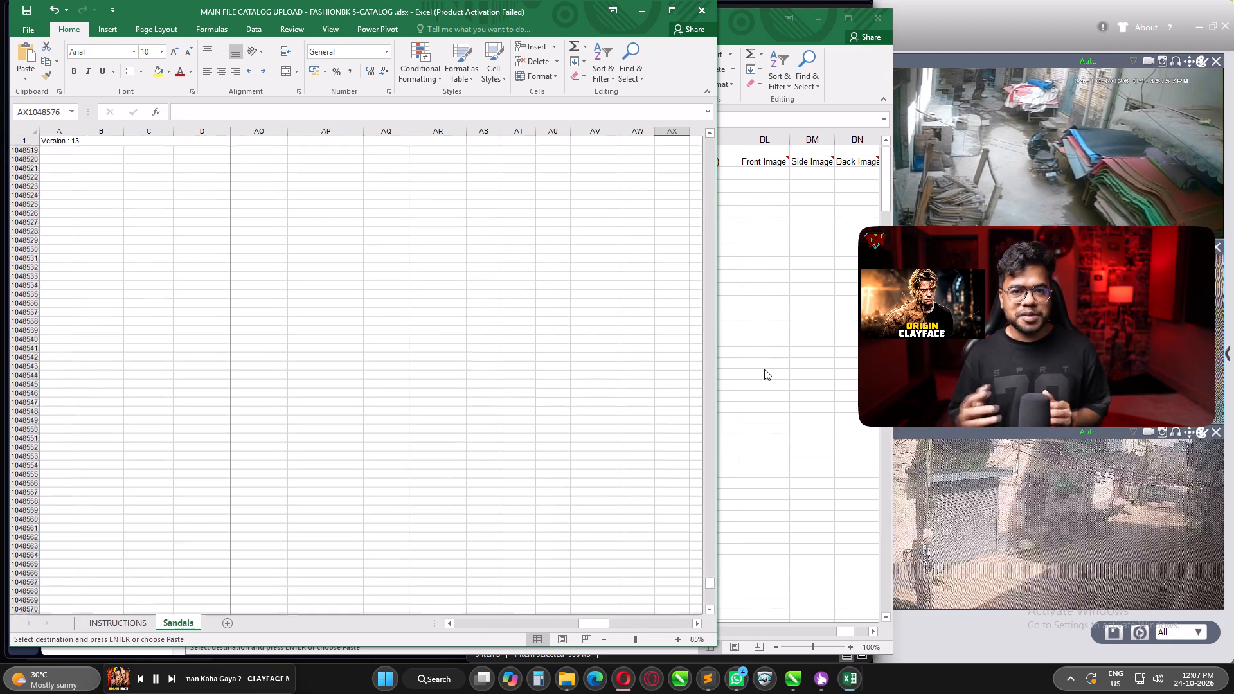
{"action": "key", "text": "ctrl+Up"}
{"action": "key", "text": "Delete"}
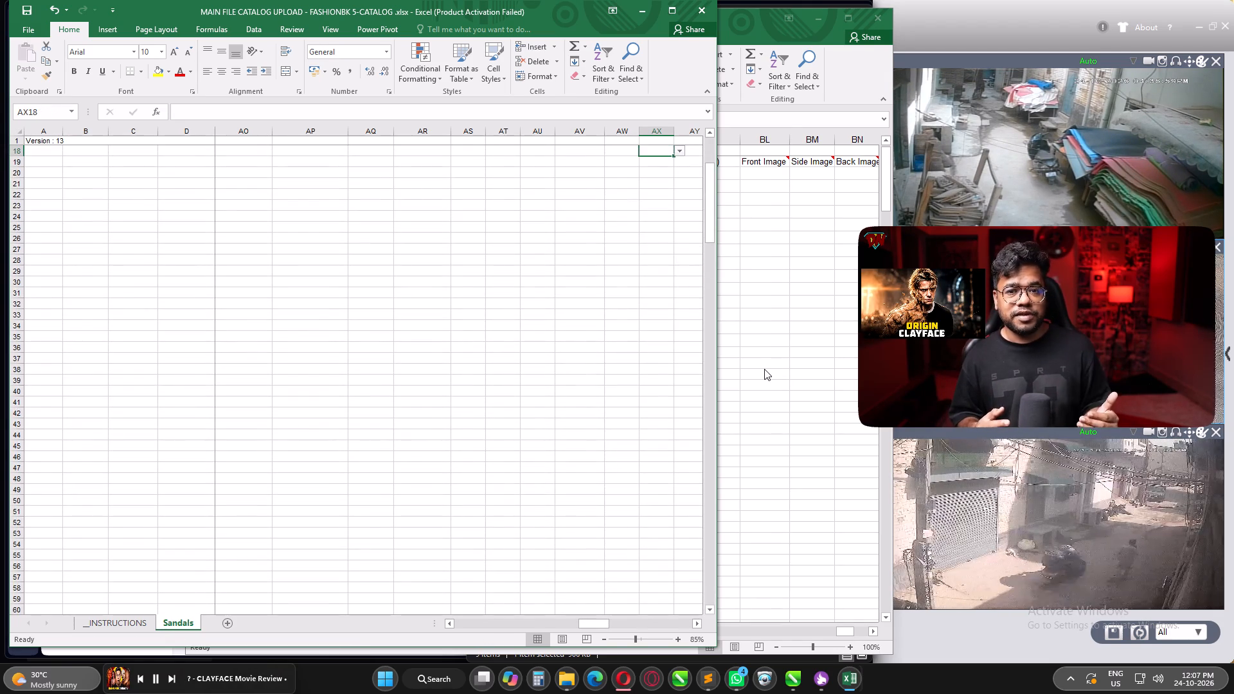
{"action": "key", "text": "ctrl+Up"}
{"action": "key", "text": "ctrl+Up"}
{"action": "key", "text": "ctrl+Up"}
{"action": "key", "text": "ctrl+Up"}
{"action": "key", "text": "Down"}
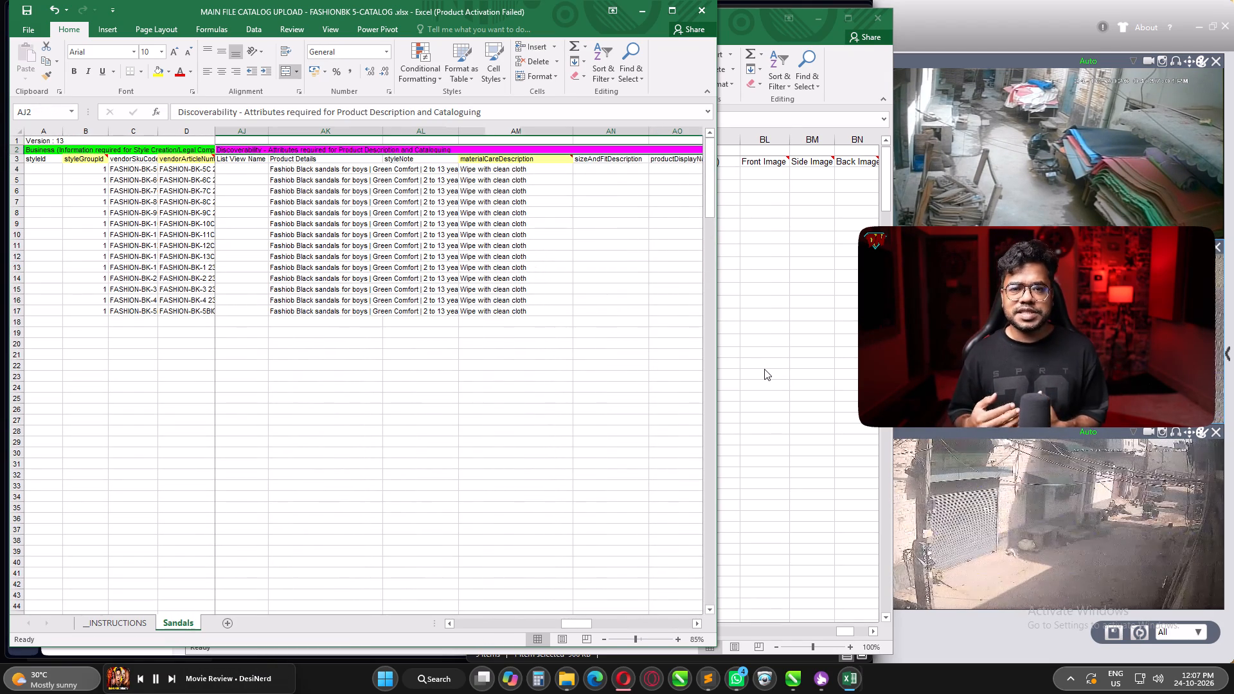
{"action": "key", "text": "Down"}
{"action": "key", "text": "Down"}
{"action": "key", "text": "ctrl+s"}
Examine the first product row's attributes from Sustainable through Net Quantity and foot measurements, and return to the row's first column.
{"action": "key", "text": "Right"}
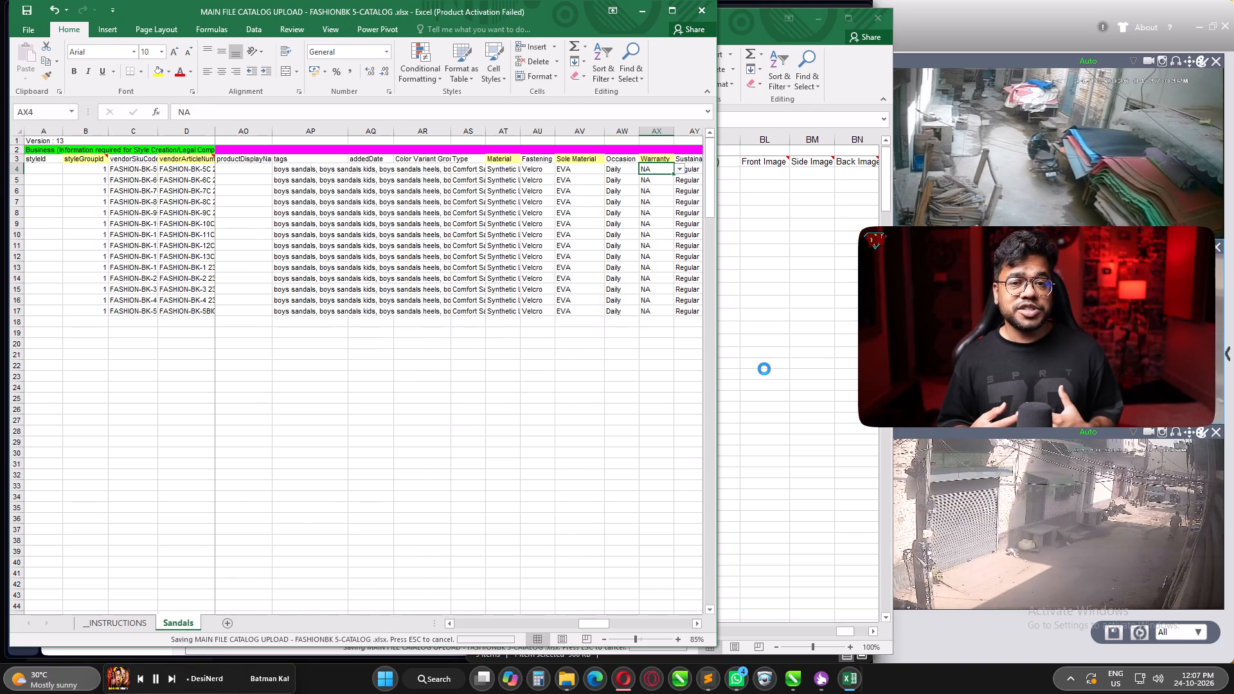
{"action": "key", "text": "Right"}
{"action": "key", "text": "Right"}
{"action": "key", "text": "Right"}
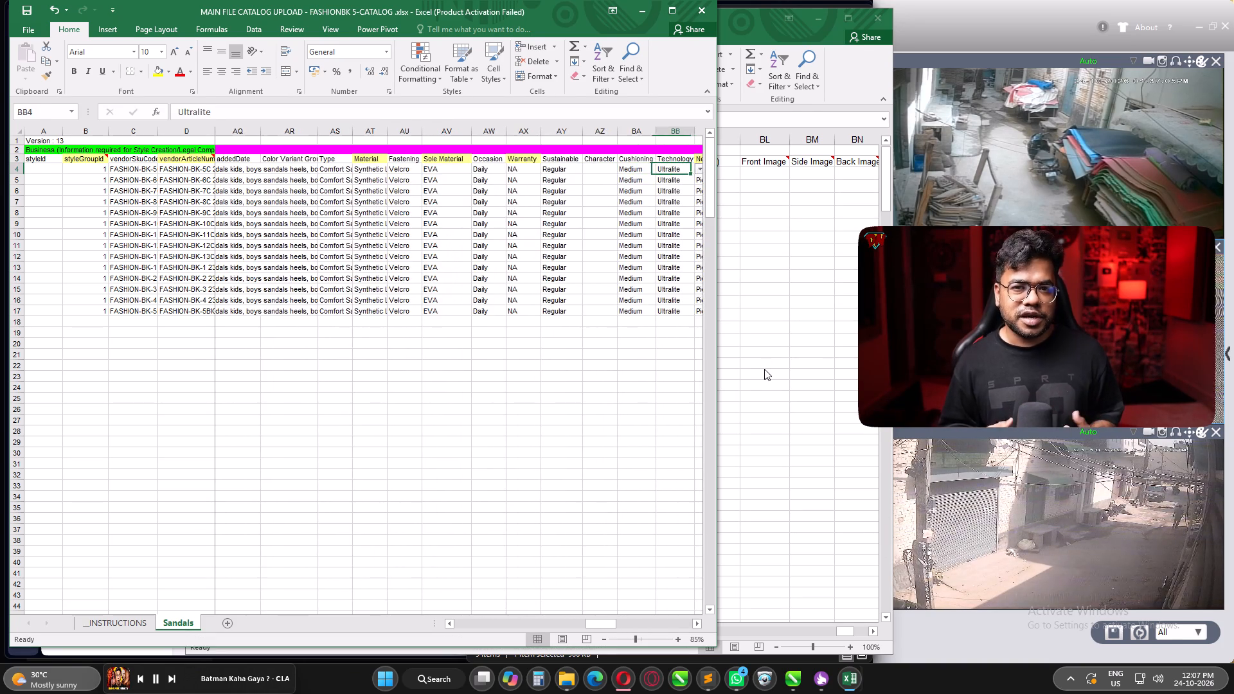
{"action": "key", "text": "Right"}
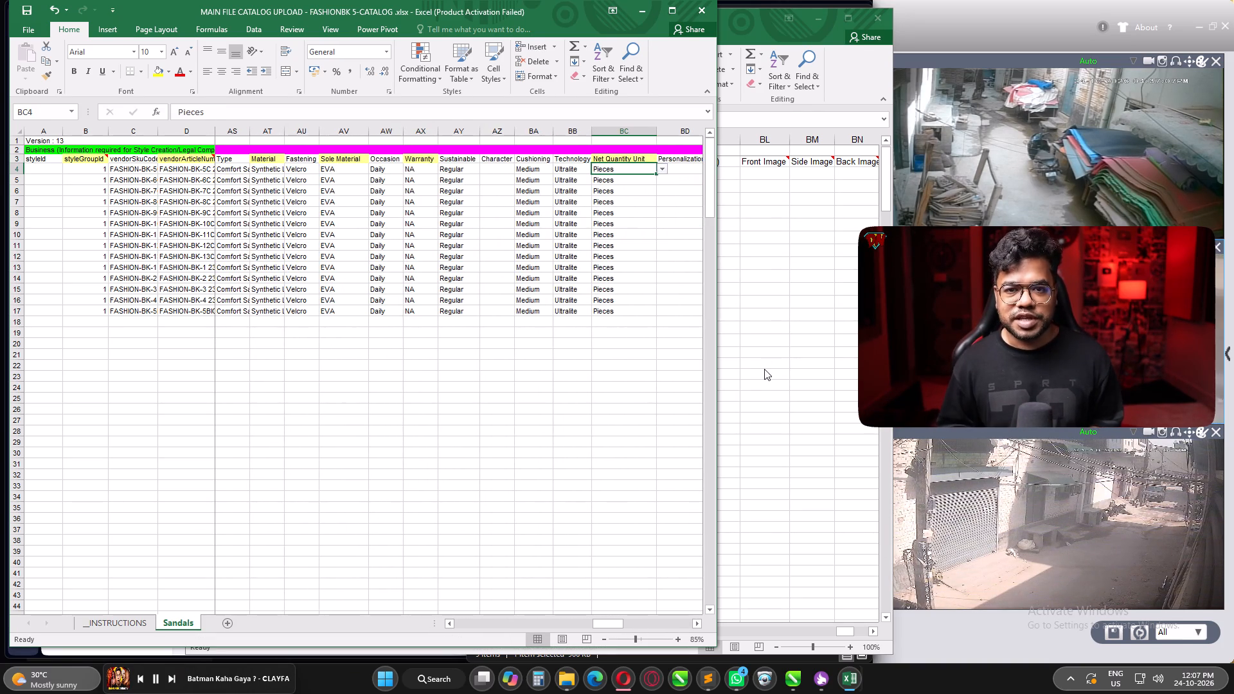
{"action": "key", "text": "Right"}
{"action": "key", "text": "Right"}
{"action": "key", "text": "Right"}
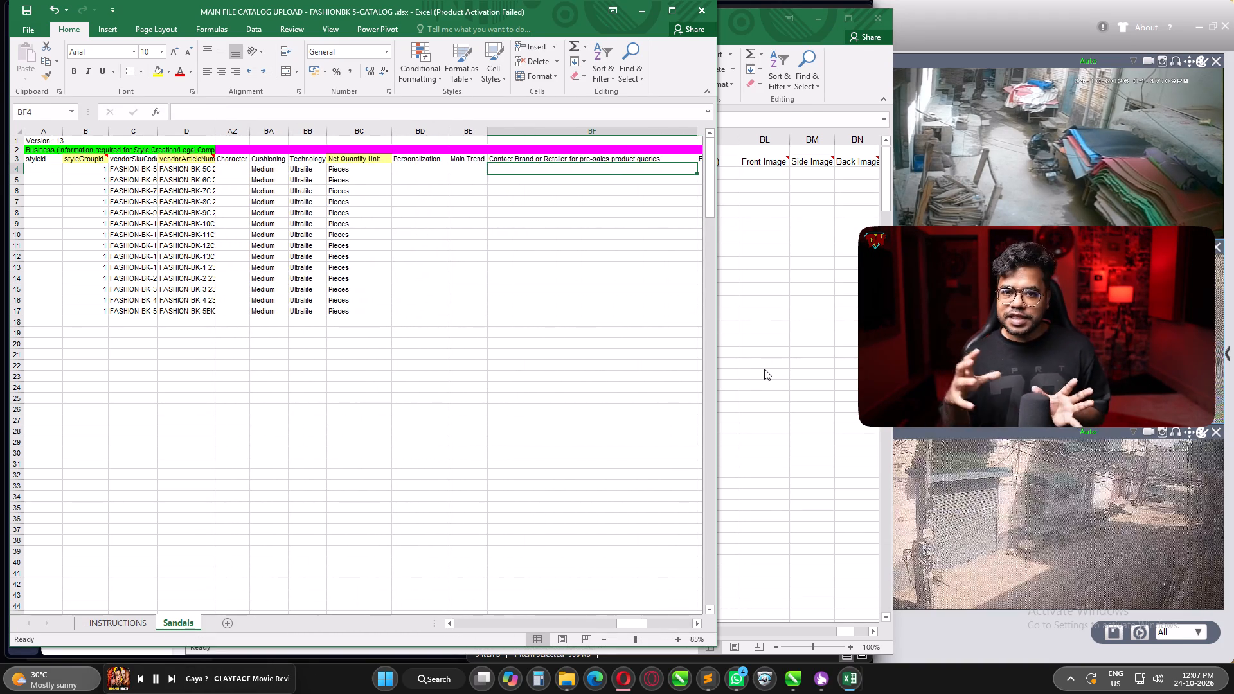
{"action": "key", "text": "Right"}
{"action": "key", "text": "Right"}
{"action": "key", "text": "Right"}
{"action": "key", "text": "Right"}
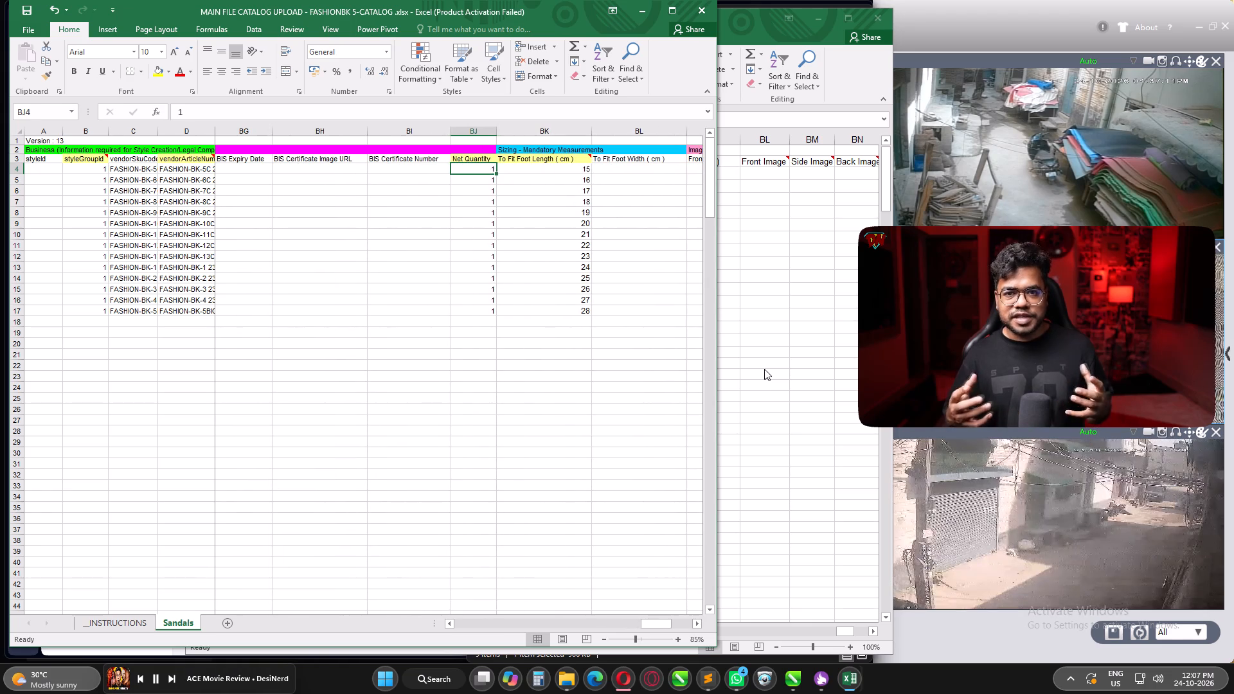
{"action": "key", "text": "Right"}
{"action": "key", "text": "Right"}
{"action": "key", "text": "Right"}
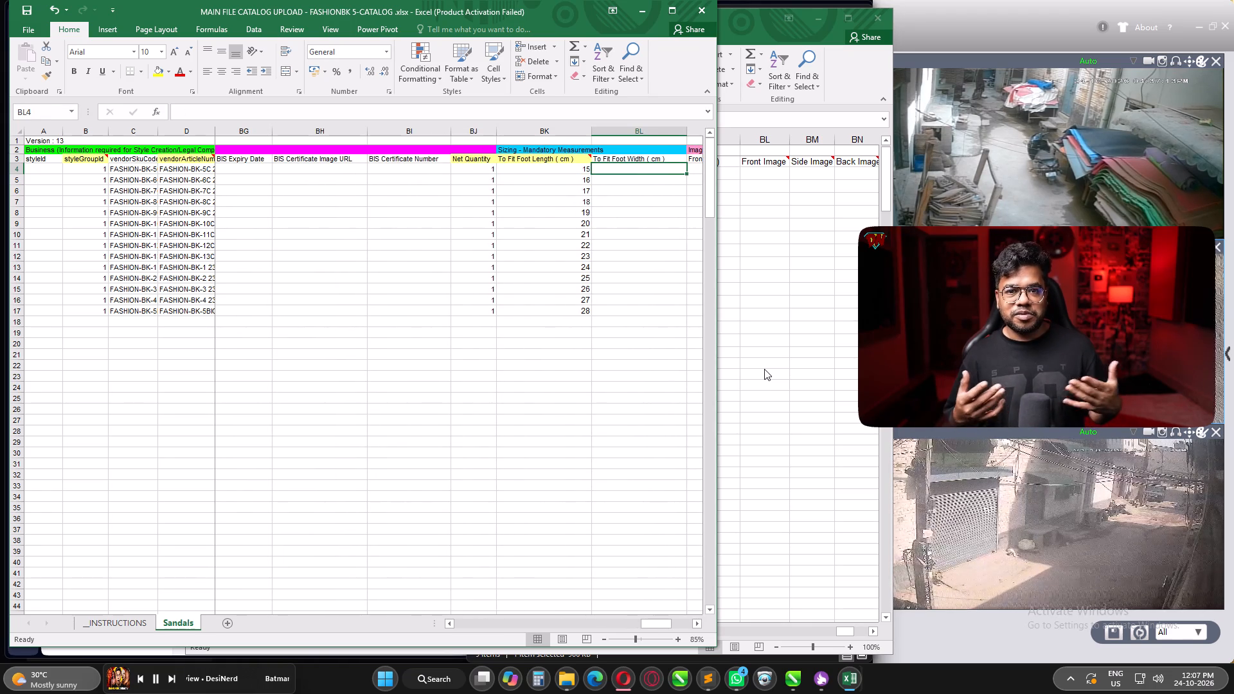
{"action": "key", "text": "Right"}
{"action": "key", "text": "ctrl+Left"}
{"action": "key", "text": "ctrl+Left"}
{"action": "key", "text": "ctrl+Left"}
{"action": "key", "text": "ctrl+Left"}
{"action": "key", "text": "ctrl+Left"}
{"action": "key", "text": "ctrl+Left"}
{"action": "key", "text": "ctrl+Left"}
{"action": "key", "text": "ctrl+Left"}
{"action": "key", "text": "ctrl+Left"}
{"action": "key", "text": "ctrl+Left"}
{"action": "key", "text": "ctrl+Left"}
{"action": "key", "text": "ctrl+Left"}
{"action": "key", "text": "ctrl+Left"}
{"action": "key", "text": "ctrl+Left"}
{"action": "key", "text": "ctrl+Left"}
{"action": "key", "text": "ctrl+Left"}
{"action": "key", "text": "ctrl+Left"}
{"action": "key", "text": "ctrl+Left"}
{"action": "key", "text": "ctrl+Left"}
{"action": "key", "text": "ctrl+Left"}
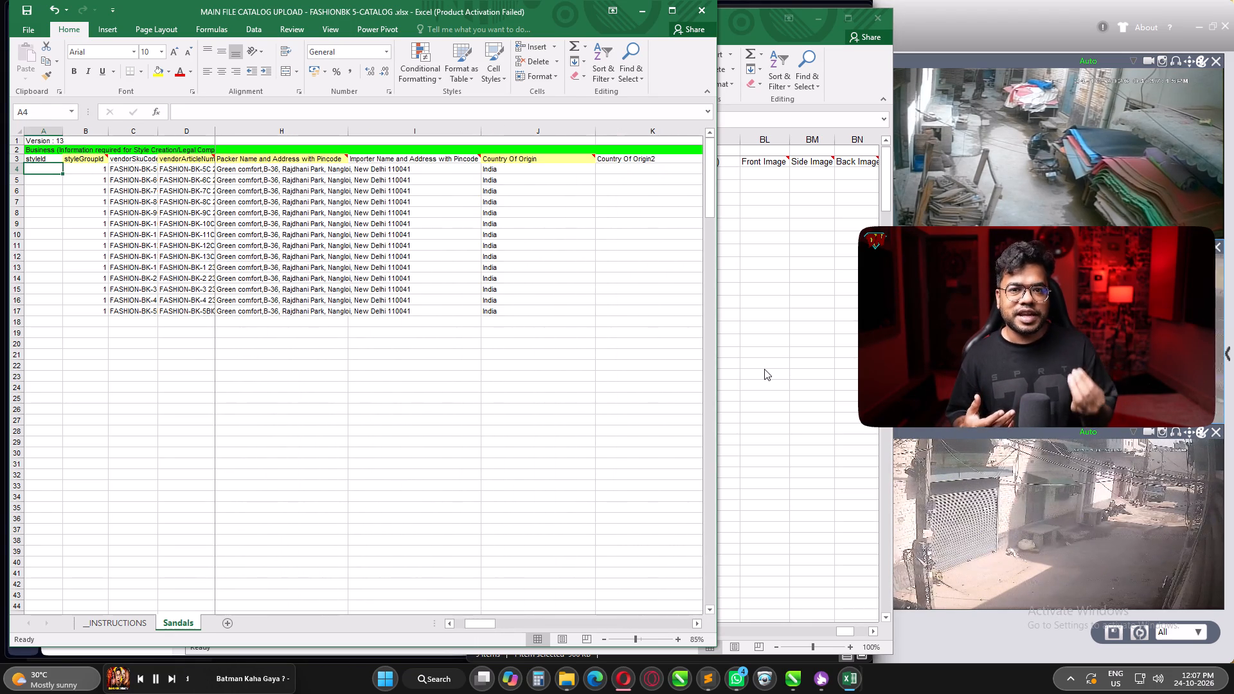
Examine the first product row's values around GTIN, HSN, SKUCode, MRP, ISP and AgeGroup.
{"action": "key", "text": "Right"}
{"action": "key", "text": "ctrl+Right"}
{"action": "key", "text": "ctrl+Right"}
{"action": "key", "text": "ctrl+Right"}
{"action": "key", "text": "ctrl+Right"}
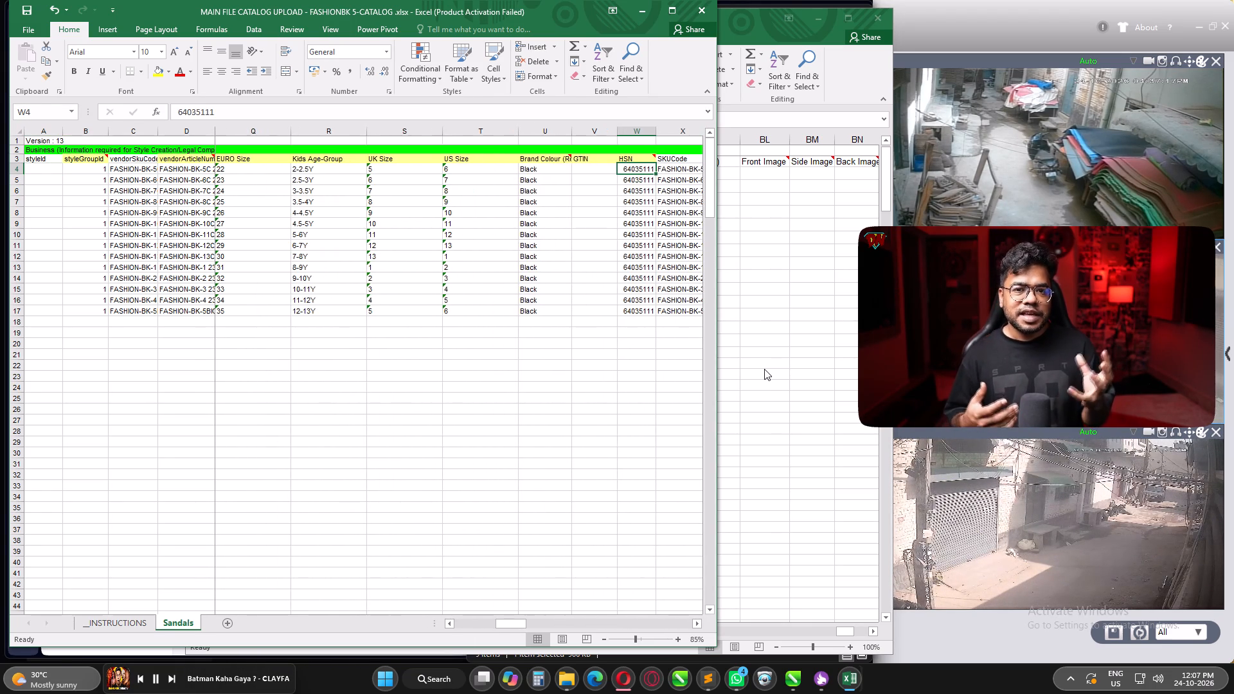
{"action": "key", "text": "Right"}
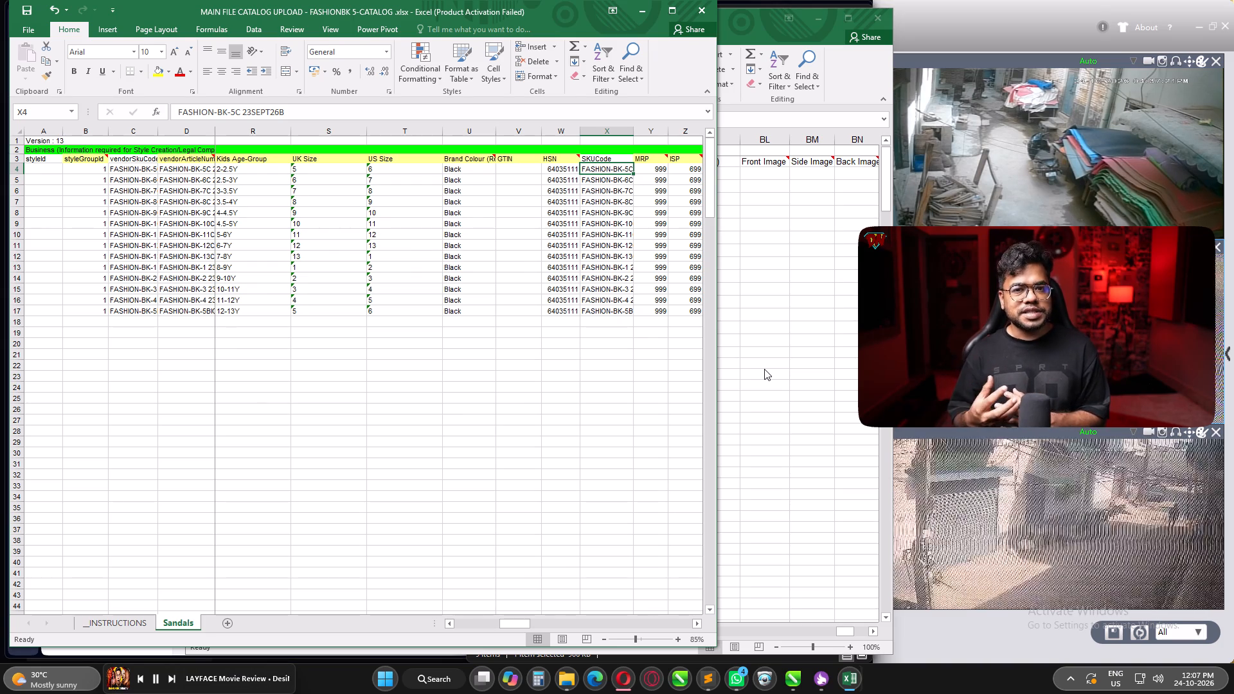
{"action": "key", "text": "Left"}
{"action": "key", "text": "Left"}
{"action": "key", "text": "Up"}
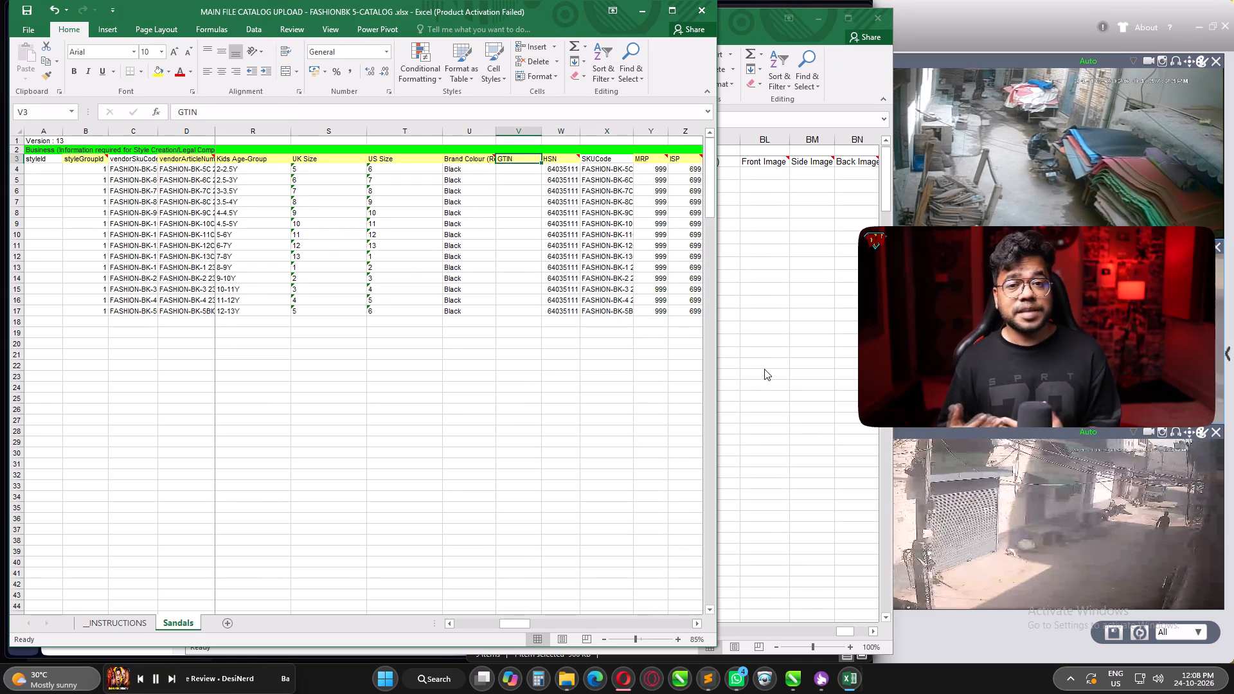
{"action": "key", "text": "Down"}
{"action": "key", "text": "Right"}
{"action": "key", "text": "Right"}
{"action": "key", "text": "Right"}
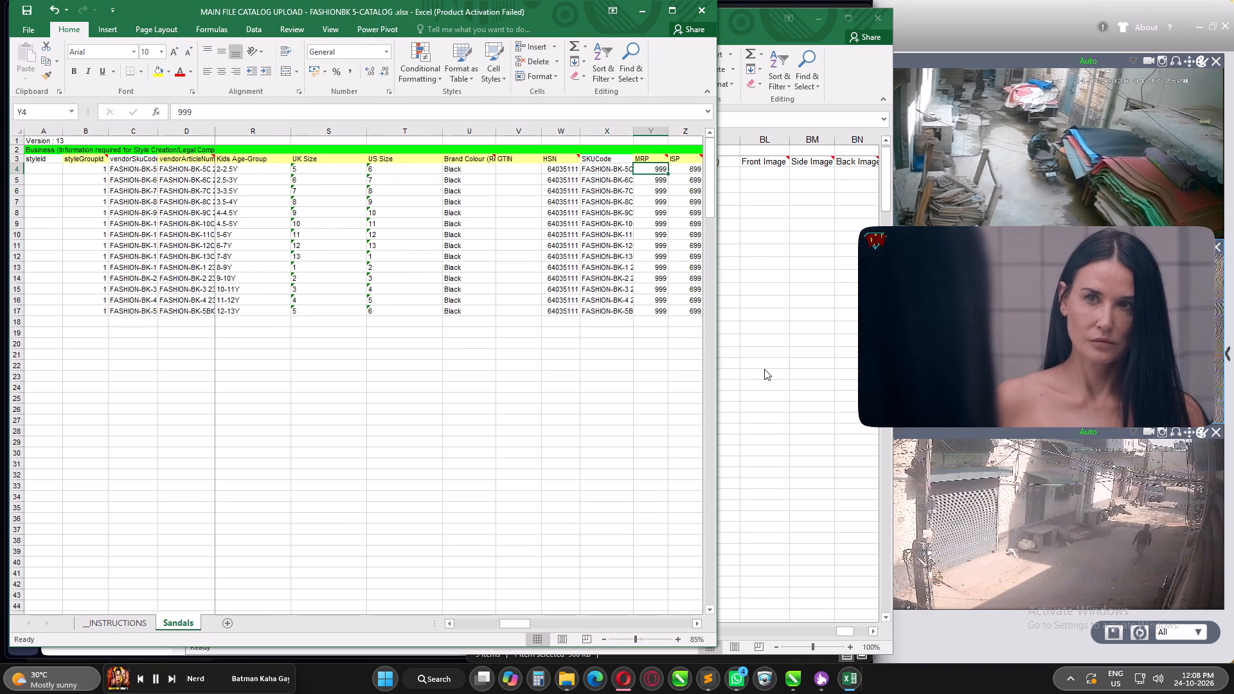
{"action": "key", "text": "Right"}
{"action": "key", "text": "Right"}
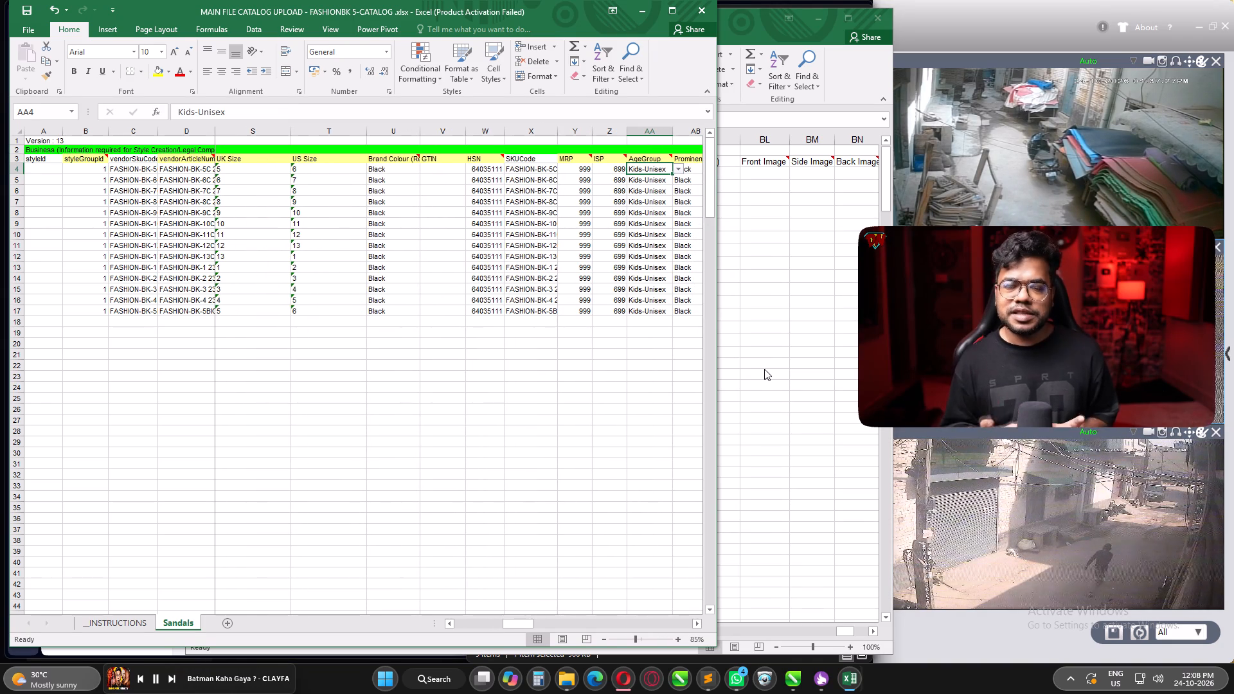
Examine the first product row's values from Prominent Colour through FashionType, Year, season, List View Name and Product Details.
{"action": "key", "text": "Right"}
{"action": "key", "text": "Right"}
{"action": "key", "text": "Right"}
{"action": "key", "text": "Right"}
{"action": "key", "text": "Right"}
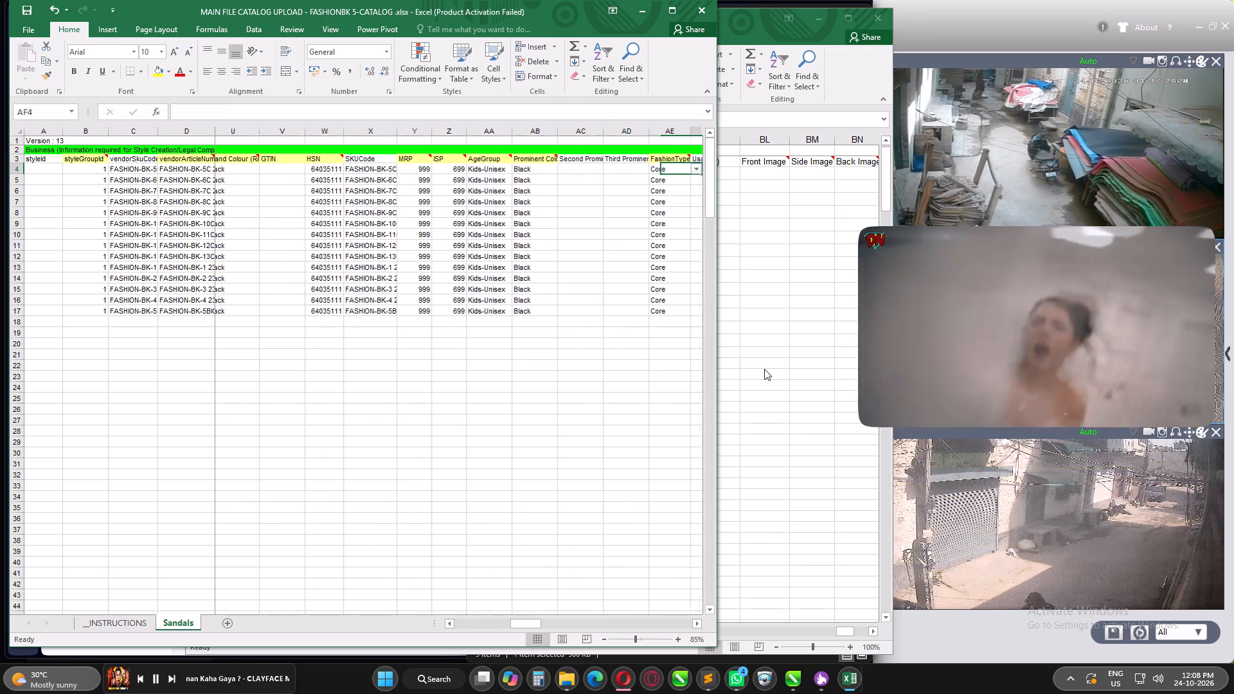
{"action": "key", "text": "Right"}
{"action": "key", "text": "Right"}
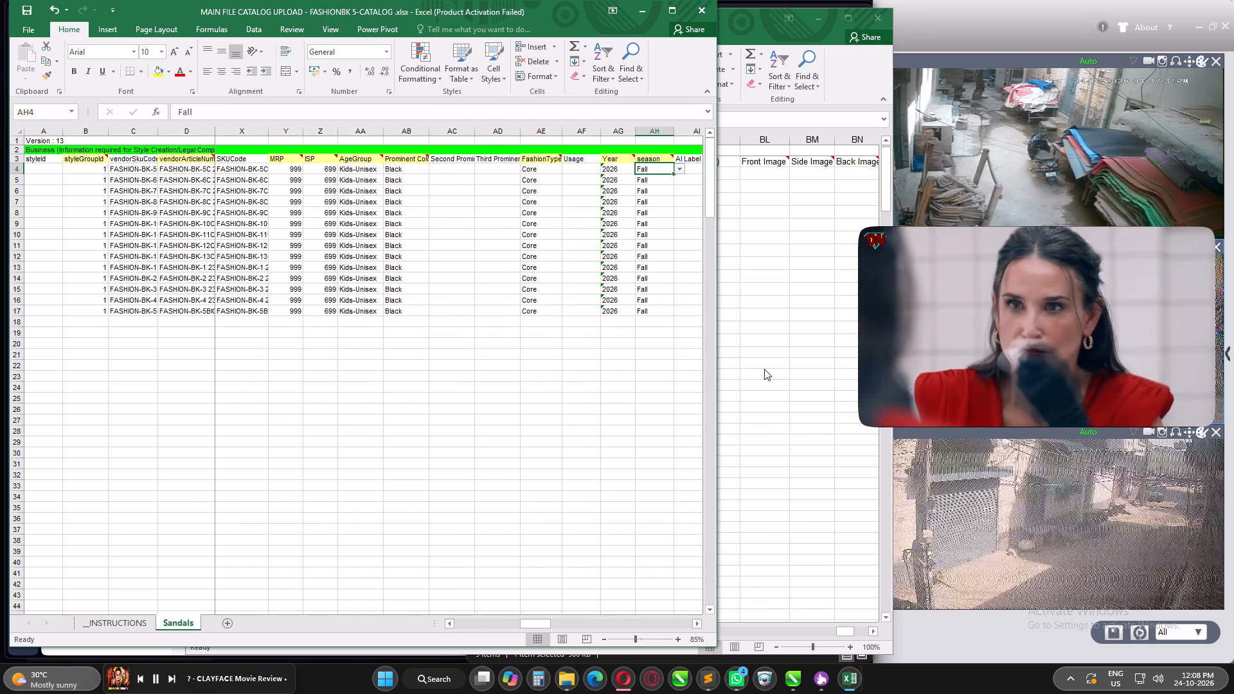
{"action": "key", "text": "Right"}
{"action": "key", "text": "Right"}
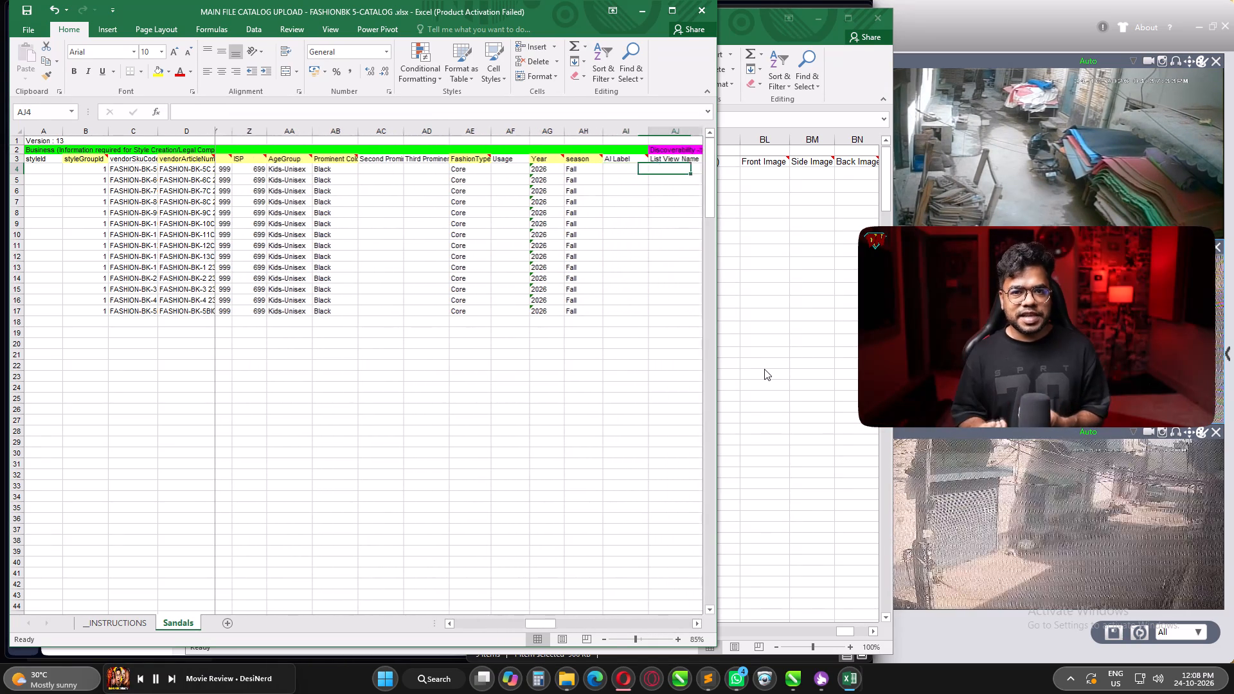
{"action": "key", "text": "Right"}
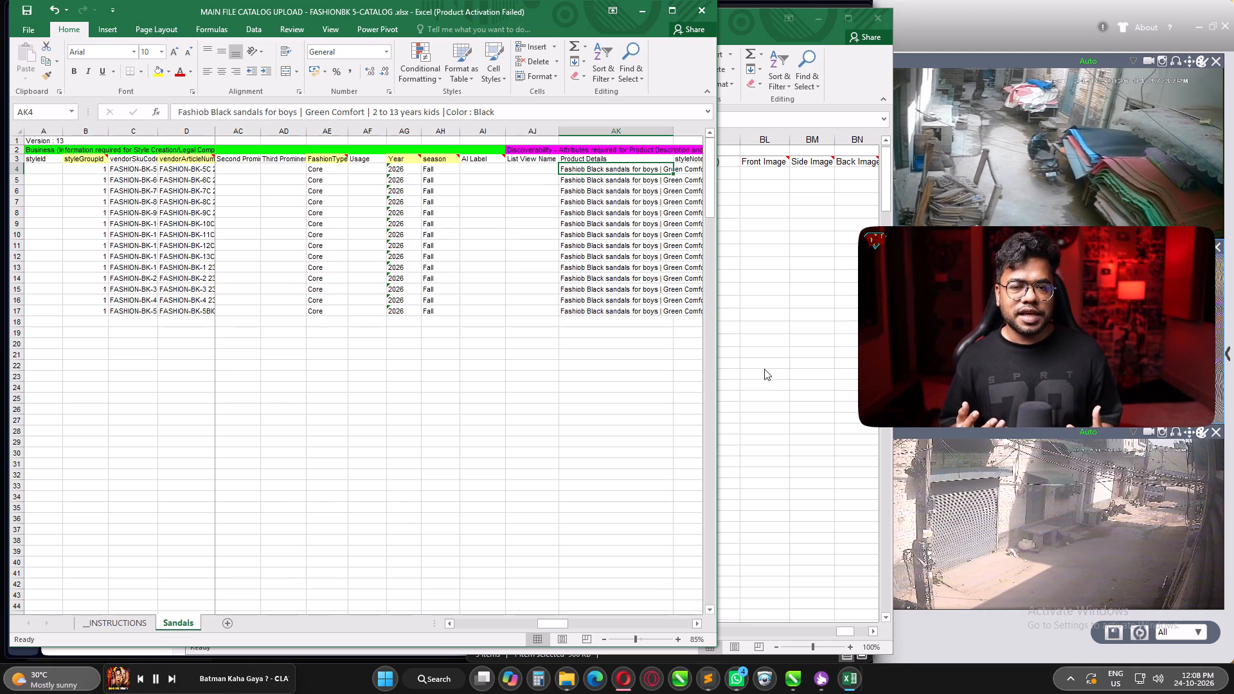
Replace the date suffix of the first product's vendorSkuCode in C4 so it reads FASHION-BK-5C 24OCT26.
{"action": "key", "text": "ctrl+Left"}
{"action": "key", "text": "ctrl+Left"}
{"action": "key", "text": "ctrl+Left"}
{"action": "key", "text": "ctrl+Left"}
{"action": "key", "text": "ctrl+Left"}
{"action": "key", "text": "ctrl+Left"}
{"action": "key", "text": "ctrl+Left"}
{"action": "key", "text": "ctrl+Left"}
{"action": "key", "text": "Right"}
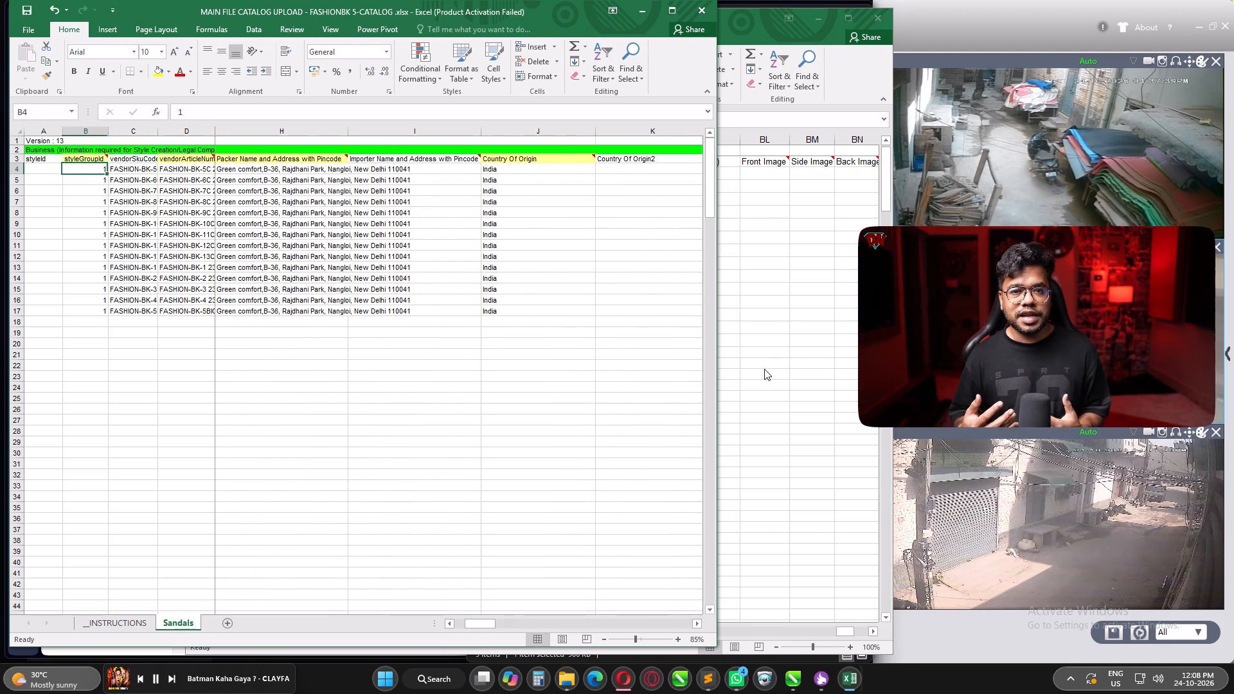
{"action": "key", "text": "Right"}
{"action": "key", "text": "F2"}
{"action": "key", "text": "BackSpace"}
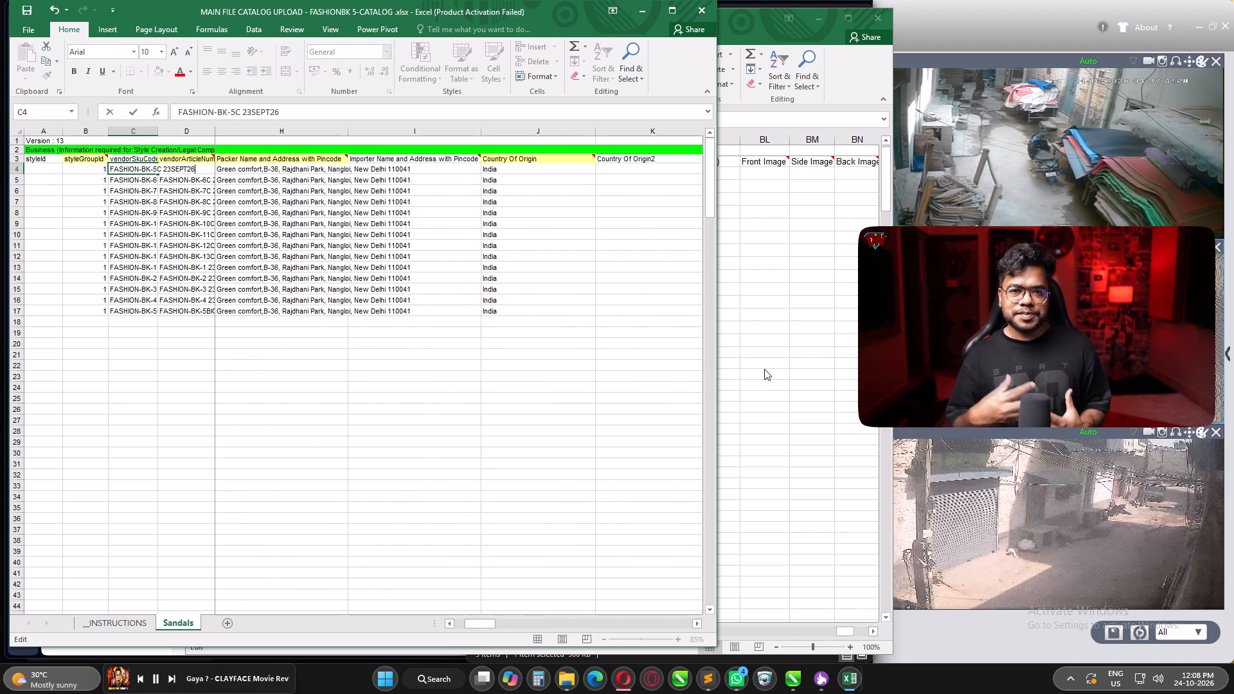
{"action": "key", "text": "BackSpace"}
{"action": "key", "text": "BackSpace"}
{"action": "key", "text": "BackSpace"}
{"action": "key", "text": "BackSpace"}
{"action": "key", "text": "BackSpace"}
{"action": "key", "text": "BackSpace"}
{"action": "key", "text": "BackSpace"}
{"action": "key", "text": "BackSpace"}
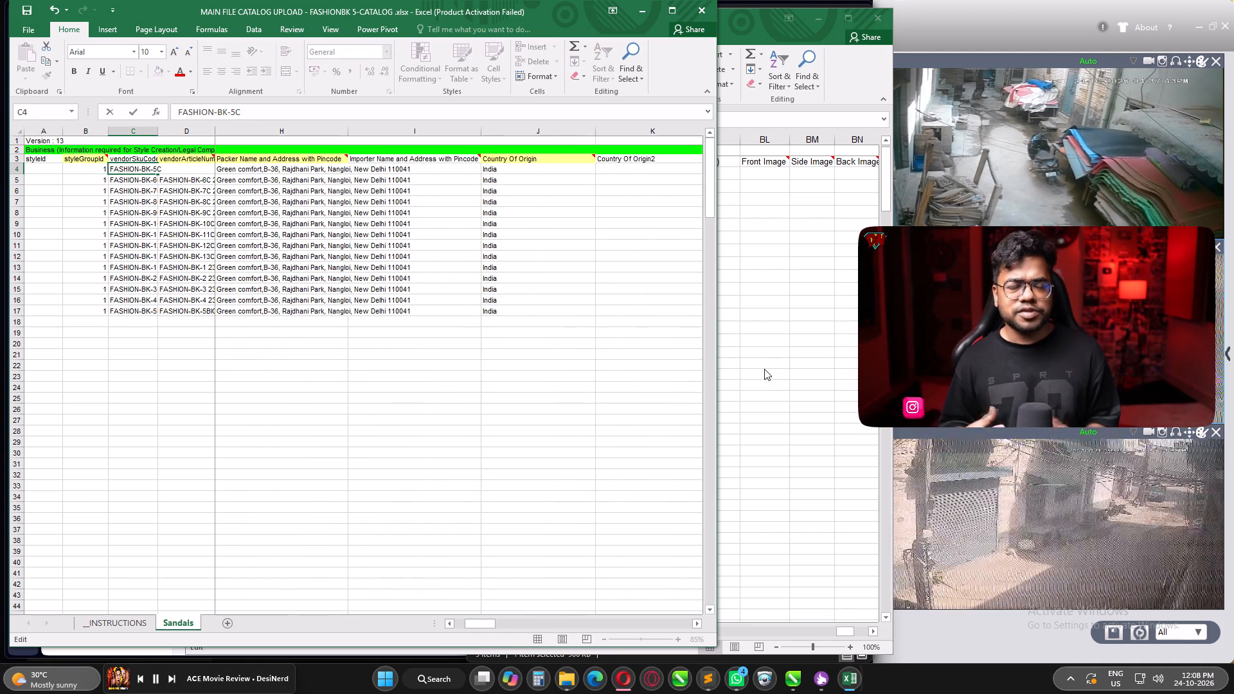
{"action": "type", "text": "24OCT26"}
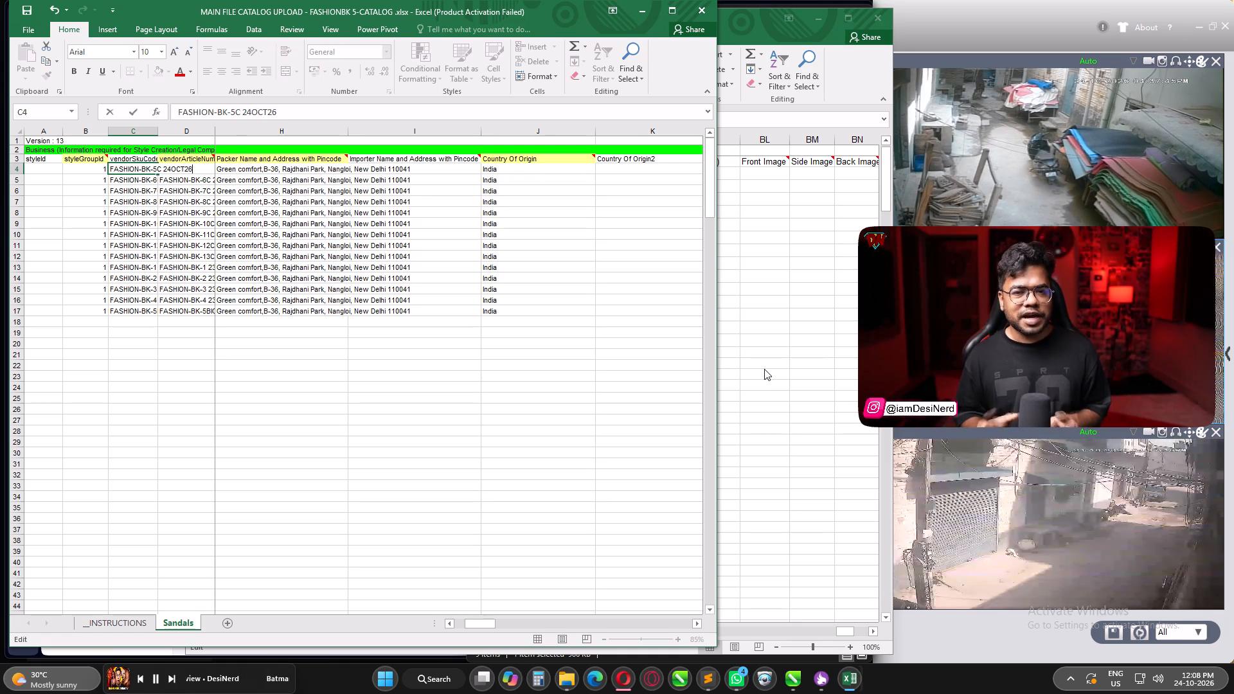
Copy the 24OCT26 suffix from C4 and put it in C5, making the vendorSkuCode FASHION-BK-6C 24OCT26.
{"action": "key", "text": "shift+Left"}
{"action": "key", "text": "shift+Left"}
{"action": "key", "text": "shift+Left"}
{"action": "key", "text": "shift+Left"}
{"action": "key", "text": "shift+Left"}
{"action": "key", "text": "shift+Left"}
{"action": "key", "text": "shift+Left"}
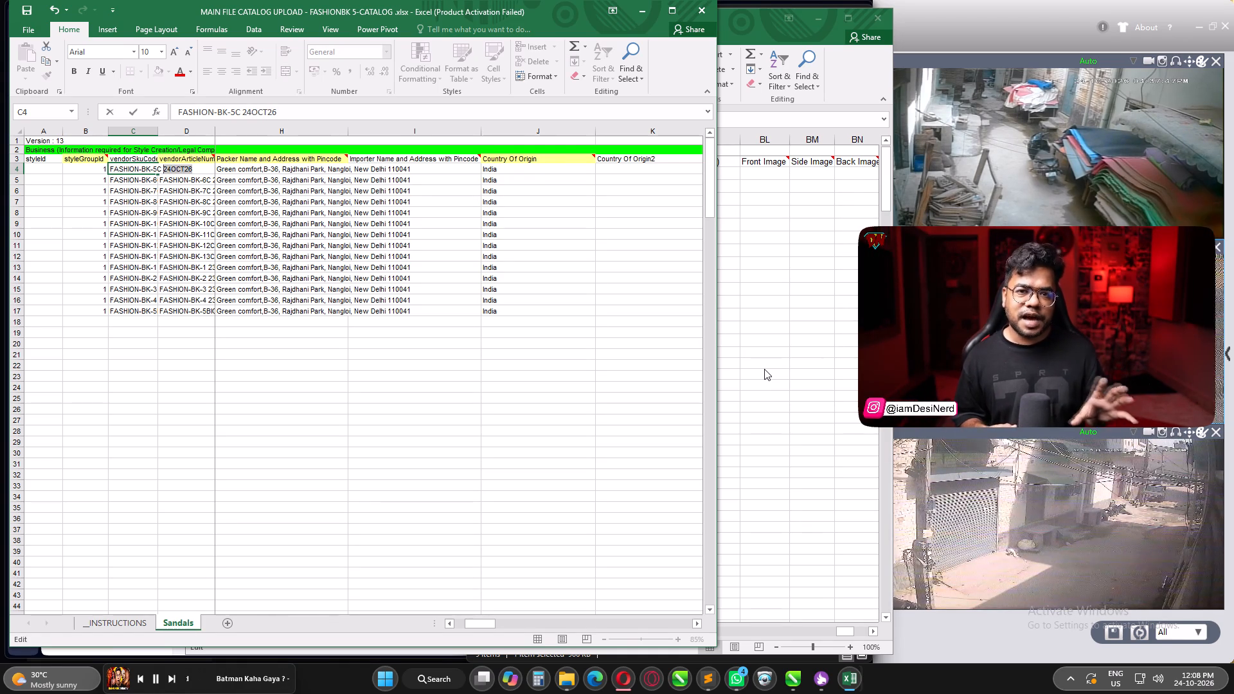
{"action": "key", "text": "ctrl+c"}
{"action": "key", "text": "Return"}
{"action": "key", "text": "F2"}
{"action": "key", "text": "BackSpace"}
{"action": "key", "text": "BackSpace"}
{"action": "key", "text": "BackSpace"}
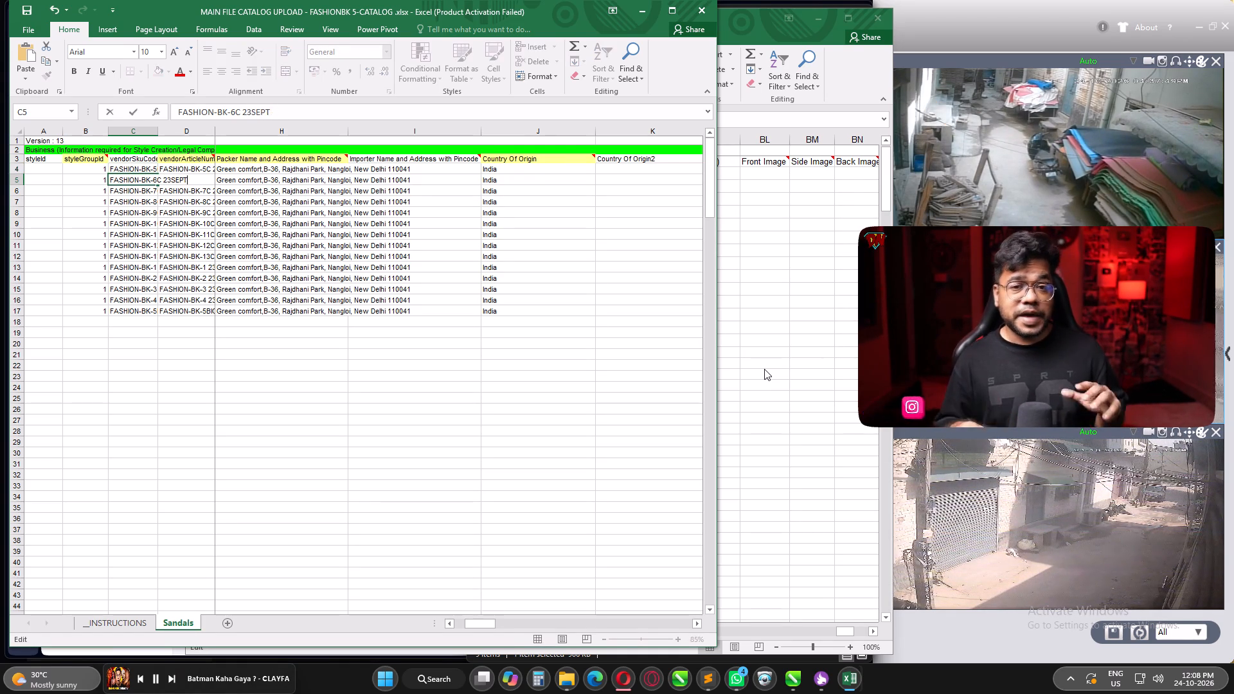
{"action": "key", "text": "BackSpace"}
{"action": "key", "text": "BackSpace"}
{"action": "key", "text": "BackSpace"}
{"action": "key", "text": "BackSpace"}
{"action": "key", "text": "BackSpace"}
{"action": "key", "text": "BackSpace"}
{"action": "key", "text": "ctrl+v"}
{"action": "key", "text": "Return"}
Replace the date suffix in C6 with the copied one, making the vendorSkuCode FASHION-BK-7C 24OCT26.
{"action": "key", "text": "F2"}
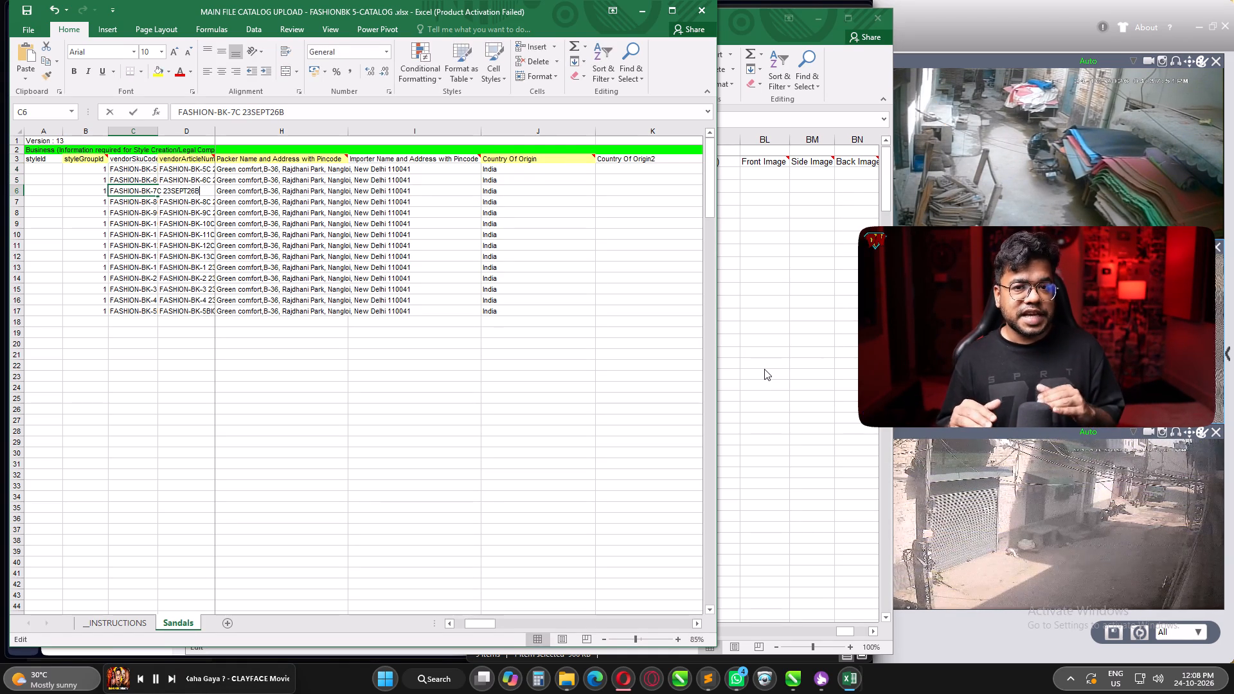
{"action": "key", "text": "BackSpace"}
{"action": "key", "text": "BackSpace"}
{"action": "key", "text": "BackSpace"}
{"action": "key", "text": "BackSpace"}
{"action": "key", "text": "BackSpace"}
{"action": "key", "text": "BackSpace"}
{"action": "key", "text": "BackSpace"}
{"action": "key", "text": "BackSpace"}
{"action": "key", "text": "BackSpace"}
{"action": "key", "text": "ctrl+v"}
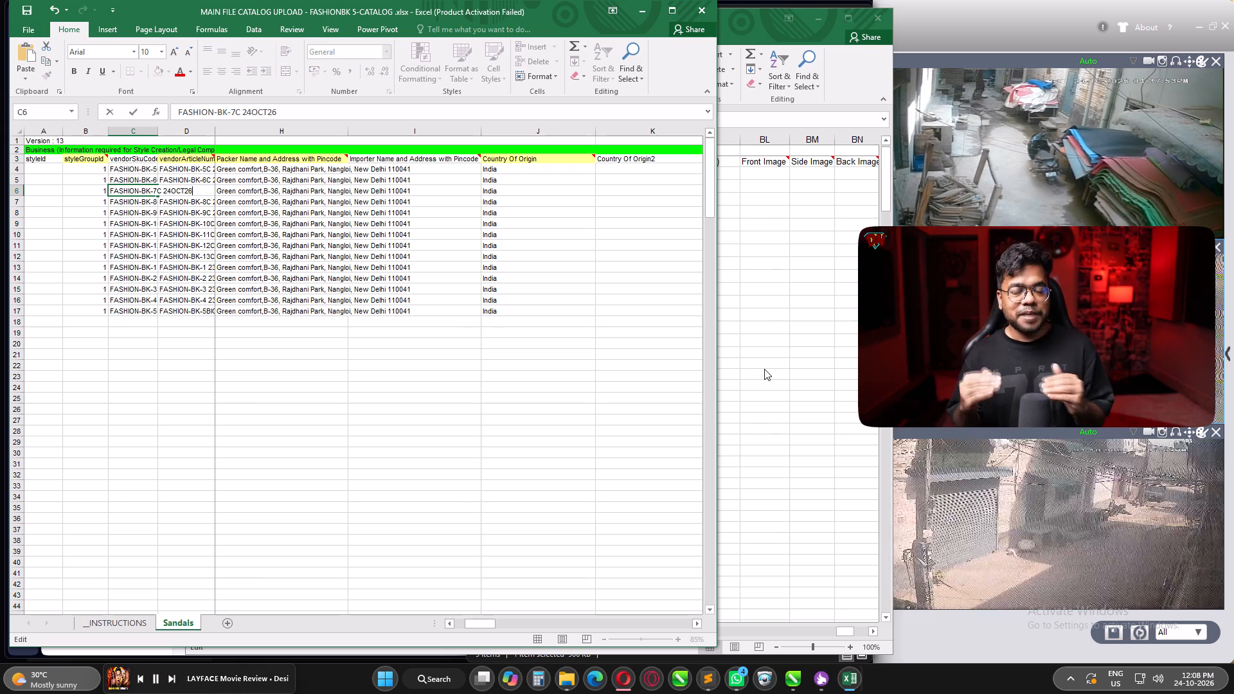
{"action": "key", "text": "Return"}
Replace the date suffix in C7 with the copied one, making the vendorSkuCode FASHION-BK-8C 24OCT26.
{"action": "key", "text": "F2"}
{"action": "key", "text": "BackSpace"}
{"action": "key", "text": "BackSpace"}
{"action": "key", "text": "BackSpace"}
{"action": "key", "text": "BackSpace"}
{"action": "key", "text": "BackSpace"}
{"action": "key", "text": "BackSpace"}
{"action": "key", "text": "BackSpace"}
{"action": "key", "text": "BackSpace"}
{"action": "key", "text": "BackSpace"}
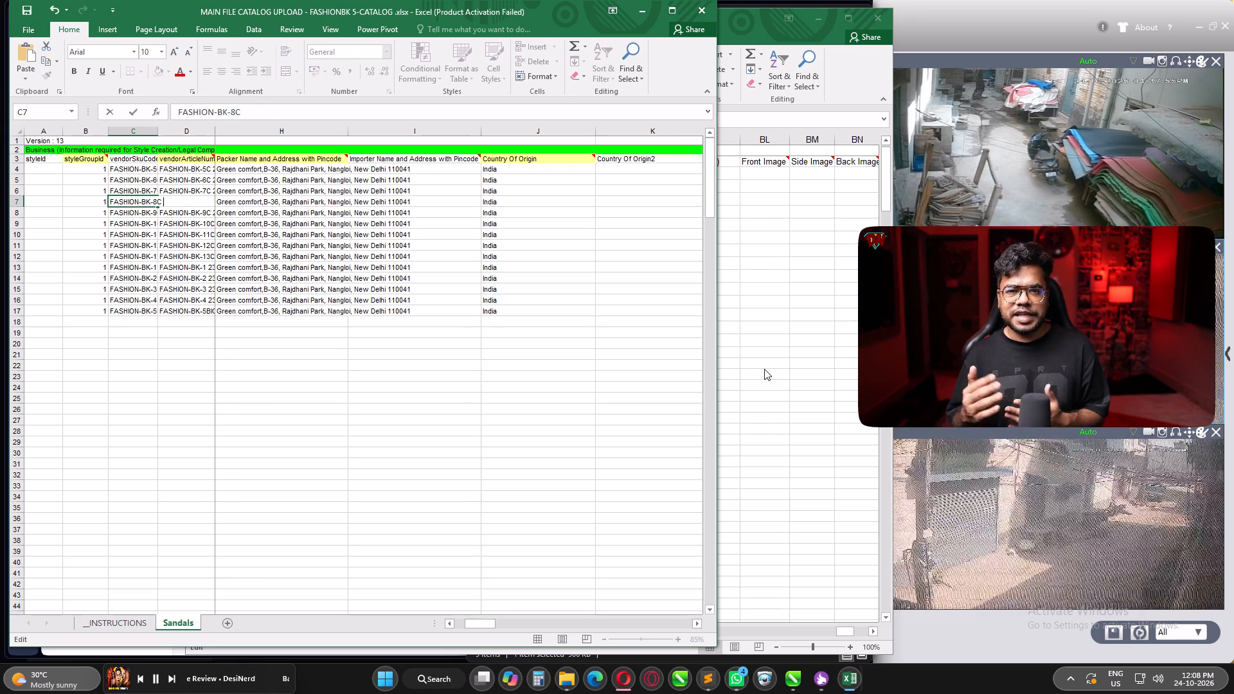
{"action": "key", "text": "ctrl+v"}
{"action": "key", "text": "Return"}
Replace the date suffix in C8 with the copied one, making the vendorSkuCode FASHION-BK-9C 24OCT26.
{"action": "key", "text": "F2"}
{"action": "key", "text": "BackSpace"}
{"action": "key", "text": "BackSpace"}
{"action": "key", "text": "BackSpace"}
{"action": "key", "text": "BackSpace"}
{"action": "key", "text": "BackSpace"}
{"action": "key", "text": "BackSpace"}
{"action": "key", "text": "BackSpace"}
{"action": "key", "text": "BackSpace"}
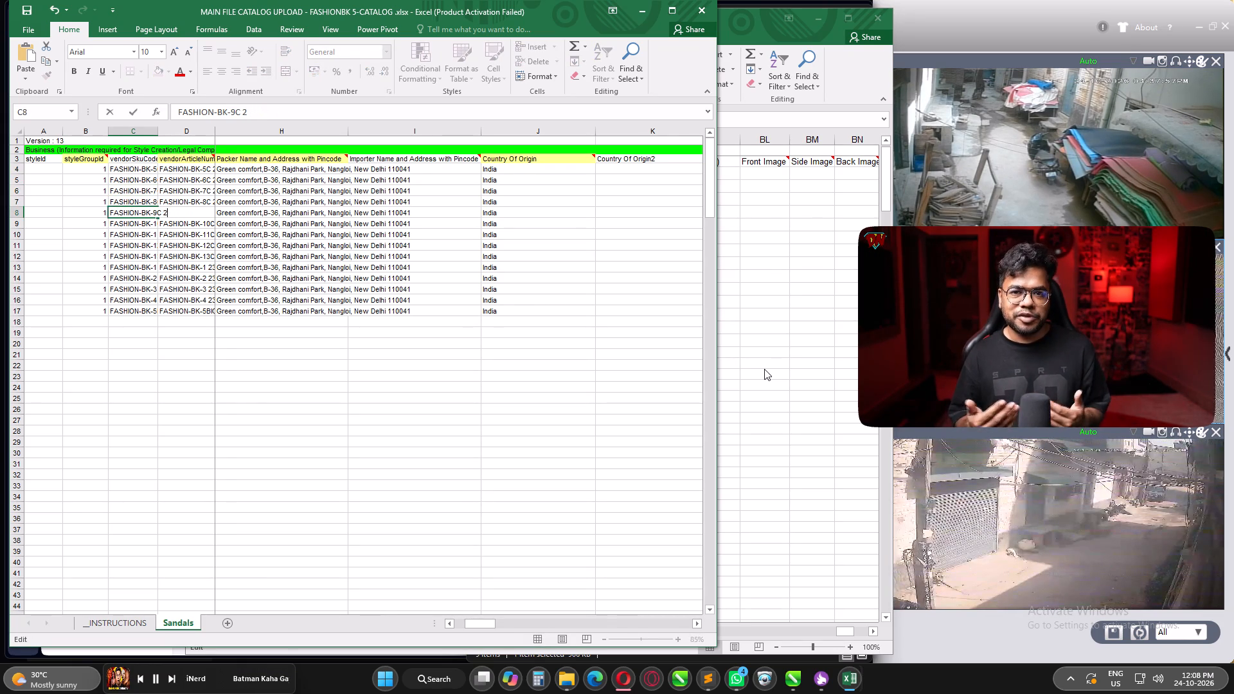
{"action": "key", "text": "BackSpace"}
{"action": "key", "text": "ctrl+v"}
{"action": "key", "text": "Return"}
Replace the date suffix in C9 with the copied one, making the vendorSkuCode FASHION-BK-10C 24OCT26.
{"action": "key", "text": "F2"}
{"action": "key", "text": "BackSpace"}
{"action": "key", "text": "BackSpace"}
{"action": "key", "text": "BackSpace"}
{"action": "key", "text": "BackSpace"}
{"action": "key", "text": "BackSpace"}
{"action": "key", "text": "BackSpace"}
{"action": "key", "text": "BackSpace"}
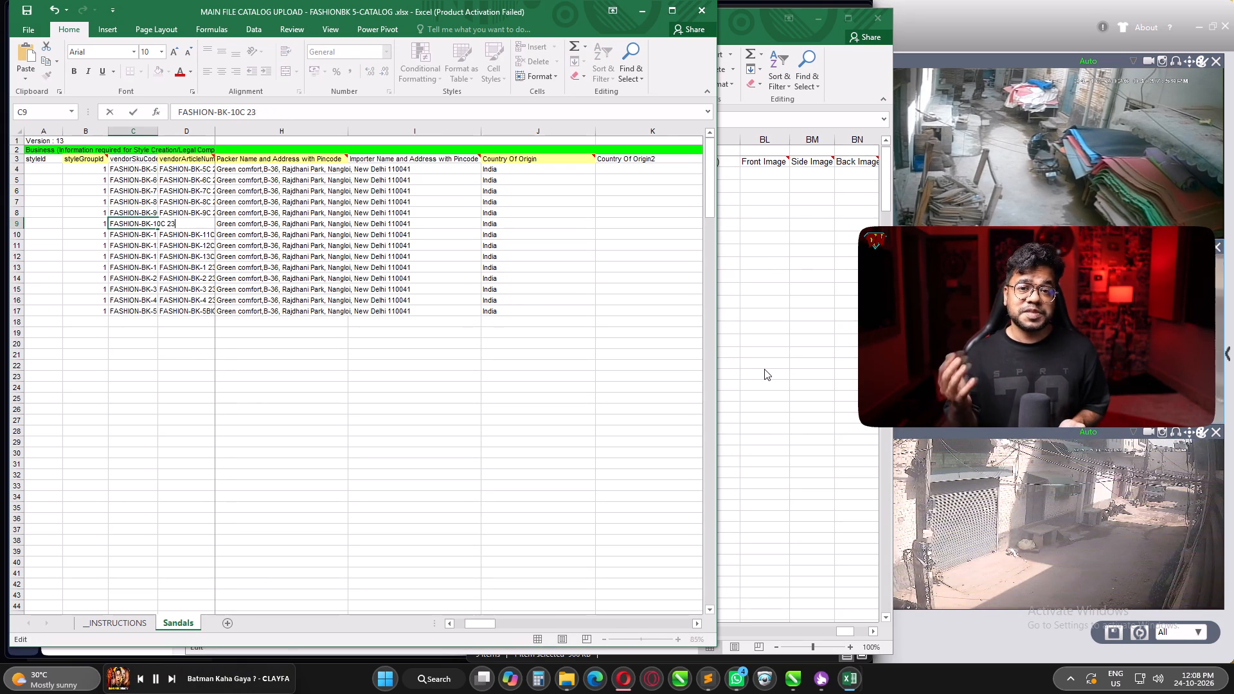
{"action": "key", "text": "BackSpace"}
{"action": "key", "text": "BackSpace"}
{"action": "key", "text": "ctrl+v"}
{"action": "key", "text": "Return"}
Replace the date suffix in C10 with the copied one, making the vendorSkuCode FASHION-BK-11C 24OCT26.
{"action": "key", "text": "F2"}
{"action": "key", "text": "BackSpace"}
{"action": "key", "text": "BackSpace"}
{"action": "key", "text": "BackSpace"}
{"action": "key", "text": "BackSpace"}
{"action": "key", "text": "BackSpace"}
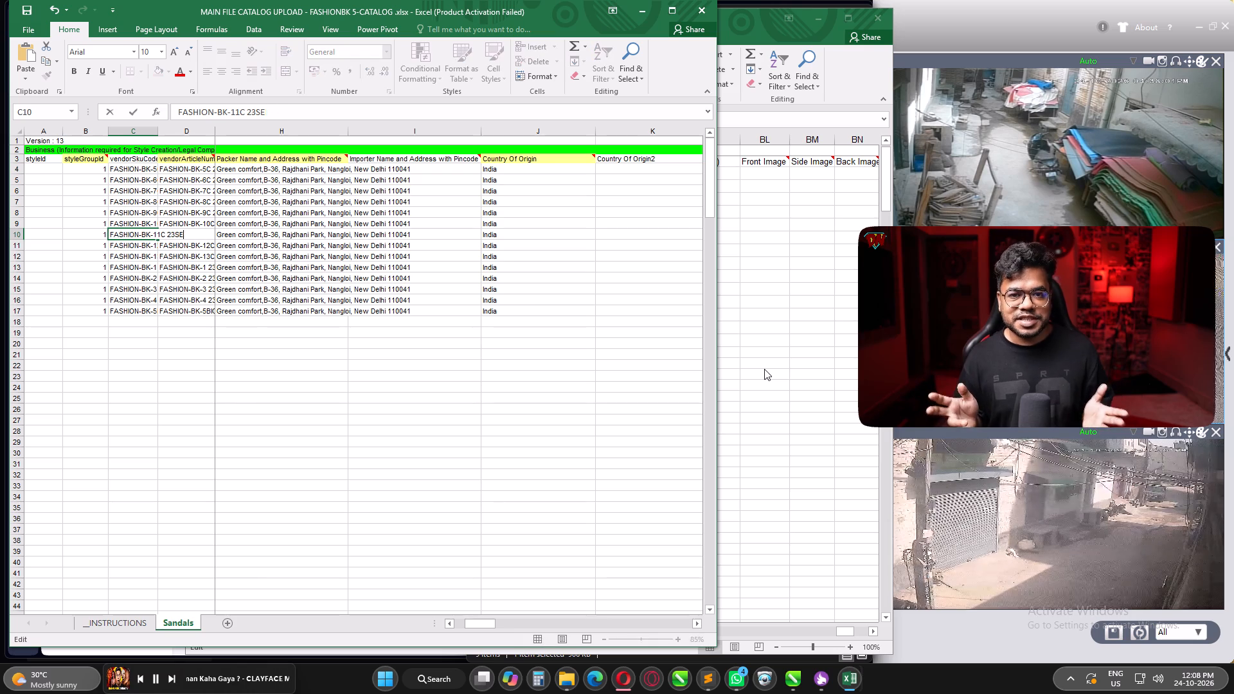
{"action": "key", "text": "BackSpace"}
{"action": "key", "text": "BackSpace"}
{"action": "key", "text": "BackSpace"}
{"action": "key", "text": "BackSpace"}
{"action": "key", "text": "ctrl+v"}
{"action": "key", "text": "Return"}
Replace the date suffix in C11 with the copied one, making the vendorSkuCode FASHION-BK-12C 24OCT26.
{"action": "key", "text": "F2"}
{"action": "key", "text": "BackSpace"}
{"action": "key", "text": "BackSpace"}
{"action": "key", "text": "BackSpace"}
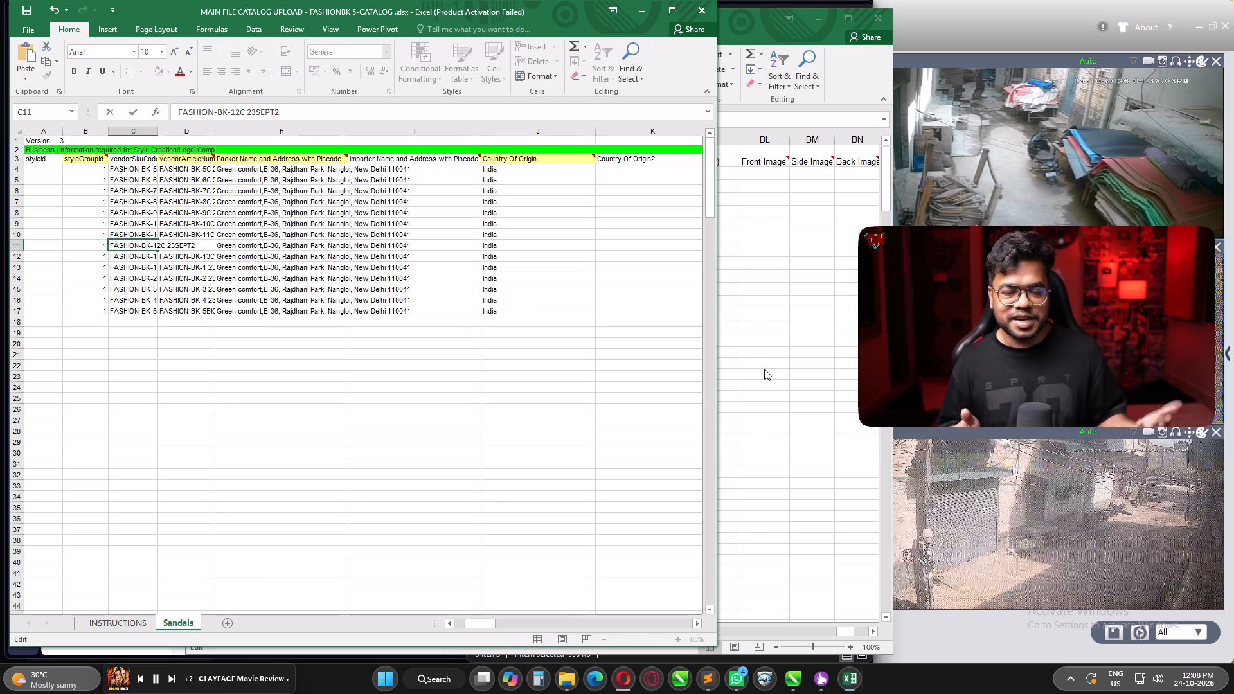
{"action": "key", "text": "BackSpace"}
{"action": "key", "text": "BackSpace"}
{"action": "key", "text": "BackSpace"}
{"action": "key", "text": "BackSpace"}
{"action": "key", "text": "BackSpace"}
{"action": "key", "text": "BackSpace"}
{"action": "key", "text": "ctrl+v"}
{"action": "key", "text": "Return"}
Replace the date suffix in C12 with the copied one, making the vendorSkuCode FASHION-BK-13C 24OCT26.
{"action": "key", "text": "F2"}
{"action": "key", "text": "BackSpace"}
{"action": "key", "text": "BackSpace"}
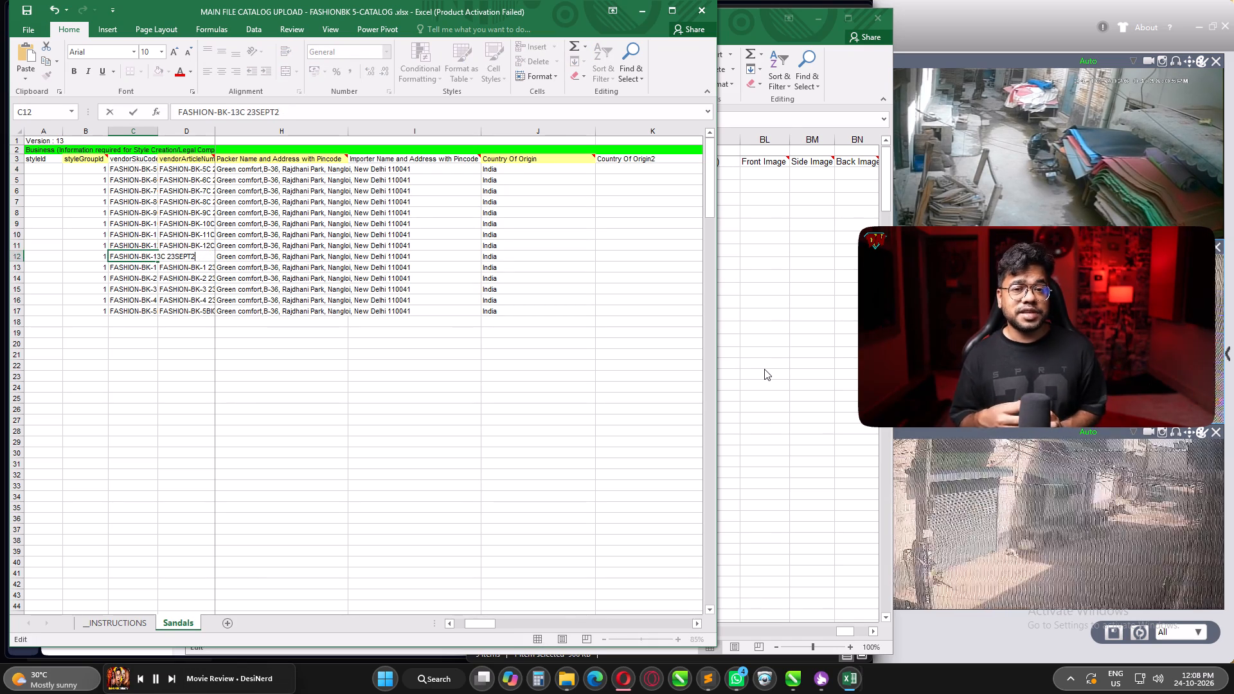
{"action": "key", "text": "BackSpace"}
{"action": "key", "text": "BackSpace"}
{"action": "key", "text": "BackSpace"}
{"action": "key", "text": "BackSpace"}
{"action": "key", "text": "BackSpace"}
{"action": "key", "text": "BackSpace"}
{"action": "key", "text": "BackSpace"}
{"action": "key", "text": "ctrl+v"}
{"action": "key", "text": "Return"}
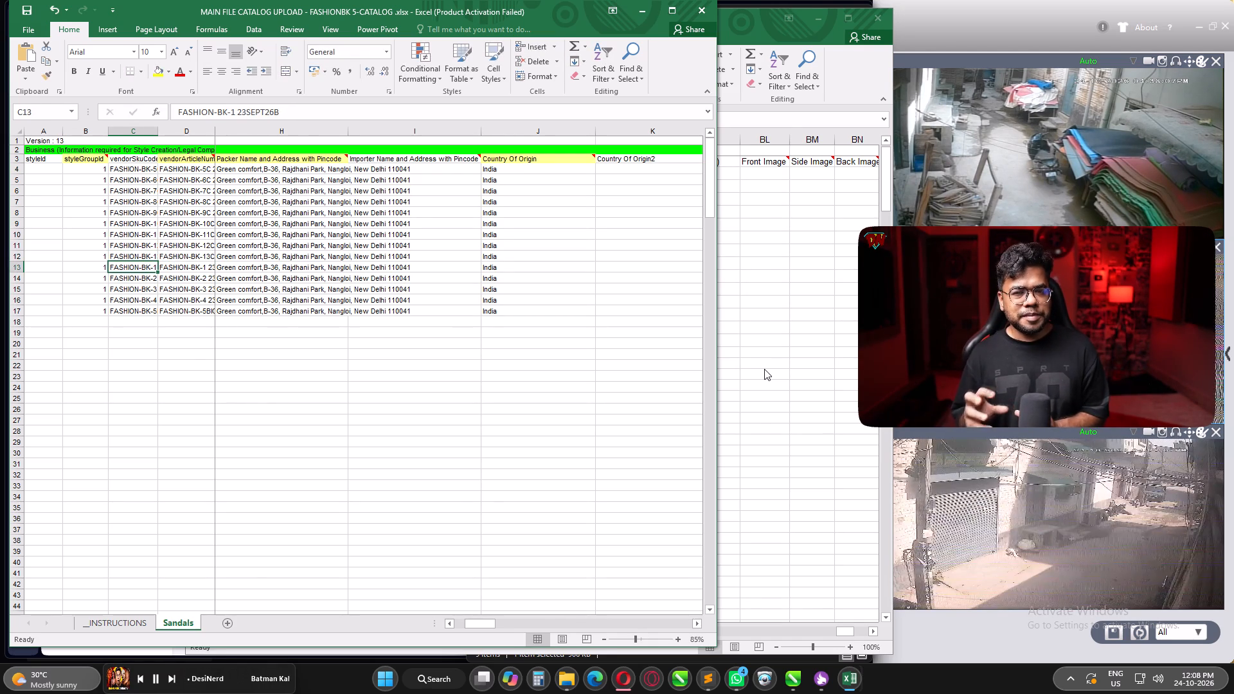
Replace the date suffix in C13 with the copied one, making the vendorSkuCode FASHION-BK-1 24OCT26.
{"action": "key", "text": "F2"}
{"action": "key", "text": "BackSpace"}
{"action": "key", "text": "BackSpace"}
{"action": "key", "text": "BackSpace"}
{"action": "key", "text": "BackSpace"}
{"action": "key", "text": "BackSpace"}
{"action": "key", "text": "BackSpace"}
{"action": "key", "text": "BackSpace"}
{"action": "key", "text": "BackSpace"}
{"action": "key", "text": "BackSpace"}
{"action": "key", "text": "ctrl+v"}
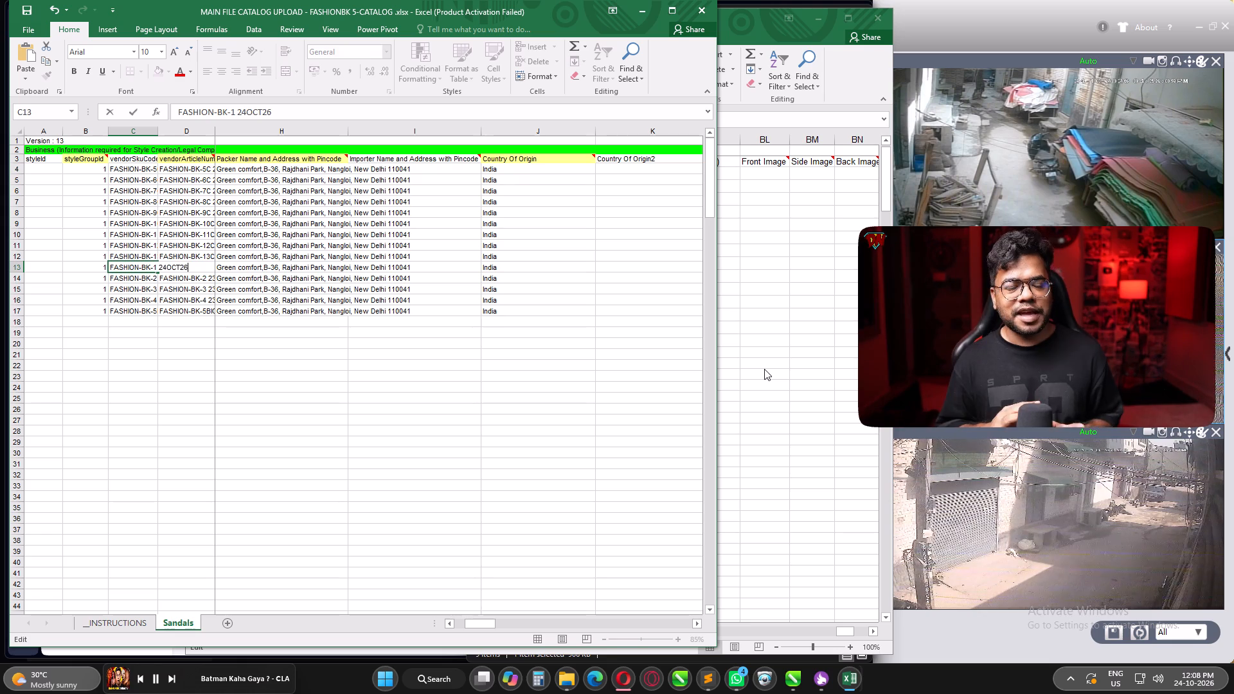
{"action": "key", "text": "Return"}
Replace the date suffix in C14 with the copied one, making the vendorSkuCode FASHION-BK-2 24OCT26.
{"action": "key", "text": "F2"}
{"action": "key", "text": "BackSpace"}
{"action": "key", "text": "BackSpace"}
{"action": "key", "text": "BackSpace"}
{"action": "key", "text": "BackSpace"}
{"action": "key", "text": "BackSpace"}
{"action": "key", "text": "BackSpace"}
{"action": "key", "text": "BackSpace"}
{"action": "key", "text": "BackSpace"}
{"action": "key", "text": "BackSpace"}
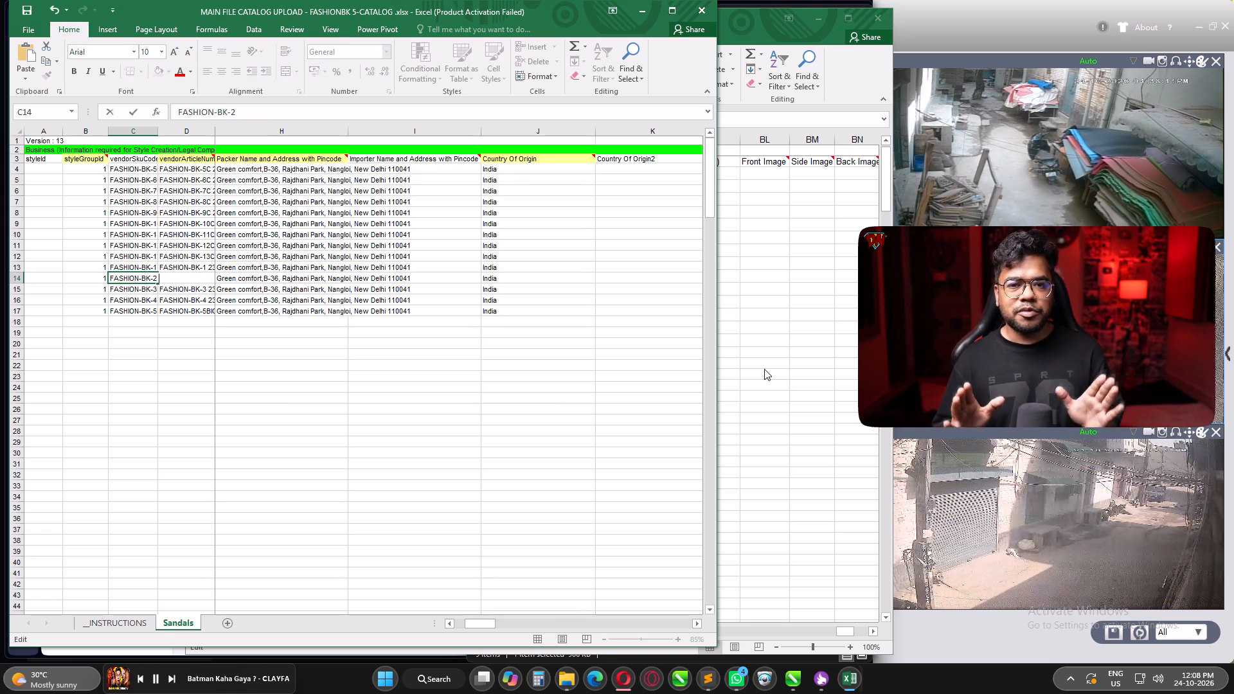
{"action": "key", "text": "ctrl+v"}
{"action": "key", "text": "Return"}
Replace the date suffix in C15 with the copied one, making the vendorSkuCode FASHION-BK-3 24OCT26.
{"action": "key", "text": "F2"}
{"action": "key", "text": "BackSpace"}
{"action": "key", "text": "BackSpace"}
{"action": "key", "text": "BackSpace"}
{"action": "key", "text": "BackSpace"}
{"action": "key", "text": "BackSpace"}
{"action": "key", "text": "BackSpace"}
{"action": "key", "text": "BackSpace"}
{"action": "key", "text": "BackSpace"}
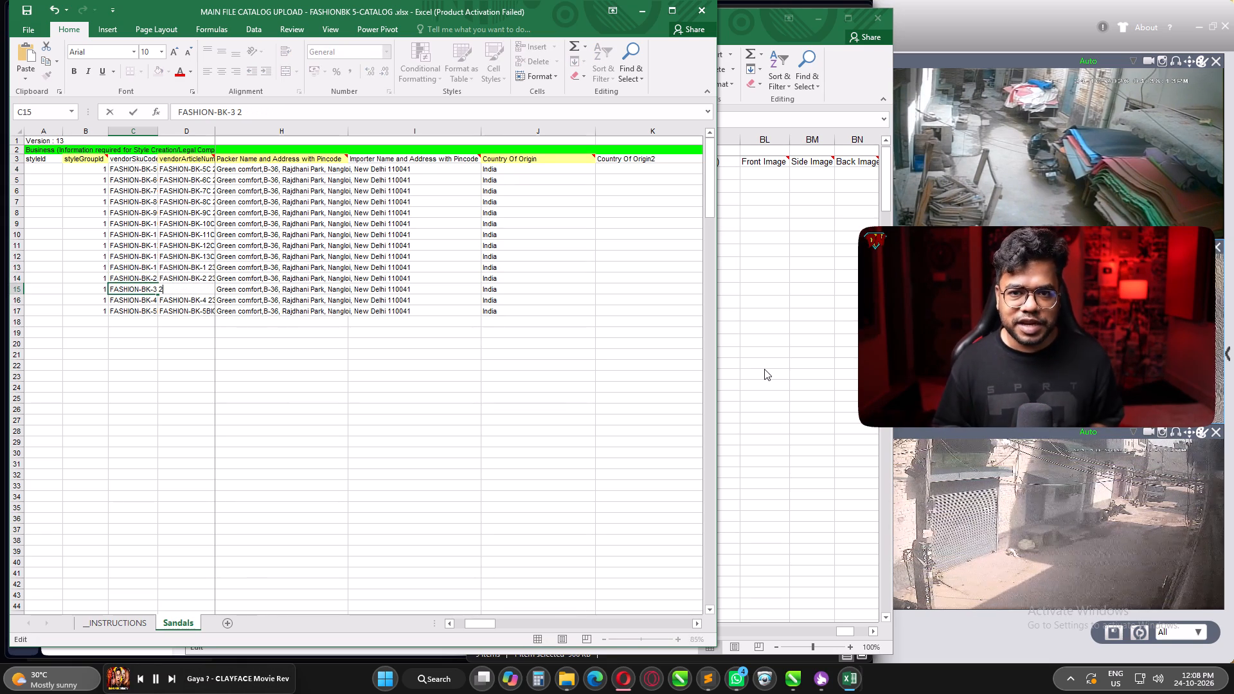
{"action": "key", "text": "BackSpace"}
{"action": "key", "text": "ctrl+v"}
{"action": "key", "text": "Return"}
Replace the date suffix in C16 with the copied one, making the vendorSkuCode FASHION-BK-4 24OCT26.
{"action": "key", "text": "F2"}
{"action": "key", "text": "BackSpace"}
{"action": "key", "text": "BackSpace"}
{"action": "key", "text": "BackSpace"}
{"action": "key", "text": "BackSpace"}
{"action": "key", "text": "BackSpace"}
{"action": "key", "text": "BackSpace"}
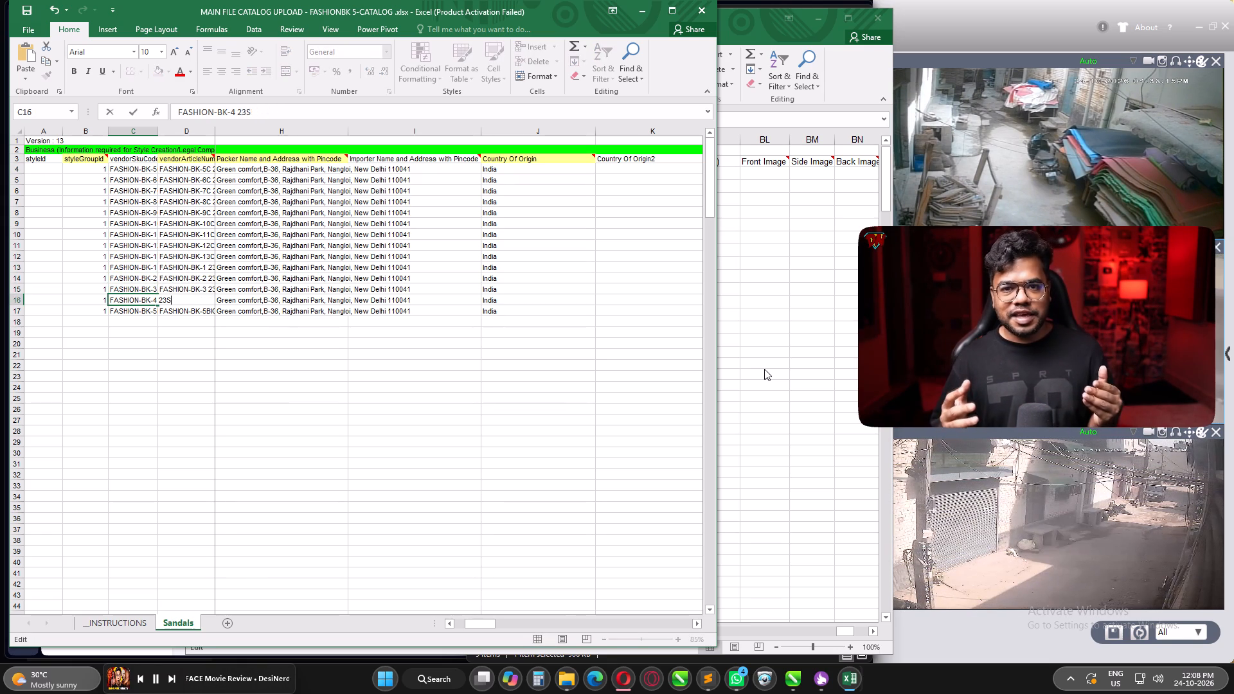
{"action": "key", "text": "BackSpace"}
{"action": "key", "text": "BackSpace"}
{"action": "key", "text": "BackSpace"}
{"action": "key", "text": "ctrl+v"}
{"action": "key", "text": "Return"}
Replace the date suffix in C17 with the copied one, making the vendorSkuCode FASHION-BK-5BIG 24OCT26.
{"action": "key", "text": "F2"}
{"action": "key", "text": "BackSpace"}
{"action": "key", "text": "BackSpace"}
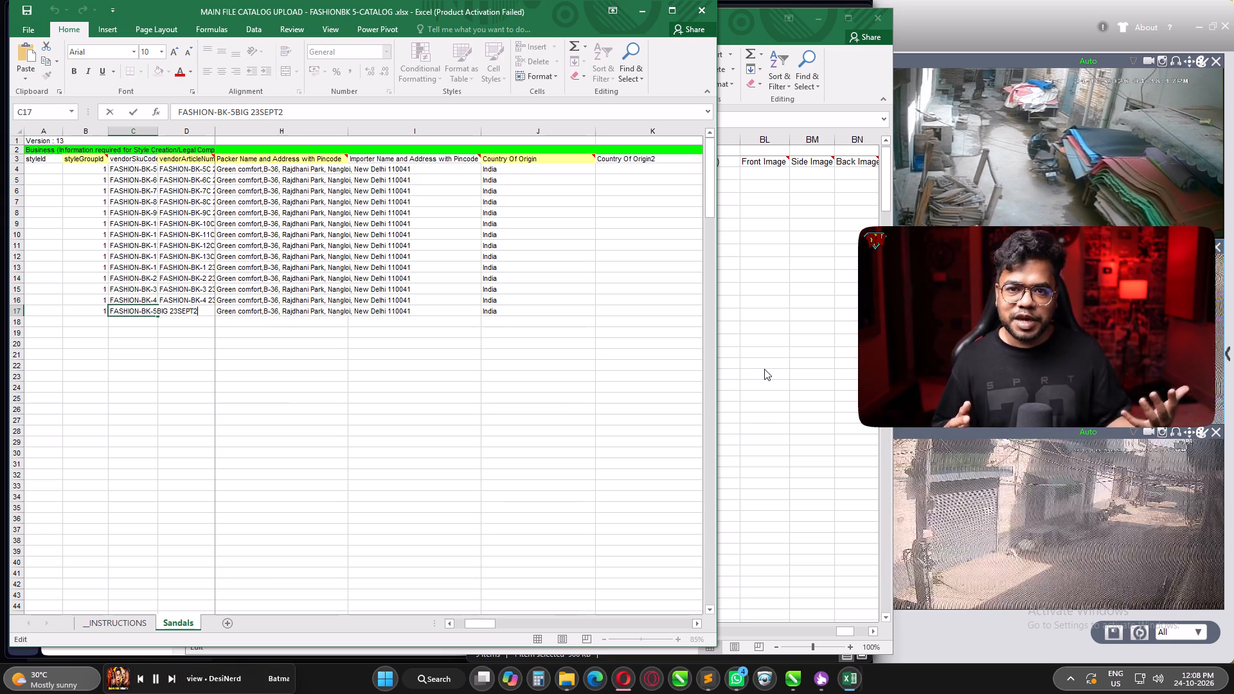
{"action": "key", "text": "BackSpace"}
{"action": "key", "text": "BackSpace"}
{"action": "key", "text": "BackSpace"}
{"action": "key", "text": "BackSpace"}
{"action": "key", "text": "BackSpace"}
{"action": "key", "text": "BackSpace"}
{"action": "key", "text": "BackSpace"}
{"action": "key", "text": "ctrl+v"}
{"action": "key", "text": "Return"}
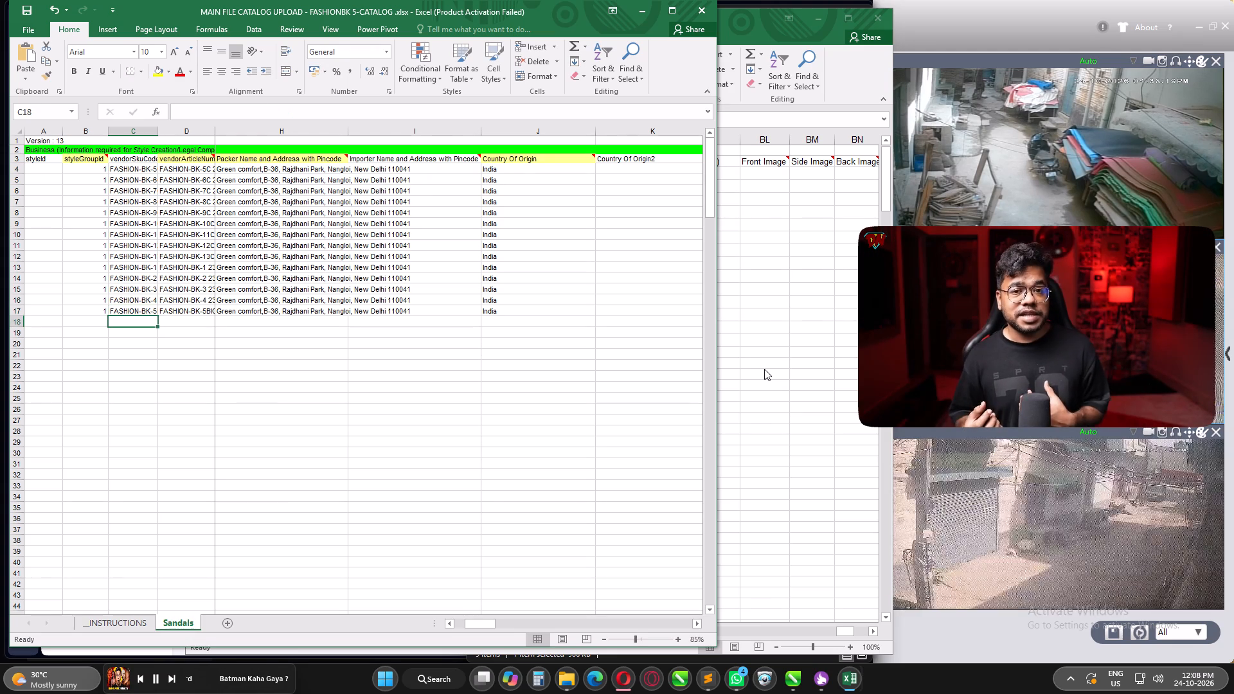
Copy the vendorSkuCode values in C4:C17 into the vendorArticleNumber column, starting at D4.
{"action": "key", "text": "Up"}
{"action": "key", "text": "Up"}
{"action": "key", "text": "ctrl+Up"}
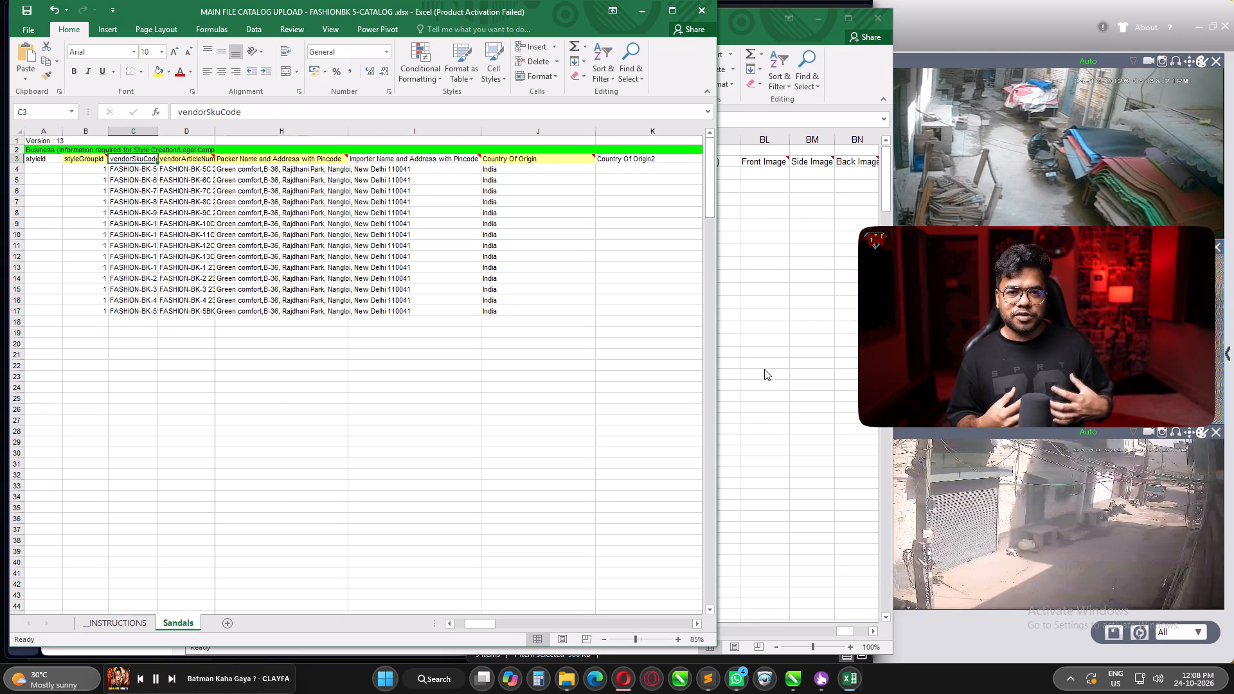
{"action": "key", "text": "Down"}
{"action": "key", "text": "ctrl+shift+Down"}
{"action": "key", "text": "ctrl+c"}
{"action": "key", "text": "Right"}
{"action": "key", "text": "ctrl+v"}
Paste the copied vendorSkuCode values into the SKUCode column, starting at X4.
{"action": "key", "text": "Right"}
{"action": "key", "text": "Right"}
{"action": "key", "text": "Right"}
{"action": "key", "text": "Right"}
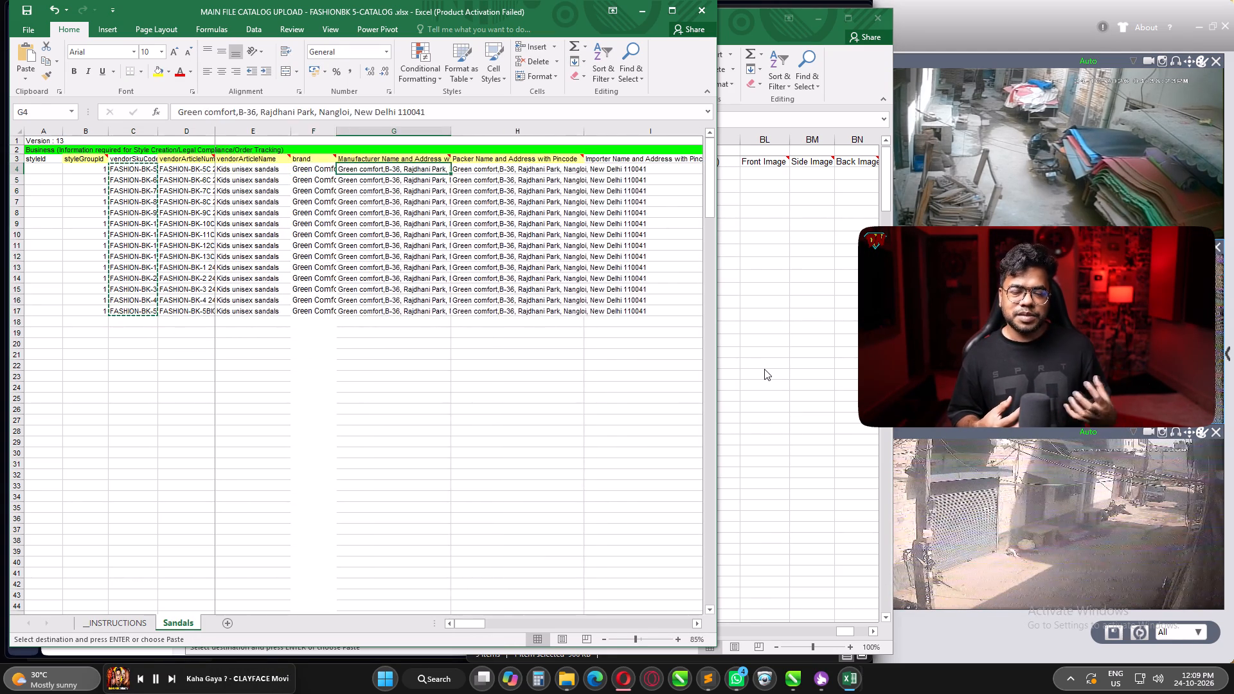
{"action": "key", "text": "Right"}
{"action": "key", "text": "Right"}
{"action": "key", "text": "Right"}
{"action": "key", "text": "Right"}
{"action": "key", "text": "Right"}
{"action": "key", "text": "Right"}
{"action": "key", "text": "Right"}
{"action": "key", "text": "Right"}
{"action": "key", "text": "Right"}
{"action": "key", "text": "Right"}
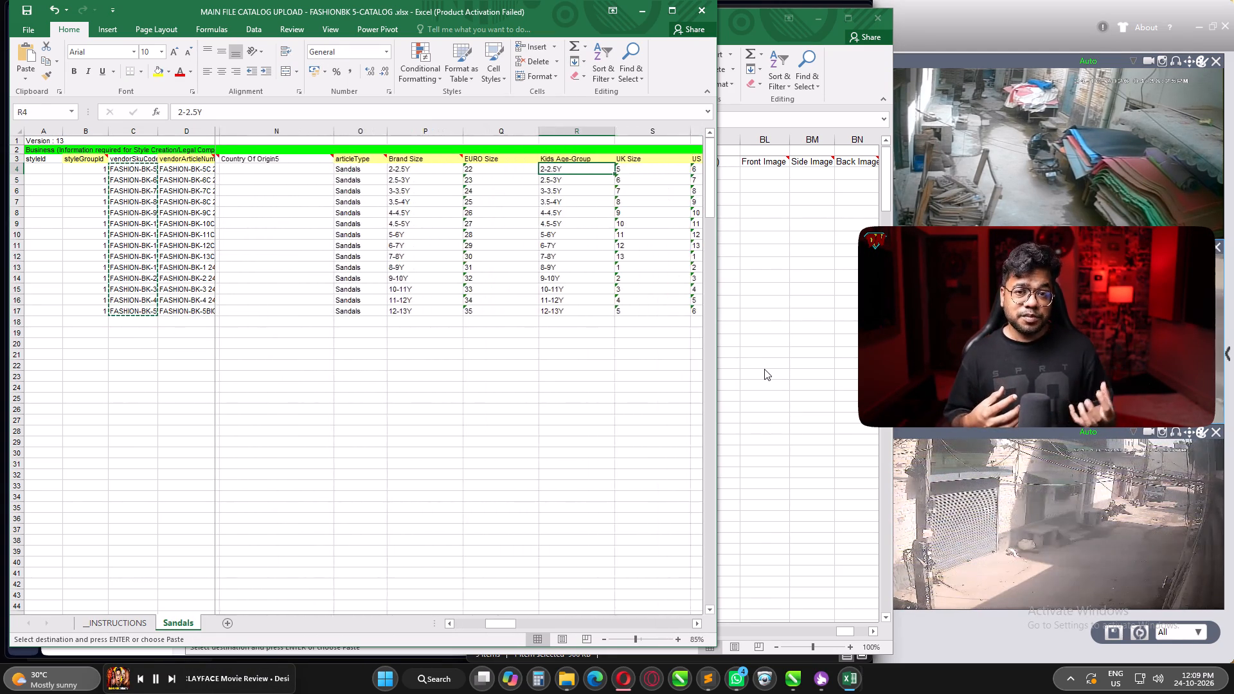
{"action": "key", "text": "Right"}
{"action": "key", "text": "Right"}
{"action": "key", "text": "Right"}
{"action": "key", "text": "Right"}
{"action": "key", "text": "Right"}
{"action": "key", "text": "Right"}
{"action": "key", "text": "ctrl+v"}
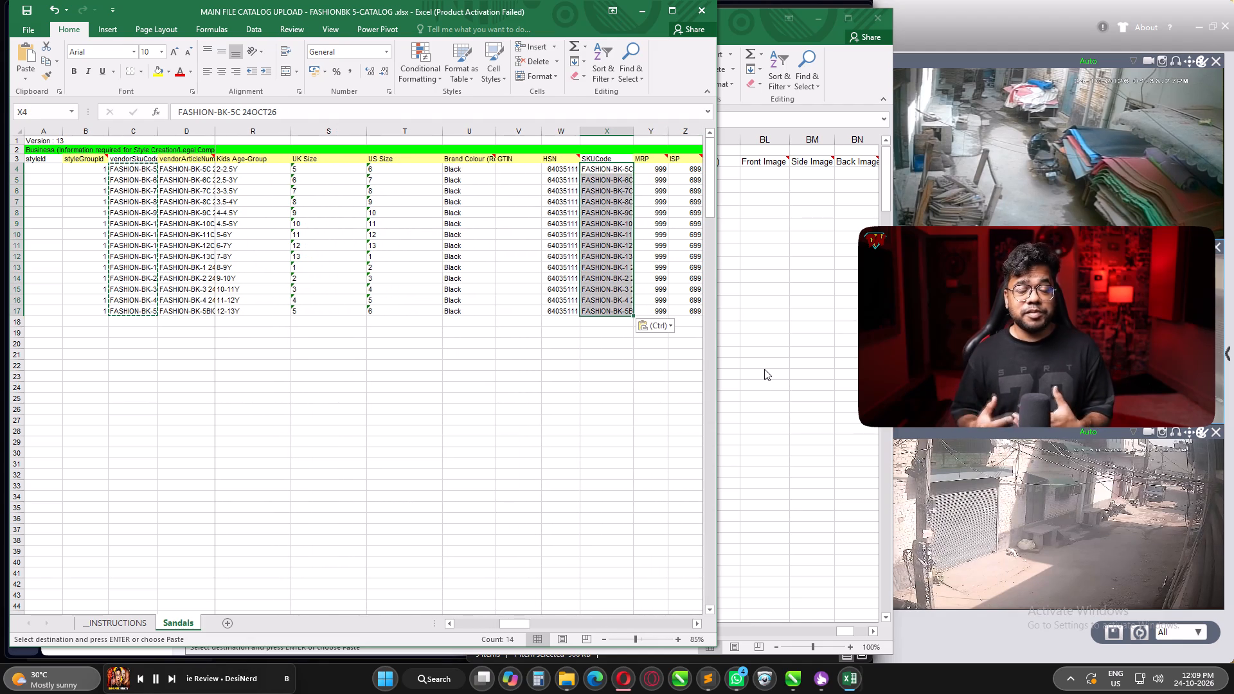
Return to the start of row 4 and save the workbook.
{"action": "key", "text": "ctrl+Left"}
{"action": "key", "text": "ctrl+Left"}
{"action": "key", "text": "ctrl+Left"}
{"action": "key", "text": "ctrl+Left"}
{"action": "key", "text": "ctrl+Left"}
{"action": "key", "text": "ctrl+Left"}
{"action": "key", "text": "ctrl+Left"}
{"action": "key", "text": "ctrl+s"}
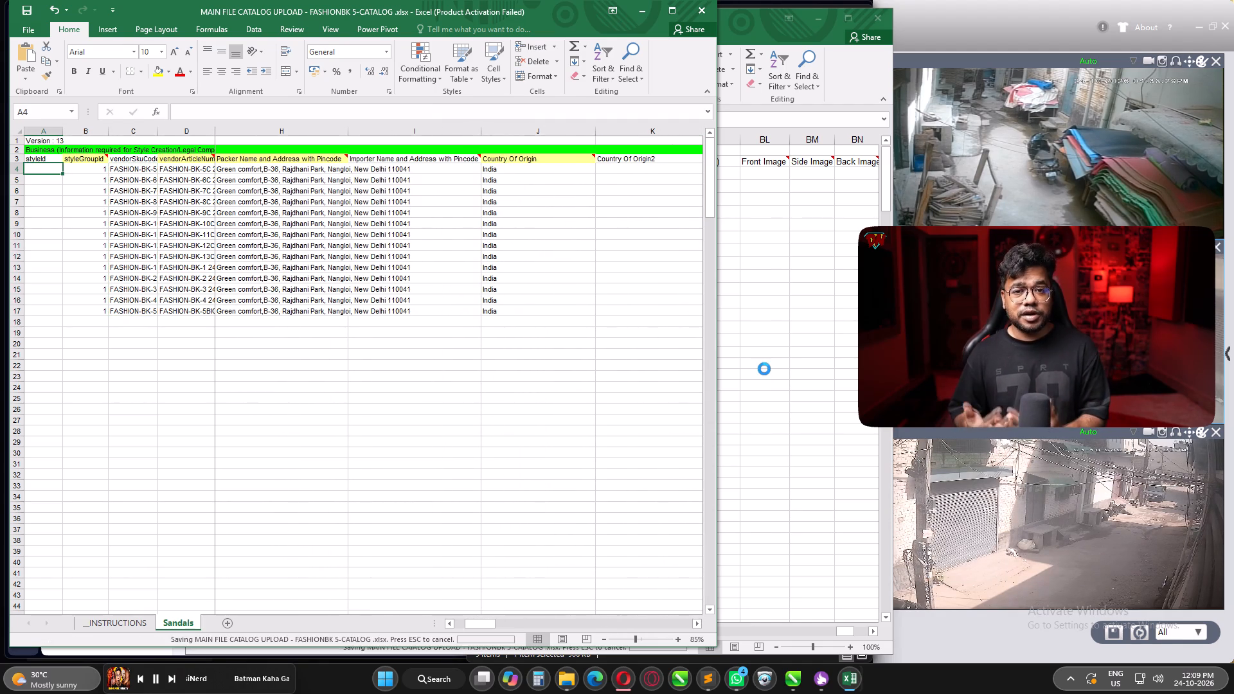
Duplicate the full rows 4 to 17 directly below the existing data, starting at row 18.
{"action": "left_click", "coordinate": [282, 286]}
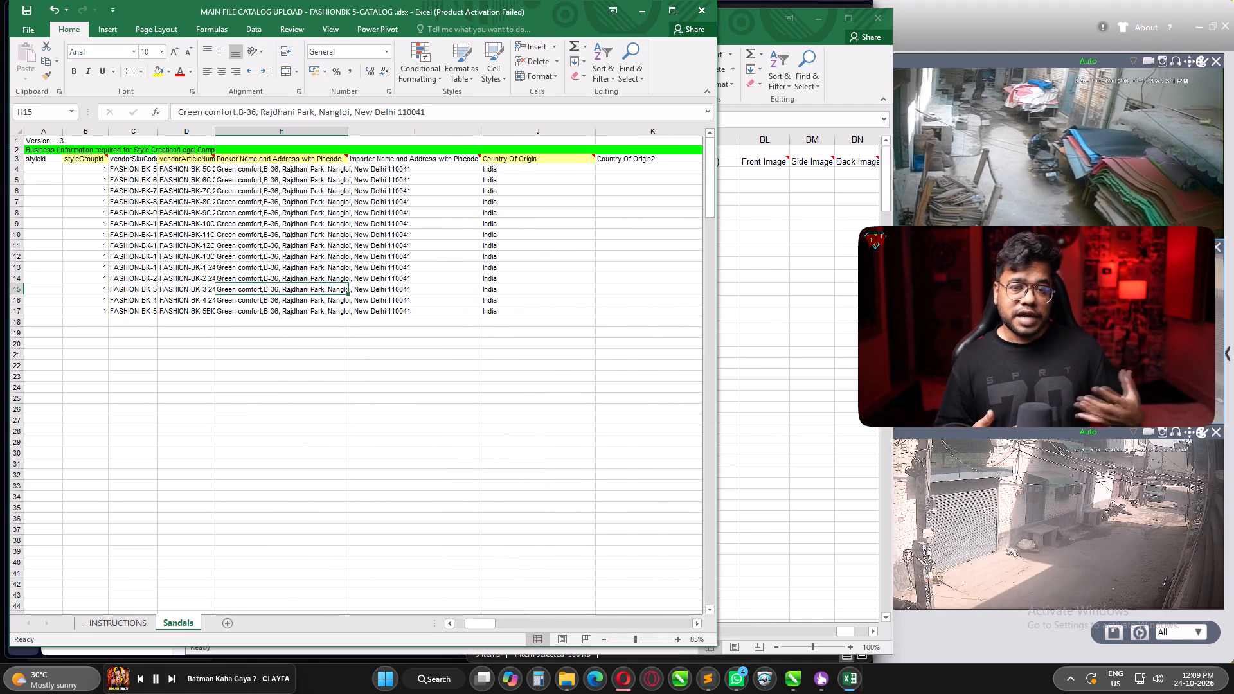
{"action": "left_click_drag", "start_coordinate": [17, 166], "coordinate": [19, 303]}
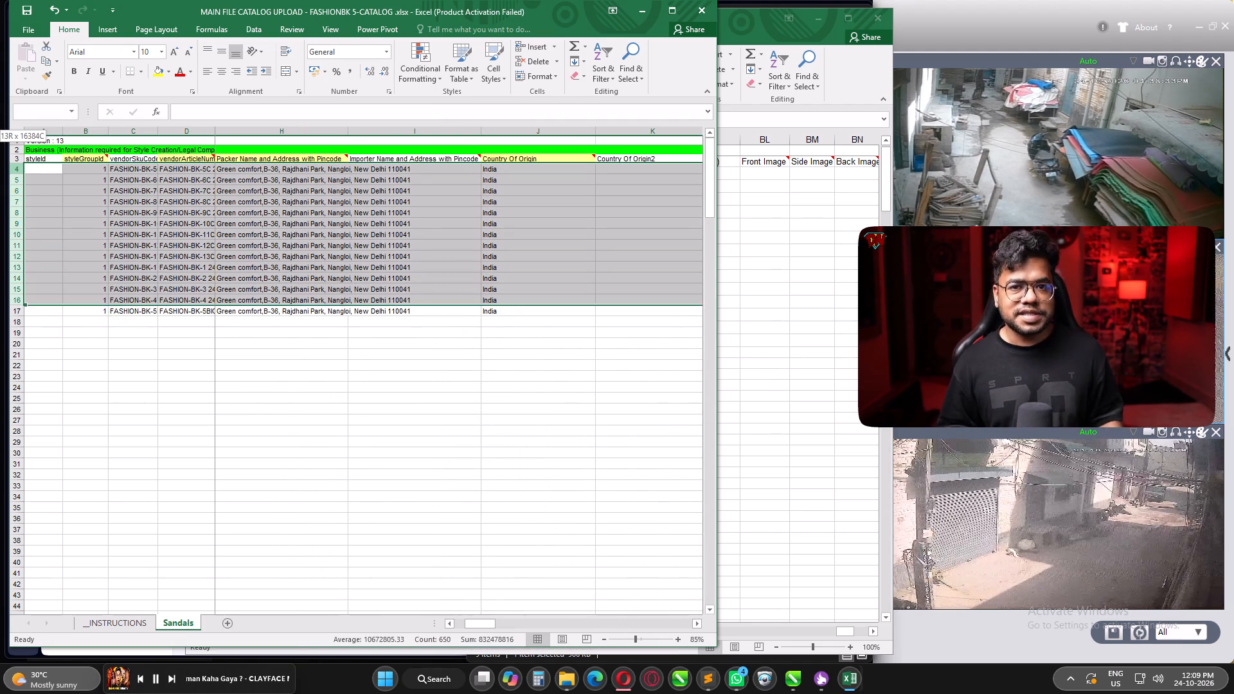
{"action": "left_click_drag", "start_coordinate": [19, 303], "coordinate": [19, 307]}
{"action": "key", "text": "ctrl+c"}
{"action": "left_click", "coordinate": [17, 323]}
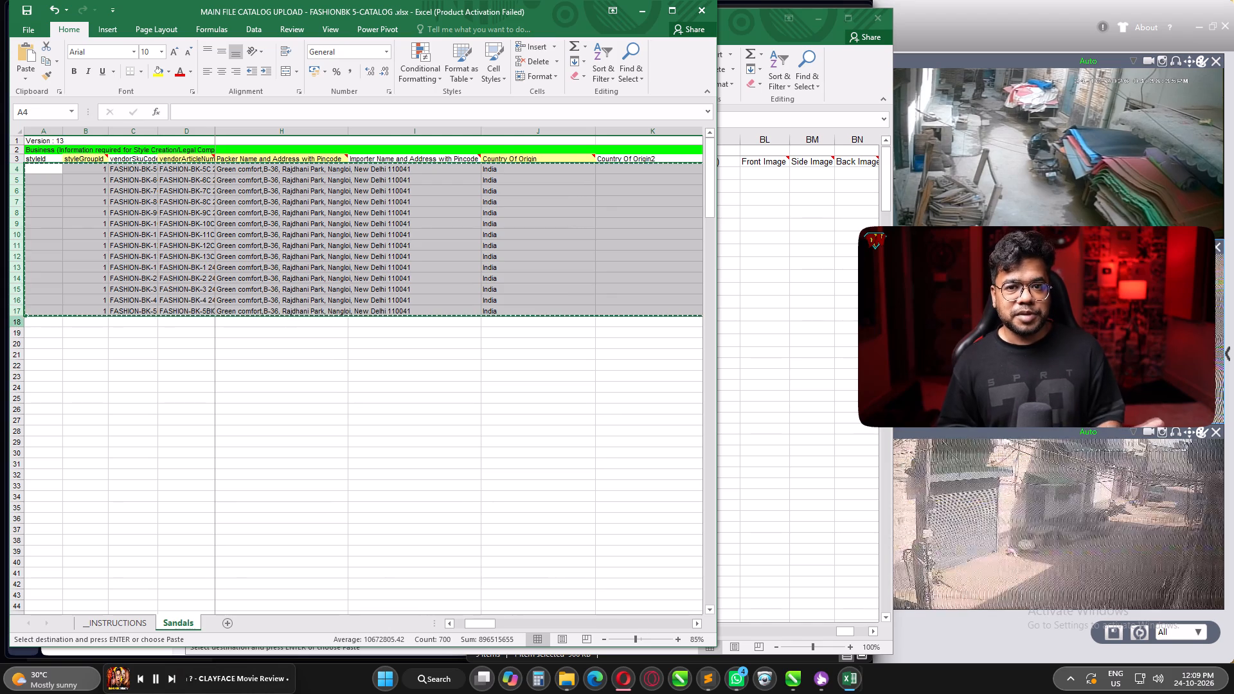
{"action": "key", "text": "ctrl+v"}
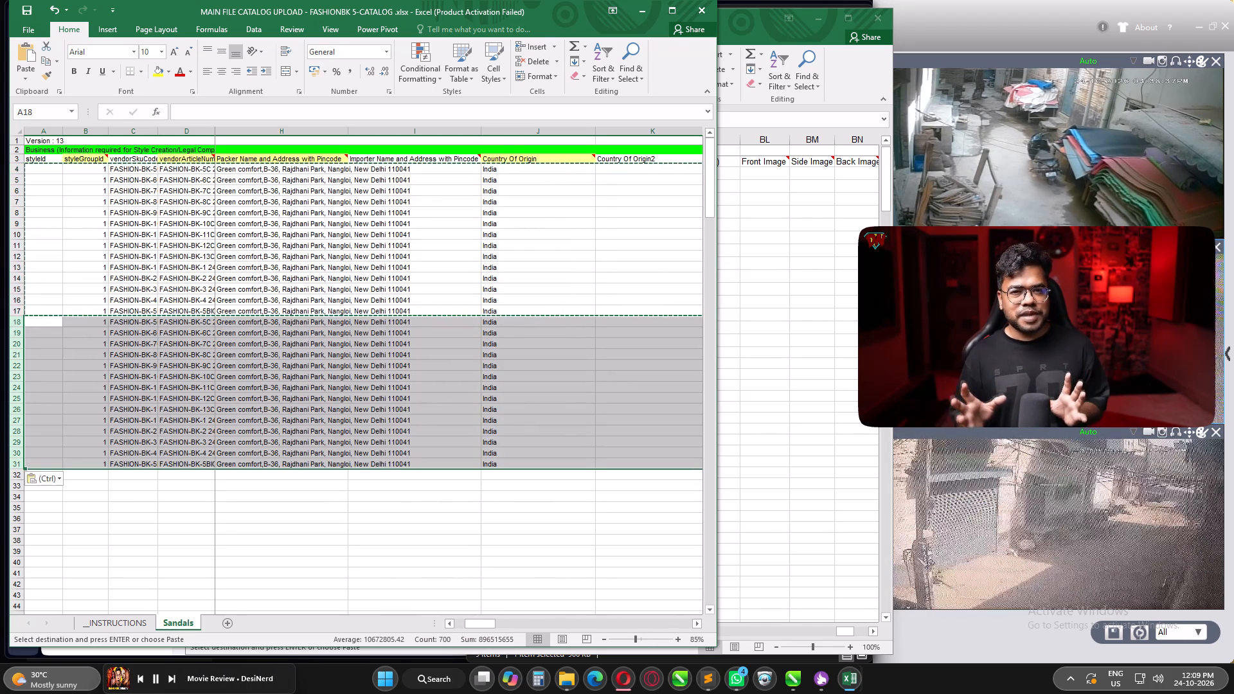
Set the styleGroupId to 2 for all the duplicated rows, B18 to B31, and save the workbook.
{"action": "left_click", "coordinate": [98, 323]}
{"action": "key", "text": "2"}
{"action": "key", "text": "Return"}
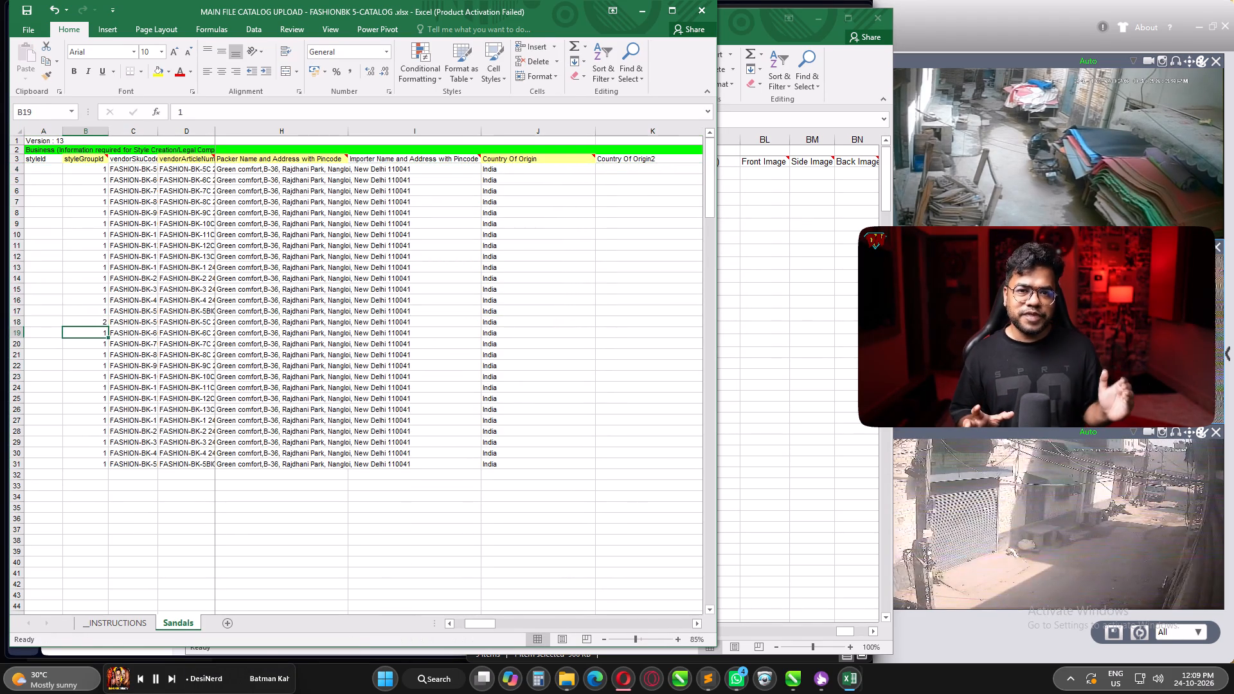
{"action": "key", "text": "Up"}
{"action": "key", "text": "ctrl+c"}
{"action": "key", "text": "ctrl+shift+Down"}
{"action": "key", "text": "ctrl+v"}
{"action": "key", "text": "Up"}
{"action": "key", "text": "Down"}
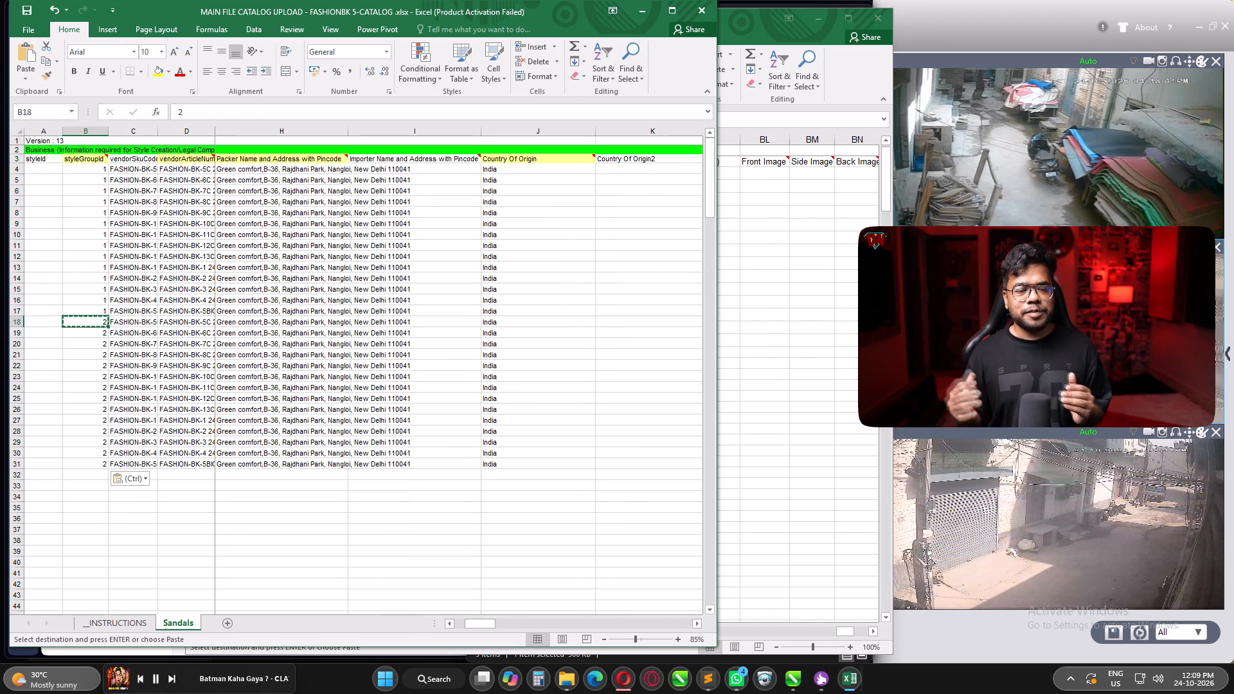
{"action": "key", "text": "Right"}
{"action": "key", "text": "ctrl+s"}
Append 1 to the vendorSkuCodes for sizes 5C to 8C in C18:C21, so each ends in 24OCT261.
{"action": "key", "text": "F2"}
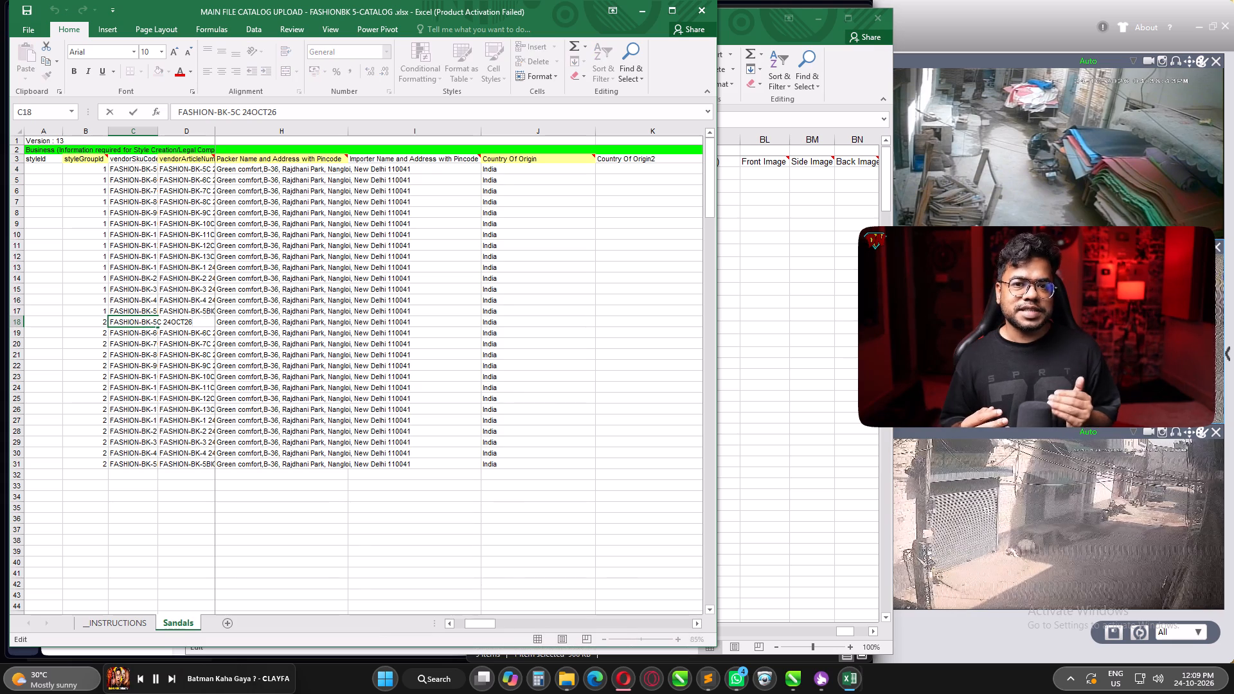
{"action": "key", "text": "1"}
{"action": "key", "text": "Return"}
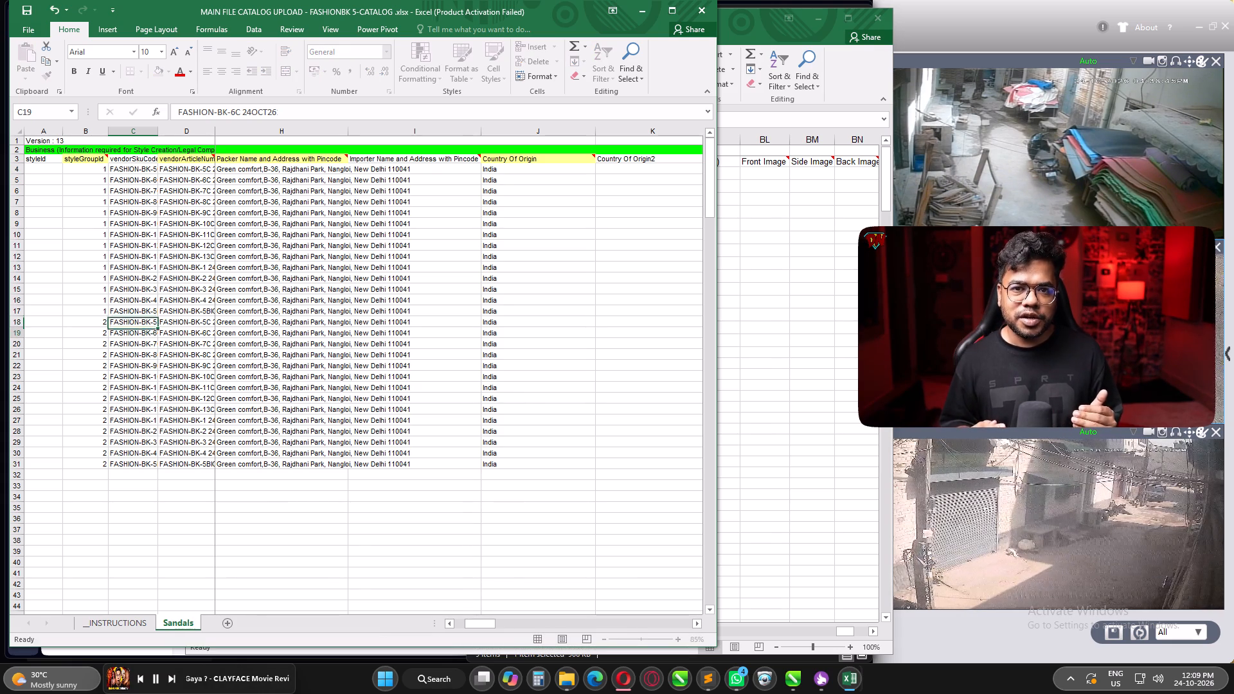
{"action": "key", "text": "F2"}
{"action": "key", "text": "1"}
{"action": "key", "text": "Return"}
{"action": "key", "text": "F2"}
{"action": "key", "text": "1"}
{"action": "key", "text": "Return"}
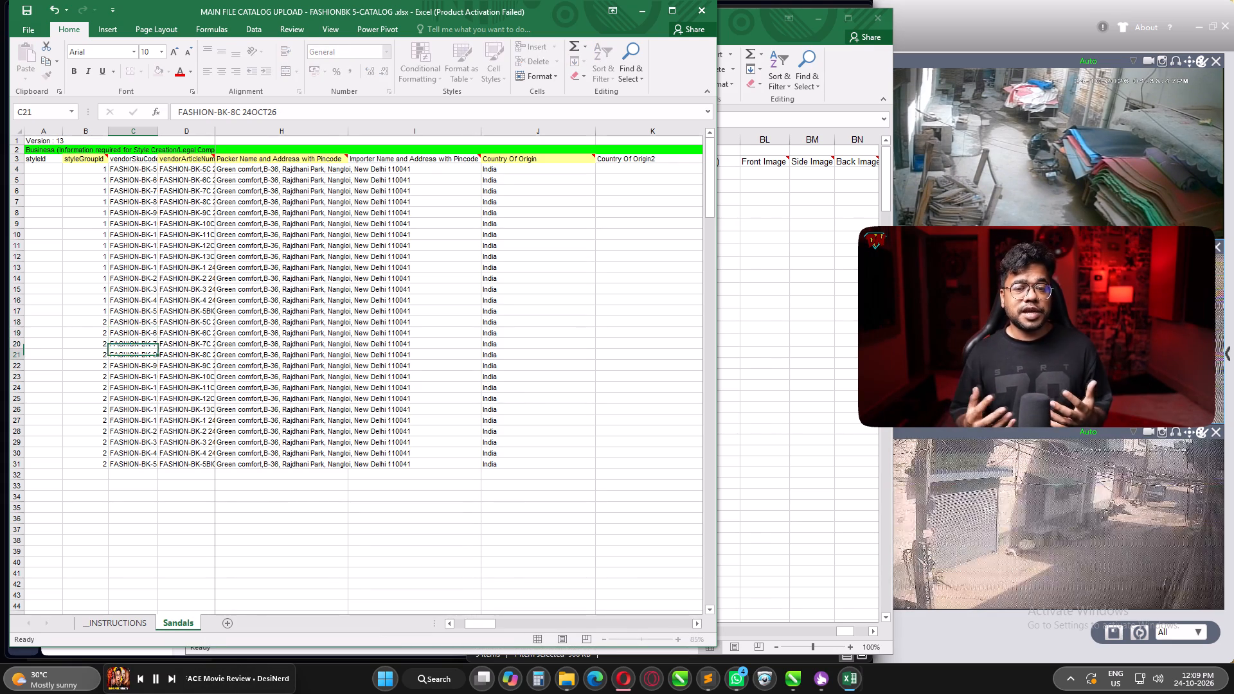
{"action": "key", "text": "F2"}
{"action": "key", "text": "1"}
{"action": "key", "text": "Return"}
Append 1 to the vendorSkuCodes for sizes 9C to 13C in C22:C26, so each ends in 24OCT261.
{"action": "key", "text": "F2"}
{"action": "key", "text": "1"}
{"action": "key", "text": "Return"}
{"action": "key", "text": "F2"}
{"action": "key", "text": "1"}
{"action": "key", "text": "Return"}
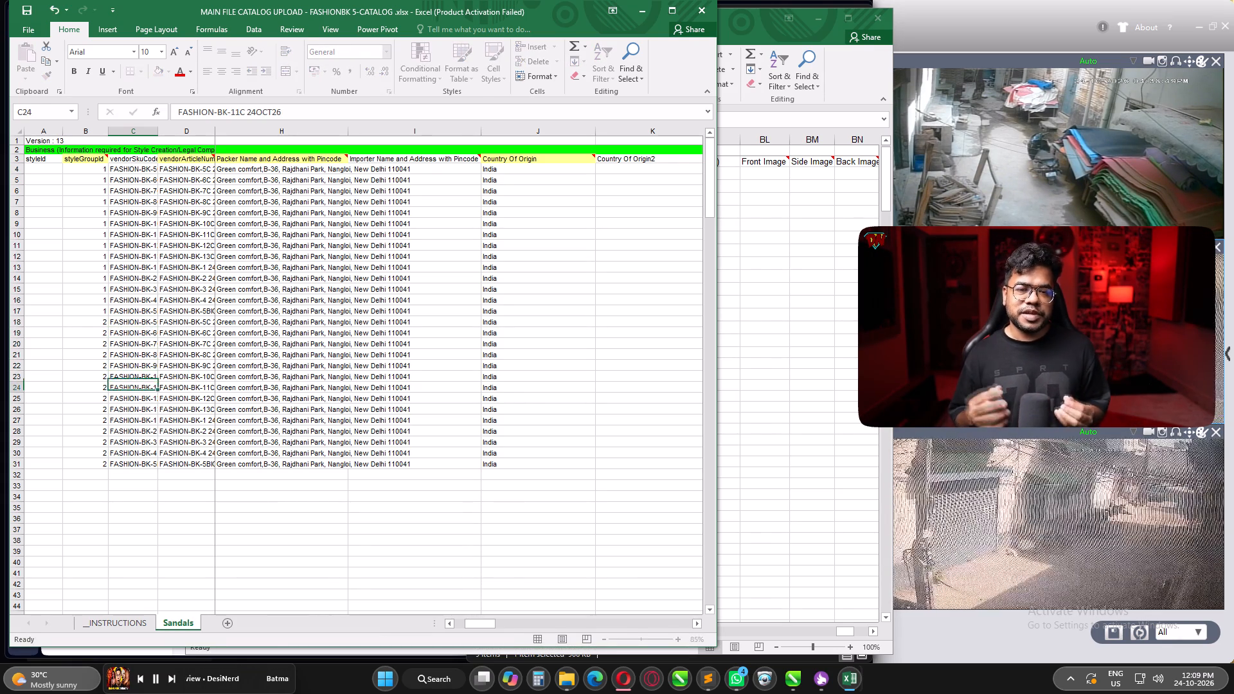
{"action": "key", "text": "F2"}
{"action": "key", "text": "1"}
{"action": "key", "text": "Return"}
{"action": "key", "text": "F2"}
{"action": "key", "text": "1"}
{"action": "key", "text": "Return"}
{"action": "key", "text": "F2"}
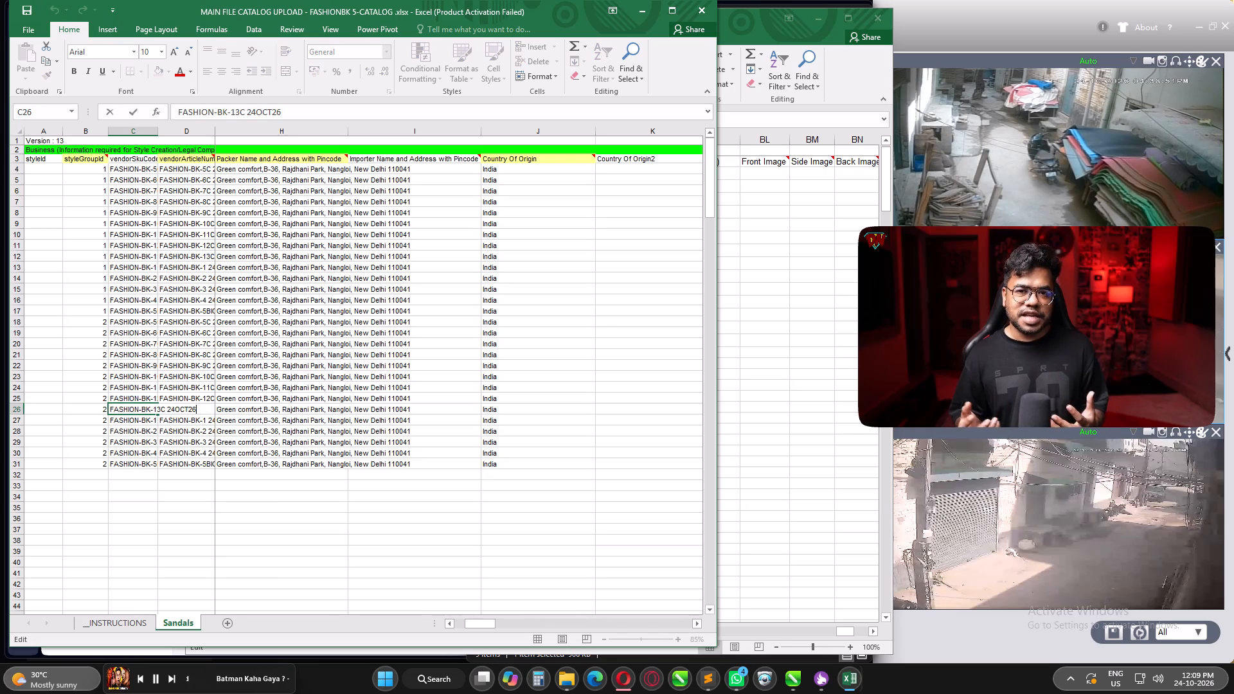
{"action": "key", "text": "1"}
{"action": "key", "text": "Return"}
Append 1 to the vendorSkuCodes for sizes 1 to 5BIG in C27:C31, so each ends in 24OCT261.
{"action": "key", "text": "F2"}
{"action": "key", "text": "1"}
{"action": "key", "text": "Return"}
{"action": "key", "text": "F2"}
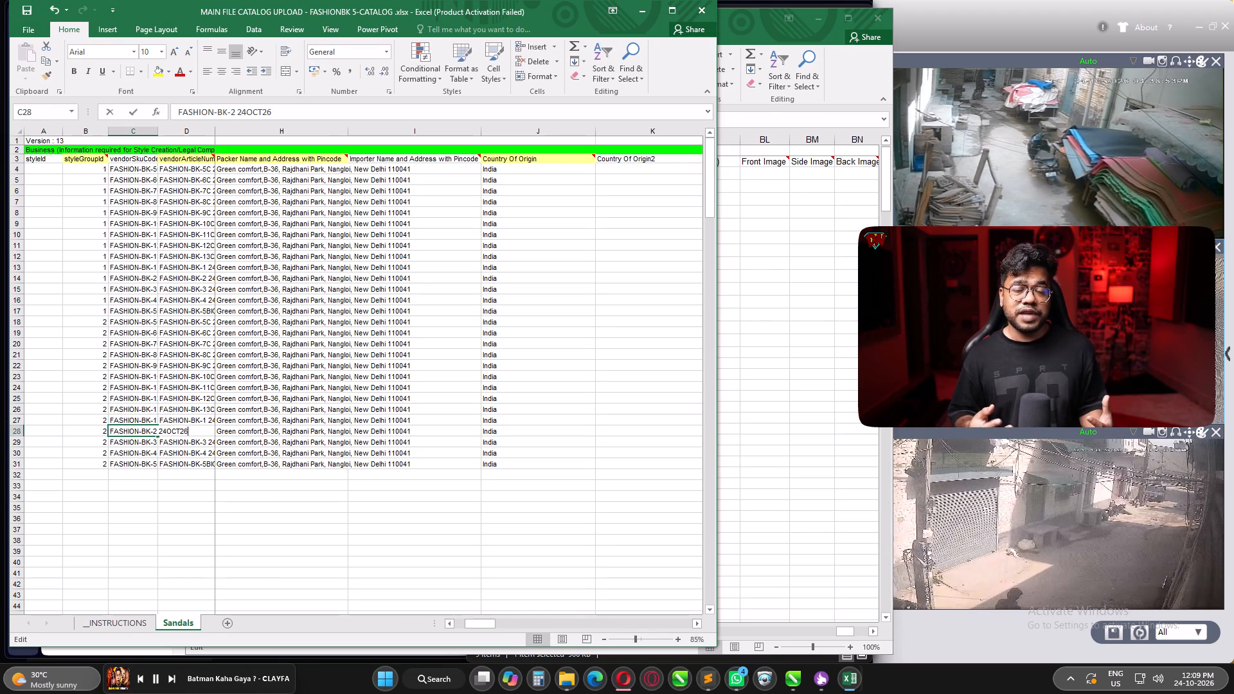
{"action": "key", "text": "1"}
{"action": "key", "text": "Return"}
{"action": "key", "text": "F2"}
{"action": "key", "text": "1"}
{"action": "key", "text": "Return"}
{"action": "key", "text": "F2"}
{"action": "key", "text": "1"}
{"action": "key", "text": "Return"}
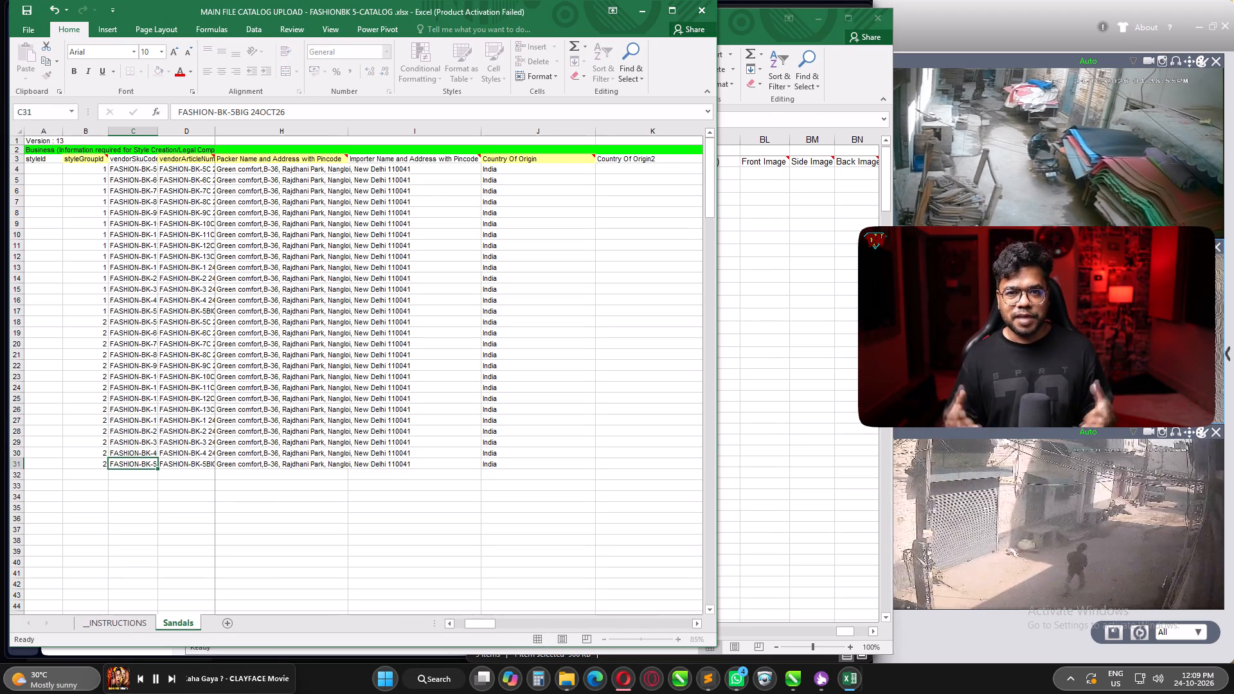
{"action": "key", "text": "F2"}
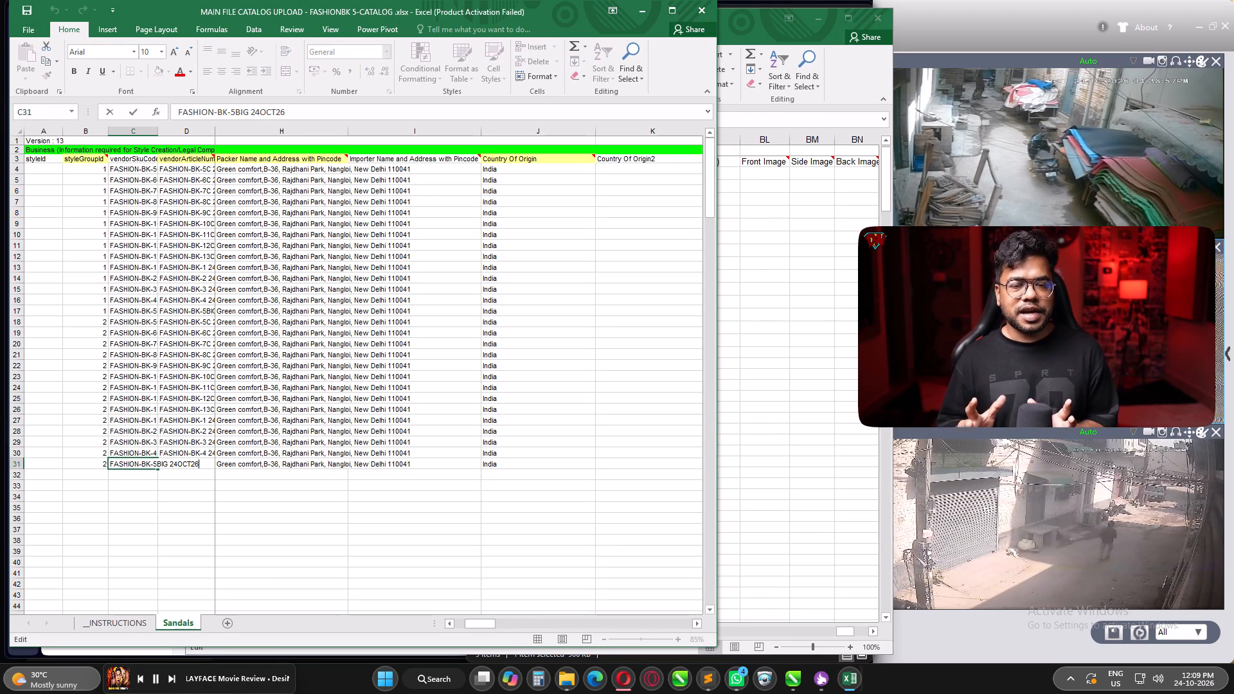
{"action": "key", "text": "1"}
{"action": "key", "text": "Return"}
{"action": "key", "text": "Up"}
{"action": "key", "text": "Up"}
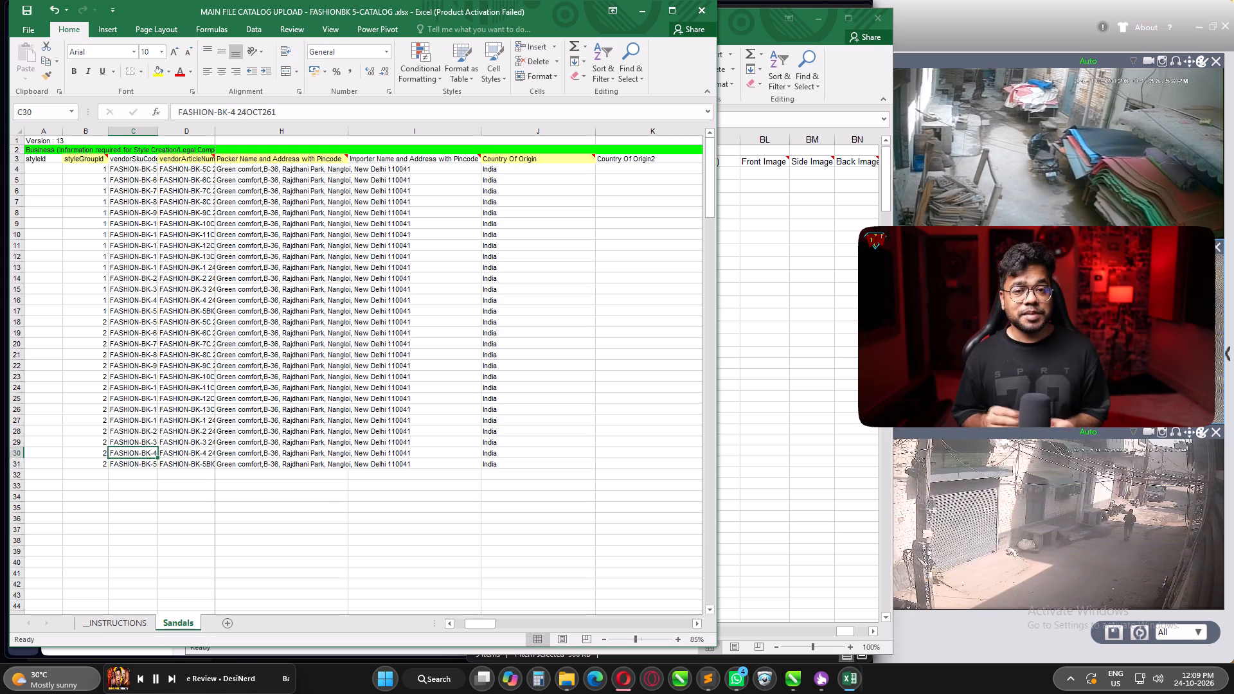
Copy the style group 2 vendorSkuCodes from C18:C31 into the vendorArticleNumber cells D18:D31.
{"action": "key", "text": "Up"}
{"action": "key", "text": "Up"}
{"action": "key", "text": "Up"}
{"action": "key", "text": "Up"}
{"action": "key", "text": "Up"}
{"action": "key", "text": "Up"}
{"action": "key", "text": "Up"}
{"action": "key", "text": "Up"}
{"action": "key", "text": "Up"}
{"action": "key", "text": "Up"}
{"action": "key", "text": "Up"}
{"action": "key", "text": "Up"}
{"action": "key", "text": "Up"}
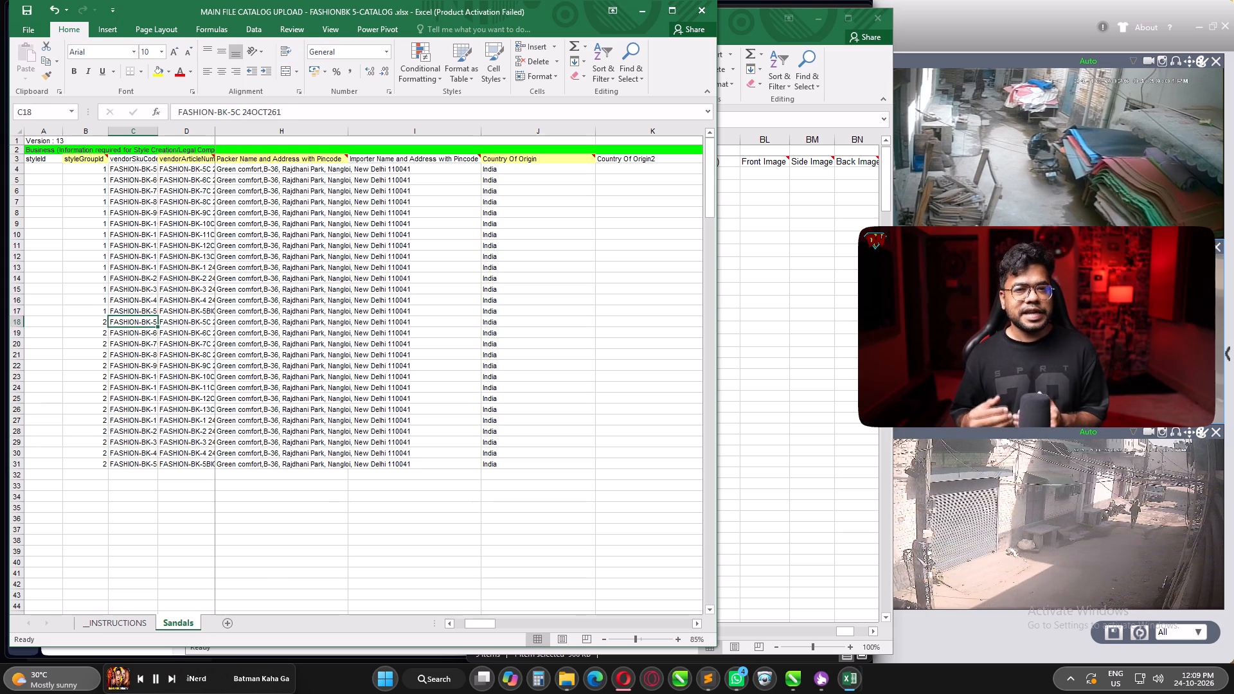
{"action": "key", "text": "Up"}
{"action": "key", "text": "Down"}
{"action": "key", "text": "Down"}
{"action": "key", "text": "ctrl+shift+Down"}
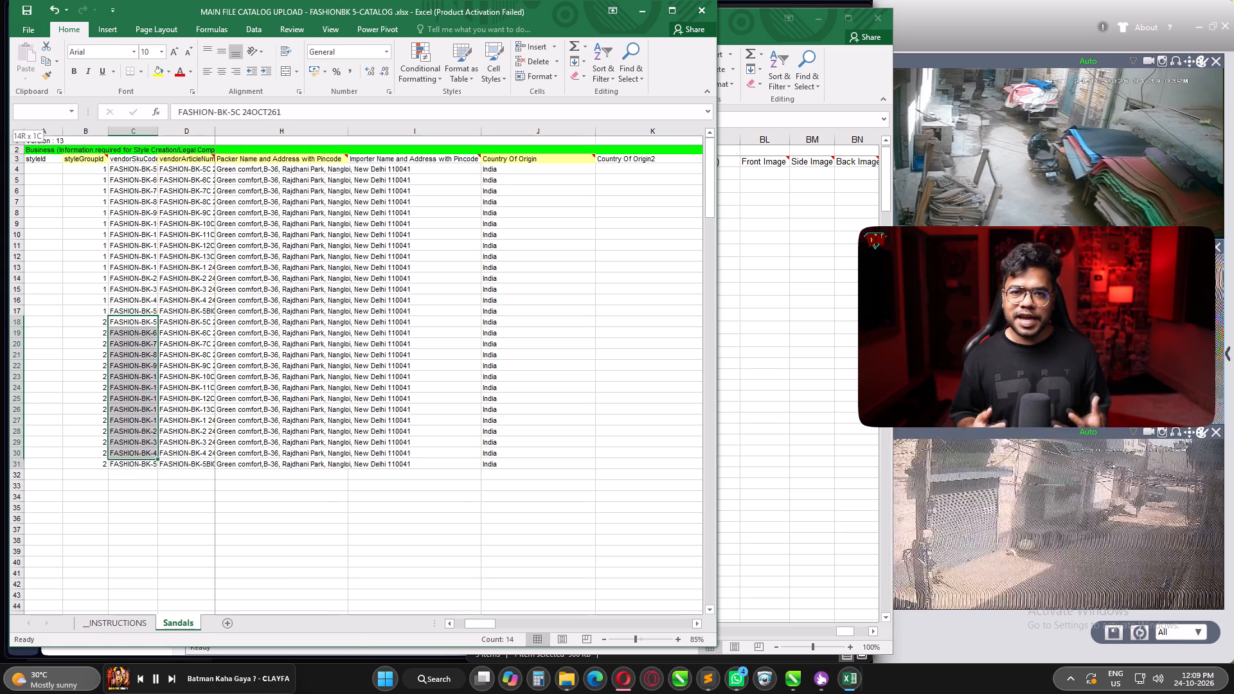
{"action": "key", "text": "ctrl+c"}
{"action": "key", "text": "Right"}
{"action": "key", "text": "ctrl+v"}
Paste the same style group 2 codes into the SKUCode column, cells X18:X31.
{"action": "key", "text": "Right"}
{"action": "key", "text": "Right"}
{"action": "key", "text": "Right"}
{"action": "key", "text": "Right"}
{"action": "key", "text": "Right"}
{"action": "key", "text": "Right"}
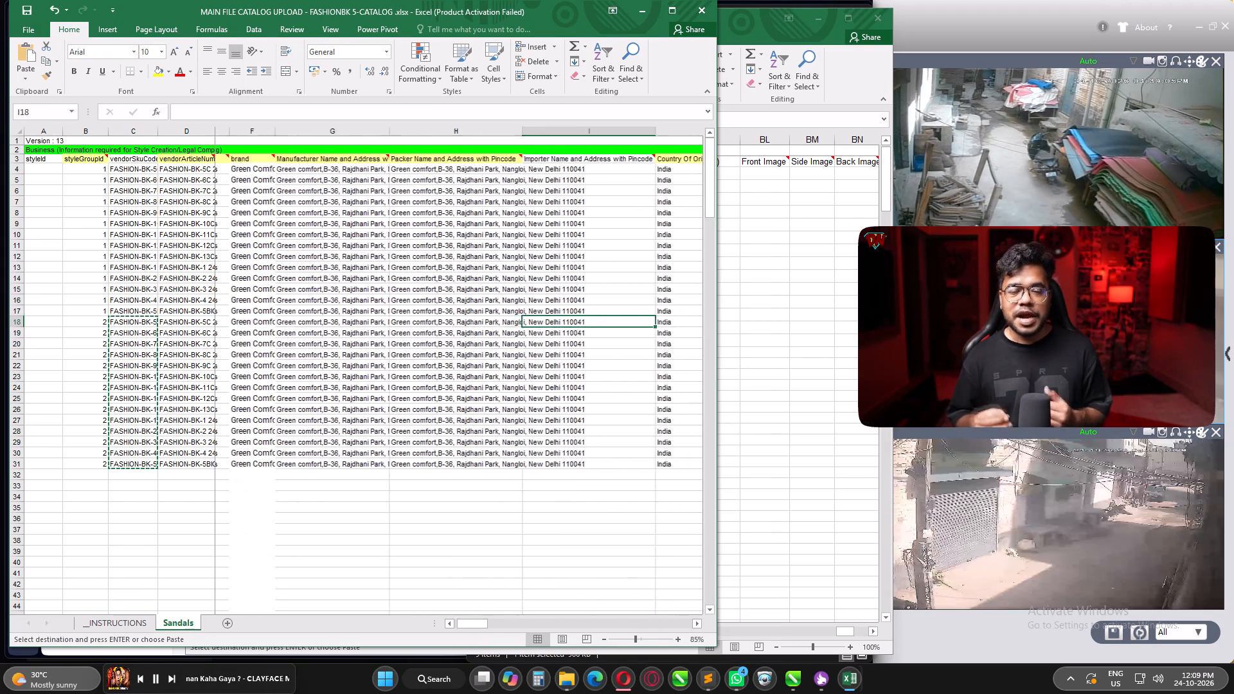
{"action": "key", "text": "Right"}
{"action": "key", "text": "Right"}
{"action": "key", "text": "Right"}
{"action": "key", "text": "Right"}
{"action": "key", "text": "Right"}
{"action": "key", "text": "Right"}
{"action": "key", "text": "Right"}
{"action": "key", "text": "Right"}
{"action": "key", "text": "Right"}
{"action": "key", "text": "Right"}
{"action": "key", "text": "Right"}
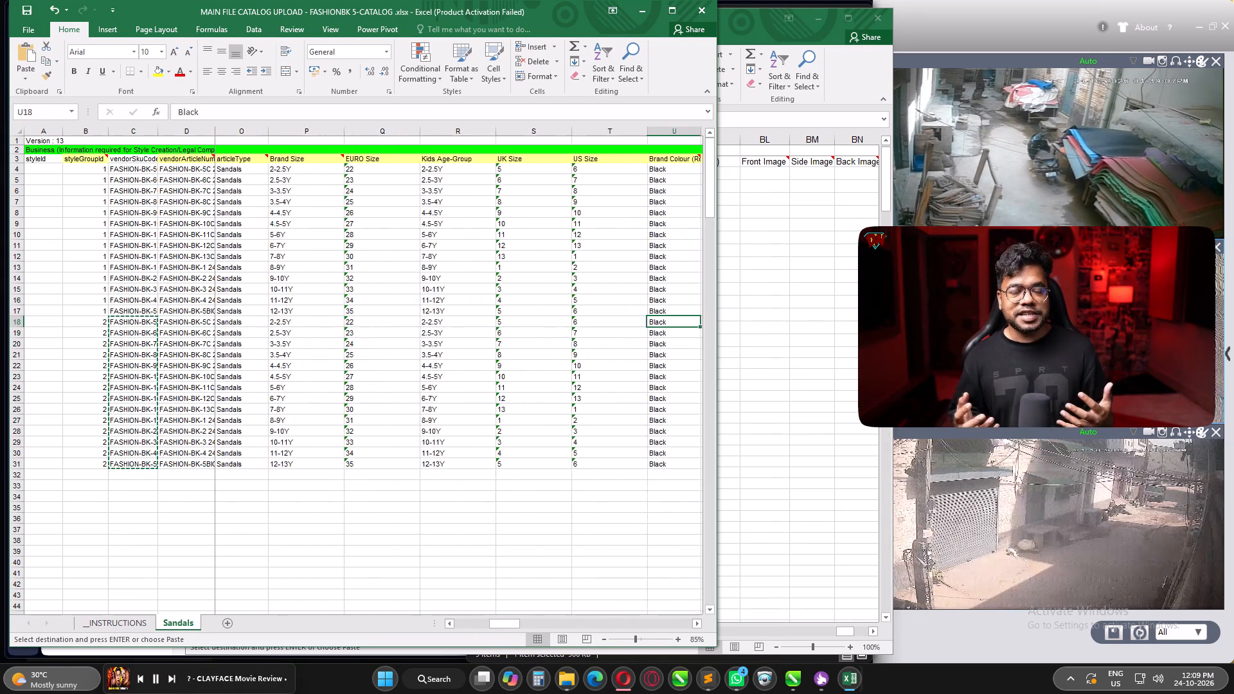
{"action": "key", "text": "Right"}
{"action": "key", "text": "Right"}
{"action": "key", "text": "Right"}
{"action": "key", "text": "ctrl+v"}
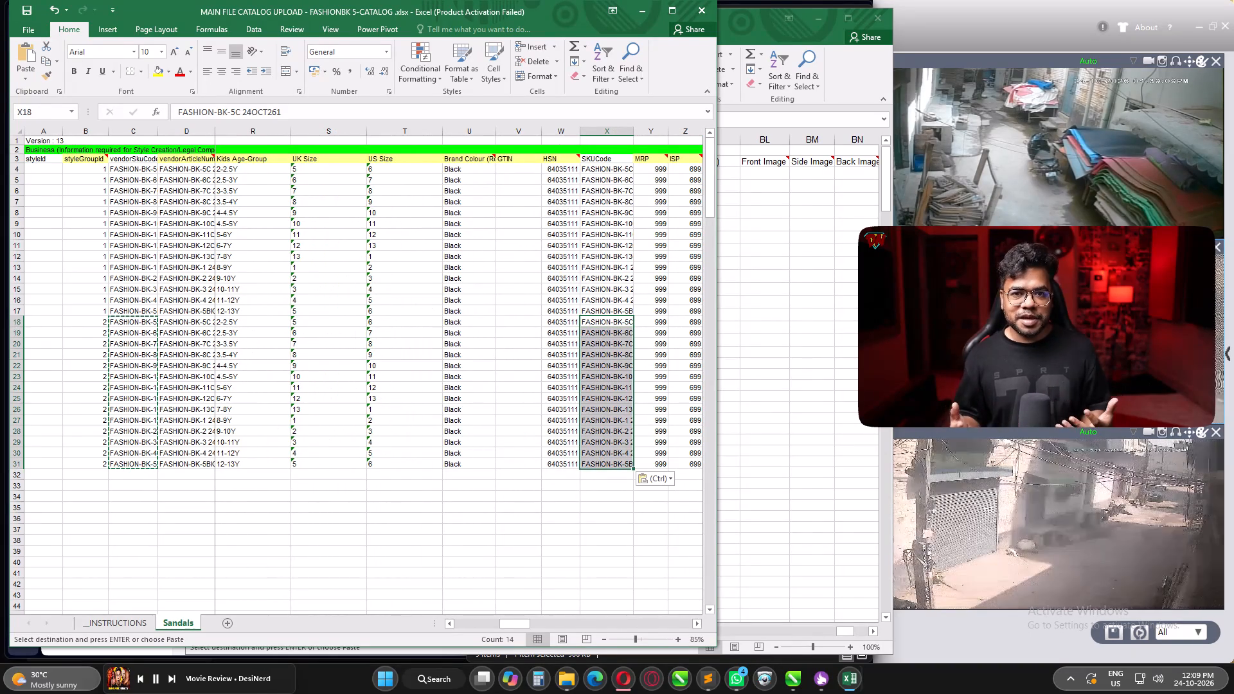
Return to the styleId cell A18 and save the workbook.
{"action": "key", "text": "ctrl+Left"}
{"action": "key", "text": "ctrl+Left"}
{"action": "key", "text": "ctrl+Left"}
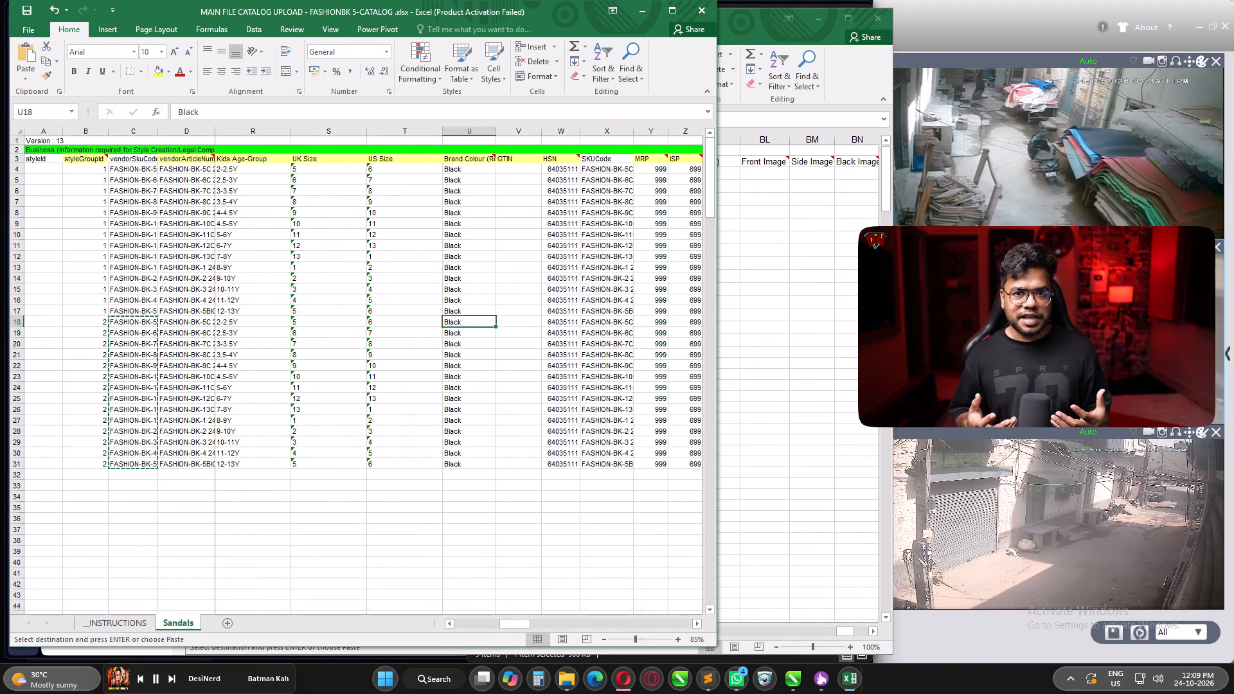
{"action": "key", "text": "ctrl+Left"}
{"action": "key", "text": "ctrl+Left"}
{"action": "key", "text": "ctrl+Left"}
{"action": "key", "text": "ctrl+Left"}
{"action": "key", "text": "ctrl+Left"}
{"action": "key", "text": "ctrl+s"}
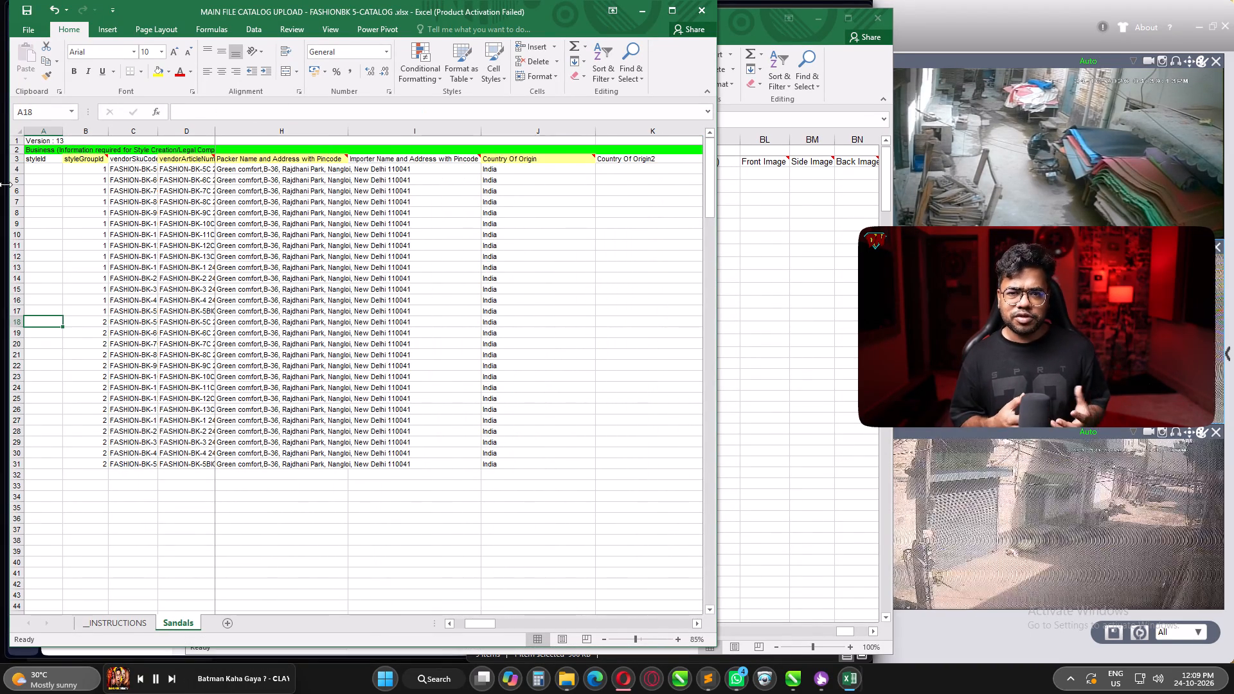
Duplicate the style group 1 rows 4 to 17 into the empty rows starting at row 32.
{"action": "left_click_drag", "start_coordinate": [17, 169], "coordinate": [19, 312]}
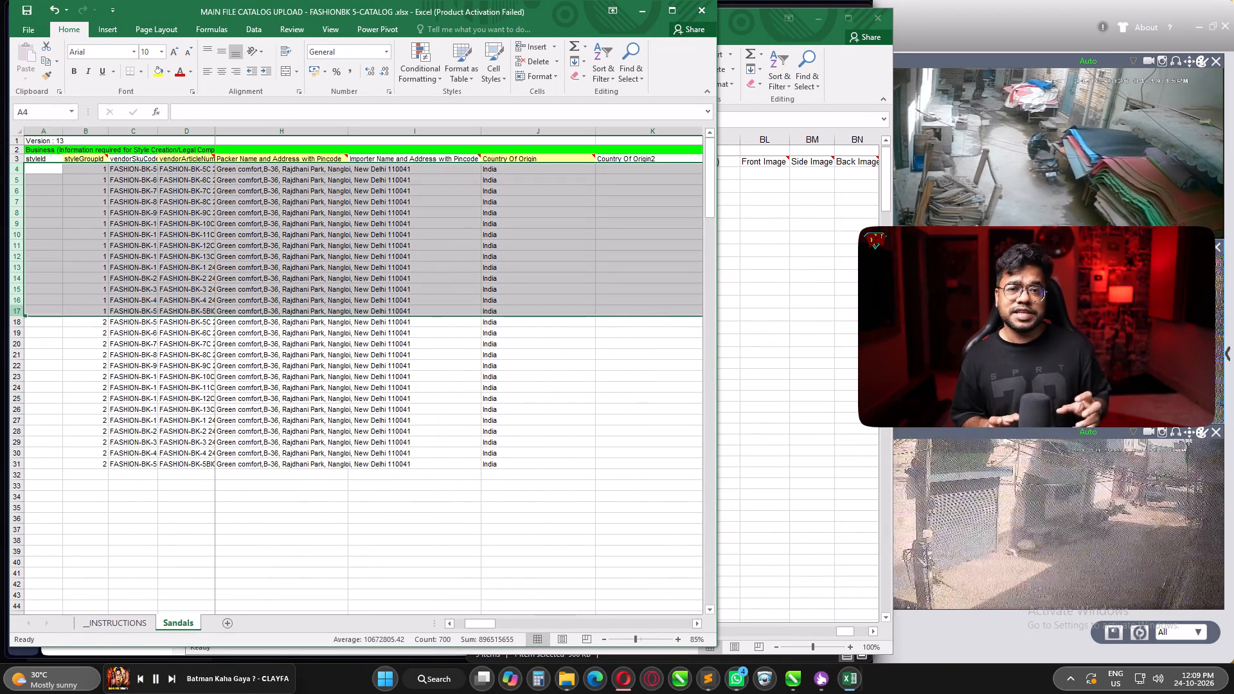
{"action": "key", "text": "ctrl+c"}
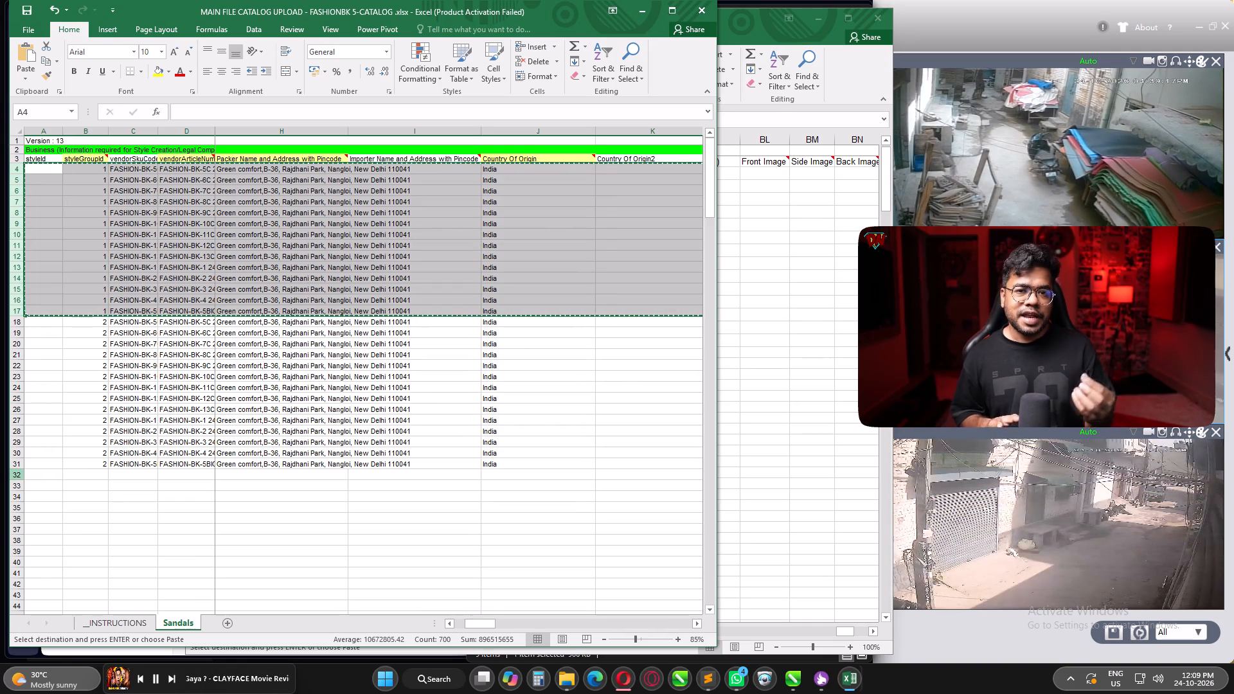
{"action": "left_click", "coordinate": [14, 476]}
{"action": "key", "text": "ctrl+v"}
Set the styleGroupId to 3 for all the newly duplicated rows, B32 to B45.
{"action": "scroll", "coordinate": [183, 375], "scroll_direction": "down", "scroll_amount": 2}
{"action": "left_click", "coordinate": [102, 413]}
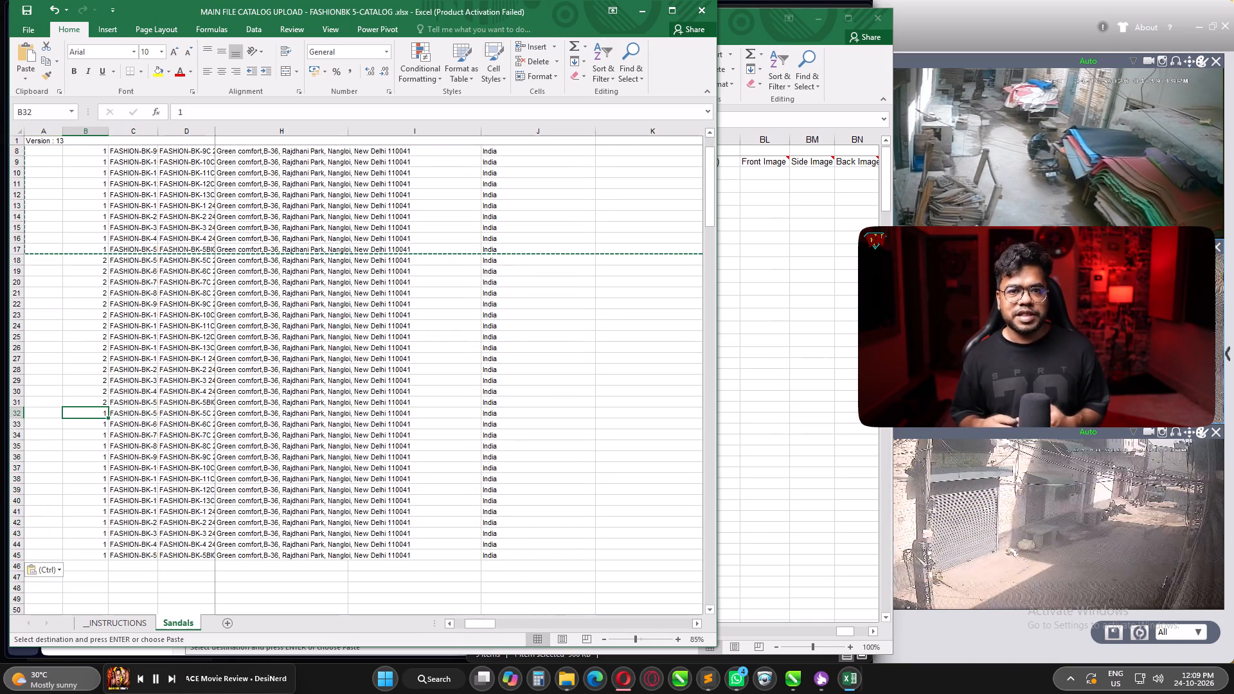
{"action": "key", "text": "3"}
{"action": "key", "text": "Return"}
{"action": "key", "text": "Up"}
{"action": "key", "text": "ctrl+c"}
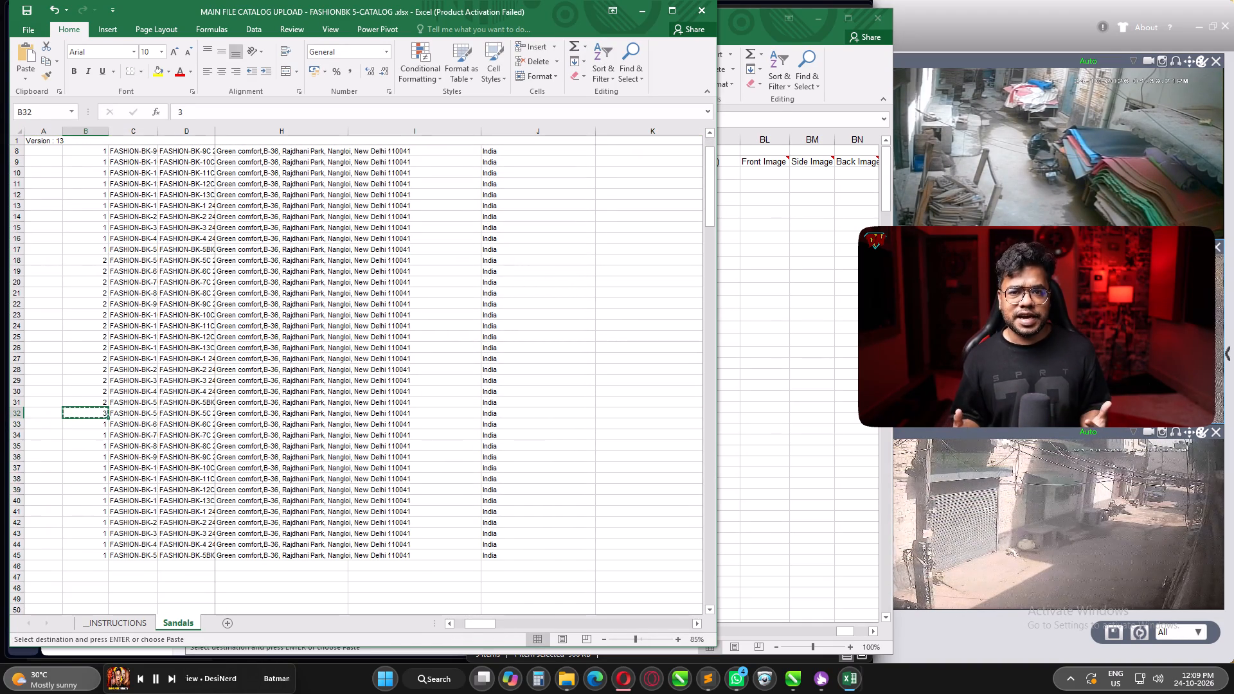
{"action": "key", "text": "ctrl+shift+Down"}
{"action": "key", "text": "ctrl+v"}
Append 2 to the vendorSkuCodes for sizes 5C to 8C in C32:C35, so each ends in 24OCT262.
{"action": "key", "text": "Right"}
{"action": "key", "text": "F2"}
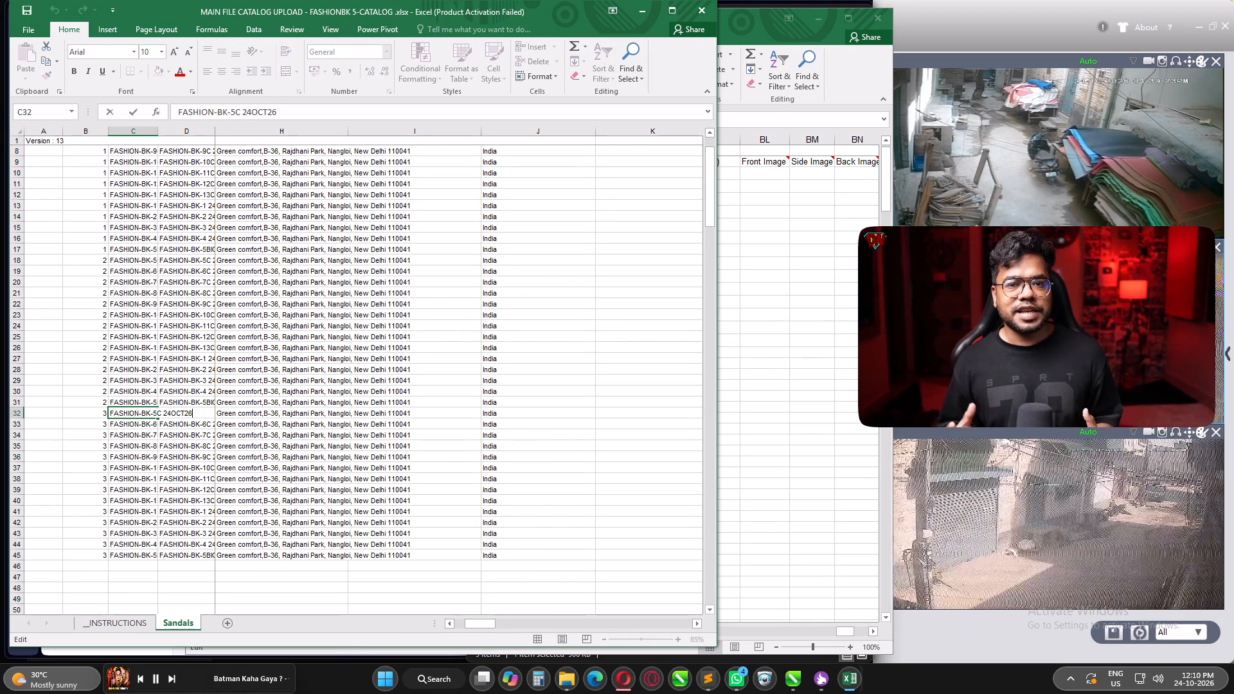
{"action": "key", "text": "2"}
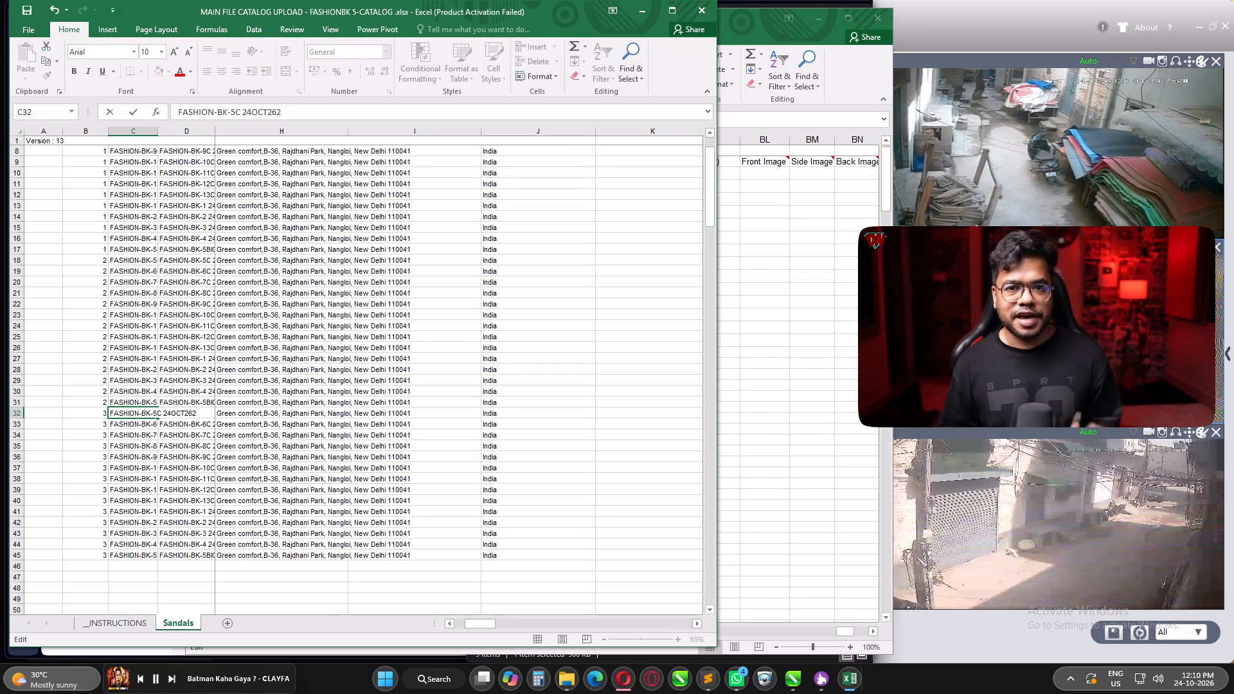
{"action": "key", "text": "Return"}
{"action": "key", "text": "F2"}
{"action": "key", "text": "2"}
{"action": "key", "text": "Return"}
{"action": "key", "text": "F2"}
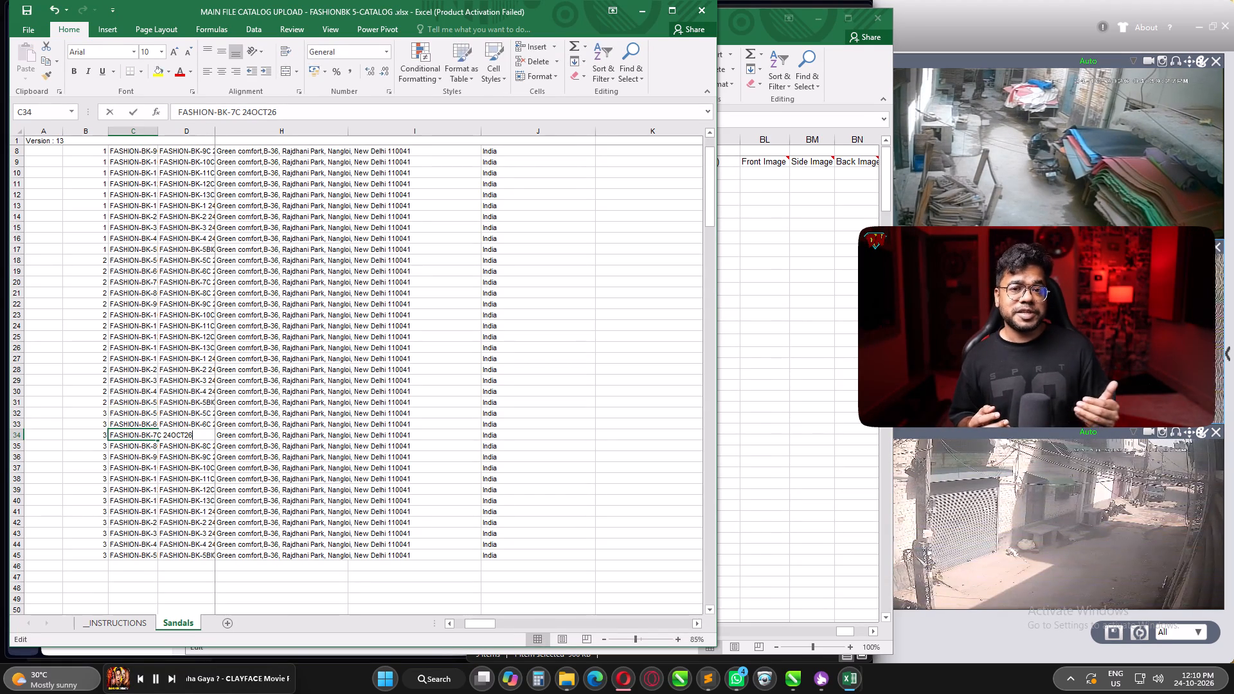
{"action": "key", "text": "2"}
{"action": "key", "text": "Return"}
{"action": "key", "text": "F2"}
{"action": "key", "text": "2"}
{"action": "key", "text": "Return"}
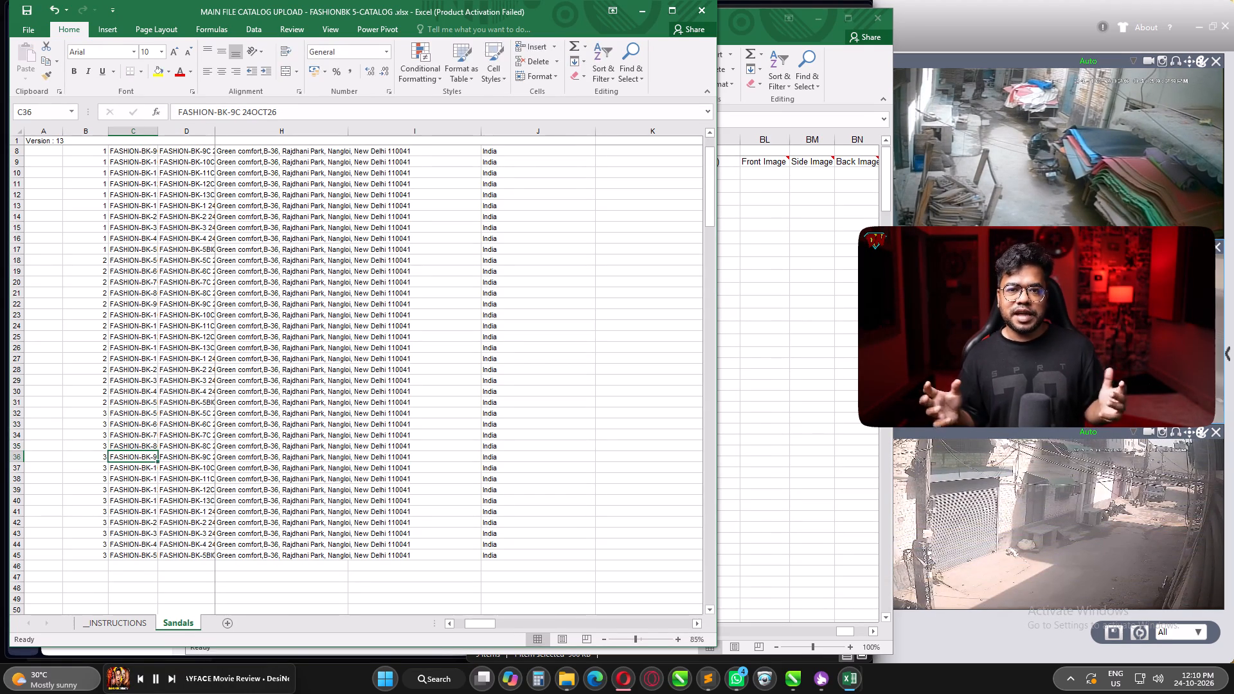
Append 2 to the vendorSkuCodes for sizes 9C to 13C in C36:C40, so each ends in 24OCT262.
{"action": "key", "text": "F2"}
{"action": "key", "text": "2"}
{"action": "key", "text": "Return"}
{"action": "key", "text": "F2"}
{"action": "key", "text": "2"}
{"action": "key", "text": "Return"}
{"action": "key", "text": "F2"}
{"action": "key", "text": "2"}
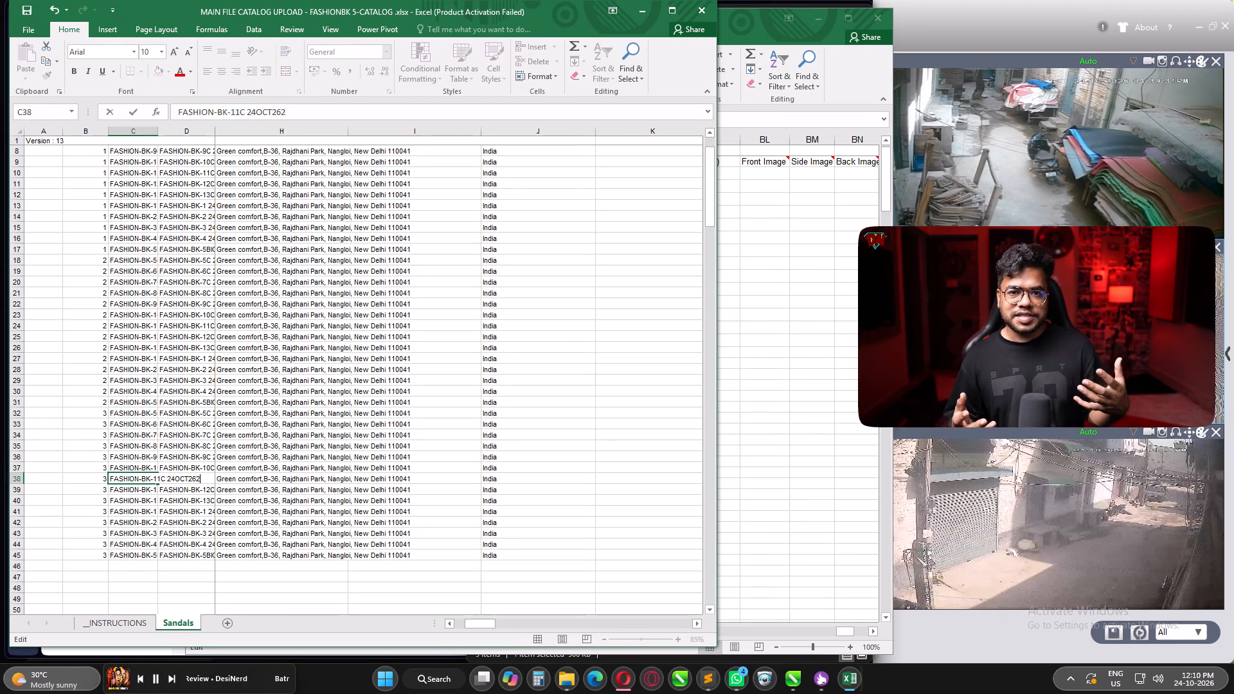
{"action": "key", "text": "Return"}
{"action": "key", "text": "F2"}
{"action": "key", "text": "2"}
{"action": "key", "text": "Return"}
{"action": "key", "text": "F2"}
{"action": "key", "text": "2"}
{"action": "key", "text": "Return"}
Append 2 to the vendorSkuCodes for sizes 1 to 5BIG in C41:C45, so each ends in 24OCT262.
{"action": "key", "text": "F2"}
{"action": "key", "text": "2"}
{"action": "key", "text": "Return"}
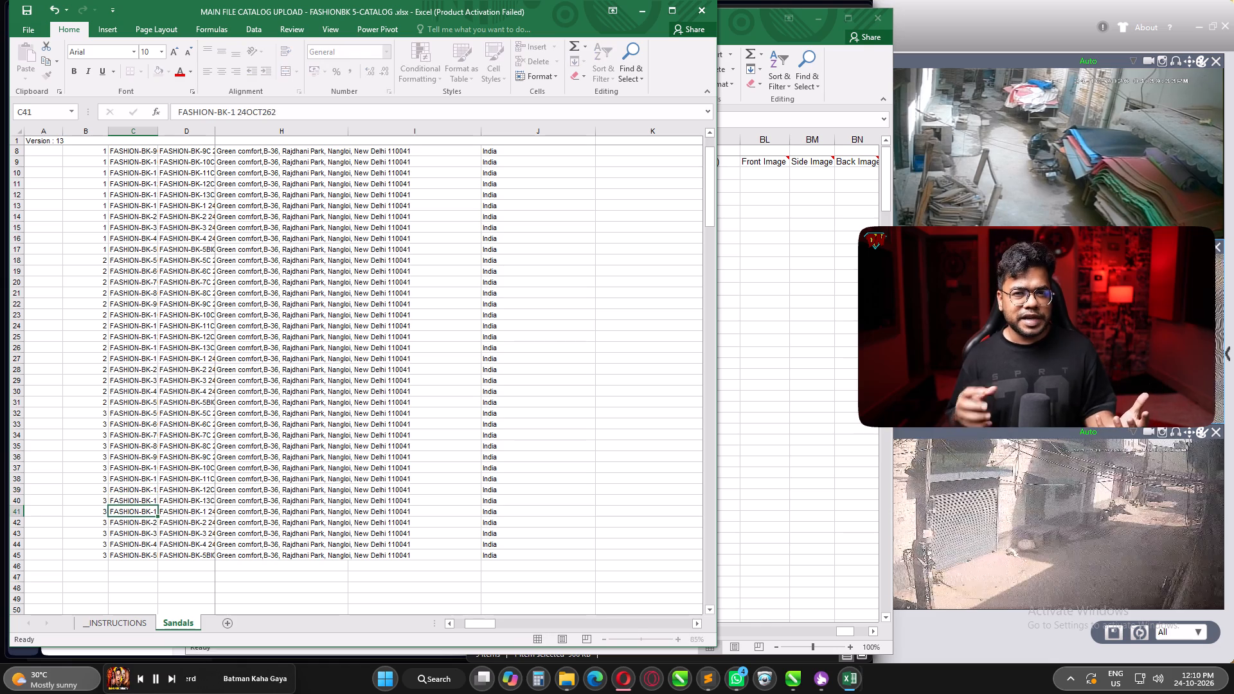
{"action": "key", "text": "F2"}
{"action": "key", "text": "2"}
{"action": "key", "text": "Return"}
{"action": "key", "text": "F2"}
{"action": "key", "text": "2"}
{"action": "key", "text": "Return"}
{"action": "key", "text": "F2"}
{"action": "key", "text": "2"}
{"action": "key", "text": "Return"}
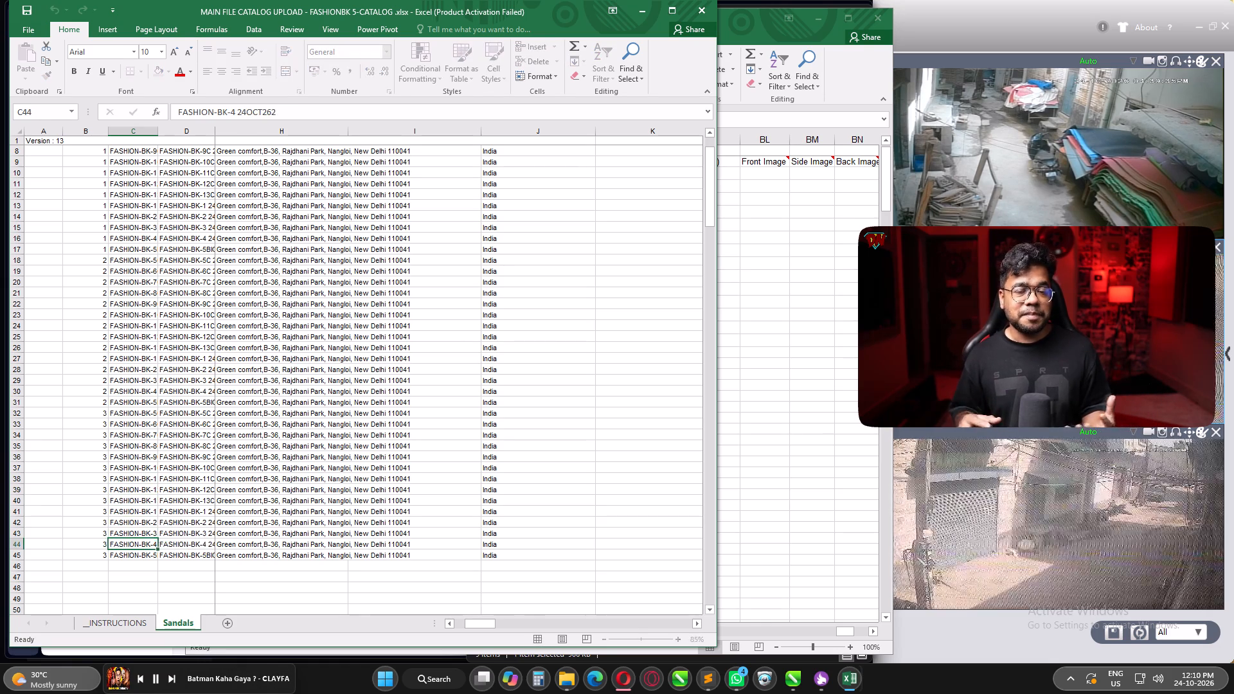
{"action": "key", "text": "F2"}
{"action": "key", "text": "2"}
{"action": "key", "text": "Return"}
Copy the style group 3 vendorSkuCodes from C32:C45 into the vendorArticleNumber cells D32:D45.
{"action": "key", "text": "Up"}
{"action": "key", "text": "ctrl+Up"}
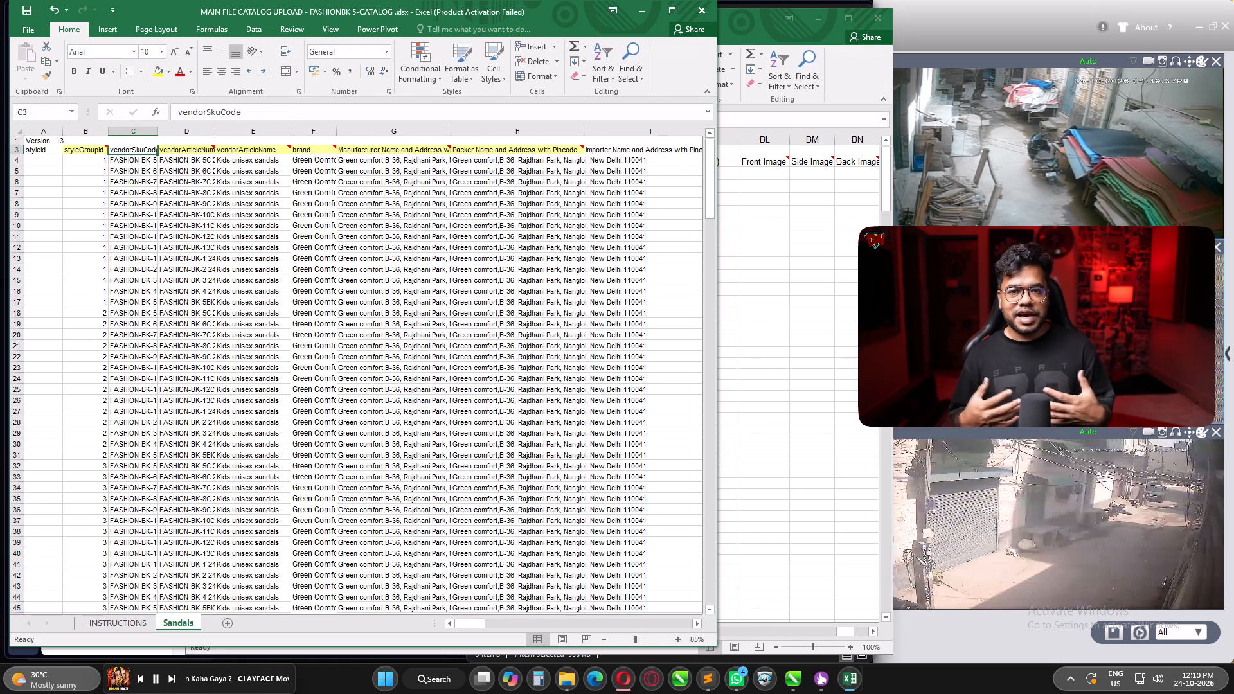
{"action": "key", "text": "ctrl+Down"}
{"action": "key", "text": "ctrl+Down"}
{"action": "key", "text": "ctrl+Up"}
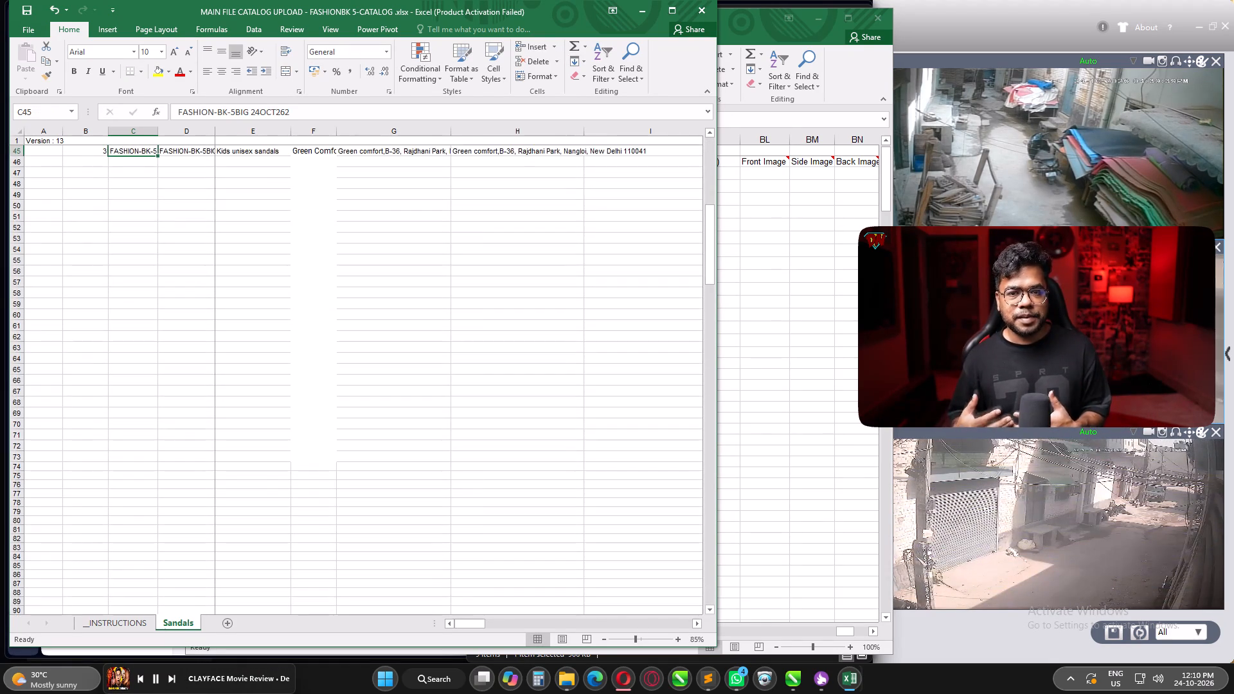
{"action": "key", "text": "Up"}
{"action": "key", "text": "Up"}
{"action": "key", "text": "Up"}
{"action": "key", "text": "Up"}
{"action": "key", "text": "Up"}
{"action": "key", "text": "Up"}
{"action": "key", "text": "Up"}
{"action": "key", "text": "Up"}
{"action": "key", "text": "Up"}
{"action": "key", "text": "Up"}
{"action": "key", "text": "Up"}
{"action": "key", "text": "Up"}
{"action": "key", "text": "Up"}
{"action": "key", "text": "Up"}
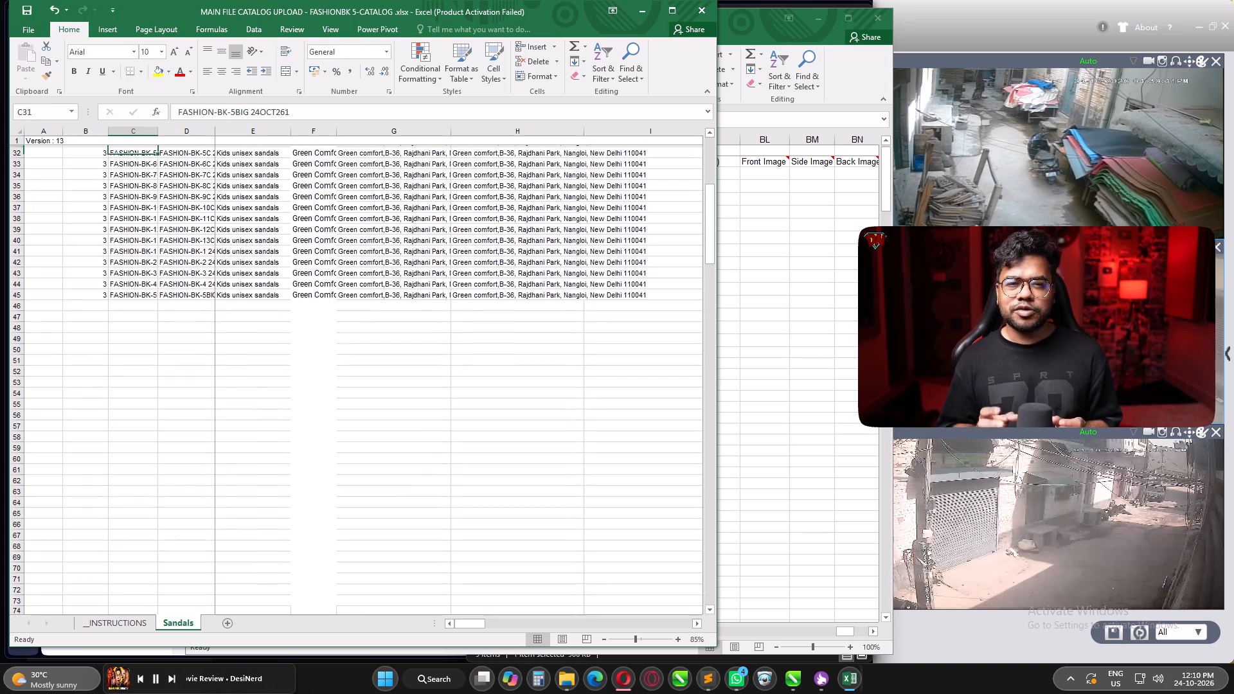
{"action": "key", "text": "Up"}
{"action": "key", "text": "Up"}
{"action": "key", "text": "Down"}
{"action": "key", "text": "Down"}
{"action": "key", "text": "Down"}
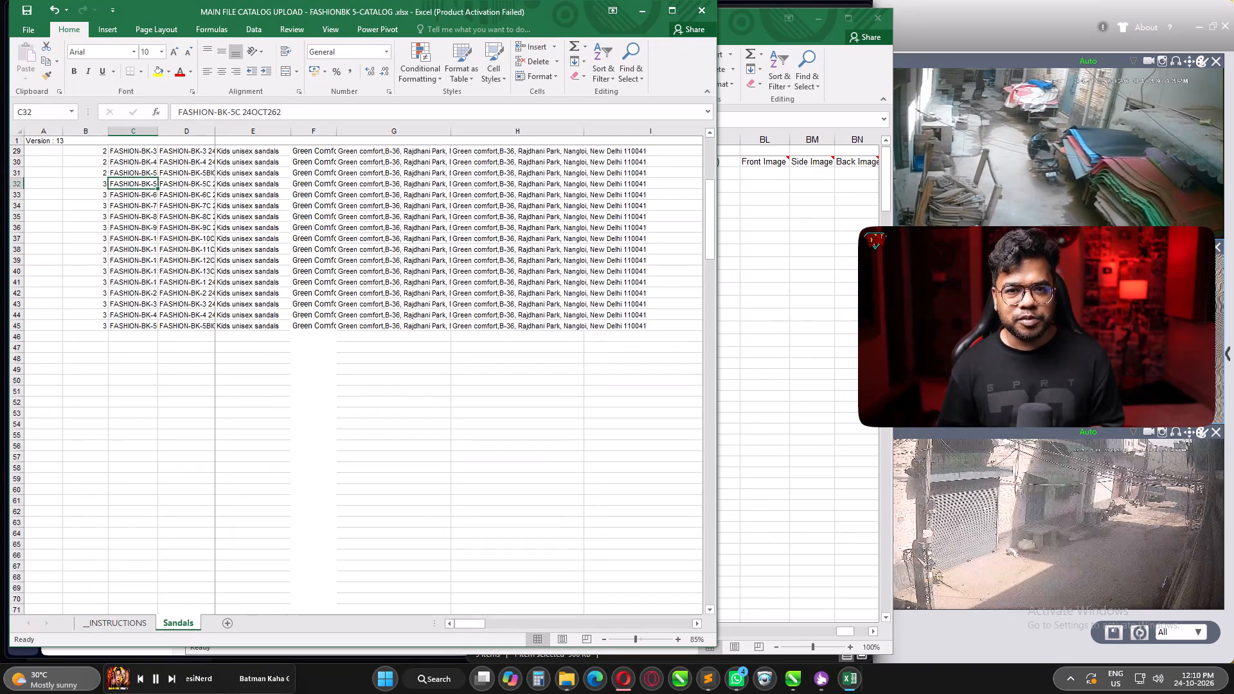
{"action": "key", "text": "ctrl+shift+Down"}
{"action": "key", "text": "ctrl+c"}
{"action": "key", "text": "Right"}
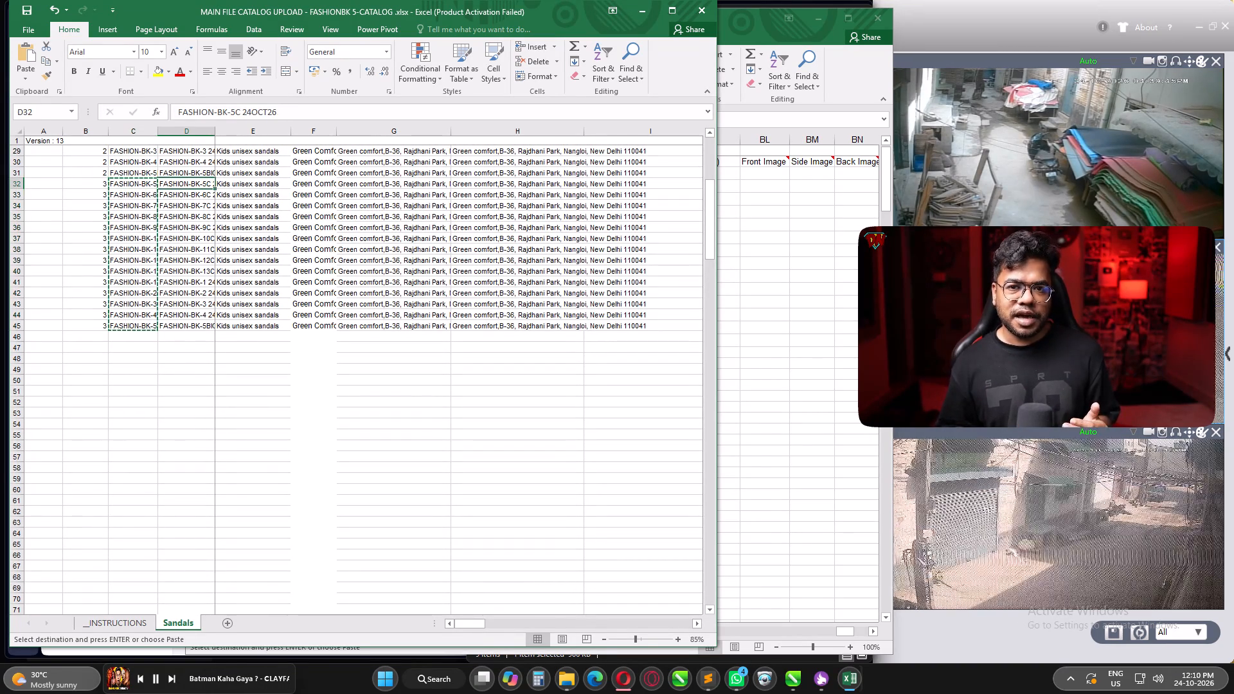
{"action": "key", "text": "ctrl+v"}
Paste the same style group 3 codes into the SKUCode column, cells X32:X45.
{"action": "key", "text": "Right"}
{"action": "key", "text": "Right"}
{"action": "key", "text": "Right"}
{"action": "key", "text": "Right"}
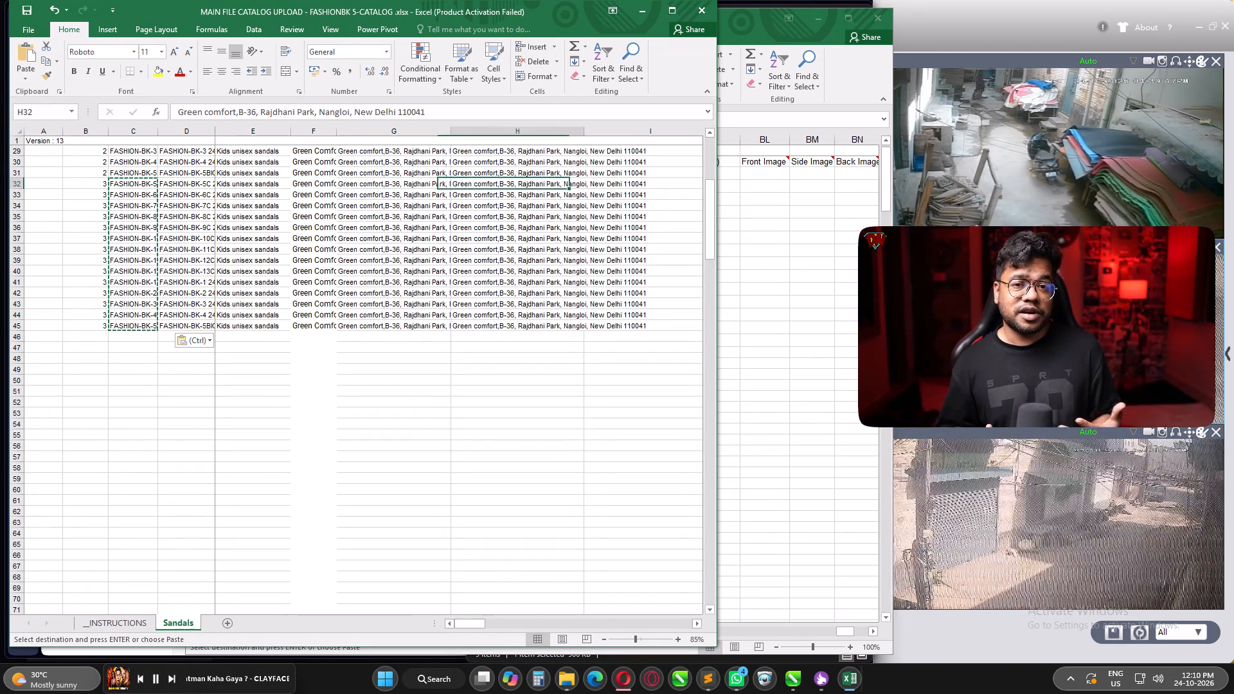
{"action": "key", "text": "Right"}
{"action": "key", "text": "Right"}
{"action": "key", "text": "Right"}
{"action": "key", "text": "Right"}
{"action": "key", "text": "Right"}
{"action": "key", "text": "Right"}
{"action": "key", "text": "Right"}
{"action": "key", "text": "Right"}
{"action": "key", "text": "Right"}
{"action": "key", "text": "Right"}
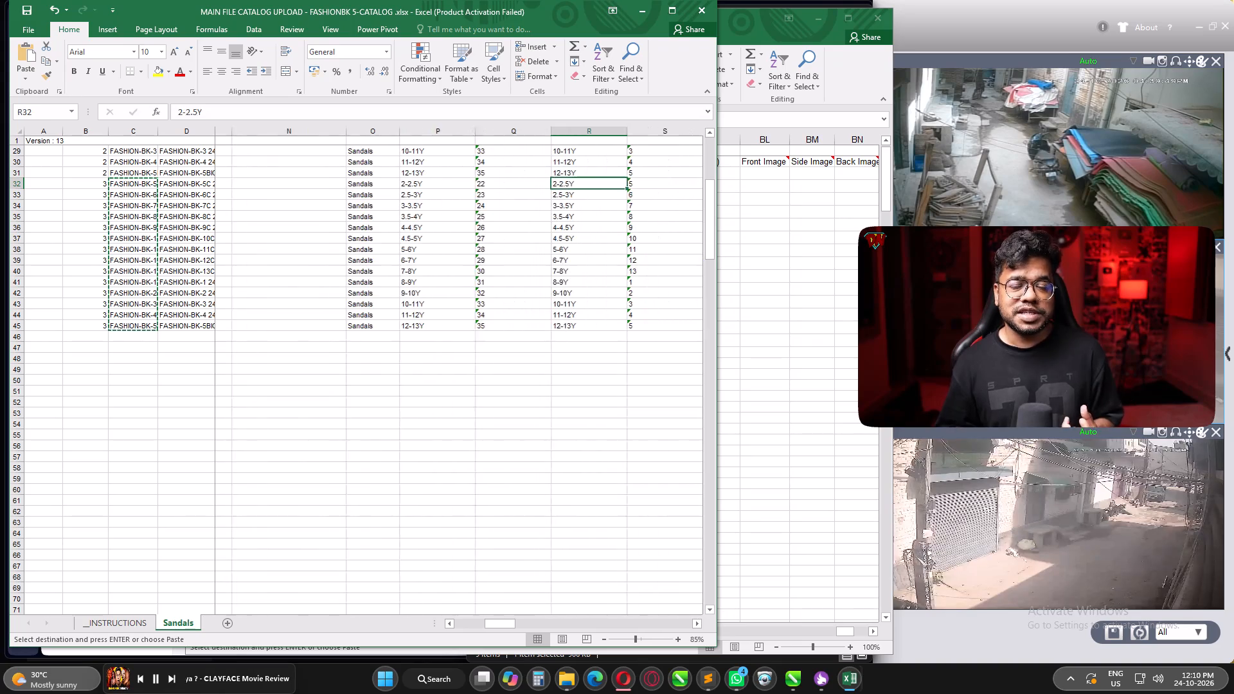
{"action": "key", "text": "Right"}
{"action": "key", "text": "Right"}
{"action": "key", "text": "Right"}
{"action": "key", "text": "Right"}
{"action": "key", "text": "Right"}
{"action": "key", "text": "Right"}
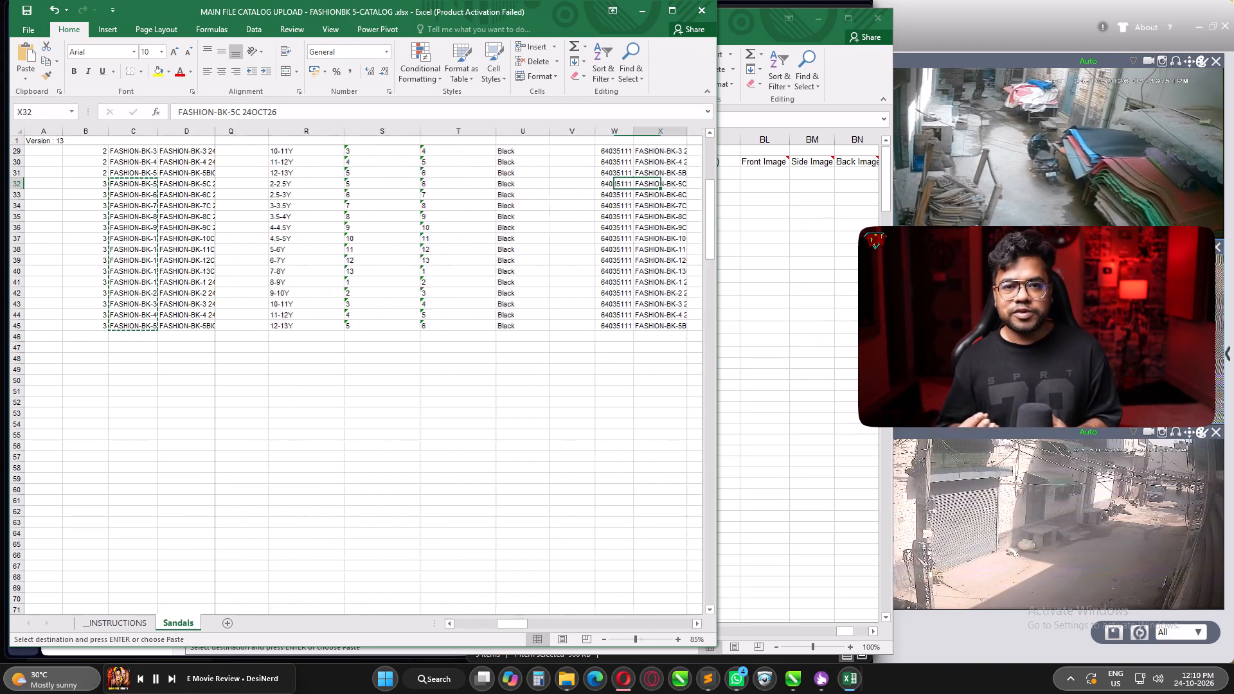
{"action": "key", "text": "ctrl+v"}
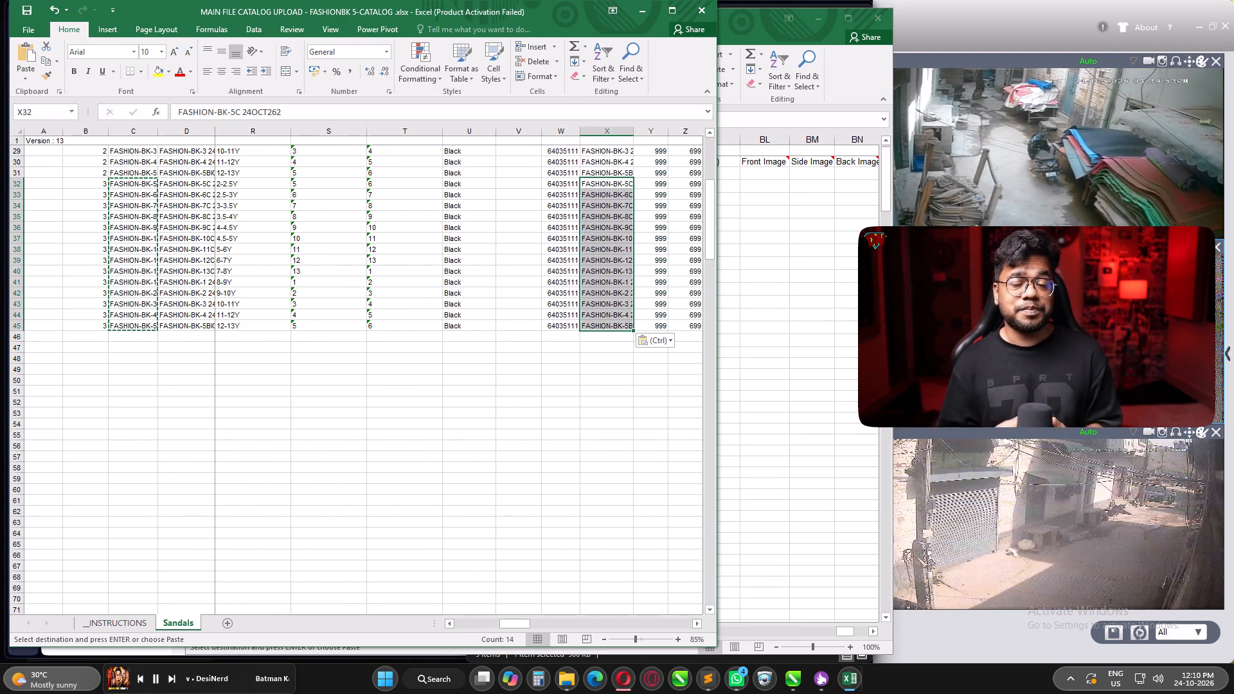
Return to column A of row 32 and save the workbook.
{"action": "key", "text": "ctrl+Left"}
{"action": "key", "text": "ctrl+Left"}
{"action": "key", "text": "ctrl+Left"}
{"action": "key", "text": "ctrl+Left"}
{"action": "key", "text": "ctrl+Left"}
{"action": "key", "text": "ctrl+Left"}
{"action": "key", "text": "ctrl+Left"}
{"action": "key", "text": "ctrl+Left"}
{"action": "key", "text": "ctrl+s"}
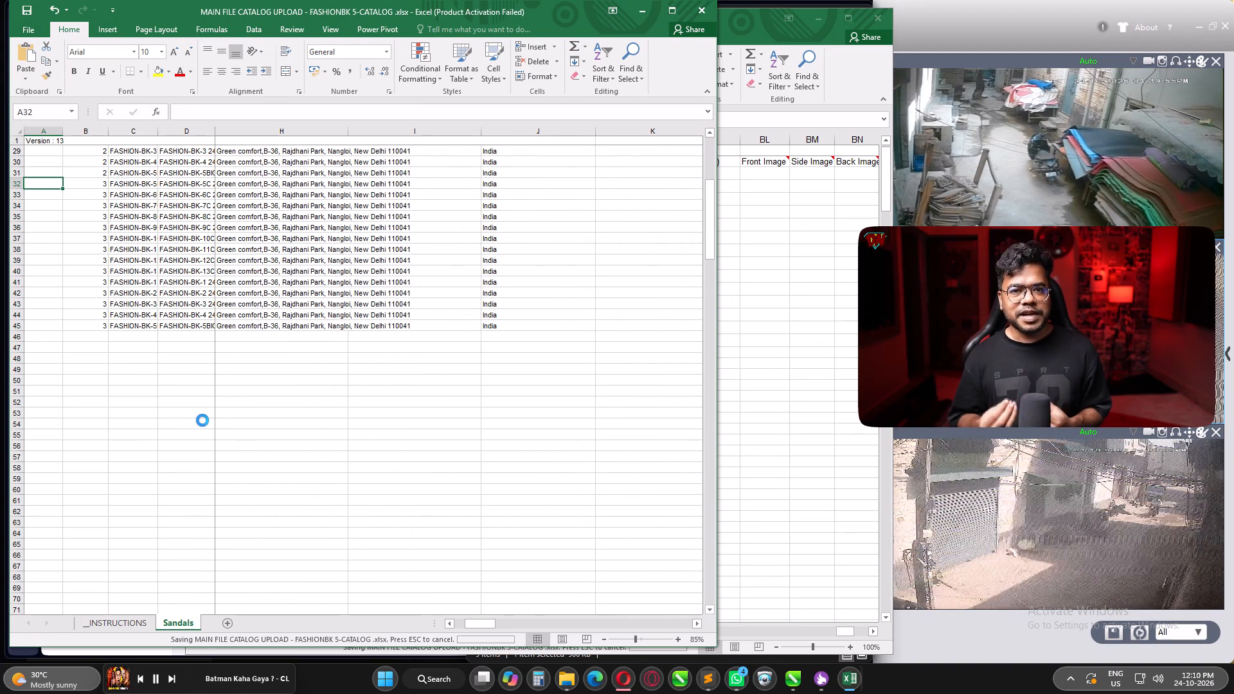
Copy the style group 1 rows 4 to 17 and paste them below the existing data starting at row 46.
{"action": "scroll", "coordinate": [152, 375], "scroll_direction": "up", "scroll_amount": 5}
{"action": "scroll", "coordinate": [17, 197], "scroll_direction": "up", "scroll_amount": 4}
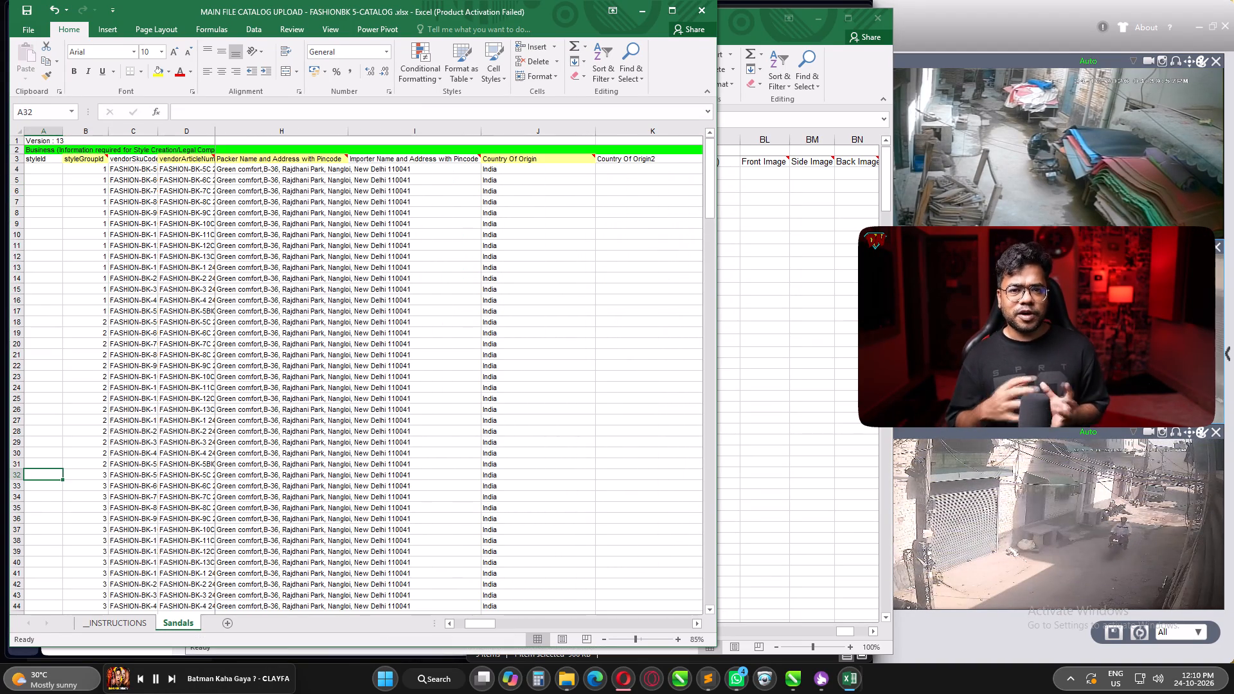
{"action": "left_click_drag", "start_coordinate": [19, 170], "coordinate": [24, 308]}
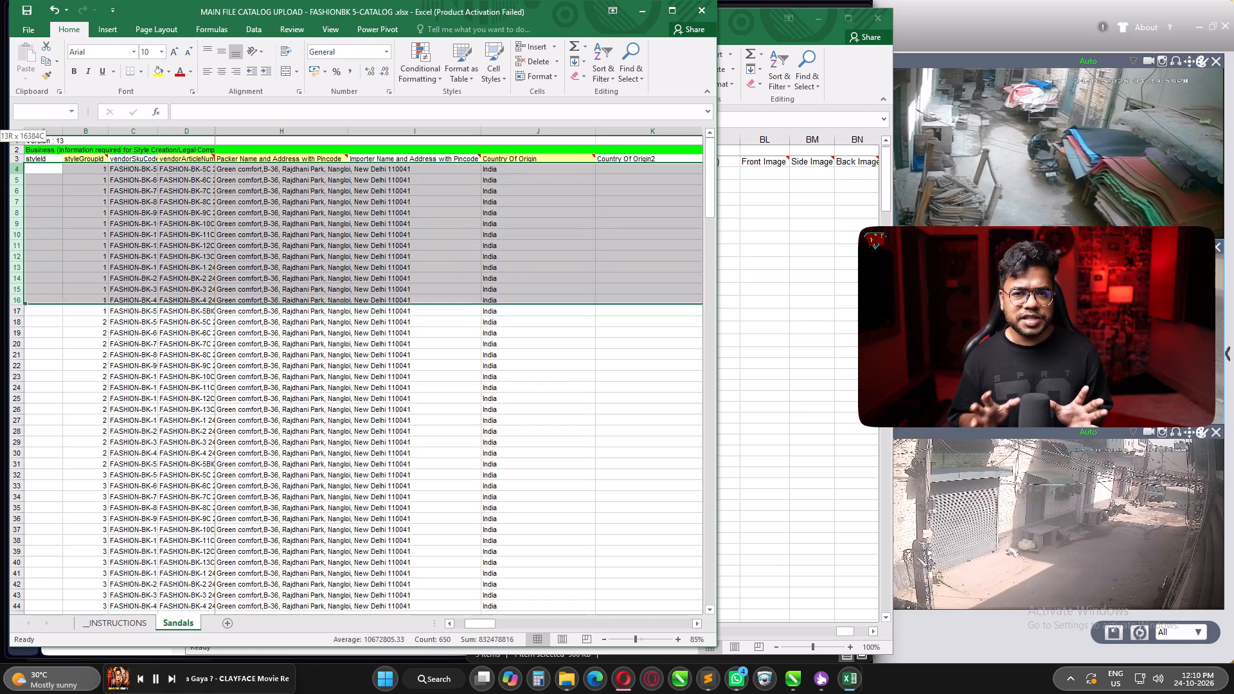
{"action": "left_click_drag", "start_coordinate": [24, 308], "coordinate": [26, 313]}
{"action": "key", "text": "ctrl+c"}
{"action": "scroll", "coordinate": [165, 391], "scroll_direction": "down", "scroll_amount": 4}
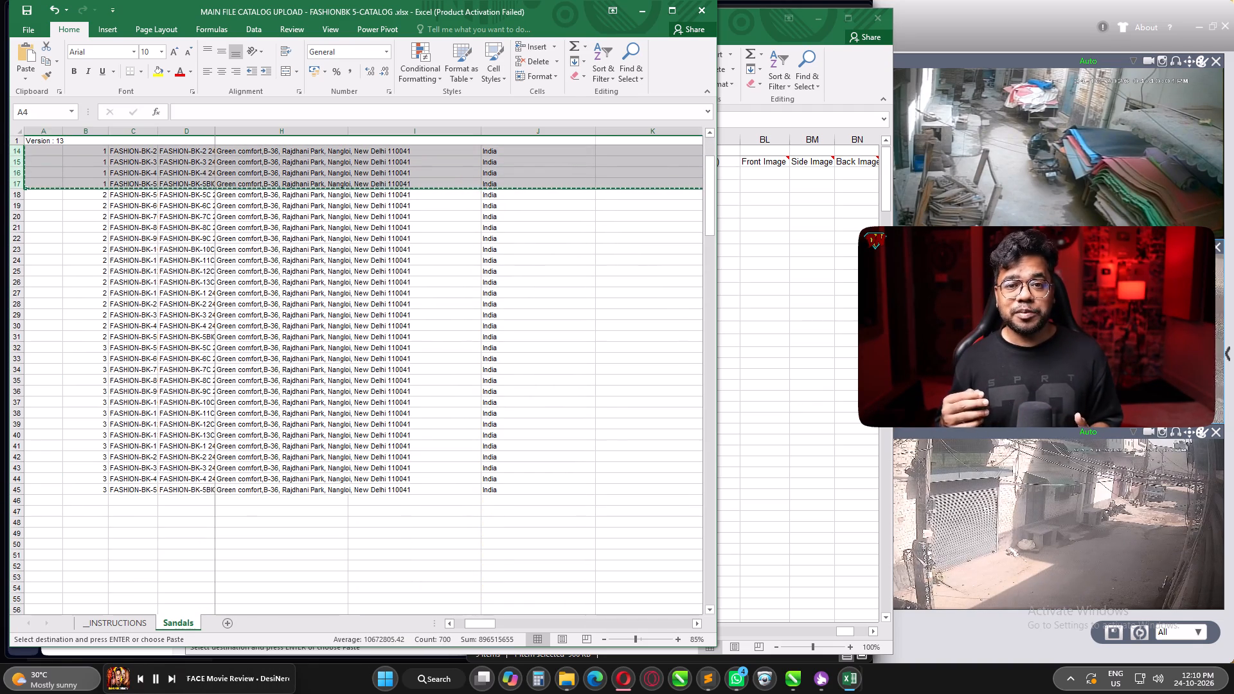
{"action": "left_click", "coordinate": [18, 501]}
{"action": "key", "text": "ctrl+v"}
Set the styleGroupId to 4 for all the newly pasted rows, cells B46:B59.
{"action": "scroll", "coordinate": [206, 395], "scroll_direction": "down", "scroll_amount": 2}
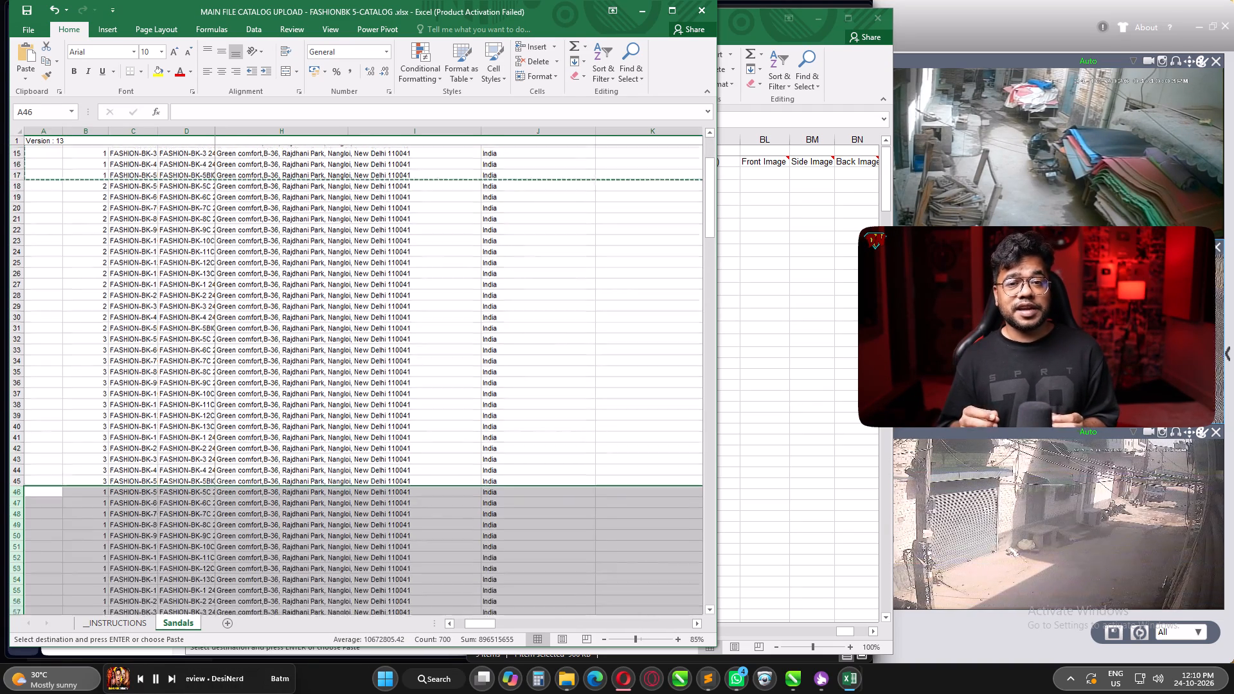
{"action": "scroll", "coordinate": [206, 393], "scroll_direction": "down", "scroll_amount": 1}
{"action": "left_click", "coordinate": [101, 397]}
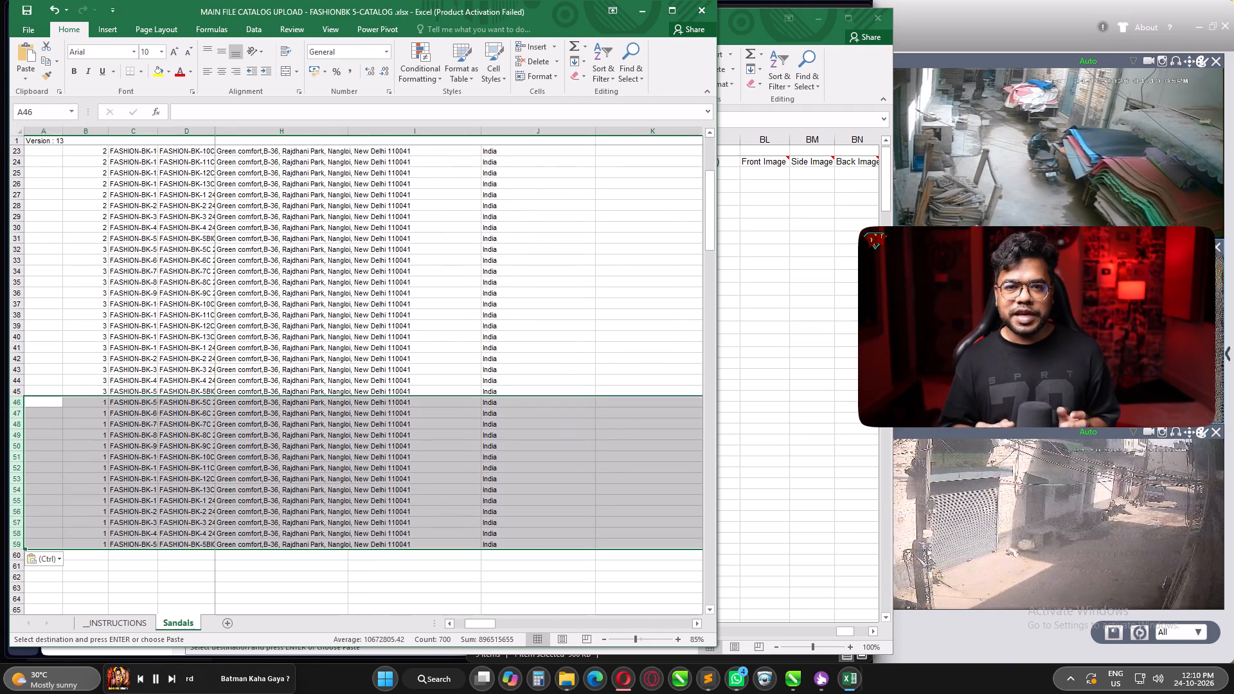
{"action": "left_click", "coordinate": [99, 402]}
{"action": "key", "text": "4"}
{"action": "key", "text": "Return"}
{"action": "key", "text": "Up"}
{"action": "key", "text": "ctrl+c"}
{"action": "key", "text": "ctrl+shift+Down"}
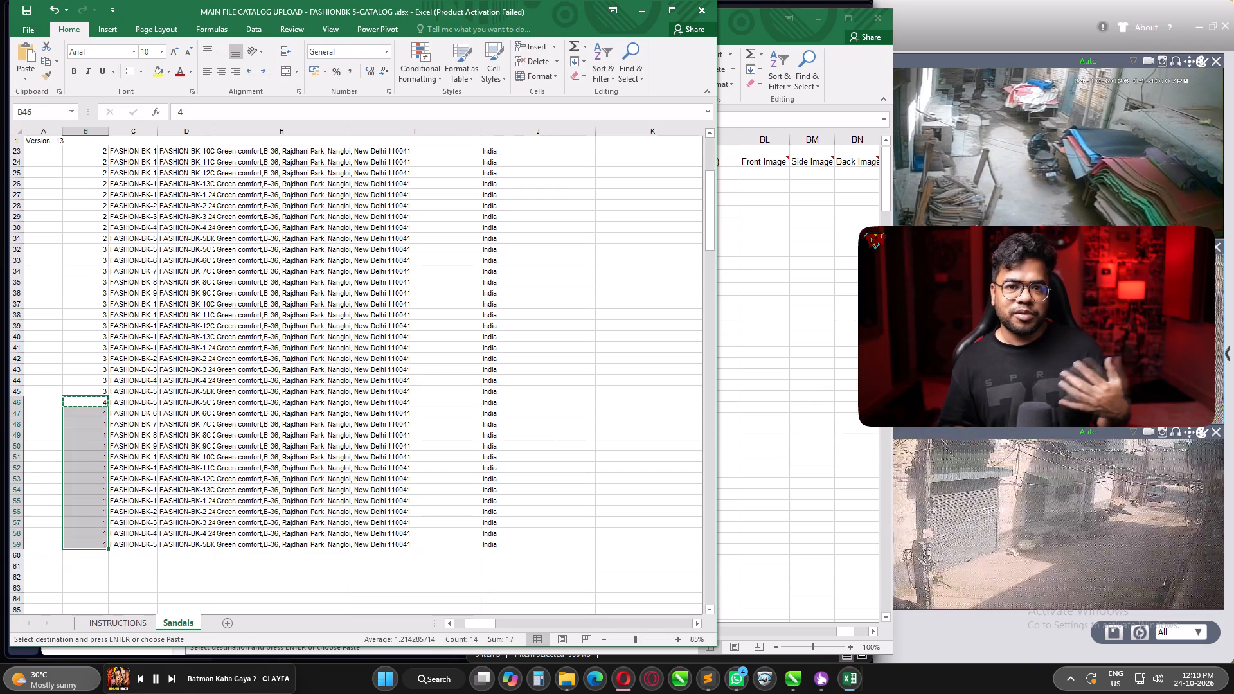
{"action": "key", "text": "ctrl+v"}
Append 3 to the vendorSkuCodes for sizes 5C to 8C in C46:C49, so each ends in 24OCT263.
{"action": "key", "text": "Right"}
{"action": "key", "text": "F2"}
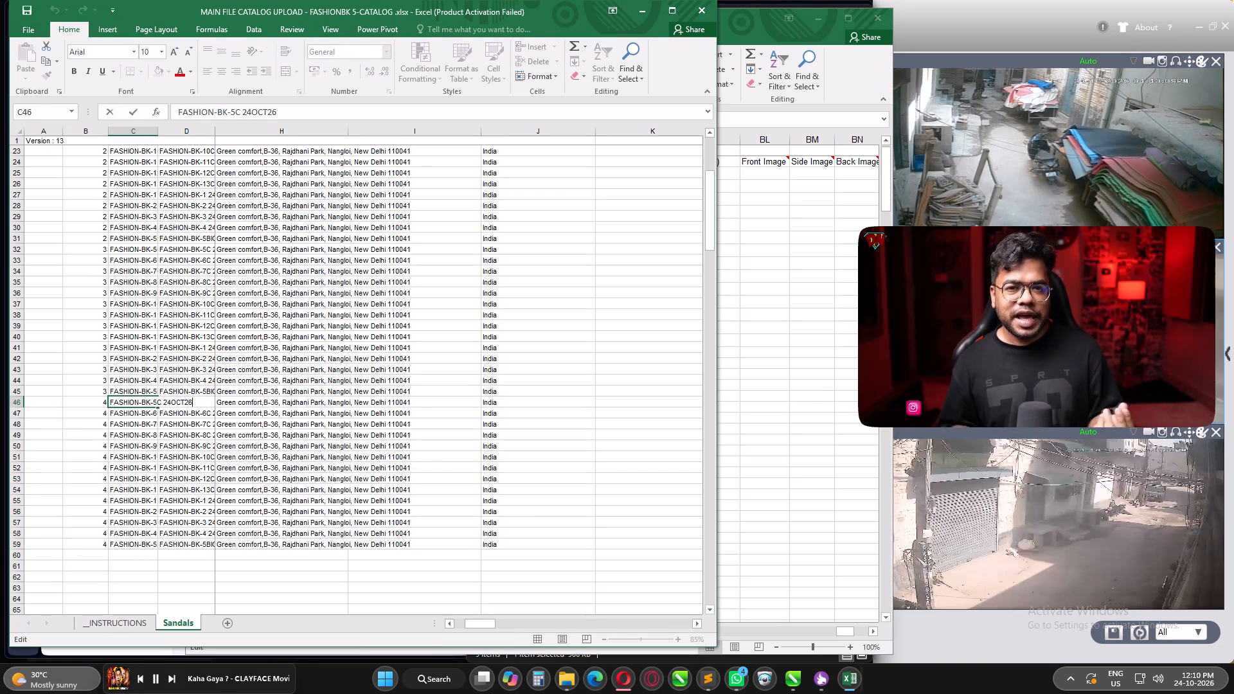
{"action": "key", "text": "Return"}
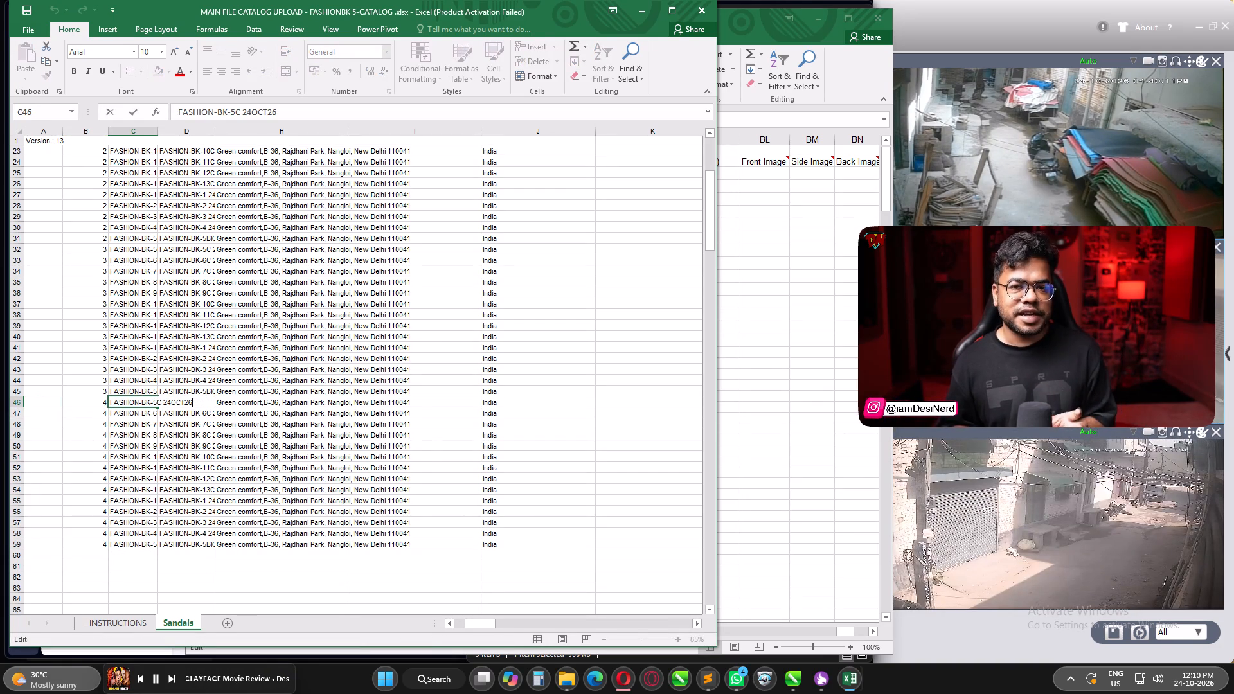
{"action": "key", "text": "Up"}
{"action": "key", "text": "Up"}
{"action": "key", "text": "Down"}
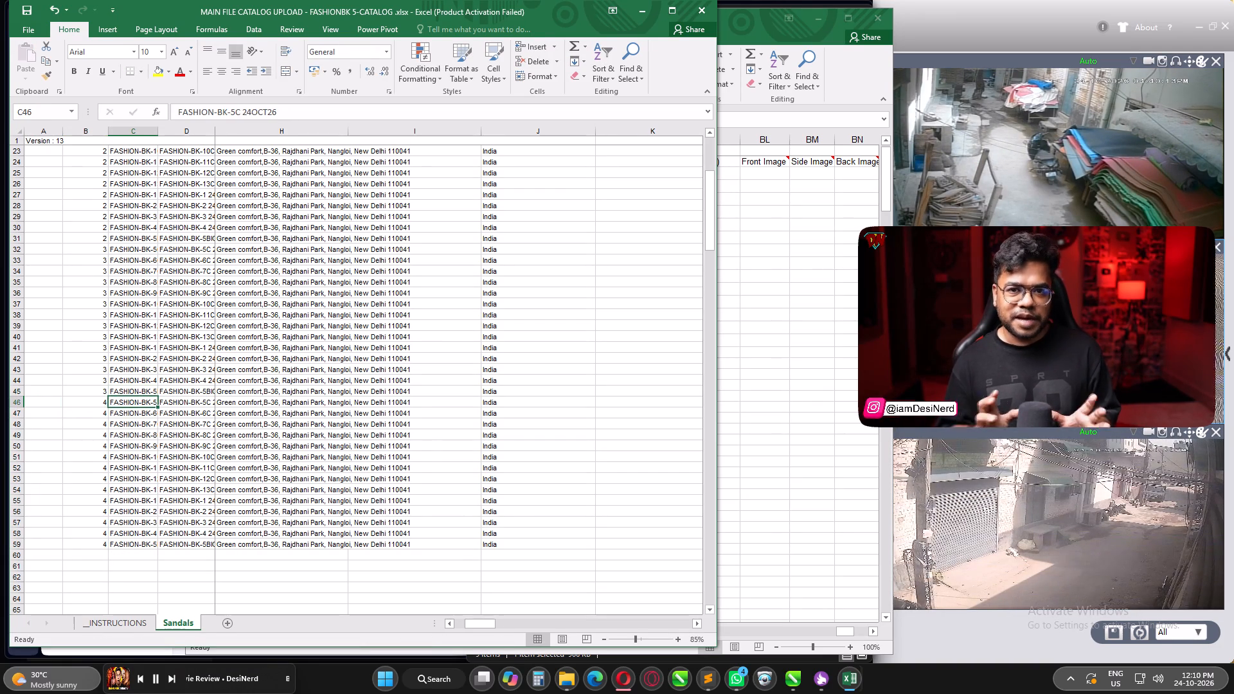
{"action": "key", "text": "F2"}
{"action": "key", "text": "3"}
{"action": "key", "text": "Return"}
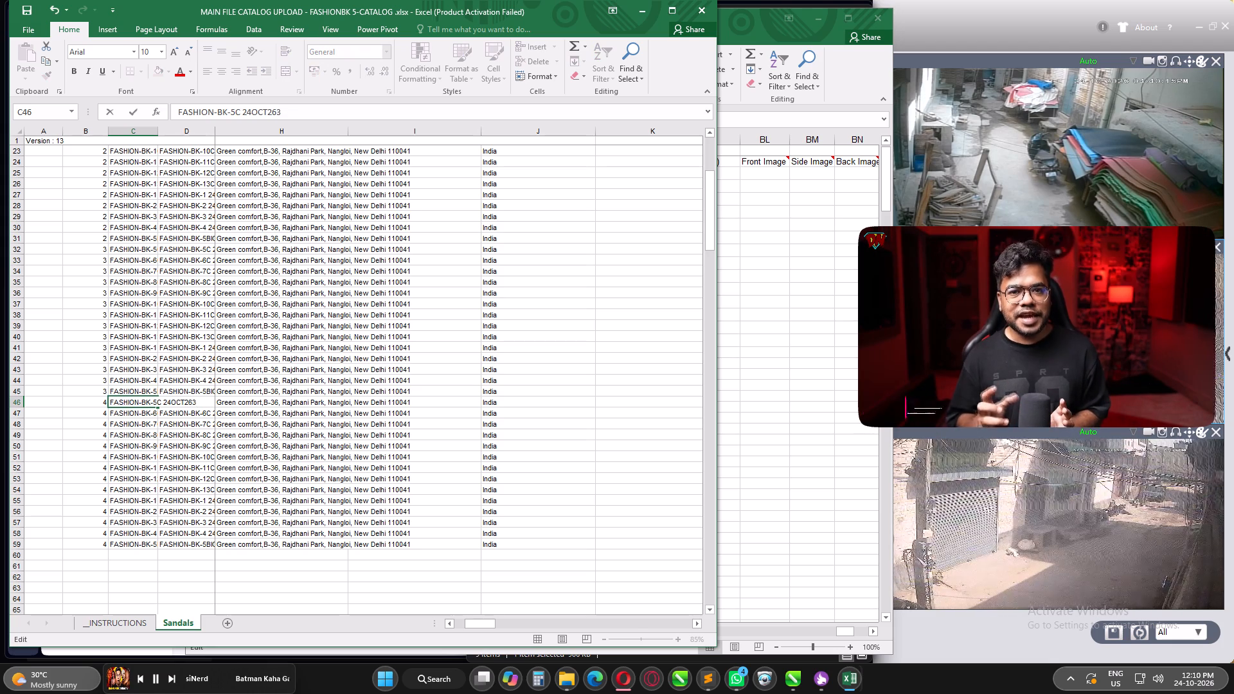
{"action": "key", "text": "F2"}
{"action": "key", "text": "3"}
{"action": "key", "text": "Return"}
{"action": "key", "text": "F2"}
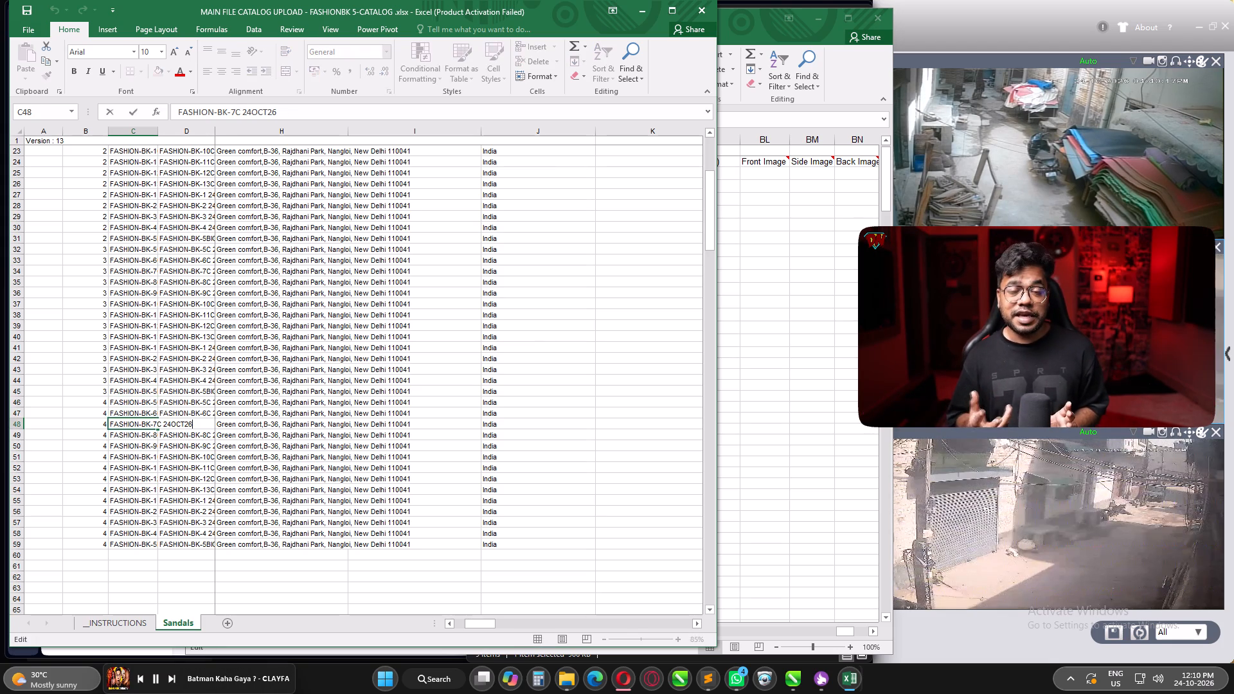
{"action": "key", "text": "3"}
{"action": "key", "text": "Return"}
{"action": "key", "text": "F2"}
{"action": "key", "text": "3"}
{"action": "key", "text": "Return"}
Append 3 to the vendorSkuCodes for sizes 9C to 13C in C50:C54, so each ends in 24OCT263.
{"action": "key", "text": "F2"}
{"action": "key", "text": "3"}
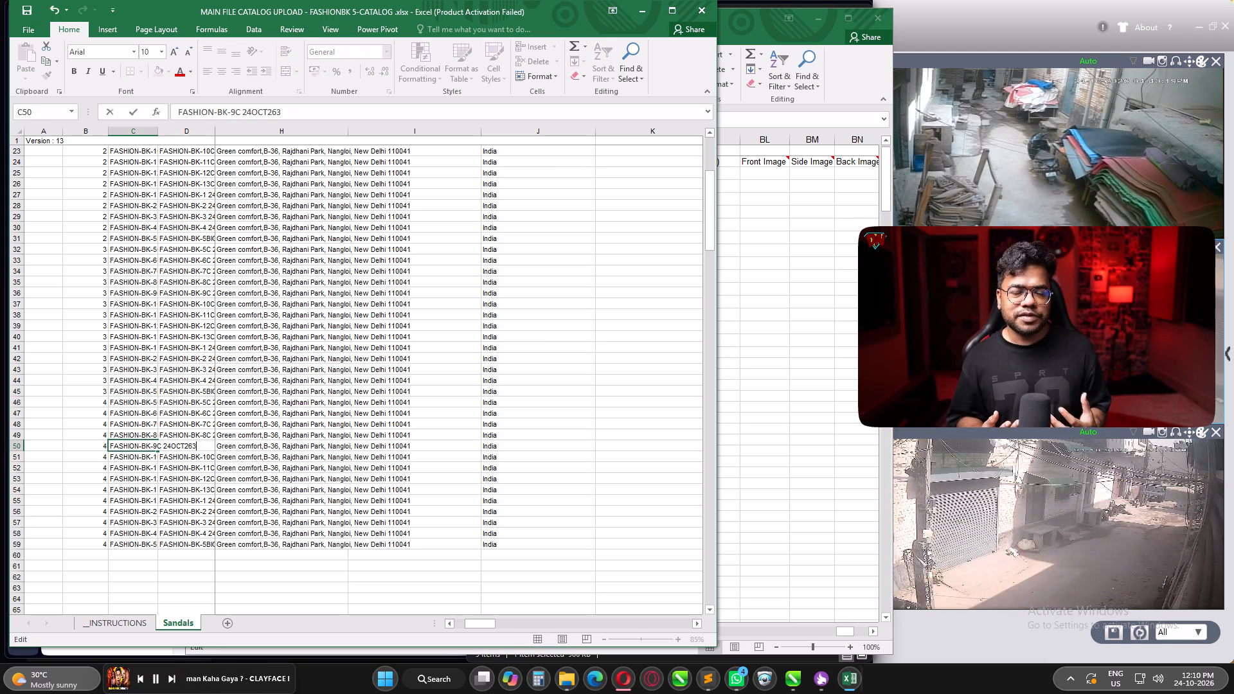
{"action": "key", "text": "Return"}
{"action": "key", "text": "F2"}
{"action": "key", "text": "3"}
{"action": "key", "text": "Return"}
{"action": "key", "text": "F2"}
{"action": "key", "text": "3"}
{"action": "key", "text": "Return"}
{"action": "key", "text": "F2"}
{"action": "key", "text": "3"}
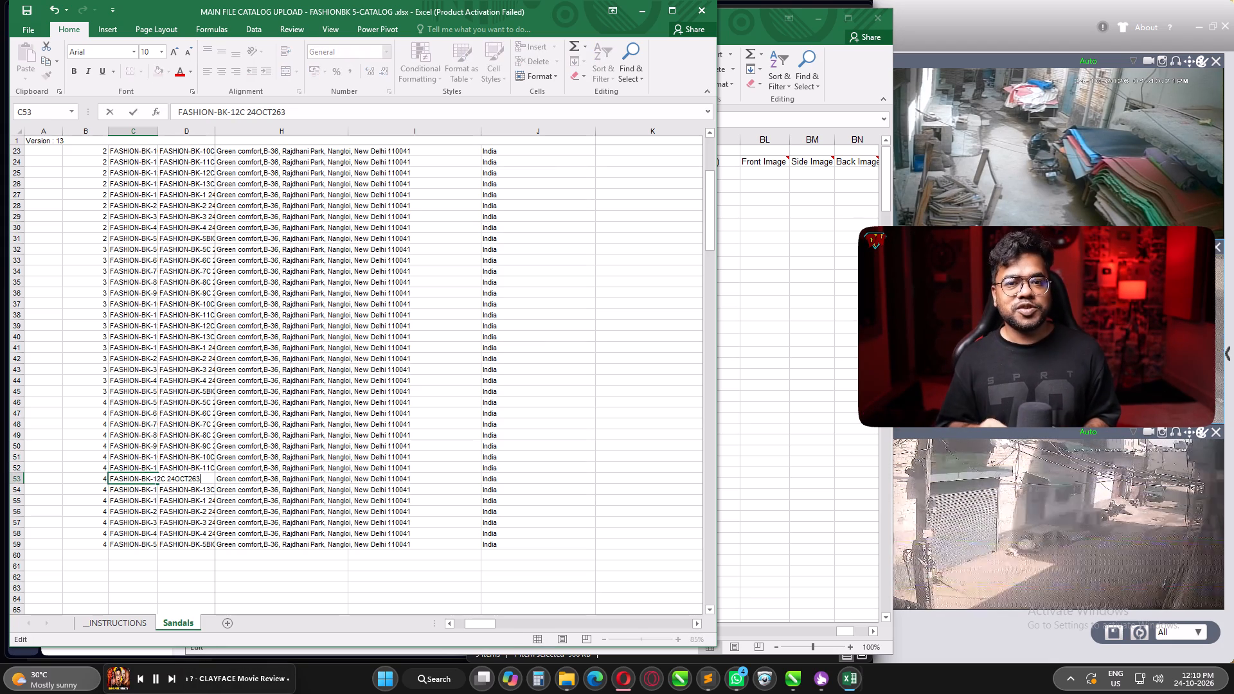
{"action": "key", "text": "Return"}
{"action": "key", "text": "F2"}
{"action": "key", "text": "3"}
{"action": "key", "text": "Return"}
Append 3 to the vendorSkuCodes for sizes 1 to 5BIG in C55:C59, so each ends in 24OCT263.
{"action": "key", "text": "F2"}
{"action": "key", "text": "3"}
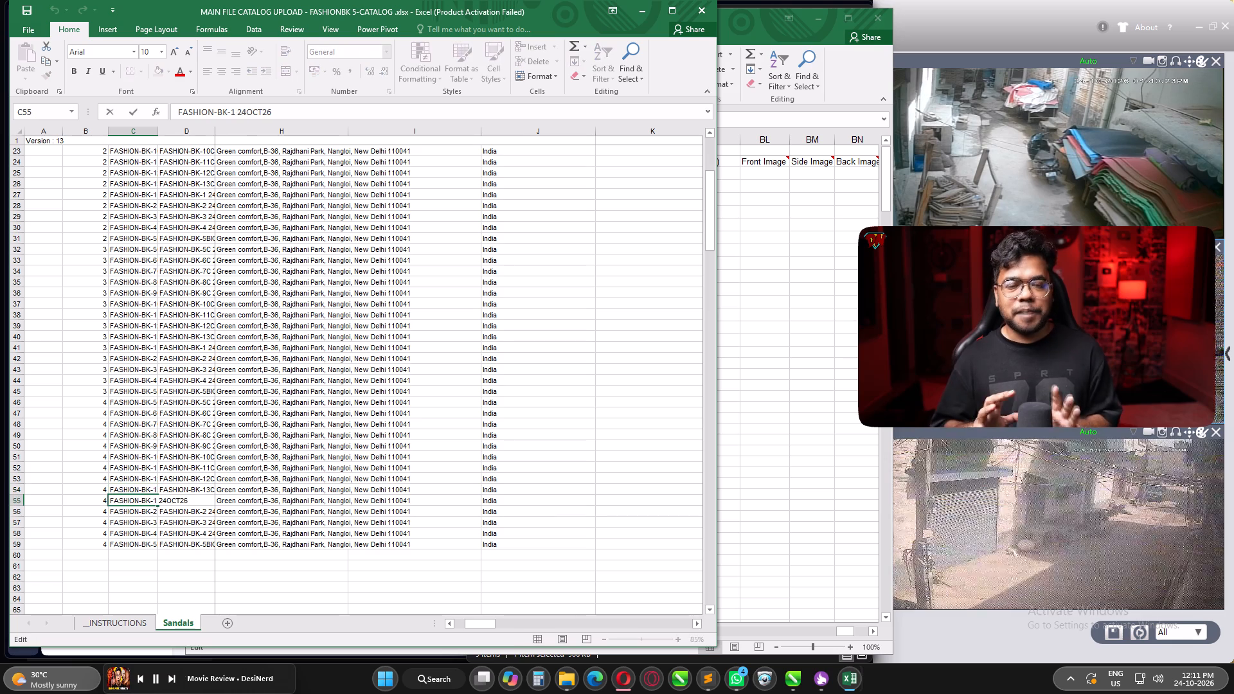
{"action": "key", "text": "Return"}
{"action": "key", "text": "F2"}
{"action": "key", "text": "3"}
{"action": "key", "text": "Return"}
{"action": "key", "text": "F2"}
{"action": "key", "text": "3"}
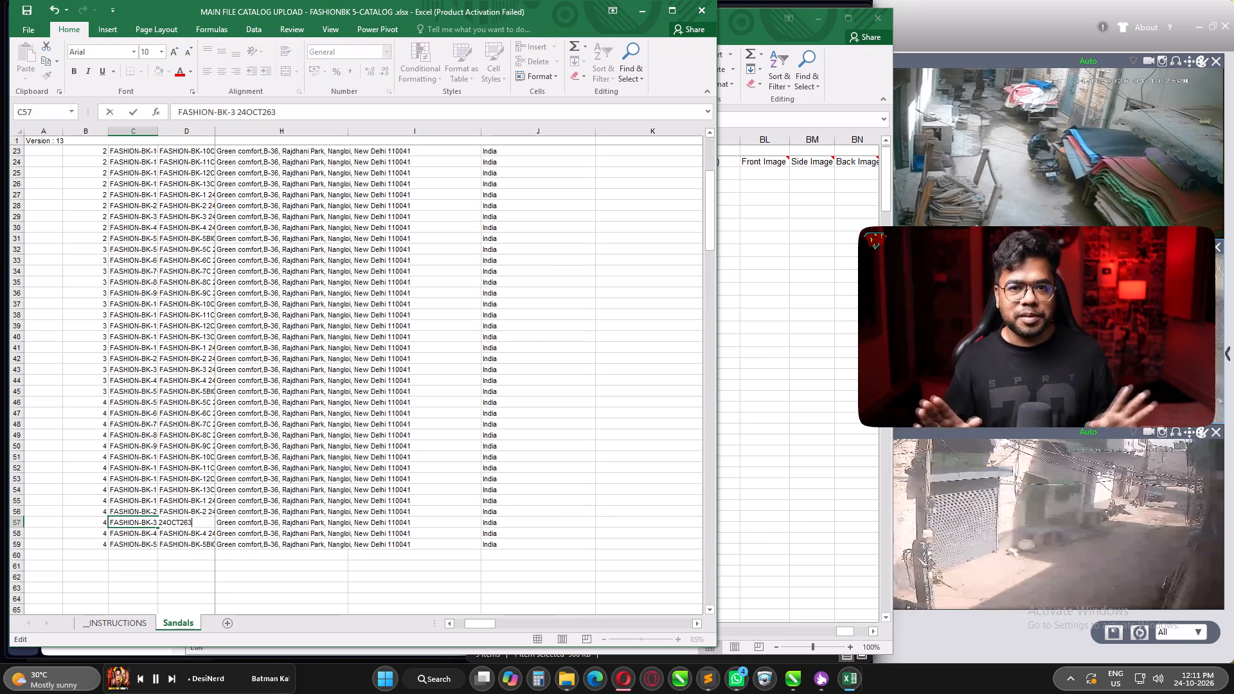
{"action": "key", "text": "Return"}
{"action": "key", "text": "F2"}
{"action": "key", "text": "3"}
{"action": "key", "text": "Return"}
{"action": "key", "text": "F2"}
{"action": "key", "text": "3"}
{"action": "key", "text": "Return"}
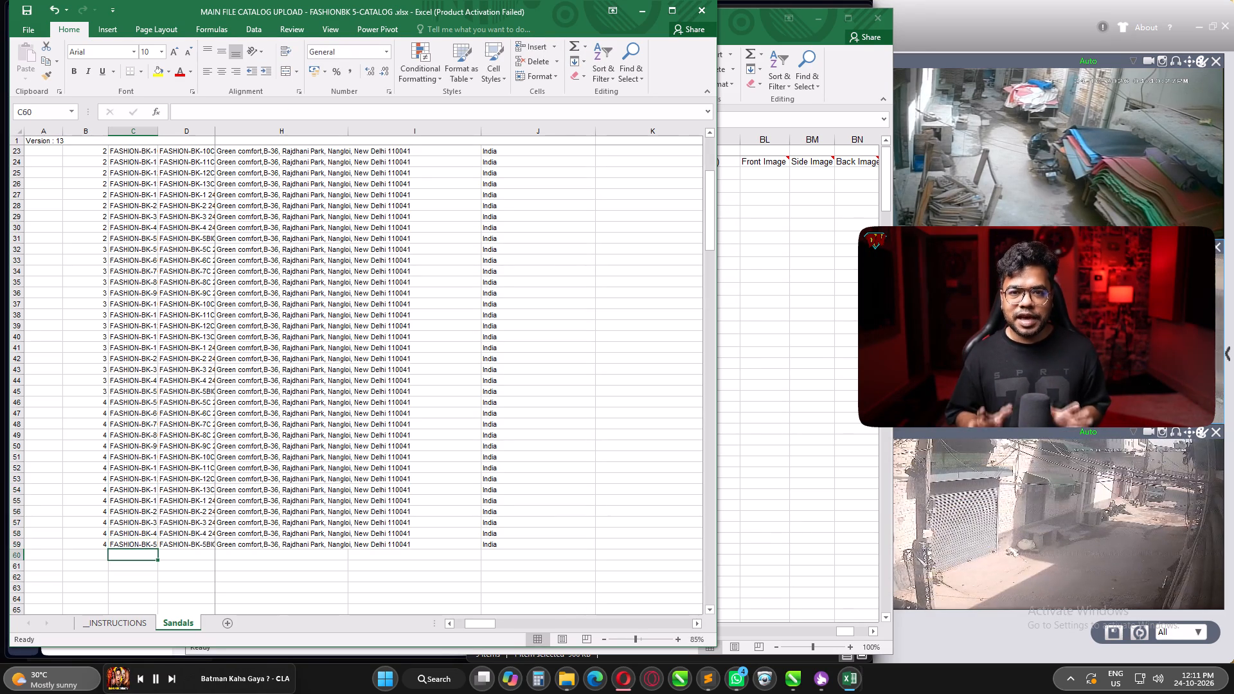
Copy the style group 4 vendorSkuCodes from C46:C59 into the vendorArticleNumber cells D46:D59.
{"action": "key", "text": "Up"}
{"action": "key", "text": "Up"}
{"action": "key", "text": "Up"}
{"action": "key", "text": "Up"}
{"action": "key", "text": "Up"}
{"action": "key", "text": "Up"}
{"action": "key", "text": "Up"}
{"action": "key", "text": "Up"}
{"action": "key", "text": "Up"}
{"action": "key", "text": "Up"}
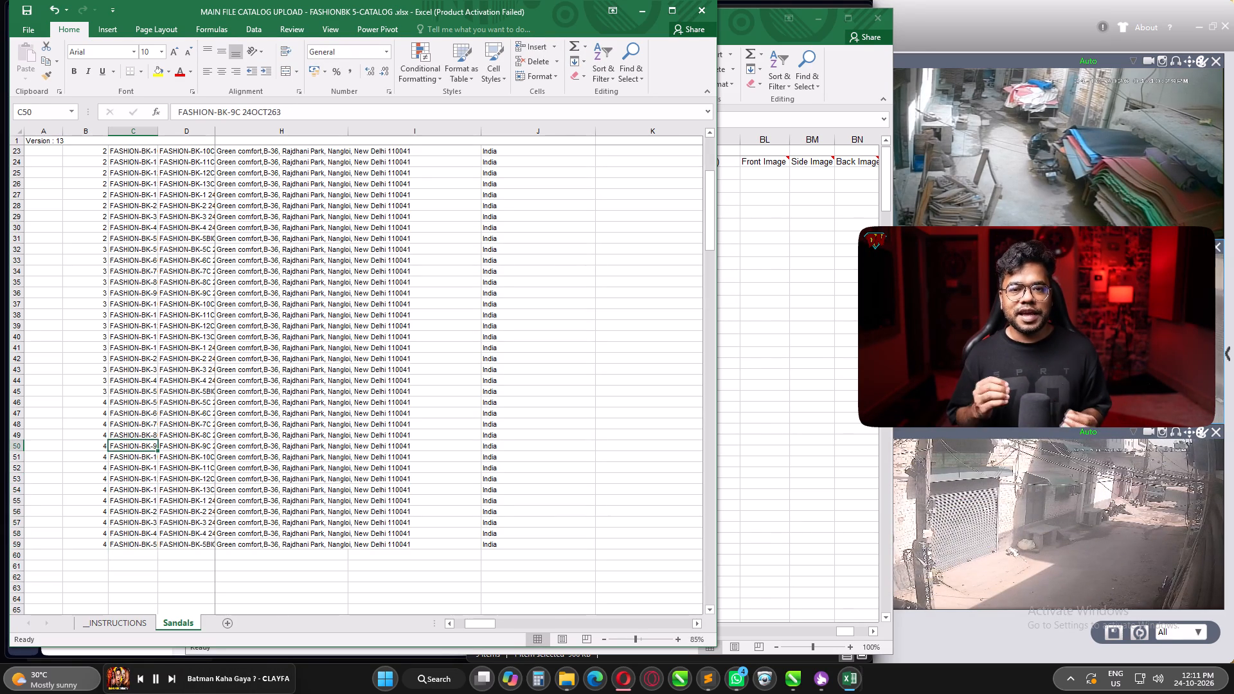
{"action": "key", "text": "Up"}
{"action": "key", "text": "Up"}
{"action": "key", "text": "Up"}
{"action": "key", "text": "Up"}
{"action": "key", "text": "ctrl+shift+Down"}
{"action": "key", "text": "ctrl+c"}
{"action": "key", "text": "Right"}
{"action": "key", "text": "ctrl+v"}
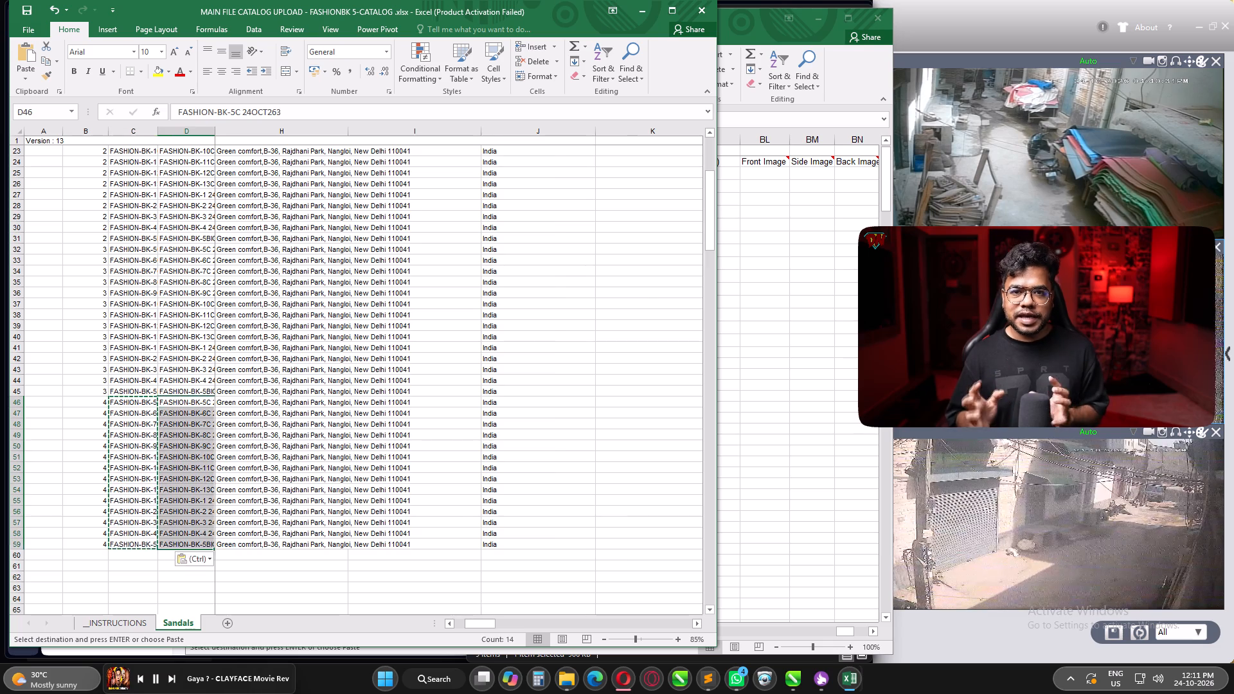
Paste the same style group 4 codes into the SKUCode column, cells X46:X59.
{"action": "key", "text": "Right"}
{"action": "key", "text": "Right"}
{"action": "key", "text": "Right"}
{"action": "key", "text": "Right"}
{"action": "key", "text": "Right"}
{"action": "key", "text": "Right"}
{"action": "key", "text": "Right"}
{"action": "key", "text": "Right"}
{"action": "key", "text": "Right"}
{"action": "key", "text": "Right"}
{"action": "key", "text": "Right"}
{"action": "key", "text": "Right"}
{"action": "key", "text": "Right"}
{"action": "key", "text": "Right"}
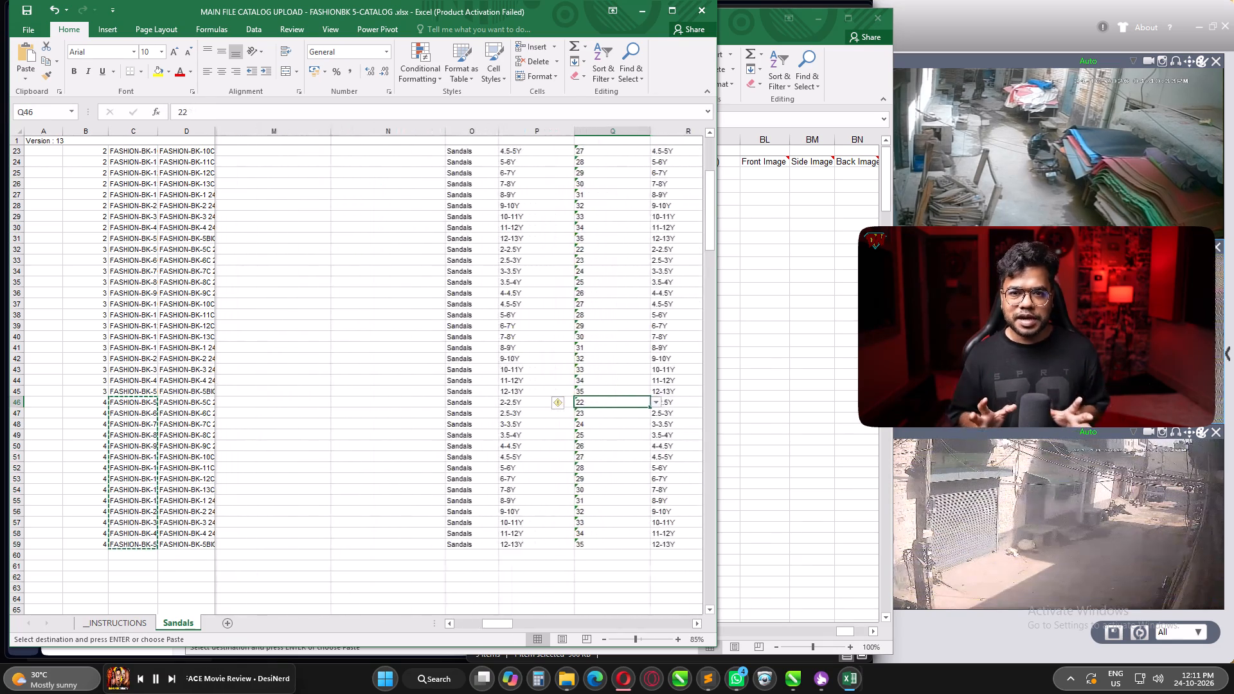
{"action": "key", "text": "Right"}
{"action": "key", "text": "Right"}
{"action": "key", "text": "Right"}
{"action": "key", "text": "Right"}
{"action": "key", "text": "Right"}
{"action": "key", "text": "Right"}
{"action": "key", "text": "ctrl+v"}
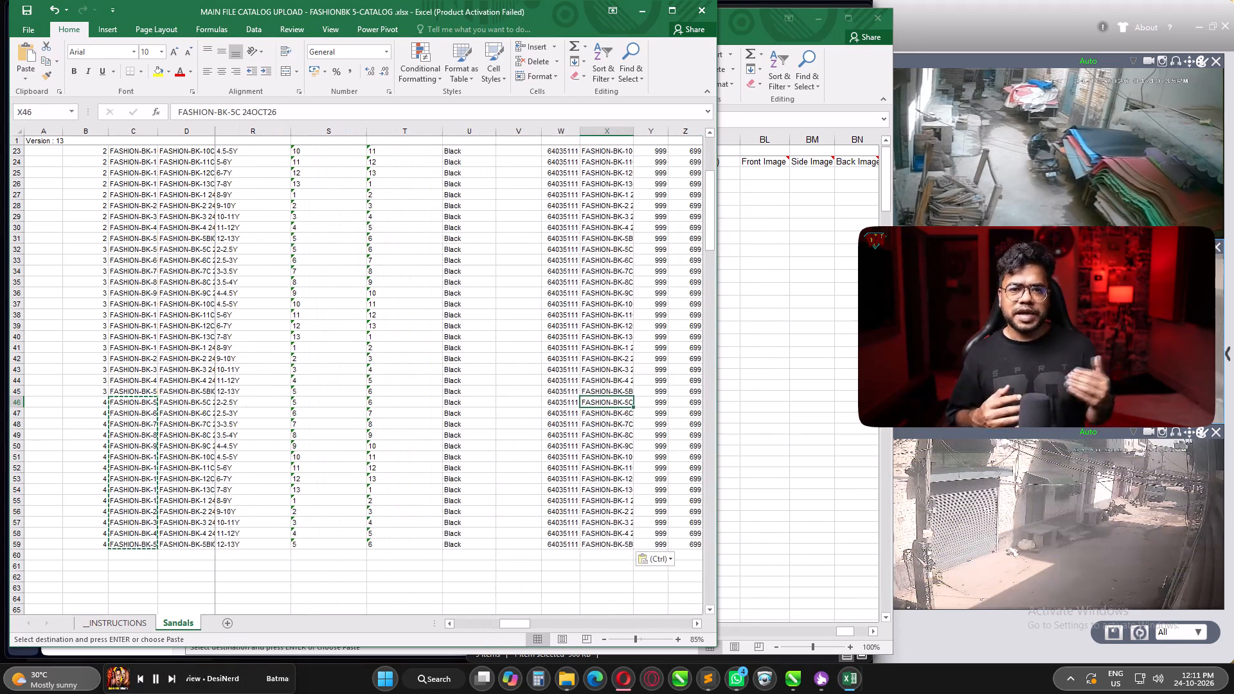
Return to the styleGroupId column of row 46 and save the workbook.
{"action": "key", "text": "ctrl+Left"}
{"action": "key", "text": "ctrl+Left"}
{"action": "key", "text": "ctrl+Left"}
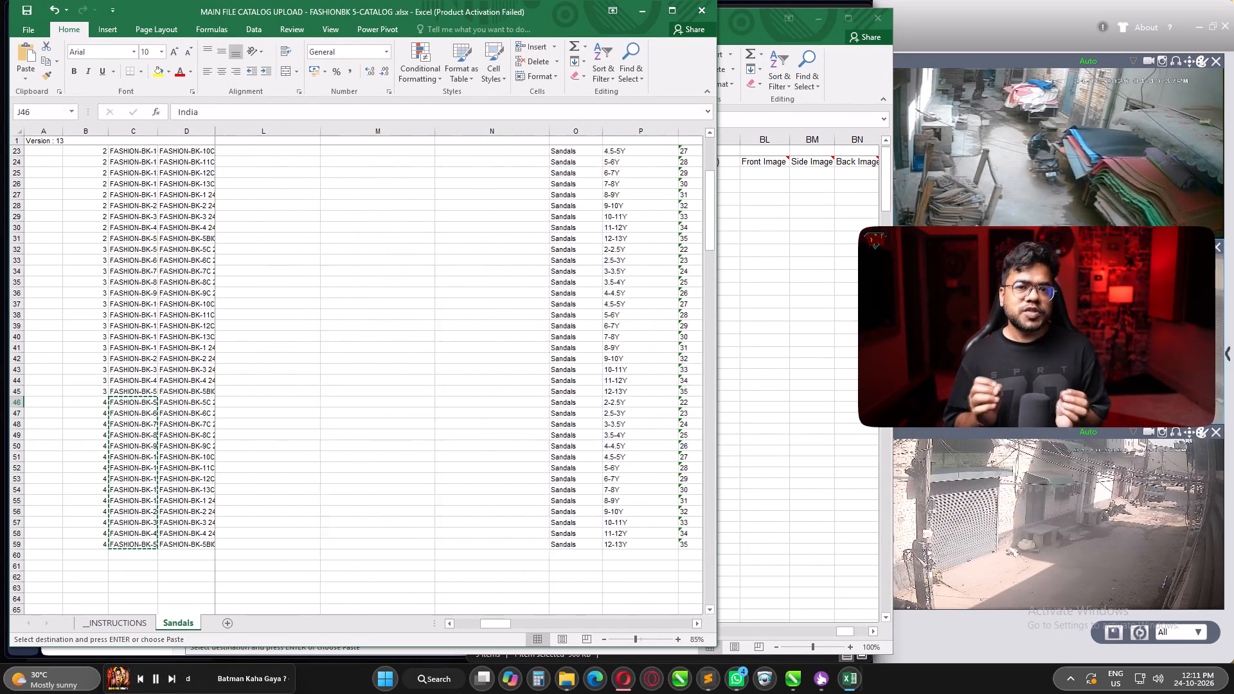
{"action": "key", "text": "ctrl+Left"}
{"action": "key", "text": "ctrl+Left"}
{"action": "key", "text": "ctrl+s"}
Copy the style group 1 rows 4 to 17 and paste them below the group 4 rows starting at row 60.
{"action": "scroll", "coordinate": [150, 397], "scroll_direction": "up", "scroll_amount": 5}
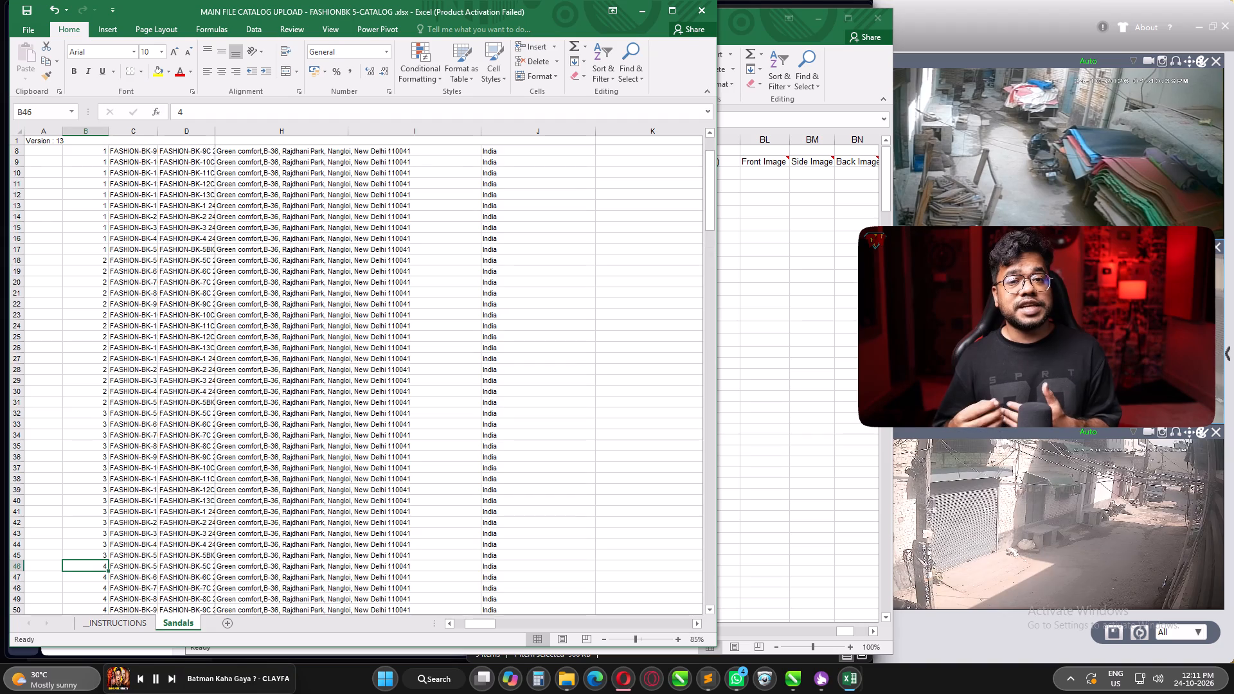
{"action": "scroll", "coordinate": [92, 320], "scroll_direction": "up", "scroll_amount": 9}
{"action": "left_click_drag", "start_coordinate": [16, 167], "coordinate": [24, 235]}
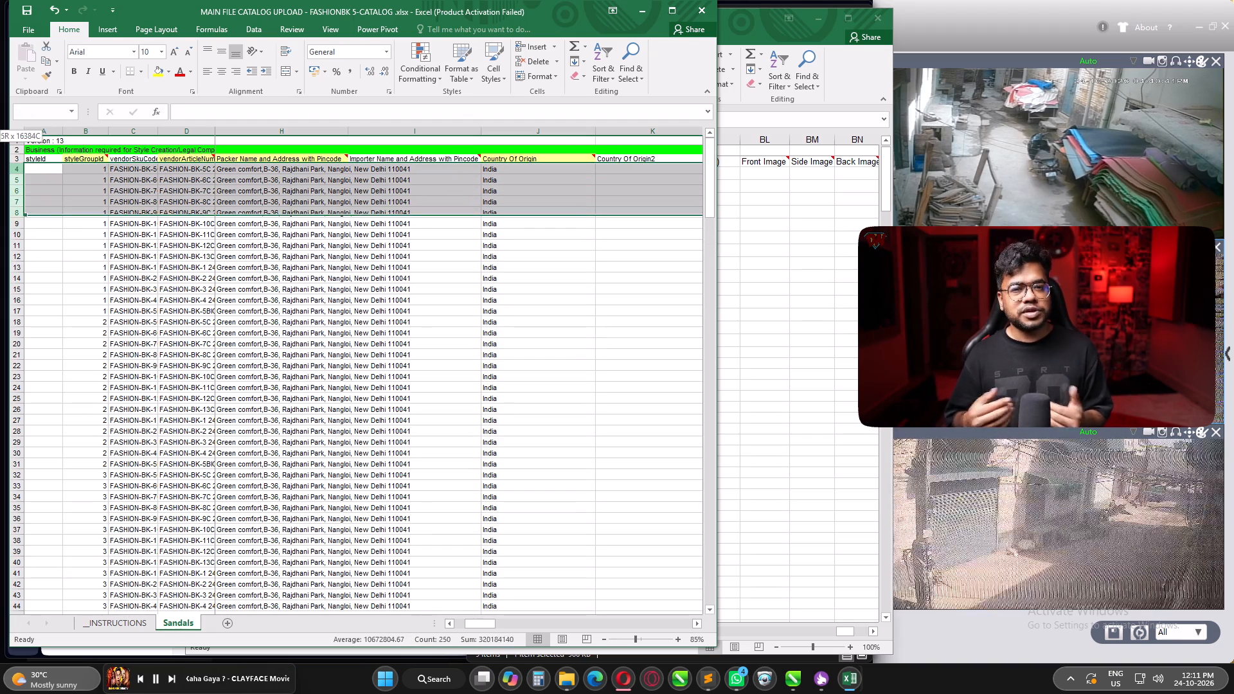
{"action": "left_click_drag", "start_coordinate": [24, 235], "coordinate": [30, 308]}
{"action": "key", "text": "ctrl+c"}
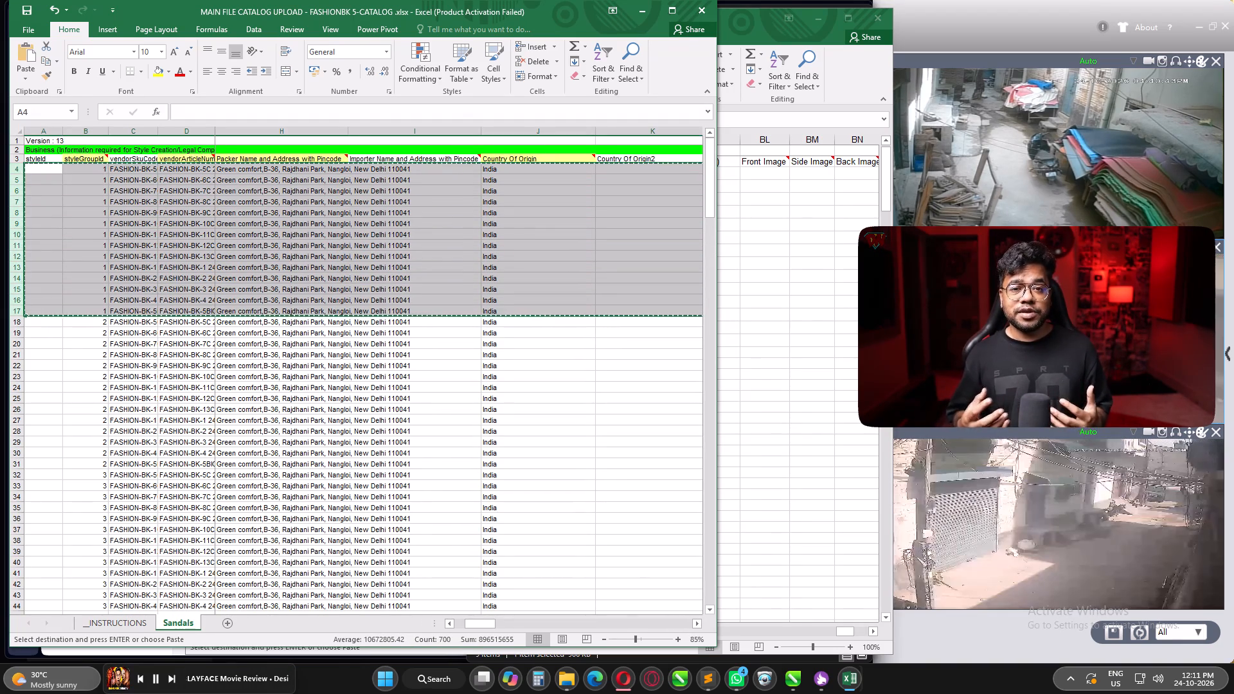
{"action": "scroll", "coordinate": [159, 407], "scroll_direction": "down", "scroll_amount": 9}
{"action": "left_click", "coordinate": [19, 487]}
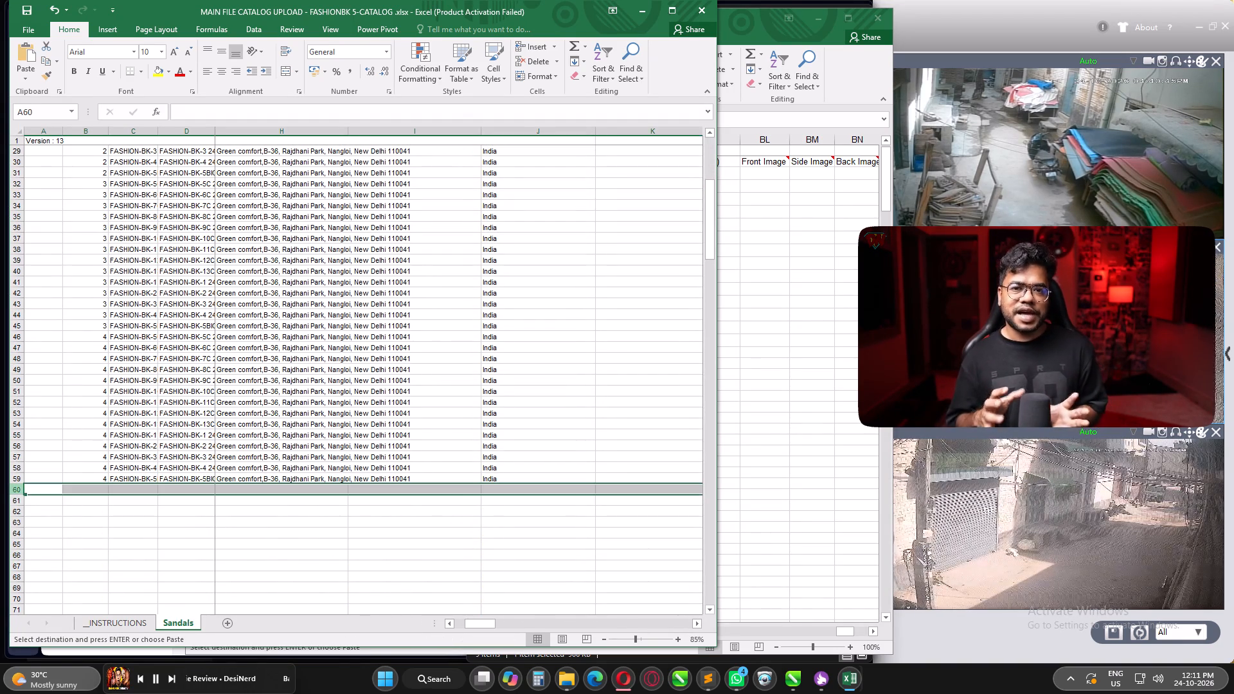
{"action": "key", "text": "ctrl+v"}
Set the styleGroupId to 5 for all the newly pasted rows, cells B60:B73.
{"action": "scroll", "coordinate": [206, 387], "scroll_direction": "down", "scroll_amount": 3}
{"action": "left_click", "coordinate": [95, 393]}
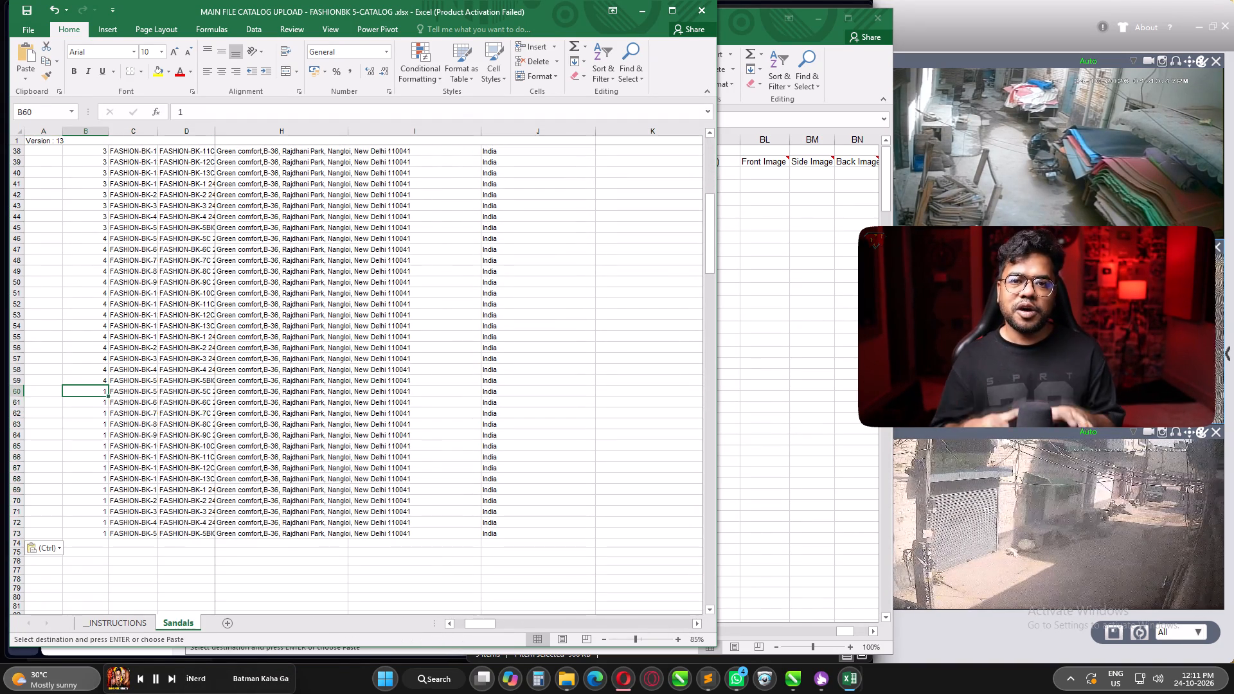
{"action": "key", "text": "5"}
{"action": "key", "text": "Return"}
{"action": "key", "text": "Up"}
{"action": "key", "text": "ctrl+c"}
{"action": "key", "text": "ctrl+shift+Down"}
{"action": "key", "text": "ctrl+v"}
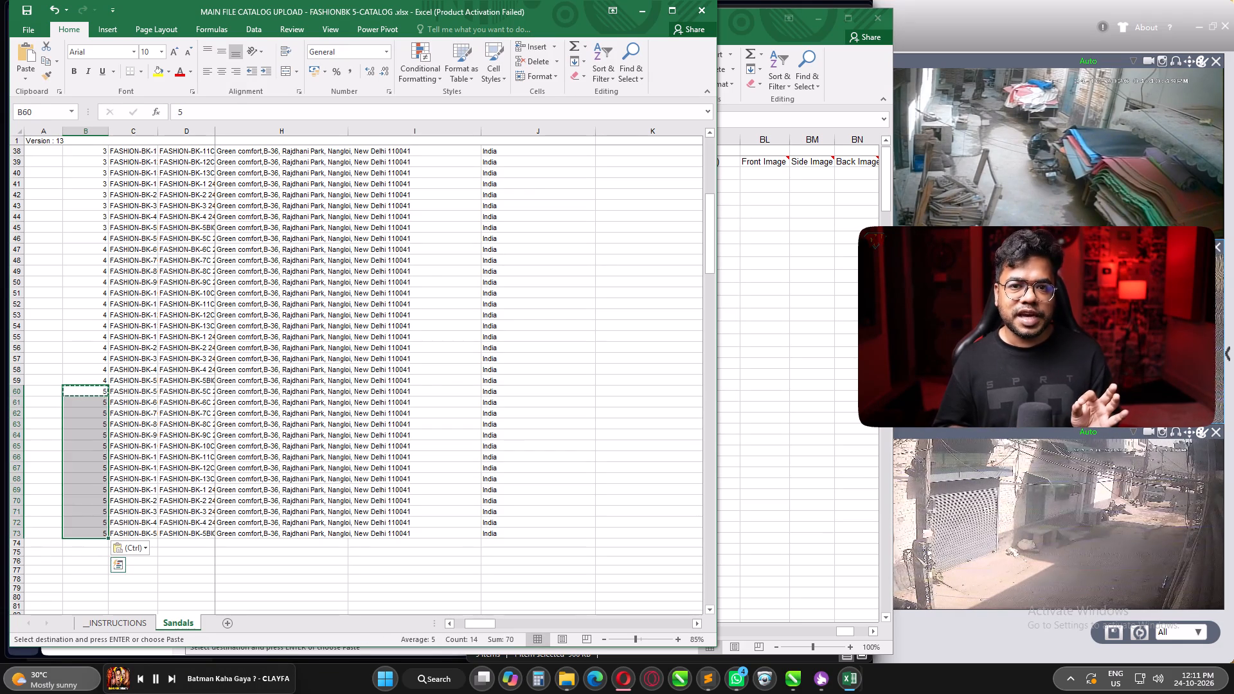
Append 4 to the vendorSkuCodes for sizes 5C to 8C in C60:C63, so each ends in 24OCT264.
{"action": "key", "text": "Right"}
{"action": "key", "text": "F2"}
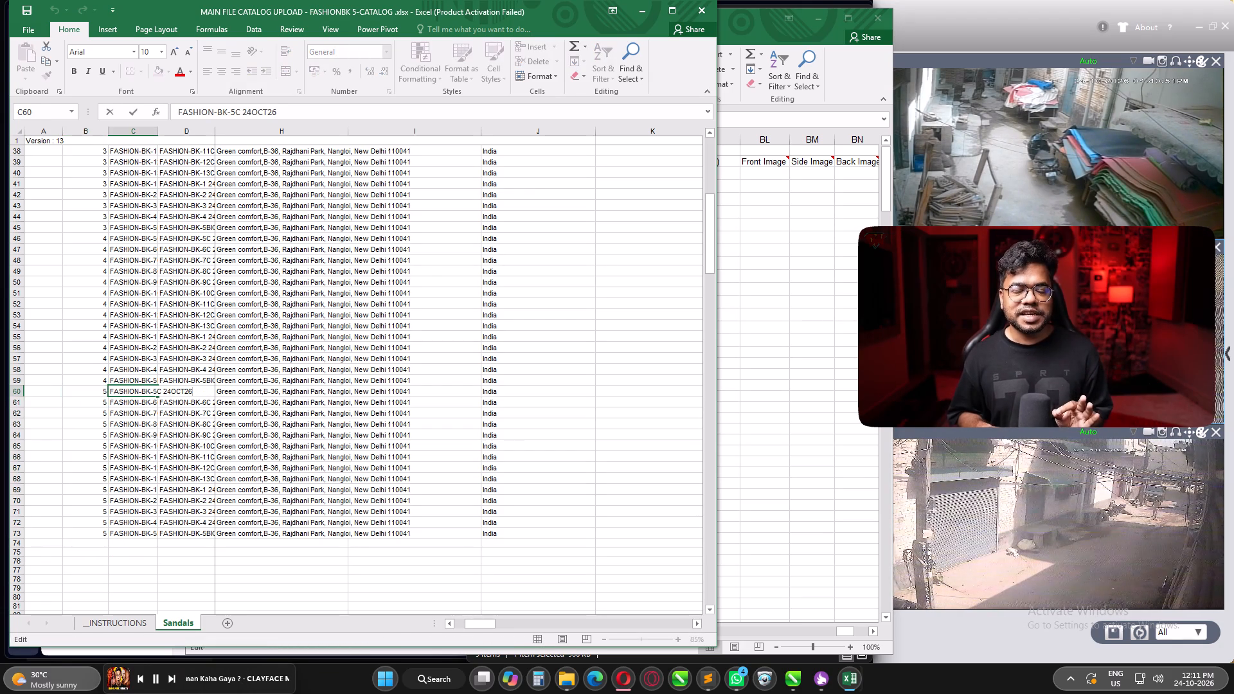
{"action": "key", "text": "4"}
{"action": "key", "text": "Return"}
{"action": "key", "text": "F2"}
{"action": "key", "text": "4"}
{"action": "key", "text": "Return"}
{"action": "key", "text": "F2"}
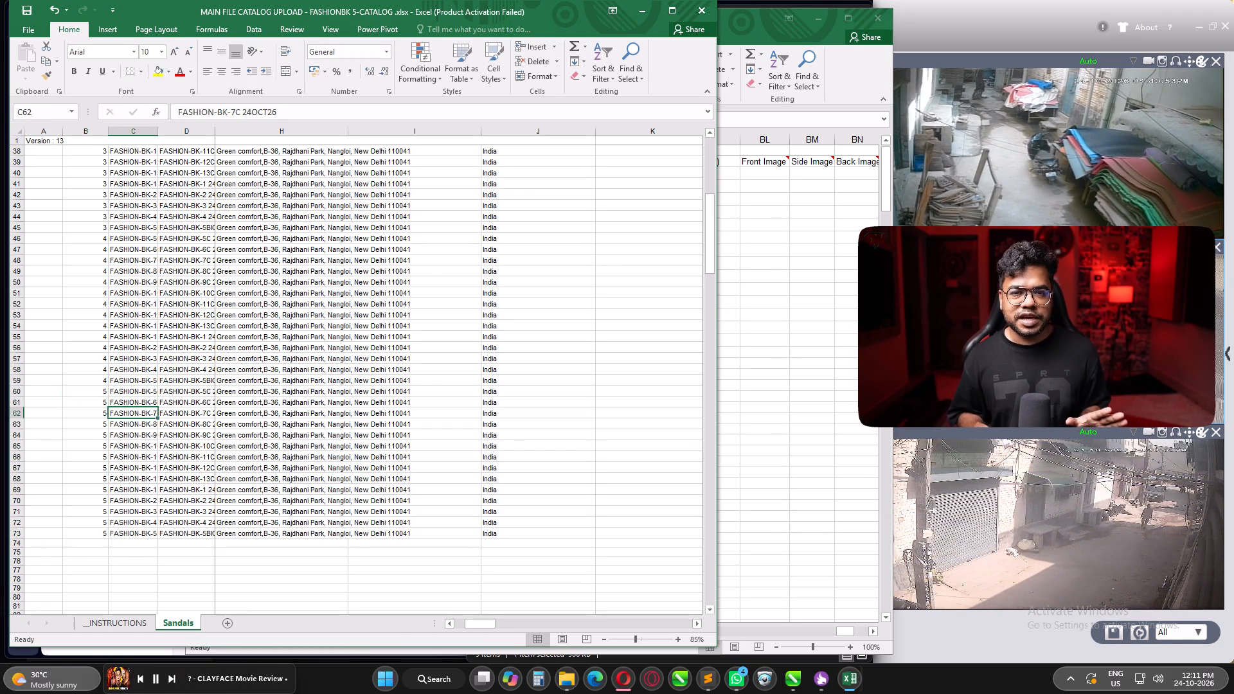
{"action": "key", "text": "4"}
{"action": "key", "text": "Return"}
{"action": "key", "text": "F2"}
{"action": "key", "text": "4"}
{"action": "key", "text": "Return"}
Append 4 to the vendorSkuCodes for sizes 9C to 13C in C64:C68, so each ends in 24OCT264.
{"action": "key", "text": "F2"}
{"action": "key", "text": "4"}
{"action": "key", "text": "Return"}
{"action": "key", "text": "F2"}
{"action": "key", "text": "4"}
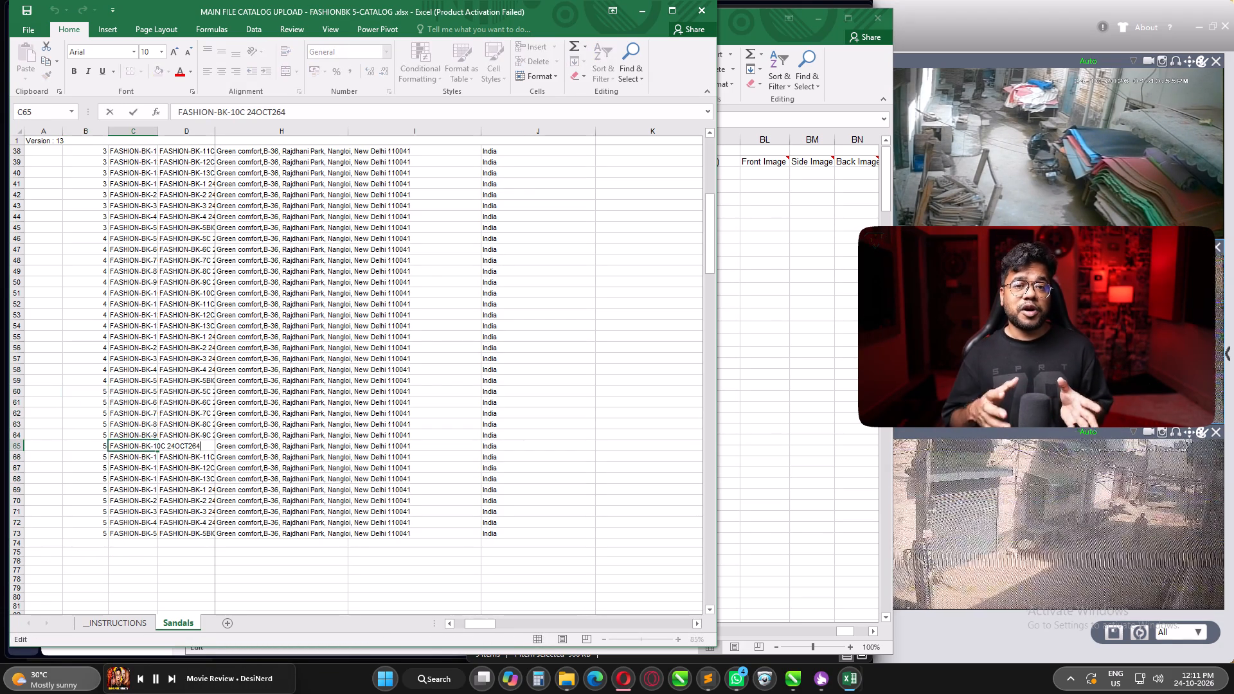
{"action": "key", "text": "Return"}
{"action": "key", "text": "F2"}
{"action": "key", "text": "4"}
{"action": "key", "text": "Return"}
{"action": "key", "text": "F2"}
{"action": "key", "text": "4"}
{"action": "key", "text": "Return"}
{"action": "key", "text": "F2"}
{"action": "key", "text": "4"}
{"action": "key", "text": "Return"}
Append 4 to the vendorSkuCodes for sizes 1 to 5BIG in C69:C73, so each ends in 24OCT264.
{"action": "key", "text": "F2"}
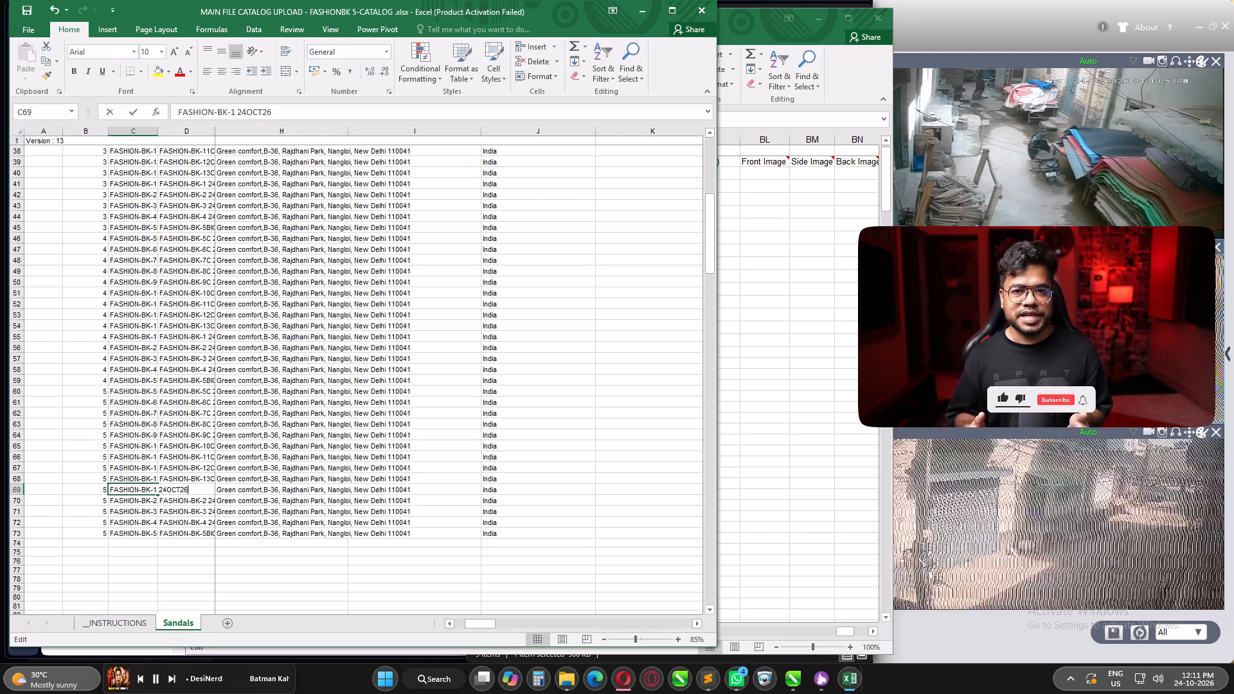
{"action": "key", "text": "4"}
{"action": "key", "text": "Return"}
{"action": "key", "text": "F2"}
{"action": "key", "text": "4"}
{"action": "key", "text": "Return"}
{"action": "key", "text": "F2"}
{"action": "key", "text": "4"}
{"action": "key", "text": "Return"}
{"action": "key", "text": "F2"}
{"action": "key", "text": "4"}
{"action": "key", "text": "Return"}
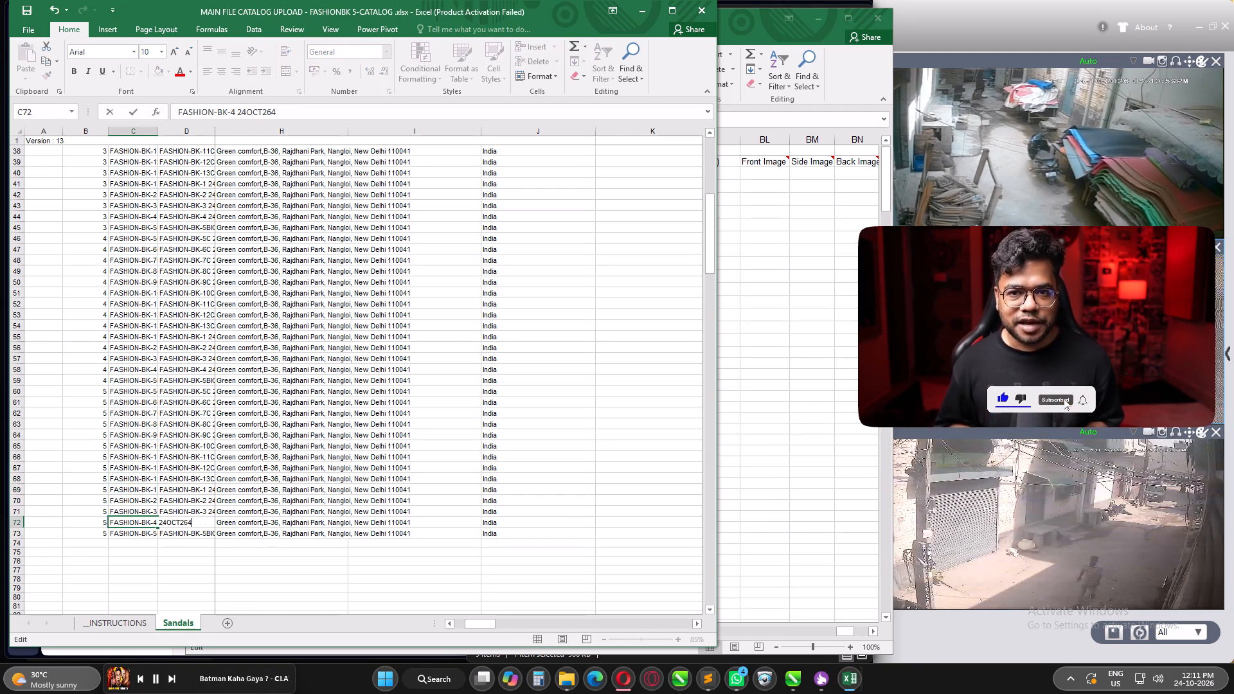
{"action": "key", "text": "F2"}
{"action": "key", "text": "4"}
{"action": "key", "text": "Return"}
Copy the style group 5 SKU codes C60:C73 into the vendorArticleNumber column, starting at D60.
{"action": "key", "text": "Up"}
{"action": "key", "text": "Up"}
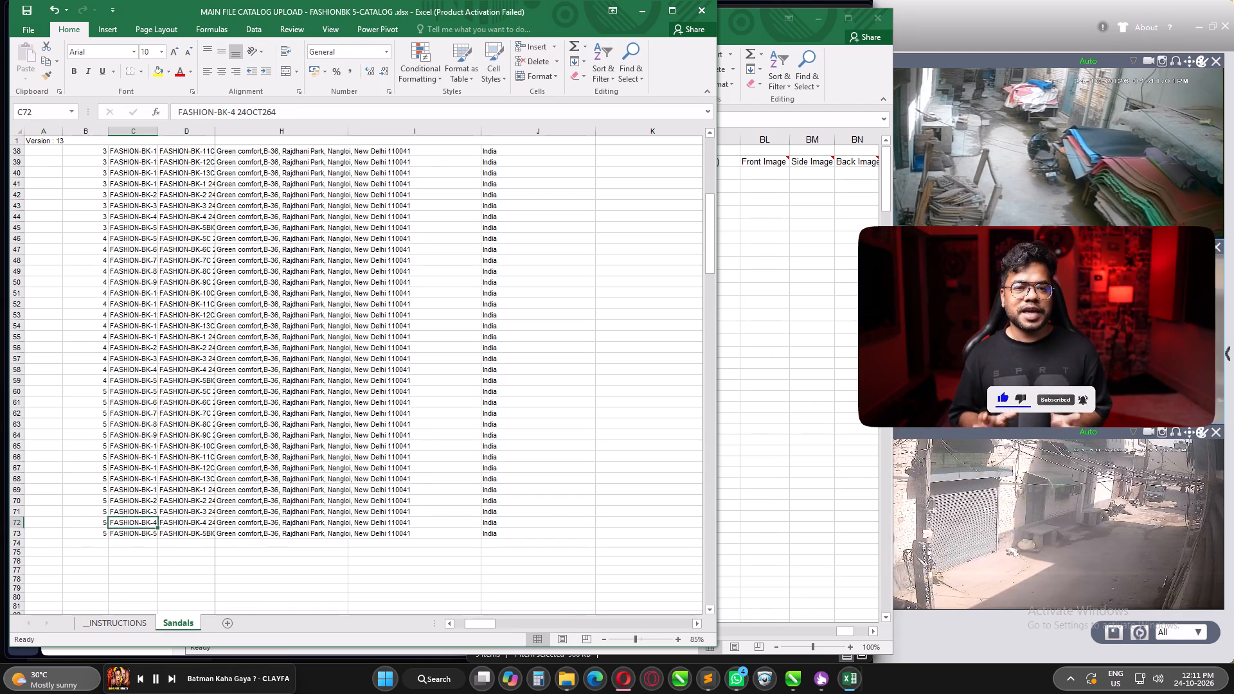
{"action": "key", "text": "Up"}
{"action": "key", "text": "Up"}
{"action": "key", "text": "Up"}
{"action": "key", "text": "Up"}
{"action": "key", "text": "Up"}
{"action": "key", "text": "Up"}
{"action": "key", "text": "Up"}
{"action": "key", "text": "Up"}
{"action": "key", "text": "Up"}
{"action": "key", "text": "Up"}
{"action": "key", "text": "Up"}
{"action": "key", "text": "Up"}
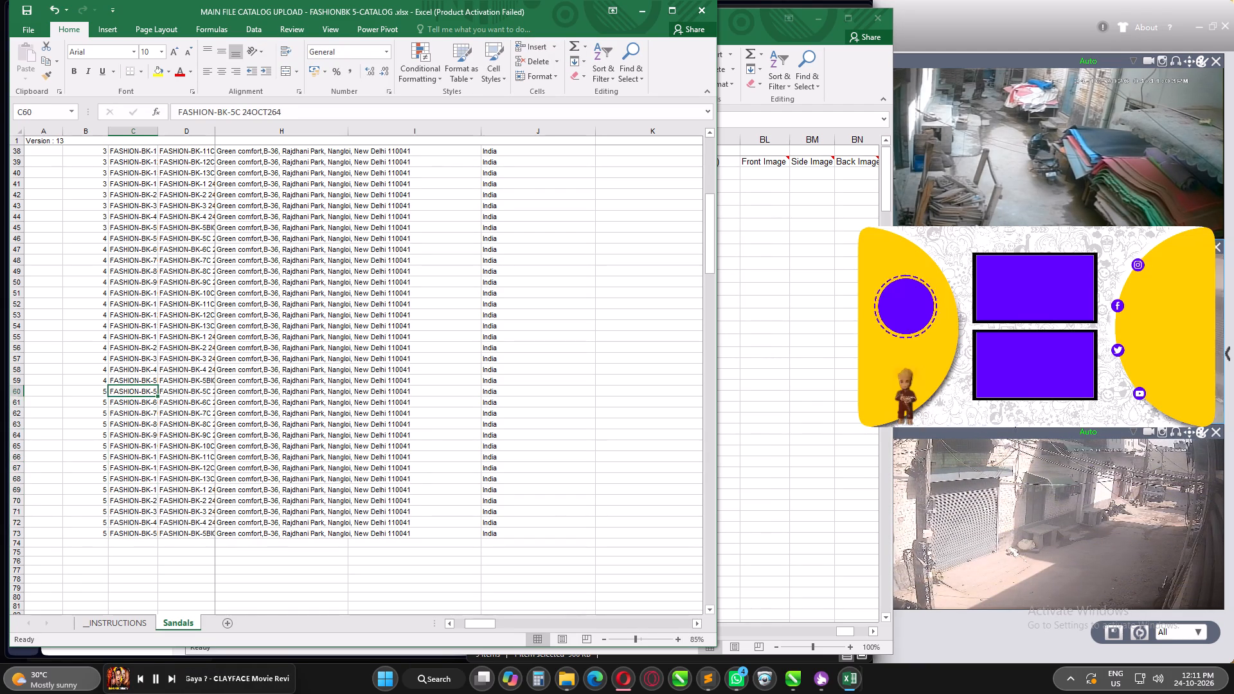
{"action": "key", "text": "ctrl+shift+Down"}
{"action": "key", "text": "ctrl+c"}
{"action": "key", "text": "Right"}
{"action": "key", "text": "ctrl+v"}
Paste the copied style group 5 SKU codes into column X as well, filling X60:X73.
{"action": "key", "text": "Right"}
{"action": "key", "text": "Right"}
{"action": "key", "text": "Right"}
{"action": "key", "text": "Right"}
{"action": "key", "text": "Right"}
{"action": "key", "text": "Right"}
{"action": "key", "text": "Right"}
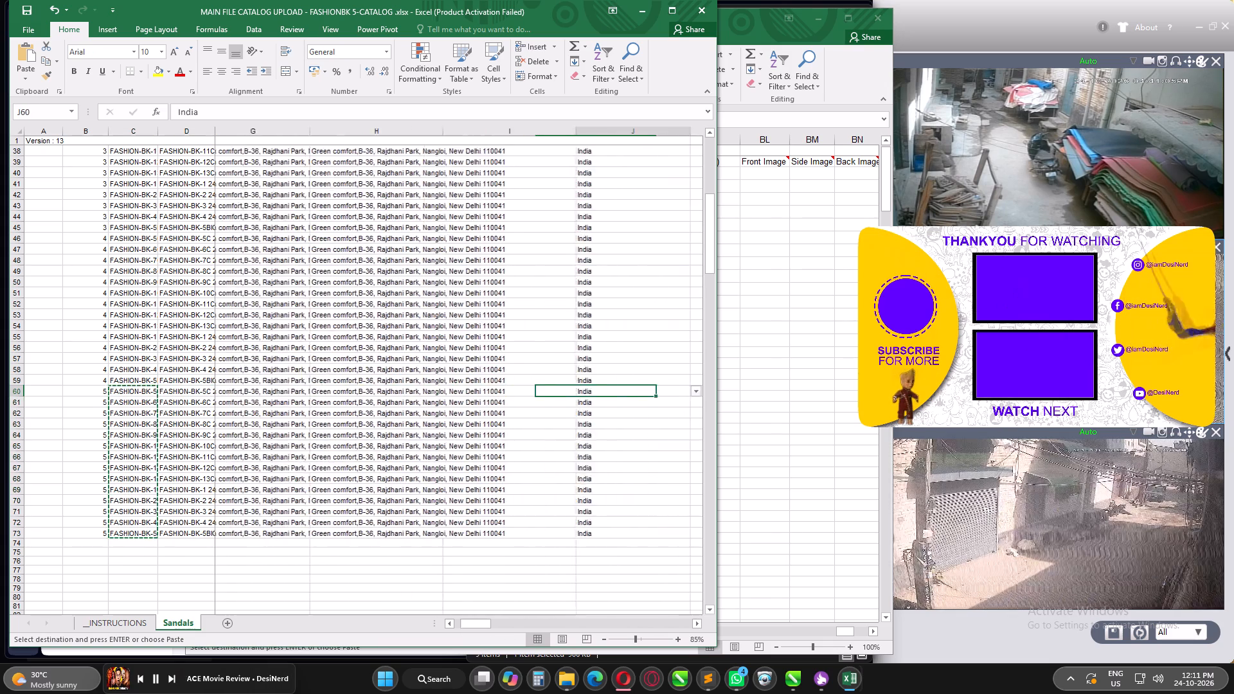
{"action": "key", "text": "Right"}
{"action": "key", "text": "Right"}
{"action": "key", "text": "Right"}
{"action": "key", "text": "Right"}
{"action": "key", "text": "Right"}
{"action": "key", "text": "Right"}
{"action": "key", "text": "Right"}
{"action": "key", "text": "Right"}
{"action": "key", "text": "Right"}
{"action": "key", "text": "Right"}
{"action": "key", "text": "Right"}
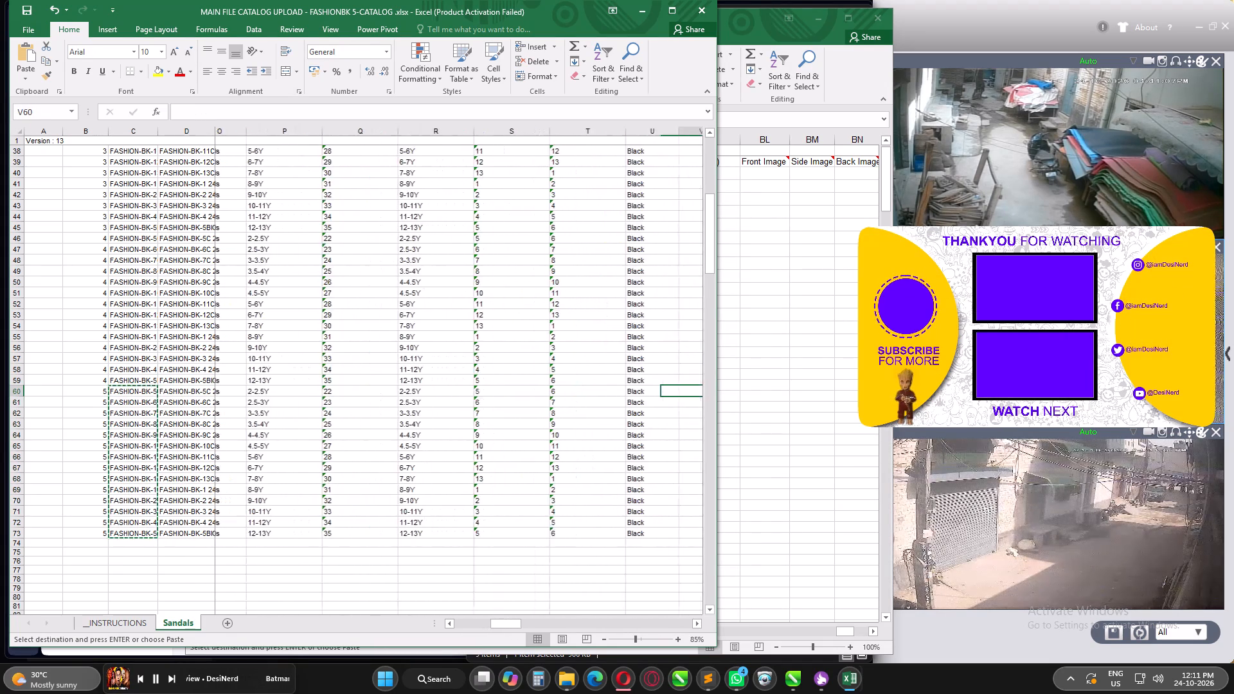
{"action": "key", "text": "Right"}
{"action": "key", "text": "Right"}
{"action": "key", "text": "ctrl+v"}
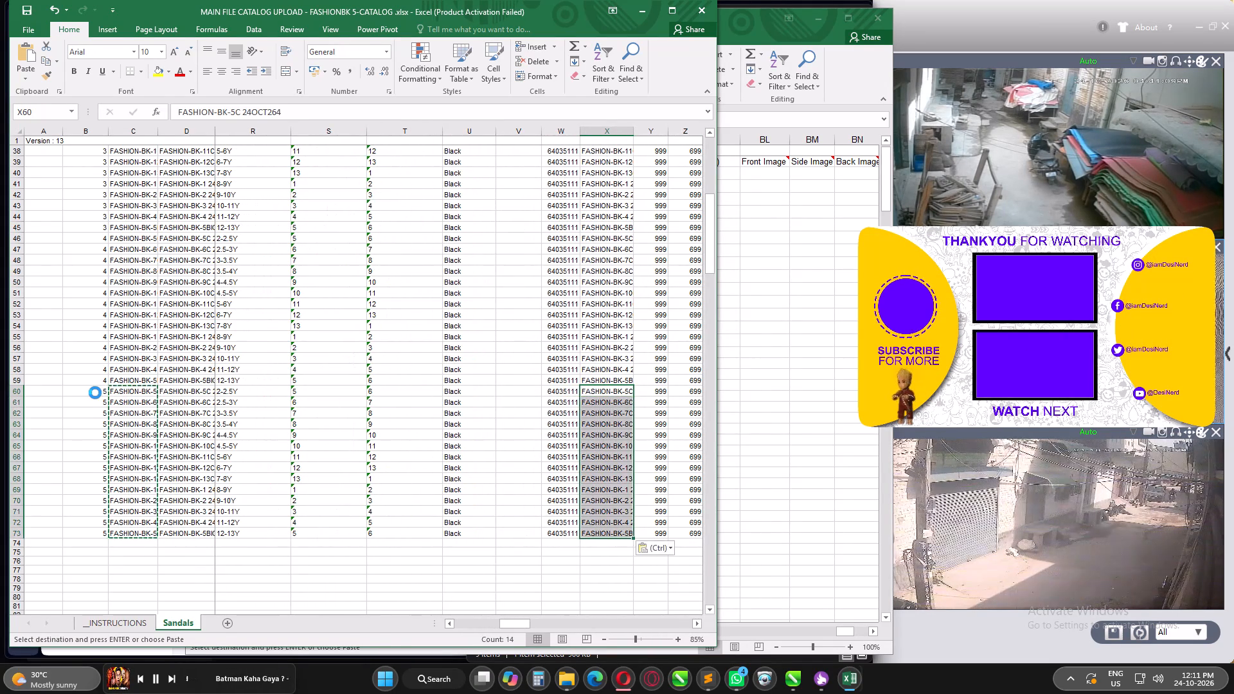
Save the FASHIONBK 5-CATALOG workbook and close it.
{"action": "key", "text": "ctrl+s"}
{"action": "left_click", "coordinate": [370, 502]}
{"action": "key", "text": "ctrl+s"}
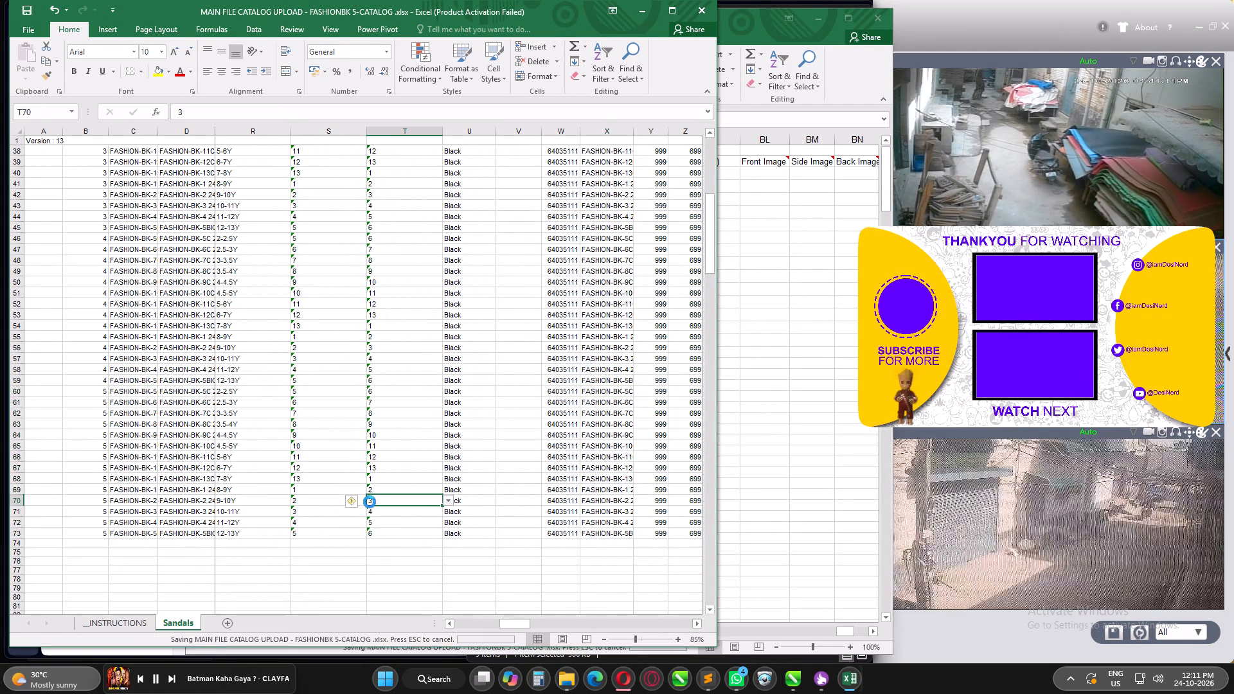
{"action": "left_click", "coordinate": [704, 14]}
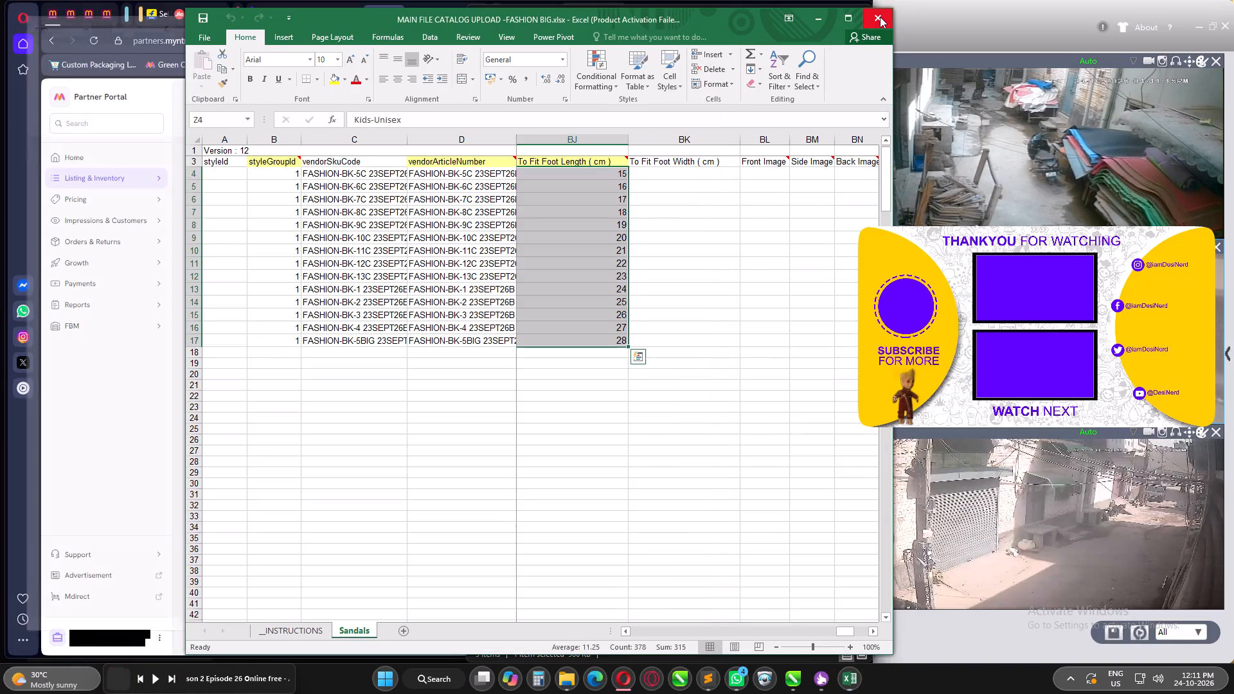
Close the FASHION BIG workbook without saving and minimize the 23-9-26 folder window.
{"action": "left_click", "coordinate": [880, 17]}
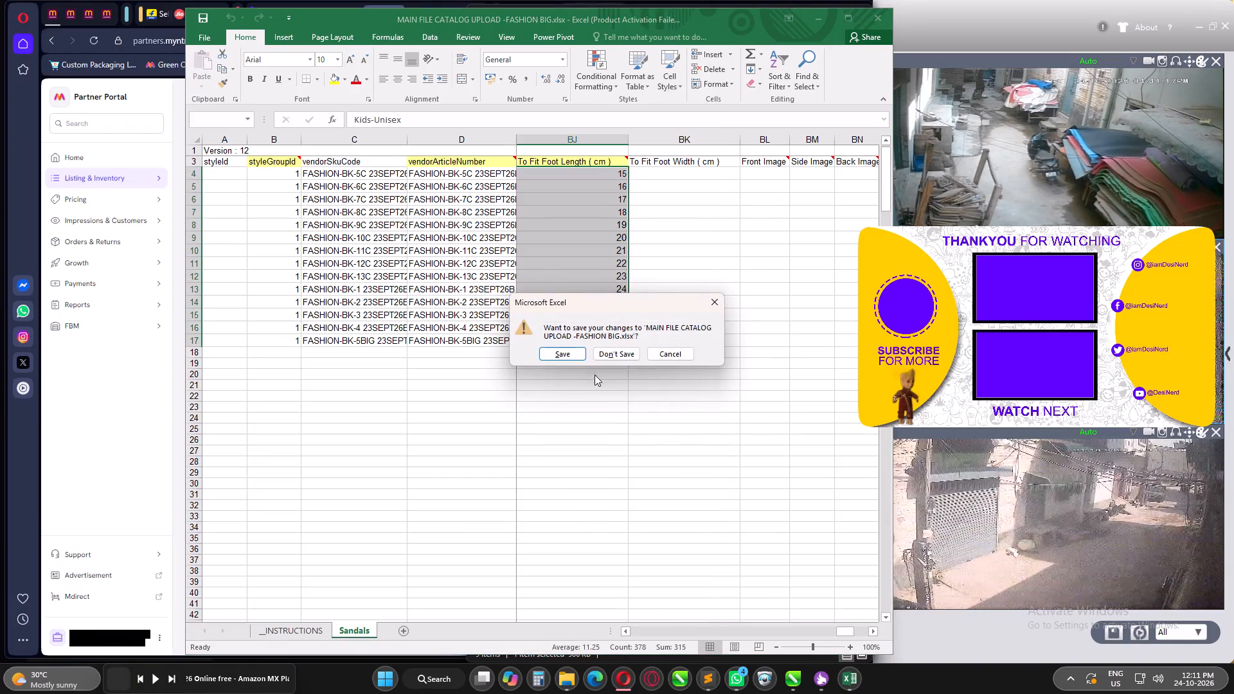
{"action": "left_click", "coordinate": [635, 352]}
{"action": "left_click", "coordinate": [662, 474]}
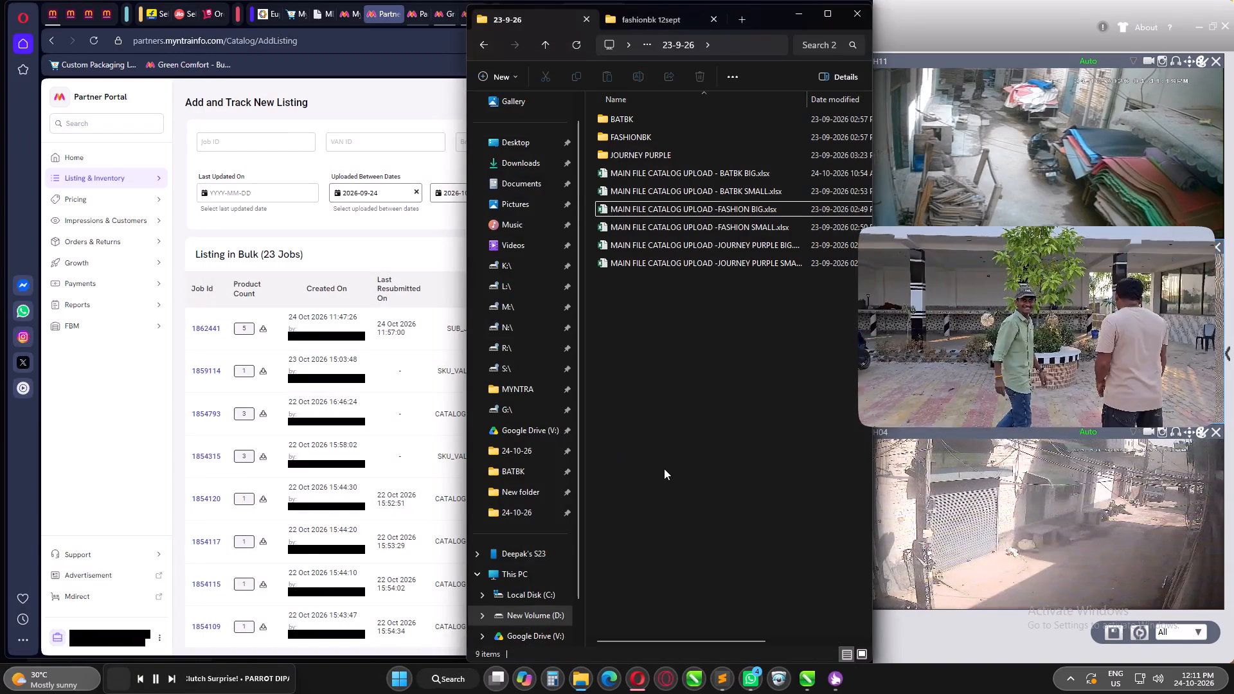
{"action": "left_click", "coordinate": [803, 12]}
Reload the Add and Track New Listing page in the Myntra partner portal.
{"action": "left_click", "coordinate": [605, 257]}
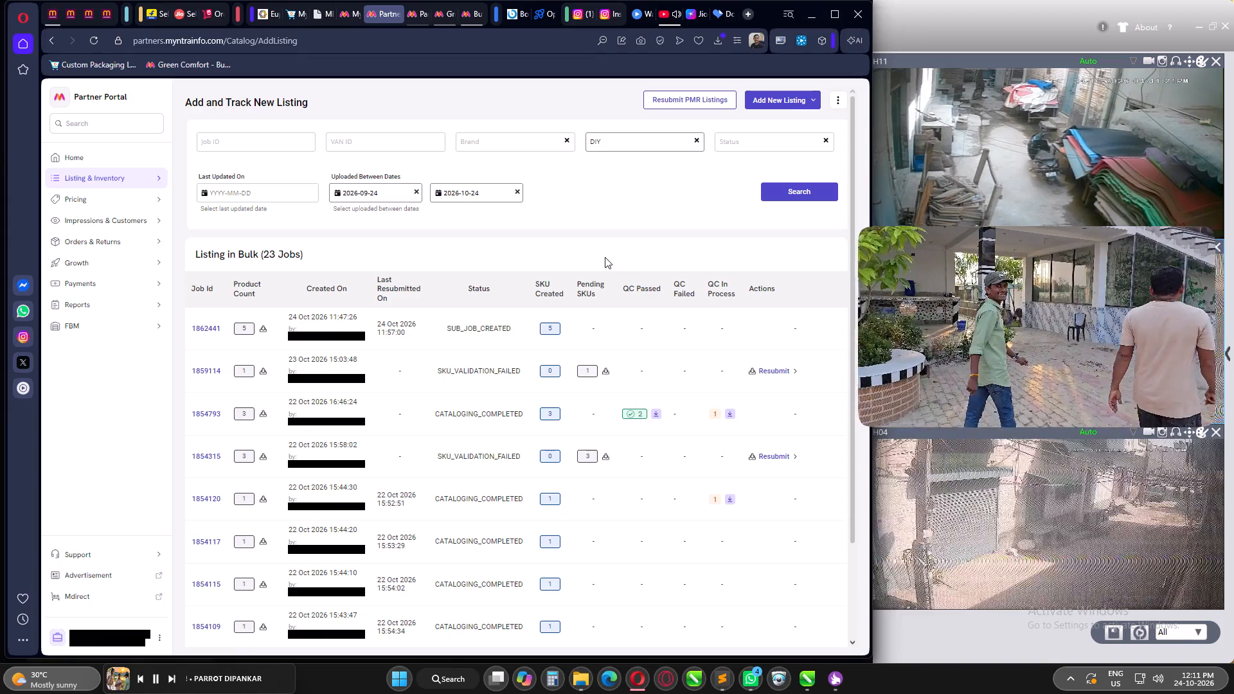
{"action": "key", "text": "F5"}
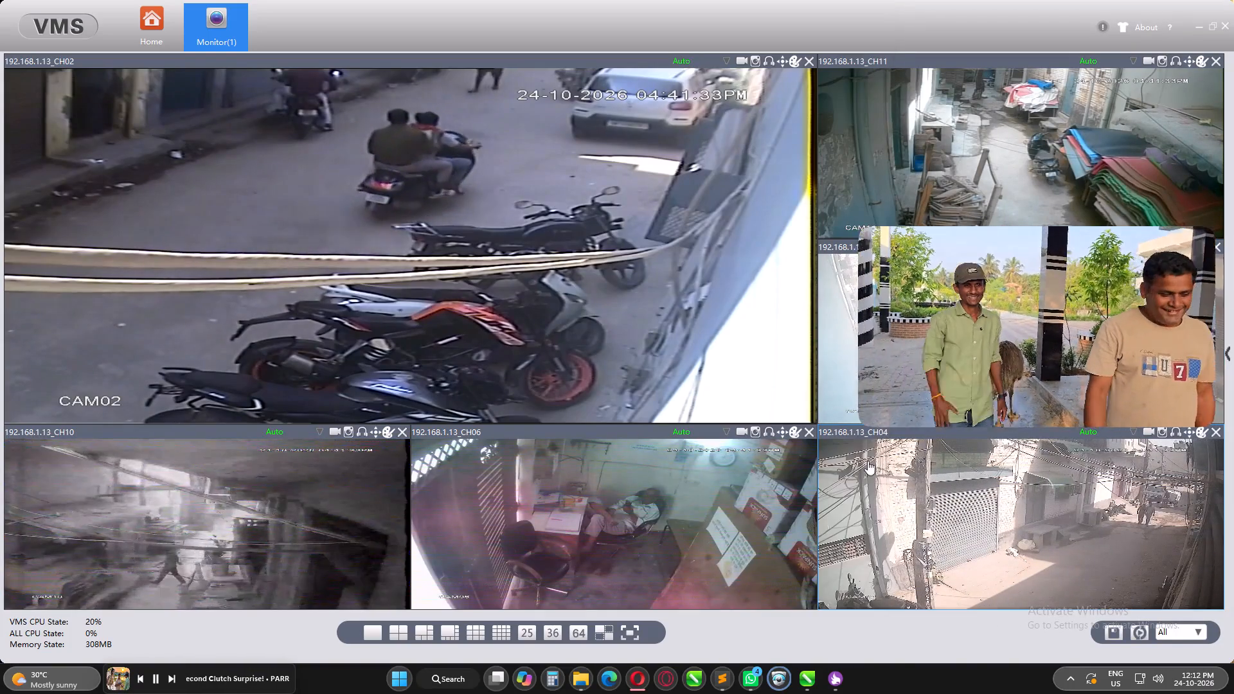
Switch from the VMS camera monitor back to the Myntra partner portal in the Opera browser.
{"action": "left_click", "coordinate": [631, 675]}
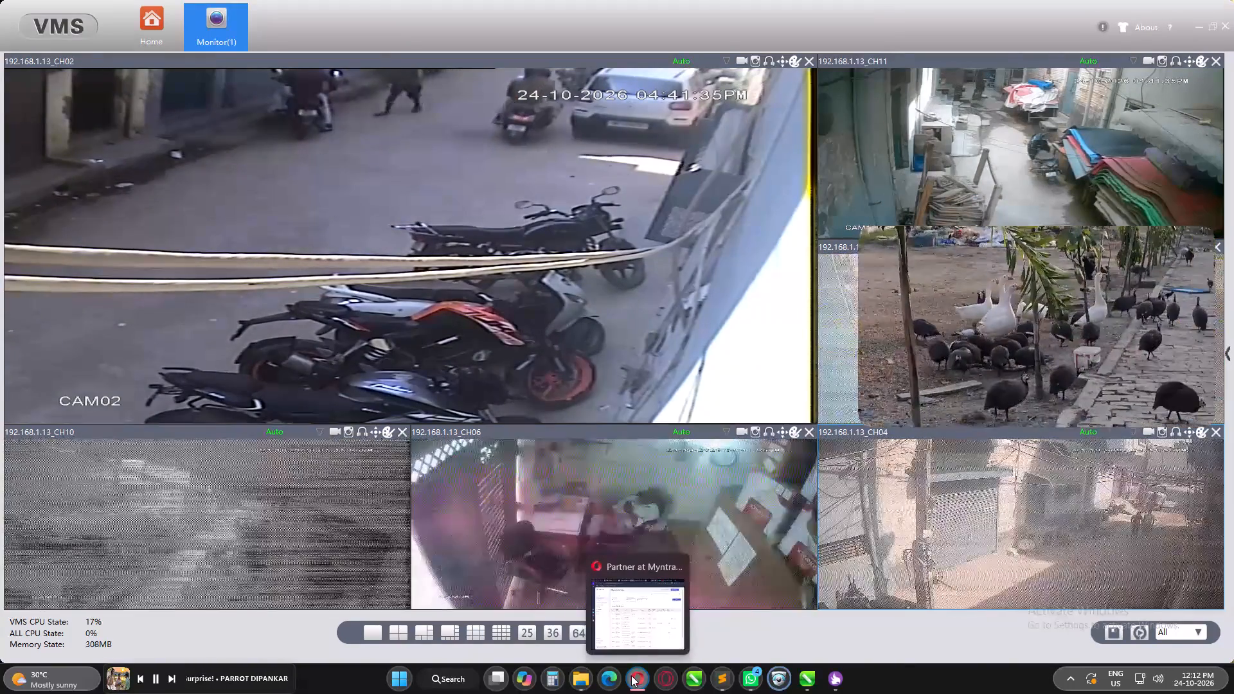
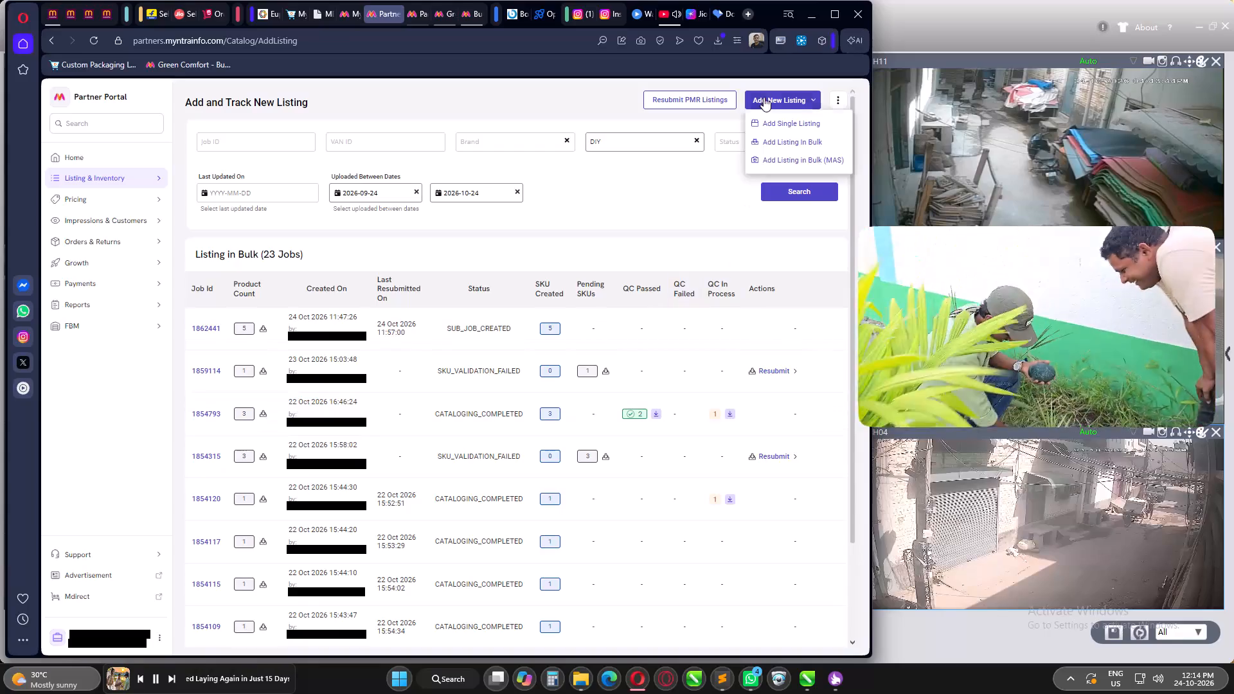
Start a bulk listing and set its photoshoot studio to Brand Owned Studio.
{"action": "left_click", "coordinate": [777, 140]}
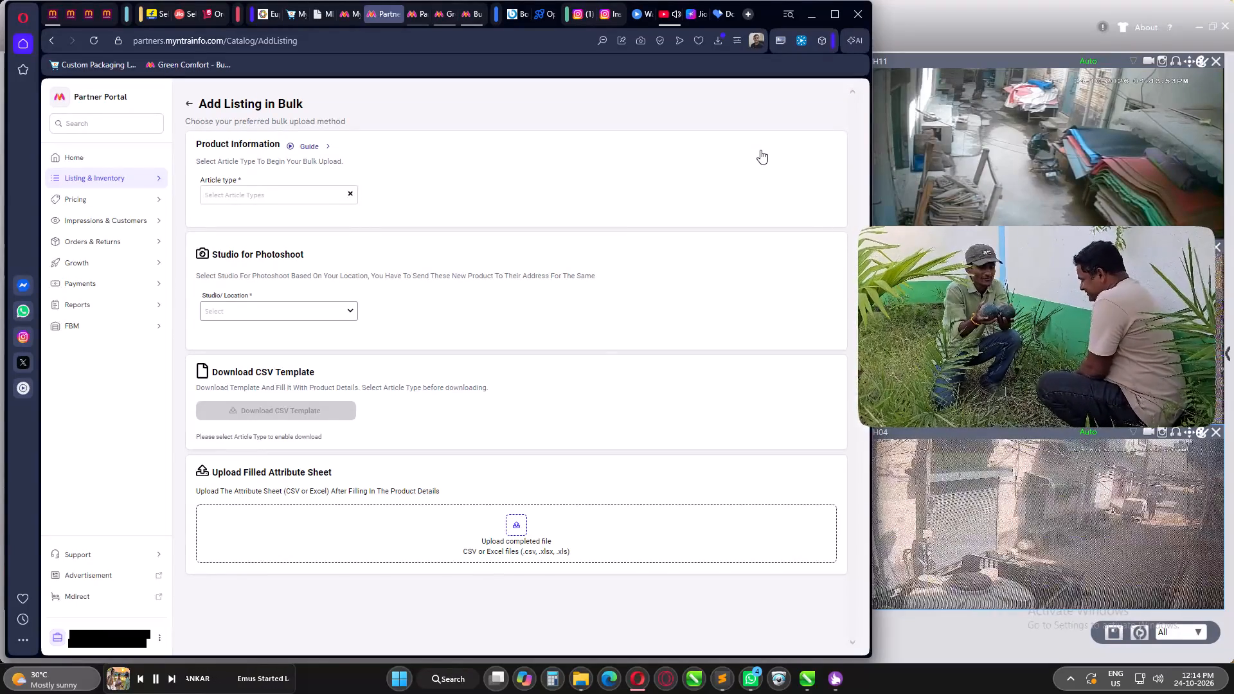
{"action": "left_click", "coordinate": [279, 305]}
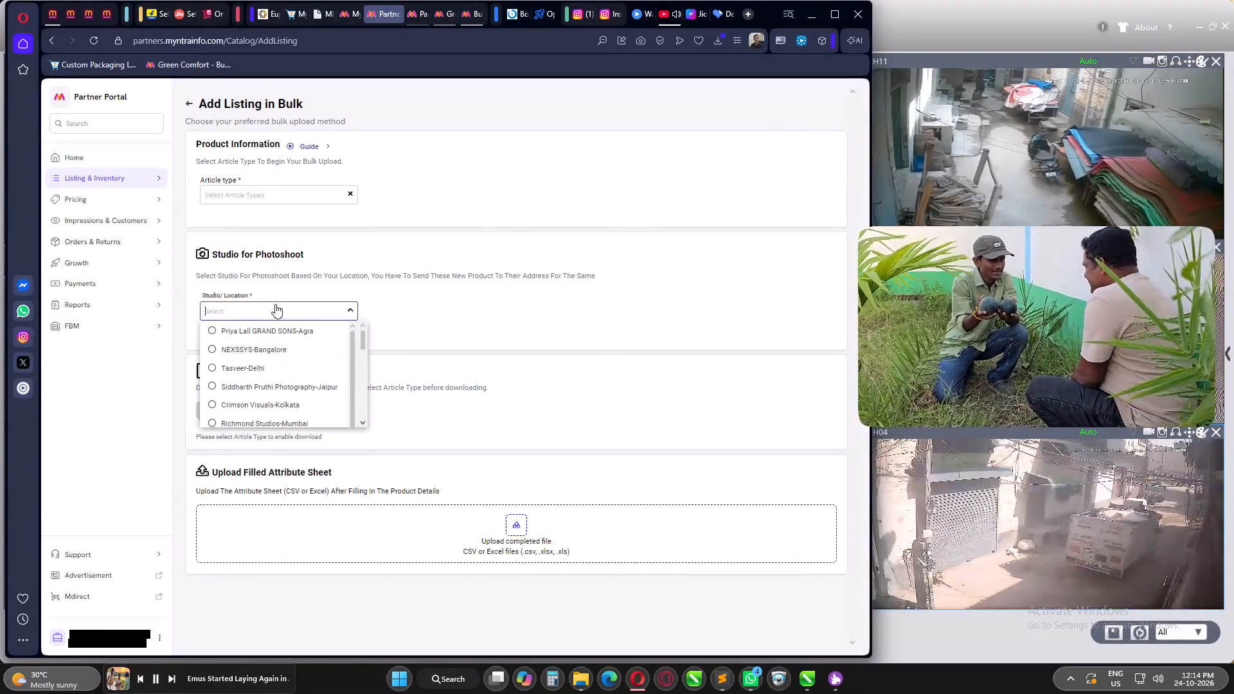
{"action": "type", "text": "BR"}
{"action": "key", "text": "a"}
{"action": "left_click", "coordinate": [276, 332]}
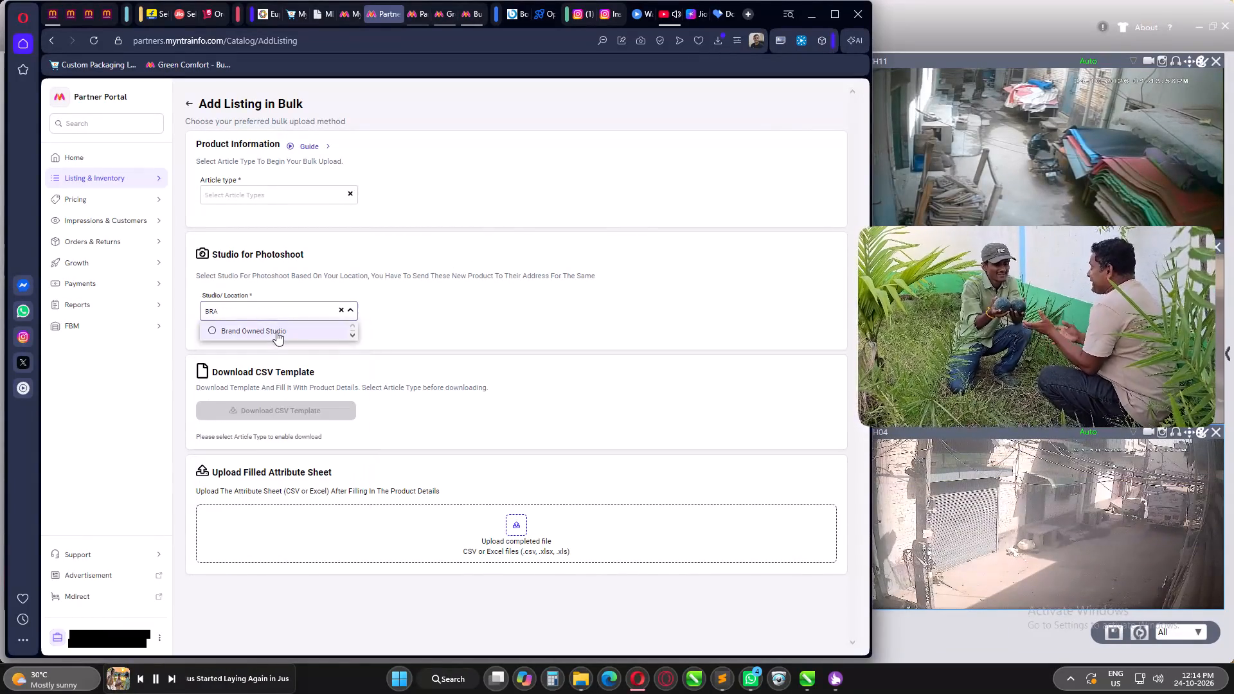
Attach MAIN FILE CATALOG UPLOAD - FASHIONBK 5-CATALOG .xlsx from the MYNTRA catalog folder 24-10-26 and submit the catalog.
{"action": "left_click", "coordinate": [523, 522]}
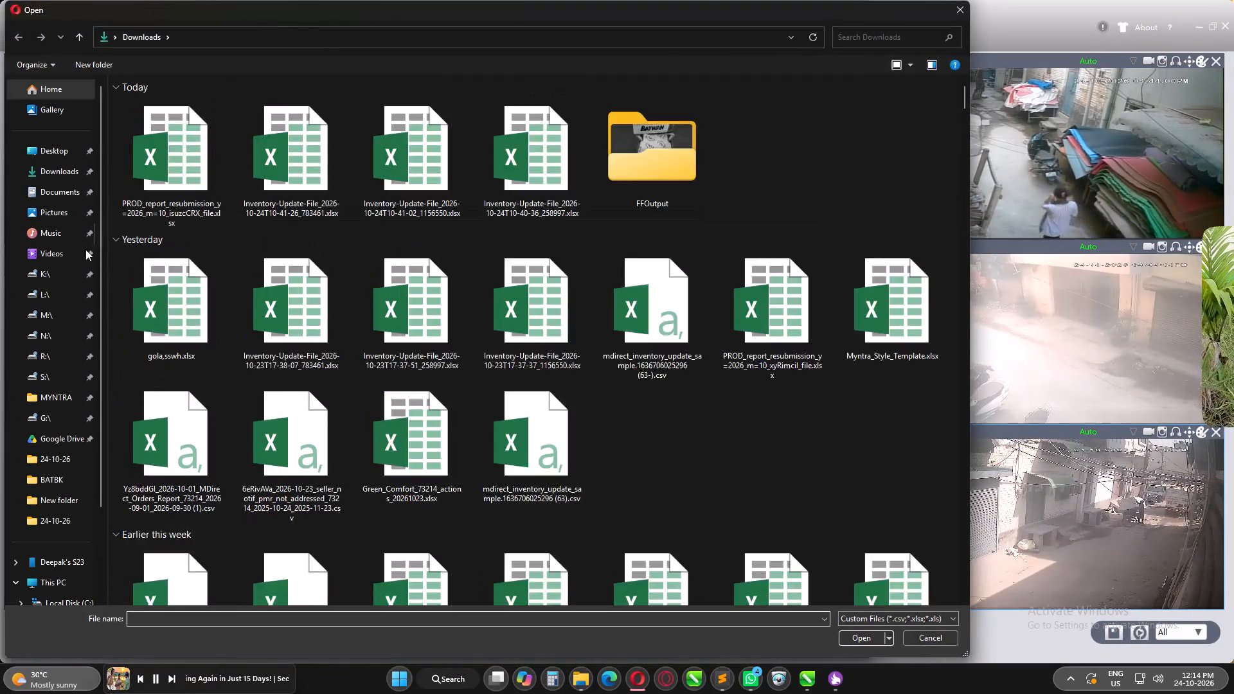
{"action": "left_click", "coordinate": [69, 390]}
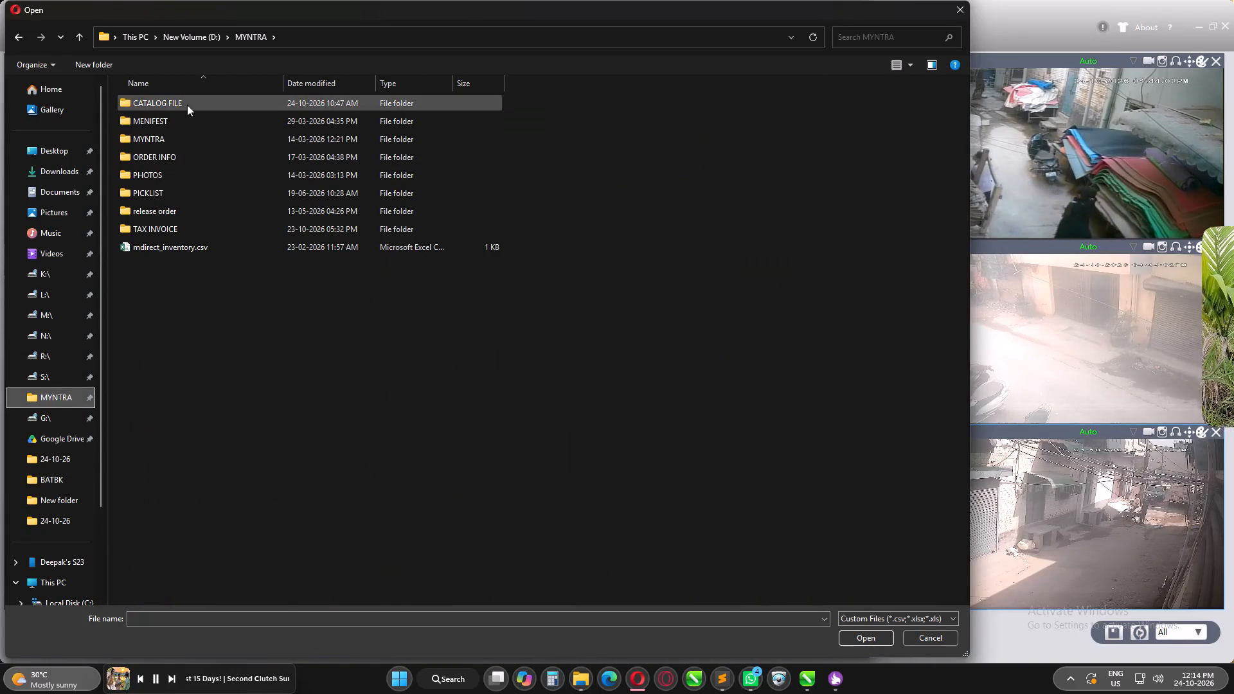
{"action": "double_click", "coordinate": [188, 104]}
{"action": "double_click", "coordinate": [150, 287]}
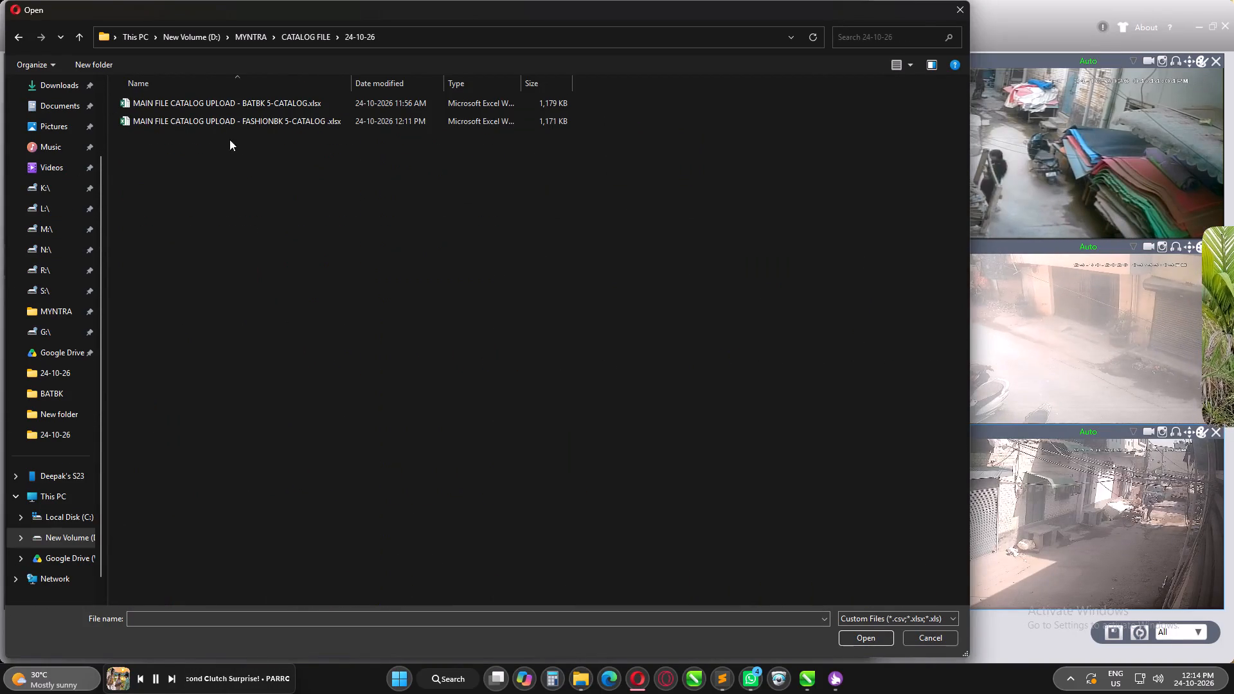
{"action": "left_click", "coordinate": [233, 124]}
{"action": "key", "text": "Return"}
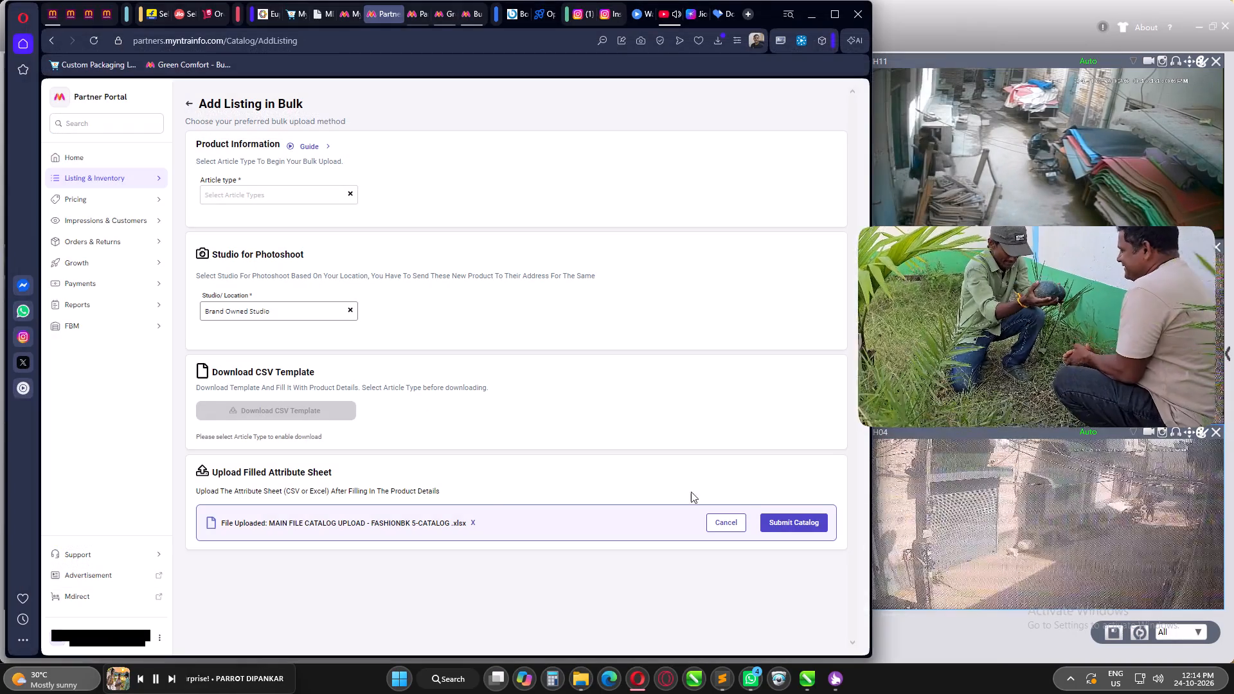
{"action": "left_click", "coordinate": [782, 517]}
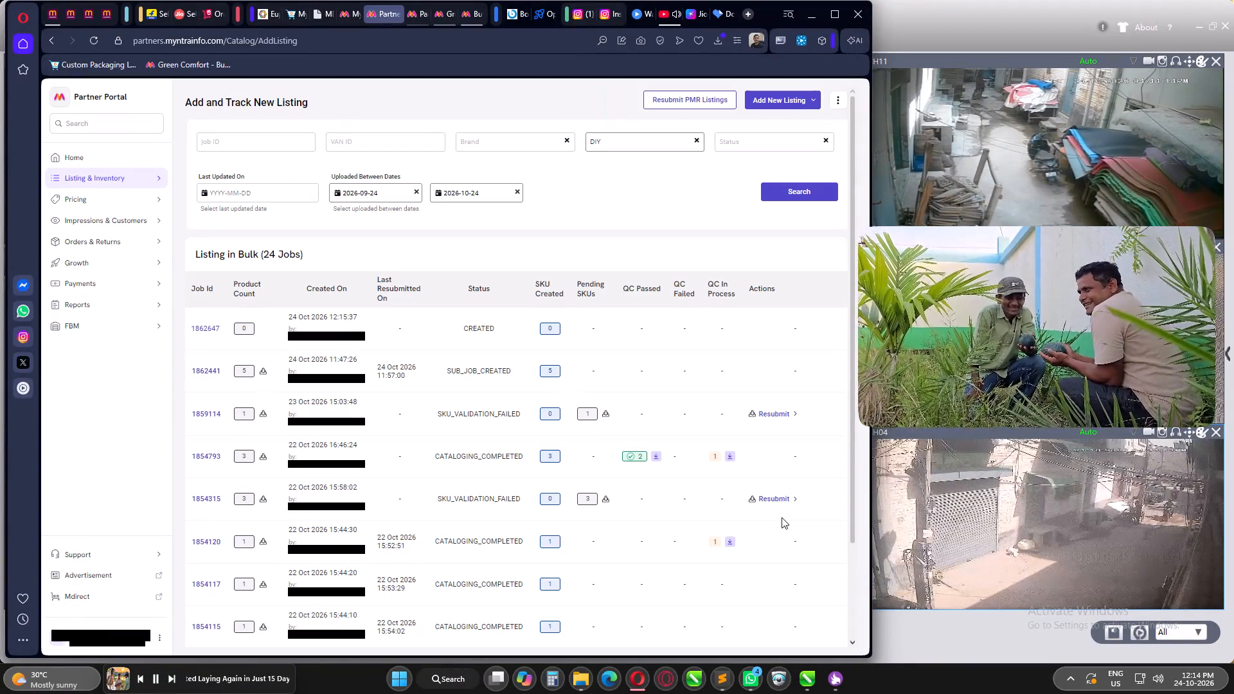
Return to the Myntra partner portal in the Opera browser and reload the bulk listing jobs.
{"action": "left_click", "coordinate": [683, 346]}
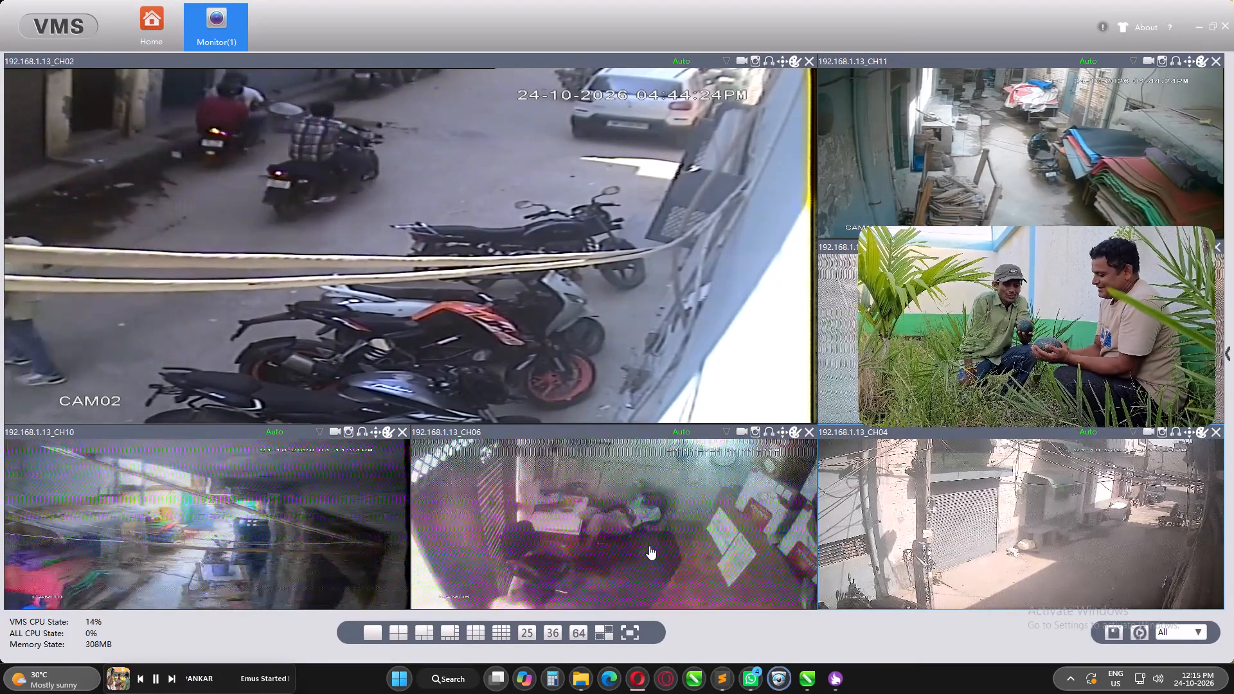
{"action": "left_click", "coordinate": [1003, 285]}
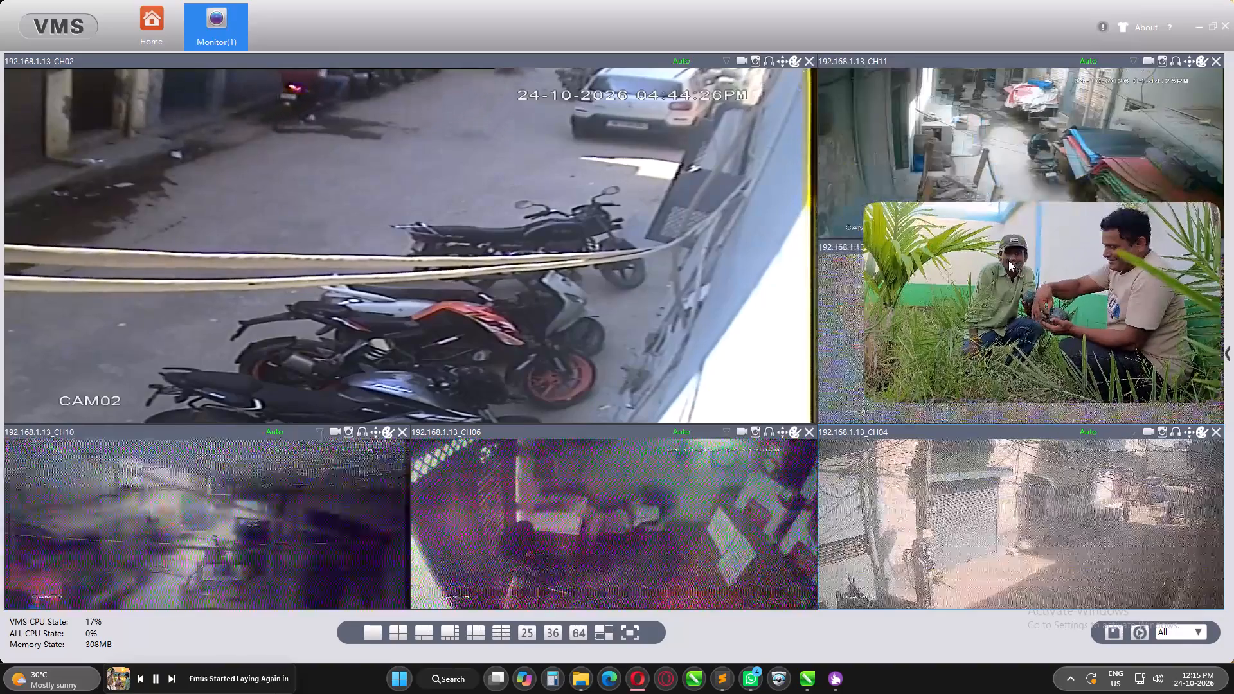
{"action": "left_click", "coordinate": [630, 680]}
{"action": "key", "text": "F5"}
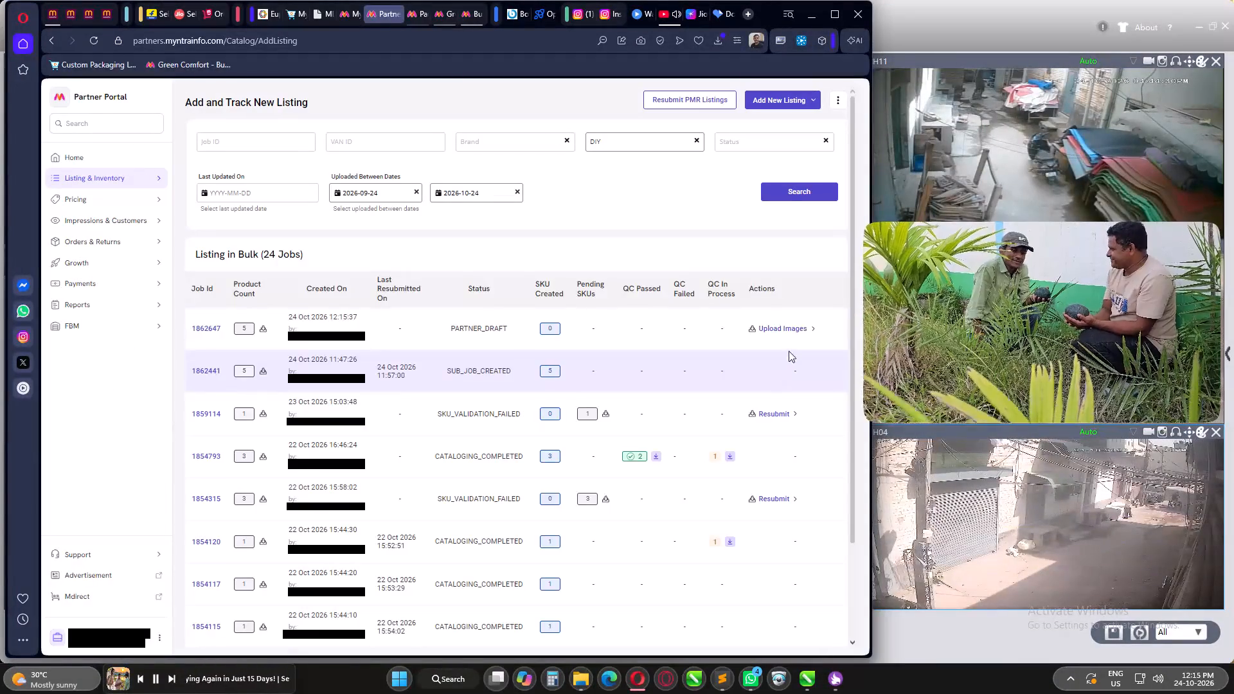
Open draft job 1862647 and add 1.jpg from fashionbk 12sept's FFOutput folder as the first image of VAN FASHION-BK-5C 24OCT26.
{"action": "left_click", "coordinate": [787, 326]}
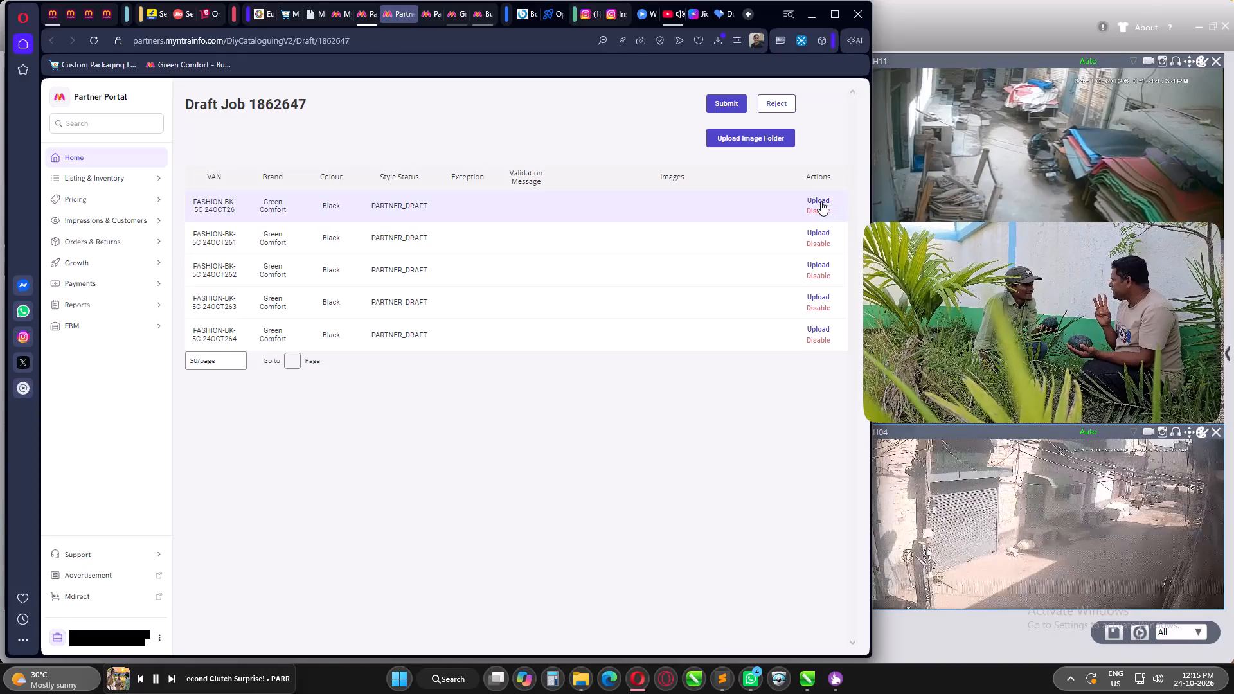
{"action": "left_click", "coordinate": [821, 201]}
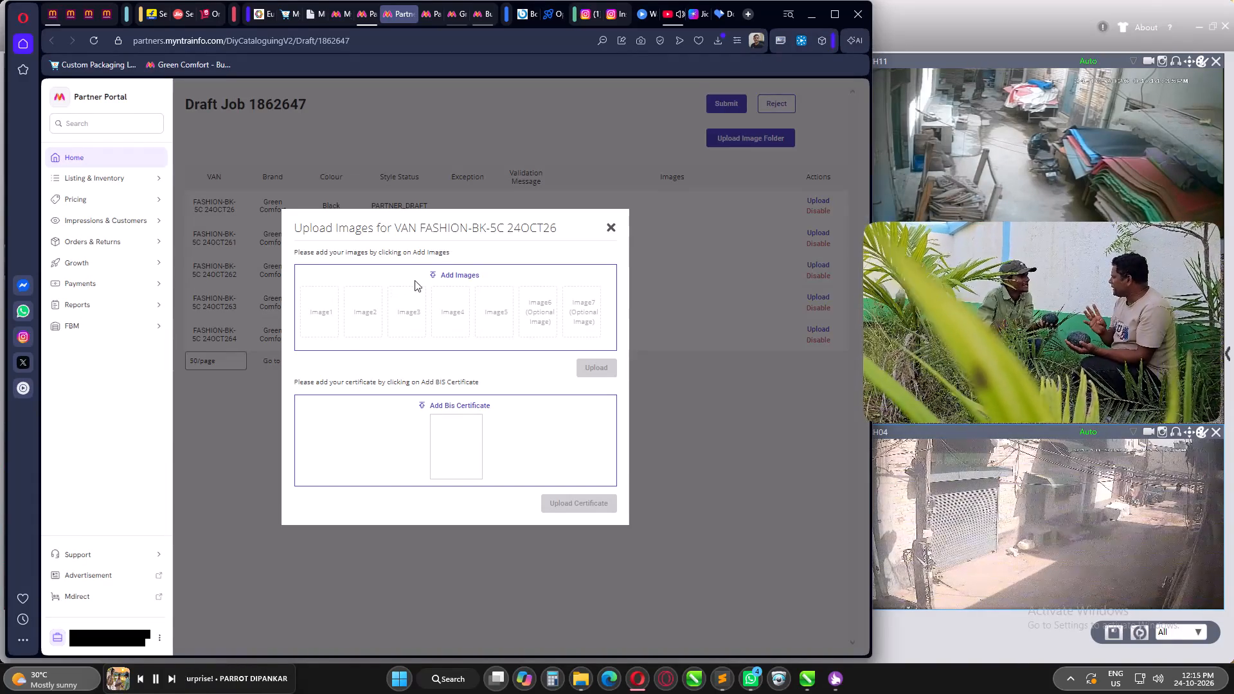
{"action": "left_click", "coordinate": [445, 274]}
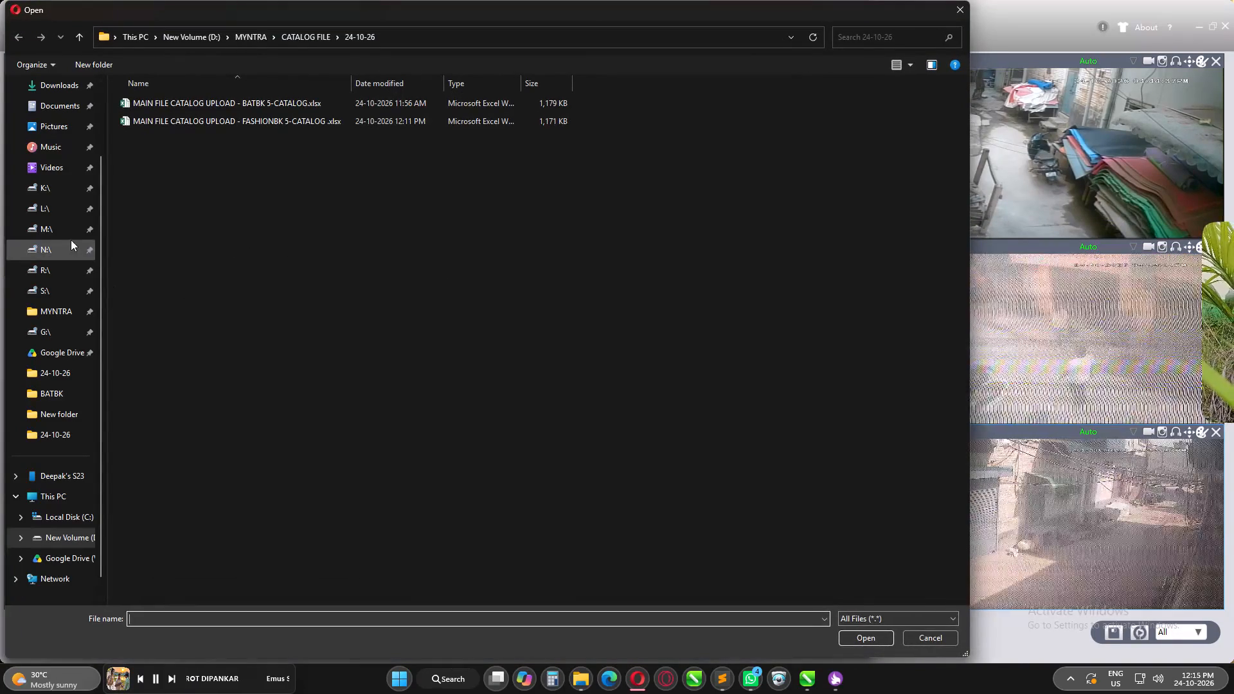
{"action": "left_click", "coordinate": [60, 388]}
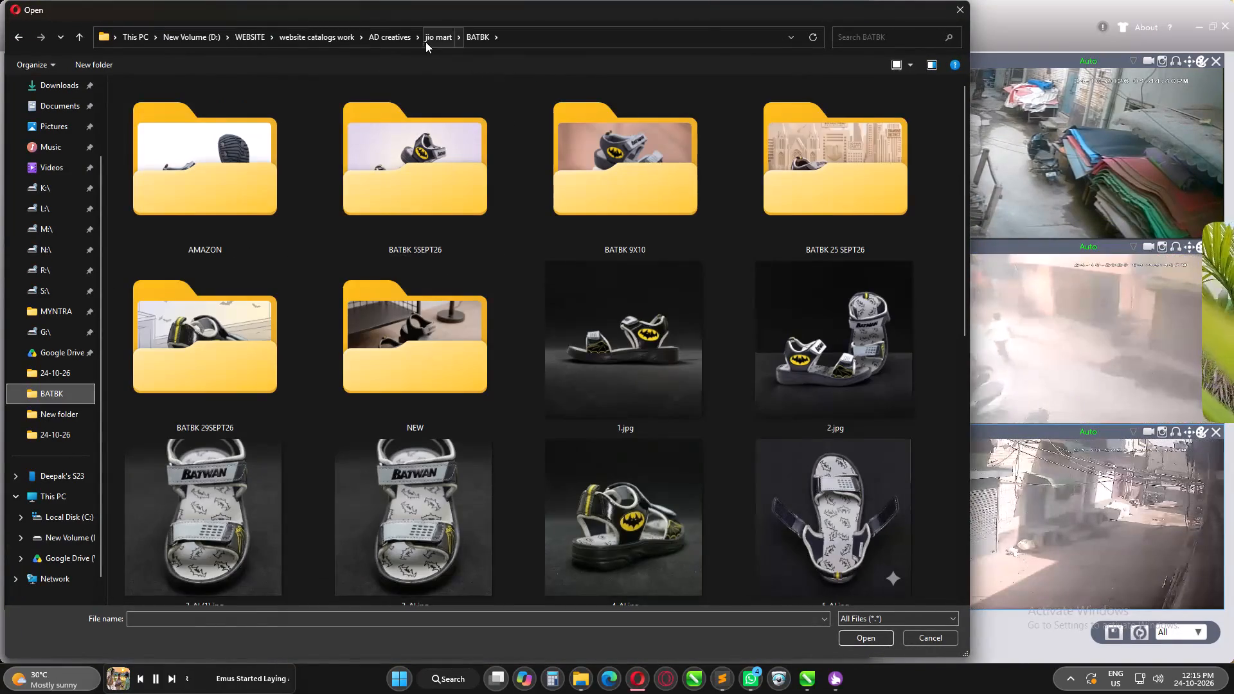
{"action": "left_click", "coordinate": [433, 35]}
{"action": "key", "text": "f"}
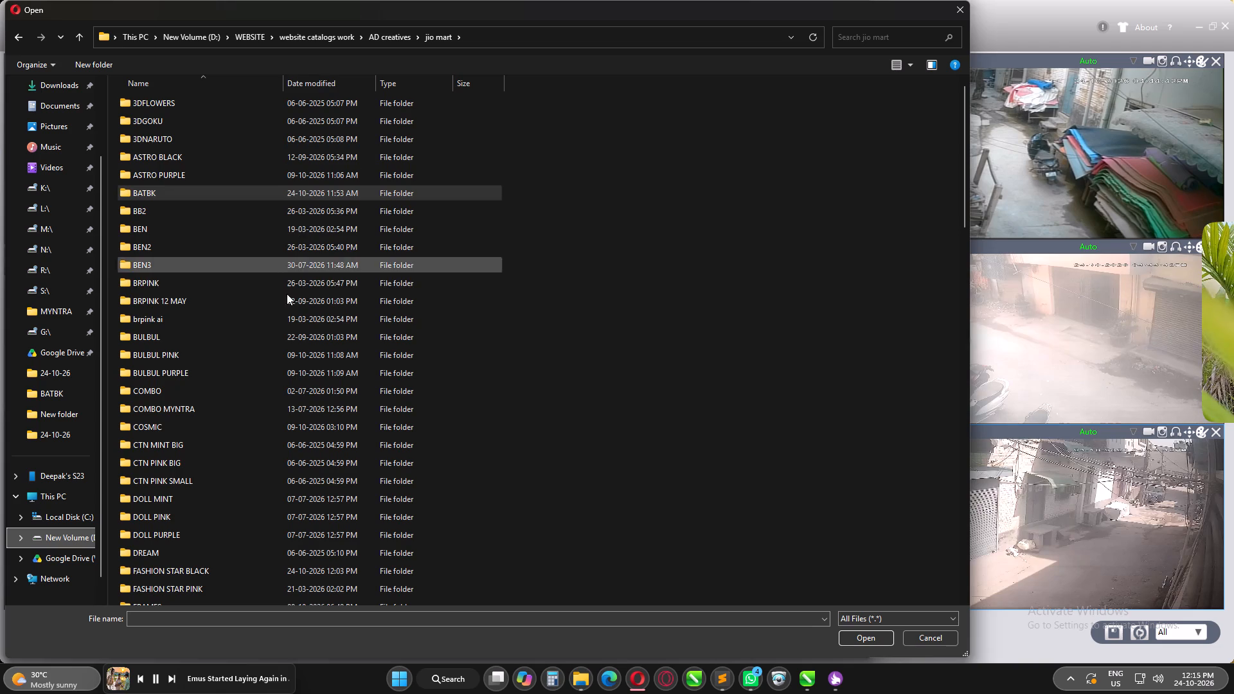
{"action": "left_click", "coordinate": [184, 229]}
{"action": "key", "text": "f"}
{"action": "double_click", "coordinate": [191, 567]}
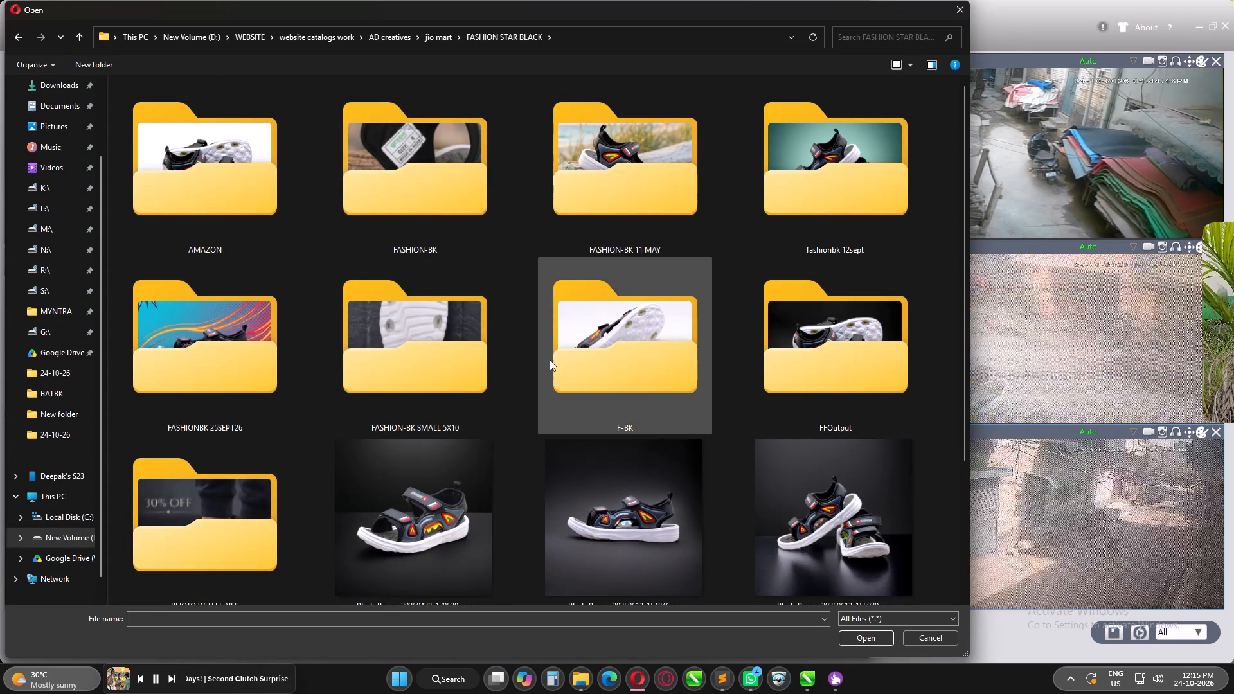
{"action": "double_click", "coordinate": [864, 190]}
{"action": "double_click", "coordinate": [221, 182]}
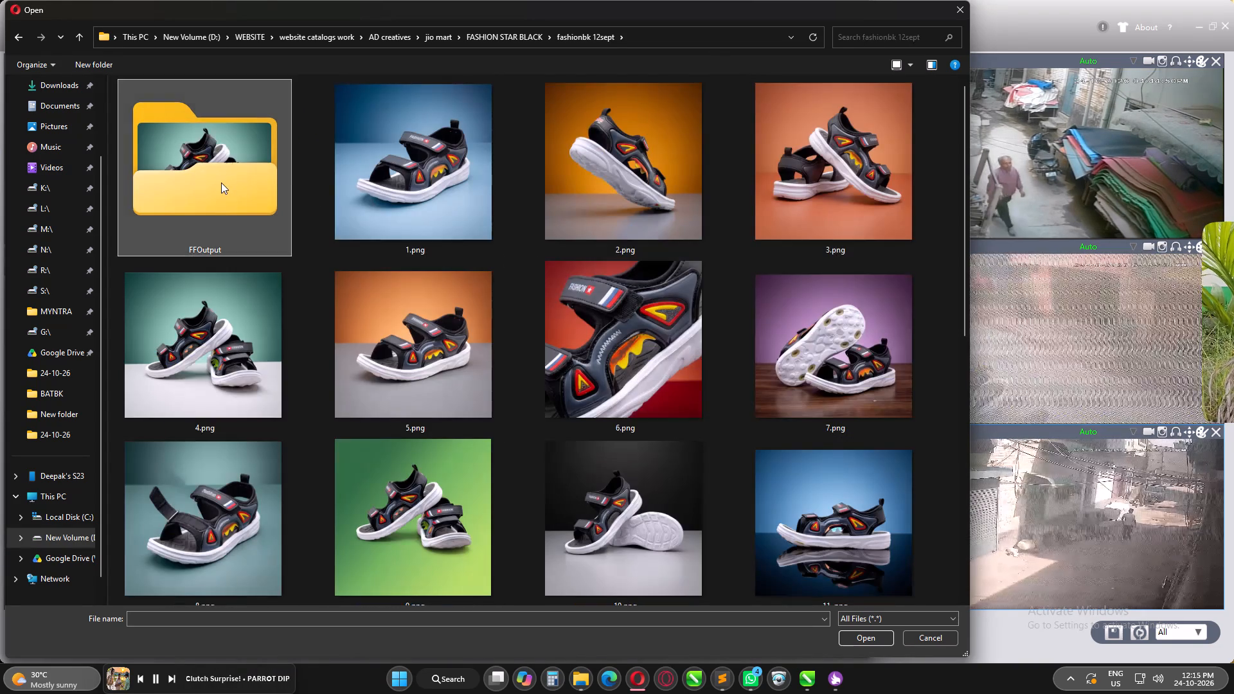
{"action": "left_click", "coordinate": [222, 188]}
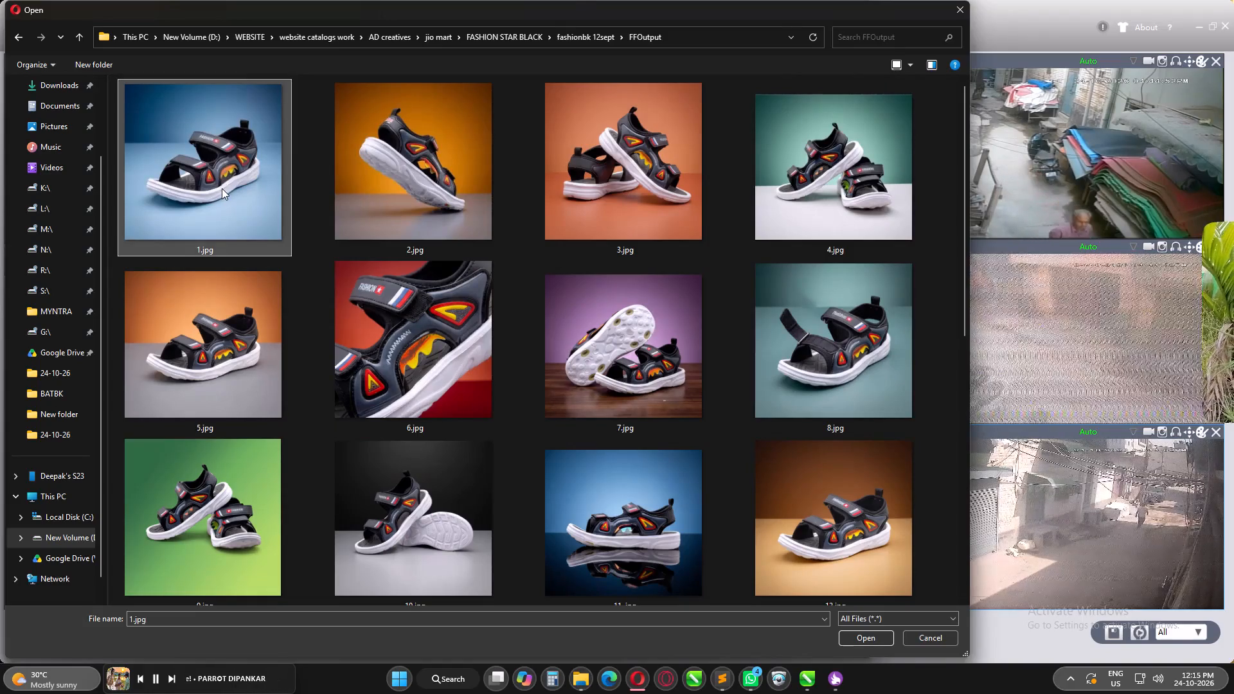
{"action": "key", "text": "Return"}
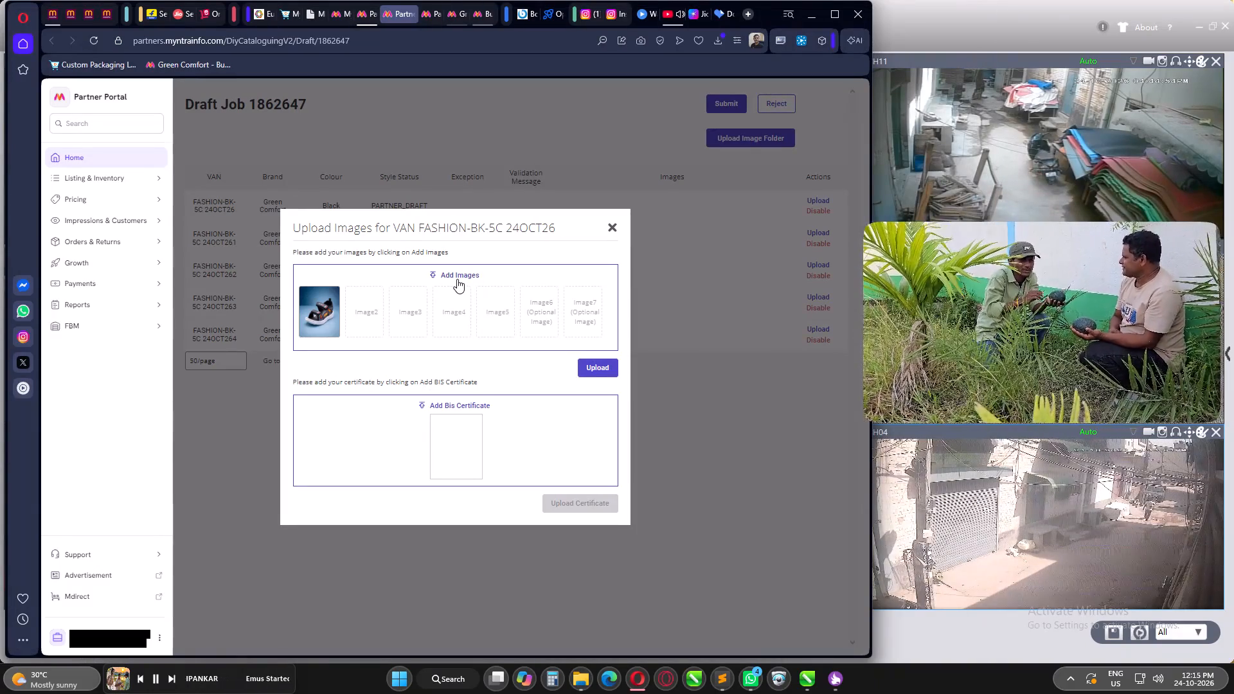
Add the four PhotoRoom images from FASHION STAR BLACK's FFOutput folder to VAN FASHION-BK-5C 24OCT26 and upload the image set.
{"action": "left_click", "coordinate": [457, 279]}
{"action": "left_click", "coordinate": [729, 432]}
{"action": "key", "text": "BackSpace"}
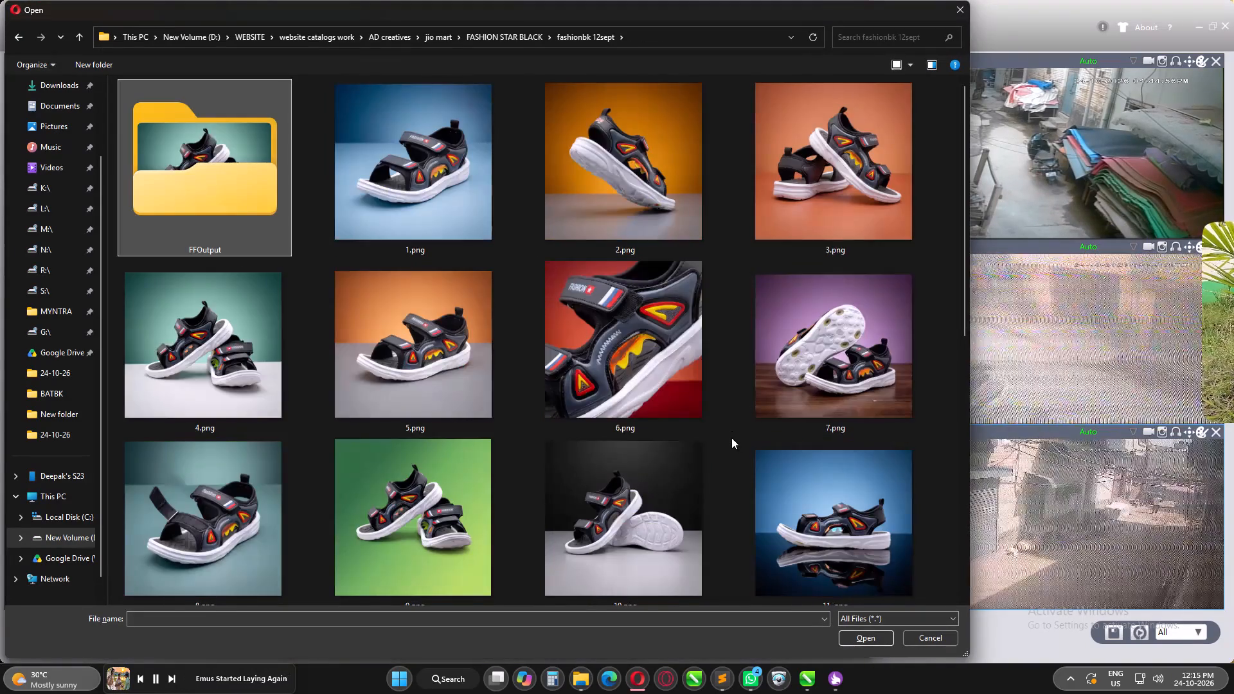
{"action": "key", "text": "BackSpace"}
{"action": "double_click", "coordinate": [819, 364]}
{"action": "left_click", "coordinate": [275, 183]}
{"action": "key", "text": "Return"}
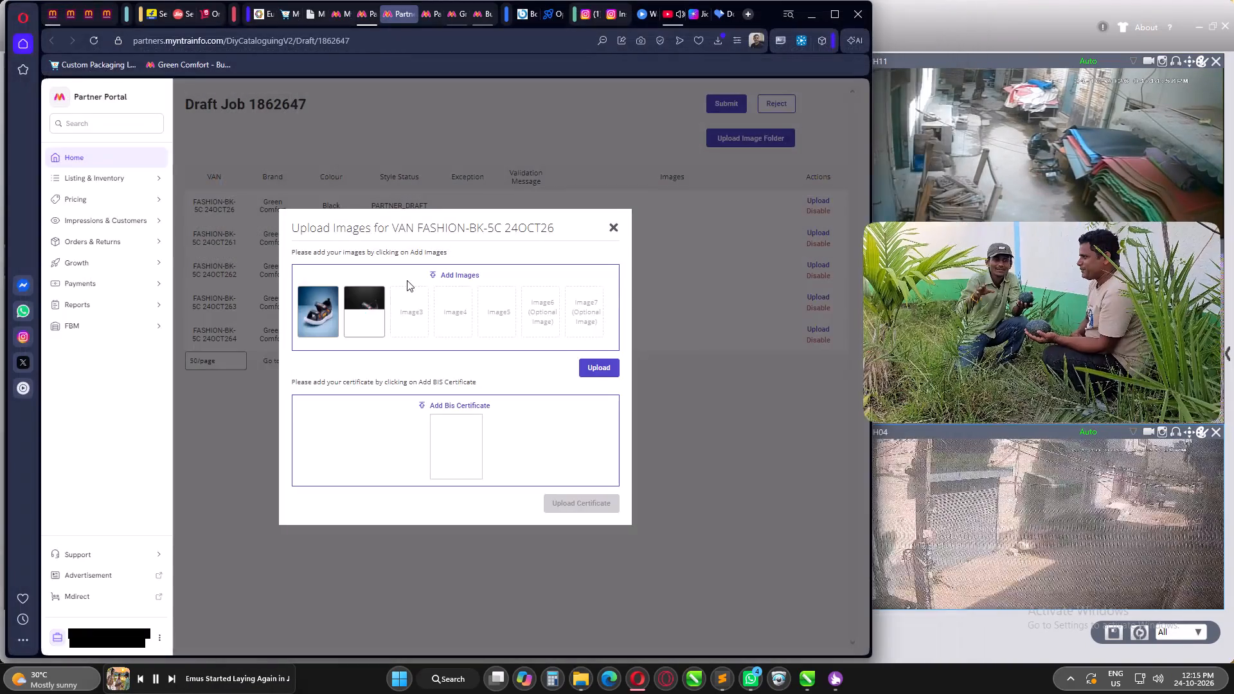
{"action": "left_click", "coordinate": [460, 275]}
{"action": "left_click", "coordinate": [443, 195]}
{"action": "key", "text": "Return"}
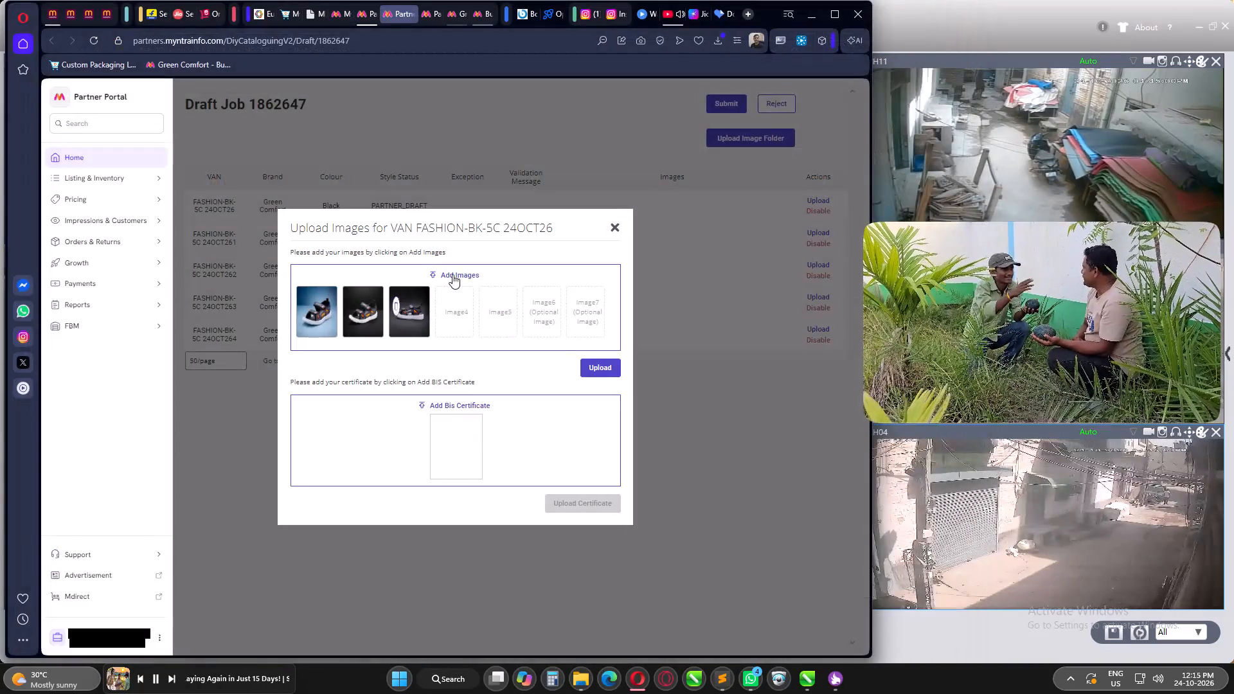
{"action": "left_click", "coordinate": [453, 274]}
{"action": "left_click", "coordinate": [601, 213]}
{"action": "key", "text": "Return"}
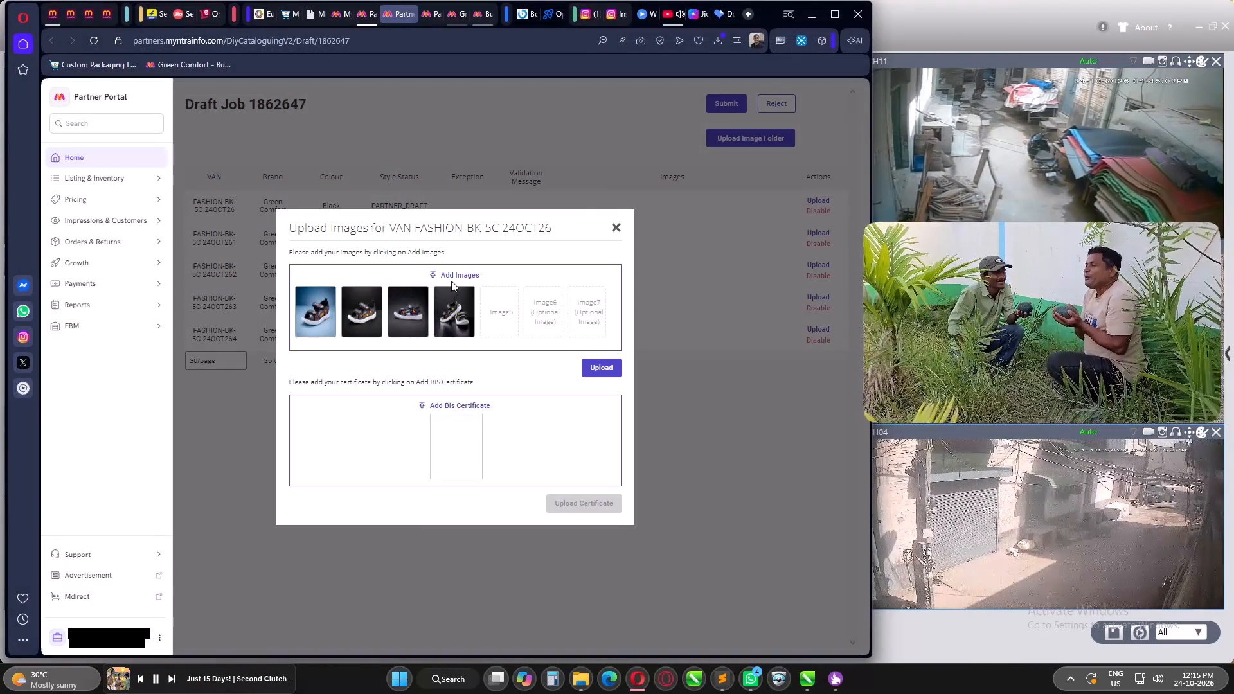
{"action": "left_click", "coordinate": [451, 281]}
{"action": "left_click", "coordinate": [456, 274]}
{"action": "left_click", "coordinate": [819, 162]}
{"action": "key", "text": "Return"}
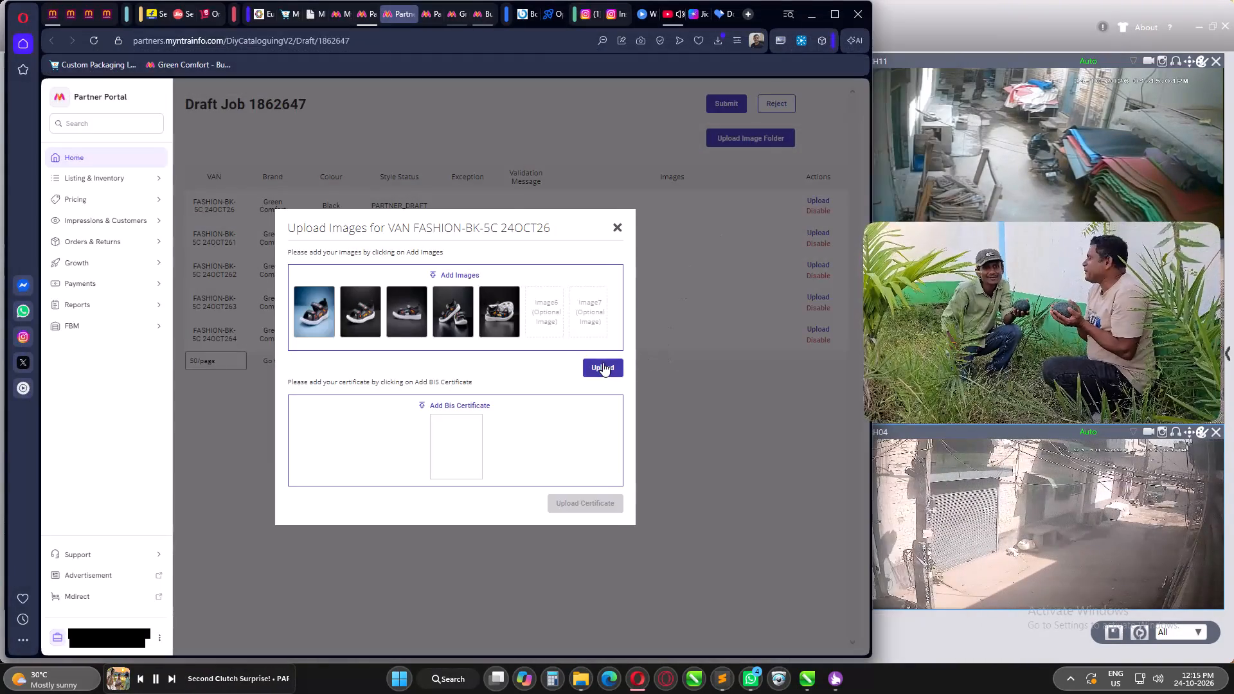
{"action": "left_click", "coordinate": [596, 362]}
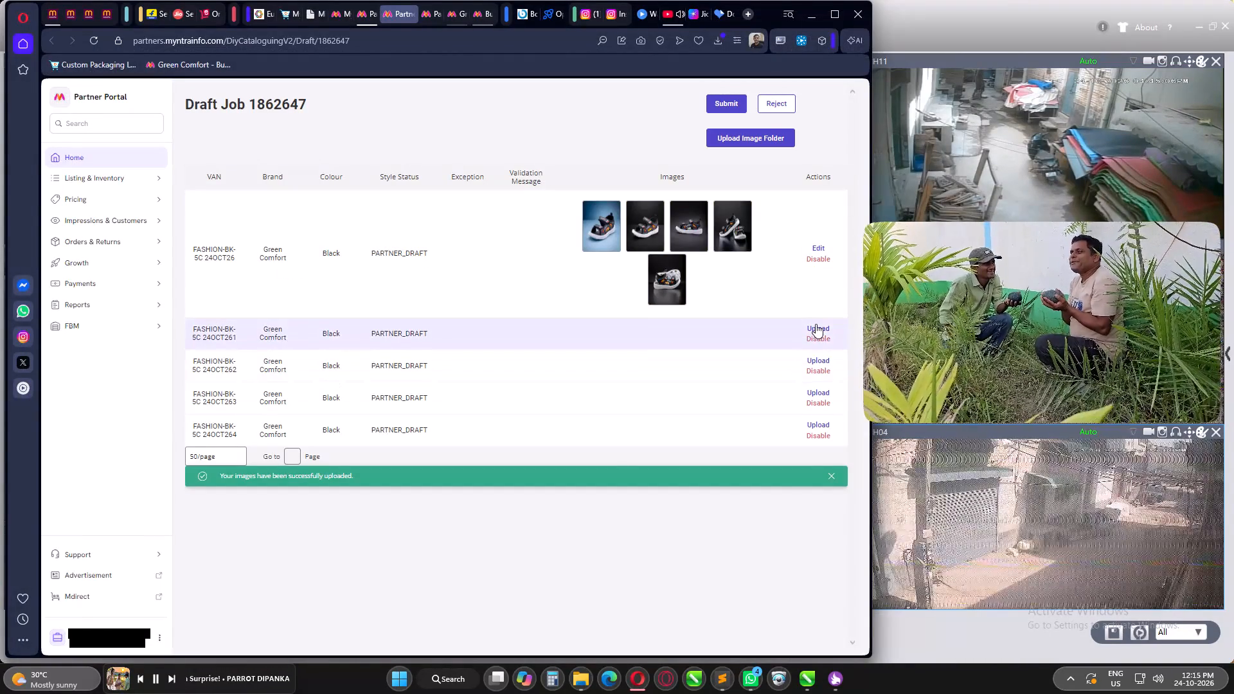
Add 2.jpg from fashionbk 12sept's FFOutput folder as the first image of VAN FASHION-BK-5C 24OCT261.
{"action": "left_click", "coordinate": [816, 324]}
{"action": "left_click", "coordinate": [463, 278]}
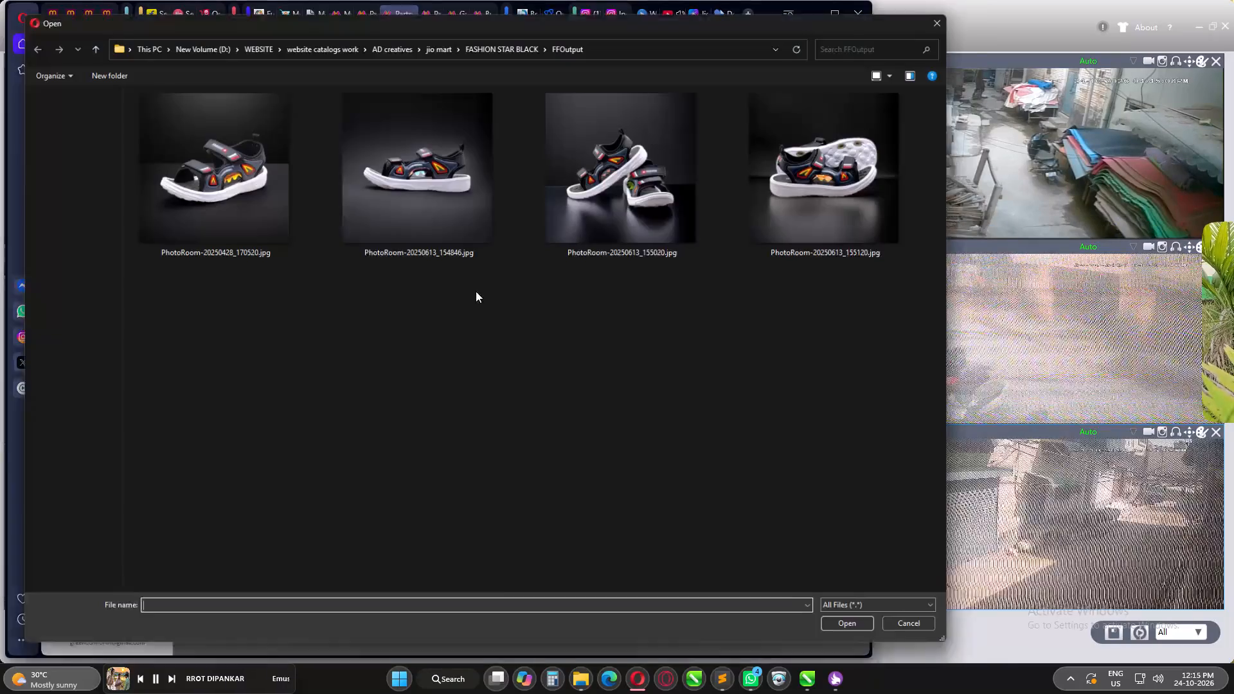
{"action": "left_click", "coordinate": [576, 355]}
{"action": "key", "text": "BackSpace"}
{"action": "double_click", "coordinate": [805, 210]}
{"action": "double_click", "coordinate": [238, 174]}
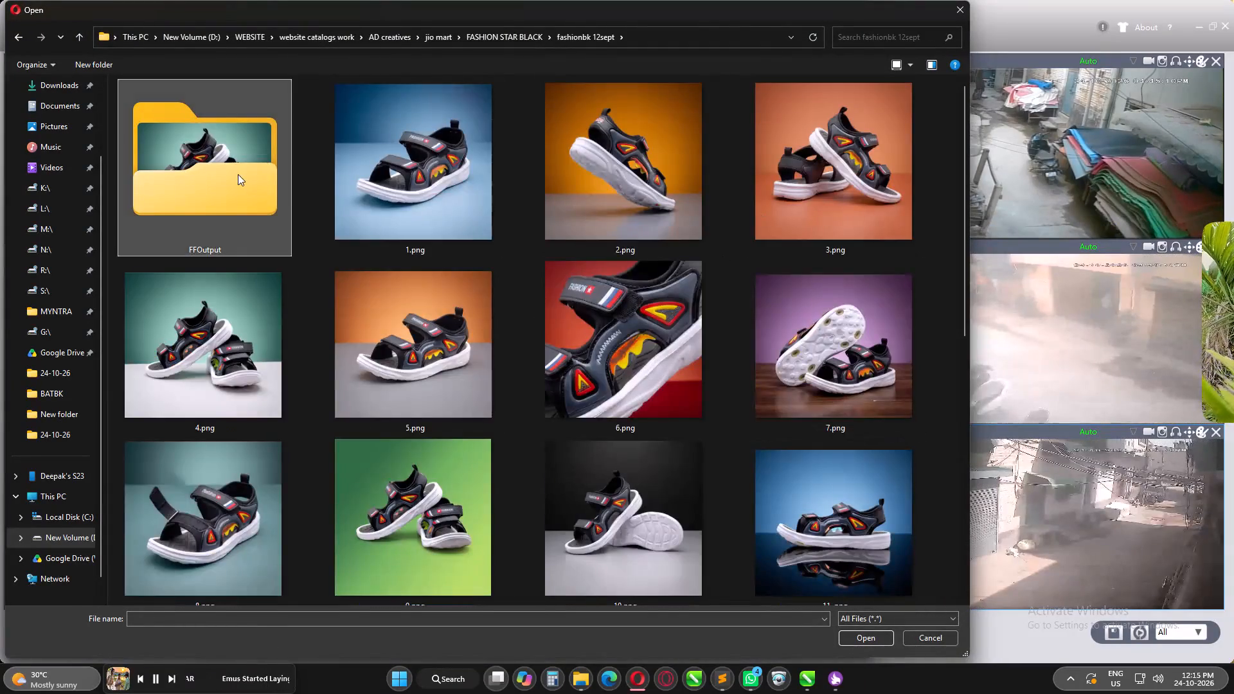
{"action": "left_click", "coordinate": [409, 186]}
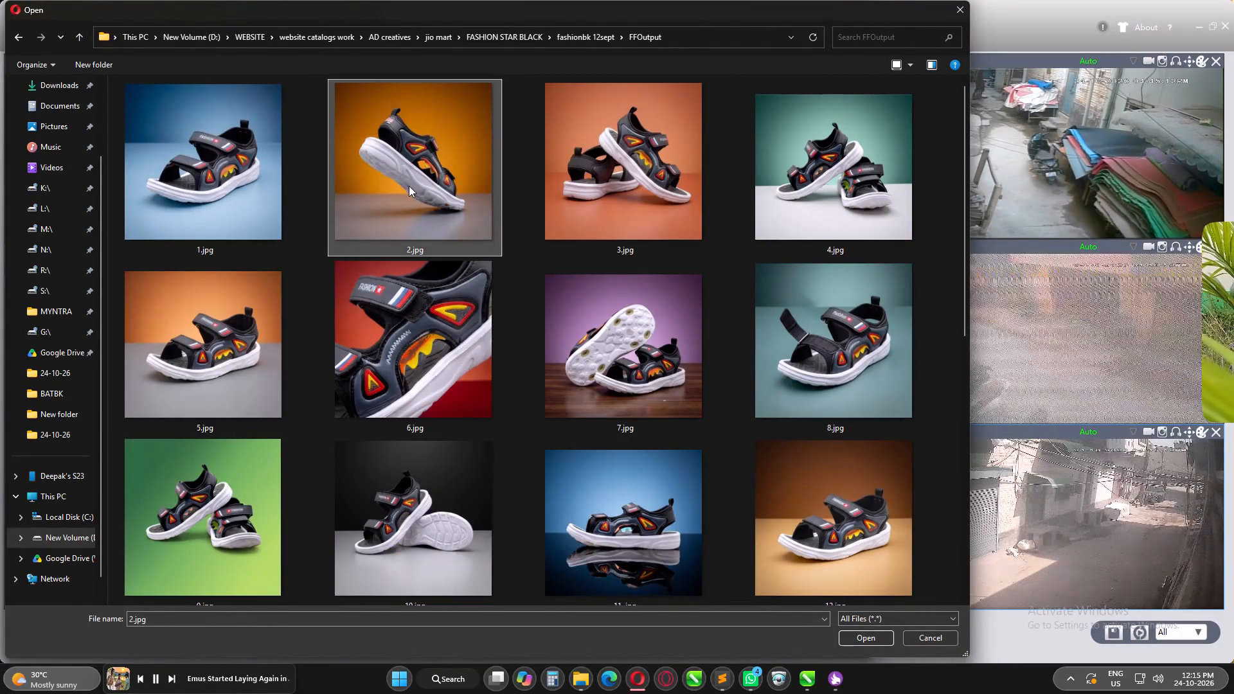
{"action": "key", "text": "Return"}
Add the four PhotoRoom images from FASHION STAR BLACK's FFOutput folder to VAN FASHION-BK-5C 24OCT261 and upload the image set.
{"action": "left_click", "coordinate": [453, 276]}
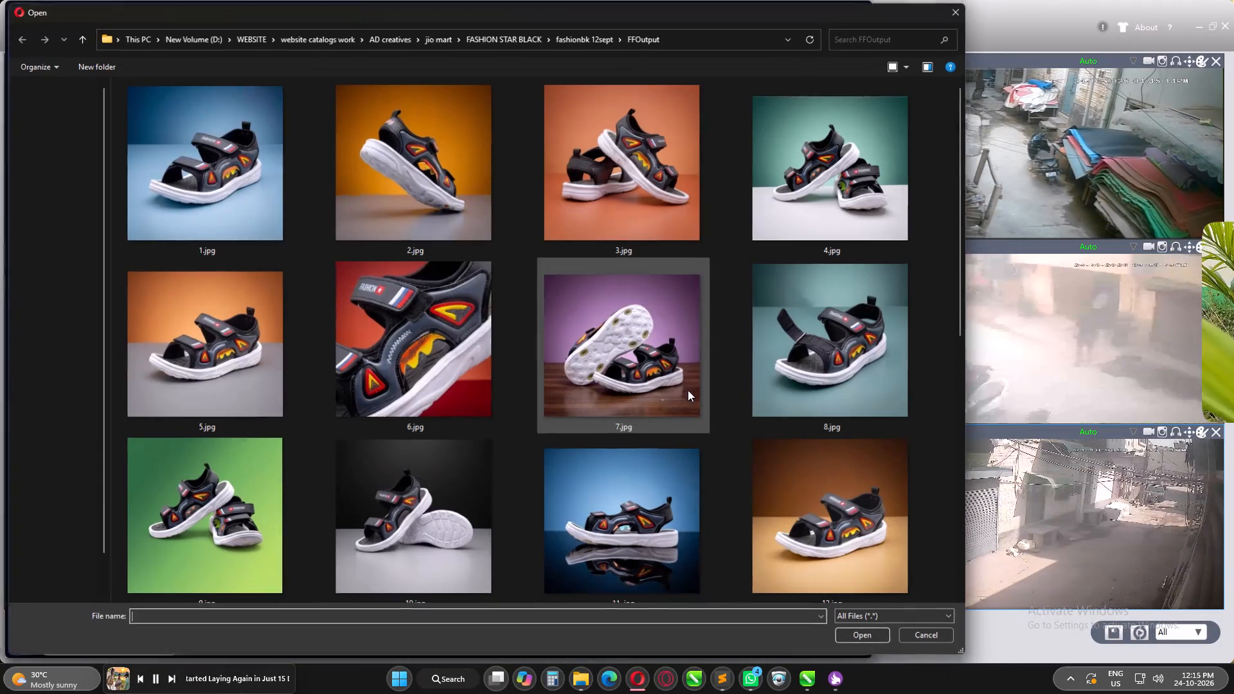
{"action": "key", "text": "BackSpace"}
{"action": "left_click", "coordinate": [723, 398]}
{"action": "key", "text": "BackSpace"}
{"action": "key", "text": "BackSpace"}
{"action": "double_click", "coordinate": [863, 330]}
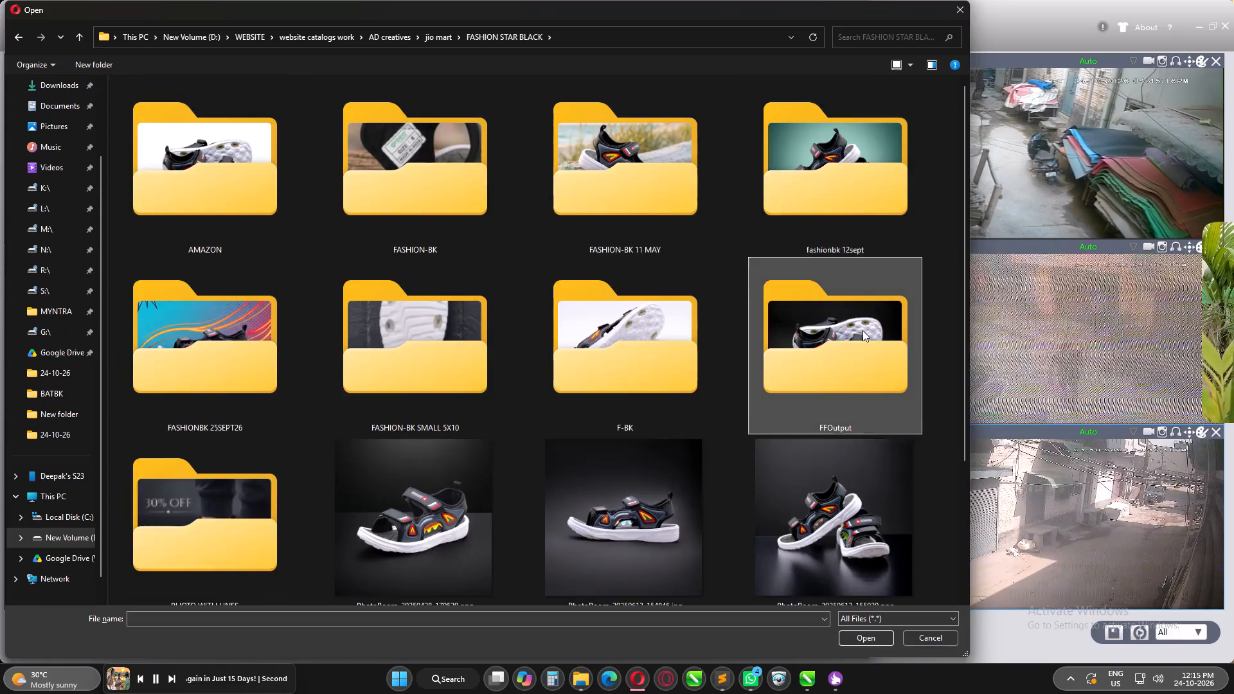
{"action": "left_click", "coordinate": [235, 179]}
{"action": "key", "text": "Return"}
{"action": "left_click", "coordinate": [463, 271]}
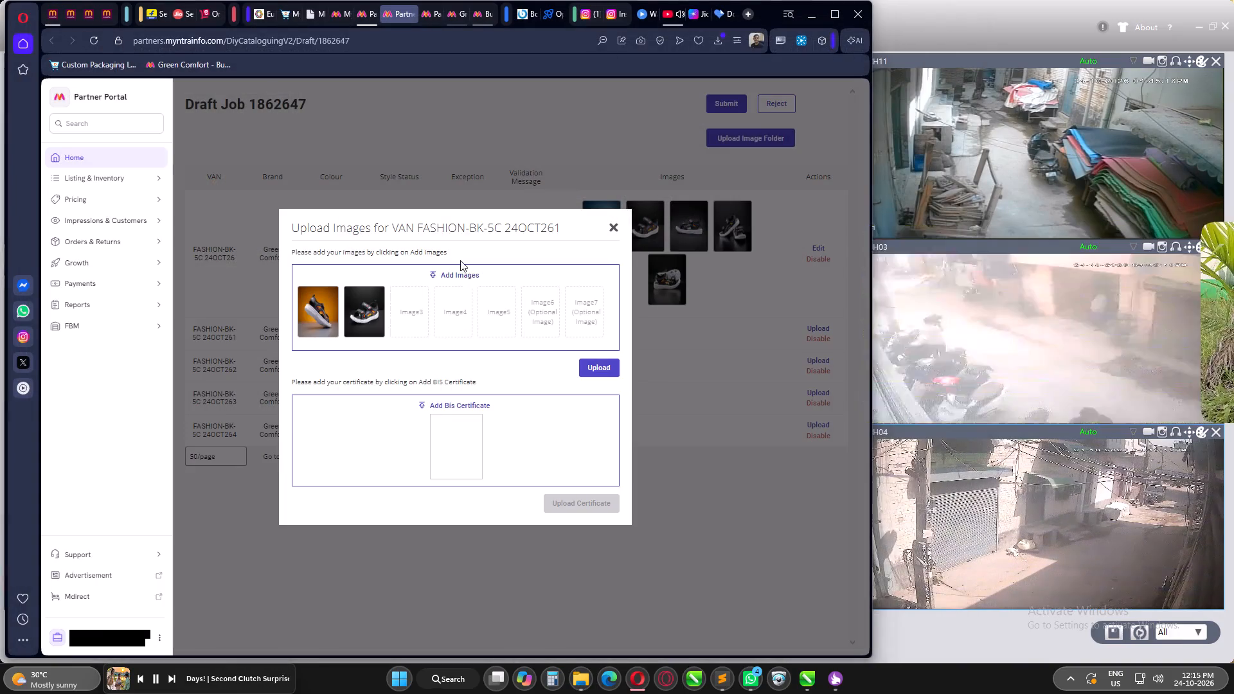
{"action": "left_click", "coordinate": [447, 186]}
{"action": "key", "text": "Return"}
{"action": "key", "text": "Return"}
{"action": "left_click", "coordinate": [459, 271]}
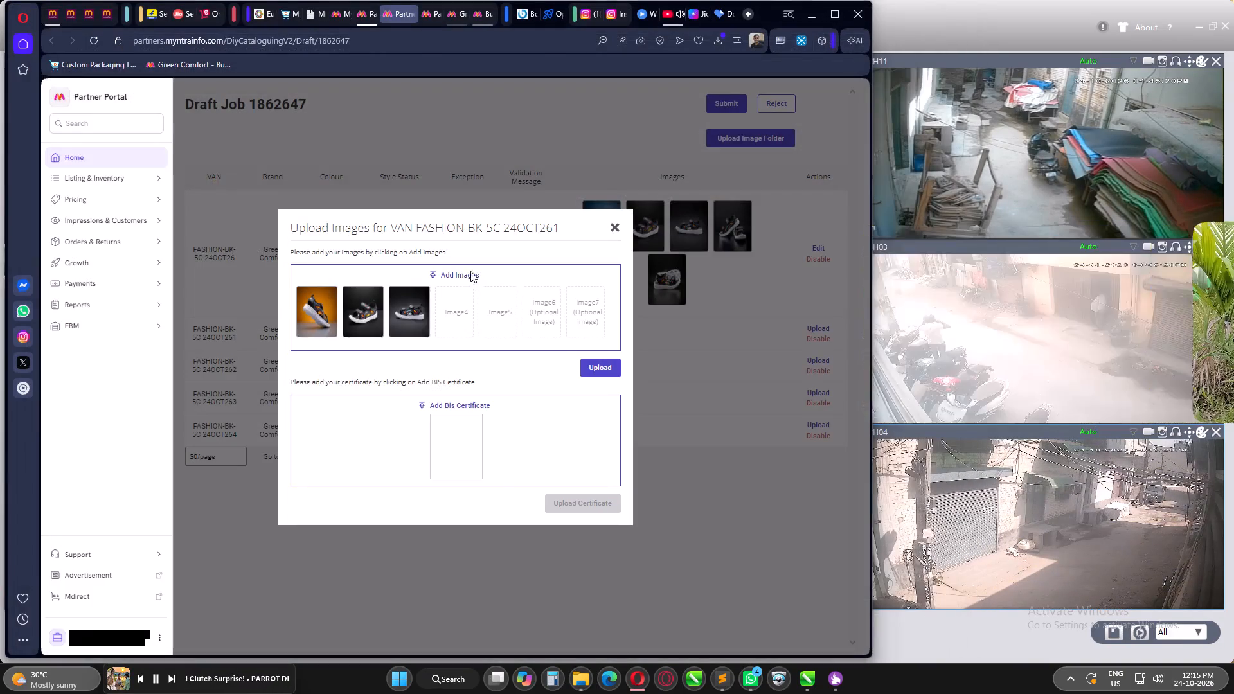
{"action": "left_click", "coordinate": [659, 170]}
{"action": "key", "text": "Return"}
{"action": "key", "text": "Return"}
{"action": "left_click", "coordinate": [464, 272]}
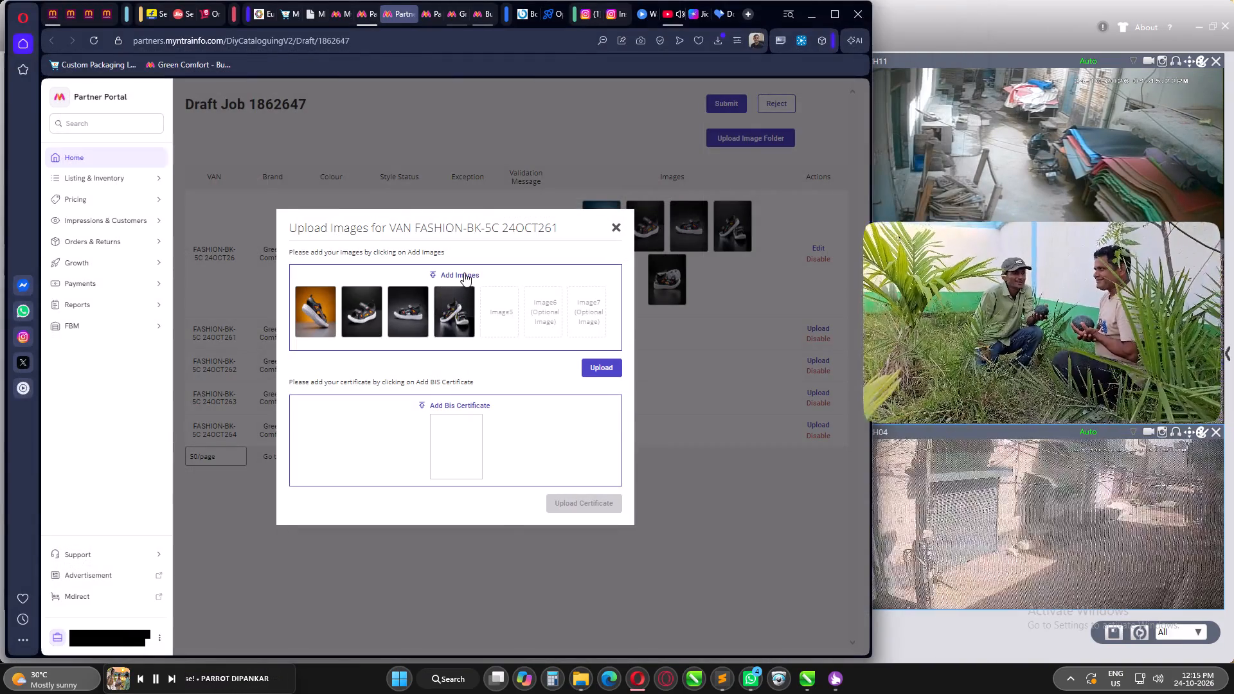
{"action": "left_click", "coordinate": [731, 175]}
{"action": "left_click", "coordinate": [819, 180]}
{"action": "key", "text": "Return"}
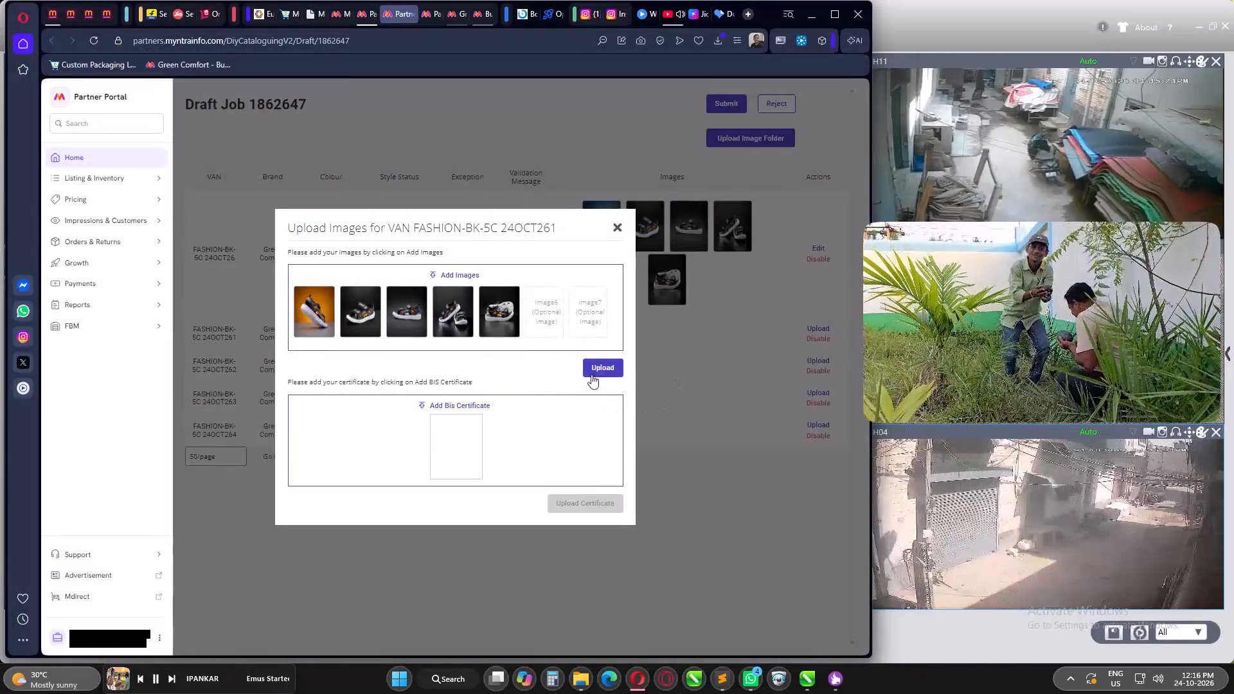
{"action": "left_click", "coordinate": [603, 368]}
Add 3.jpg from fashionbk 12sept's FFOutput folder as the first image of VAN FASHION-BK-5C 24OCT262.
{"action": "left_click", "coordinate": [818, 454]}
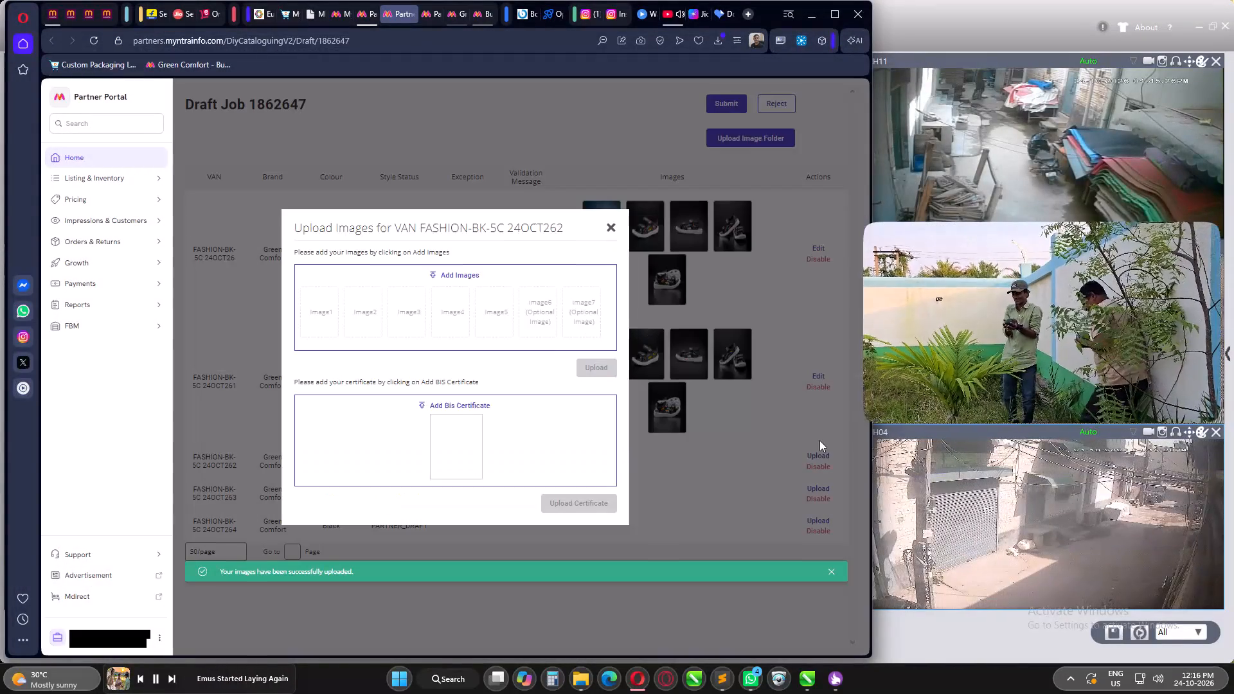
{"action": "left_click", "coordinate": [452, 272]}
{"action": "left_click", "coordinate": [461, 326]}
{"action": "key", "text": "BackSpace"}
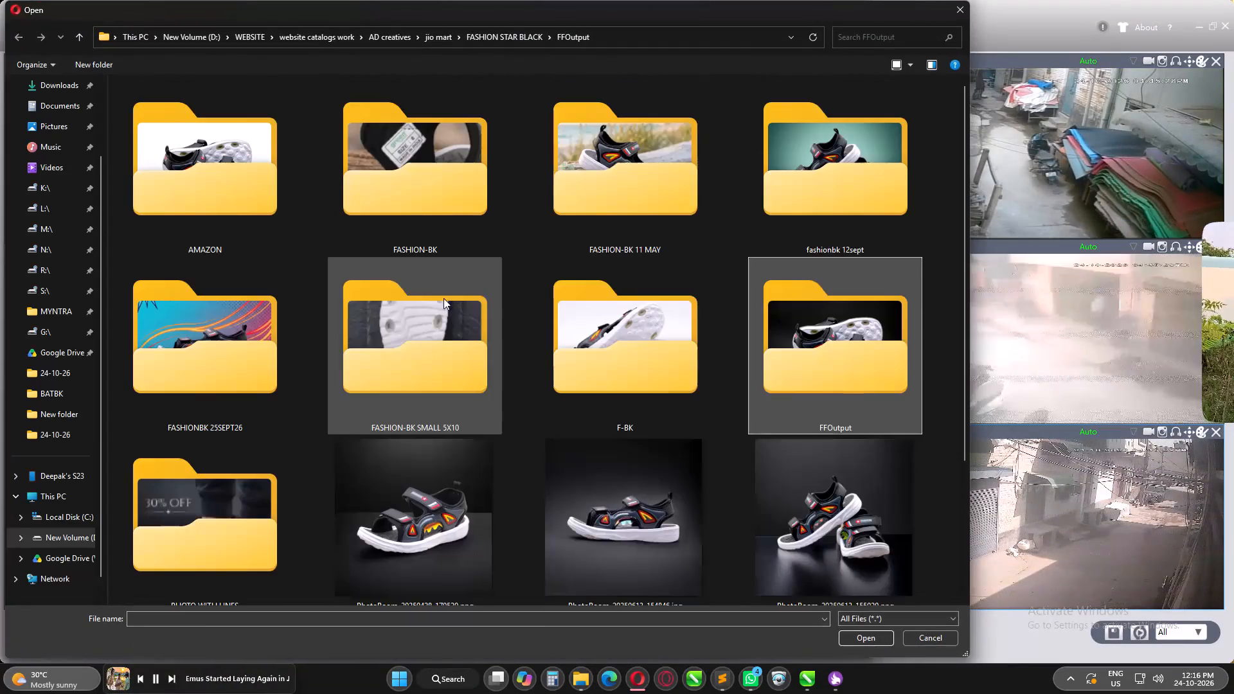
{"action": "double_click", "coordinate": [800, 238]}
{"action": "double_click", "coordinate": [223, 177]}
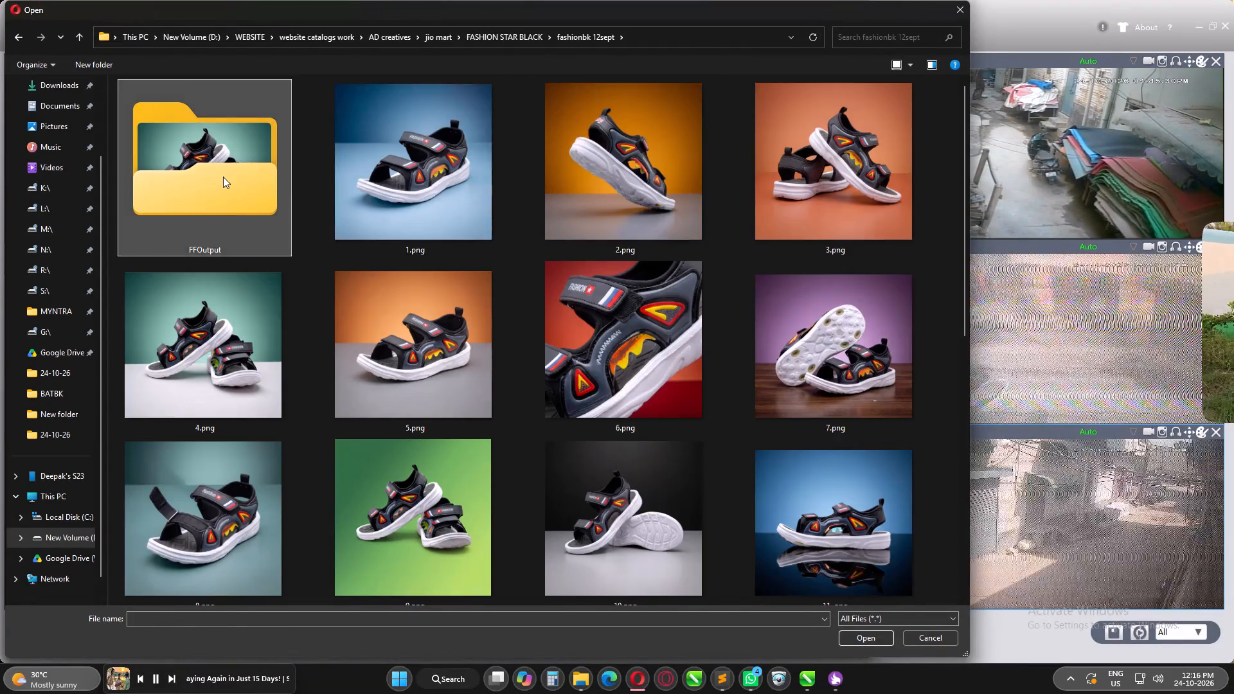
{"action": "left_click", "coordinate": [652, 183]}
{"action": "key", "text": "Return"}
Add the four PhotoRoom images from FASHION STAR BLACK's FFOutput folder to VAN FASHION-BK-5C 24OCT262 and upload the image set.
{"action": "left_click", "coordinate": [458, 276]}
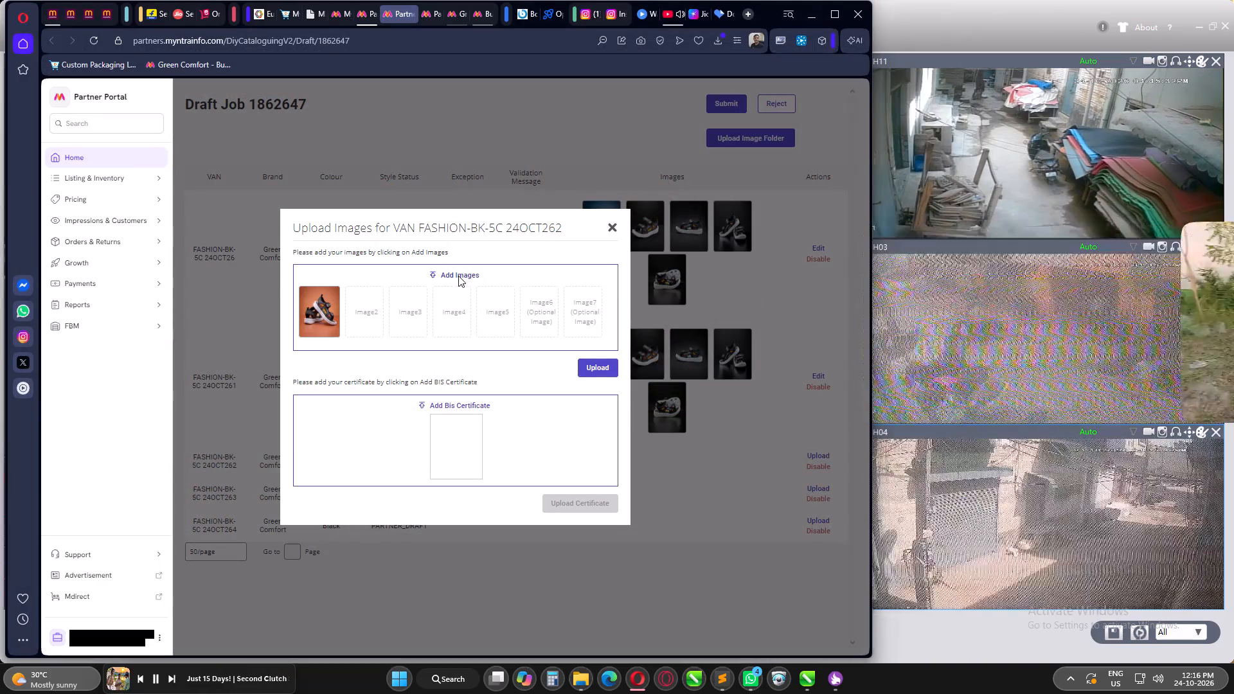
{"action": "left_click", "coordinate": [726, 360]}
{"action": "key", "text": "BackSpace"}
{"action": "key", "text": "BackSpace"}
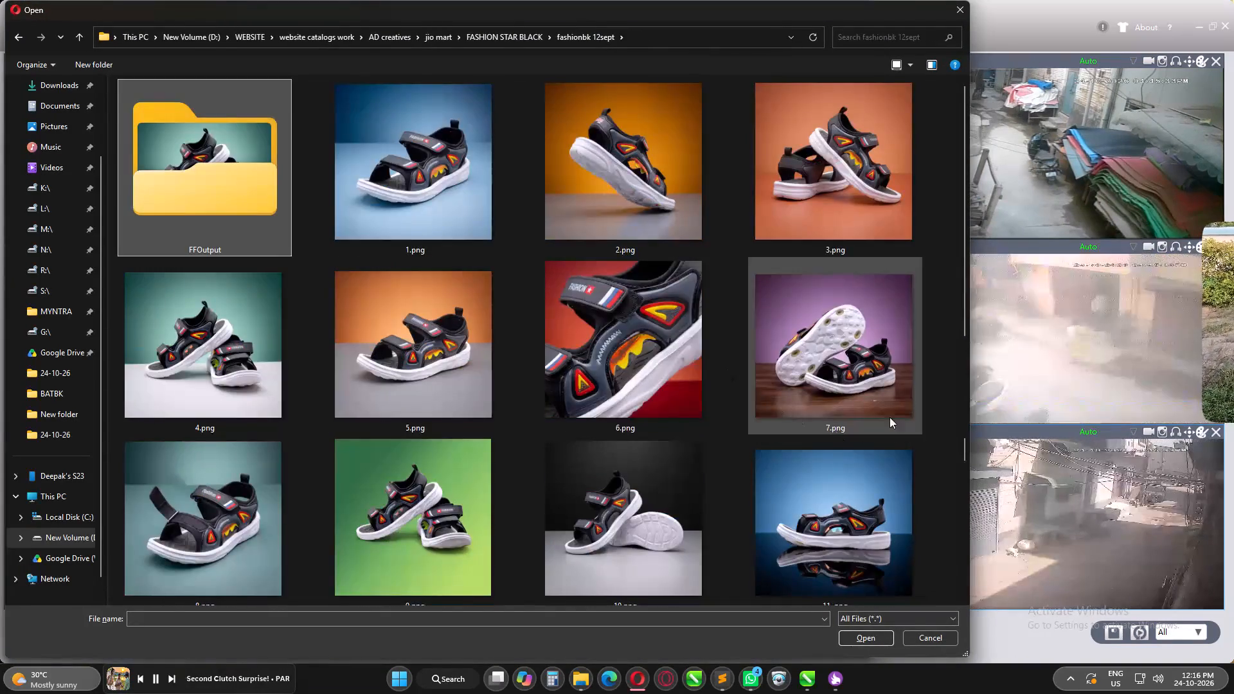
{"action": "double_click", "coordinate": [864, 338]}
{"action": "left_click", "coordinate": [255, 199]}
{"action": "key", "text": "Return"}
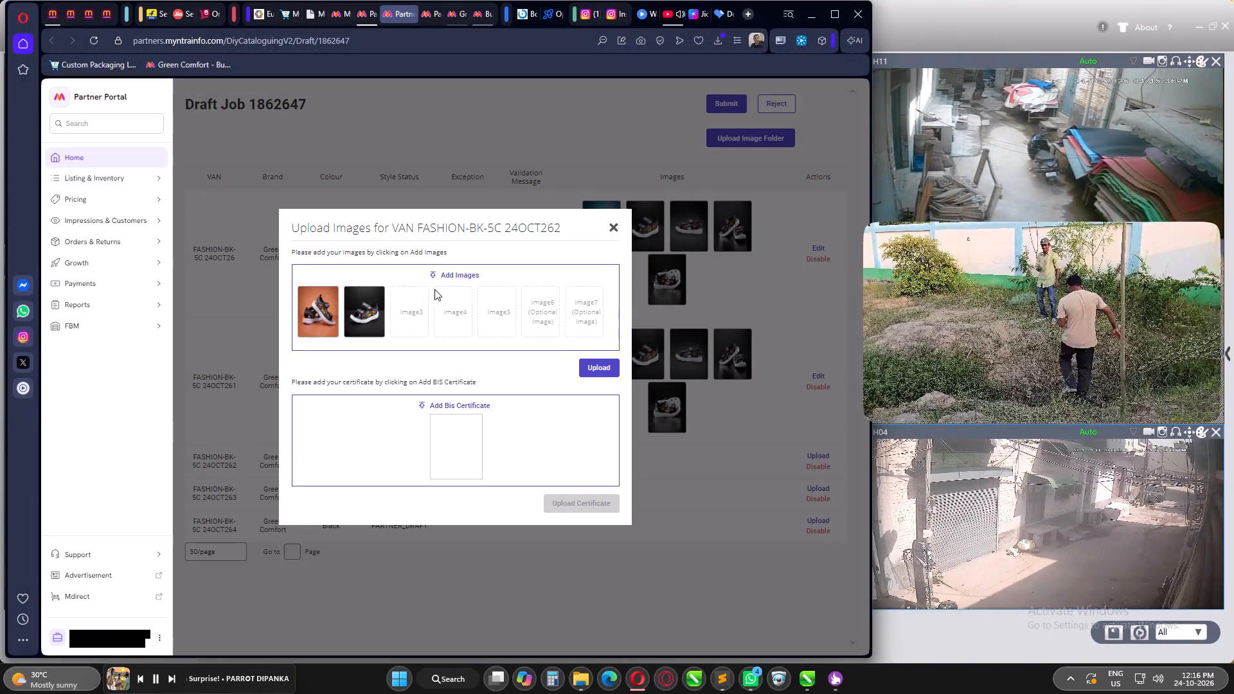
{"action": "left_click", "coordinate": [455, 272]}
{"action": "left_click", "coordinate": [469, 206]}
{"action": "key", "text": "Return"}
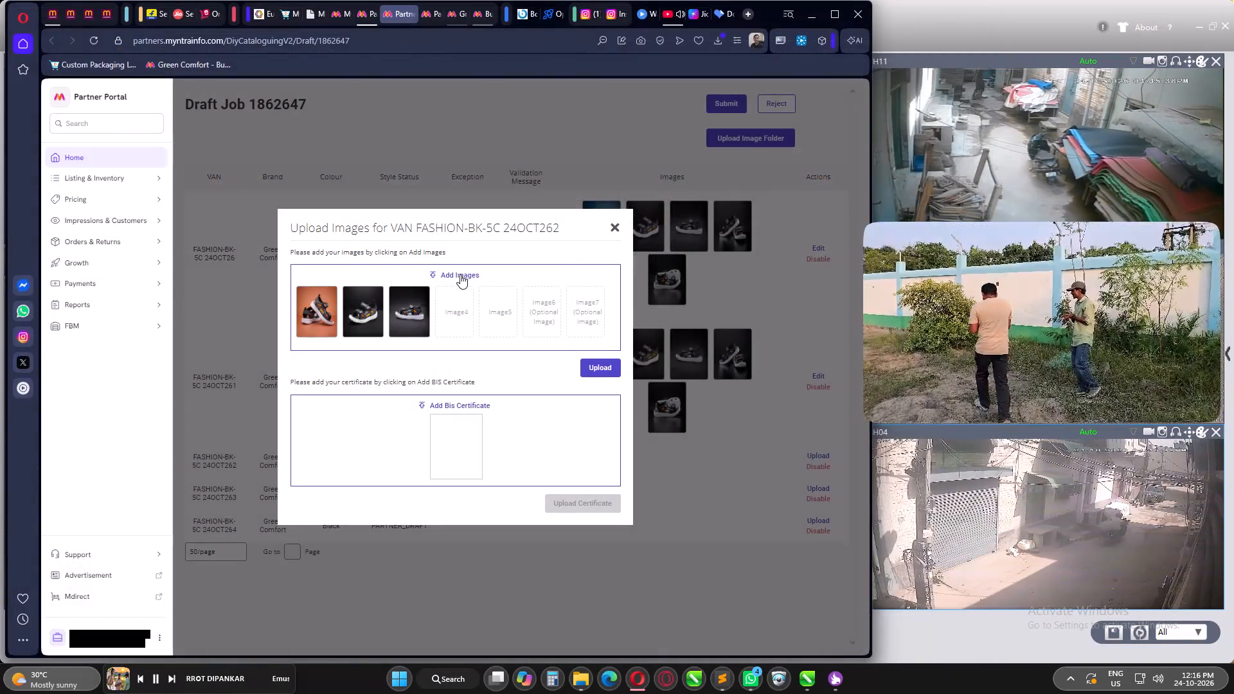
{"action": "left_click", "coordinate": [460, 274]}
{"action": "key", "text": "Return"}
{"action": "left_click", "coordinate": [648, 193]}
{"action": "left_click", "coordinate": [648, 193]}
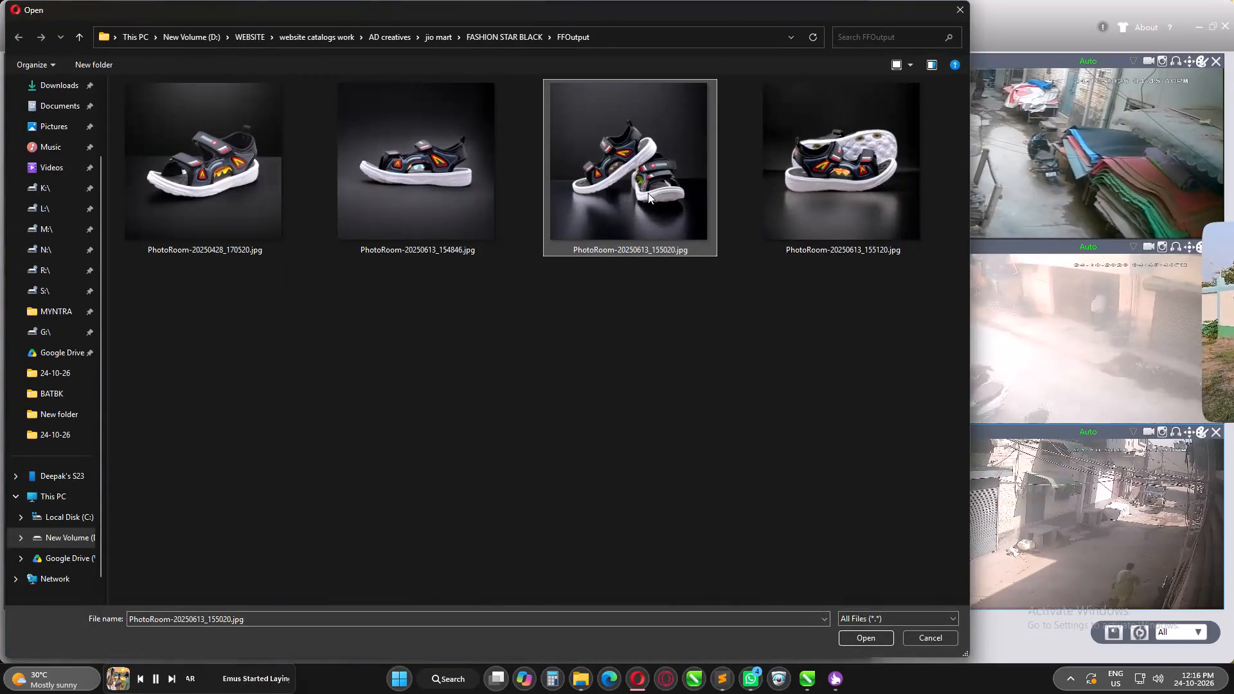
{"action": "key", "text": "Return"}
{"action": "left_click", "coordinate": [447, 276]}
{"action": "left_click", "coordinate": [791, 195]}
{"action": "key", "text": "Return"}
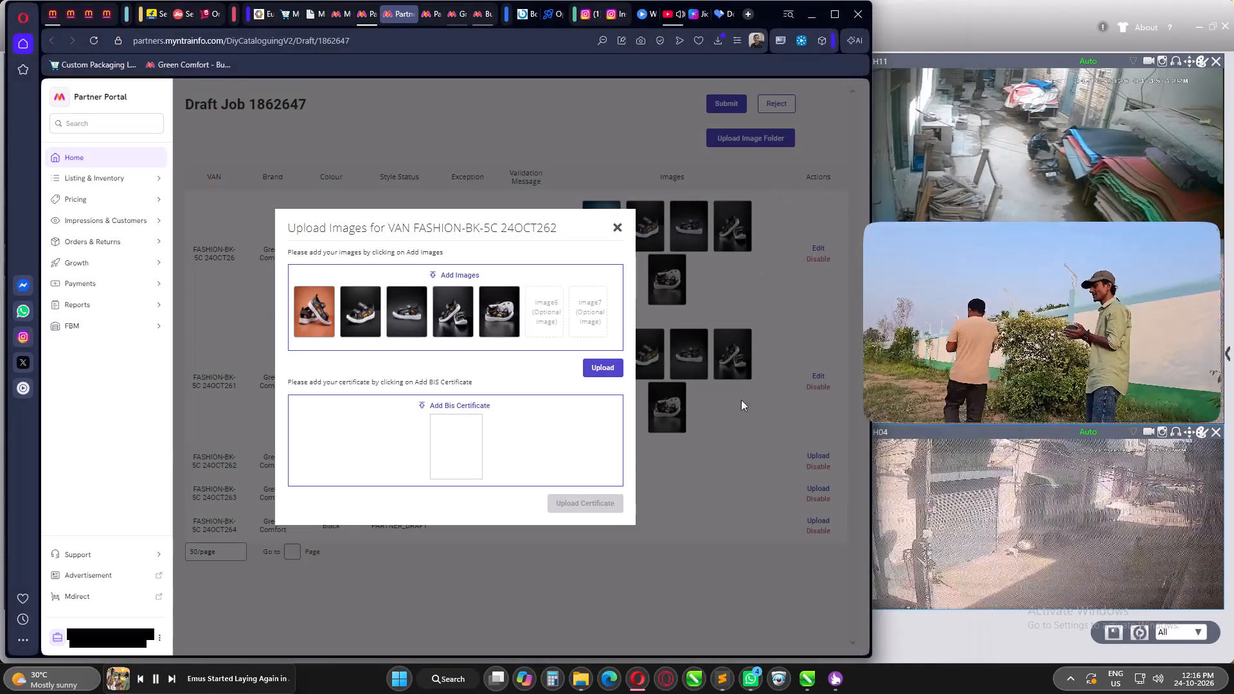
{"action": "left_click", "coordinate": [607, 371]}
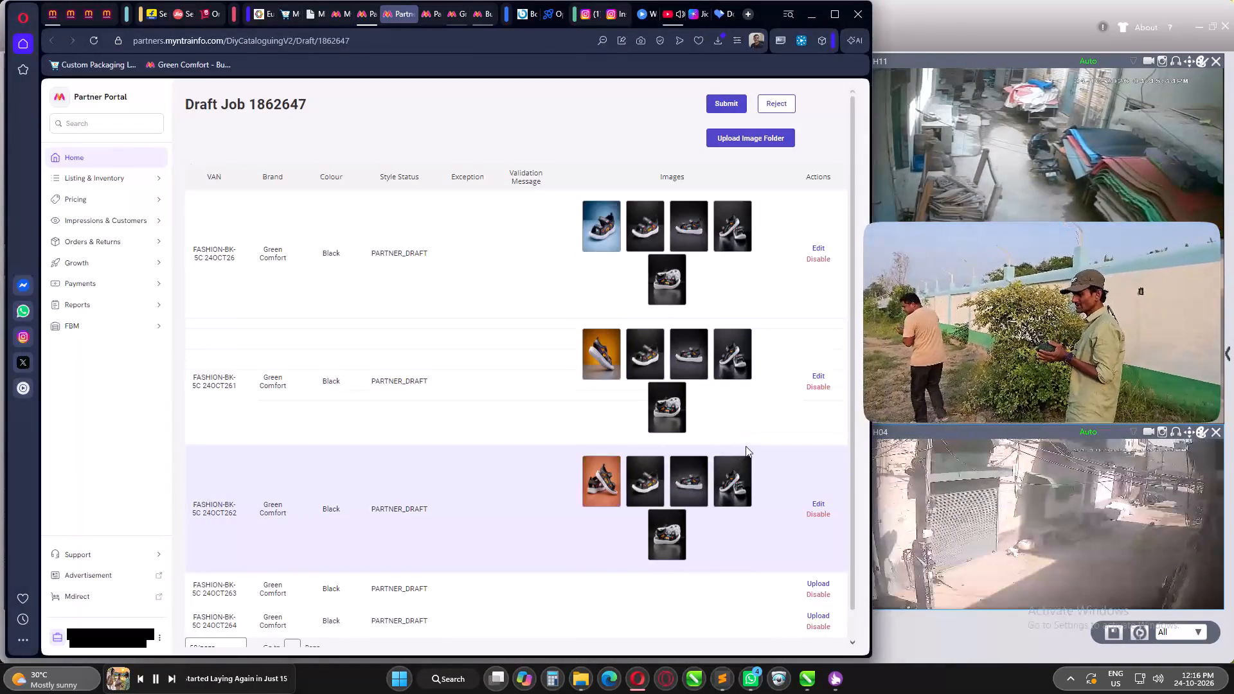
Add 4.jpg from fashionbk 12sept's FFOutput folder as the first image of VAN FASHION-BK-5C 24OCT263.
{"action": "scroll", "coordinate": [740, 436], "scroll_direction": "down", "scroll_amount": 1}
{"action": "left_click", "coordinate": [822, 555]}
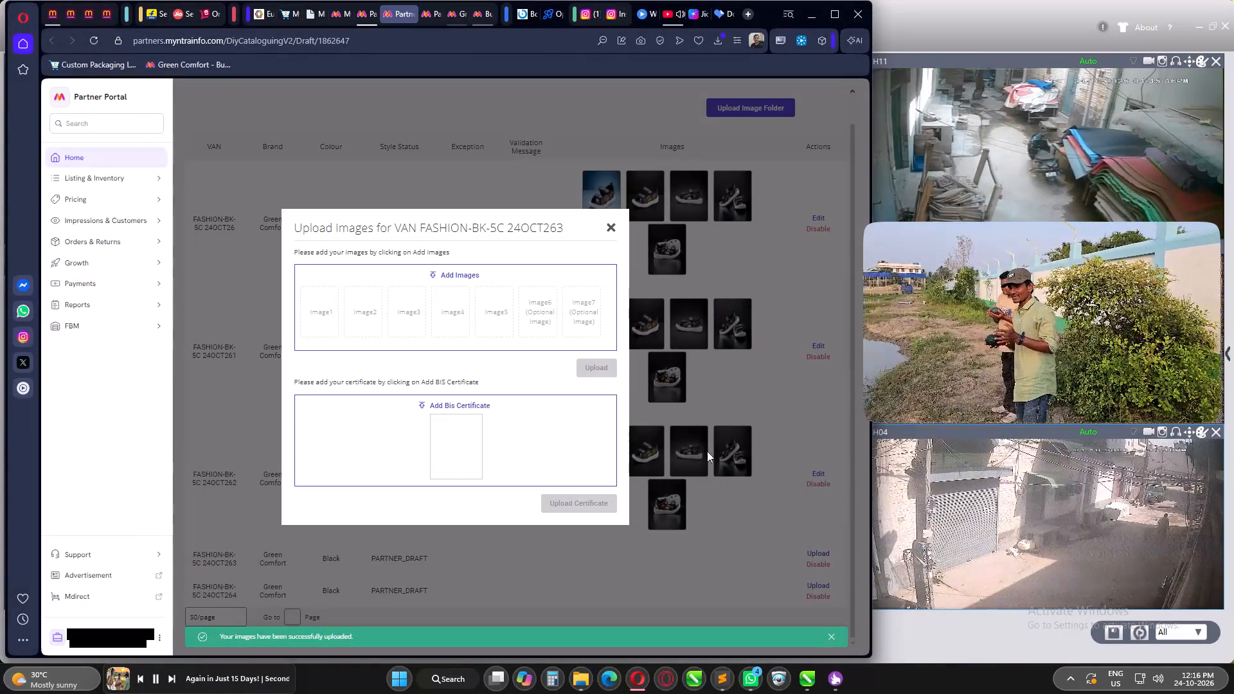
{"action": "left_click", "coordinate": [464, 276]}
{"action": "left_click", "coordinate": [612, 458]}
{"action": "key", "text": "BackSpace"}
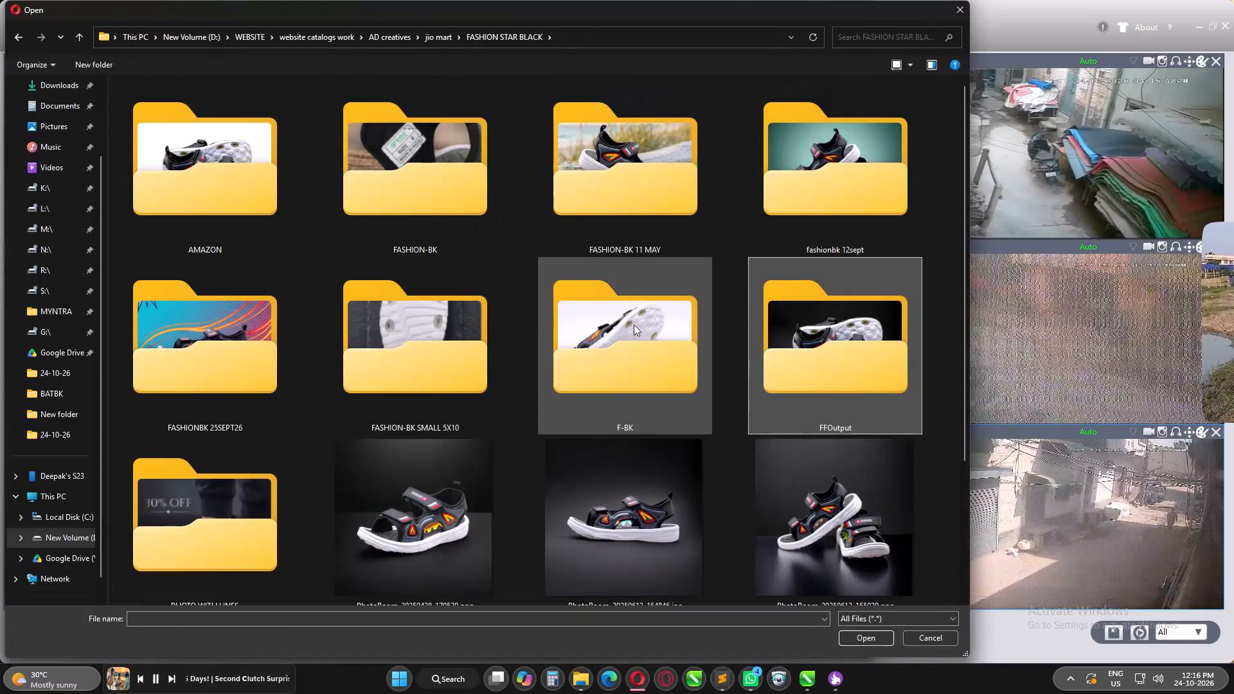
{"action": "double_click", "coordinate": [843, 198]}
{"action": "double_click", "coordinate": [183, 166]}
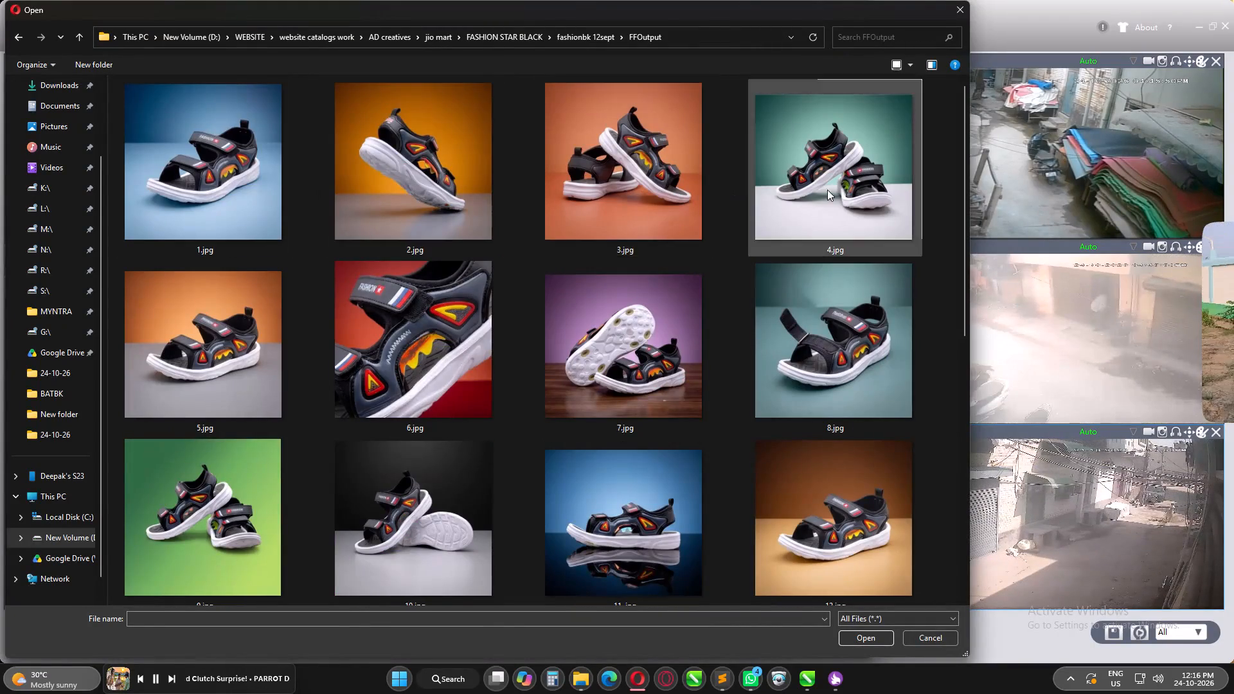
{"action": "left_click", "coordinate": [827, 190]}
{"action": "key", "text": "Return"}
Add the four PhotoRoom images from FASHION STAR BLACK's FFOutput folder to VAN FASHION-BK-5C 24OCT263 and upload the image set.
{"action": "left_click", "coordinate": [461, 278]}
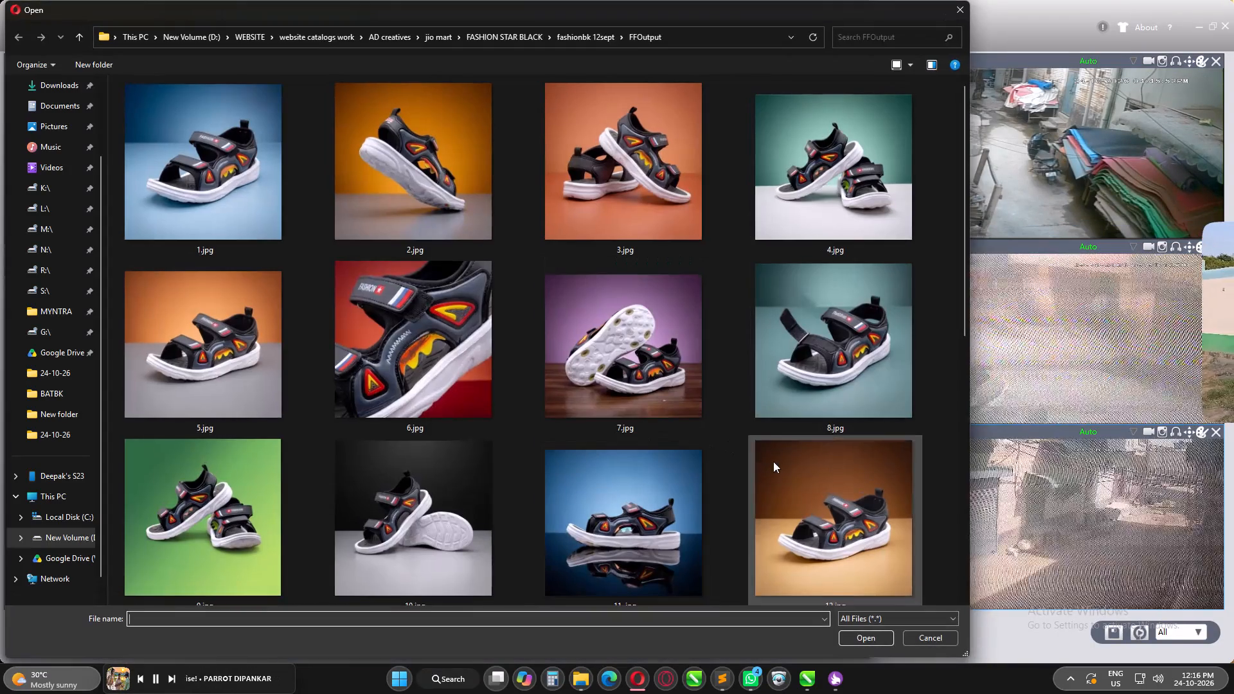
{"action": "left_click", "coordinate": [732, 432]}
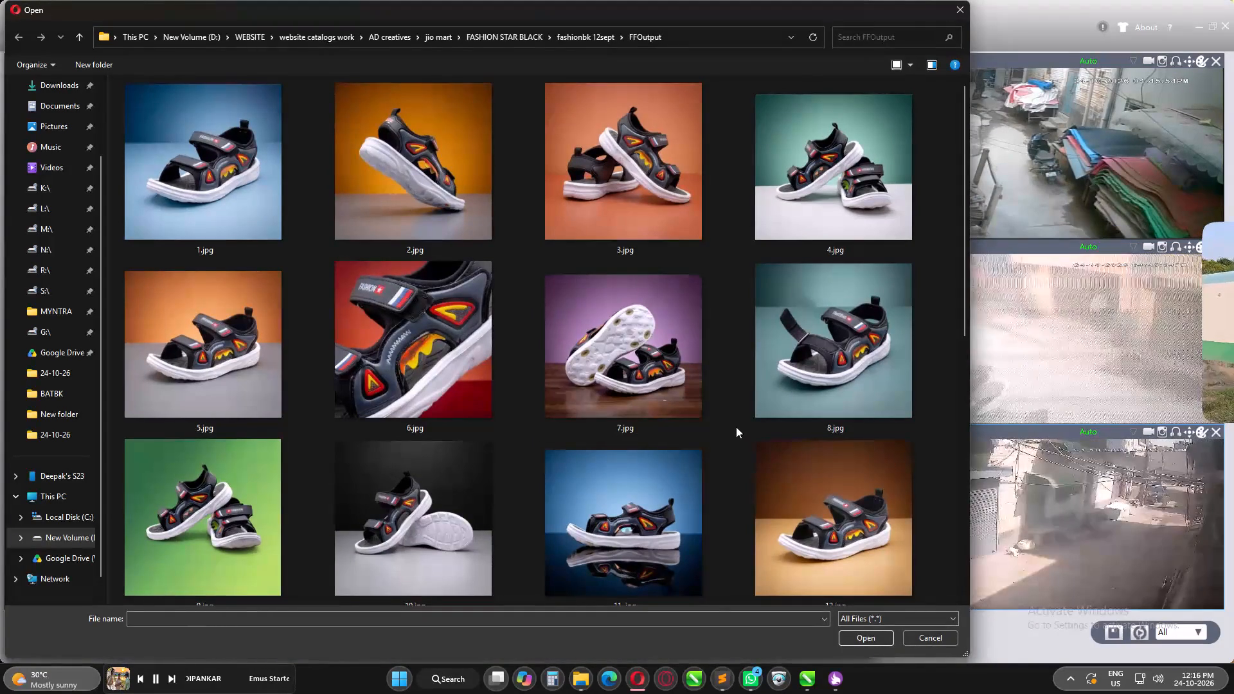
{"action": "key", "text": "BackSpace"}
{"action": "key", "text": "BackSpace"}
{"action": "double_click", "coordinate": [861, 353]}
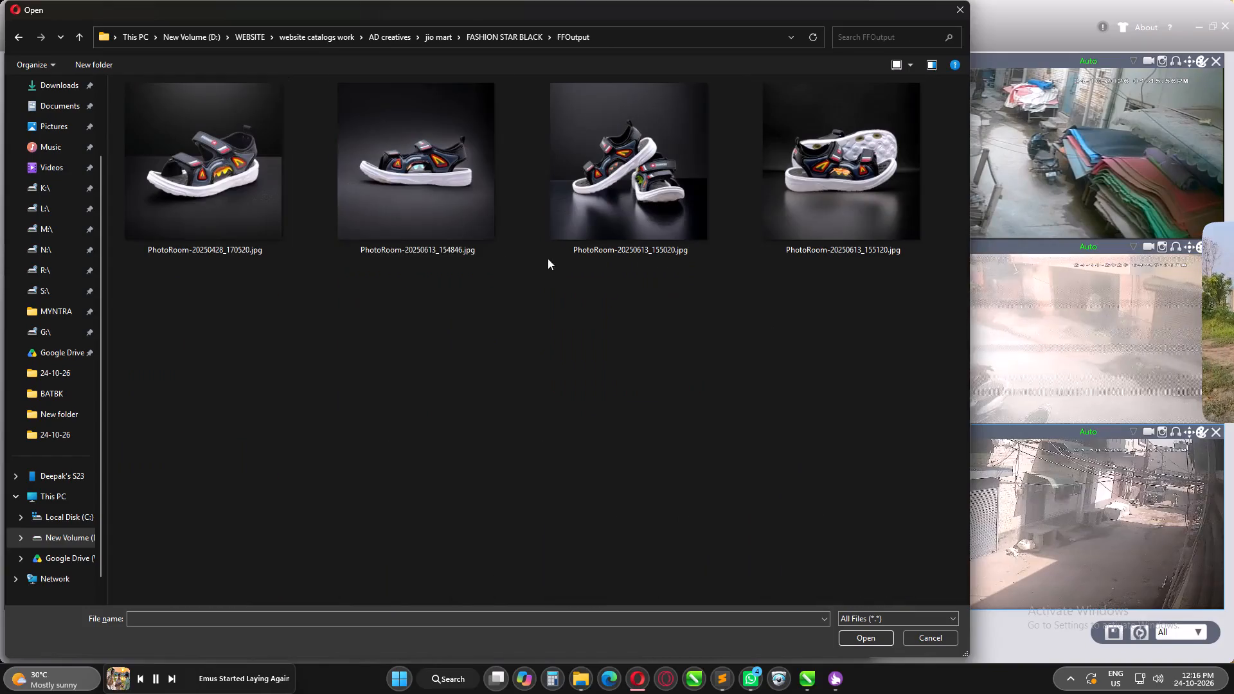
{"action": "left_click", "coordinate": [256, 169]}
{"action": "key", "text": "Return"}
{"action": "left_click", "coordinate": [465, 276]}
{"action": "left_click", "coordinate": [524, 197]}
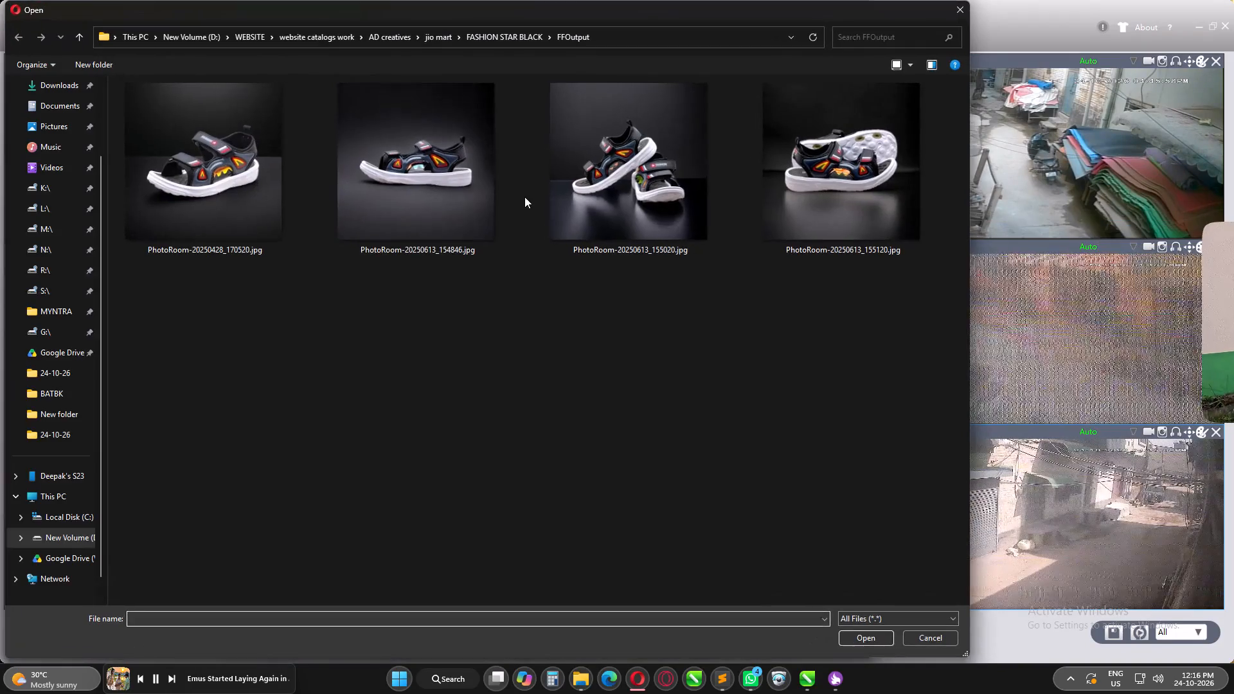
{"action": "left_click", "coordinate": [421, 202]}
{"action": "key", "text": "Return"}
{"action": "left_click", "coordinate": [446, 272]}
{"action": "left_click", "coordinate": [644, 195]}
{"action": "key", "text": "Return"}
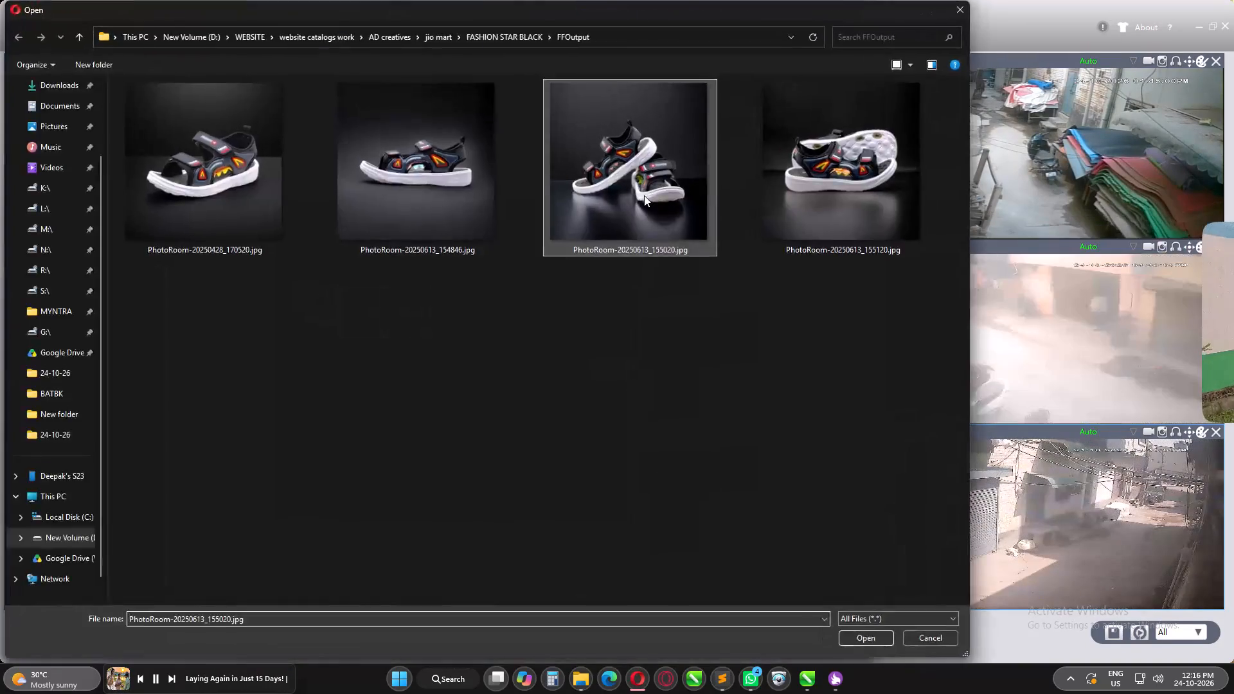
{"action": "left_click", "coordinate": [449, 272]}
{"action": "left_click", "coordinate": [855, 168]}
{"action": "key", "text": "Return"}
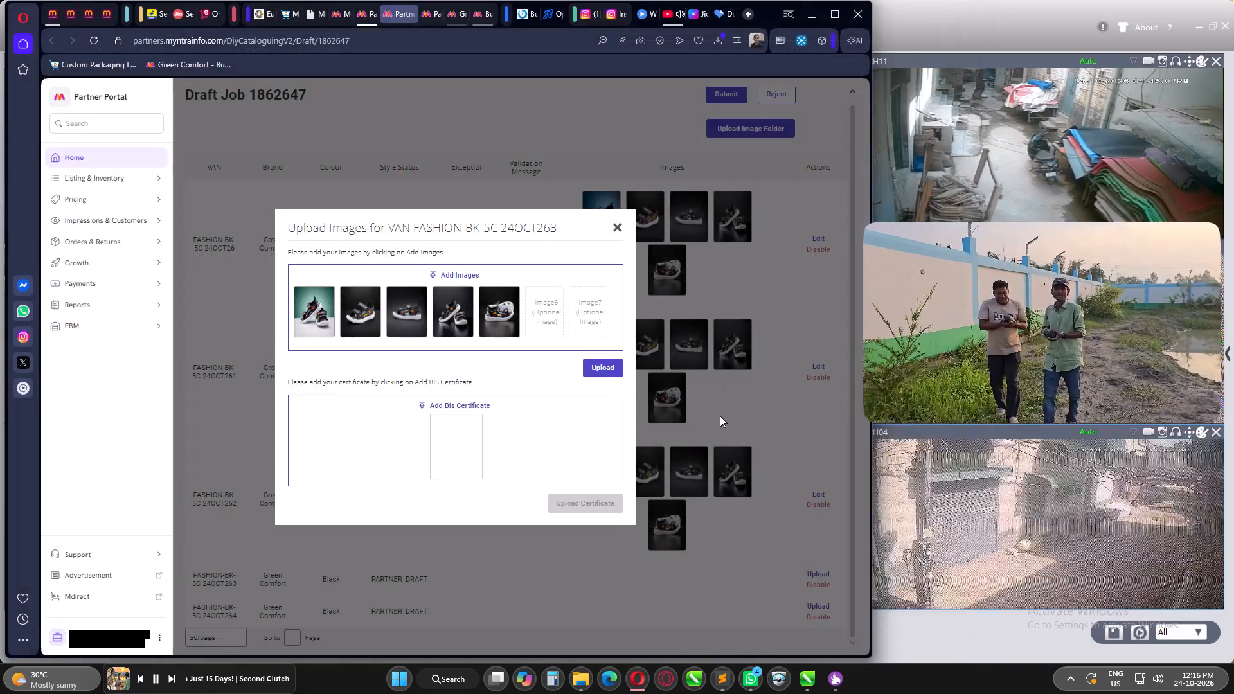
{"action": "left_click", "coordinate": [593, 368]}
Add 7.jpg from fashionbk 12sept's FFOutput folder as the first image of VAN FASHION-BK-5C 24OCT264.
{"action": "scroll", "coordinate": [712, 378], "scroll_direction": "down", "scroll_amount": 4}
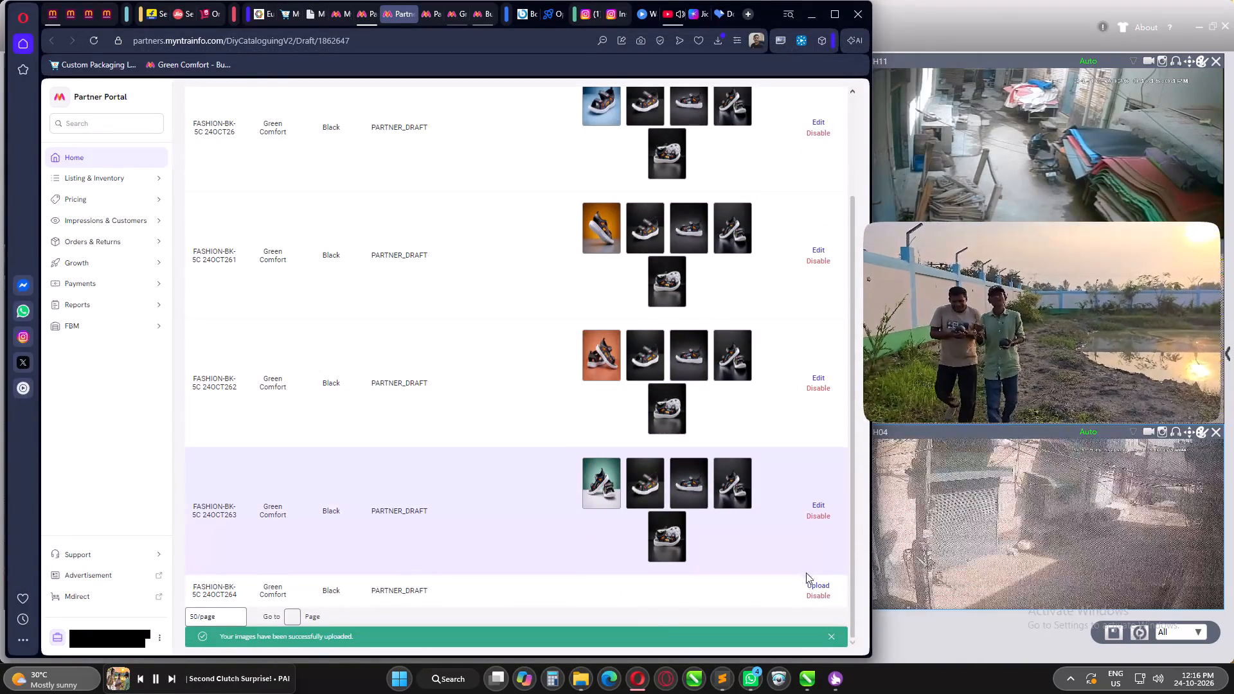
{"action": "left_click", "coordinate": [812, 582]}
{"action": "left_click", "coordinate": [444, 275]}
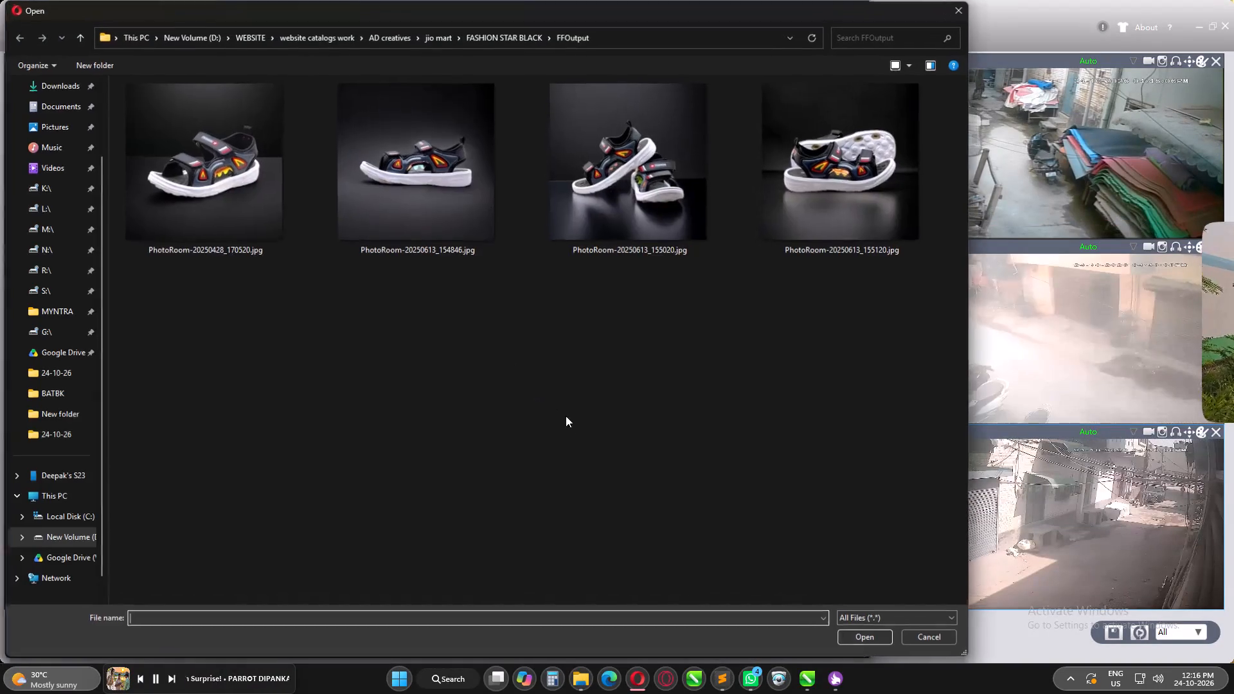
{"action": "left_click", "coordinate": [604, 434]}
{"action": "key", "text": "BackSpace"}
{"action": "double_click", "coordinate": [845, 209]}
{"action": "double_click", "coordinate": [199, 159]}
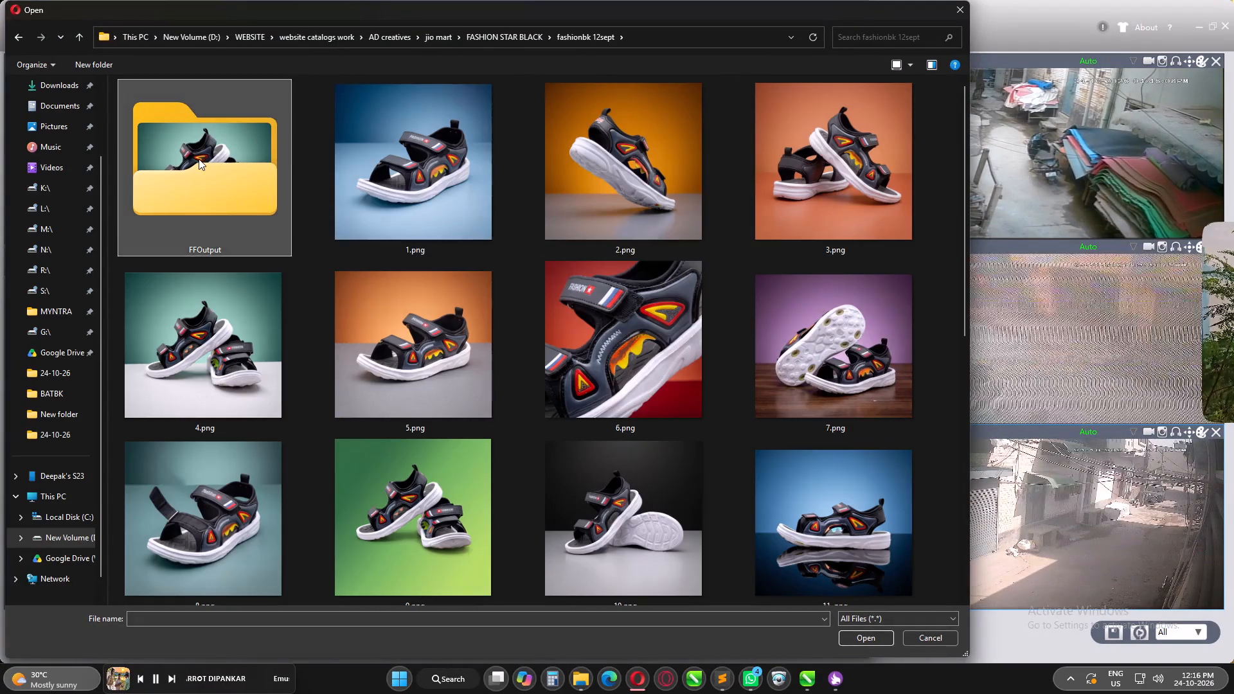
{"action": "left_click", "coordinate": [627, 327]}
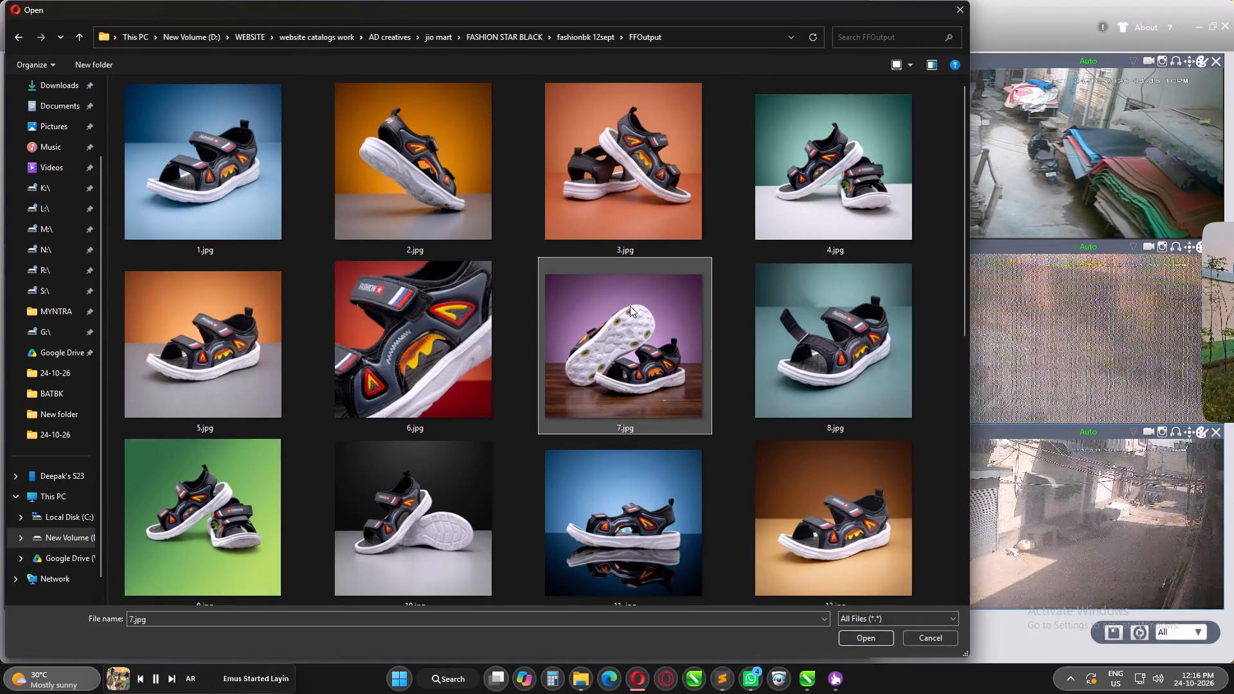
{"action": "key", "text": "Return"}
Add the four PhotoRoom images from FASHION STAR BLACK's FFOutput folder to VAN FASHION-BK-5C 24OCT264 and upload the image set.
{"action": "left_click", "coordinate": [438, 277]}
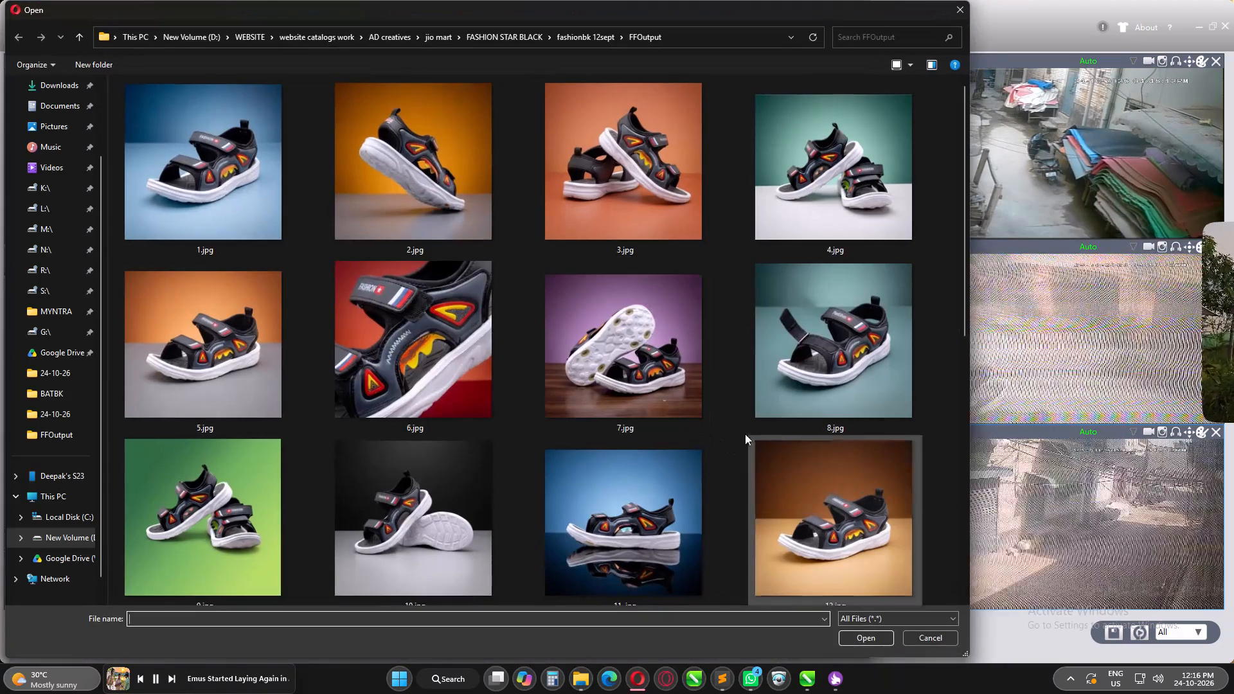
{"action": "left_click", "coordinate": [735, 427]}
{"action": "key", "text": "BackSpace"}
{"action": "key", "text": "BackSpace"}
{"action": "double_click", "coordinate": [844, 389]}
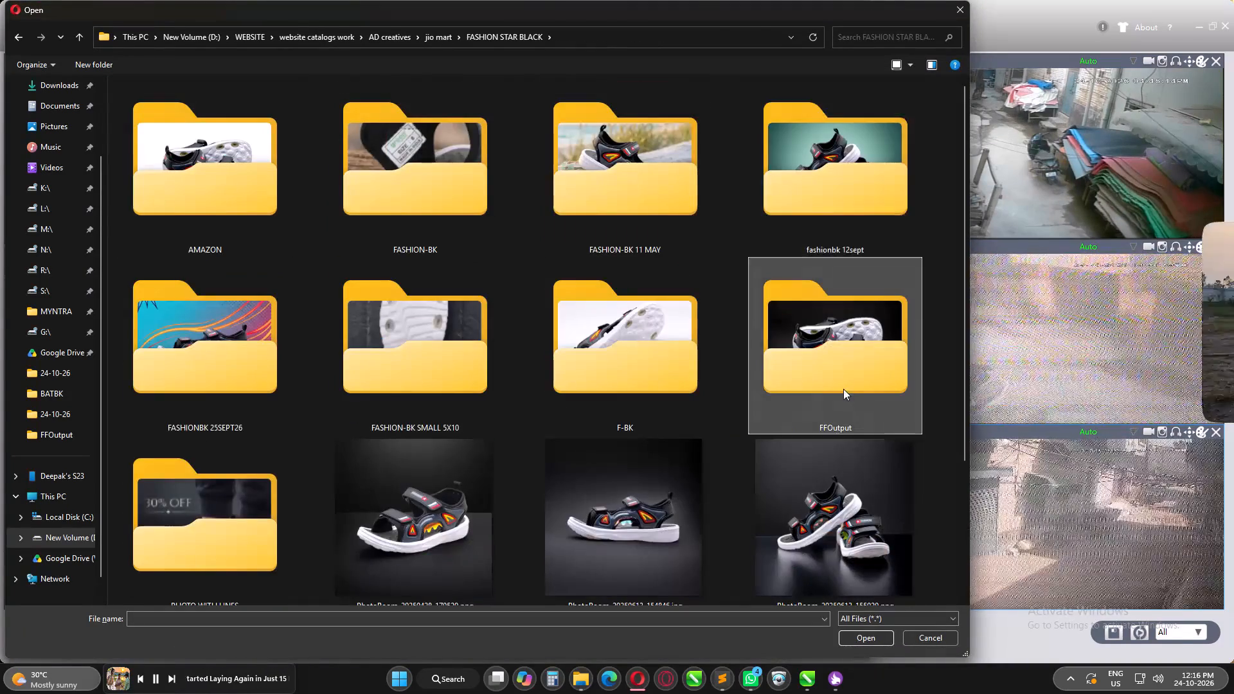
{"action": "left_click", "coordinate": [240, 191]}
{"action": "key", "text": "Return"}
{"action": "left_click", "coordinate": [460, 276]}
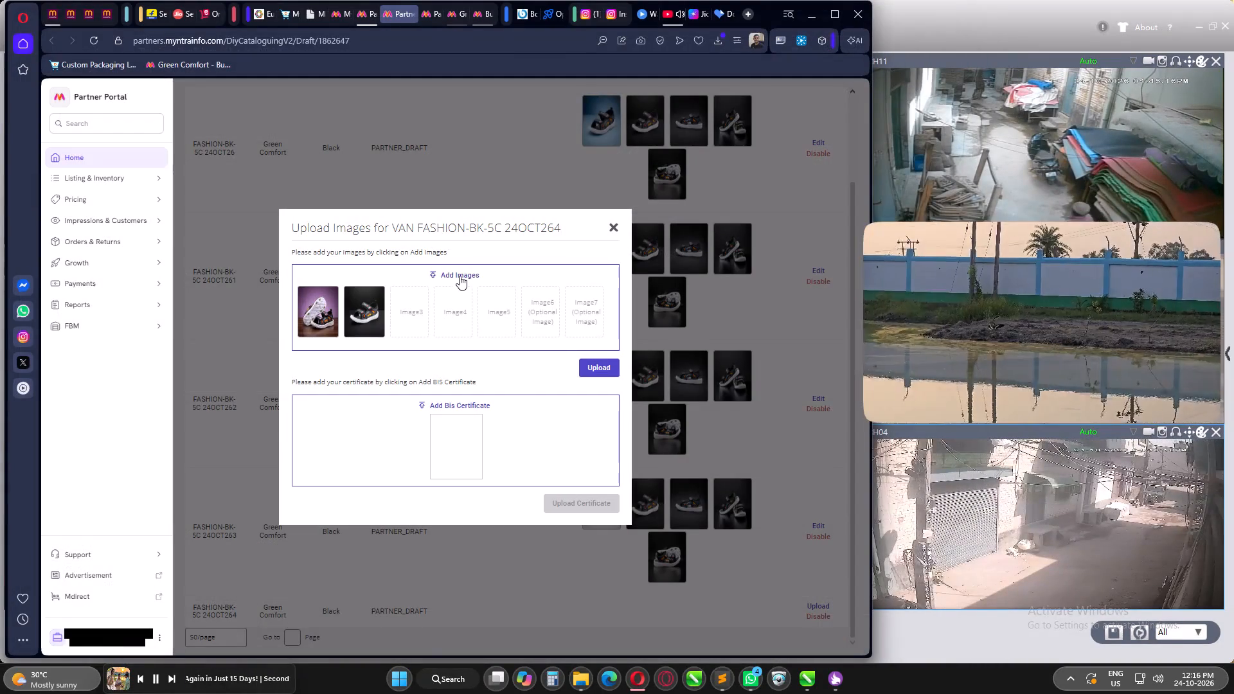
{"action": "left_click", "coordinate": [407, 181]}
{"action": "key", "text": "Return"}
{"action": "left_click", "coordinate": [467, 272]}
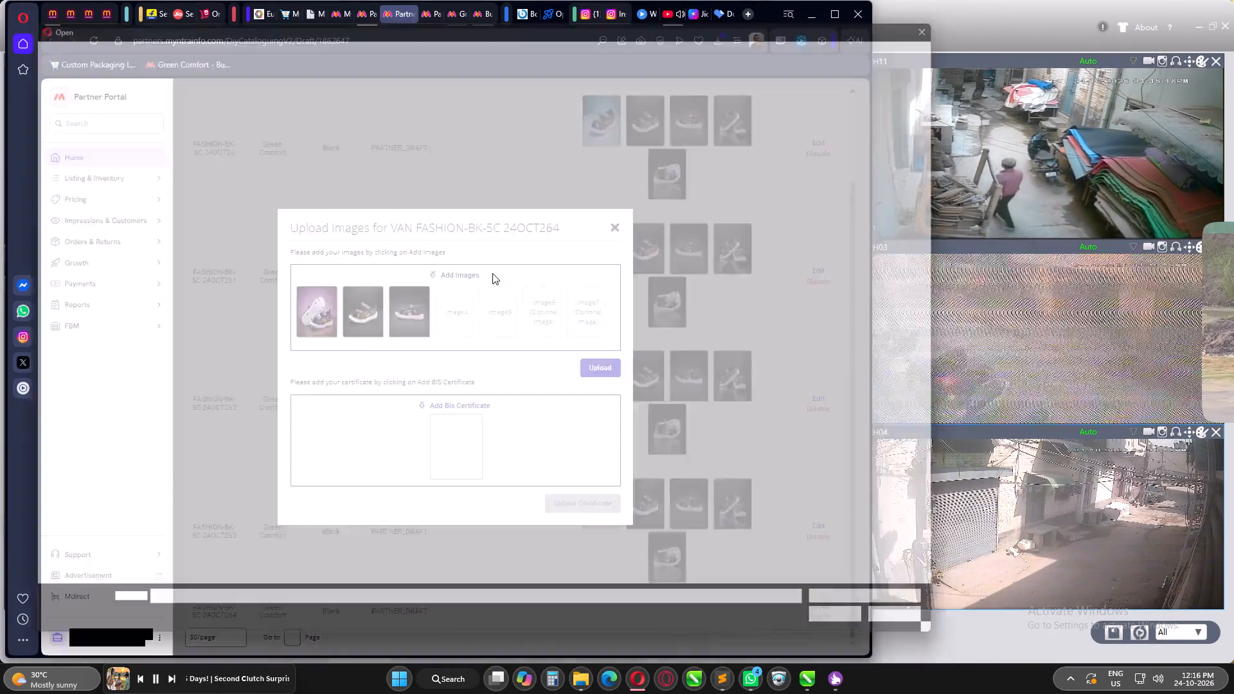
{"action": "left_click", "coordinate": [627, 192]}
{"action": "key", "text": "Return"}
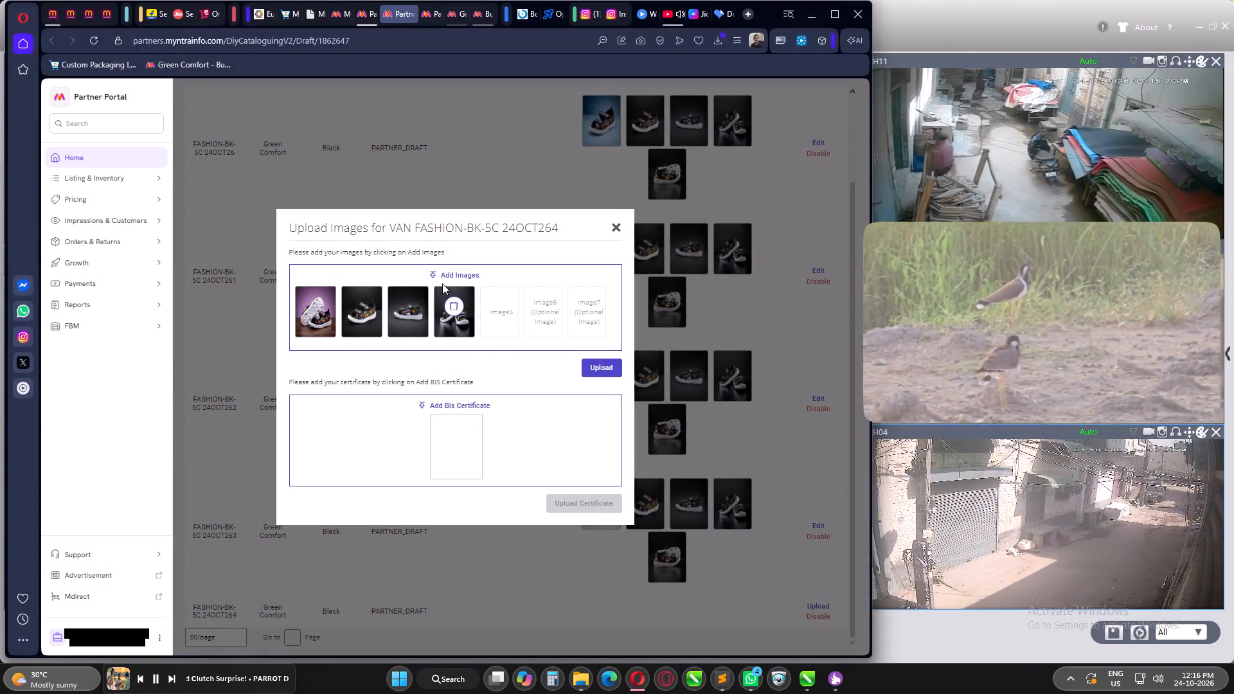
{"action": "left_click", "coordinate": [441, 275]}
{"action": "left_click", "coordinate": [782, 180]}
{"action": "key", "text": "Return"}
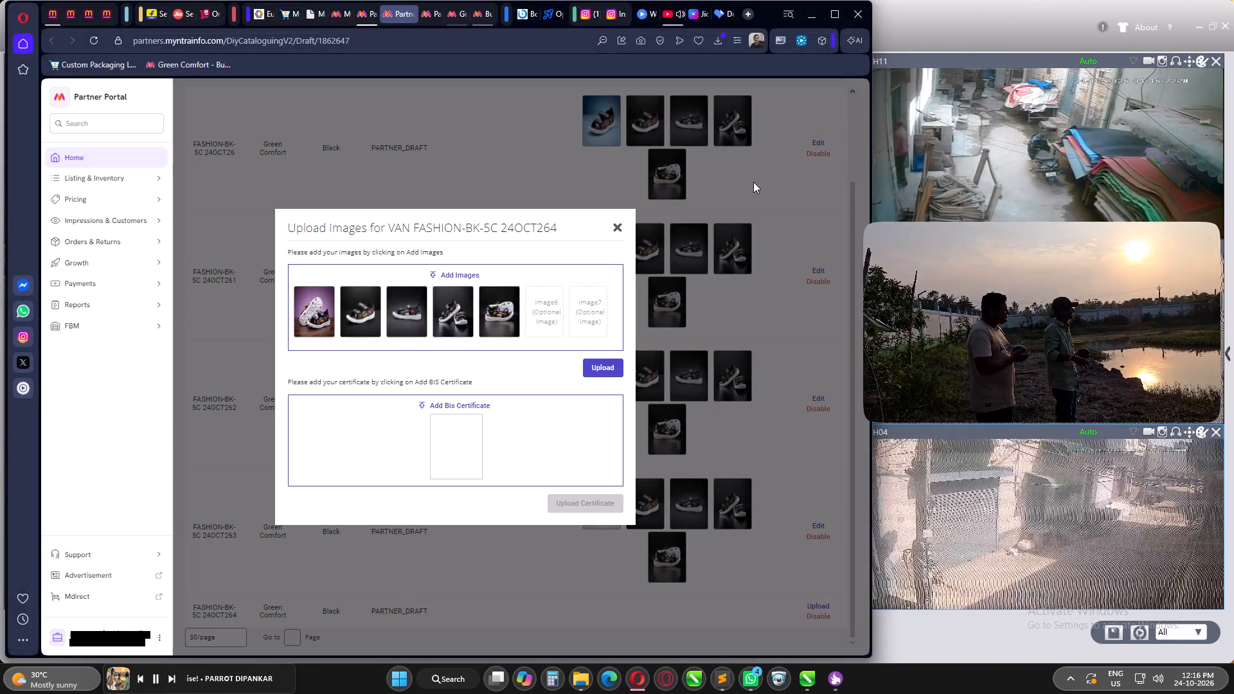
{"action": "left_click", "coordinate": [620, 366]}
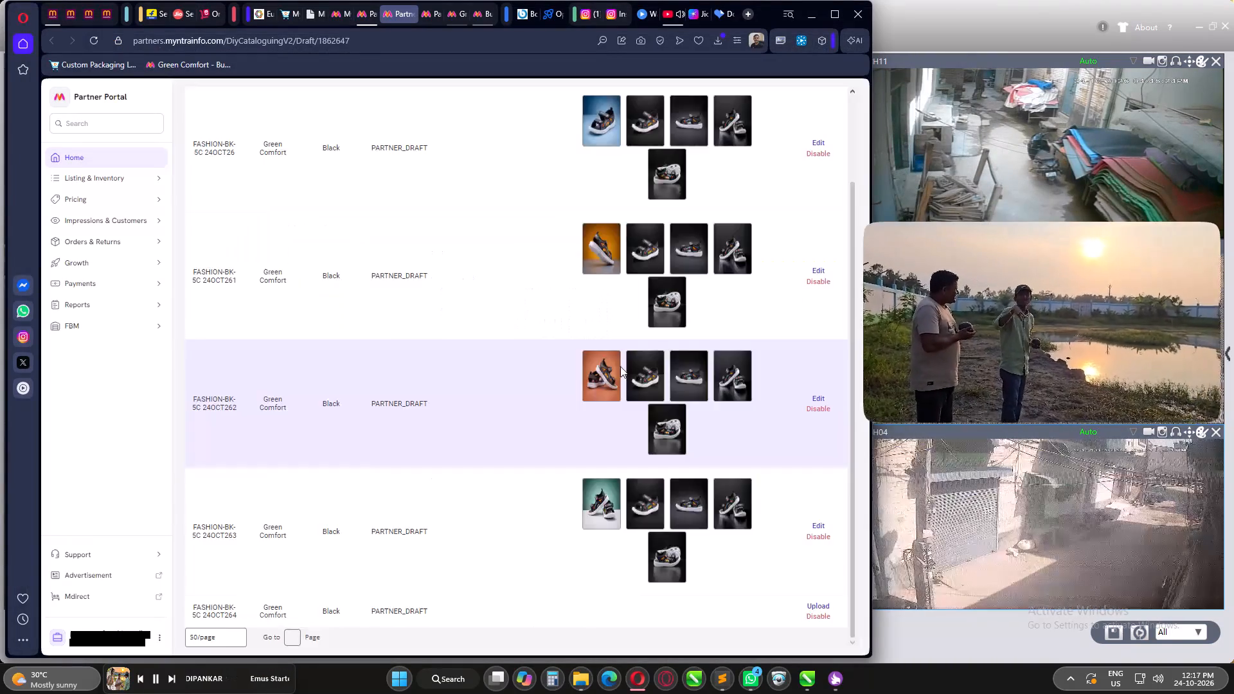
Pause the floating video.
{"action": "left_click", "coordinate": [1046, 316]}
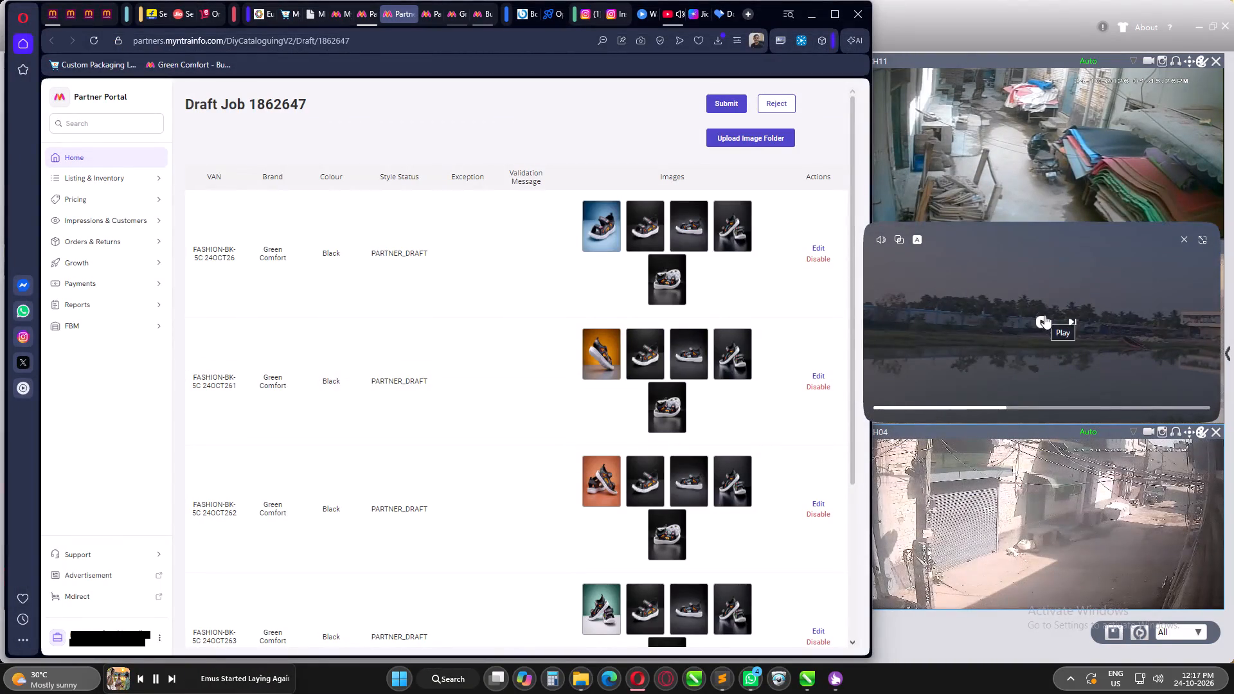
Check the image sets of all five FASHION-BK-5C VANs and submit draft job 1862647.
{"action": "left_click", "coordinate": [413, 150]}
{"action": "scroll", "coordinate": [458, 322], "scroll_direction": "down", "scroll_amount": 6}
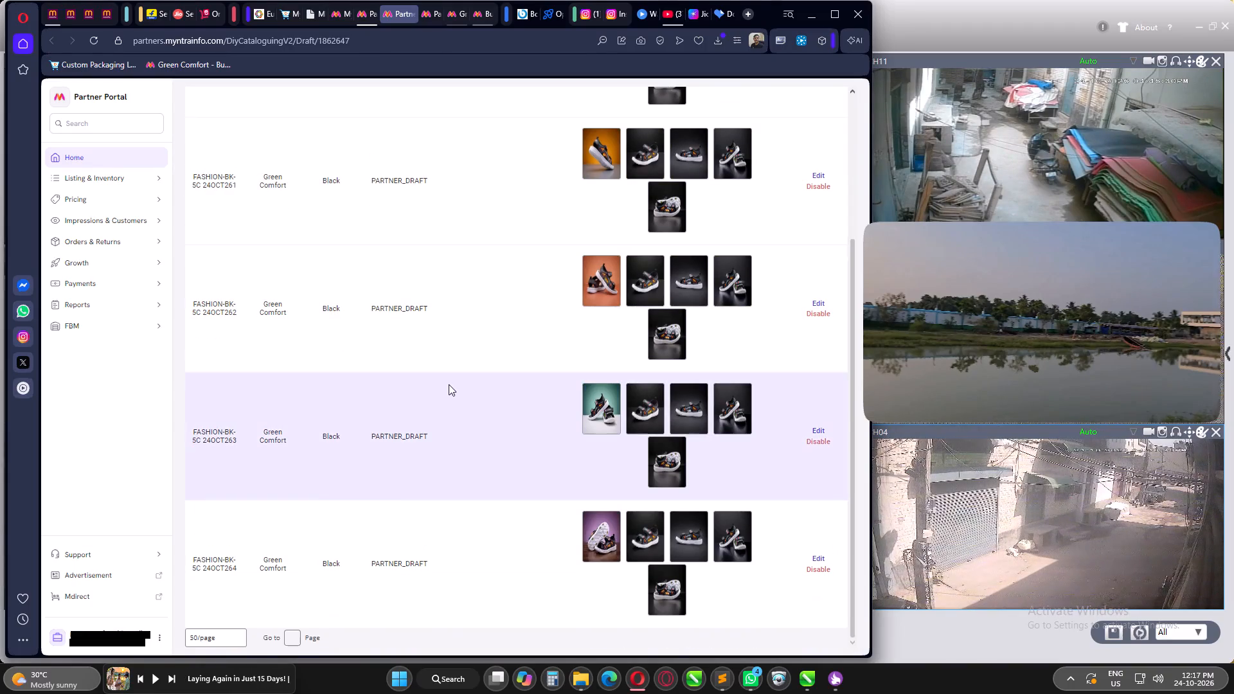
{"action": "scroll", "coordinate": [449, 382], "scroll_direction": "down", "scroll_amount": 4}
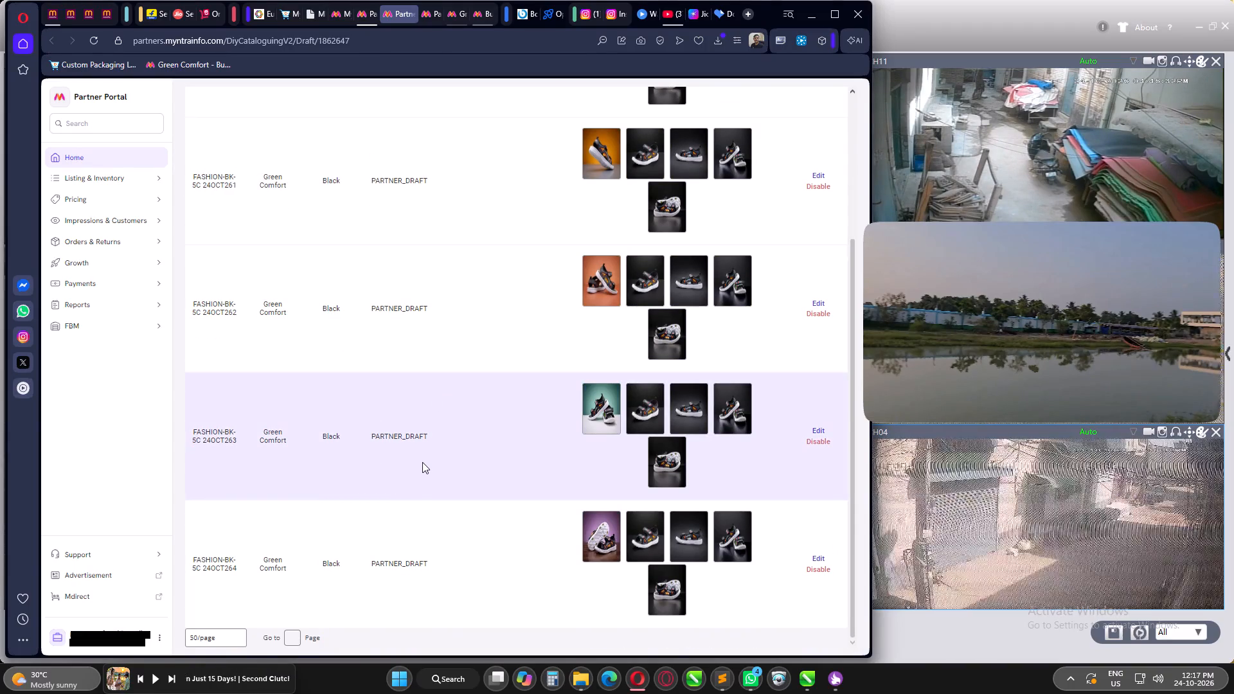
{"action": "scroll", "coordinate": [425, 463], "scroll_direction": "up", "scroll_amount": 12}
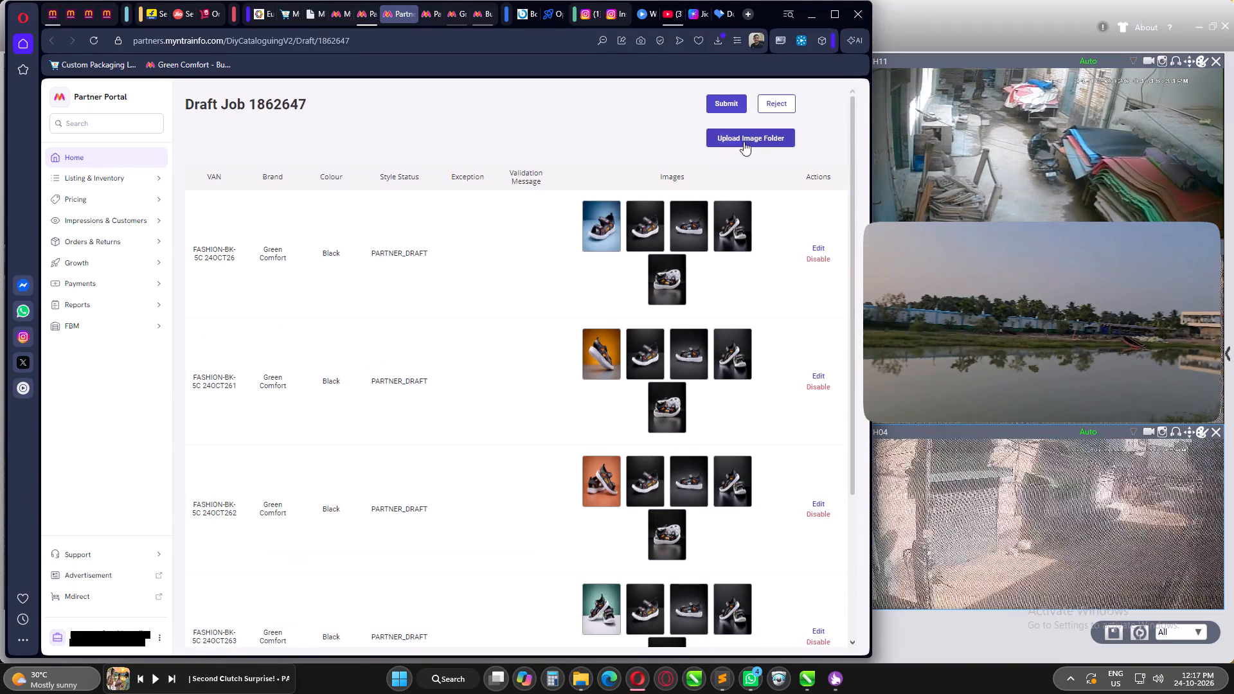
{"action": "left_click", "coordinate": [724, 102]}
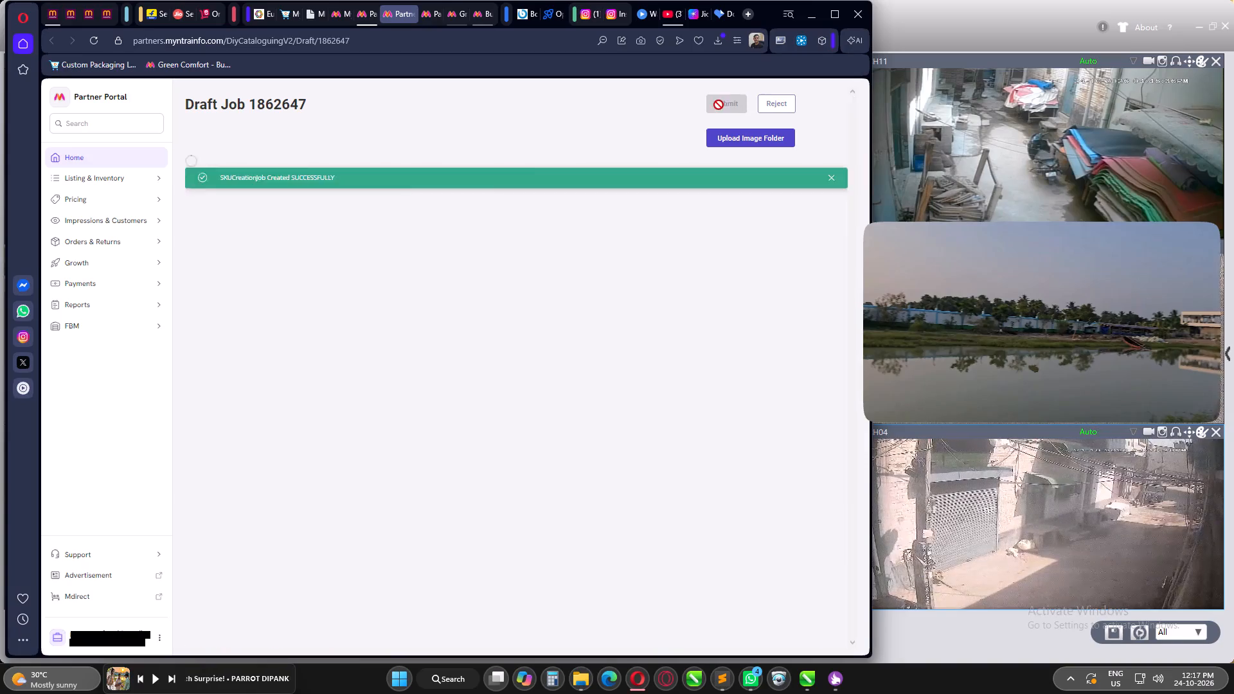
Switch to File Explorer and open WEBSITE's website catalogs work folder on New Volume (D:) in a new tab.
{"action": "left_click", "coordinate": [819, 16]}
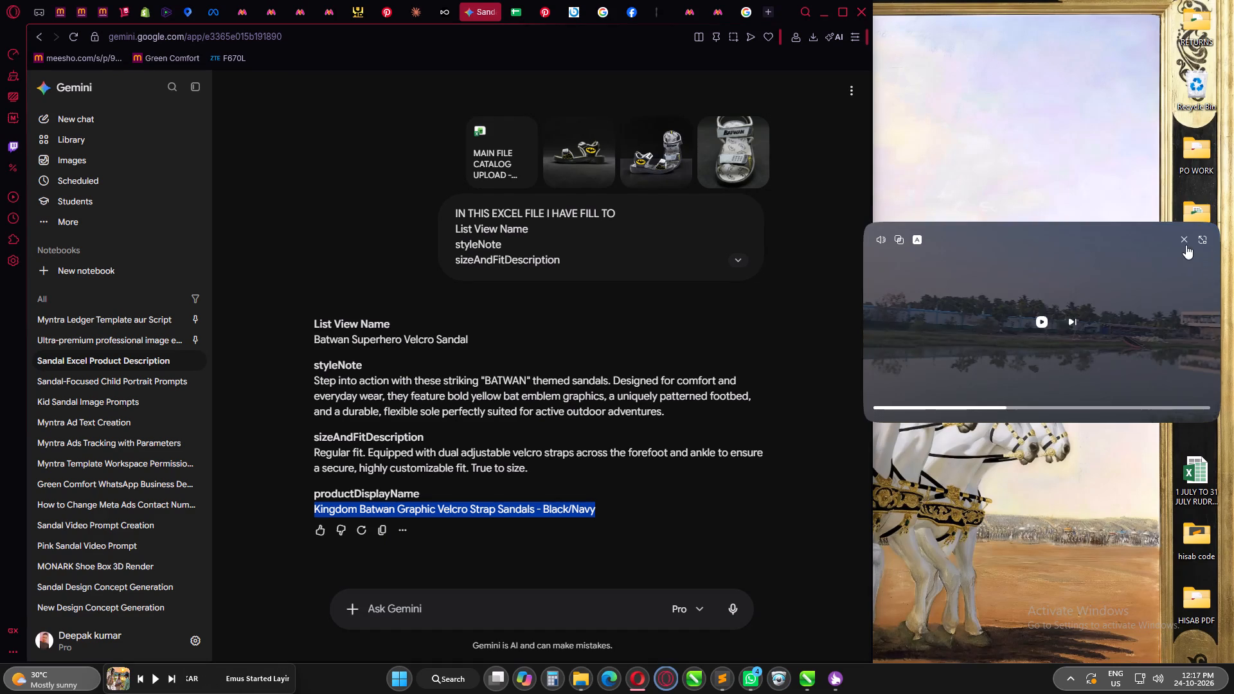
{"action": "left_click", "coordinate": [589, 676]}
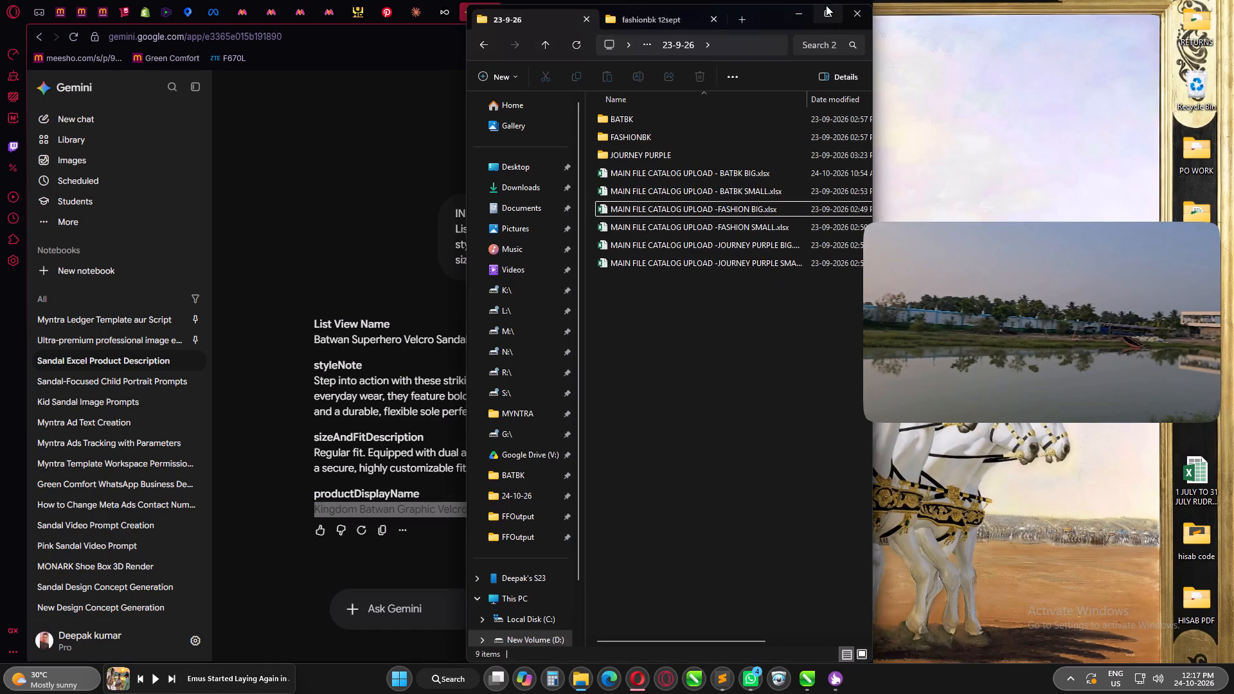
{"action": "left_click", "coordinate": [826, 5]}
{"action": "left_click", "coordinate": [338, 9]}
{"action": "scroll", "coordinate": [62, 405], "scroll_direction": "down", "scroll_amount": 4}
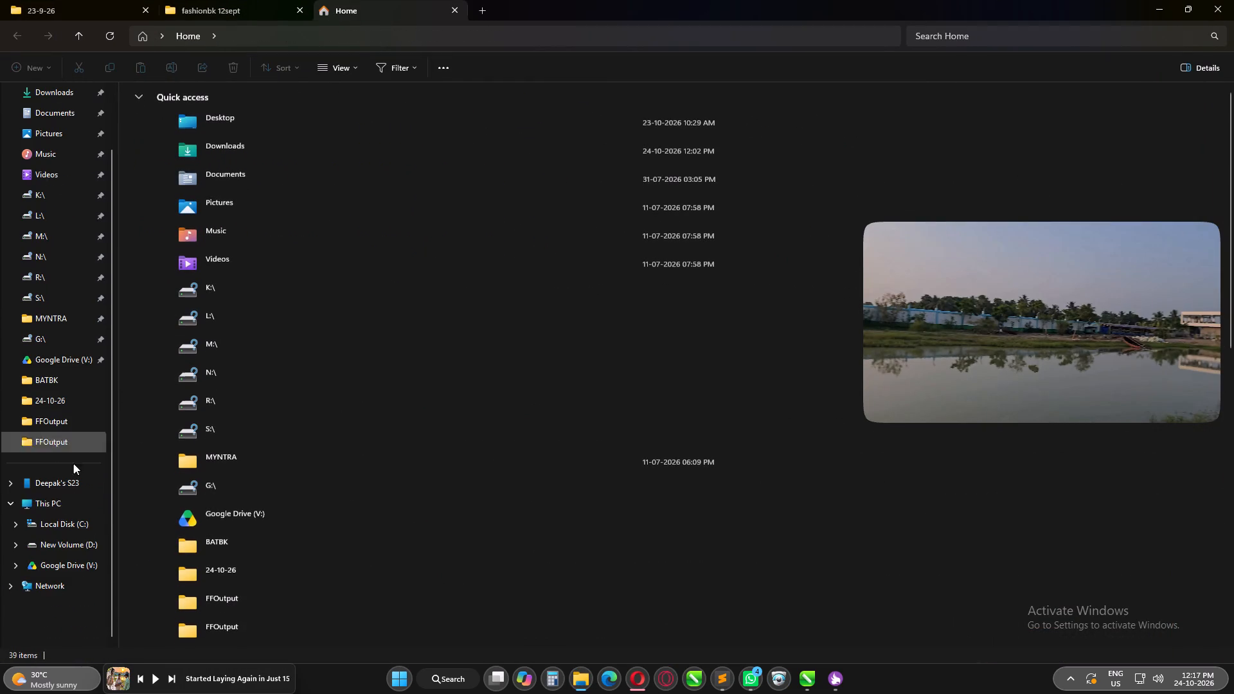
{"action": "left_click", "coordinate": [53, 539]}
{"action": "scroll", "coordinate": [454, 399], "scroll_direction": "down", "scroll_amount": 1}
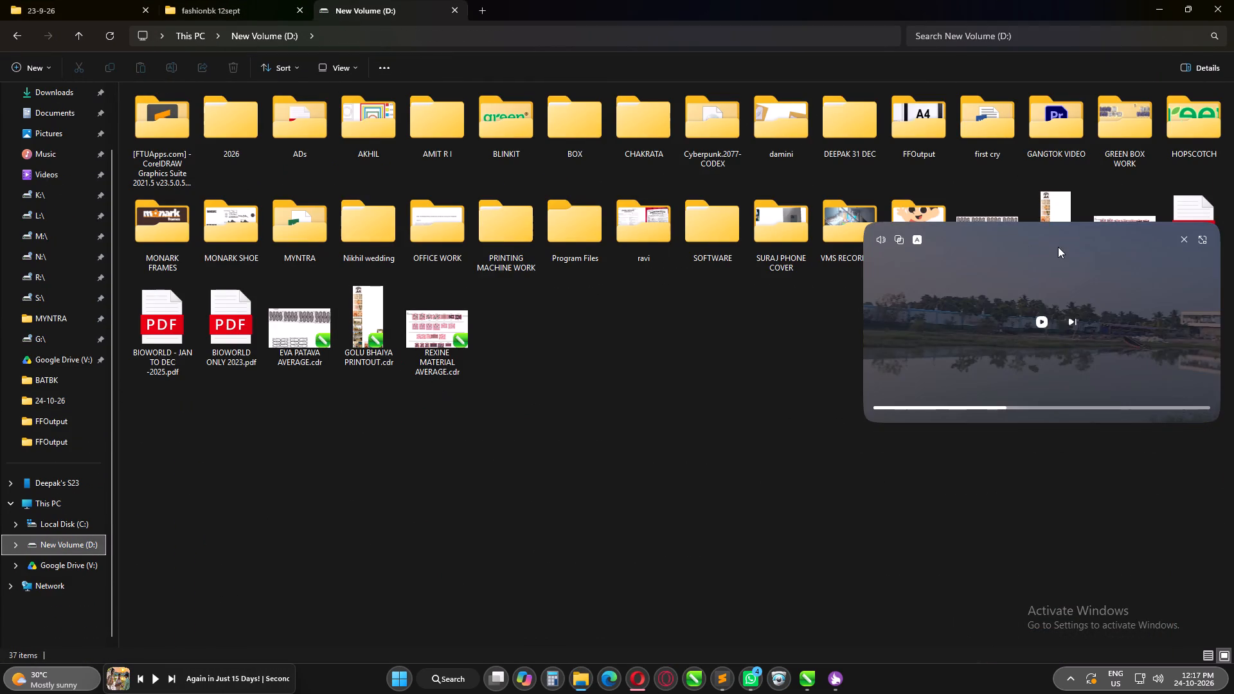
{"action": "left_click_drag", "start_coordinate": [1058, 247], "coordinate": [1050, 408]}
{"action": "double_click", "coordinate": [918, 231]}
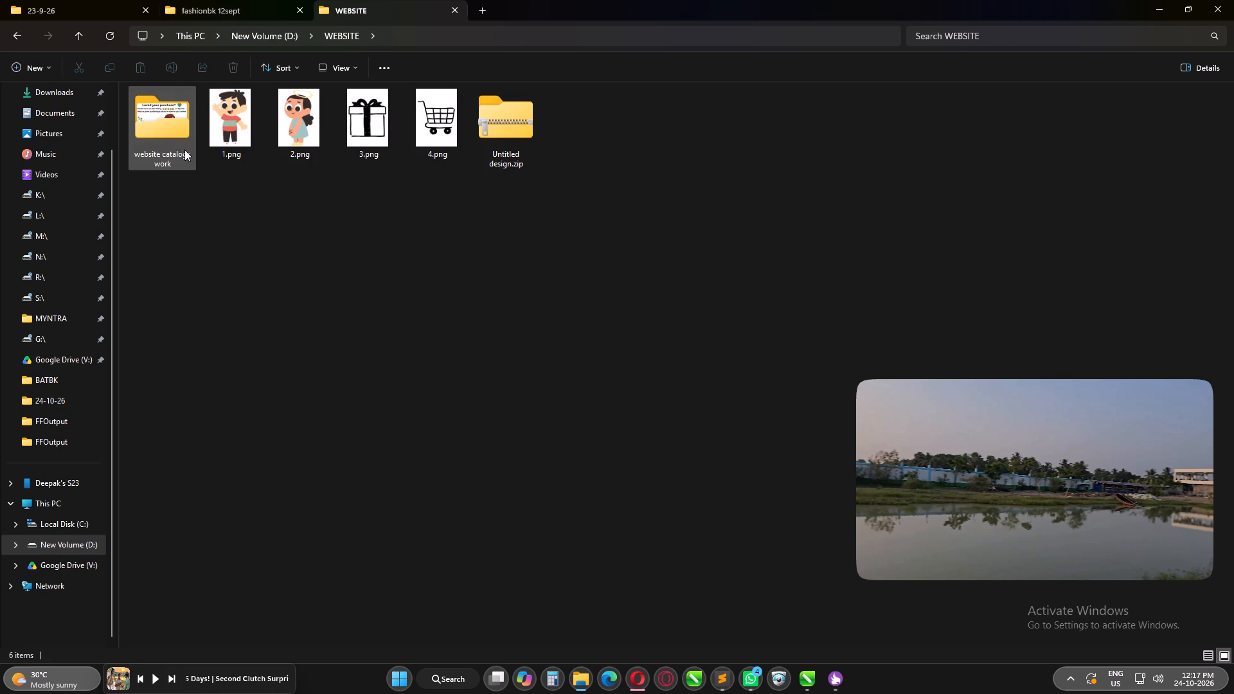
{"action": "double_click", "coordinate": [183, 139]}
Close the floating video that covers the folder's files.
{"action": "scroll", "coordinate": [688, 285], "scroll_direction": "down", "scroll_amount": 4}
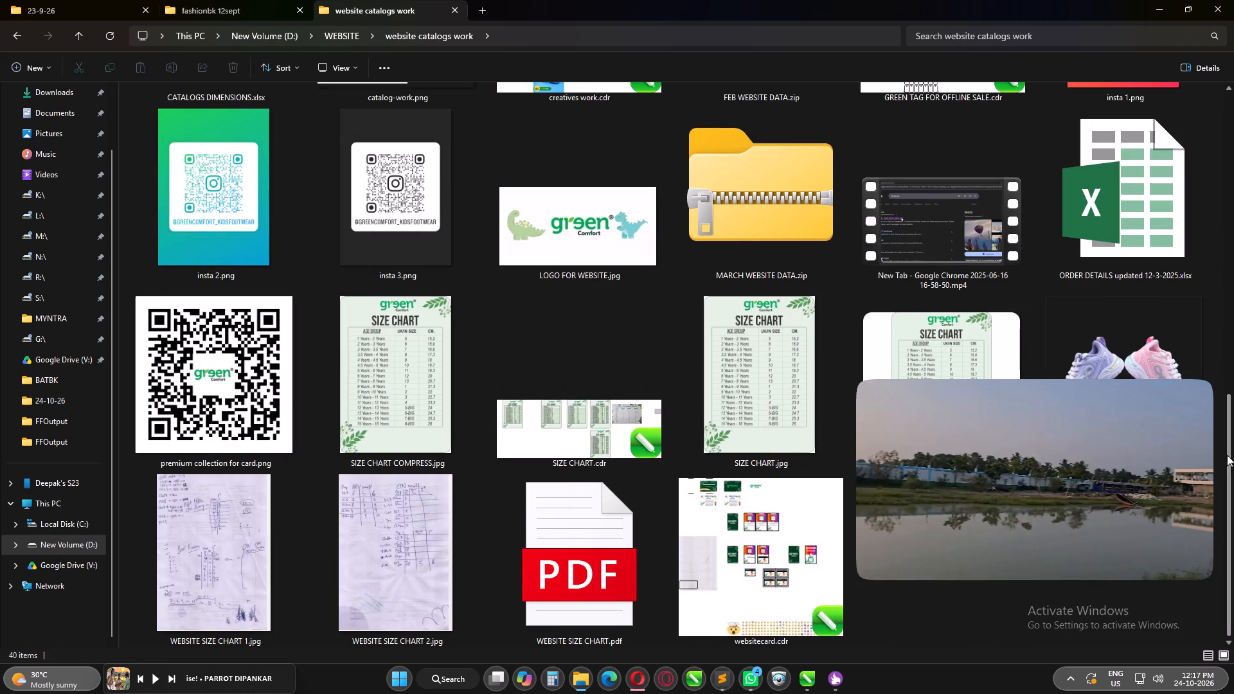
{"action": "left_click", "coordinate": [1175, 394]}
Look through the files of the website catalogs work folder and its AD creatives subfolder.
{"action": "scroll", "coordinate": [963, 486], "scroll_direction": "down", "scroll_amount": 3}
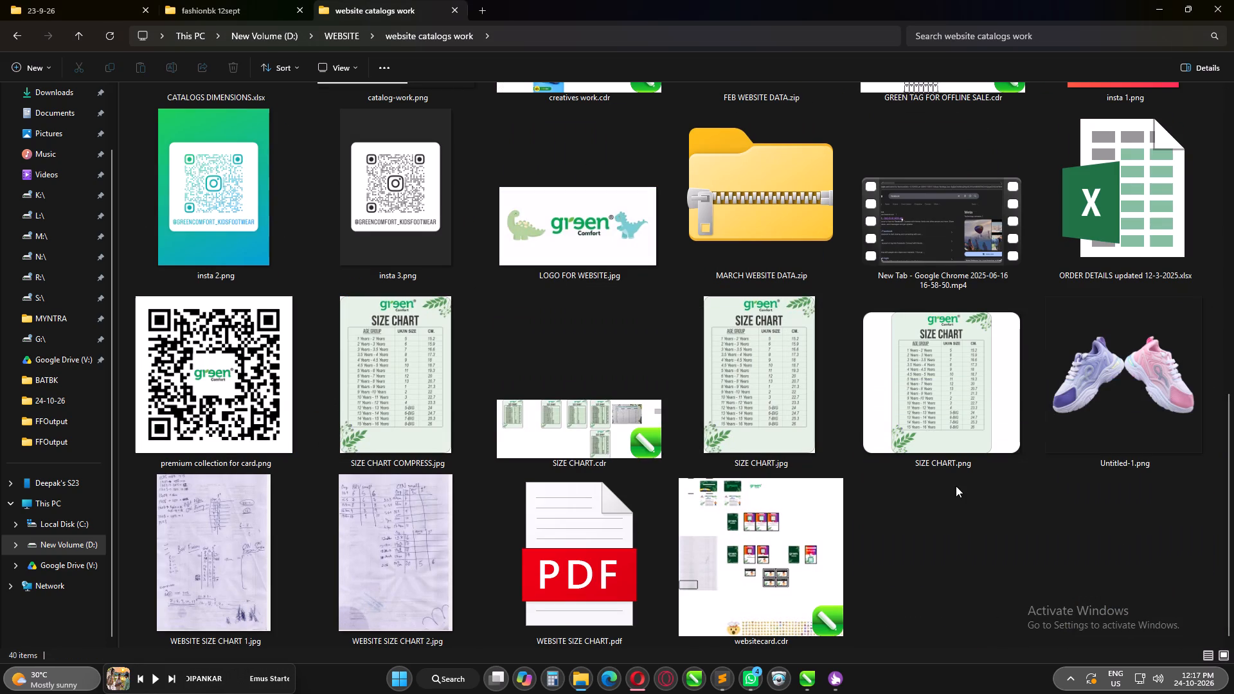
{"action": "scroll", "coordinate": [792, 437], "scroll_direction": "up", "scroll_amount": 5}
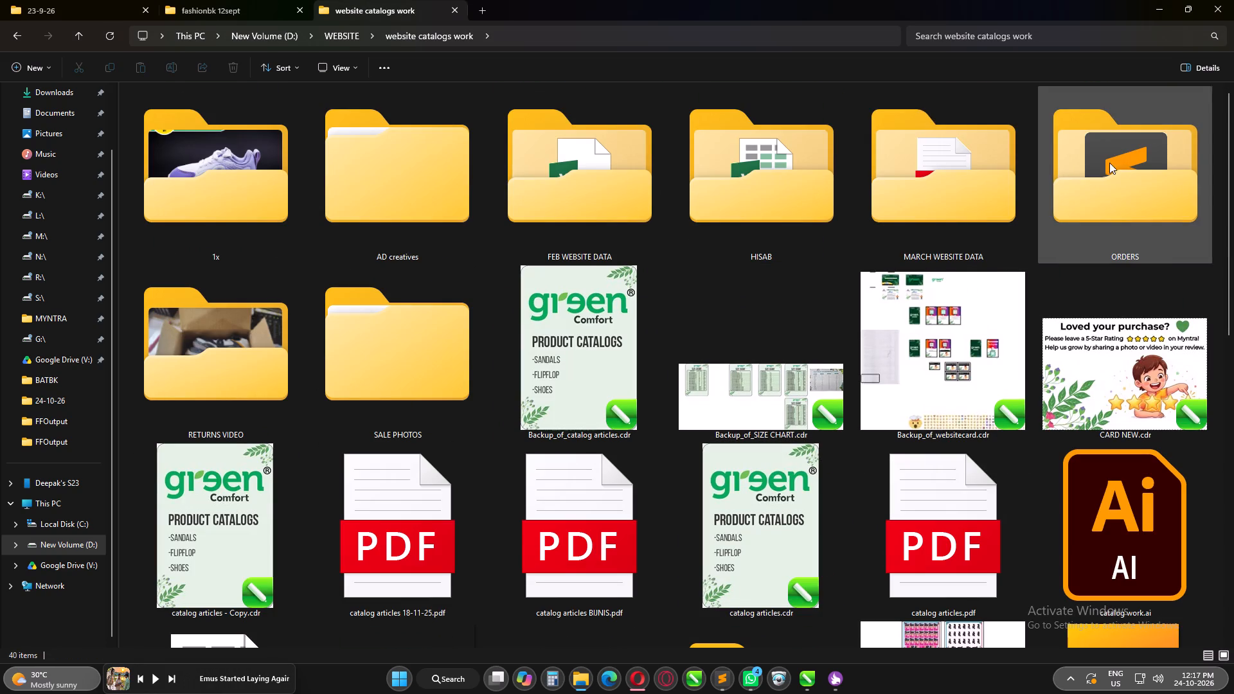
{"action": "double_click", "coordinate": [366, 210]}
{"action": "scroll", "coordinate": [532, 416], "scroll_direction": "down", "scroll_amount": 1}
{"action": "left_click", "coordinate": [792, 413]}
{"action": "key", "text": "BackSpace"}
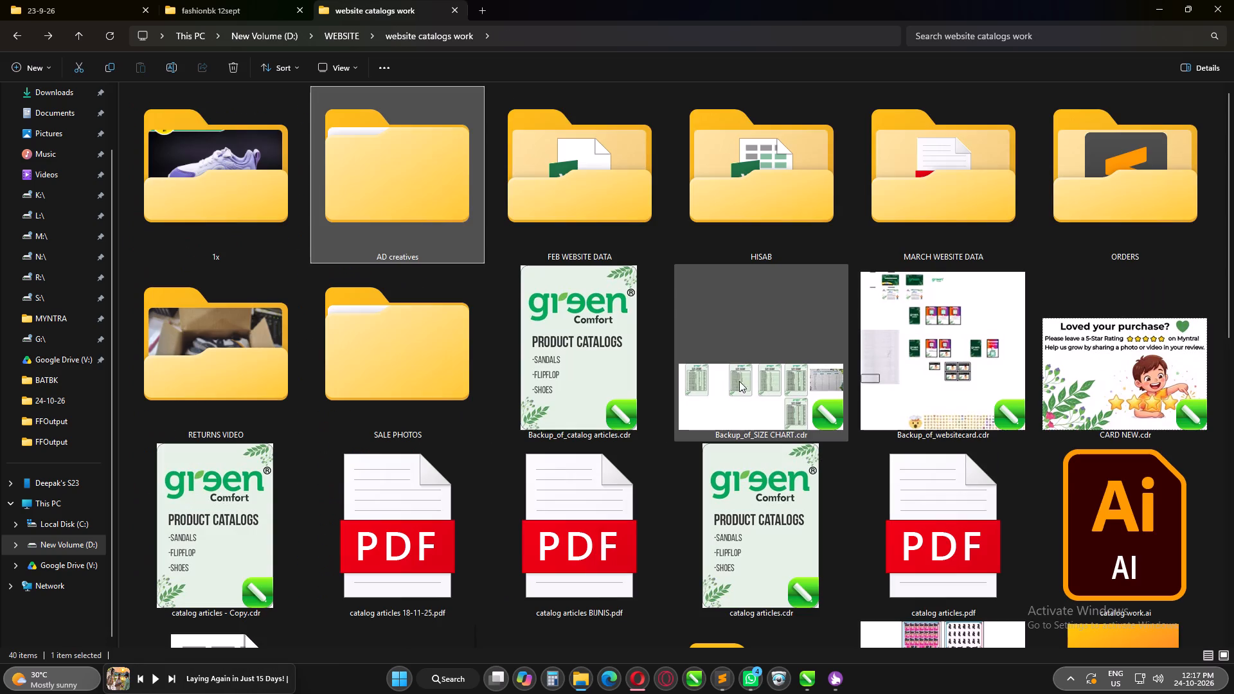
{"action": "scroll", "coordinate": [433, 340], "scroll_direction": "down", "scroll_amount": 5}
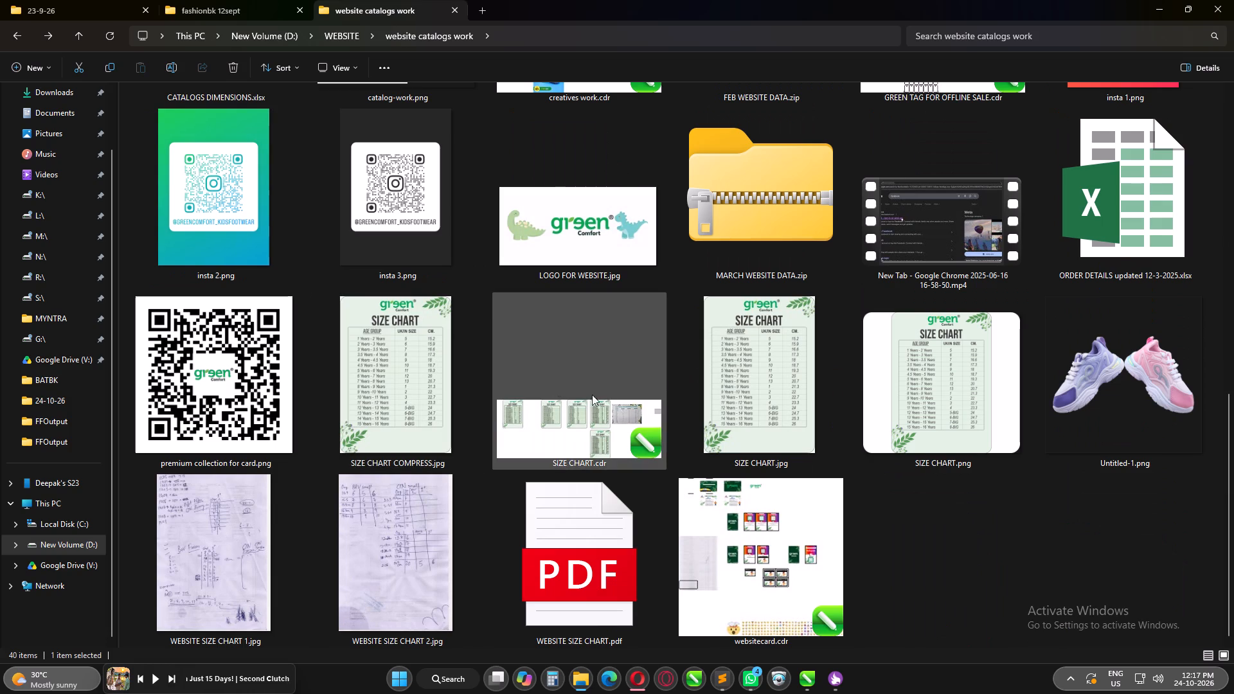
Leave the website catalogs work folder and open the OFFICE WORK folder on New Volume (D:).
{"action": "scroll", "coordinate": [761, 461], "scroll_direction": "up", "scroll_amount": 3}
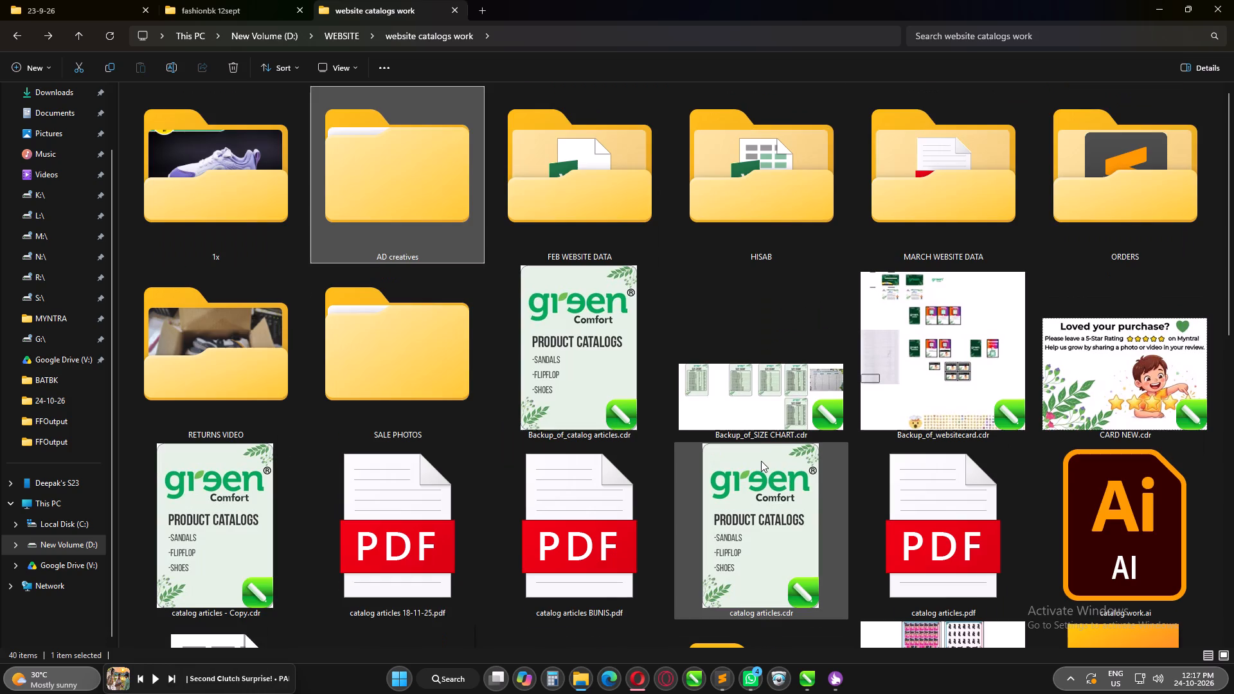
{"action": "key", "text": "BackSpace"}
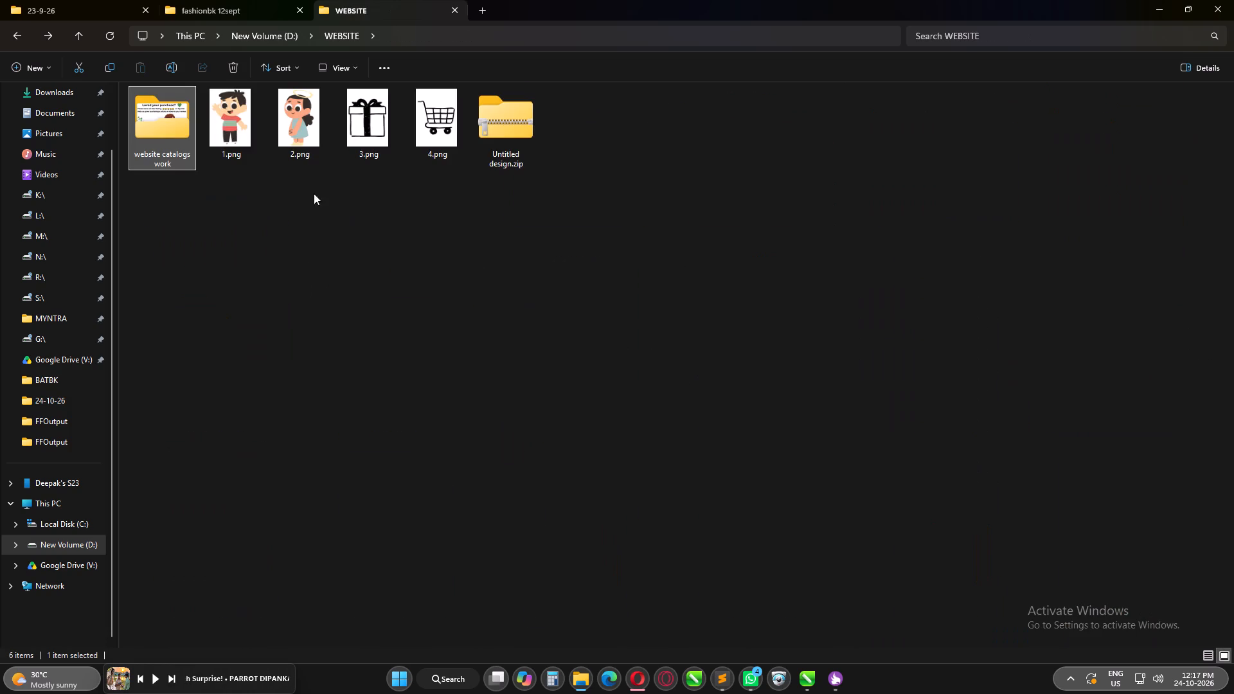
{"action": "key", "text": "BackSpace"}
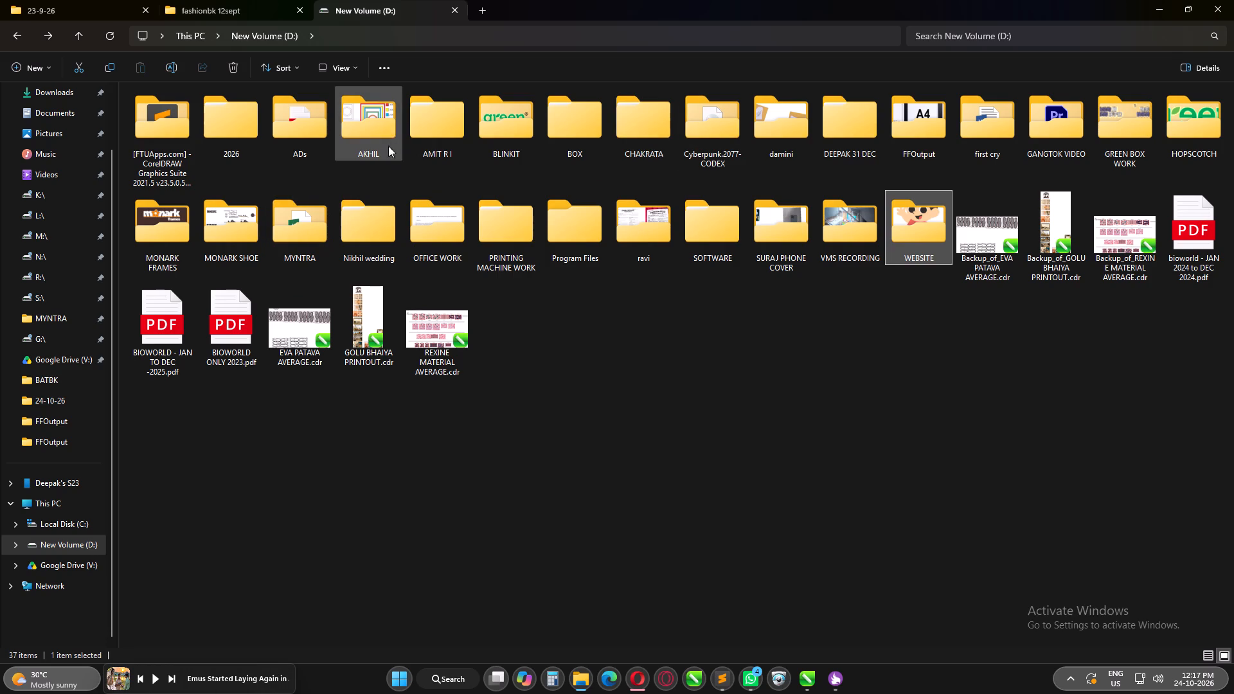
{"action": "left_click", "coordinate": [390, 125]}
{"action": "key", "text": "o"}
{"action": "double_click", "coordinate": [437, 226]}
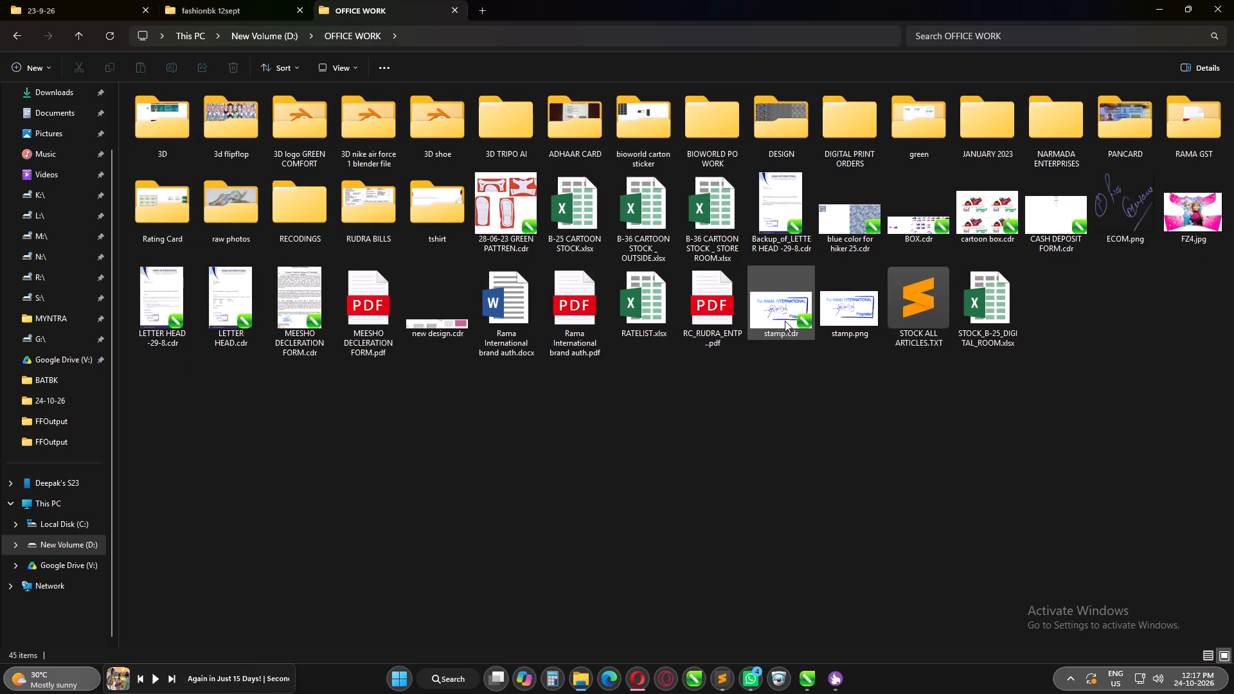
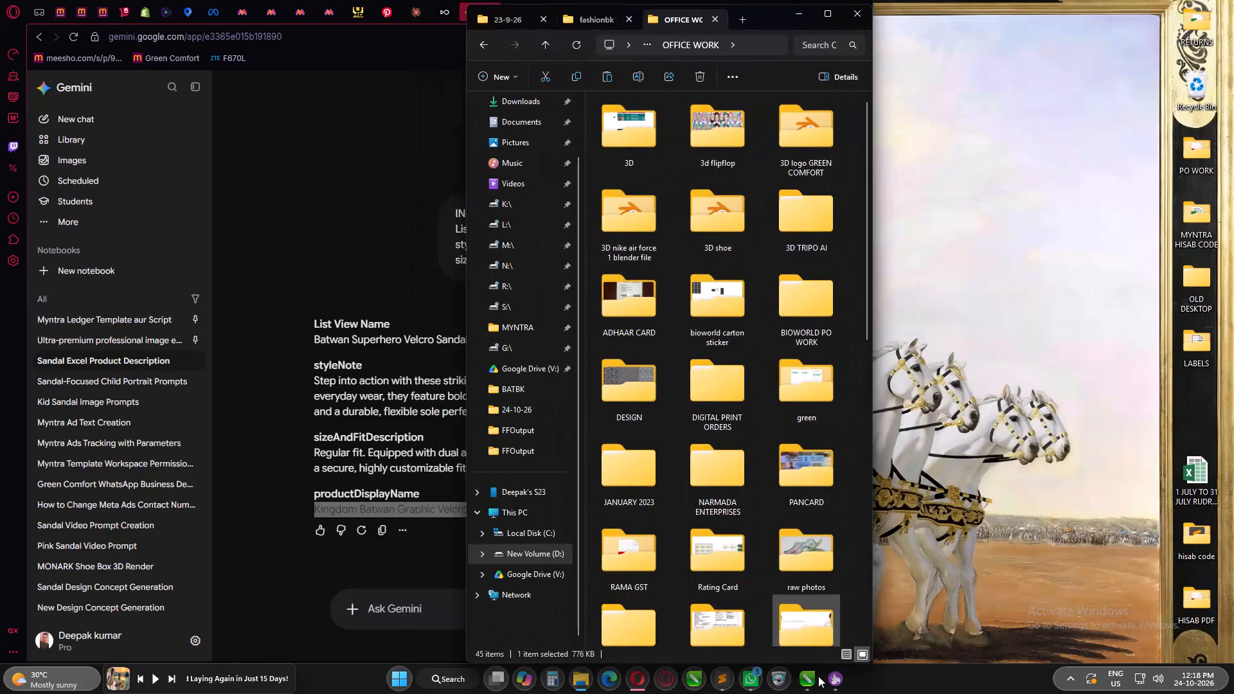
Switch to VMS and check the live camera feeds.
{"action": "left_click", "coordinate": [778, 677]}
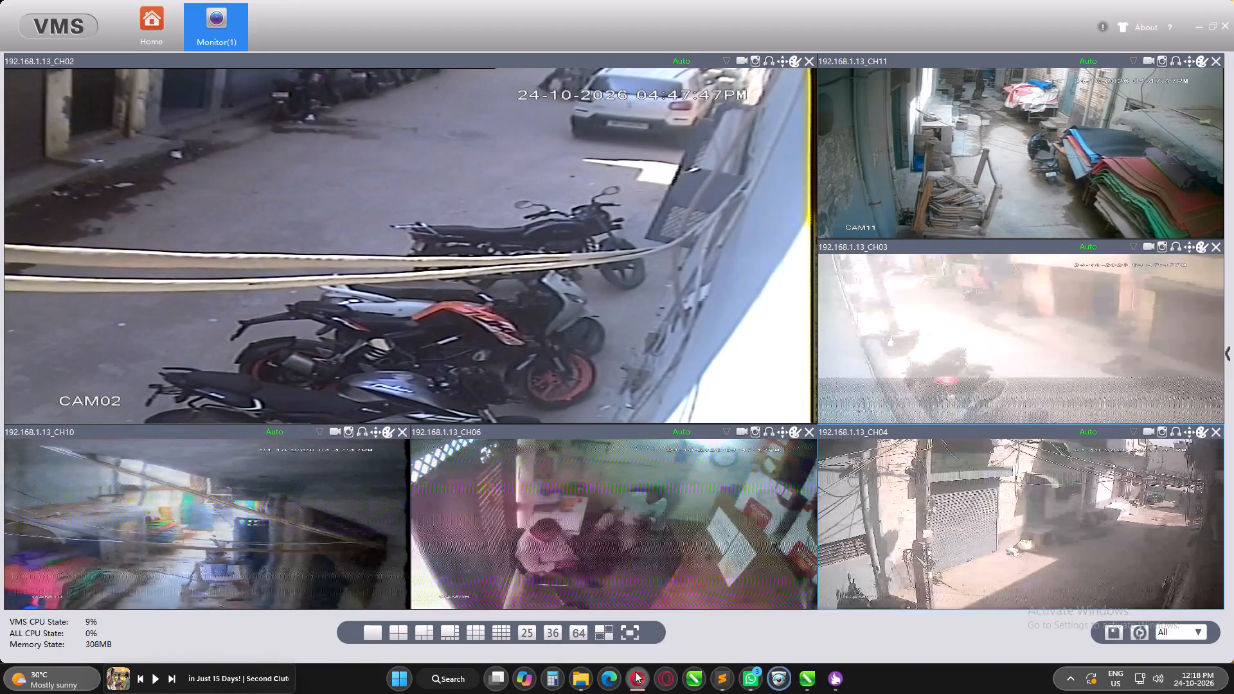
Switch to Opera, check the style statuses of all VANs in draft job 1862647 and close that job's page.
{"action": "left_click", "coordinate": [634, 672]}
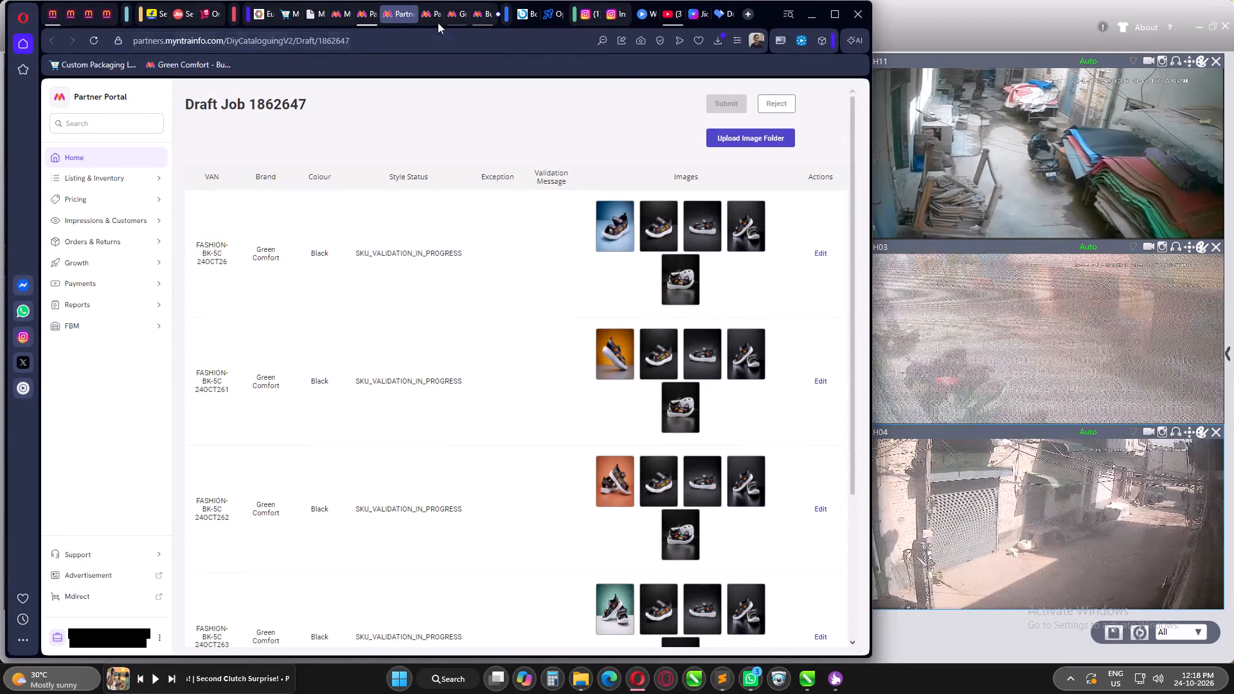
{"action": "scroll", "coordinate": [517, 413], "scroll_direction": "down", "scroll_amount": 6}
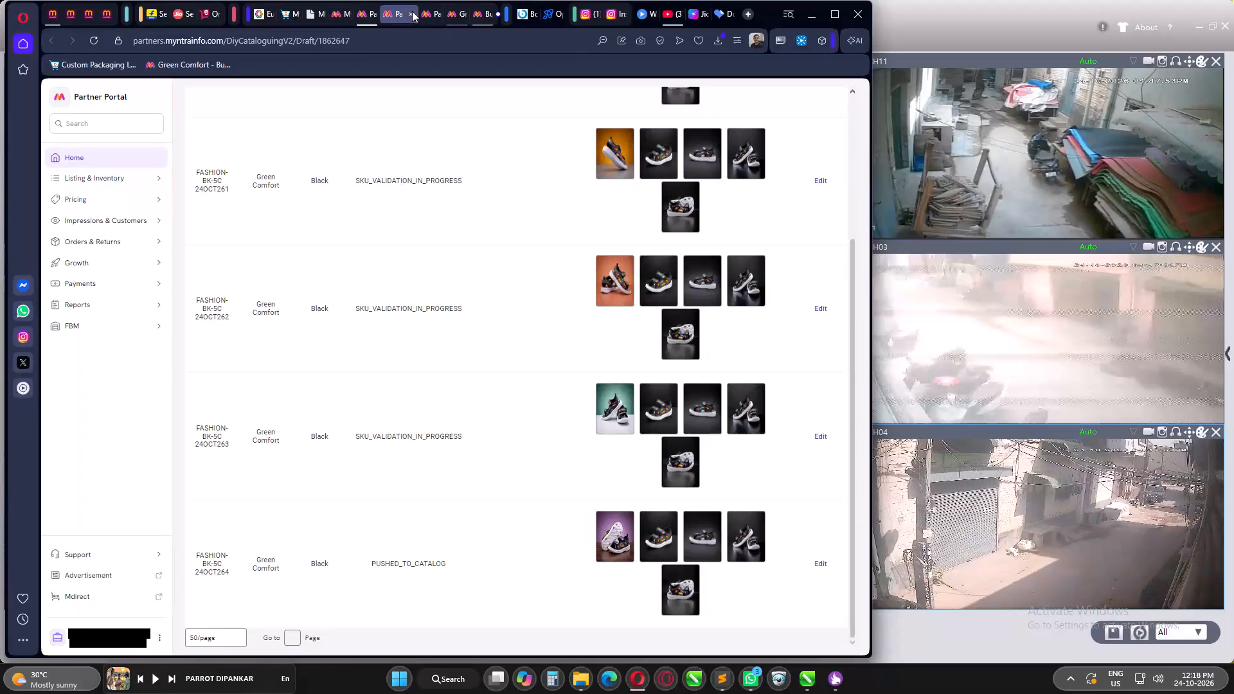
{"action": "left_click", "coordinate": [411, 10]}
Reload the Add and Track New Listing page to refresh the bulk listing jobs.
{"action": "left_click", "coordinate": [99, 40]}
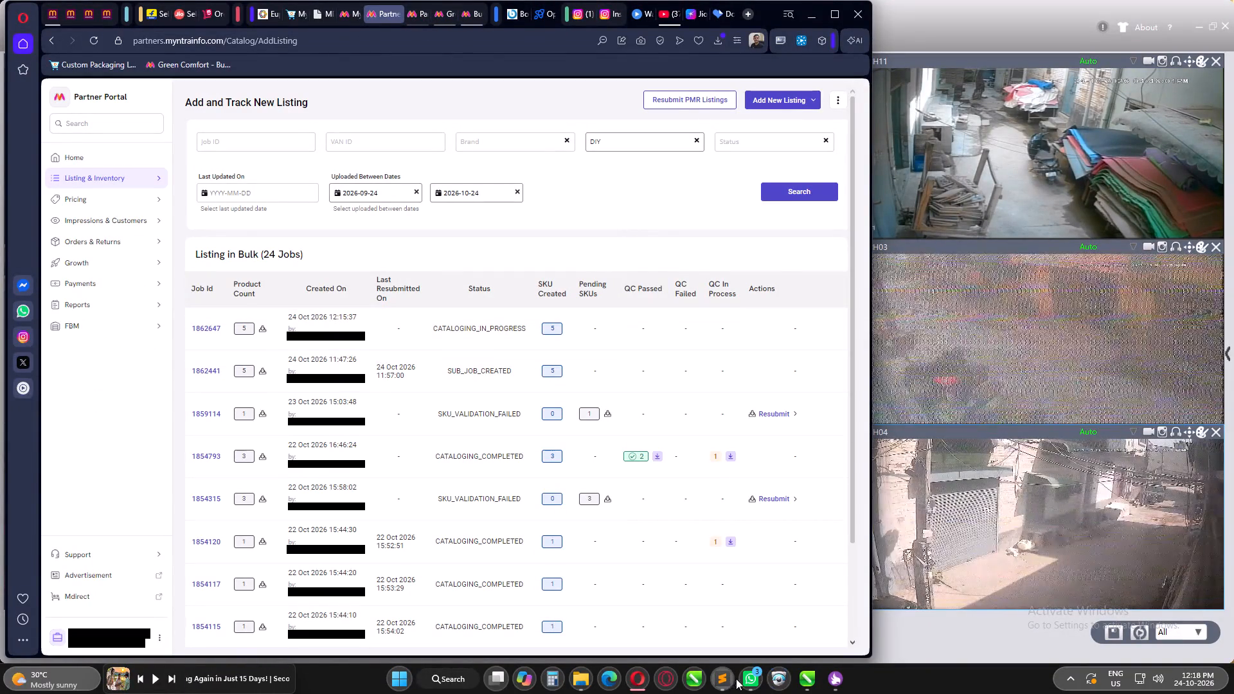
Switch back to VMS and check the live camera feeds again.
{"action": "left_click", "coordinate": [782, 681]}
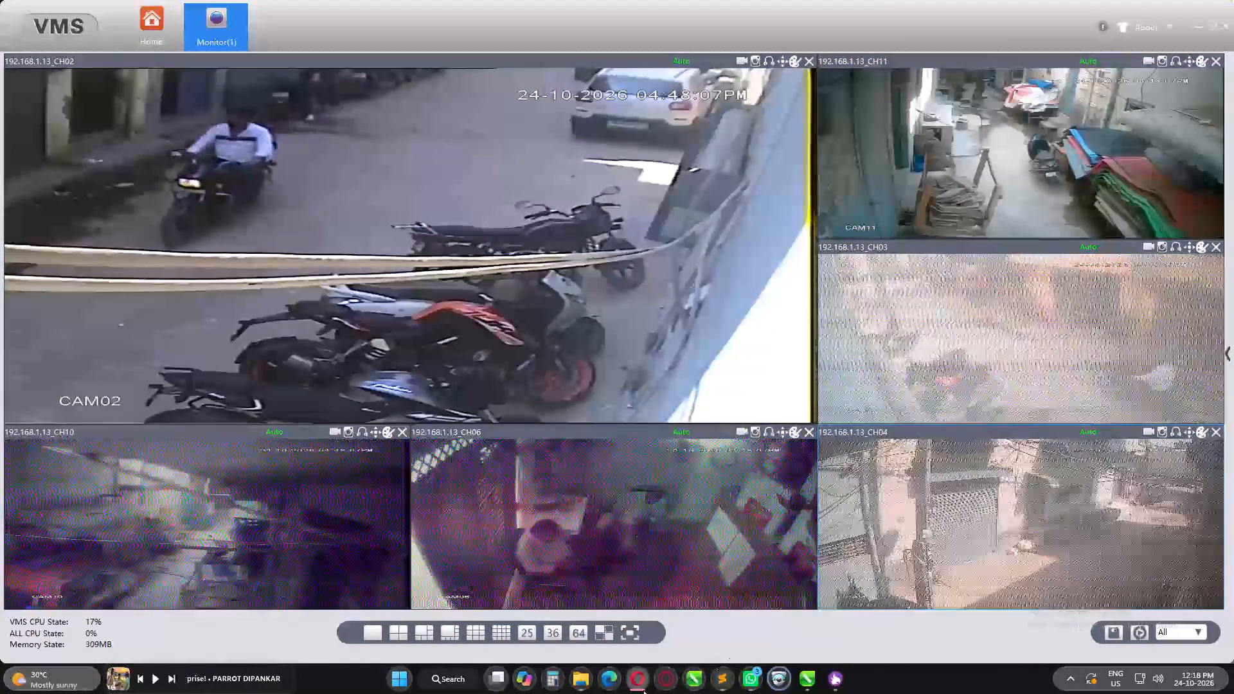
Switch to Opera and refresh the Myntra Add and Track New Listing page to check the status of the DIY listing jobs.
{"action": "left_click", "coordinate": [643, 690]}
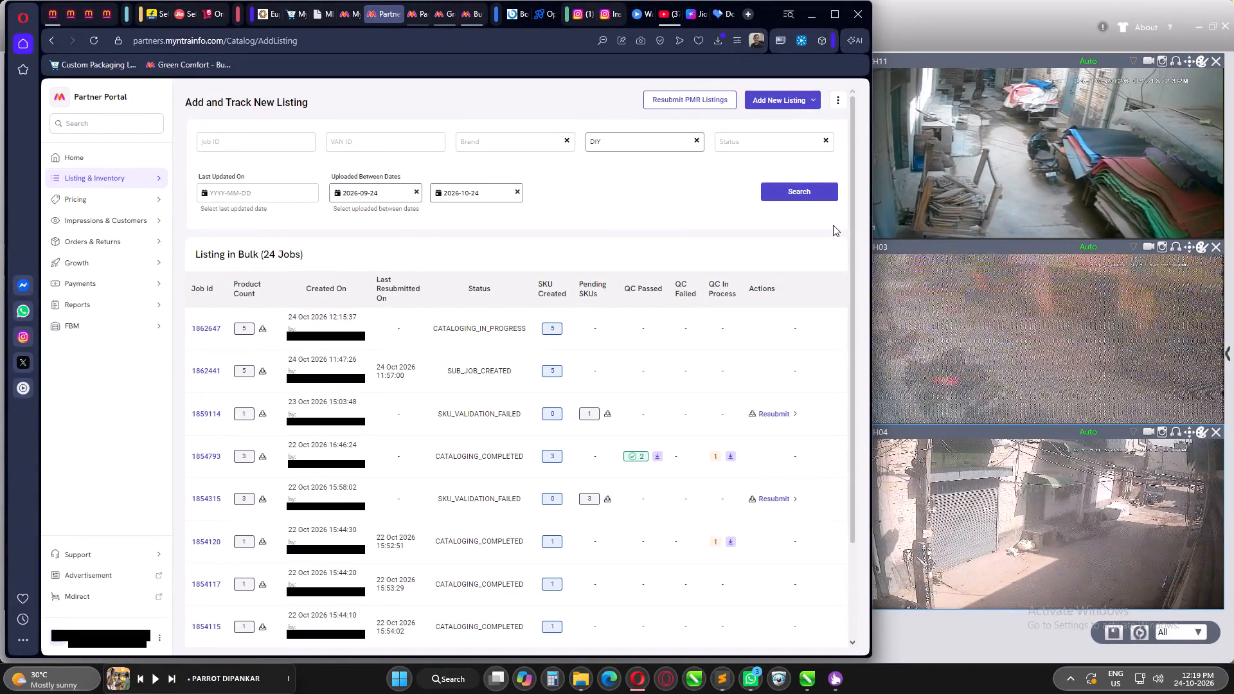
{"action": "left_click", "coordinate": [666, 252]}
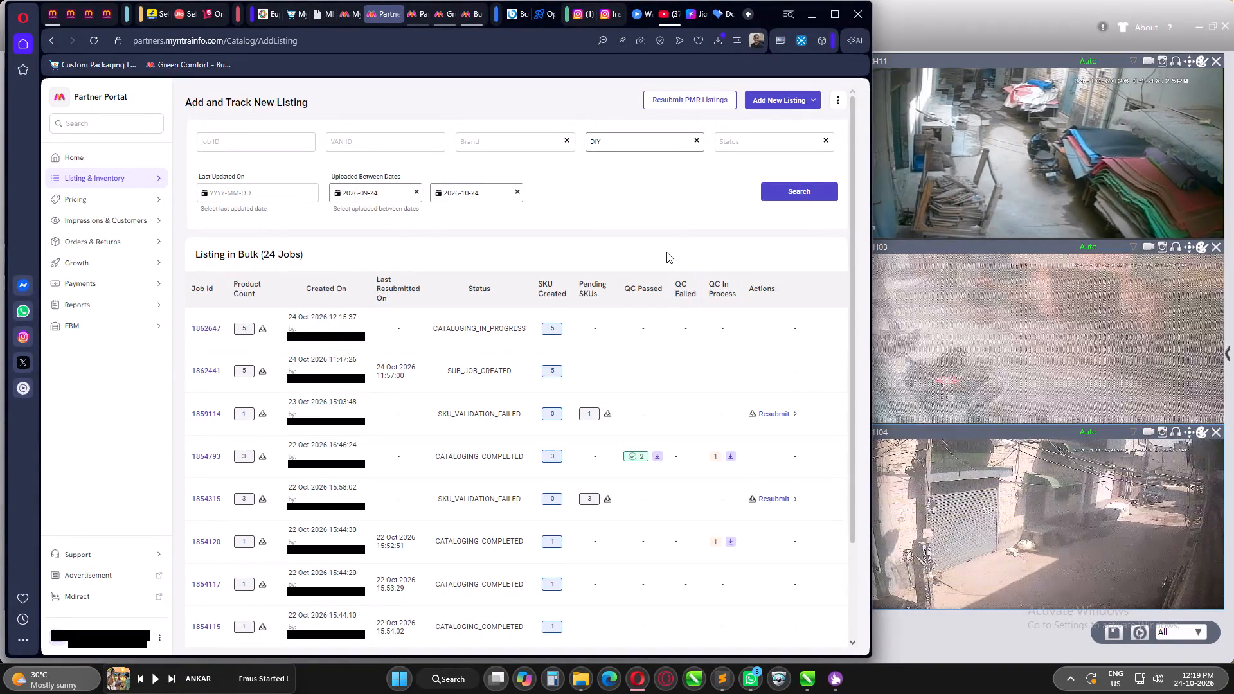
{"action": "key", "text": "F5"}
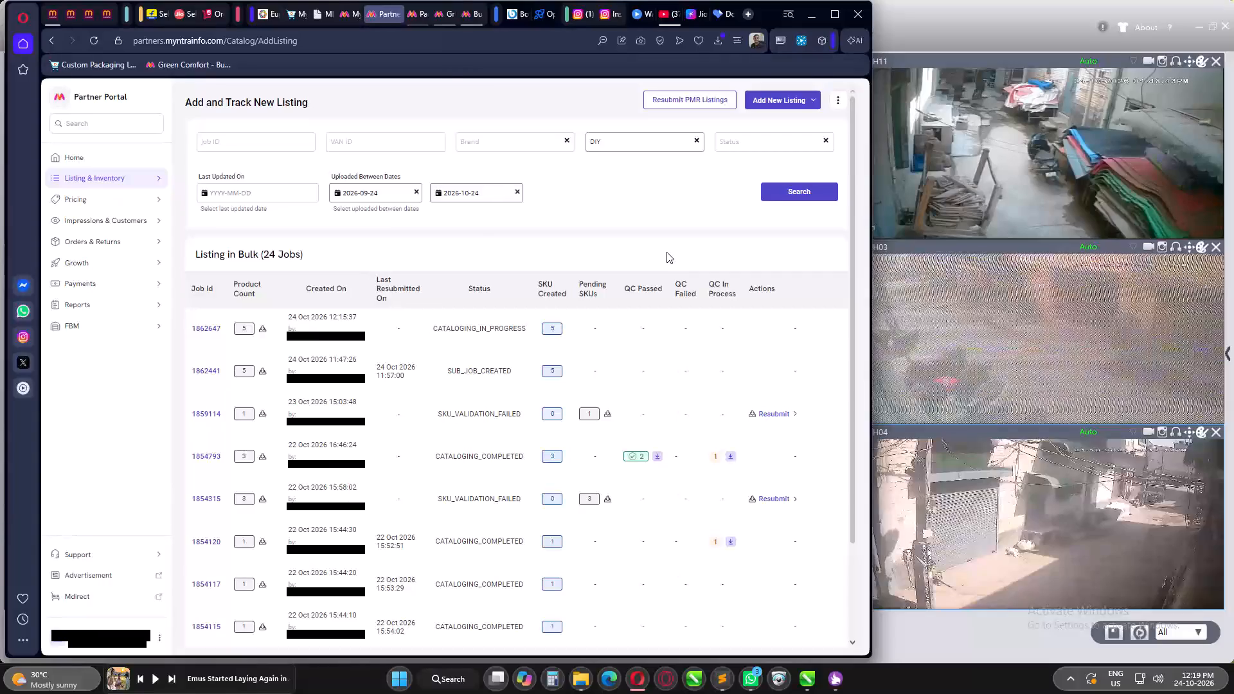
{"action": "key", "text": "F5"}
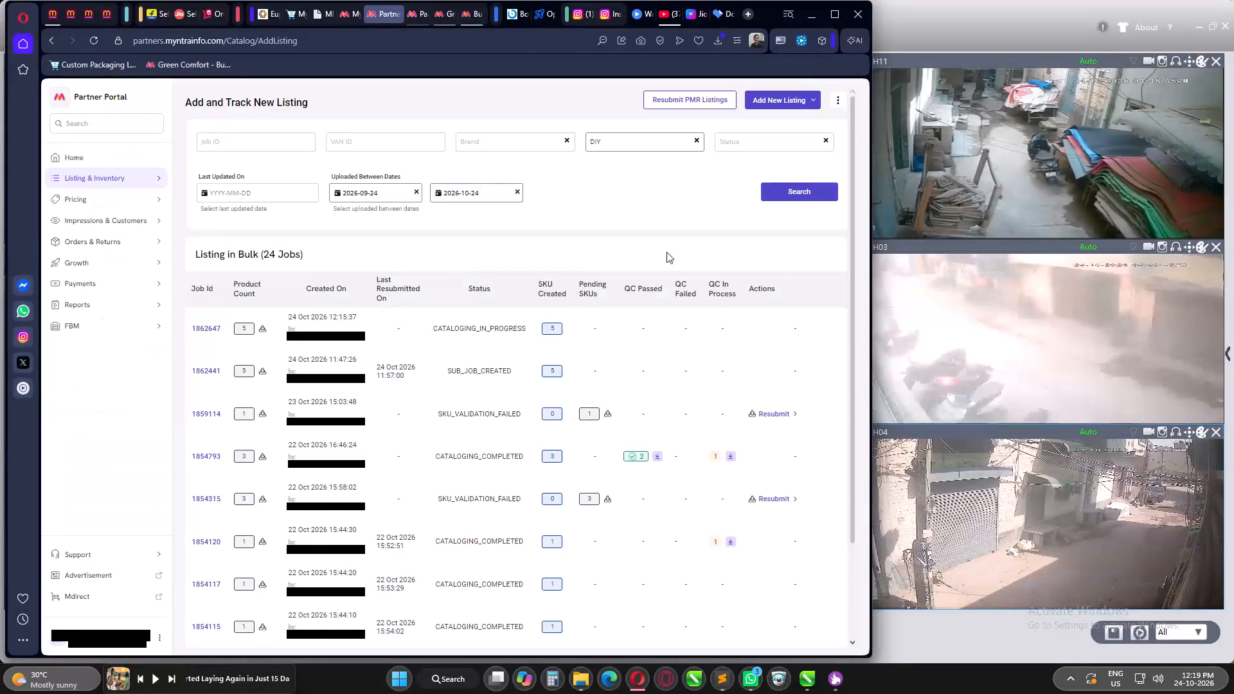
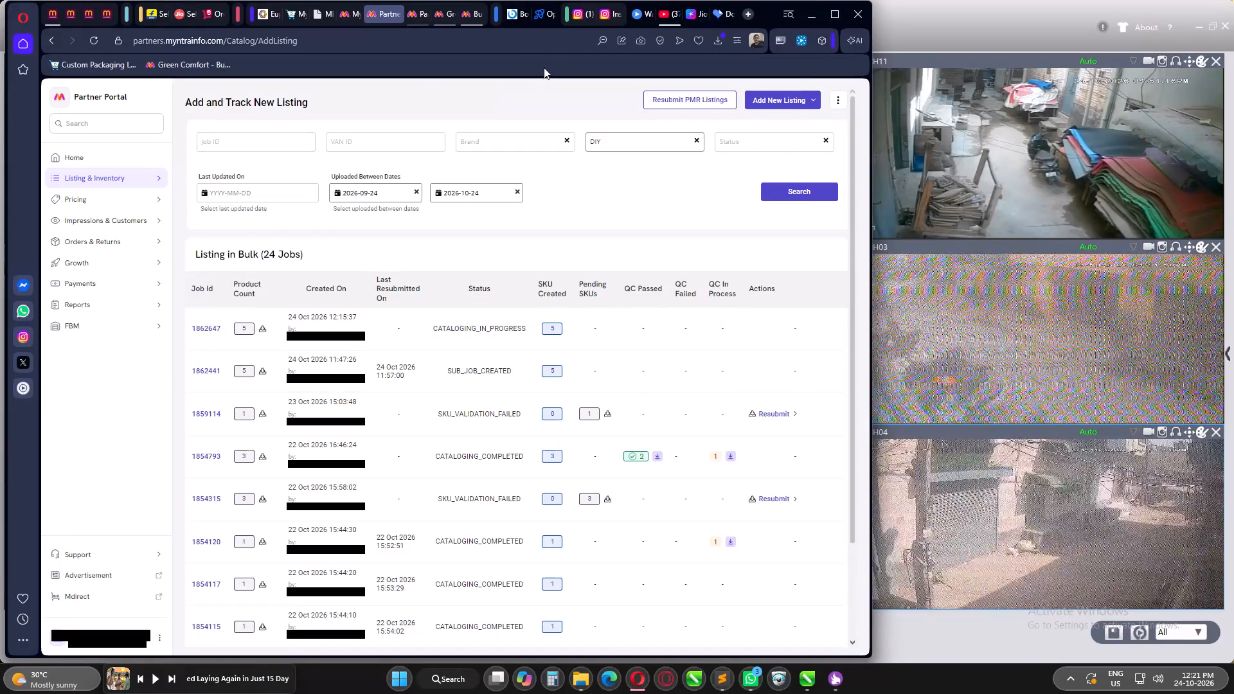
Switch to the MX Player page and start Rise And Fall season 2 episode 27, Kya Aaj Hoga Takhta Palat.
{"action": "left_click", "coordinate": [636, 12]}
{"action": "left_click", "coordinate": [431, 365]}
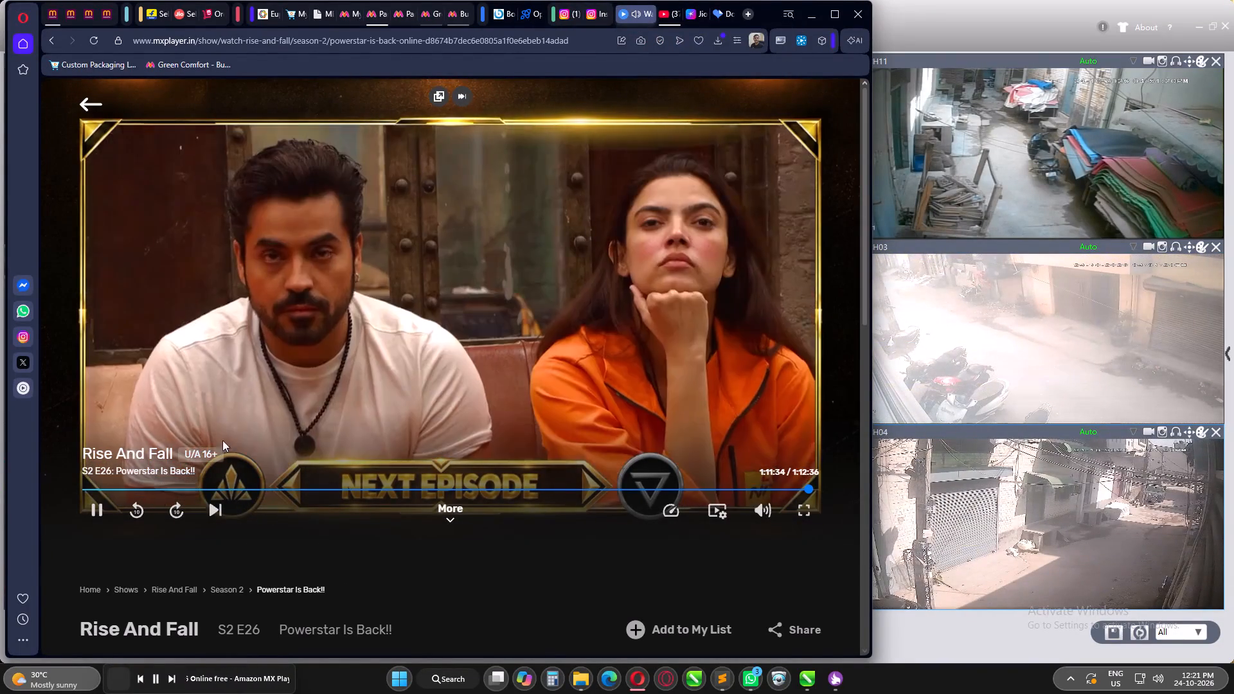
{"action": "scroll", "coordinate": [366, 389], "scroll_direction": "down", "scroll_amount": 8}
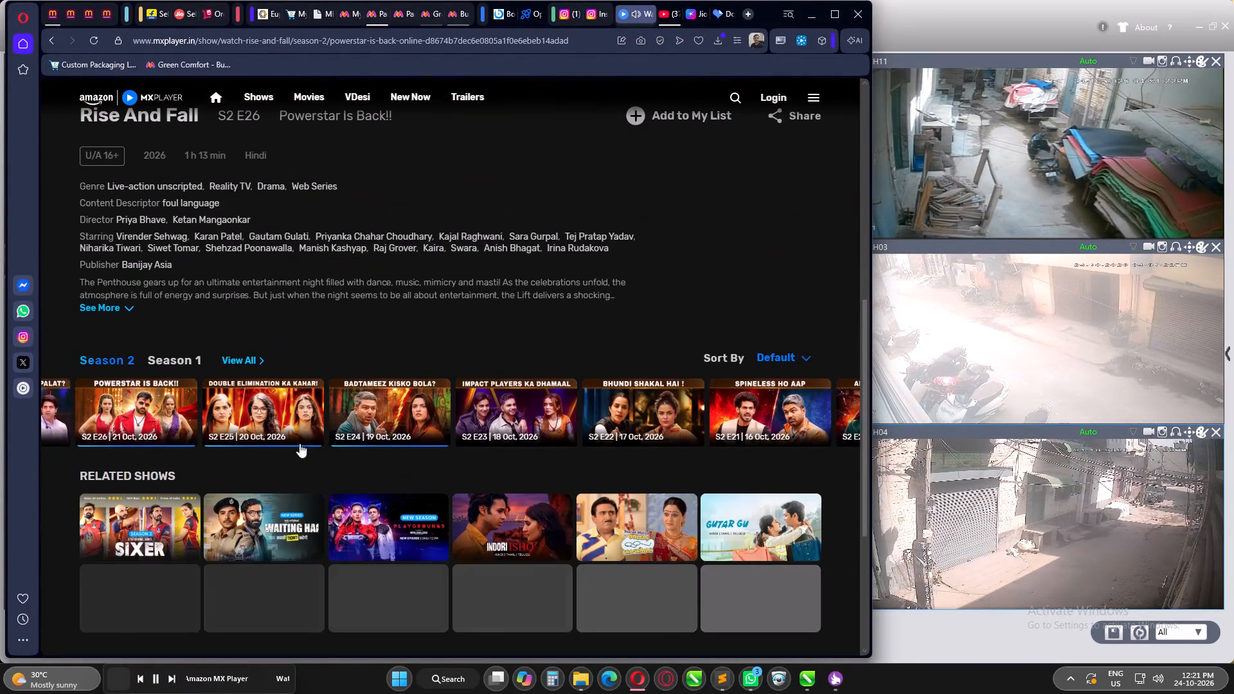
{"action": "left_click", "coordinate": [55, 410]}
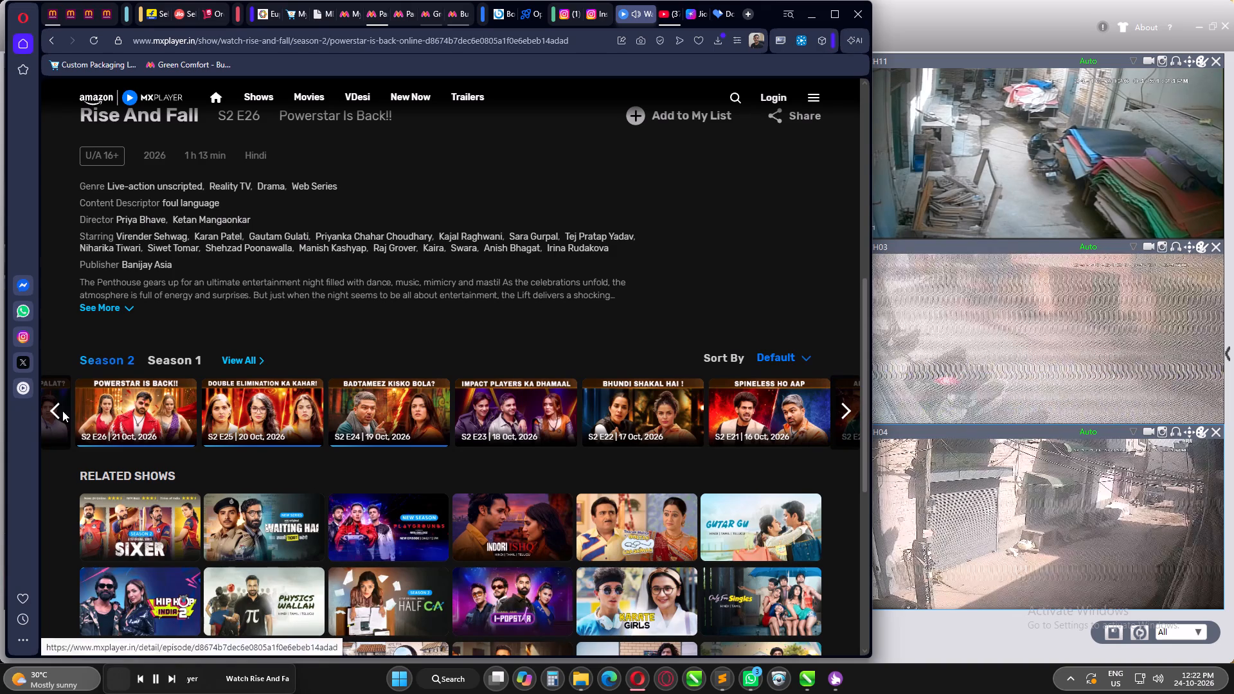
{"action": "left_click", "coordinate": [53, 406]}
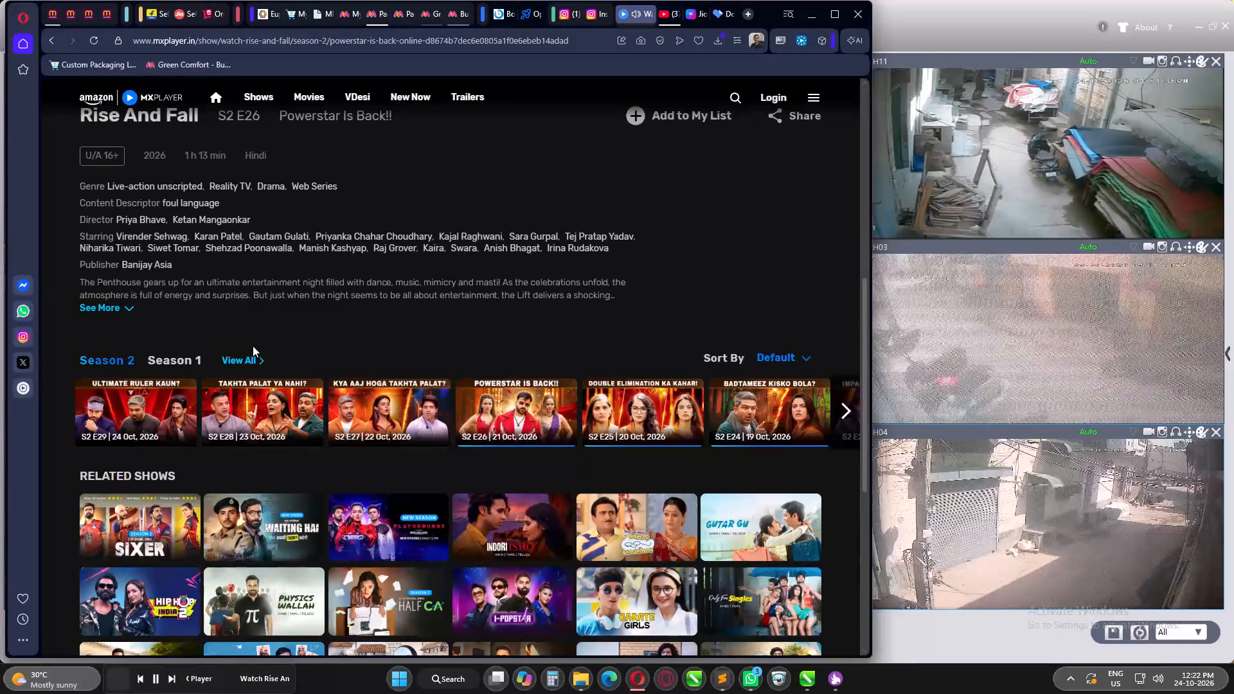
{"action": "left_click", "coordinate": [372, 404]}
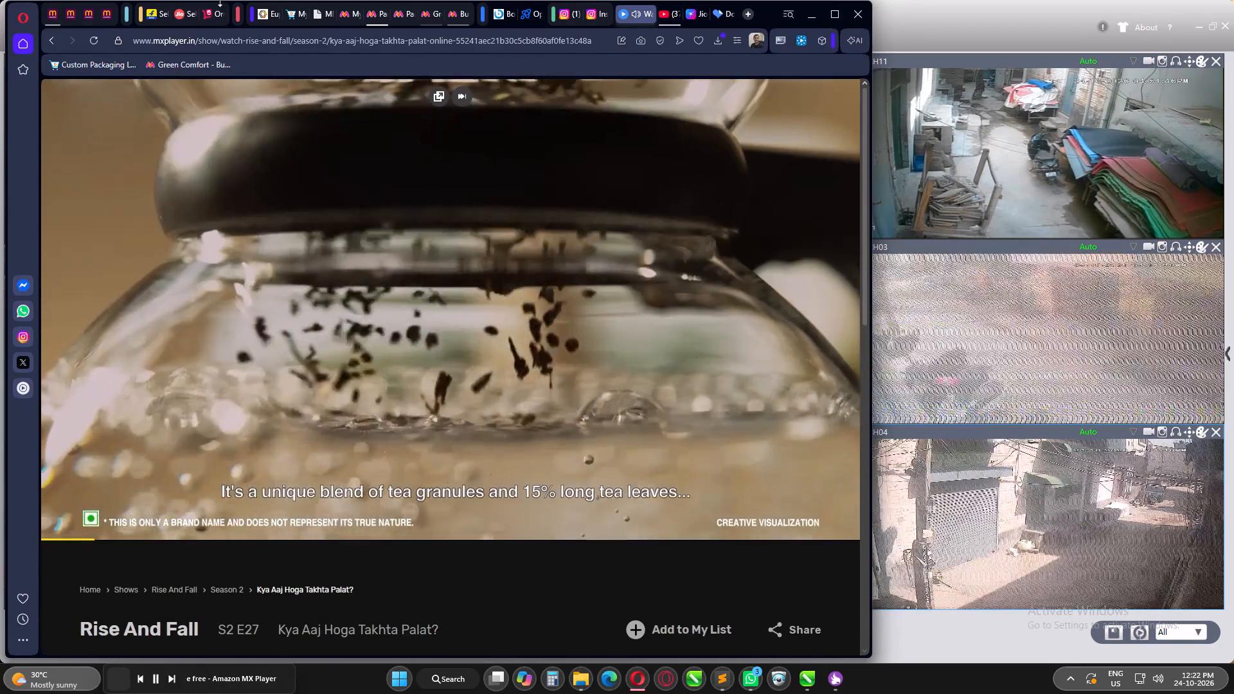
{"action": "left_click", "coordinate": [321, 22]}
{"action": "left_click", "coordinate": [105, 35]}
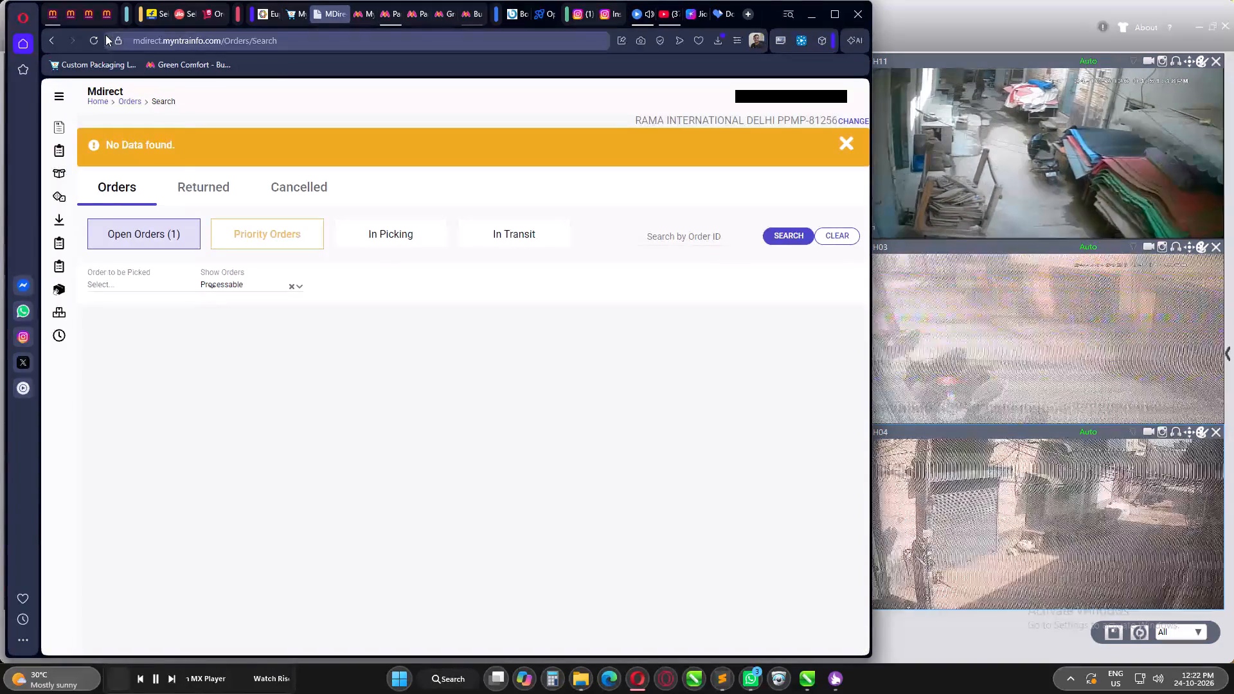
{"action": "left_click", "coordinate": [99, 39]}
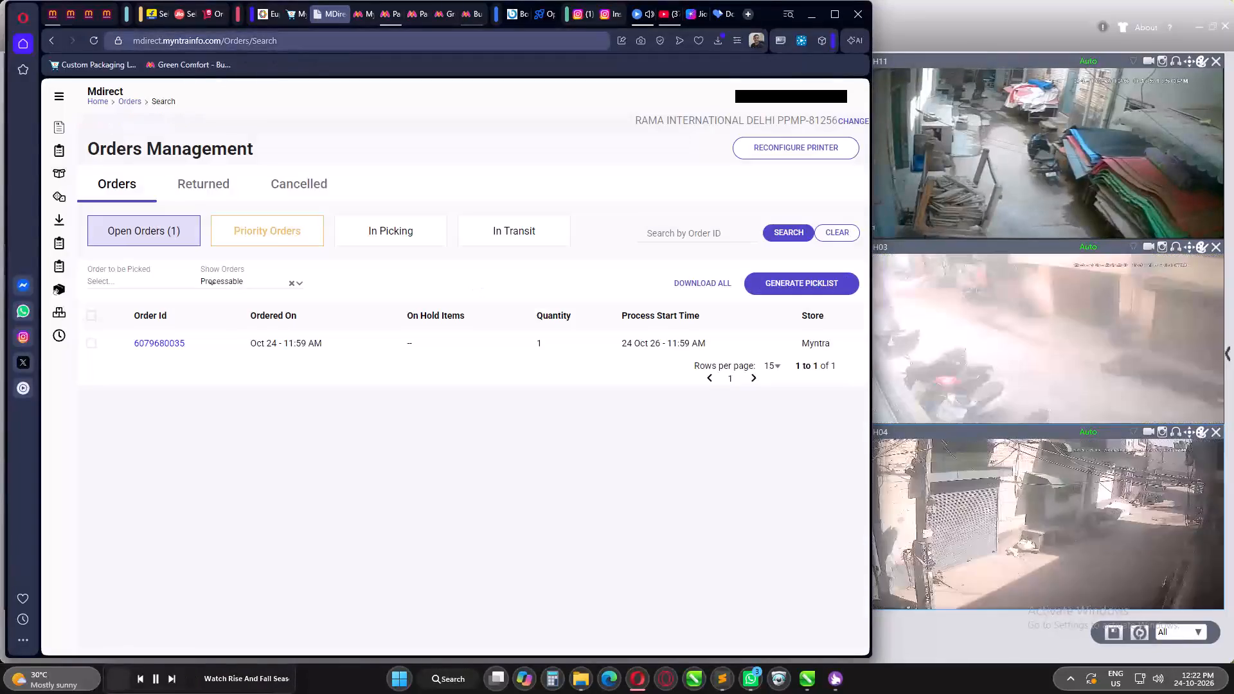
{"action": "left_click", "coordinate": [164, 342]}
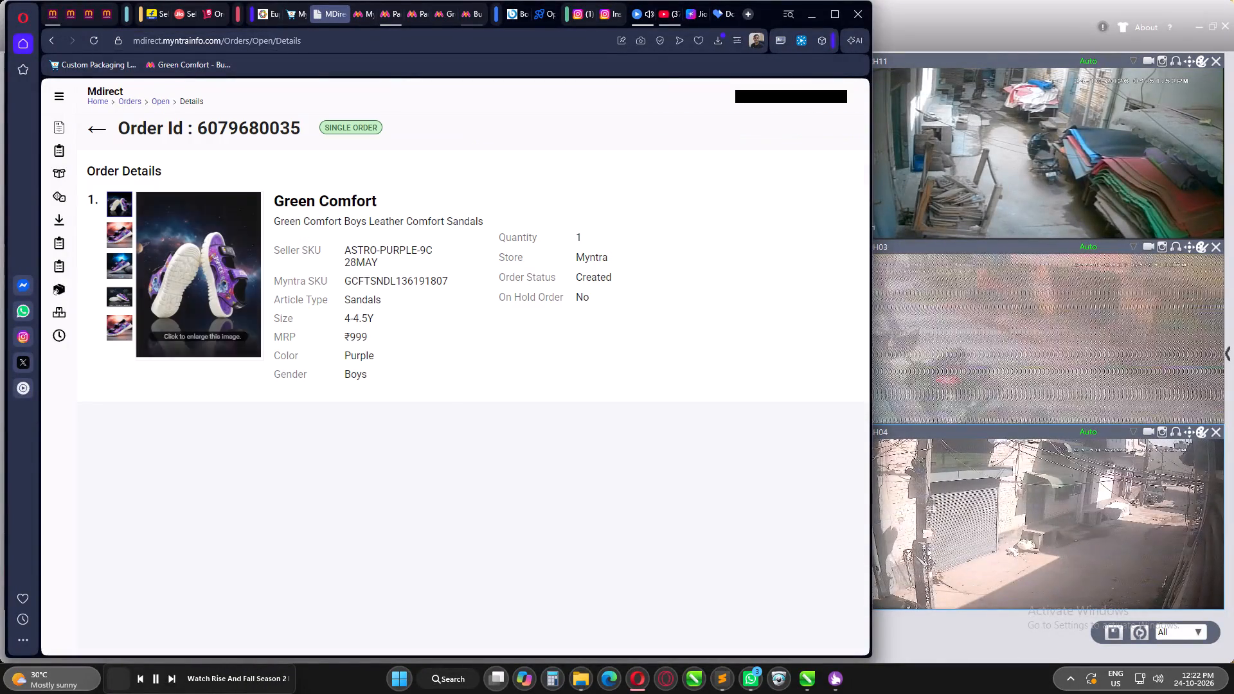
{"action": "left_click_drag", "start_coordinate": [305, 123], "coordinate": [190, 127]}
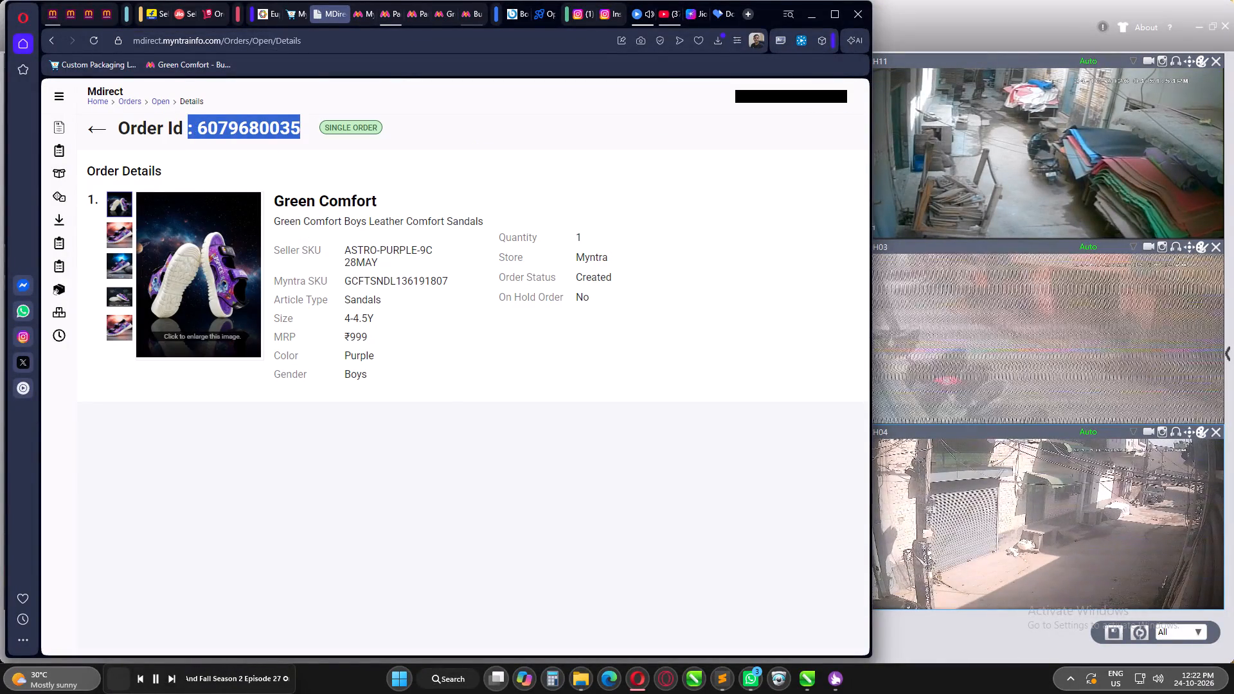
{"action": "left_click_drag", "start_coordinate": [190, 127], "coordinate": [201, 130]}
{"action": "key", "text": "ctrl+c"}
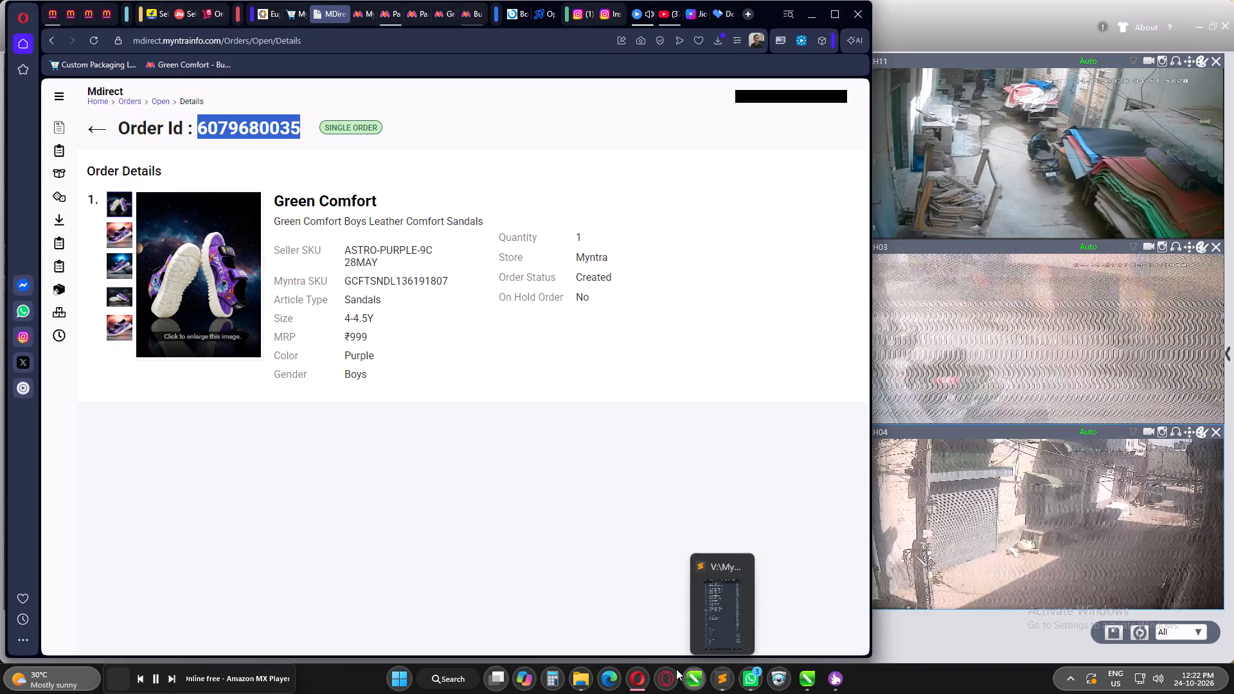
{"action": "left_click", "coordinate": [722, 677]}
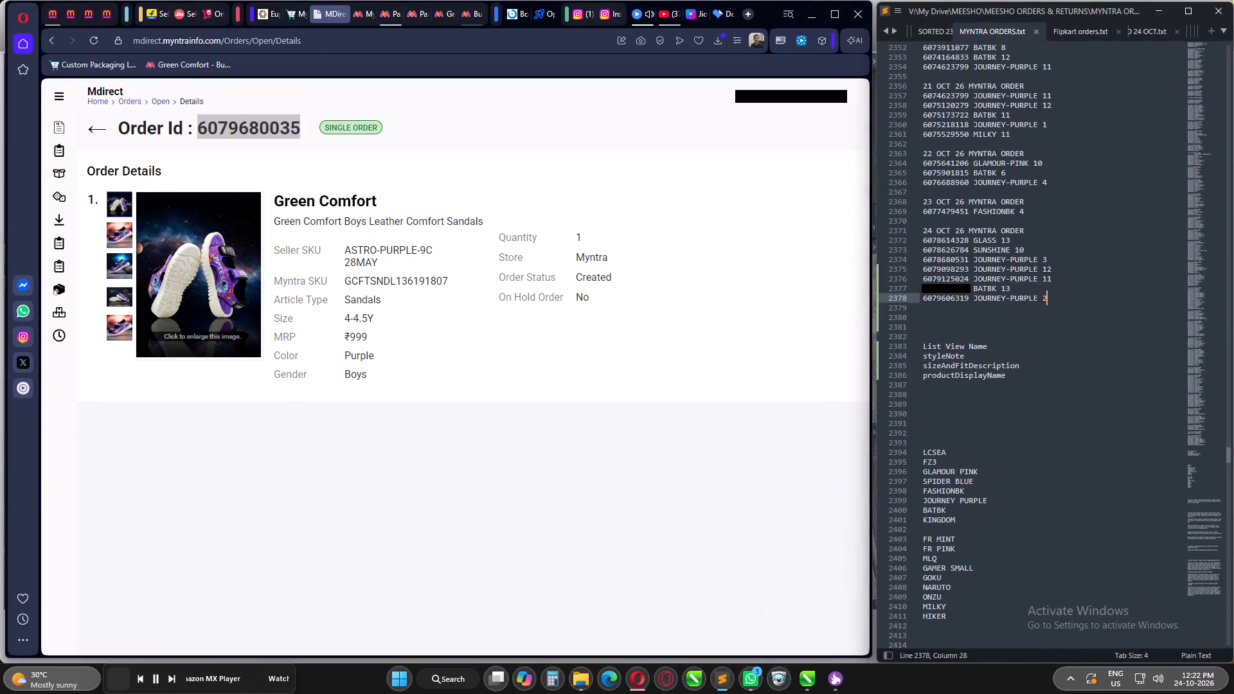
{"action": "left_click", "coordinate": [939, 307]}
{"action": "key", "text": "ctrl+v"}
{"action": "key", "text": "space"}
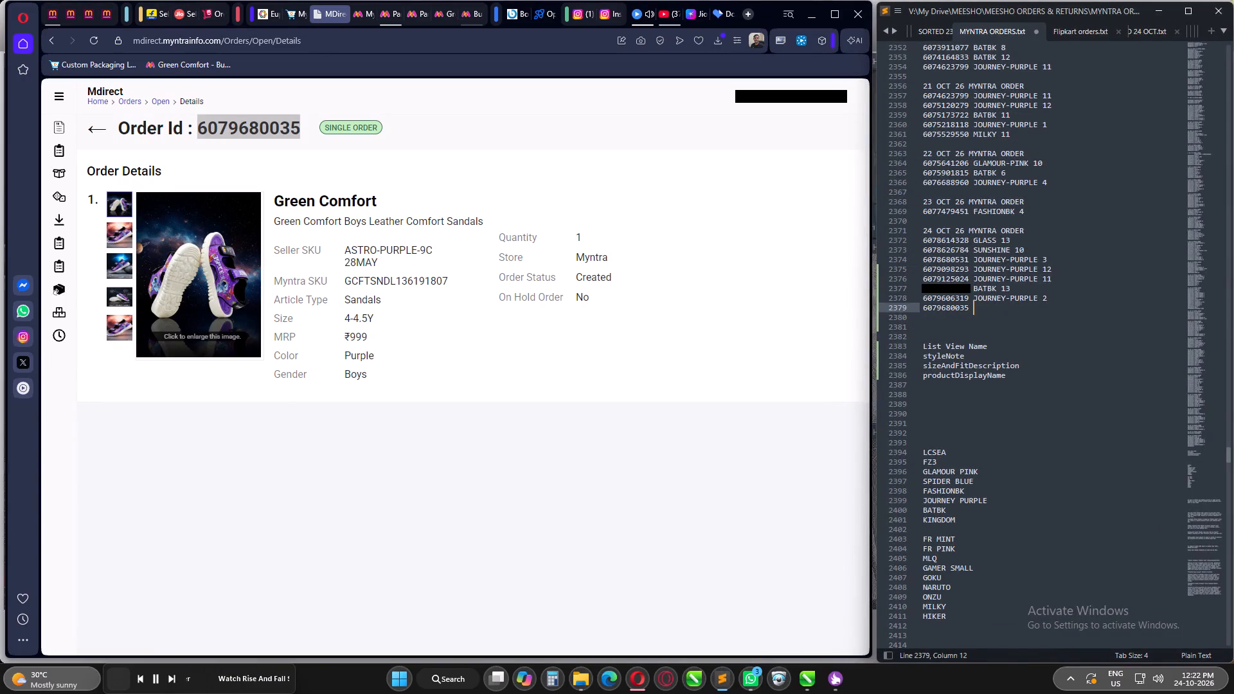
{"action": "type", "text": "ASTR"}
{"action": "key", "text": "o"}
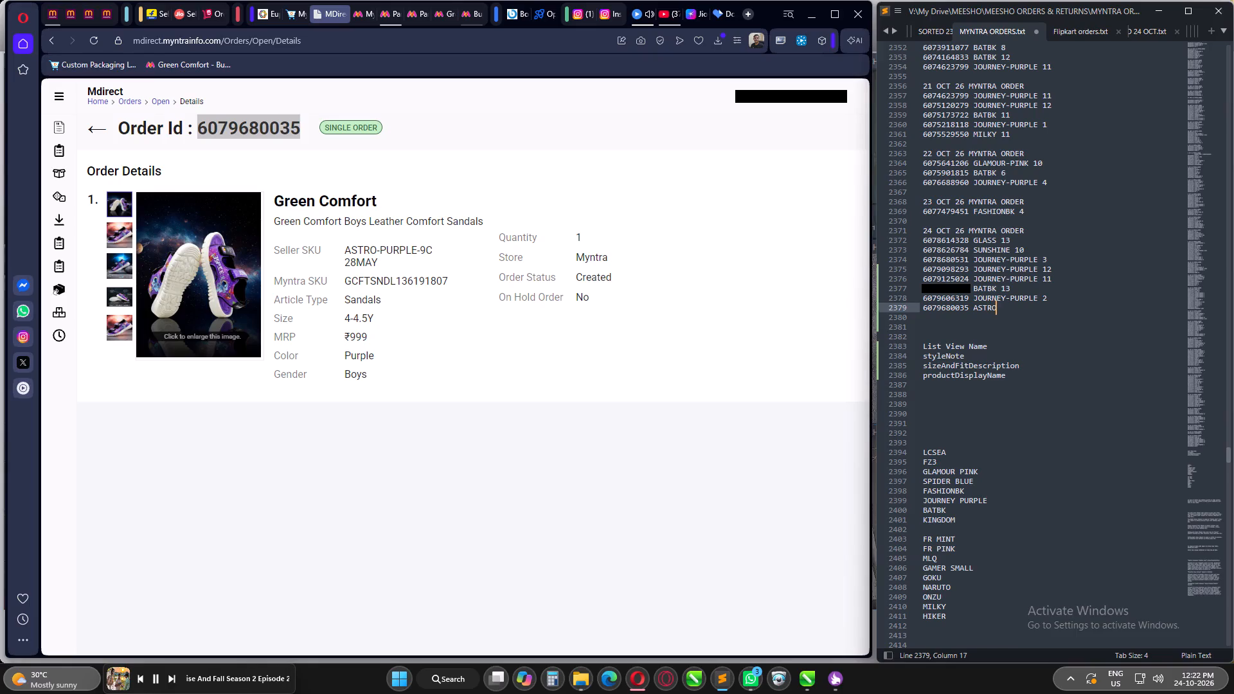
{"action": "type", "text": "-PURPLE"}
{"action": "key", "text": "space"}
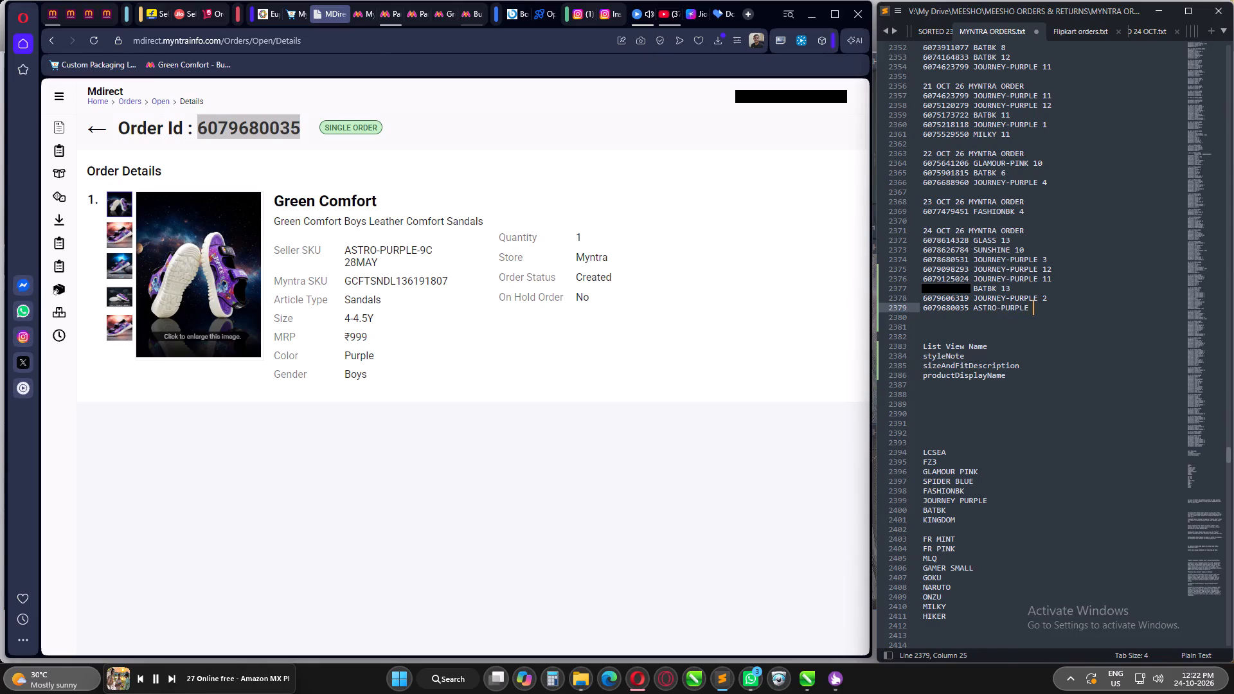
{"action": "key", "text": "9"}
{"action": "key", "text": "Return"}
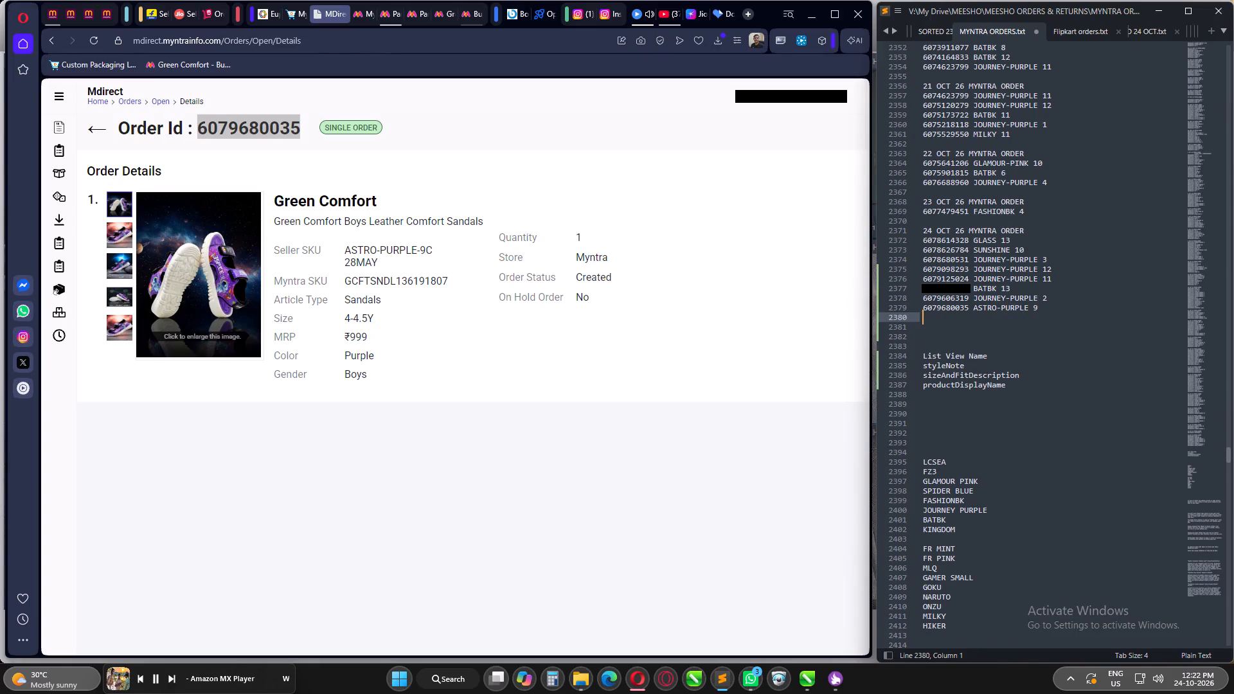
{"action": "key", "text": "ctrl+s"}
{"action": "left_click", "coordinate": [1154, 8]}
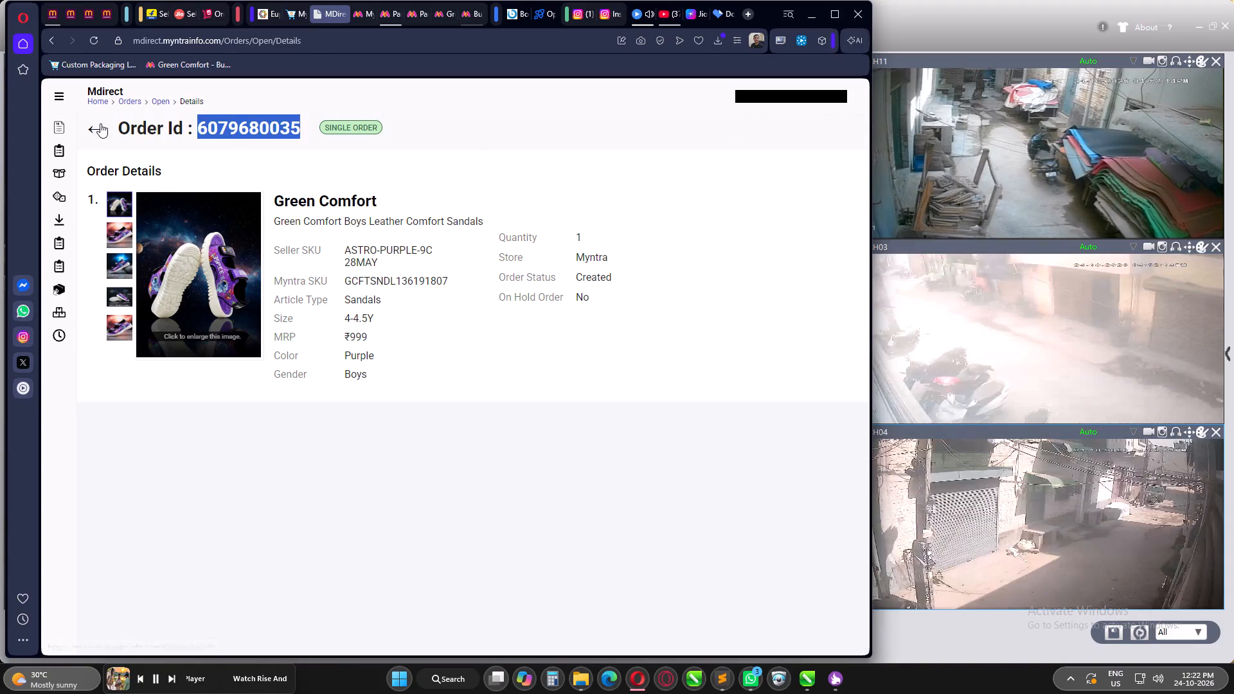
{"action": "left_click", "coordinate": [100, 123]}
{"action": "left_click", "coordinate": [95, 312]}
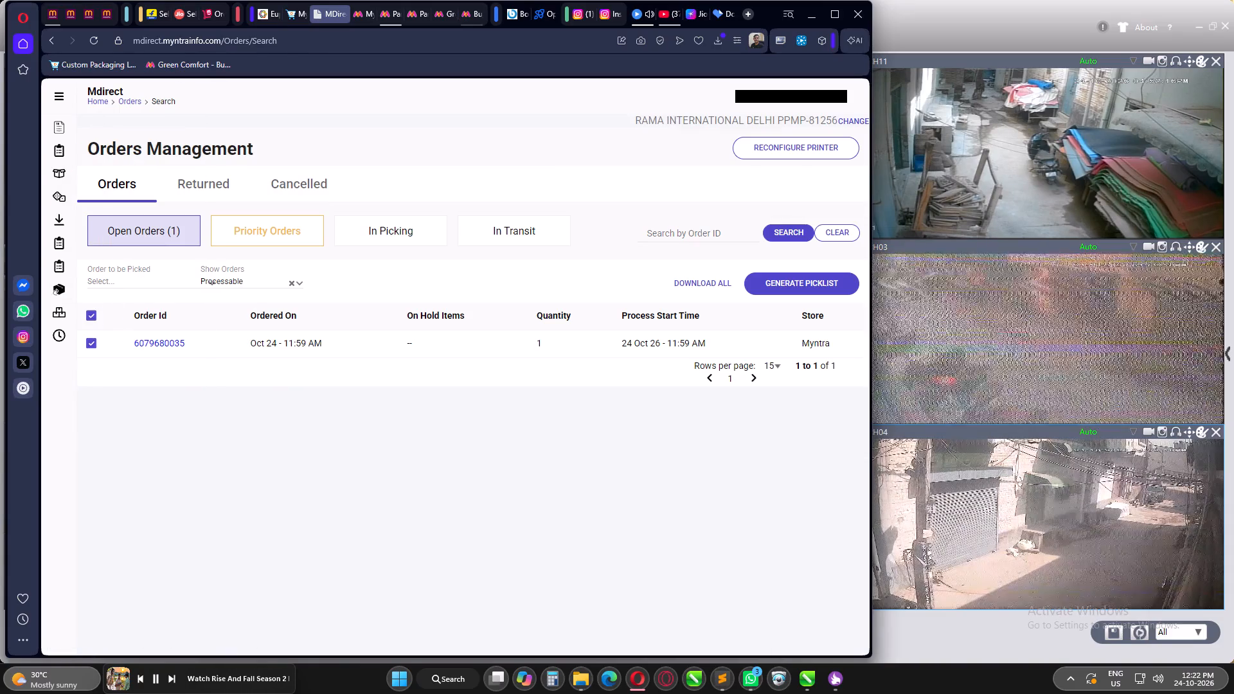
{"action": "left_click", "coordinate": [807, 281]}
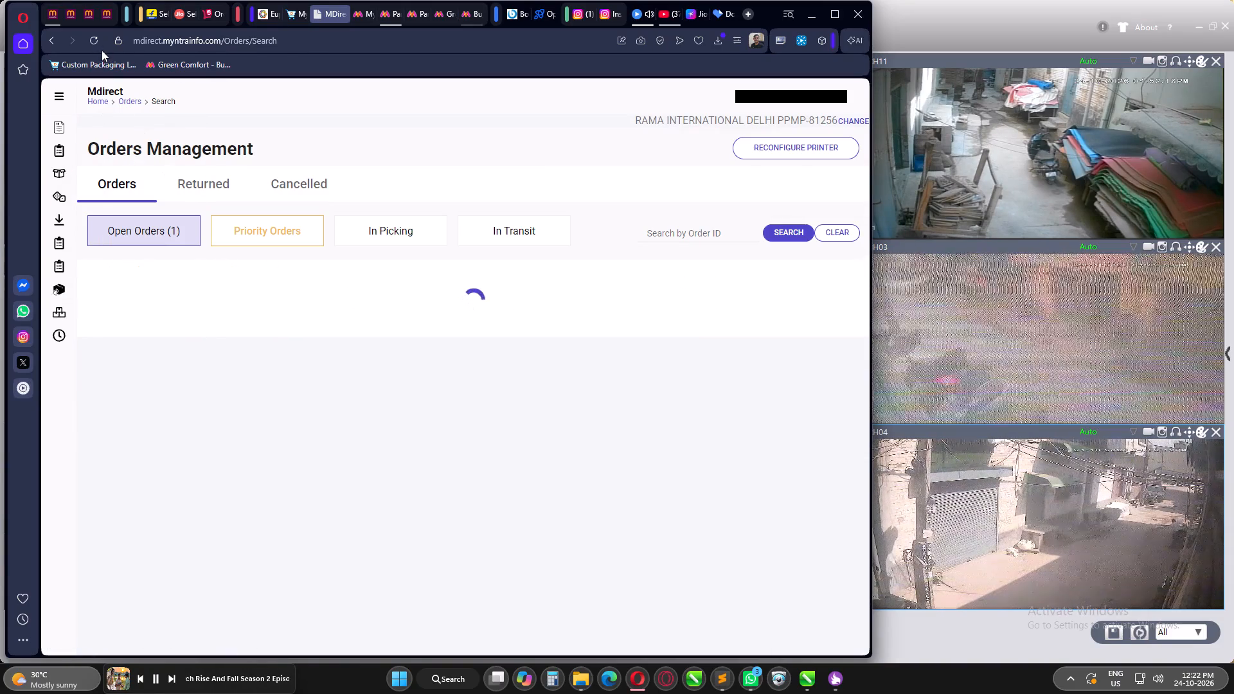
Open the Mdirect Pack Orders page and submit picklist ID OP23140392 copied from the picklist PDF.
{"action": "left_click", "coordinate": [101, 193]}
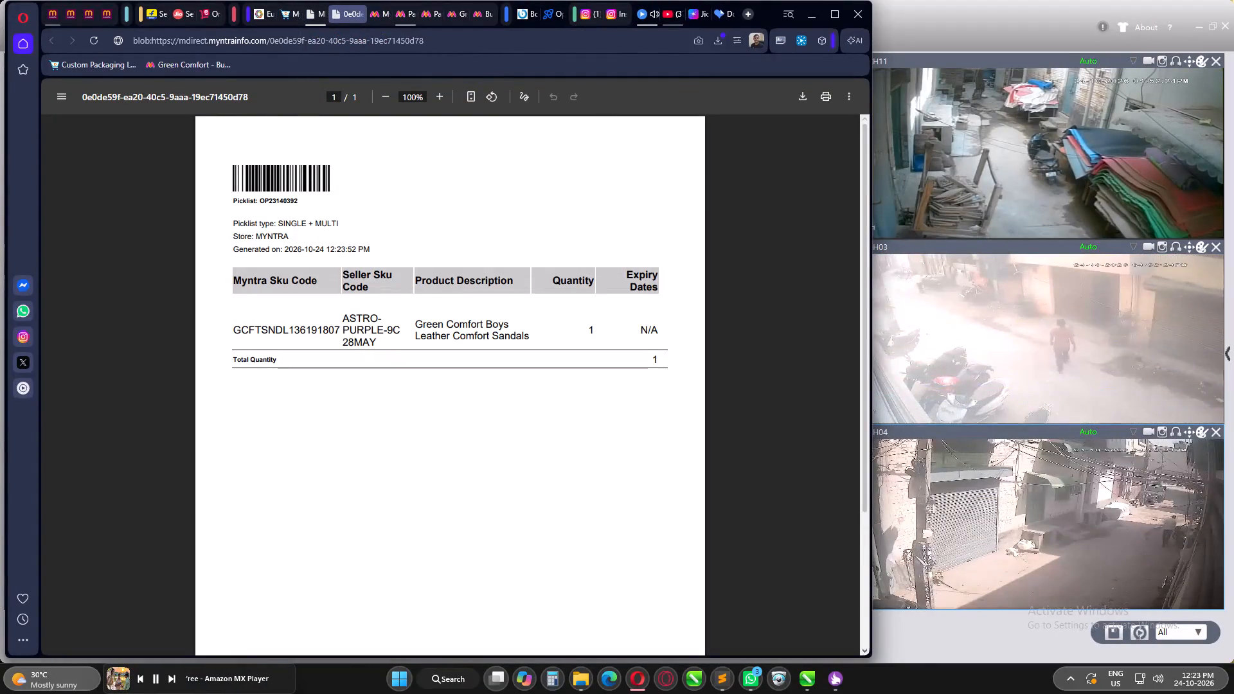
{"action": "double_click", "coordinate": [279, 197]}
{"action": "key", "text": "ctrl+c"}
{"action": "left_click", "coordinate": [314, 17]}
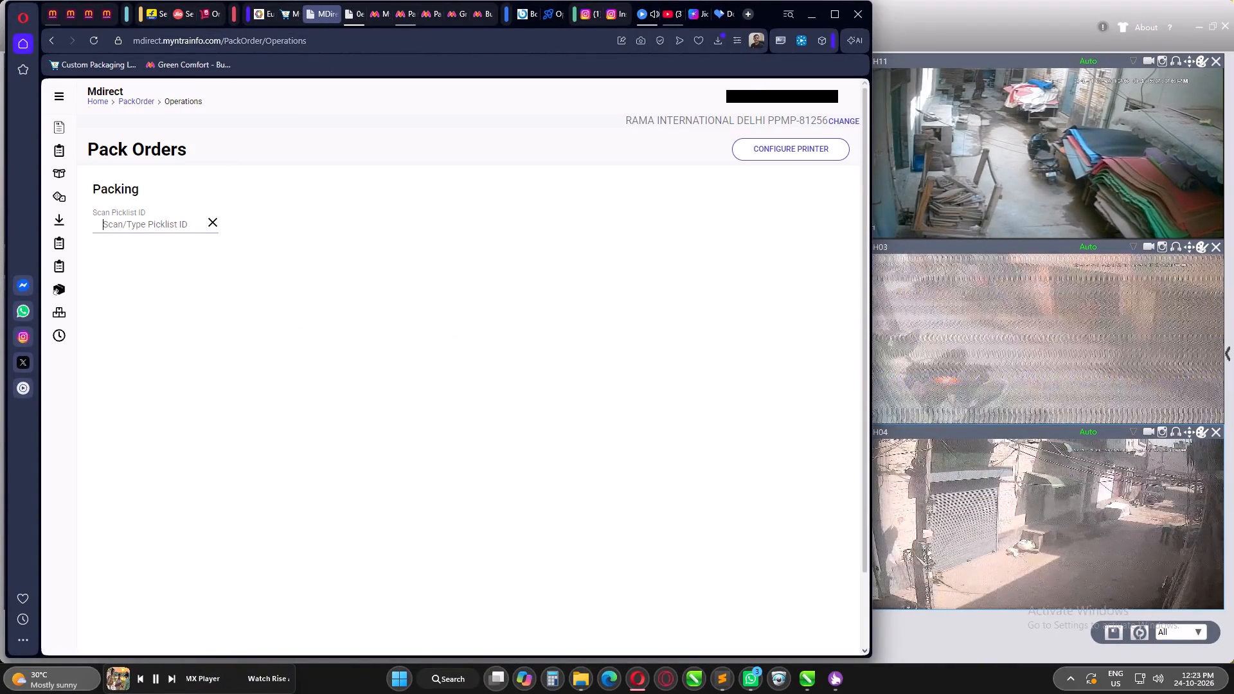
{"action": "key", "text": "ctrl+v"}
{"action": "key", "text": "Return"}
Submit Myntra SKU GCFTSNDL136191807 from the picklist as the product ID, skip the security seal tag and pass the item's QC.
{"action": "left_click", "coordinate": [343, 14]}
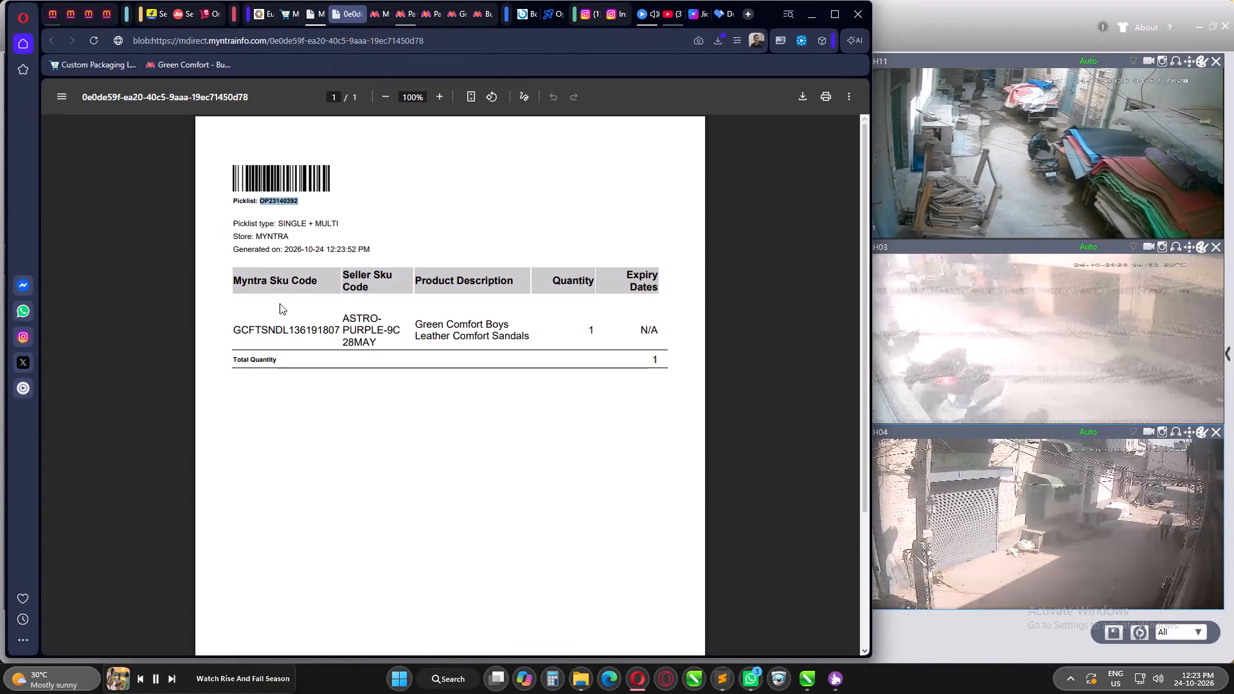
{"action": "double_click", "coordinate": [287, 327]}
{"action": "key", "text": "ctrl+c"}
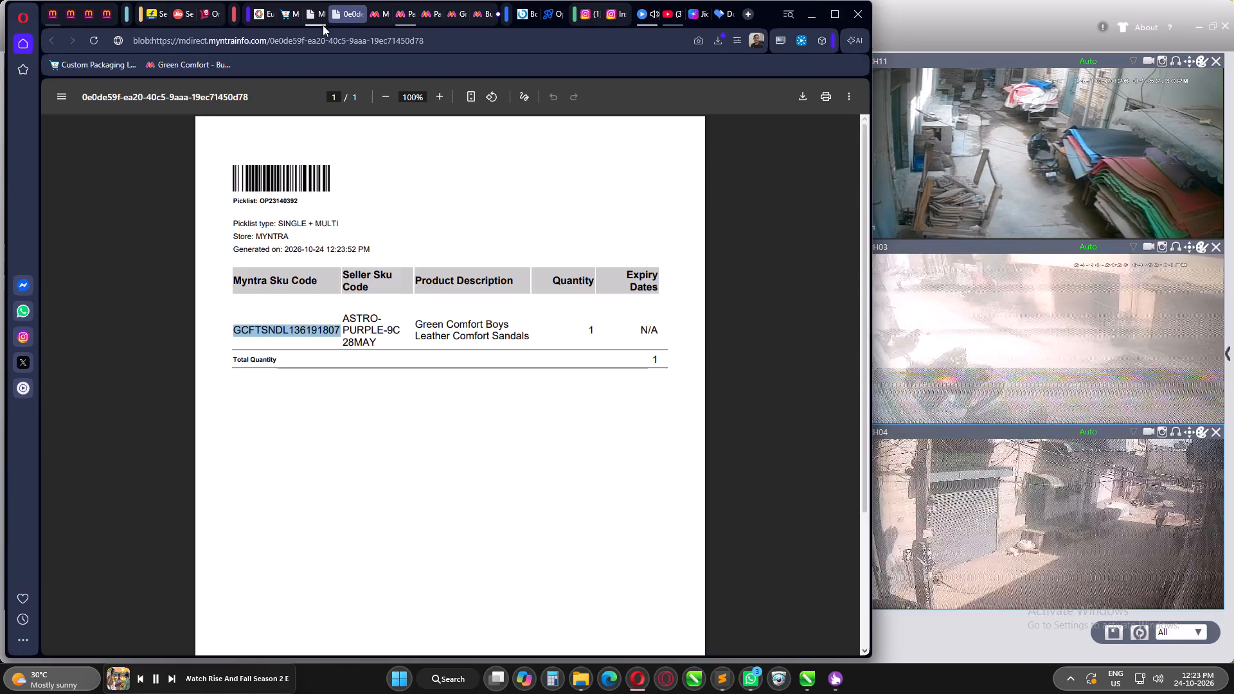
{"action": "left_click", "coordinate": [309, 13]}
{"action": "key", "text": "ctrl+v"}
{"action": "key", "text": "Return"}
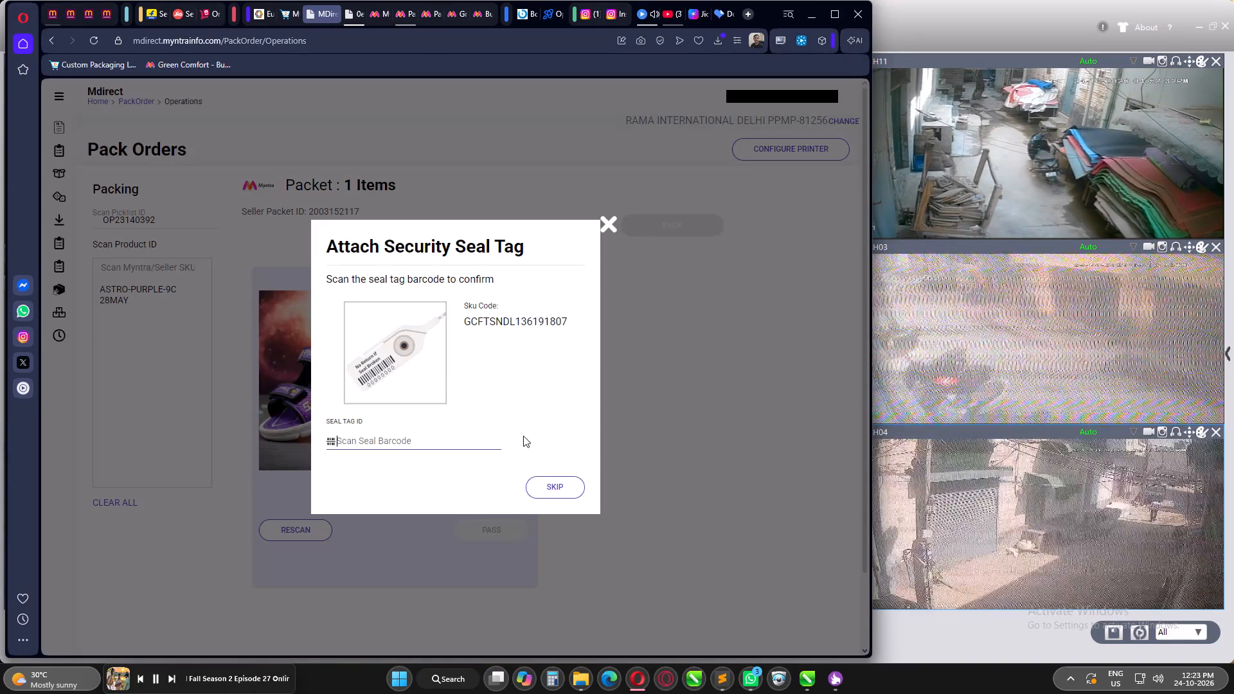
{"action": "left_click", "coordinate": [555, 487]}
{"action": "left_click", "coordinate": [479, 555]}
{"action": "left_click", "coordinate": [659, 236]}
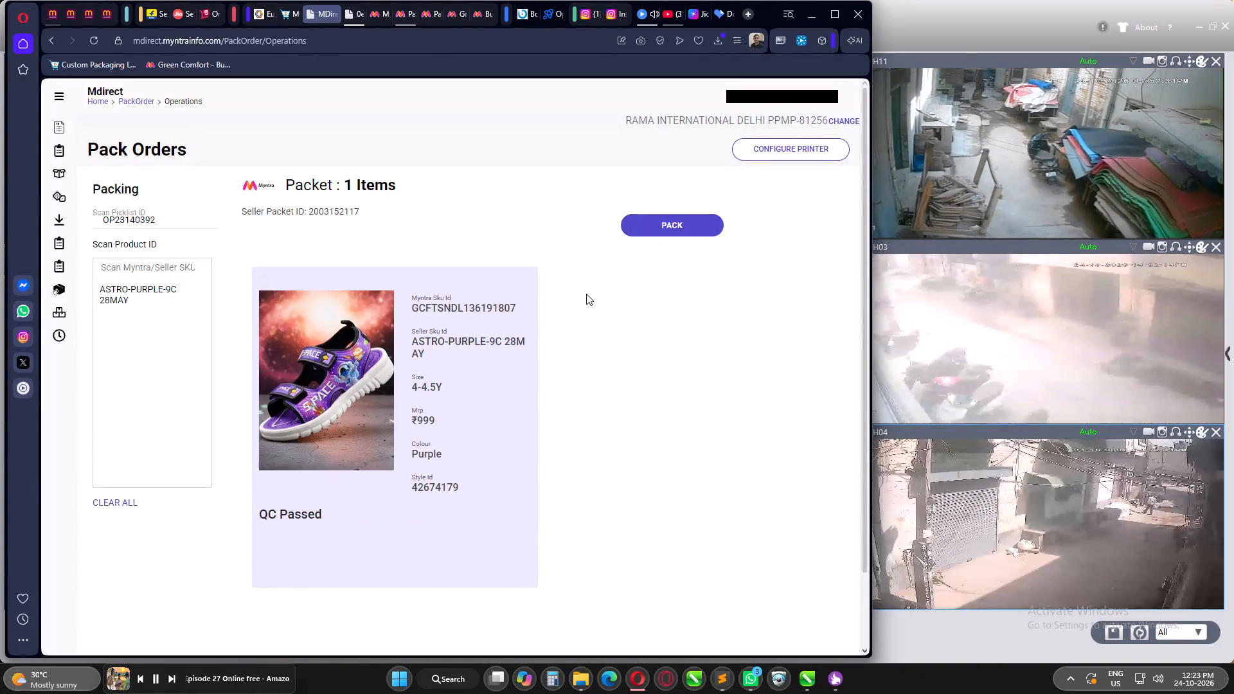
{"action": "left_click", "coordinate": [627, 235]}
{"action": "left_click", "coordinate": [407, 391]}
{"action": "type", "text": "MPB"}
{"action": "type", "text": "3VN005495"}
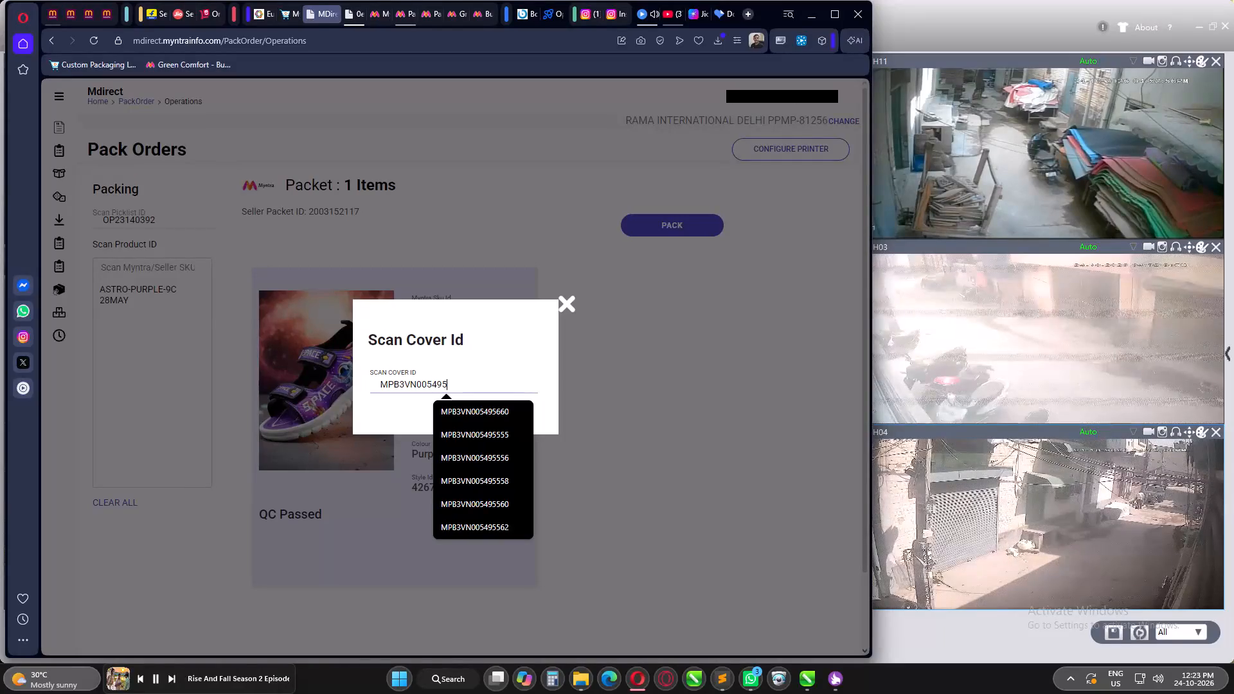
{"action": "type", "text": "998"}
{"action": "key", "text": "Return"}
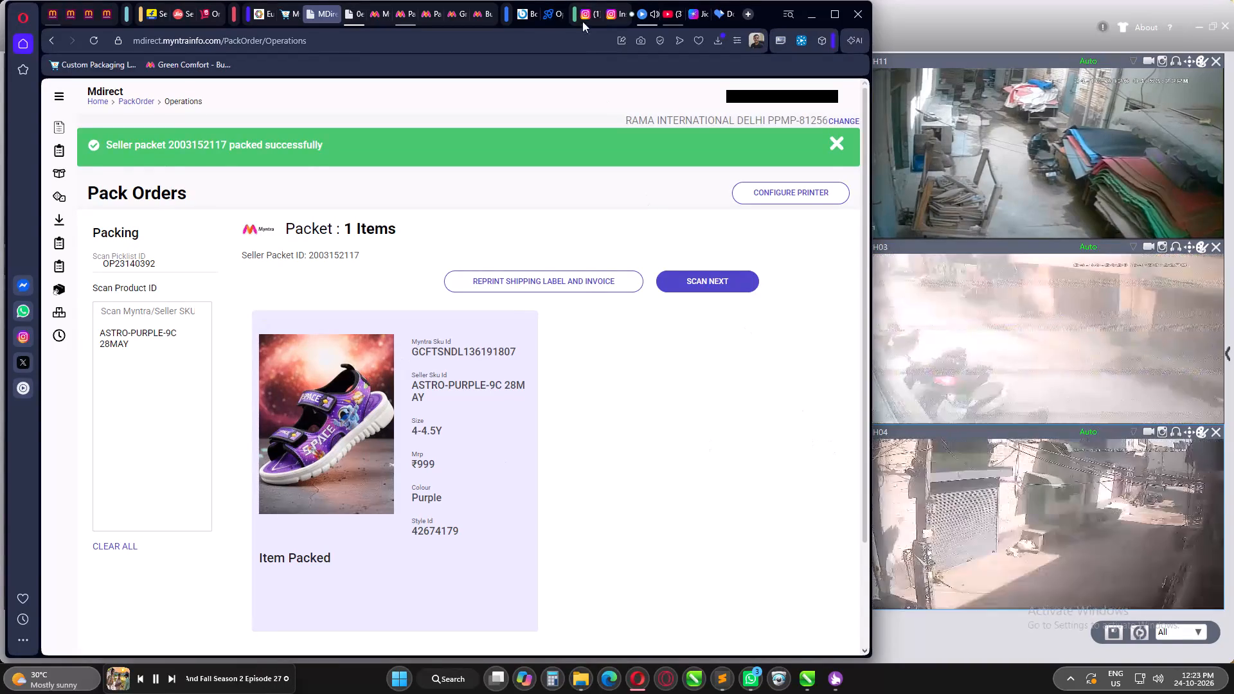
Return to the Rise And Fall episode 27 video and skip forward past the precap in 10-second jumps.
{"action": "left_click", "coordinate": [638, 10]}
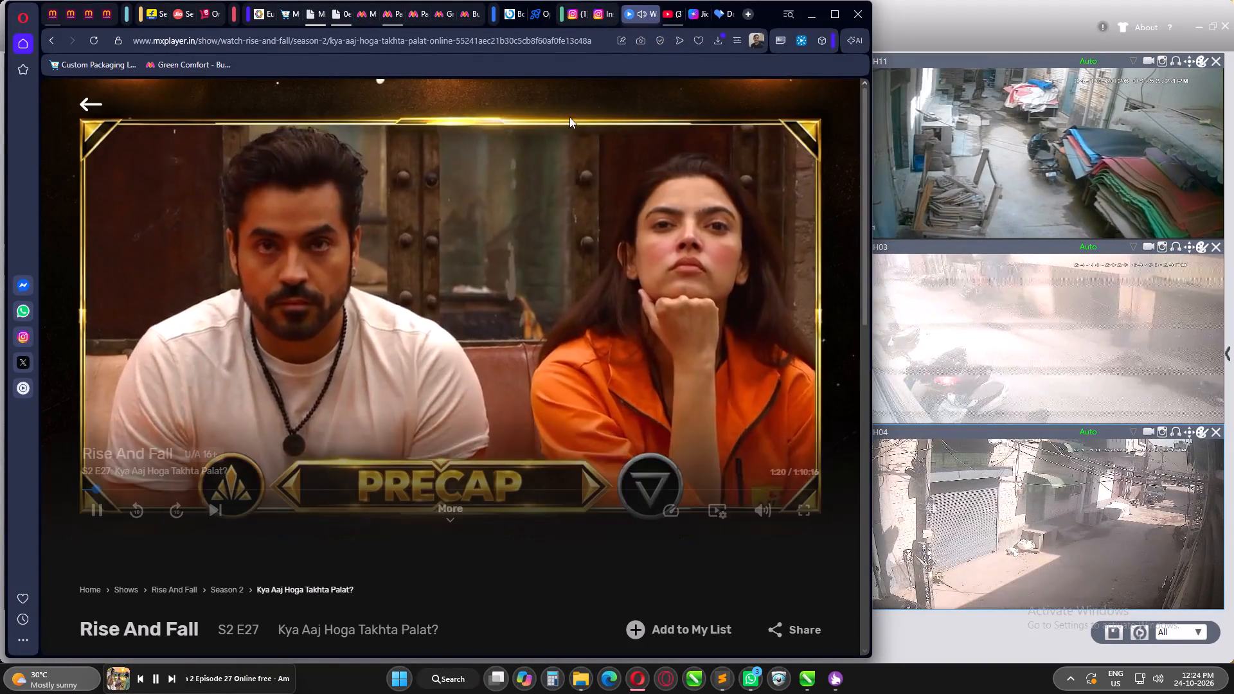
{"action": "key", "text": "Right"}
{"action": "key", "text": "Right"}
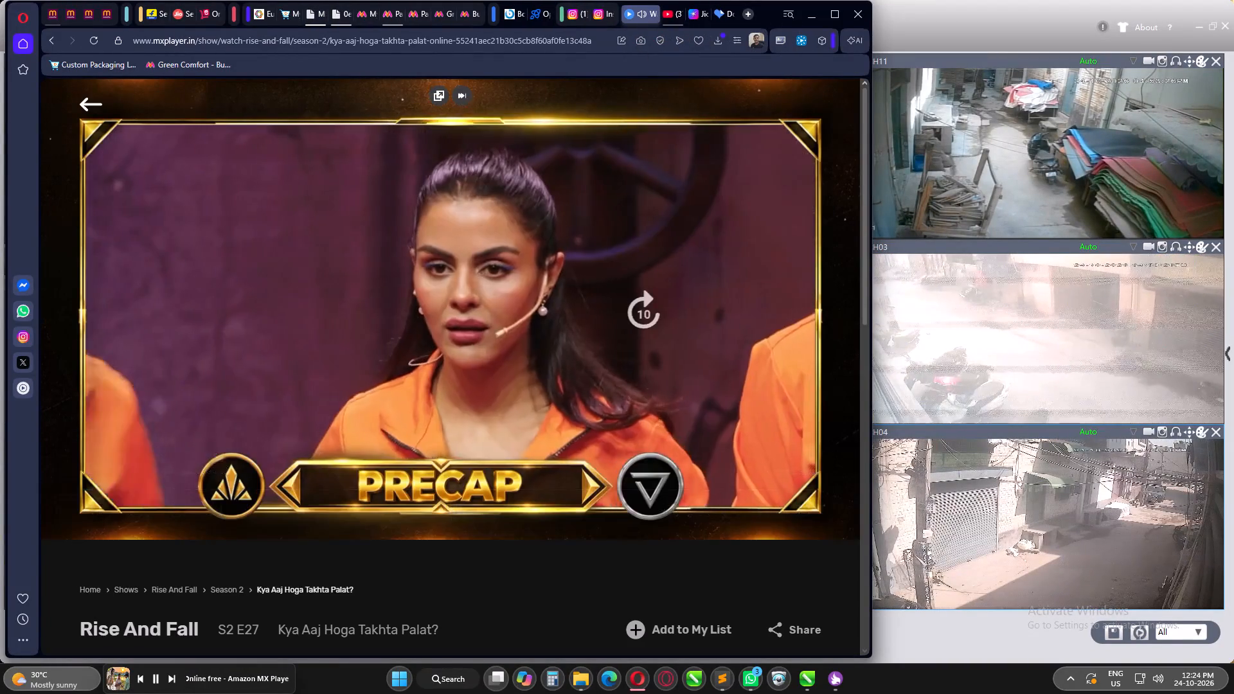
{"action": "key", "text": "Right"}
{"action": "key", "text": "Right"}
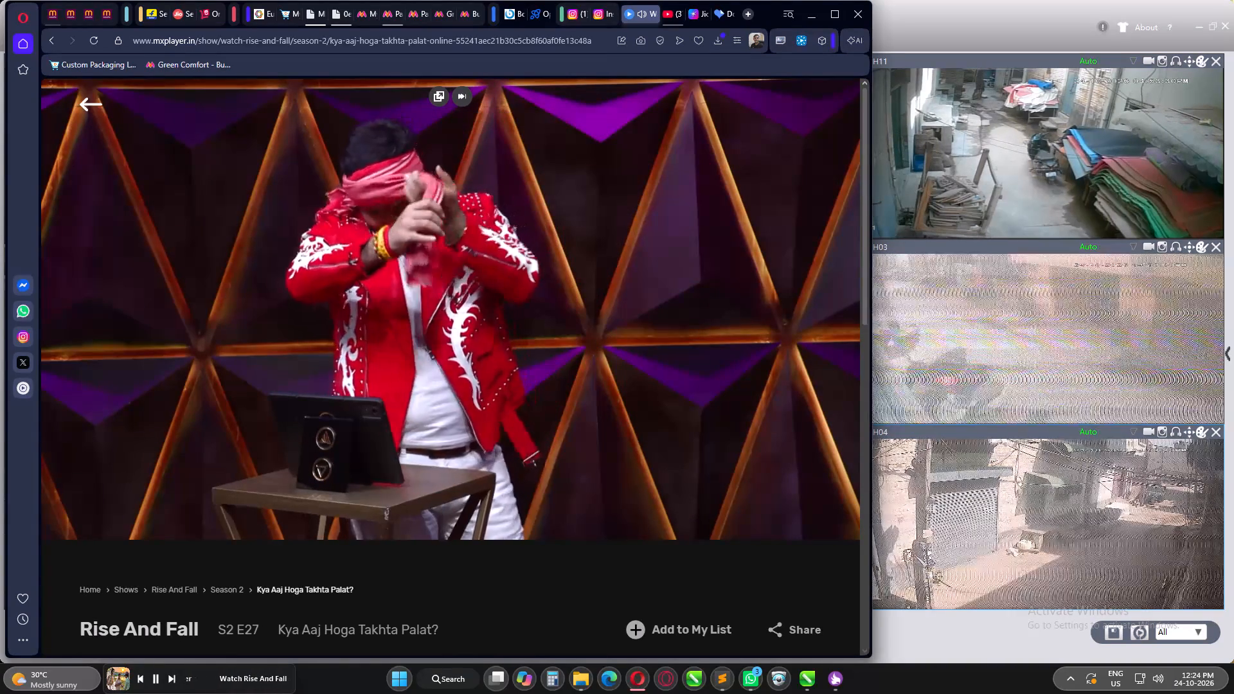
{"action": "key", "text": "Right"}
{"action": "key", "text": "Right"}
{"action": "key", "text": "Right"}
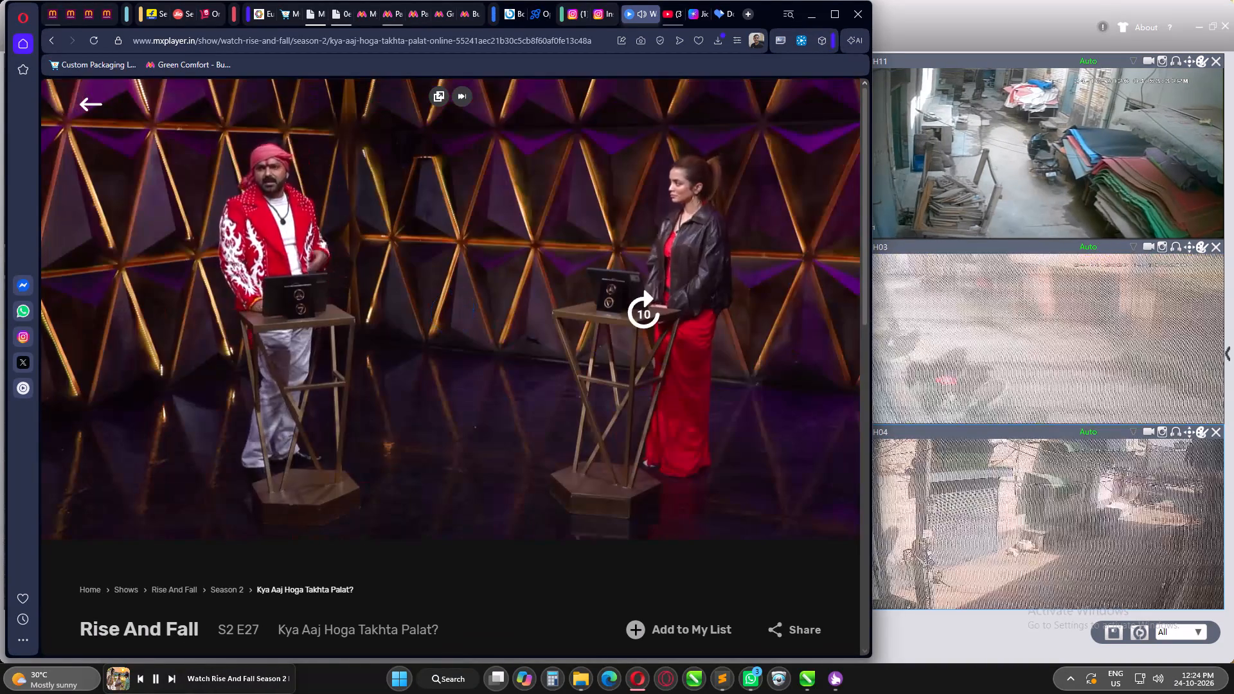
{"action": "key", "text": "Right"}
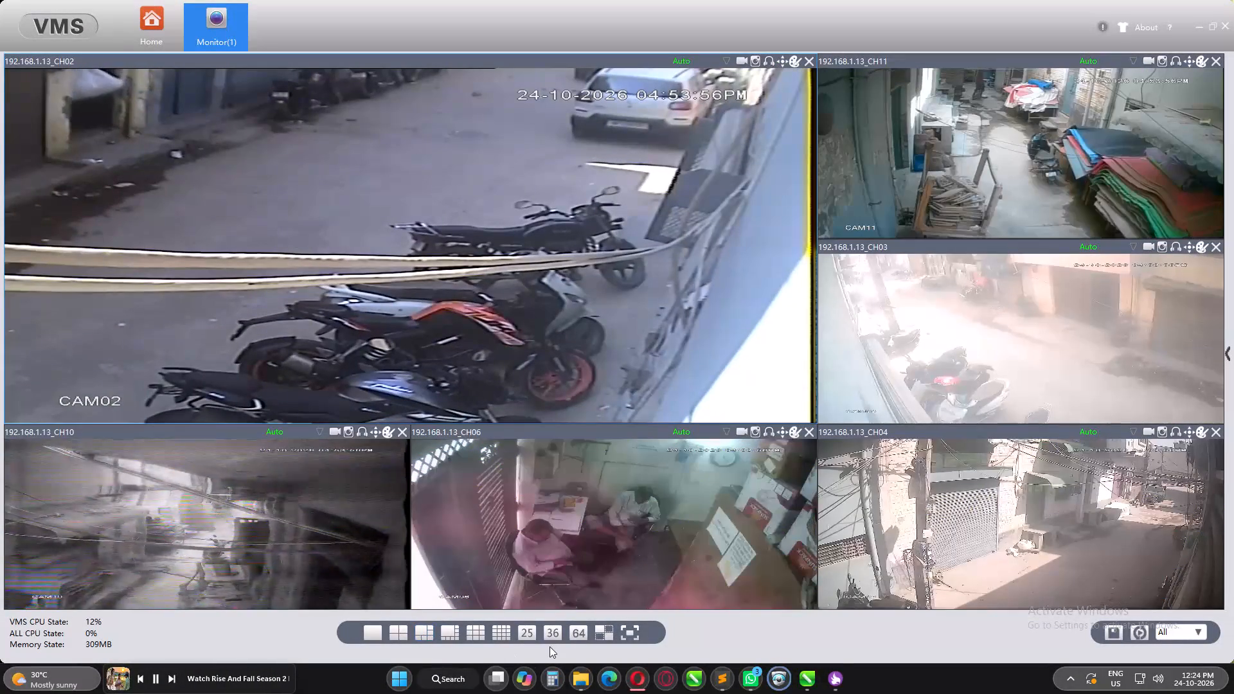
{"action": "left_click", "coordinate": [635, 681]}
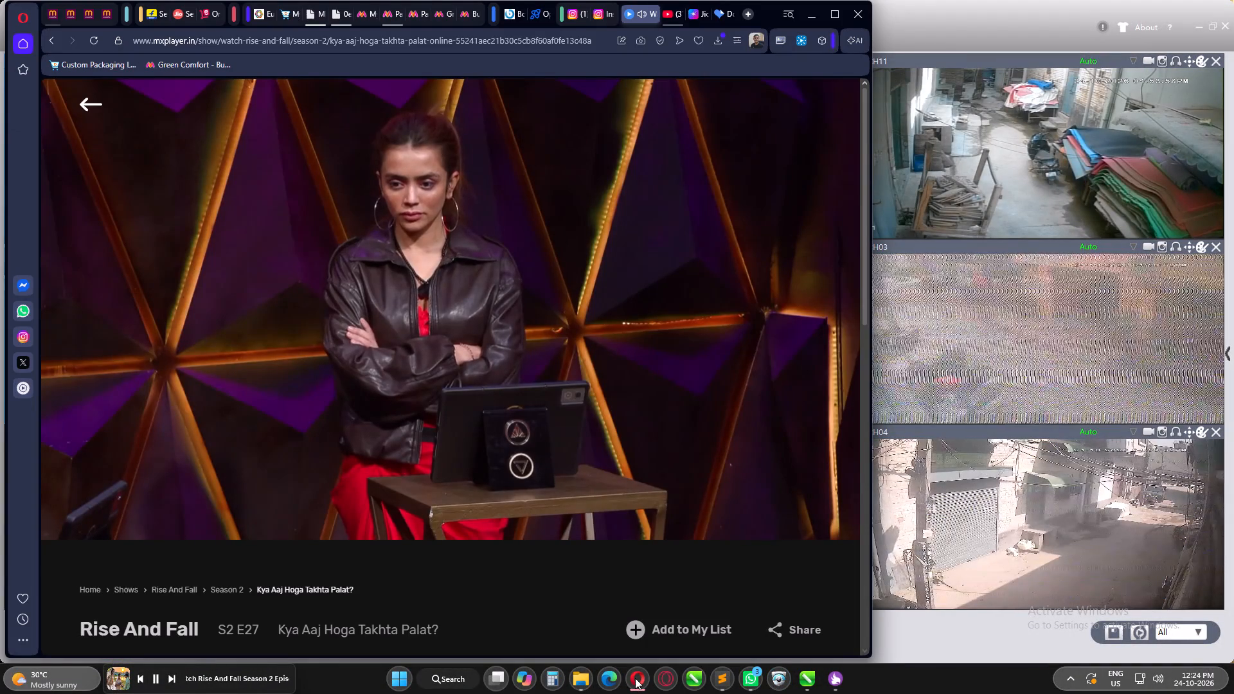